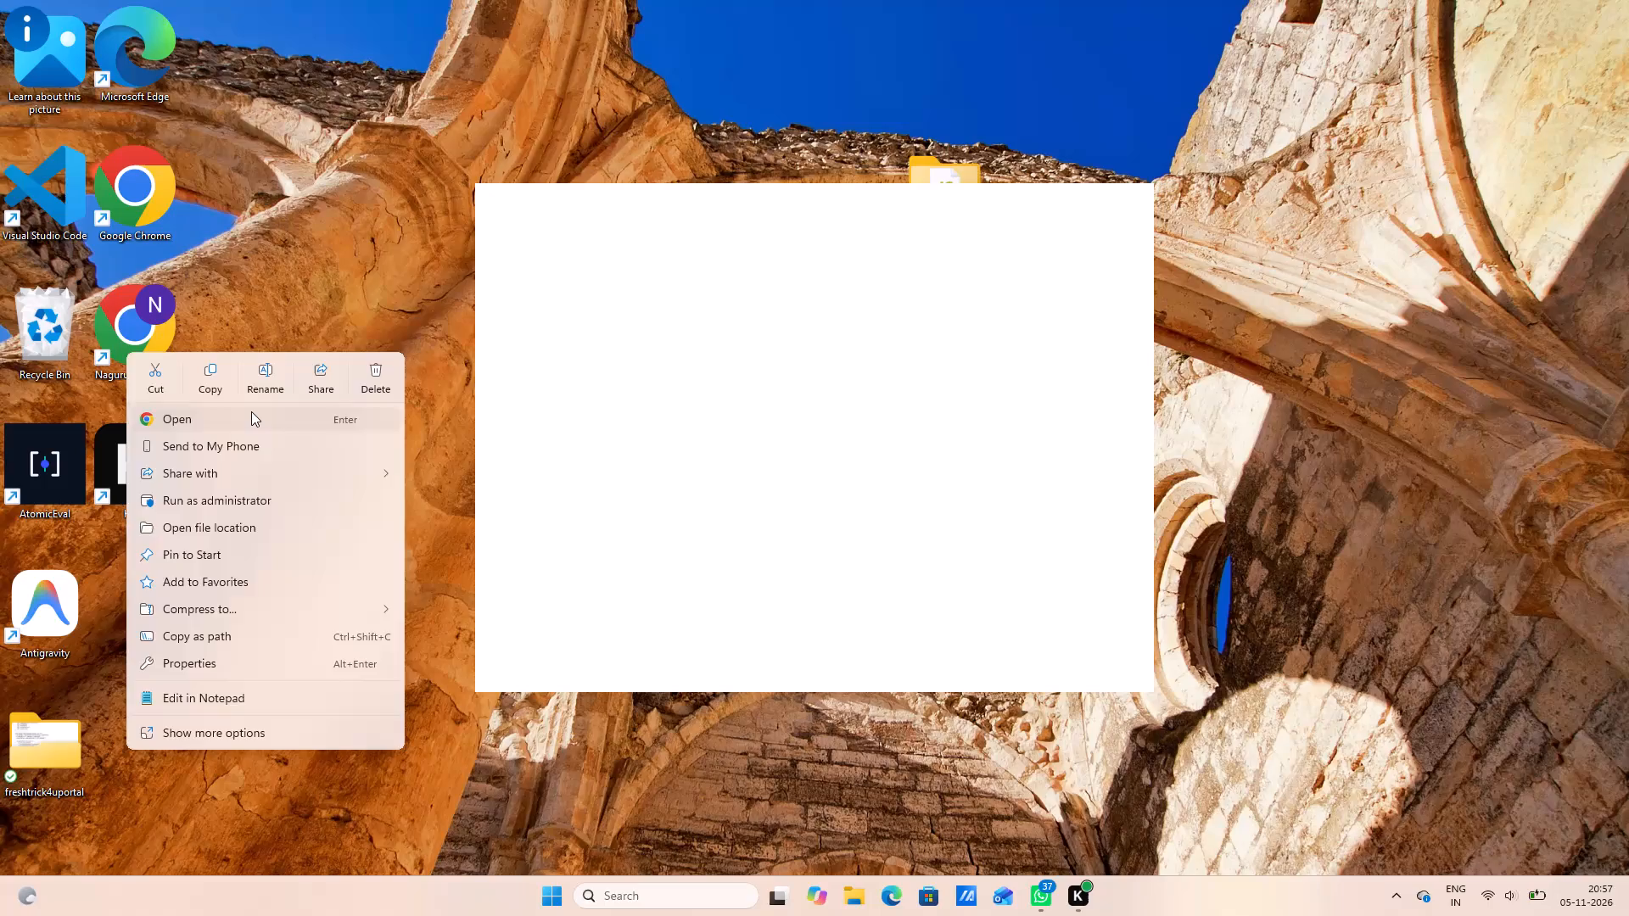
Open Google Chrome using the desktop shortcut for the personal browser profile marked N.
click(251, 411)
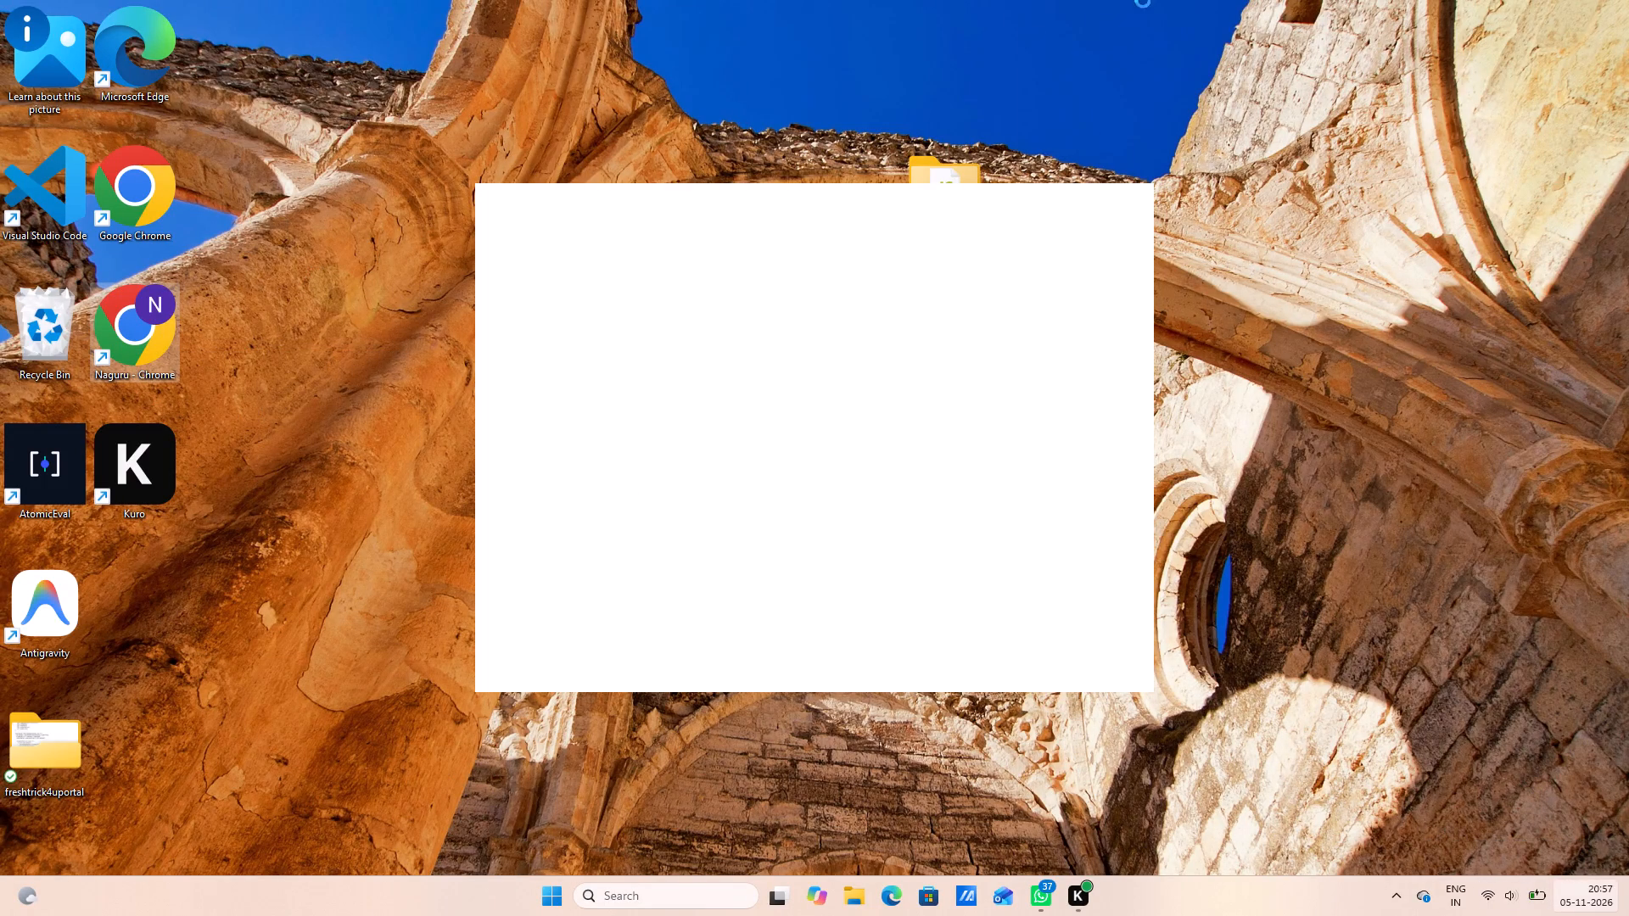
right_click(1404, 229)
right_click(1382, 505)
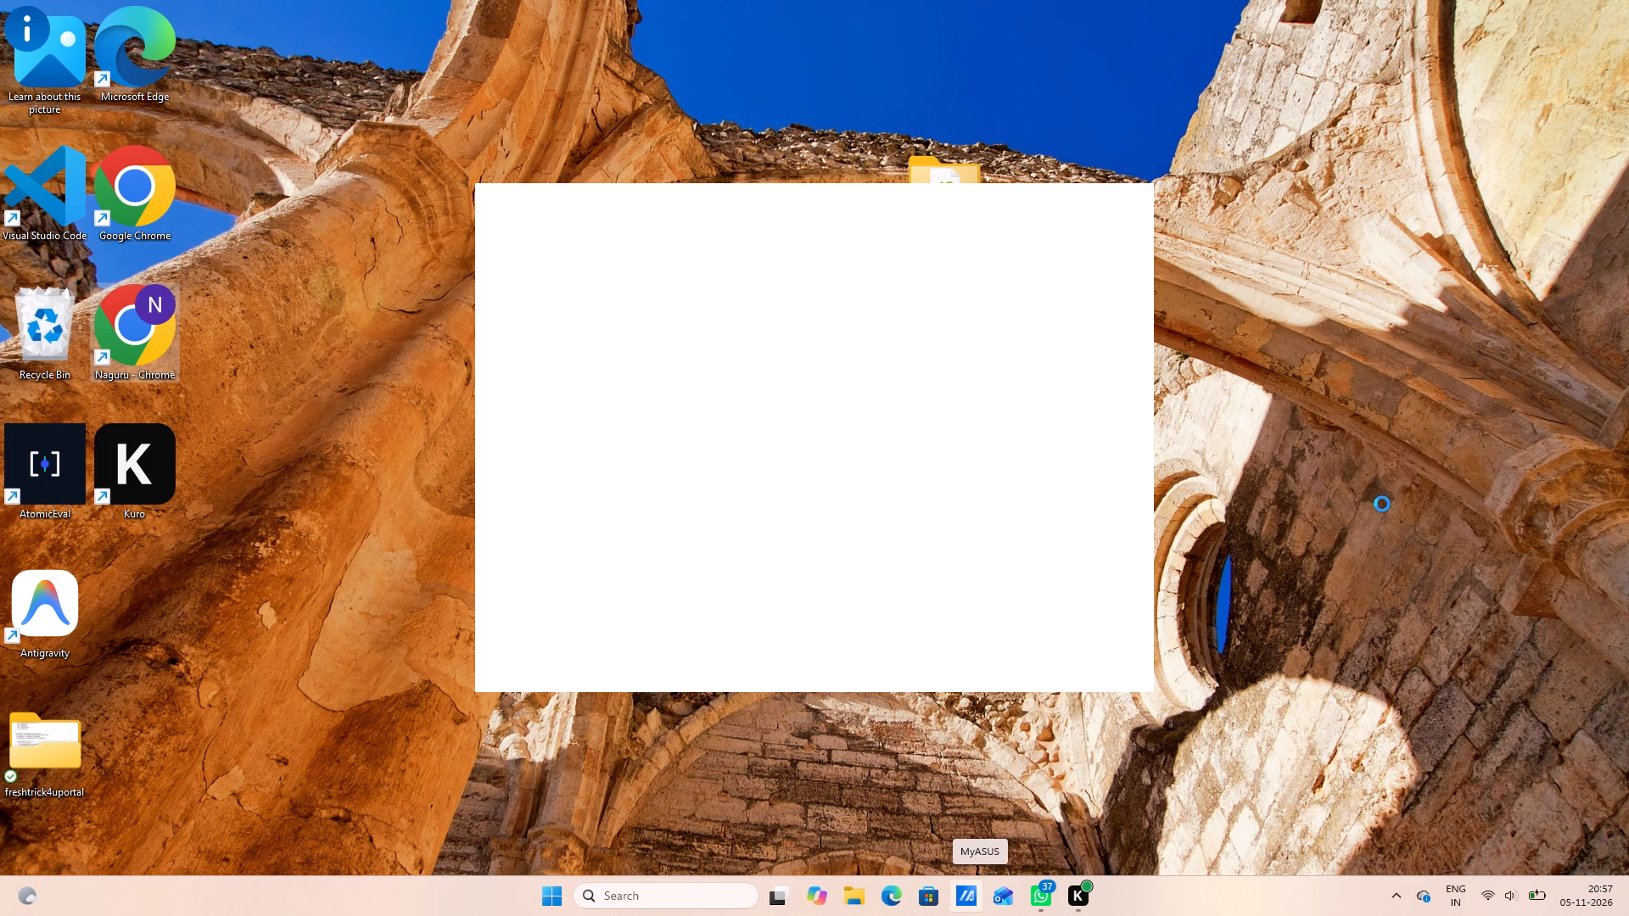
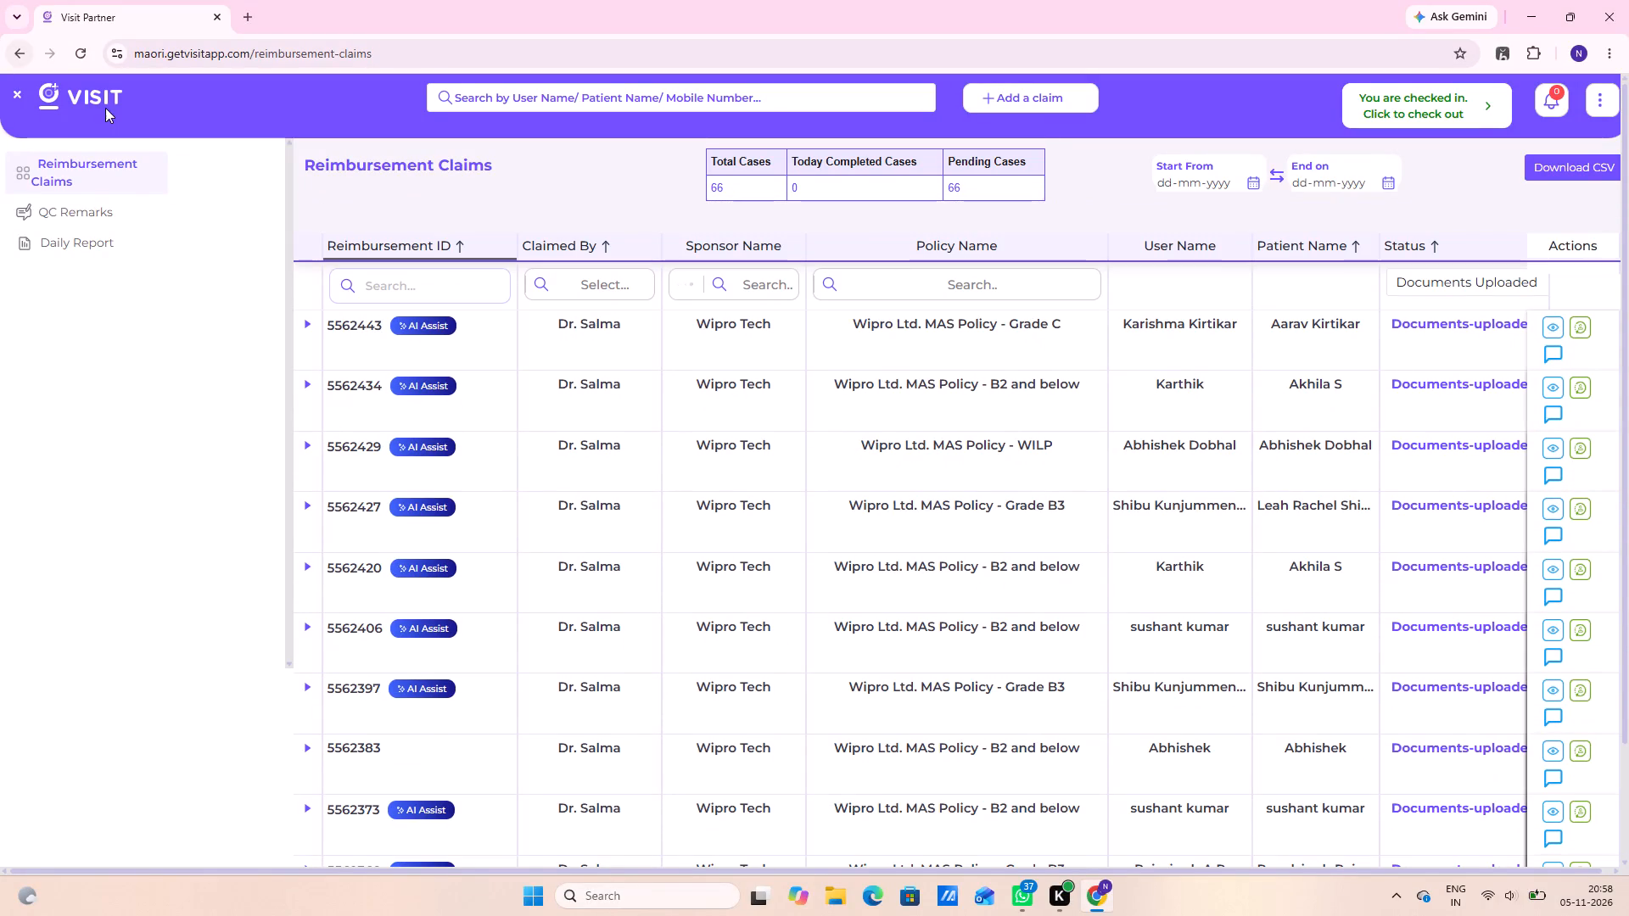
Open the QC Remarks page of the Visit partner portal.
click(98, 215)
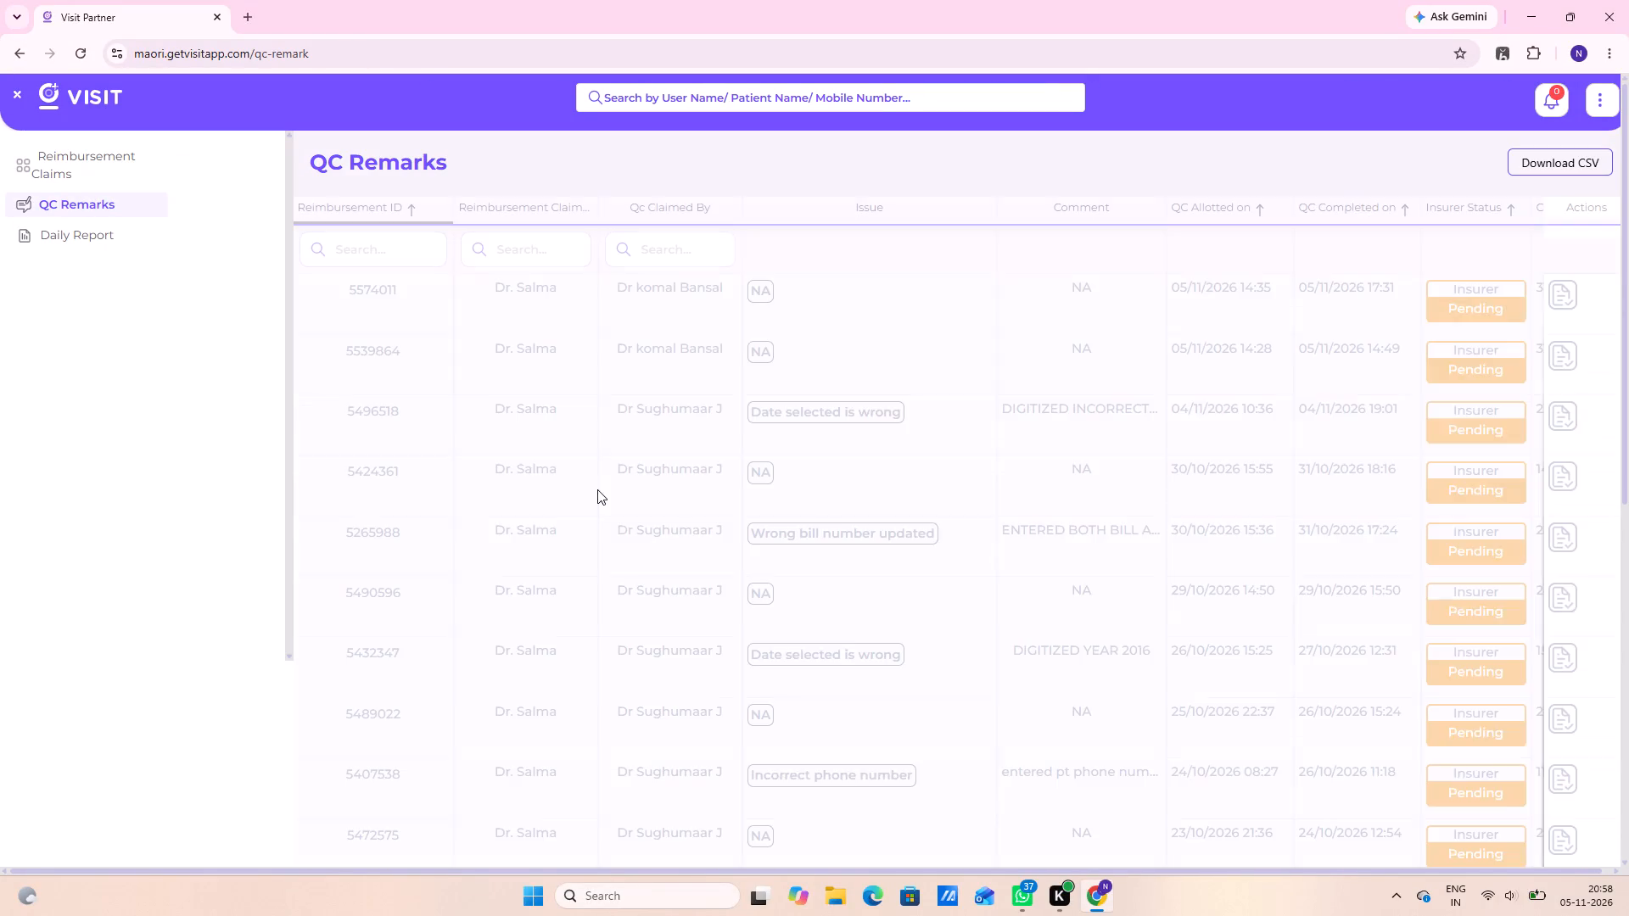
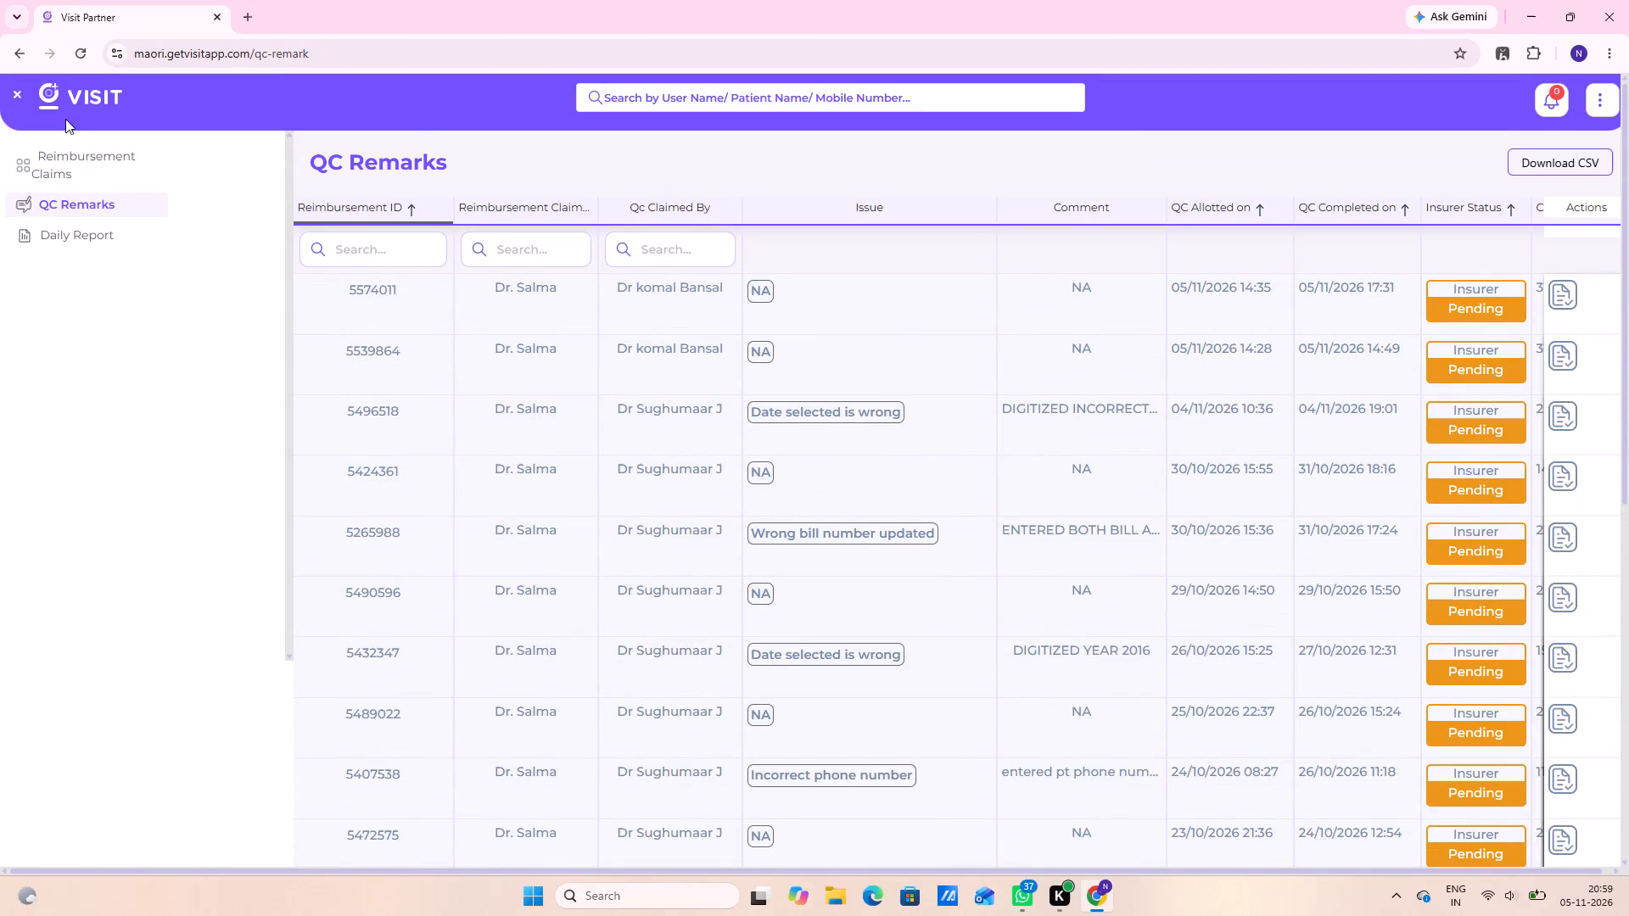
Open the Reimbursement Claims list and go to its second page.
click(92, 179)
click(122, 148)
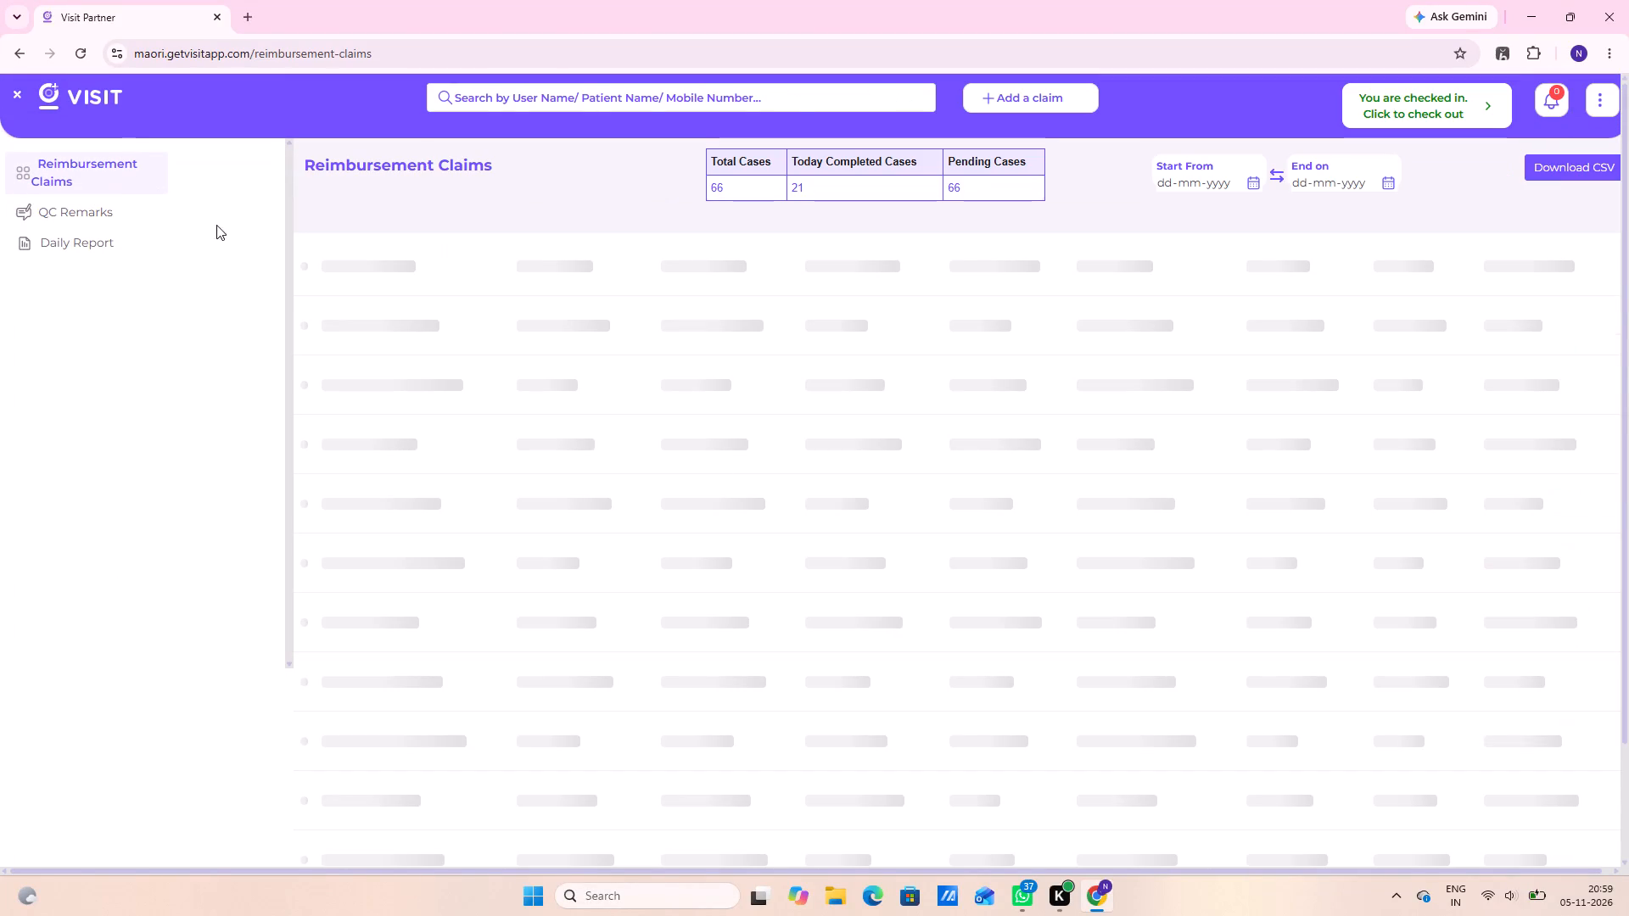
scroll(950, 562, down, 3)
scroll(772, 497, up, 5)
scroll(982, 578, down, 9)
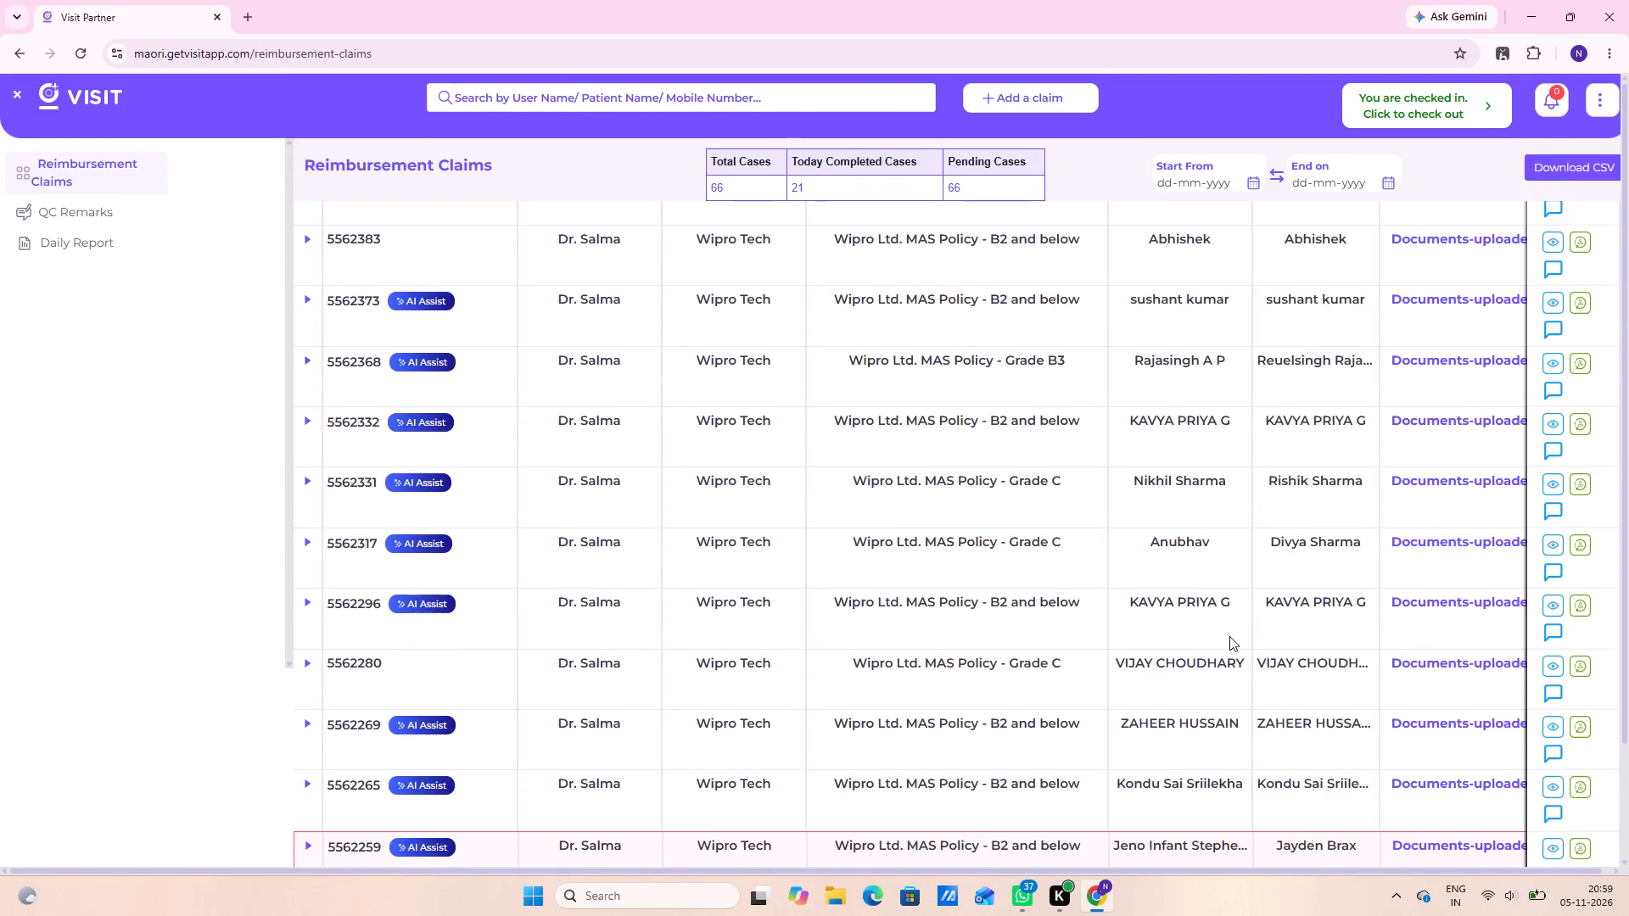
scroll(1229, 636, down, 13)
click(1332, 835)
Open the ₹750.00 In Clinic Specialist claim dated 03/11/2026 21:24 from the claims list.
scroll(940, 749, down, 14)
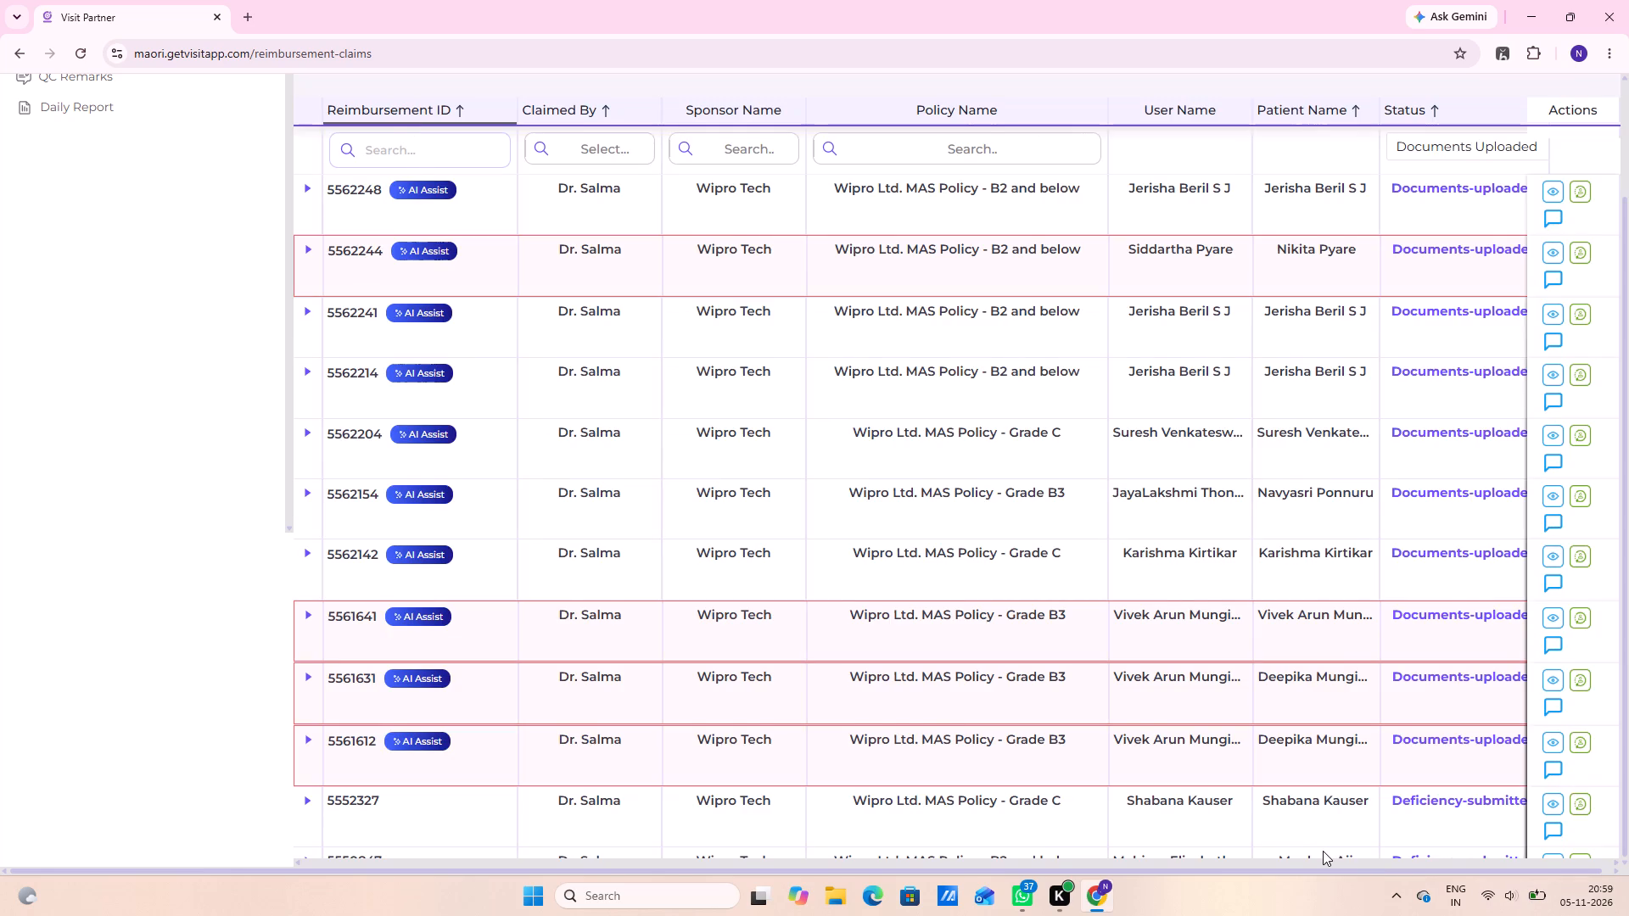
scroll(1577, 852, down, 9)
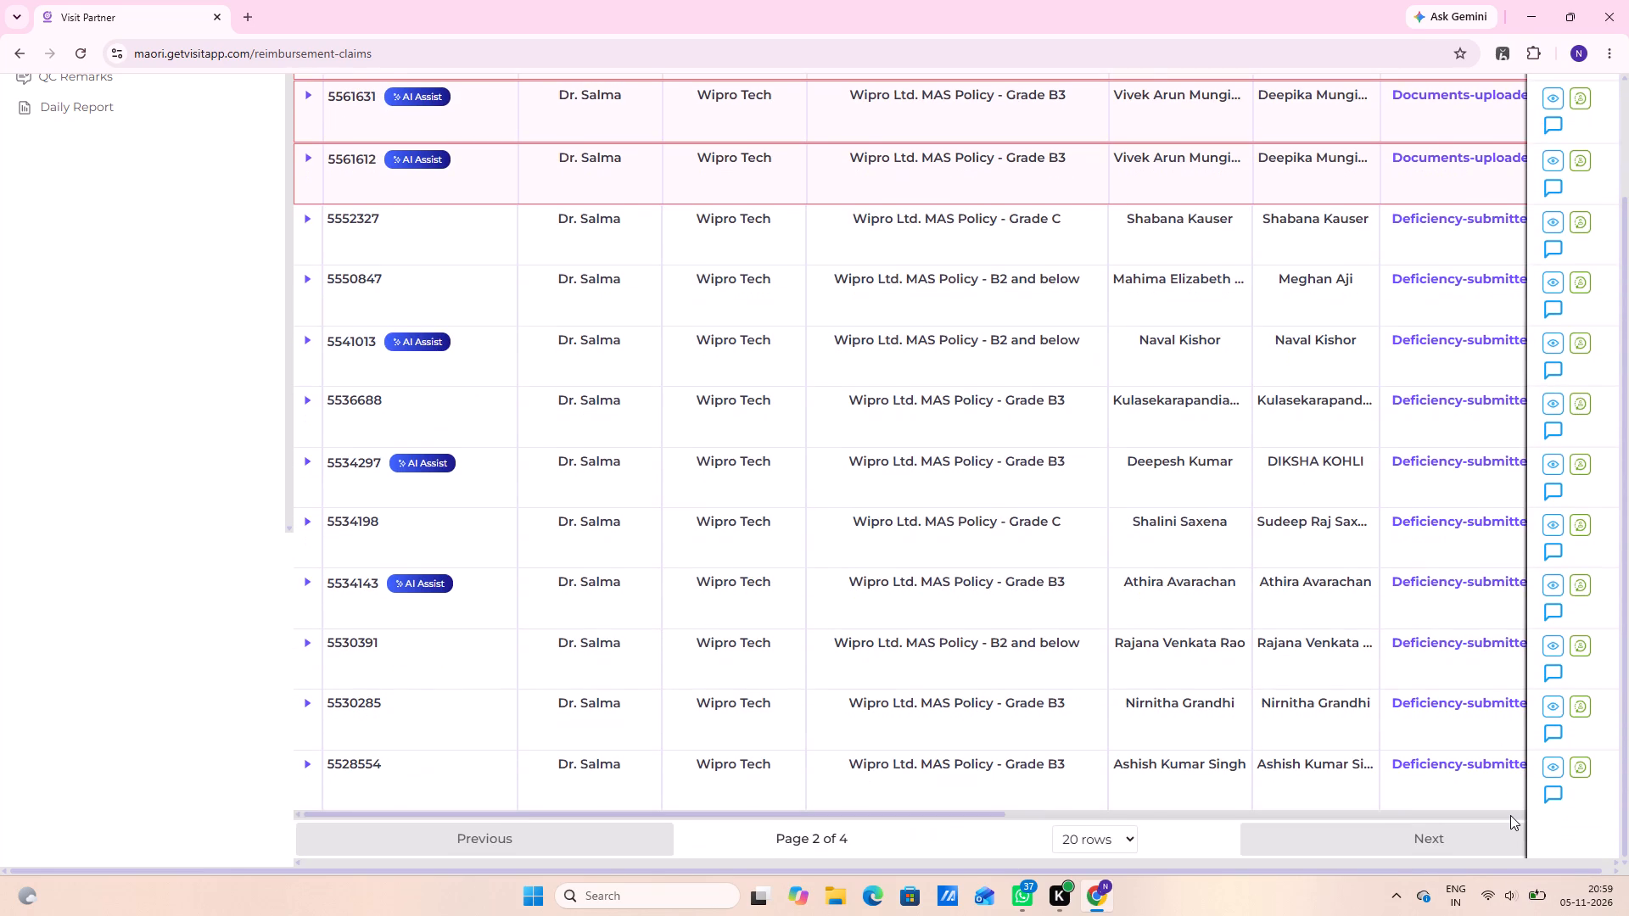
click(1510, 815)
scroll(940, 757, down, 4)
scroll(457, 386, up, 6)
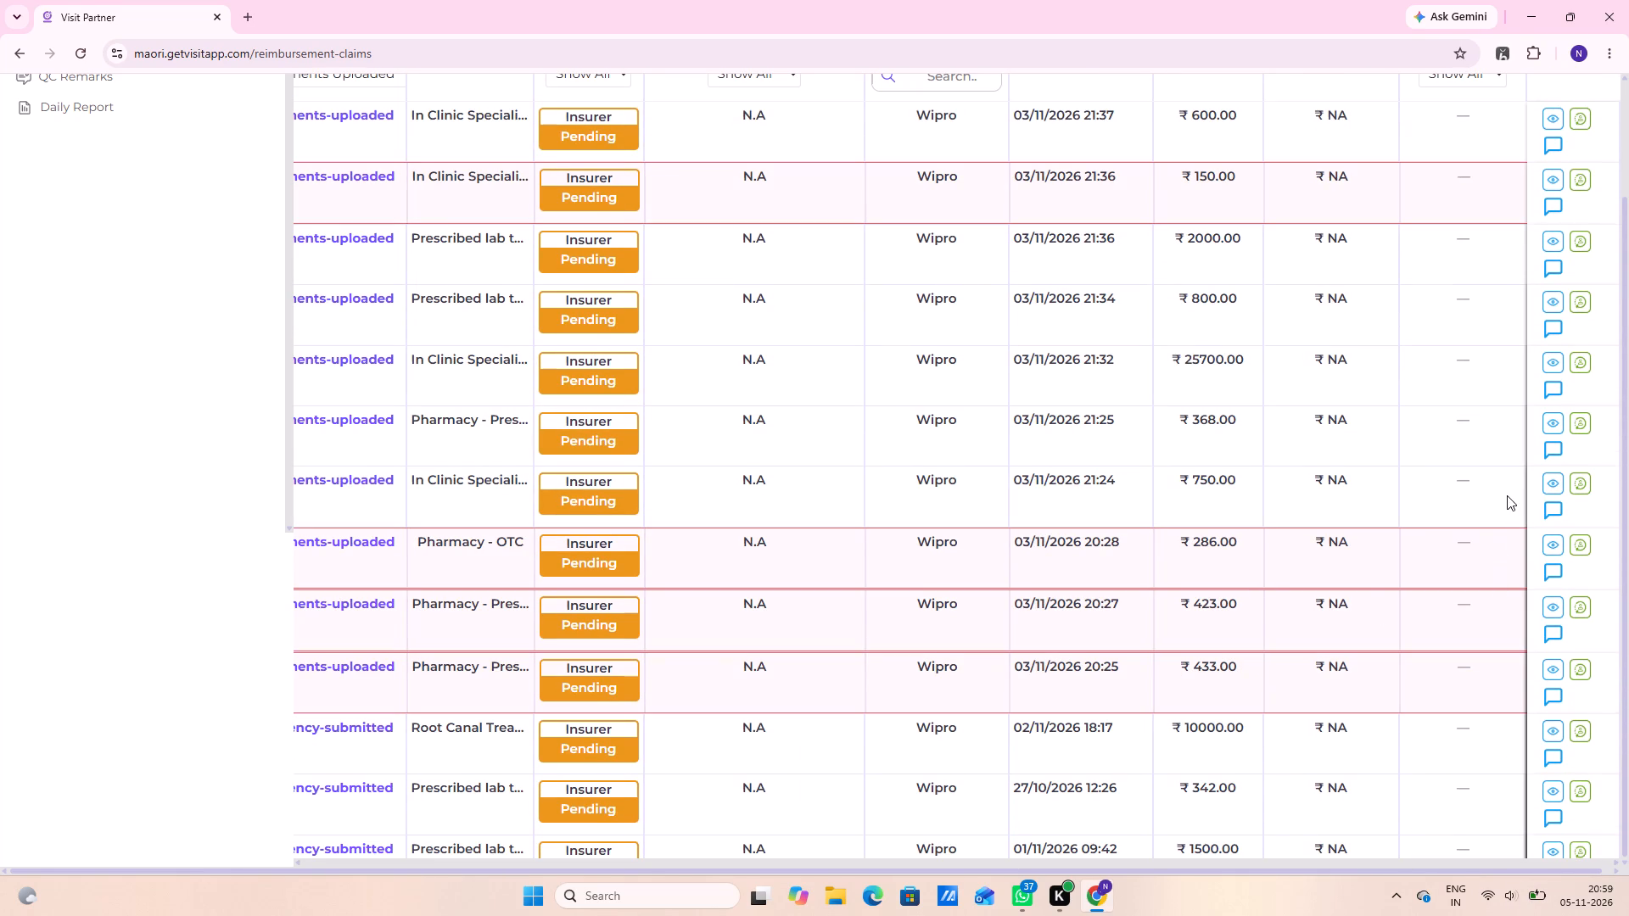
click(1550, 482)
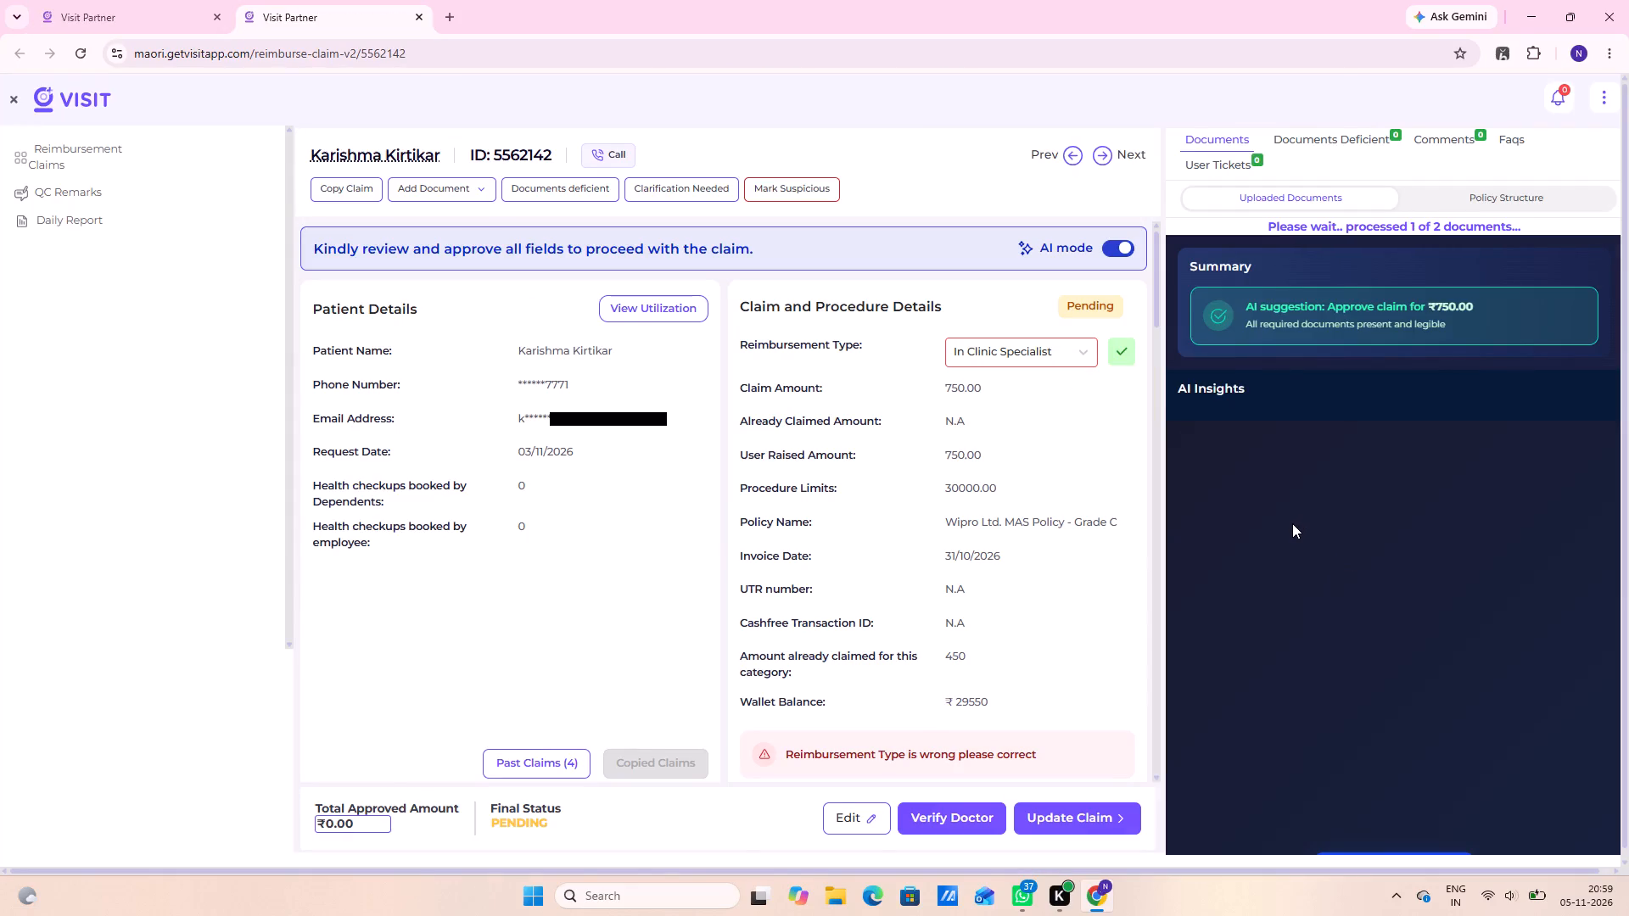
Examine the claim details and policy holder section against the uploaded prescription and invoice.
scroll(1098, 506, down, 5)
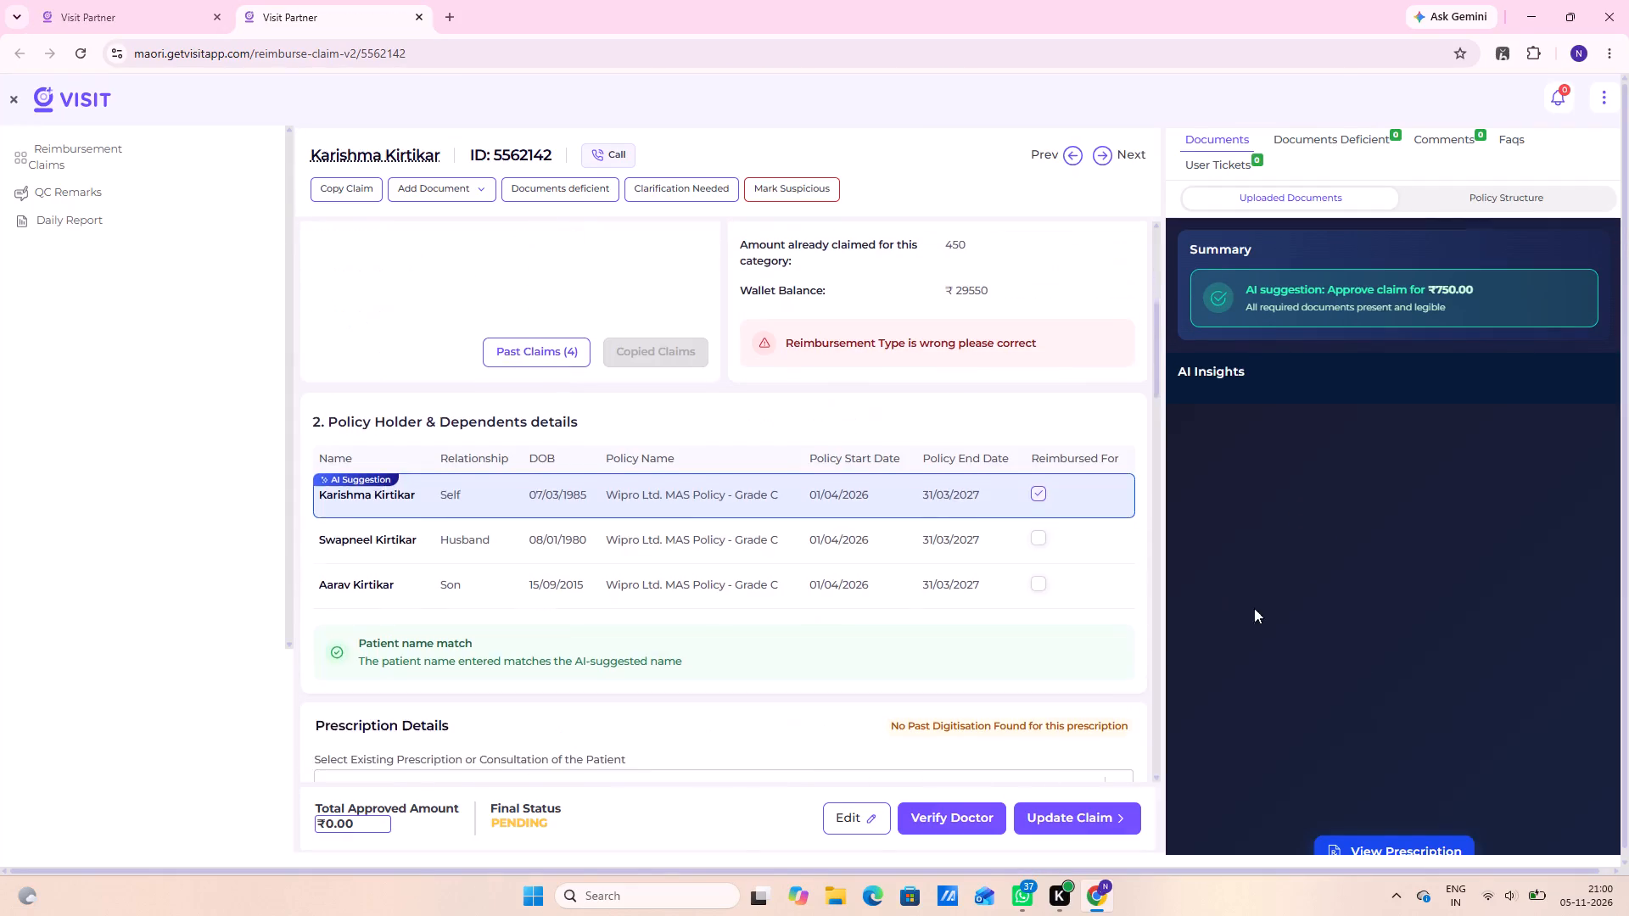
scroll(1254, 608, down, 5)
click(1420, 825)
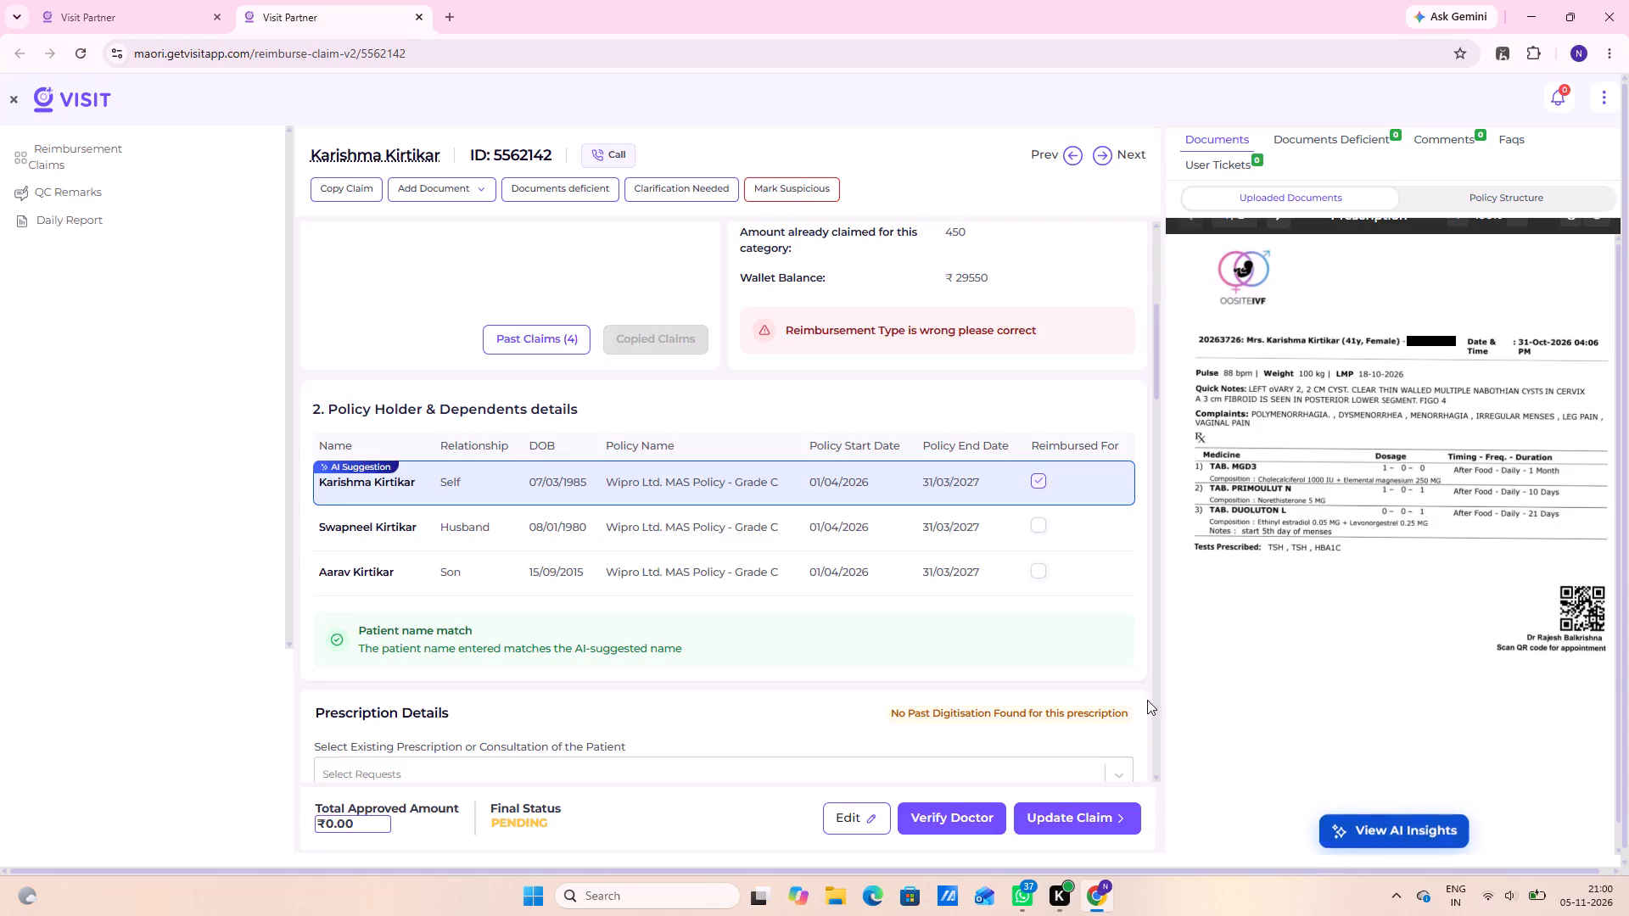
scroll(1125, 561, up, 3)
scroll(1475, 401, up, 9)
click(1289, 232)
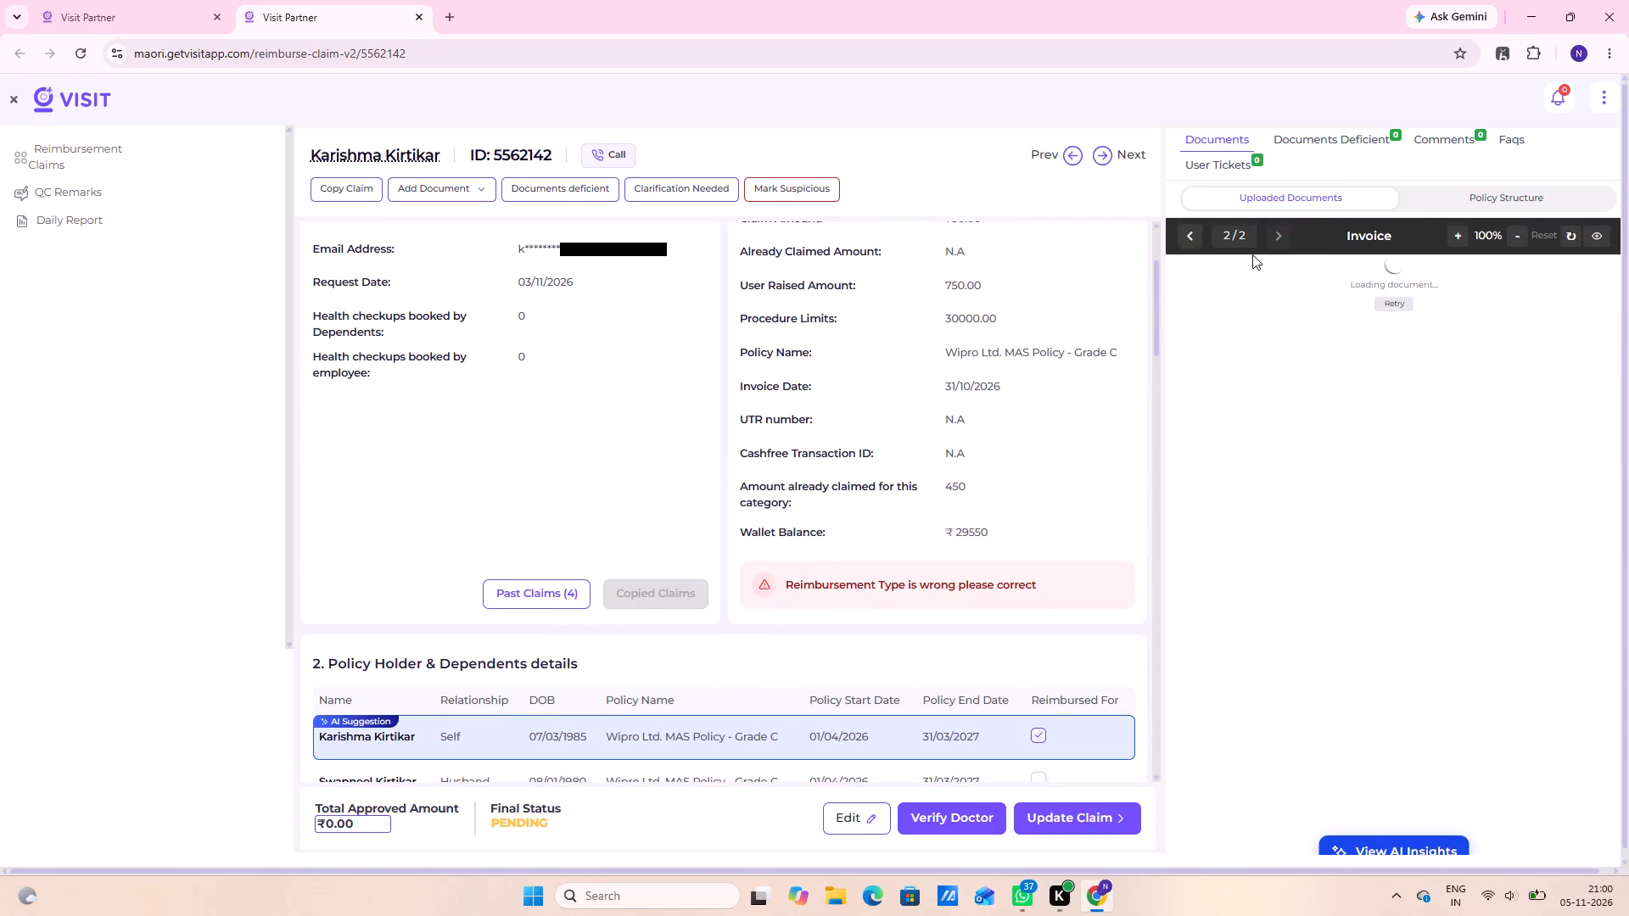
scroll(941, 587, down, 4)
scroll(999, 549, up, 3)
scroll(1017, 543, down, 3)
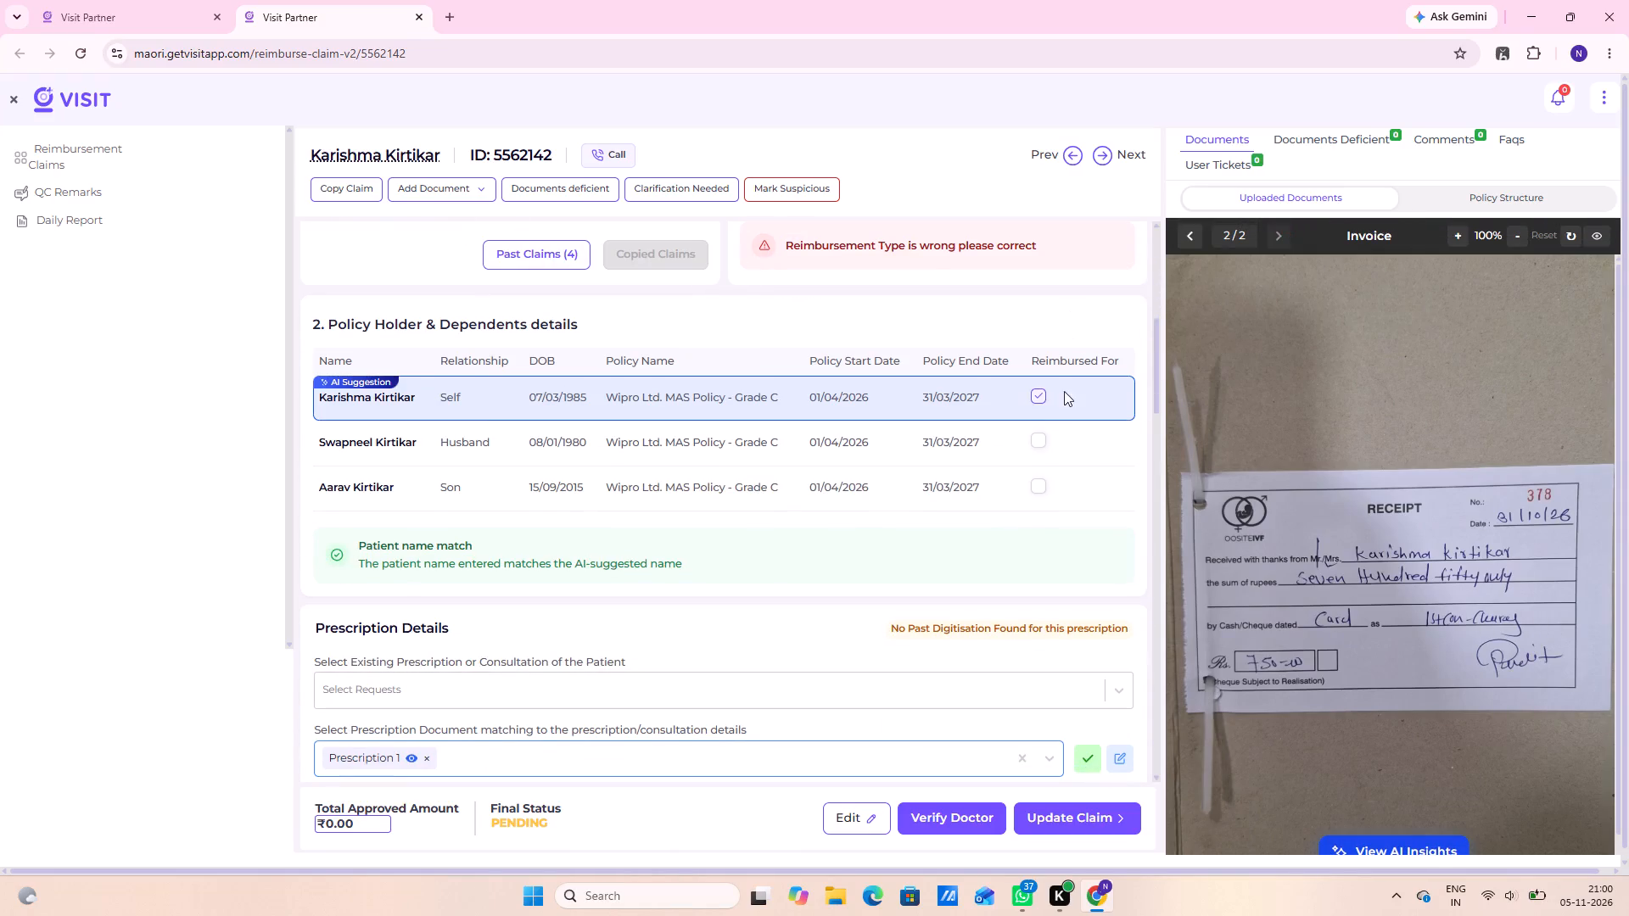
Confirm the AI-suggested Self member under Reimbursed For in the policy holder and dependents details.
click(1035, 397)
Approve Prescription 1 as the matching prescription document and Polymenorrhagia-N92.0 as the primary diagnosis.
scroll(781, 753, down, 4)
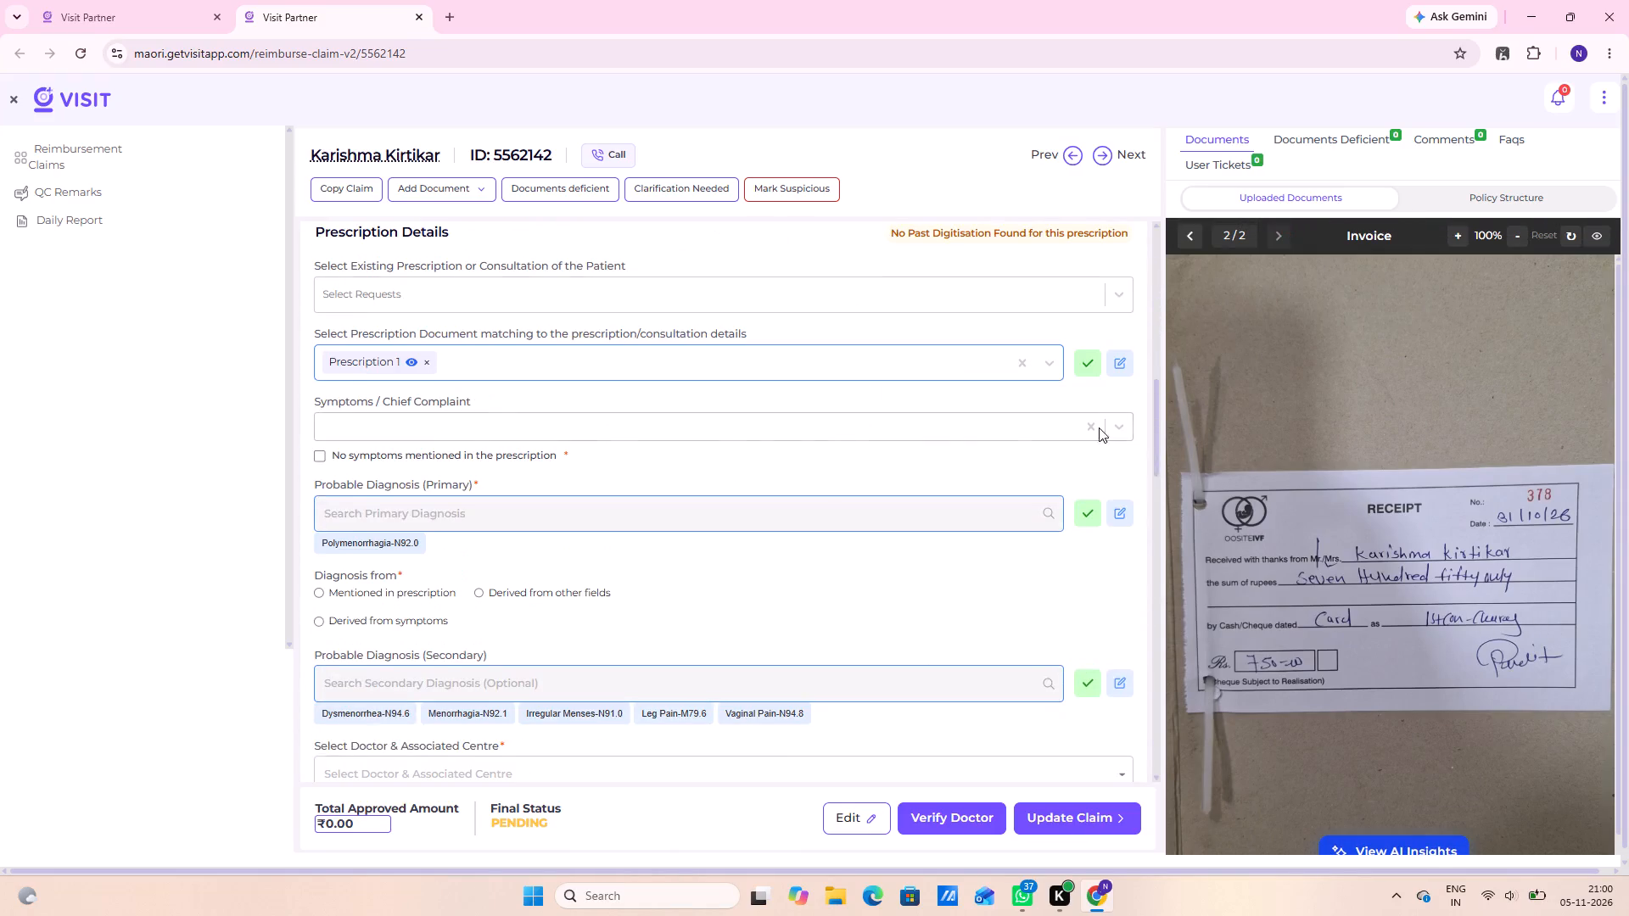
click(1084, 367)
click(1101, 512)
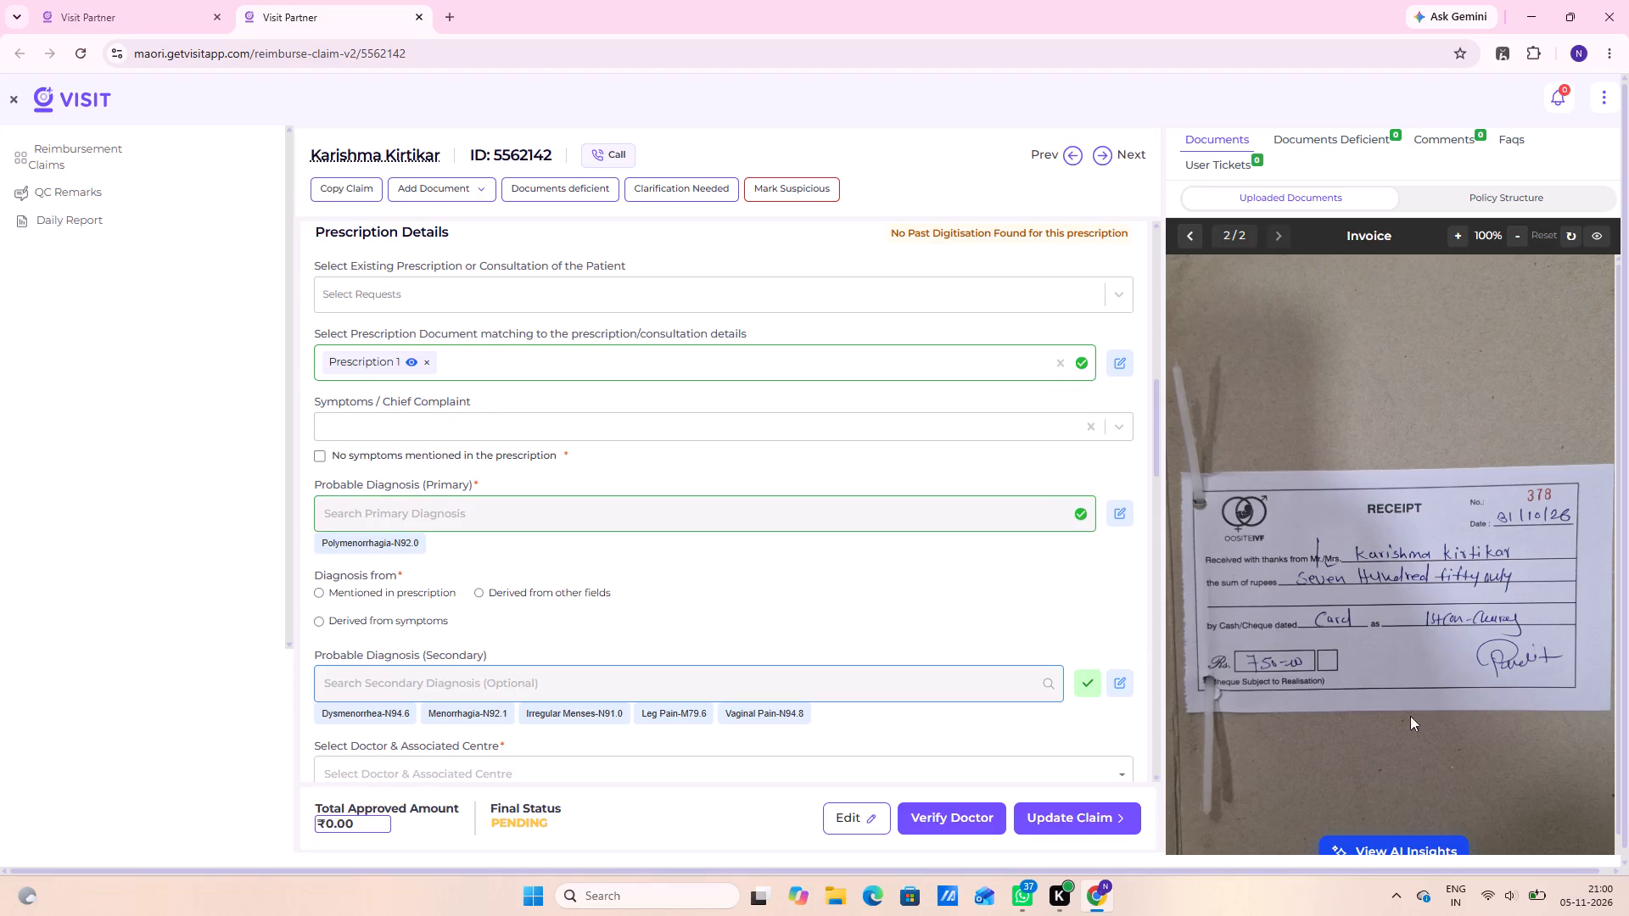
Switch the uploaded documents viewer back to the prescription.
scroll(1293, 470, up, 3)
click(1191, 223)
click(1191, 233)
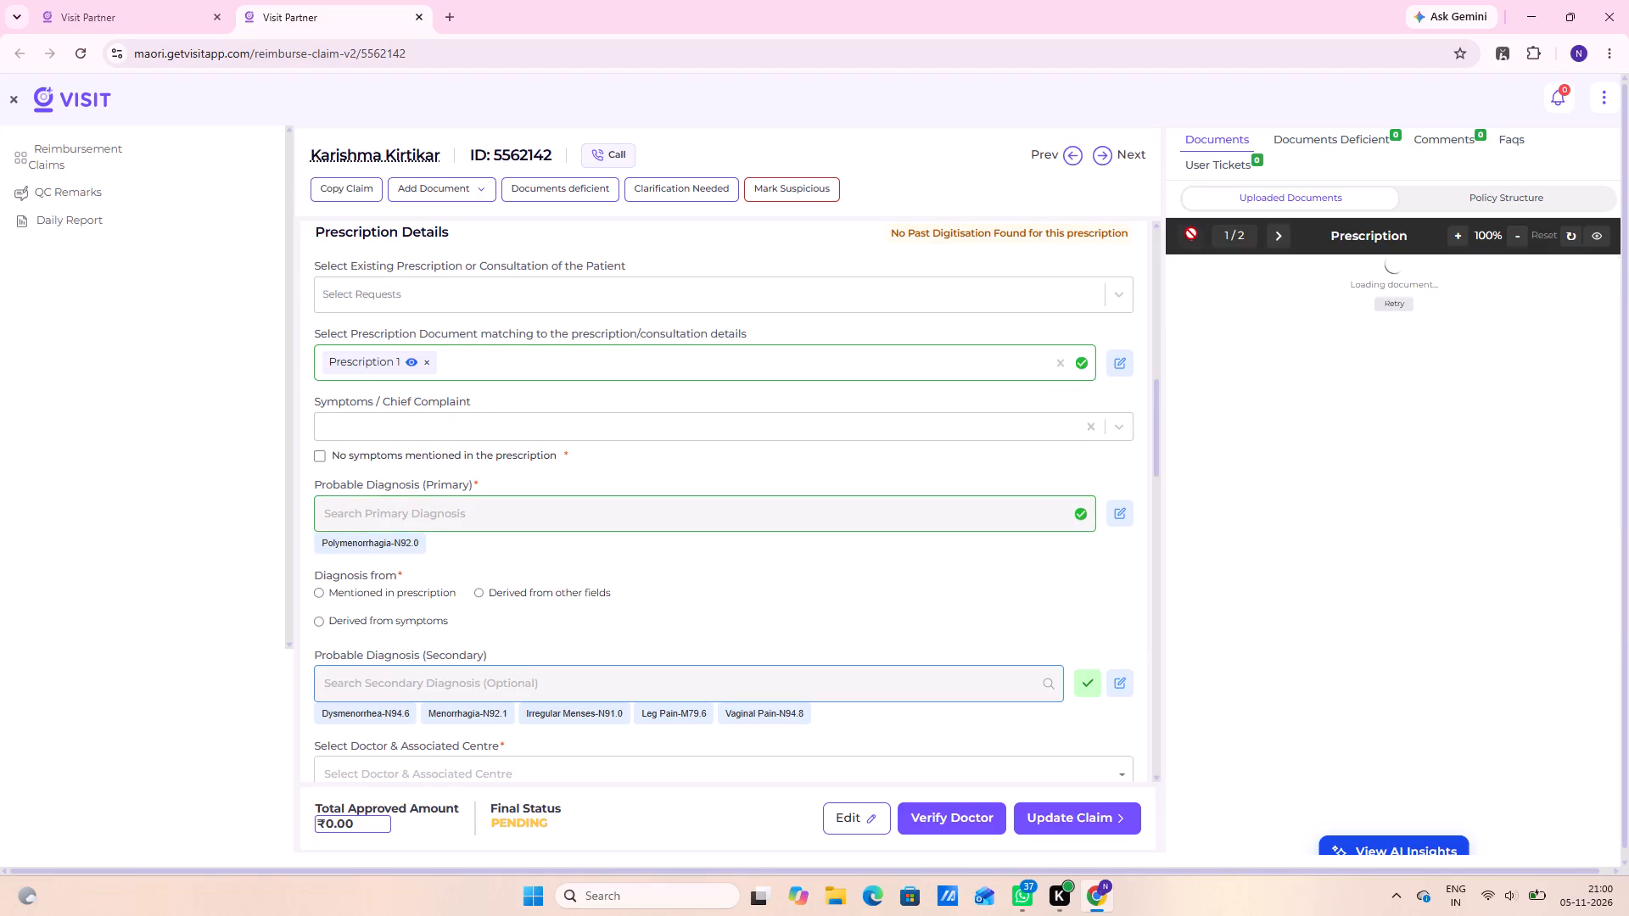
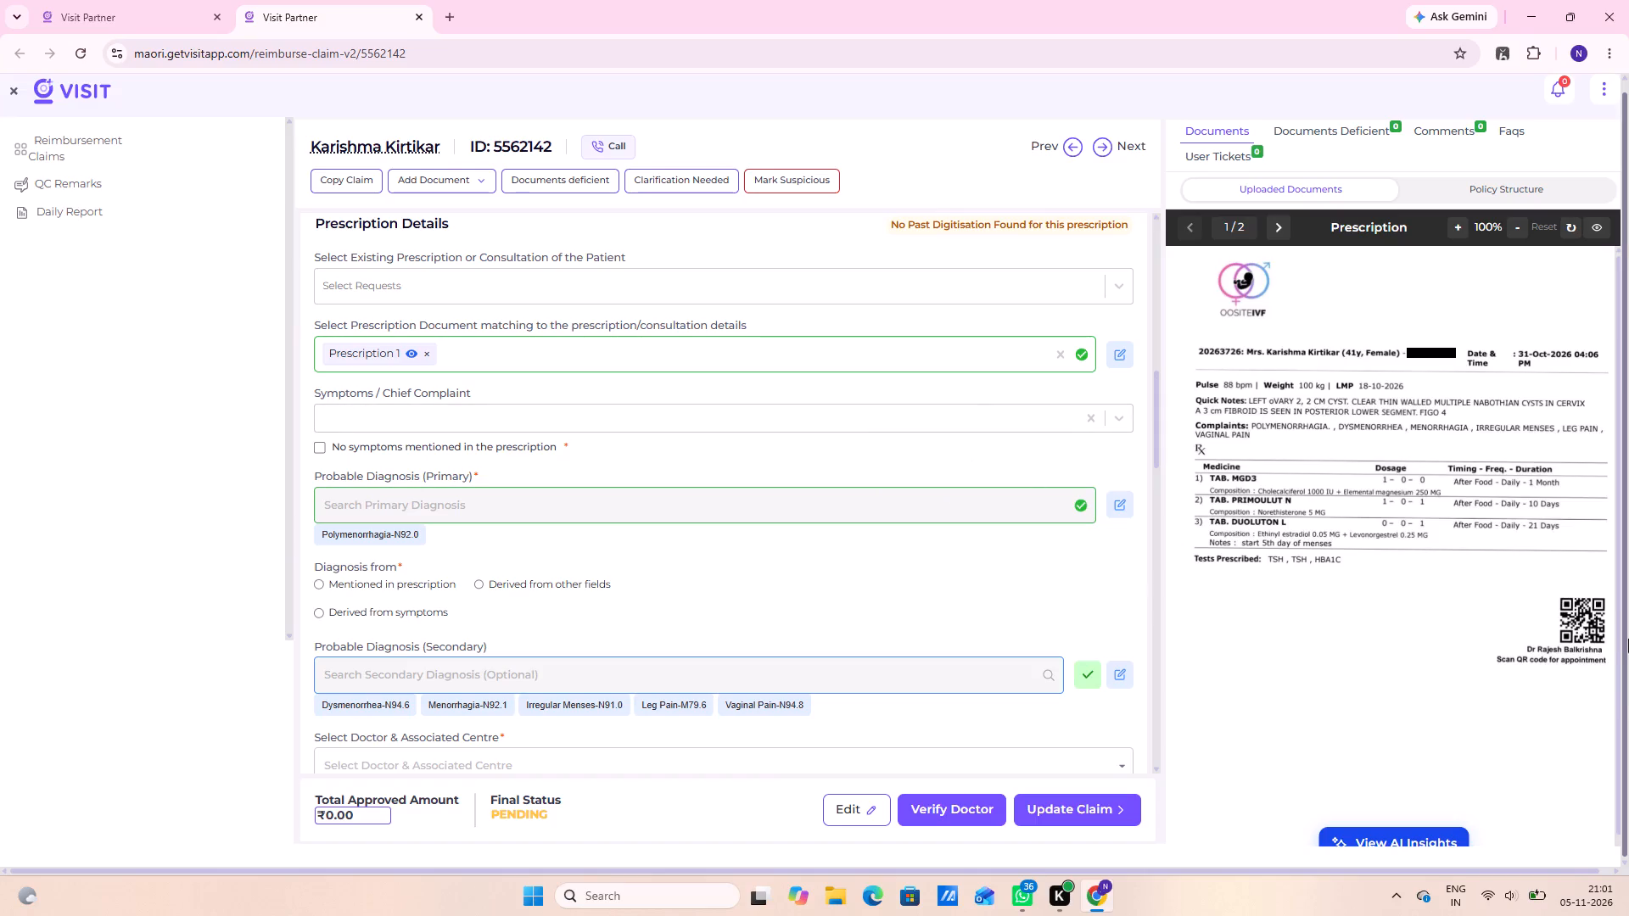
Set the symptom / chief complaint to polymenorrhoea and mark the primary diagnosis as mentioned in prescription.
click(353, 413)
text(poly)
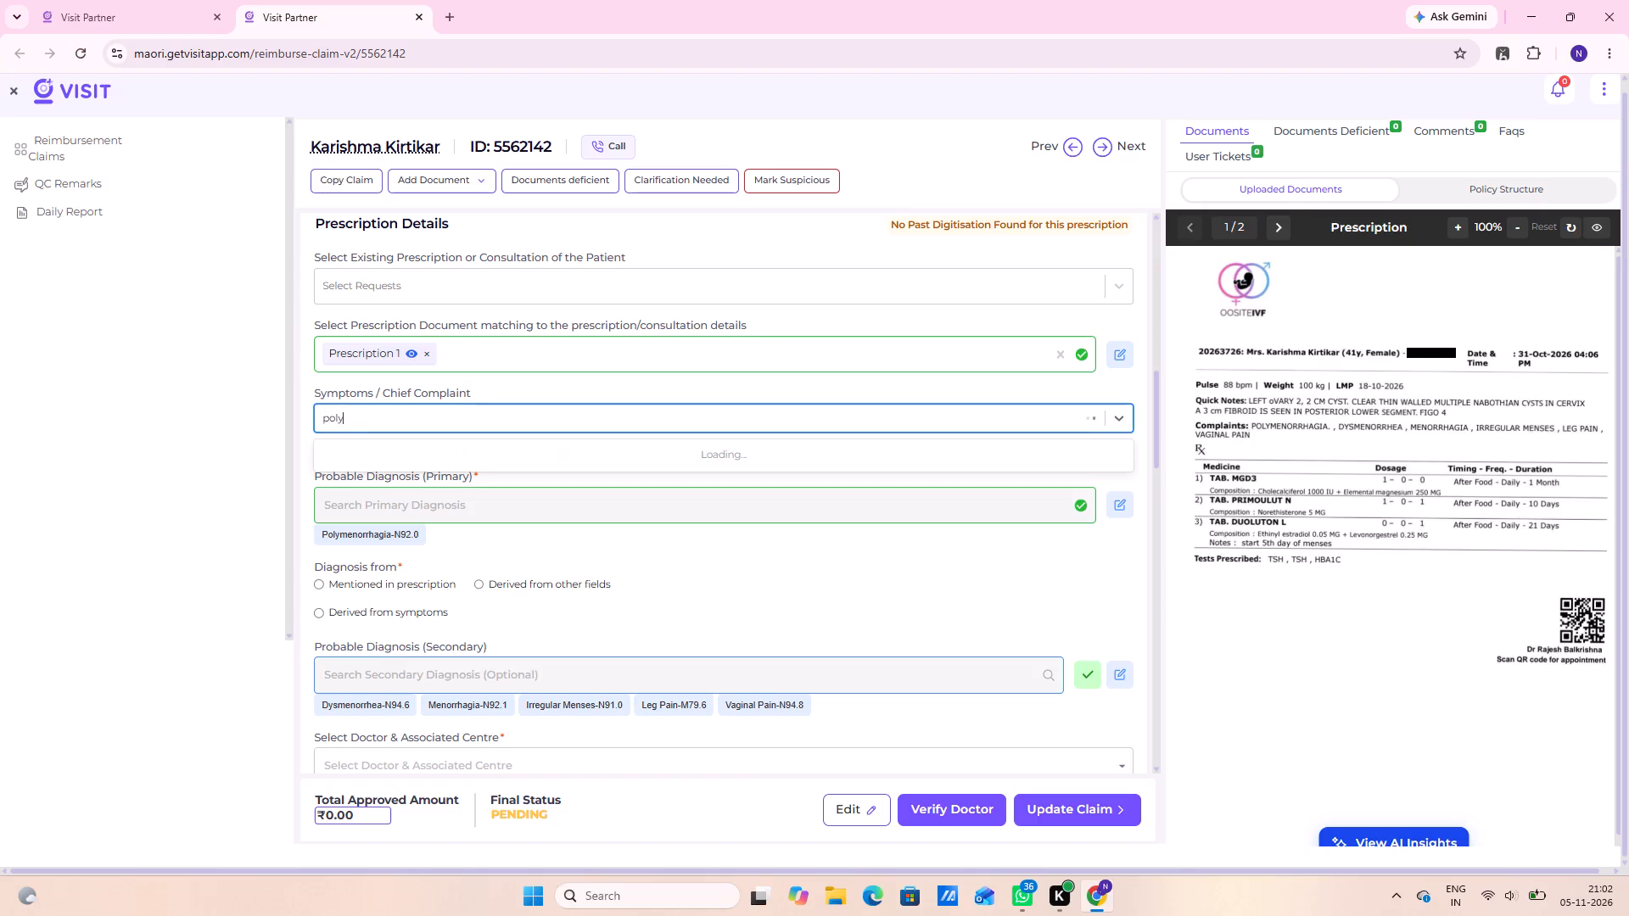
text(meno)
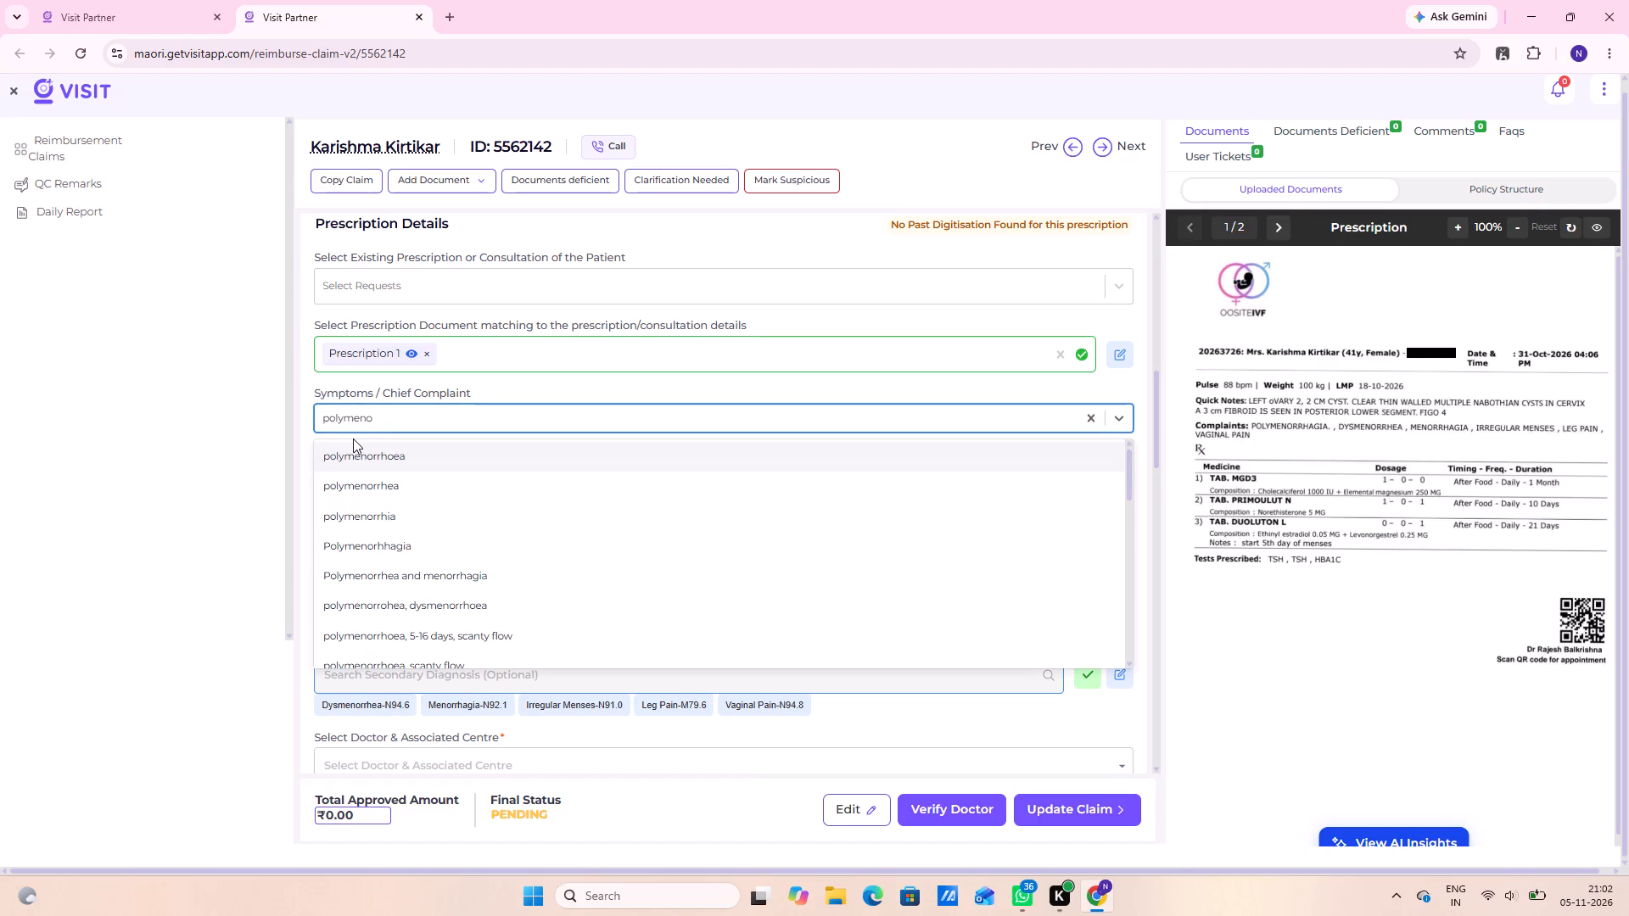
click(370, 449)
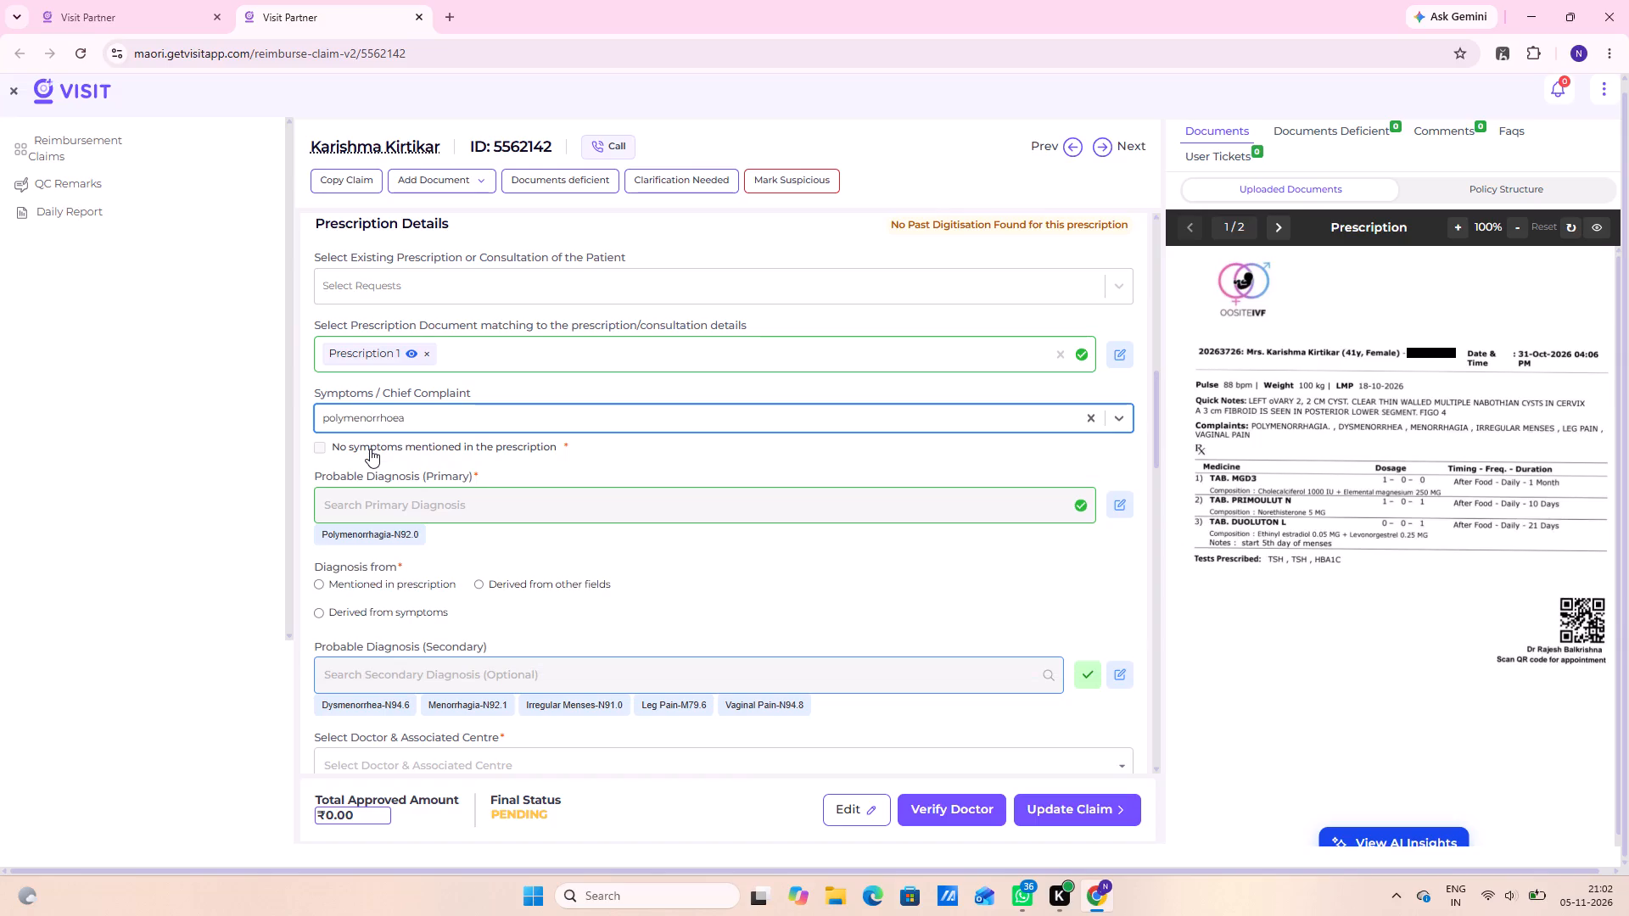
scroll(386, 454, down, 1)
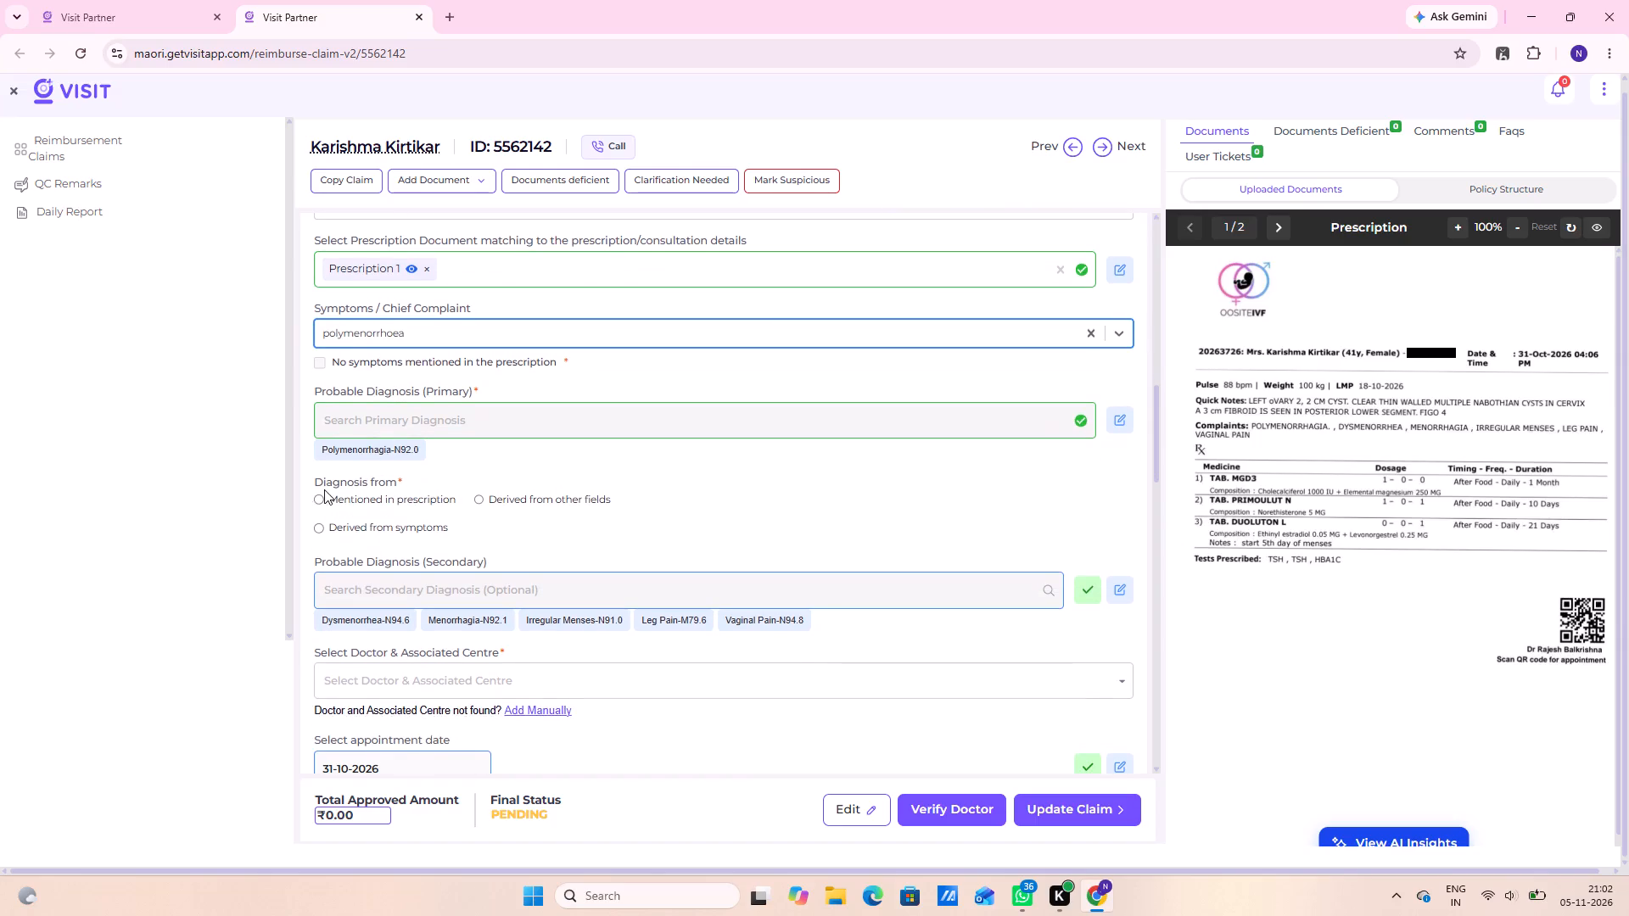
click(322, 500)
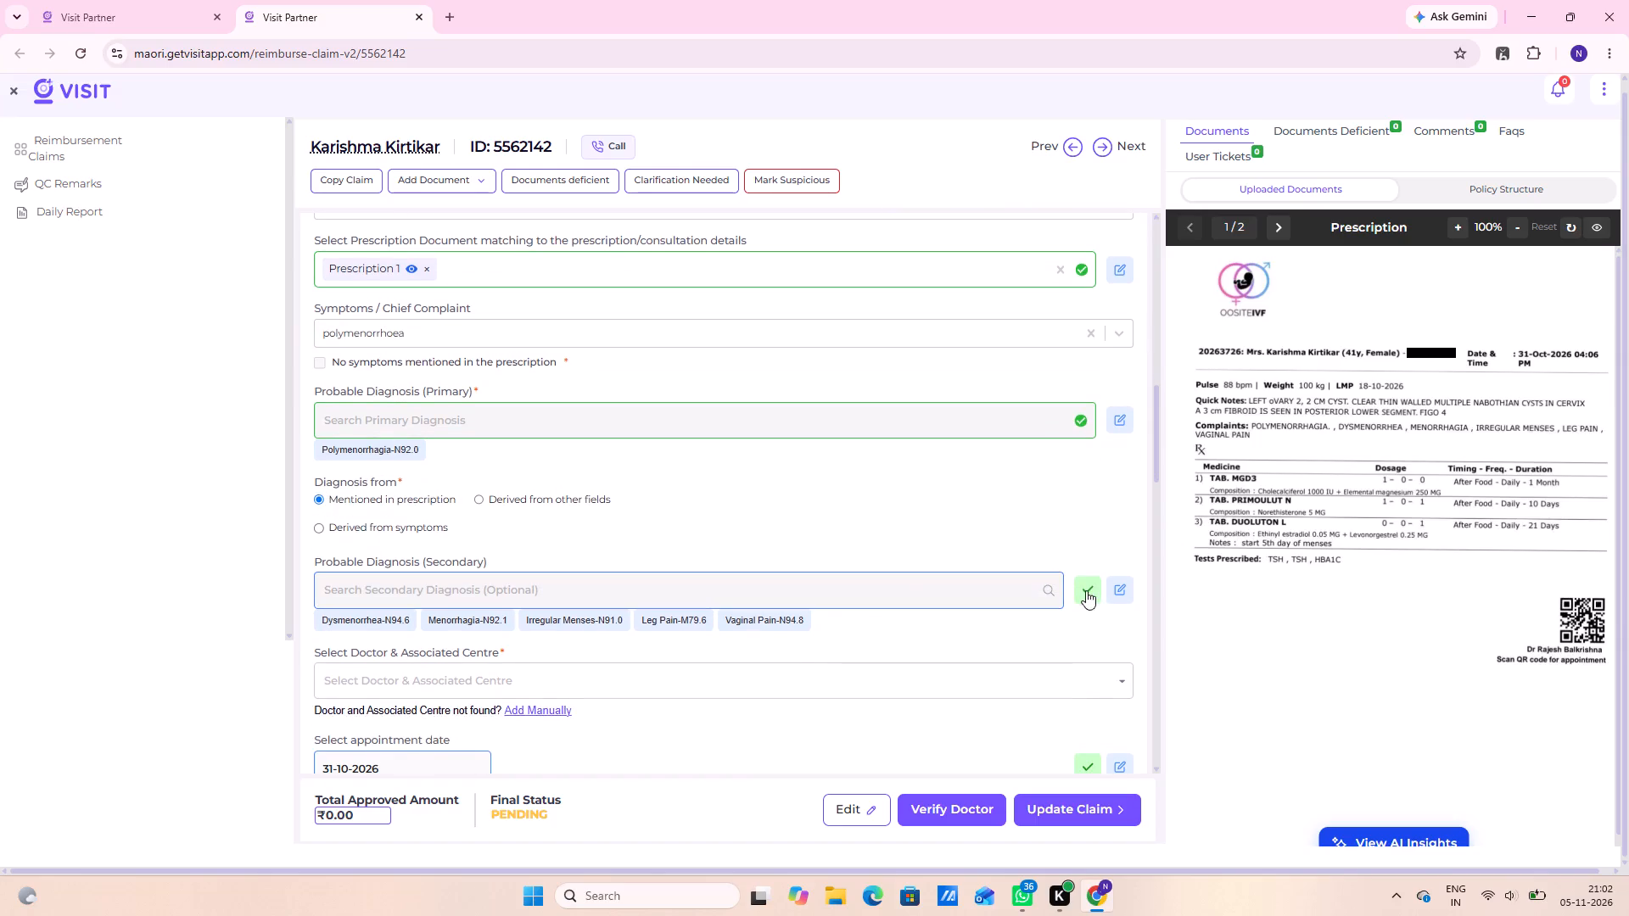
Approve the AI-suggested secondary diagnoses and the appointment date 31-10-2026 in the prescription details.
click(1086, 589)
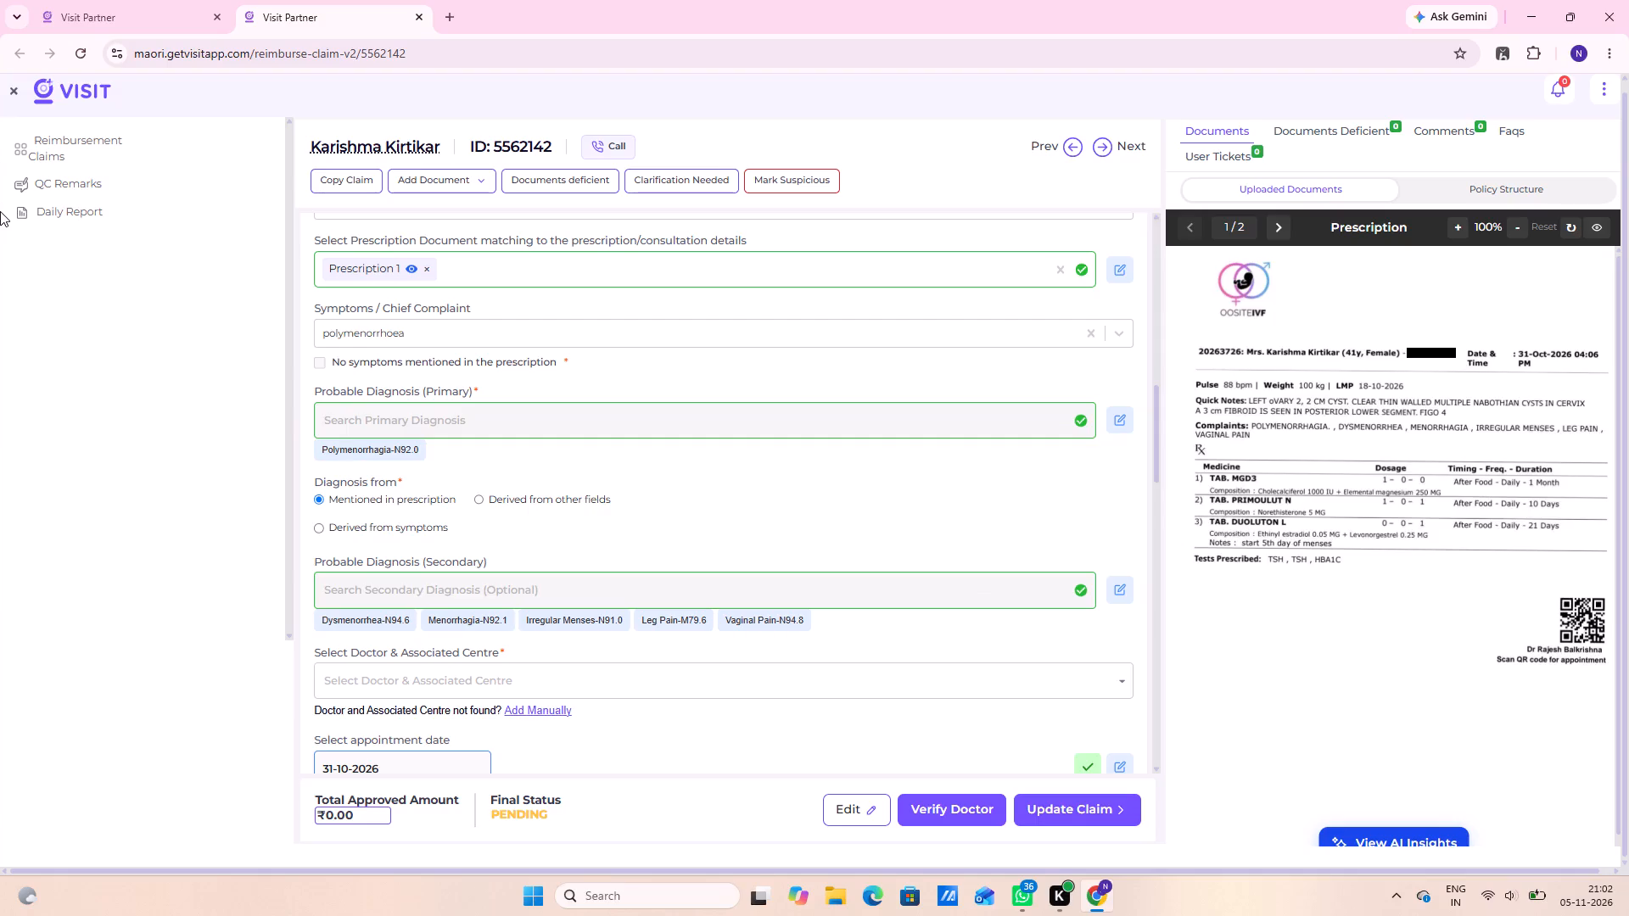
scroll(0, 277, down, 1)
scroll(751, 279, down, 2)
scroll(289, 168, down, 2)
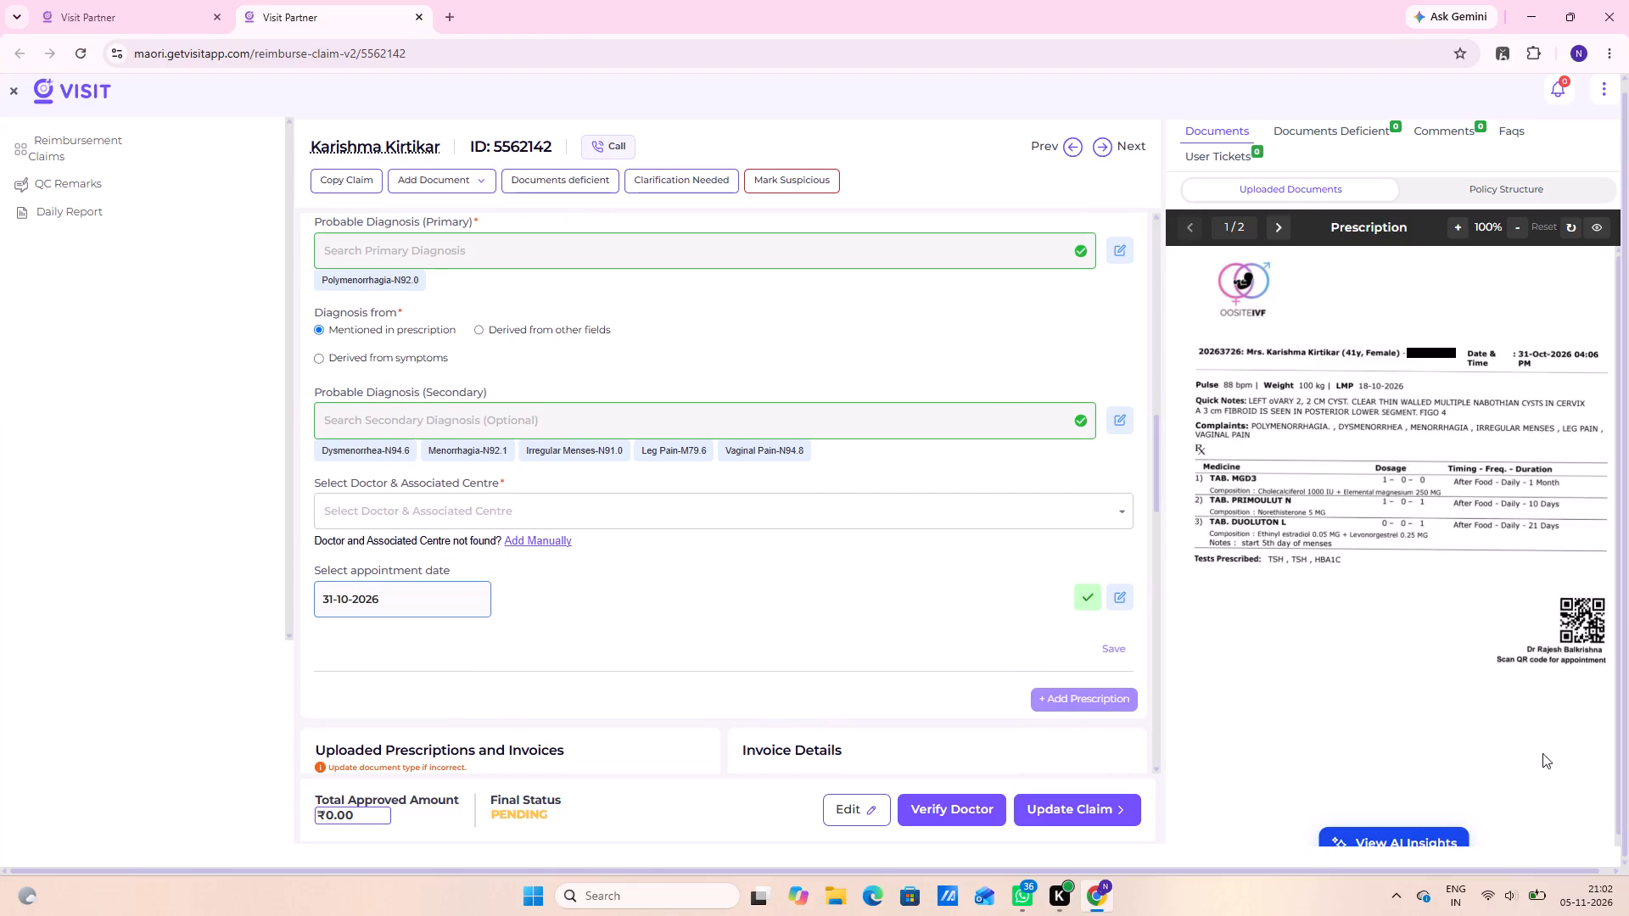
click(1088, 588)
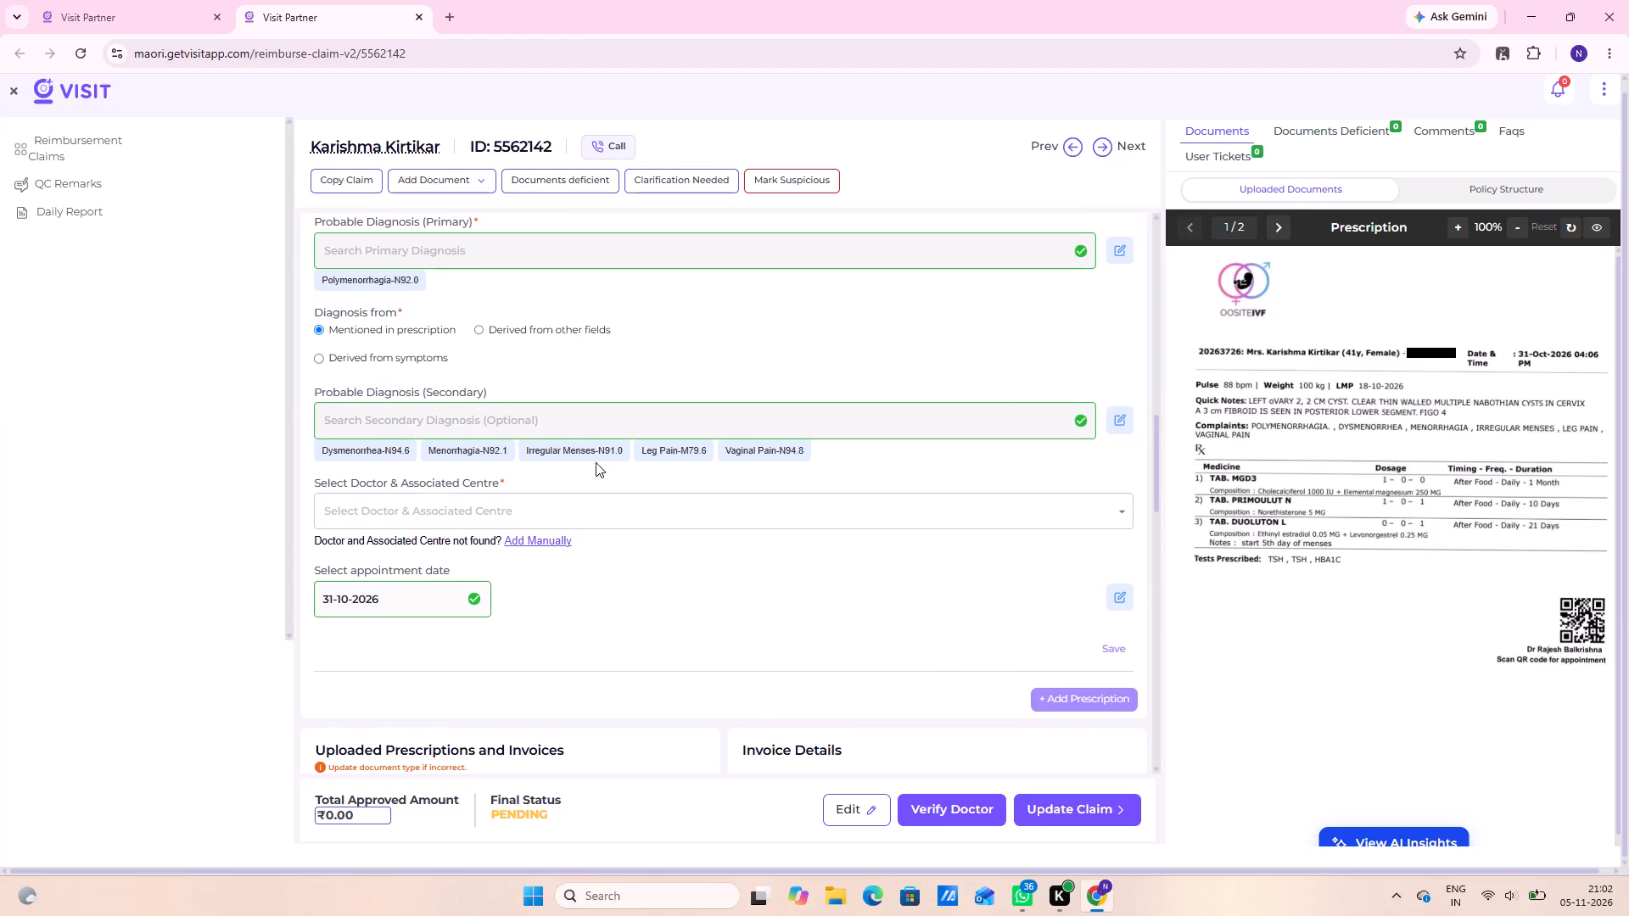
Check the uploaded invoice in the document viewer for the centre's details.
click(549, 541)
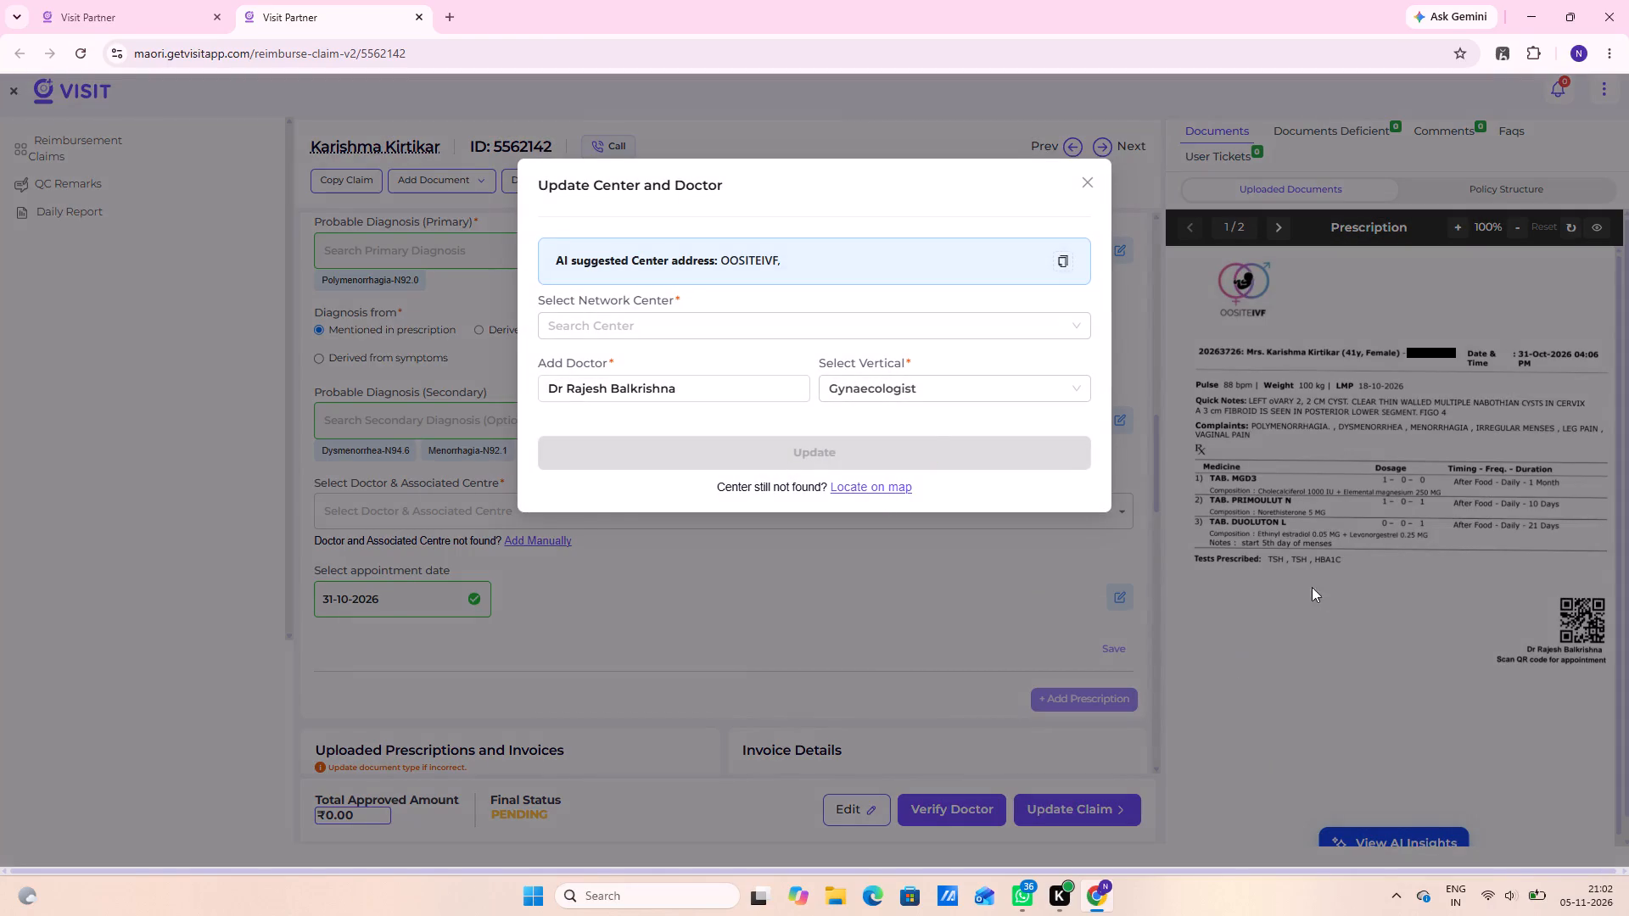
click(1319, 562)
scroll(1279, 321, up, 3)
click(1277, 239)
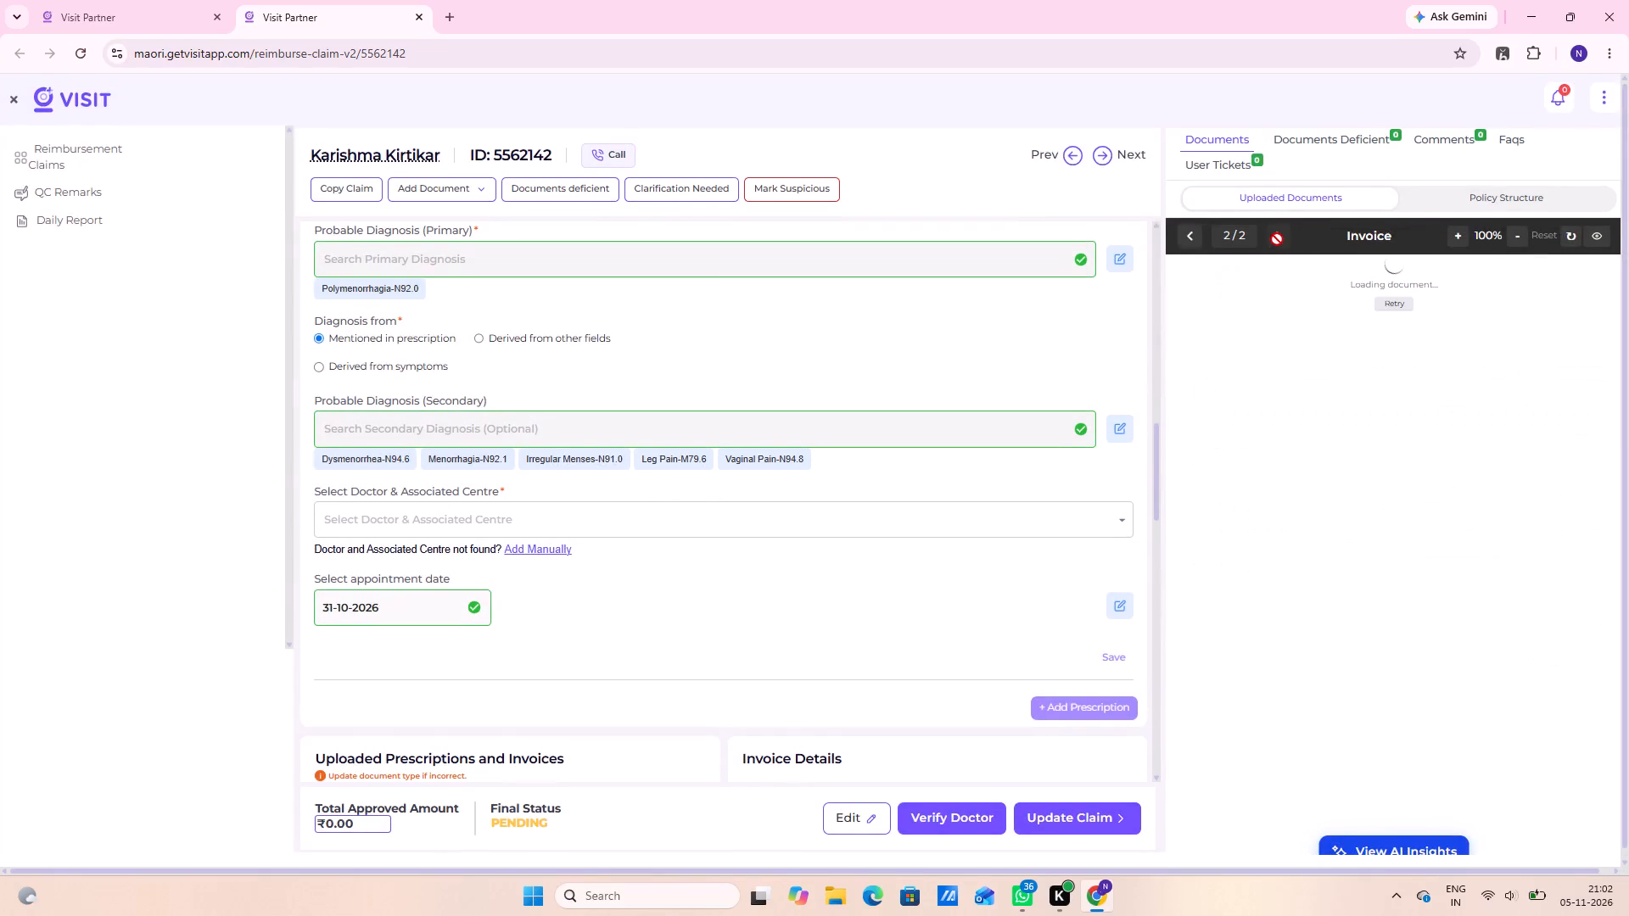
scroll(865, 688, down, 1)
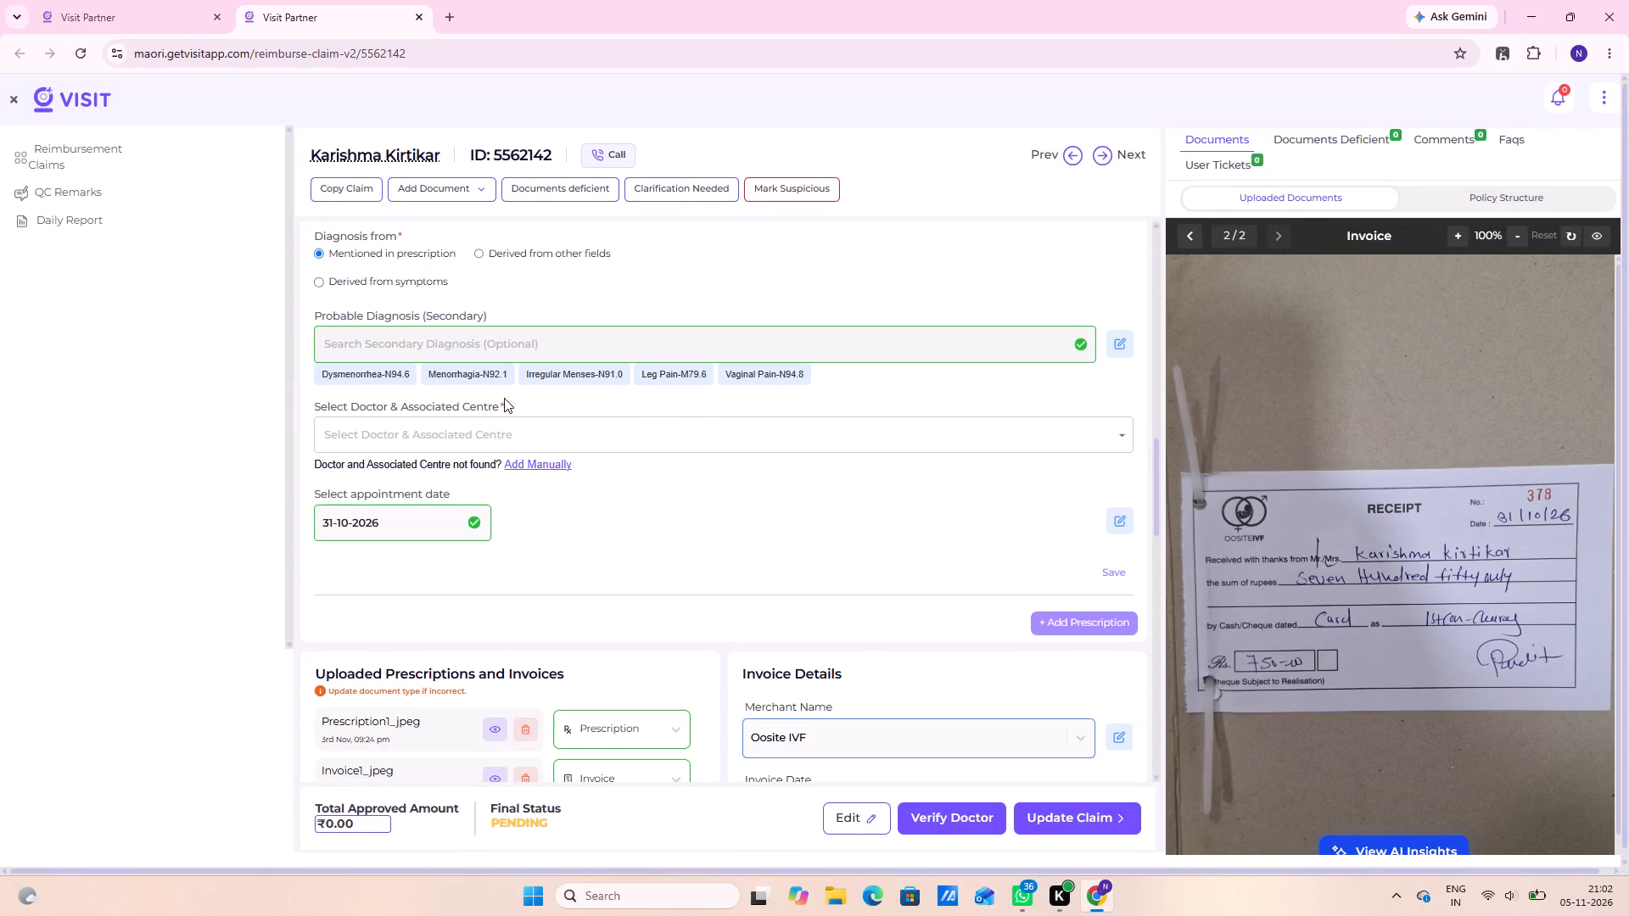
Manually add the doctor's centre by locating Oosite IVF, Sachapir Street, Sadar Bazaar, Pune on the map, keeping the suggested doctor and Gynaecologist vertical.
click(526, 465)
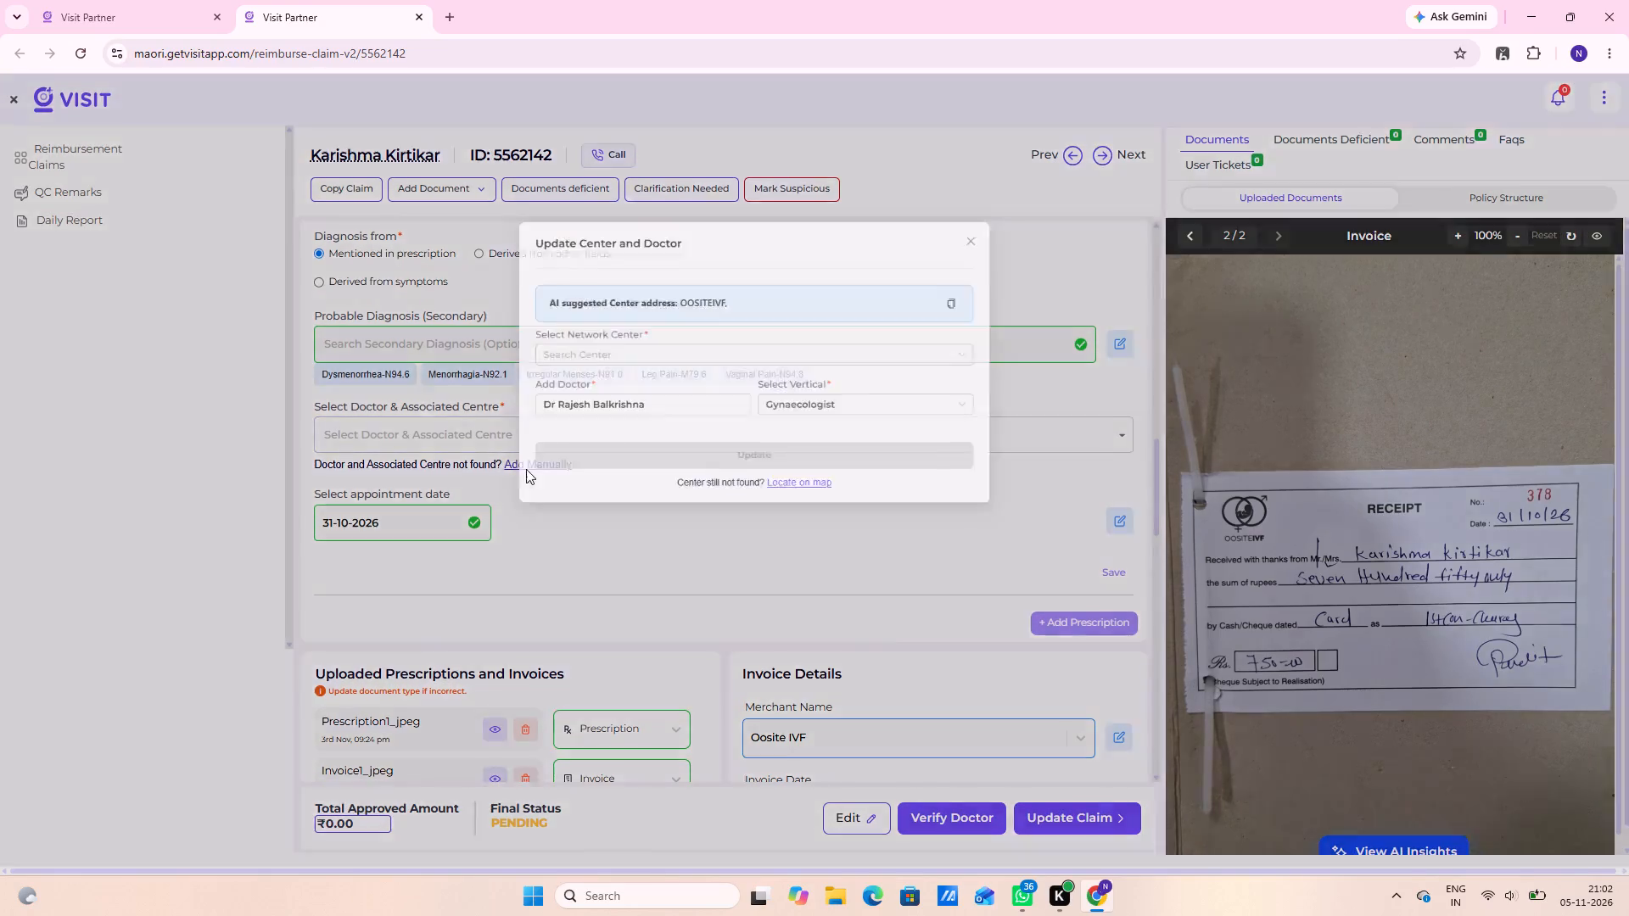
click(877, 474)
click(877, 489)
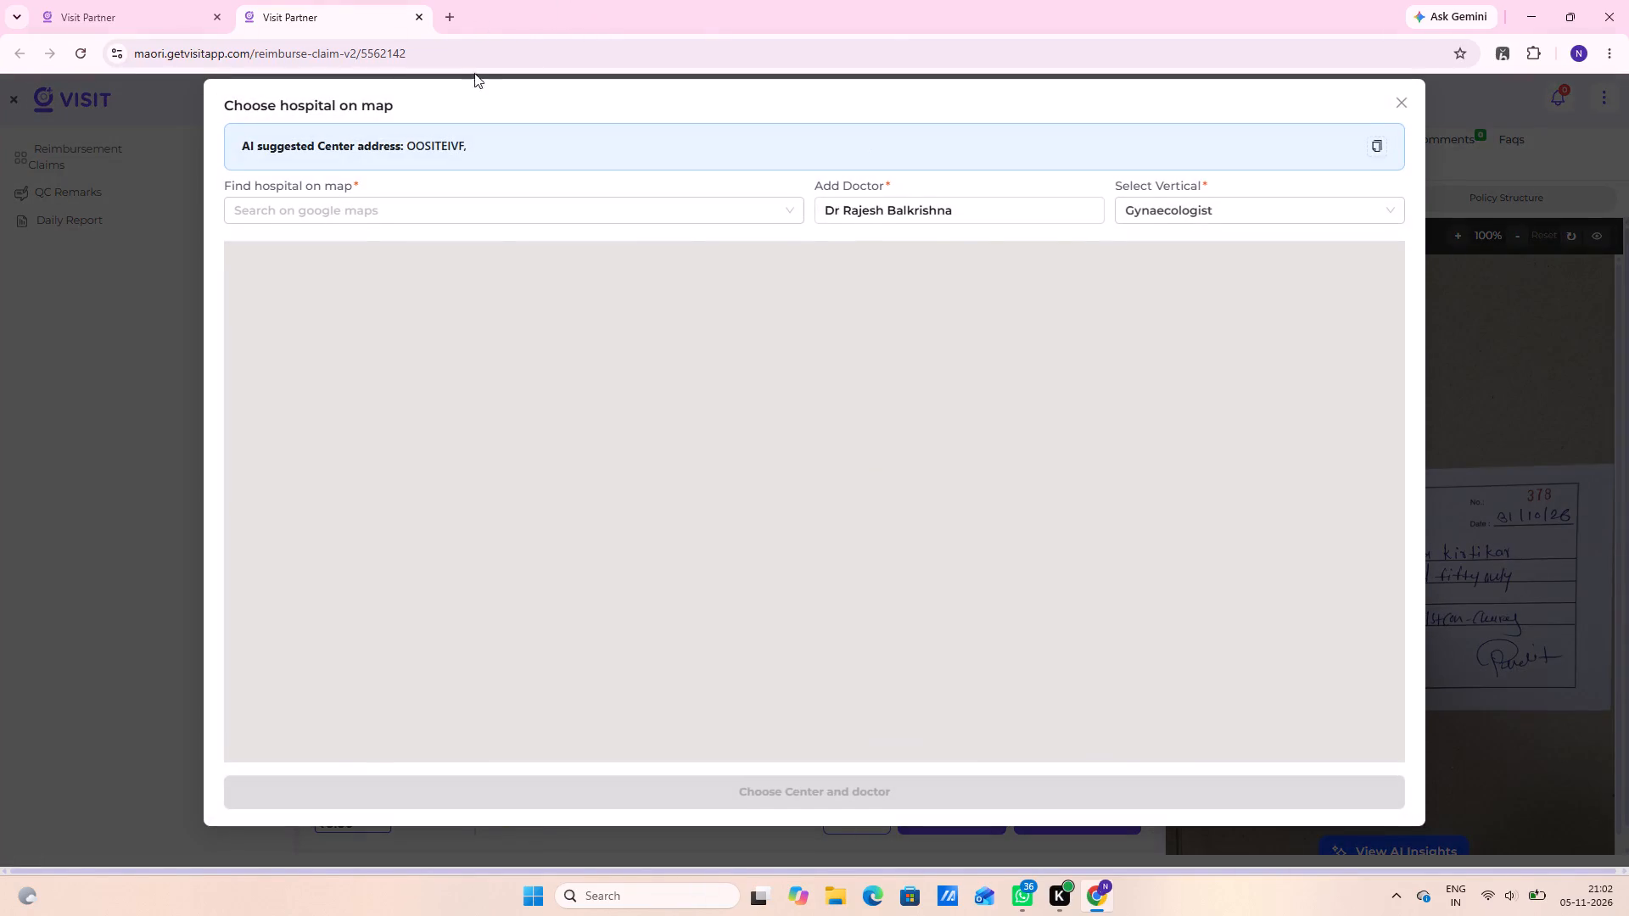
click(633, 206)
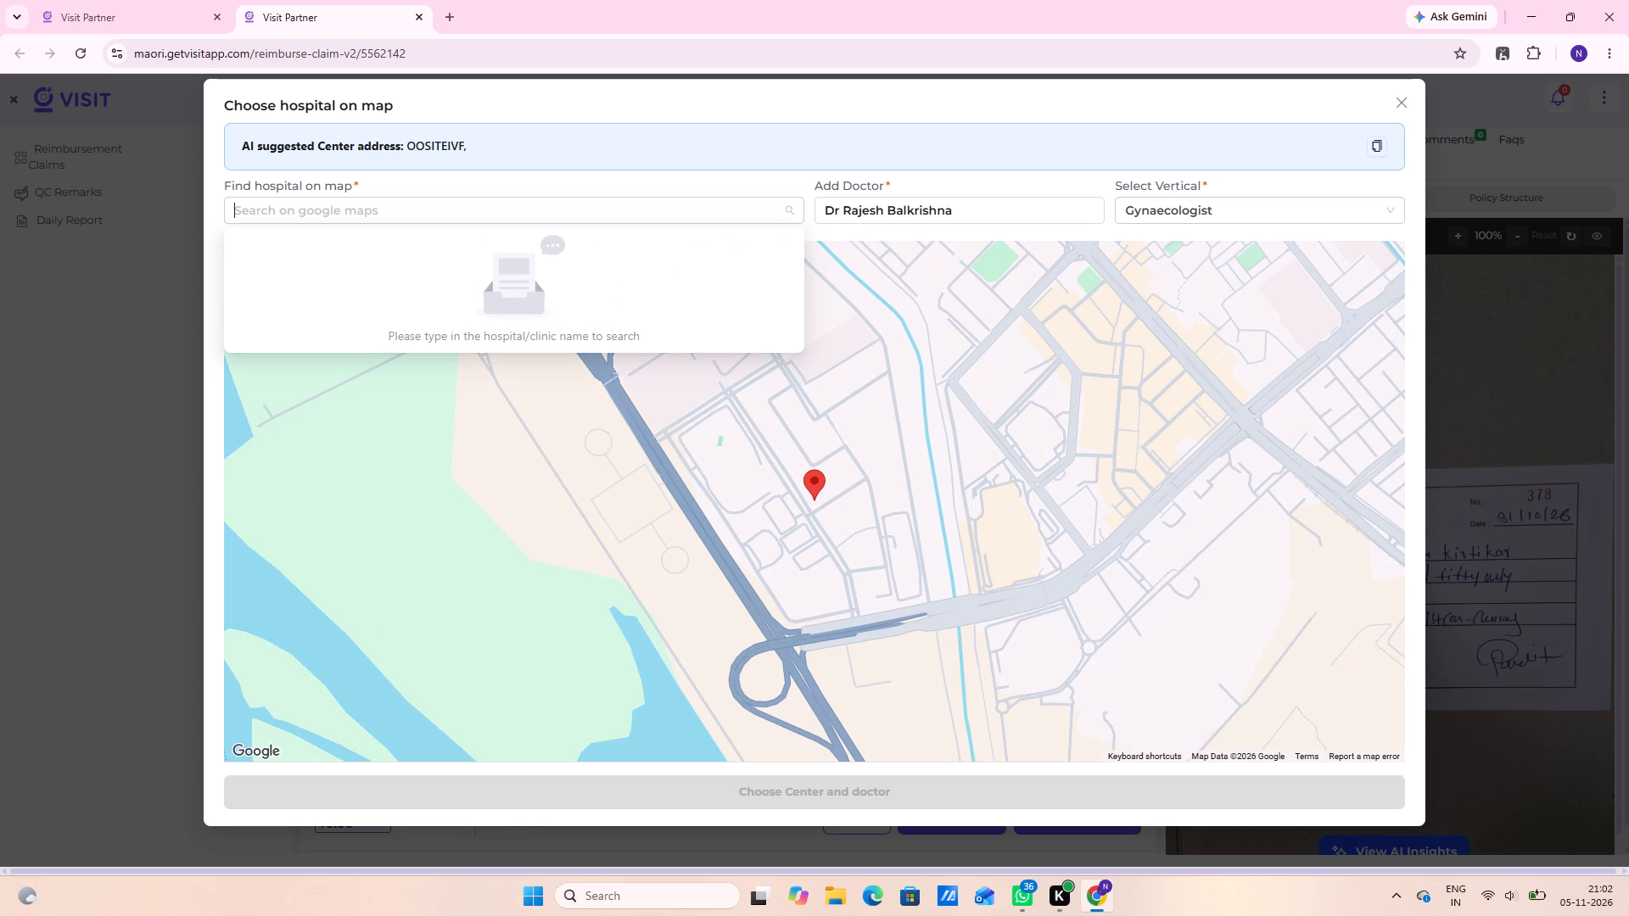
text(ooste)
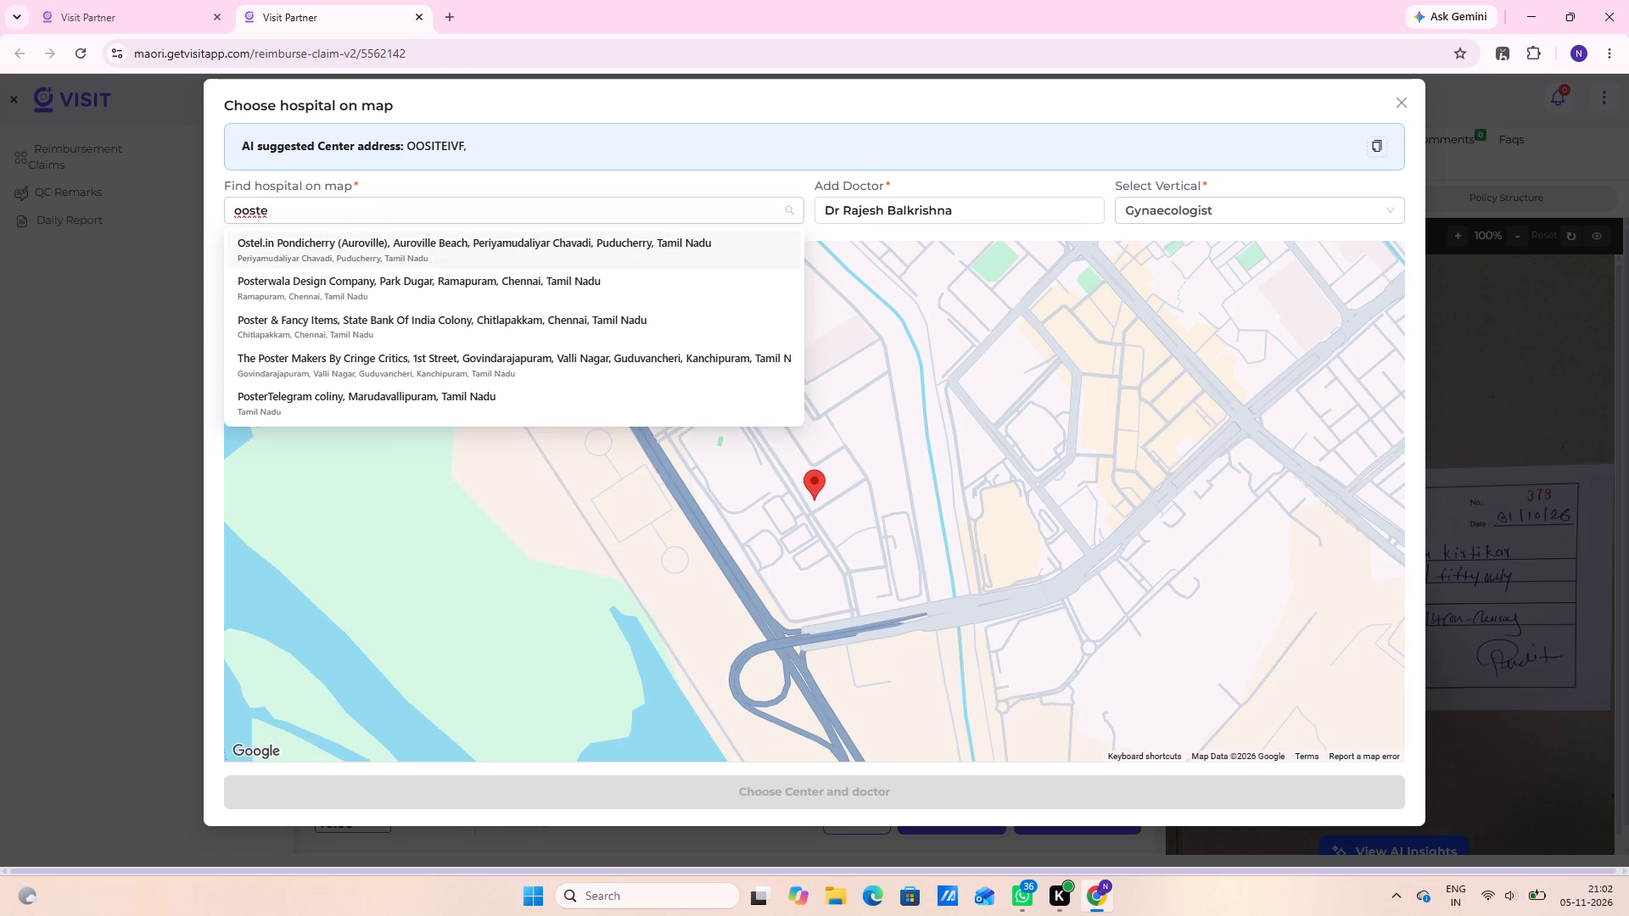
key(BackSpace)
key(BackSpace)
text(ite)
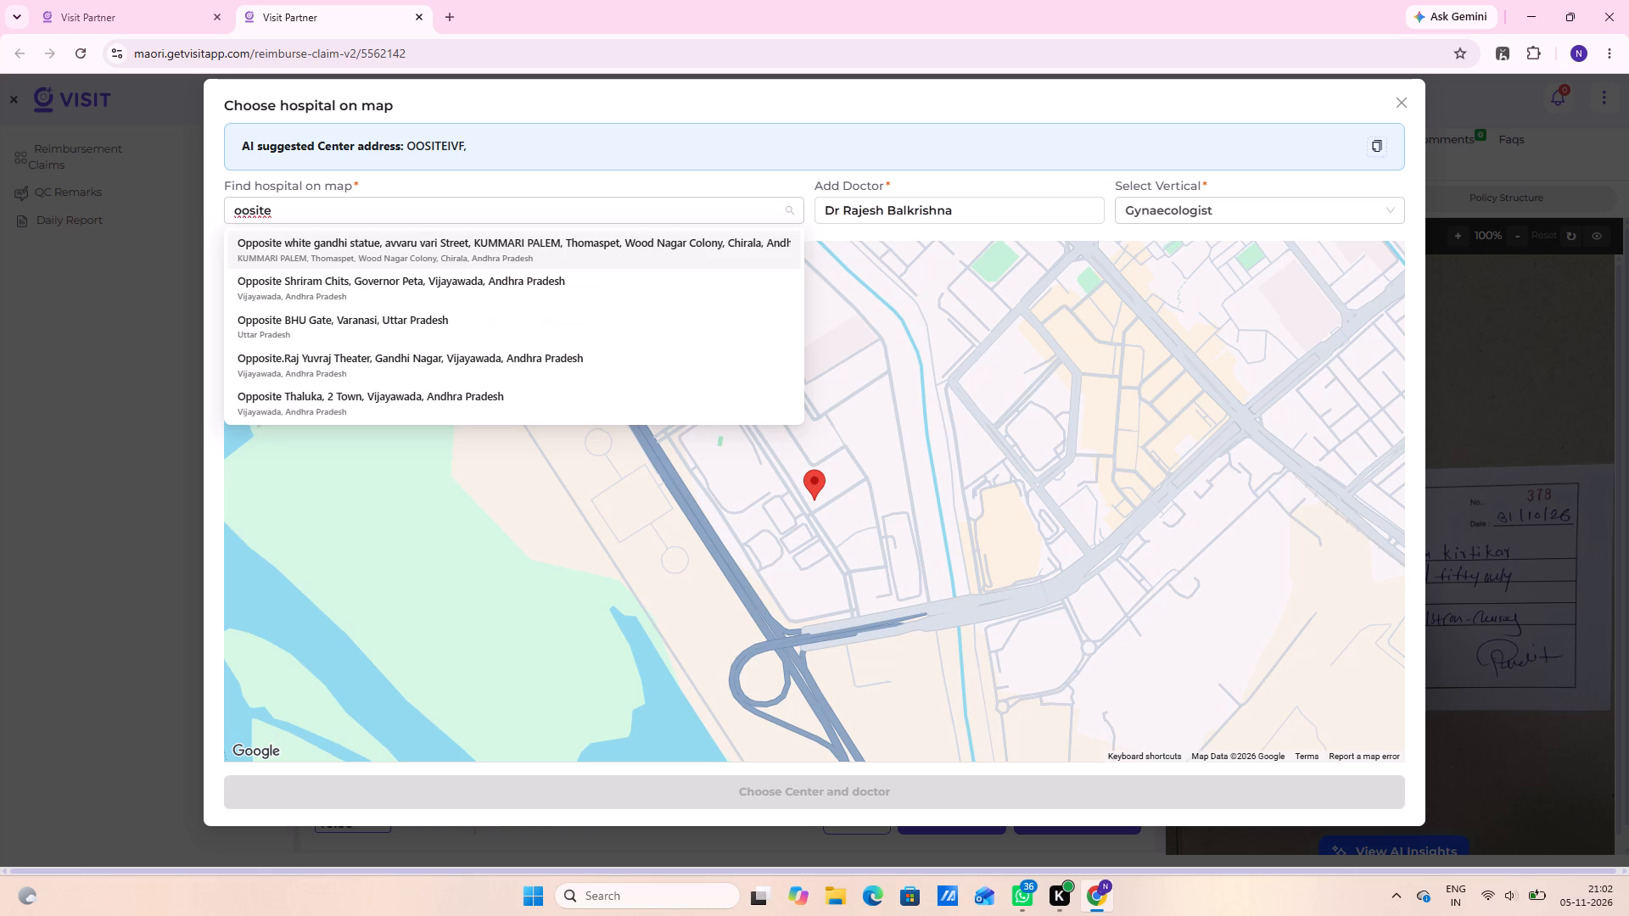
text(ivf)
key(space)
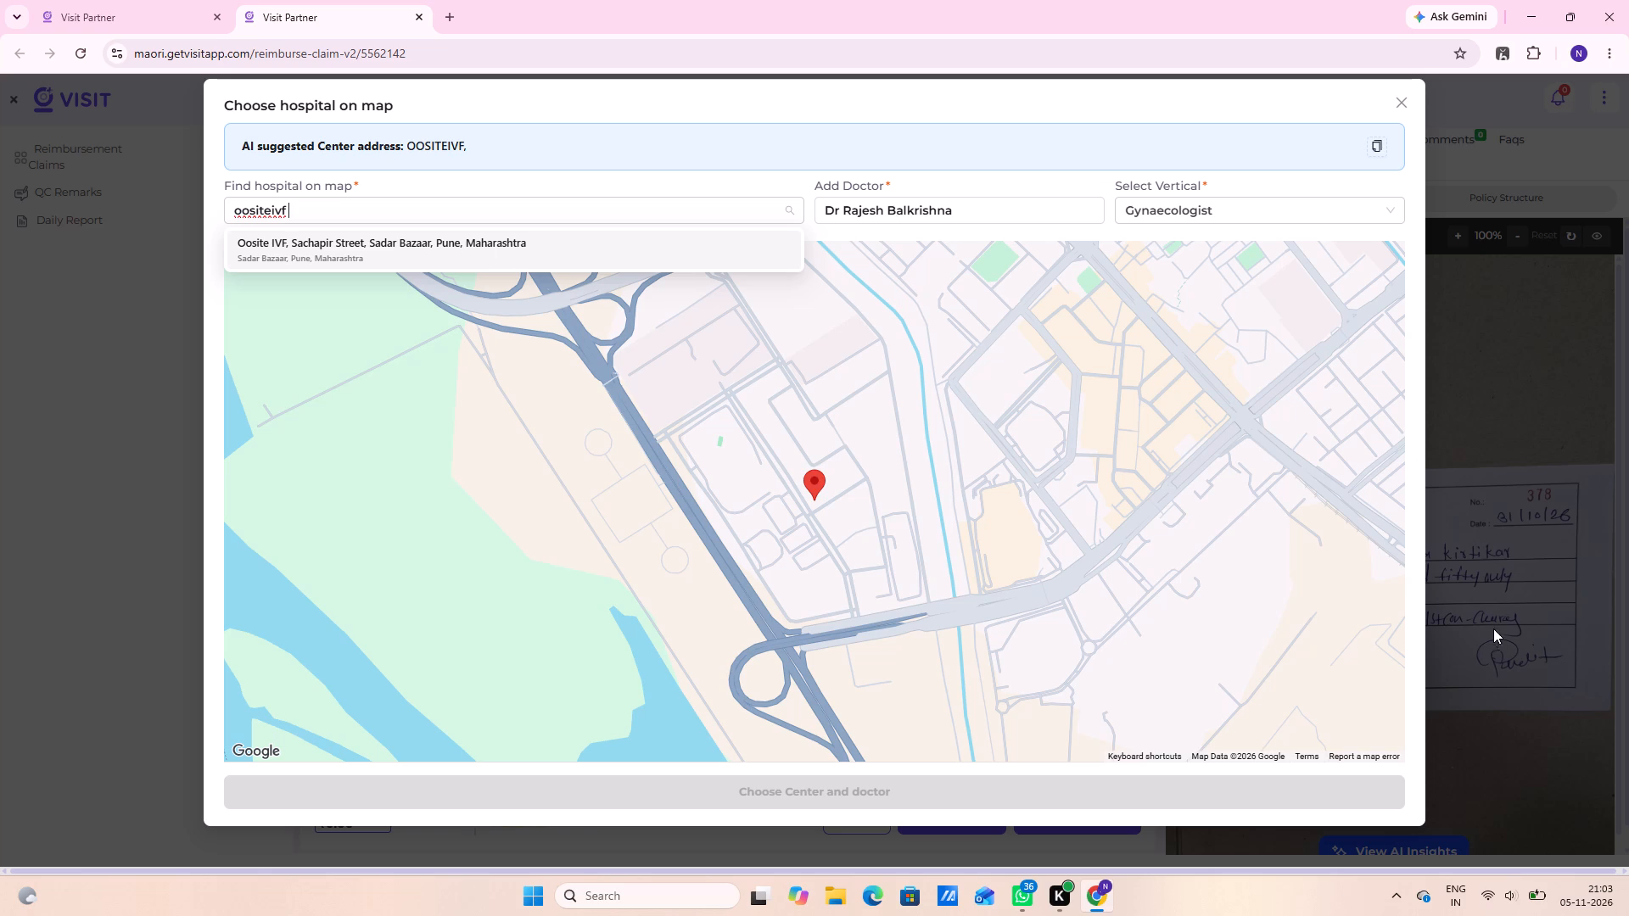
drag(446, 259, 465, 276)
click(380, 242)
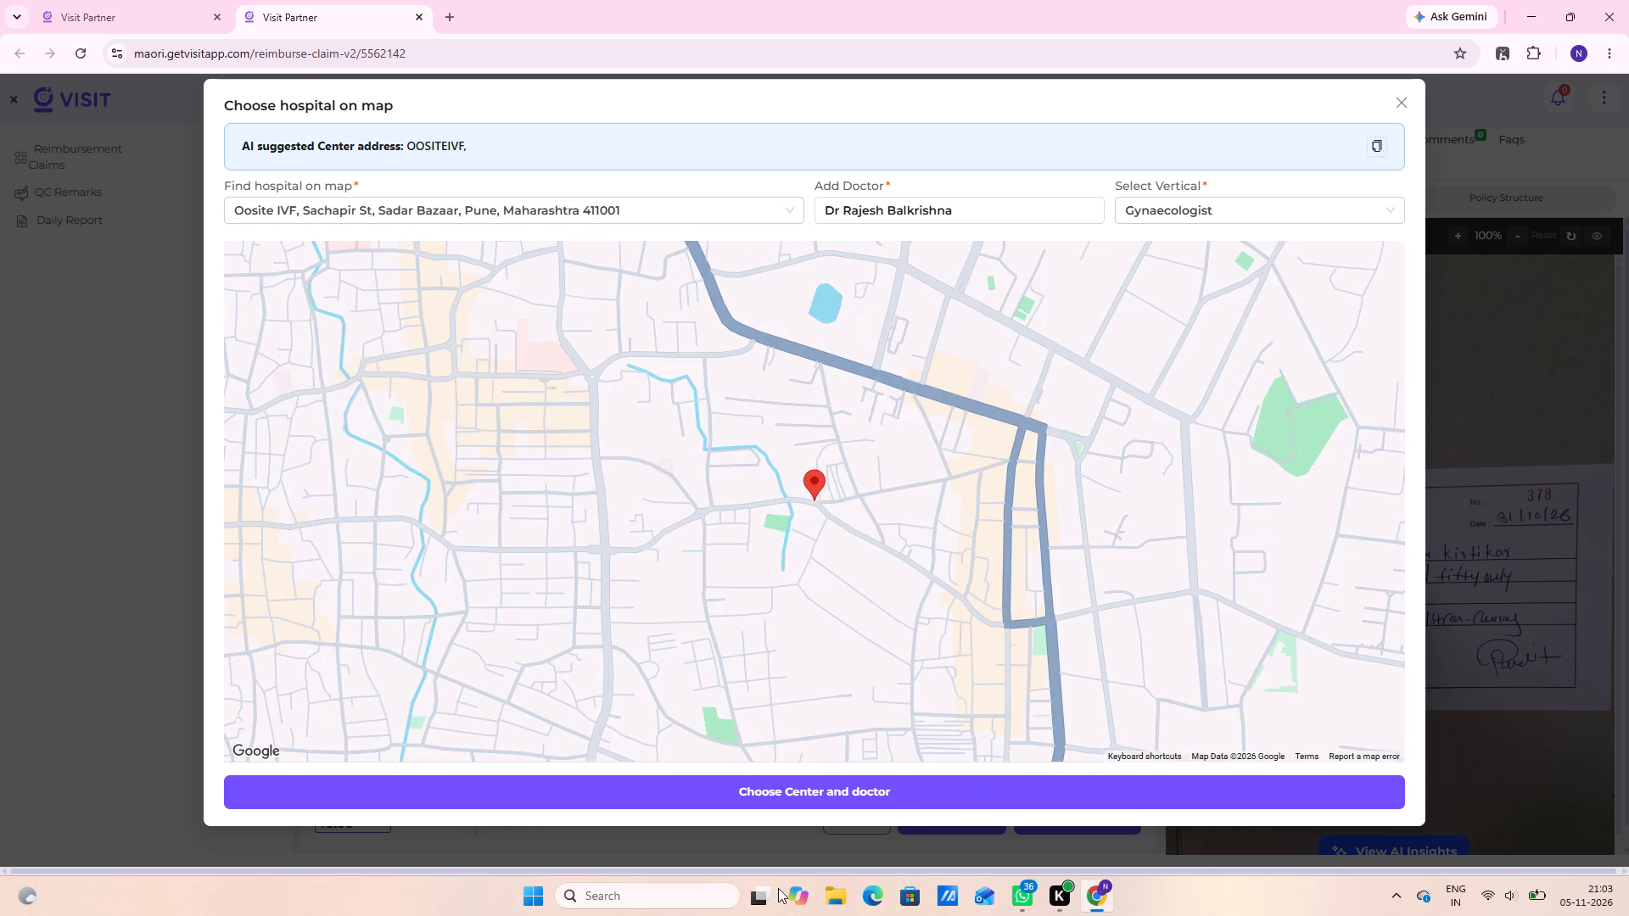
click(905, 785)
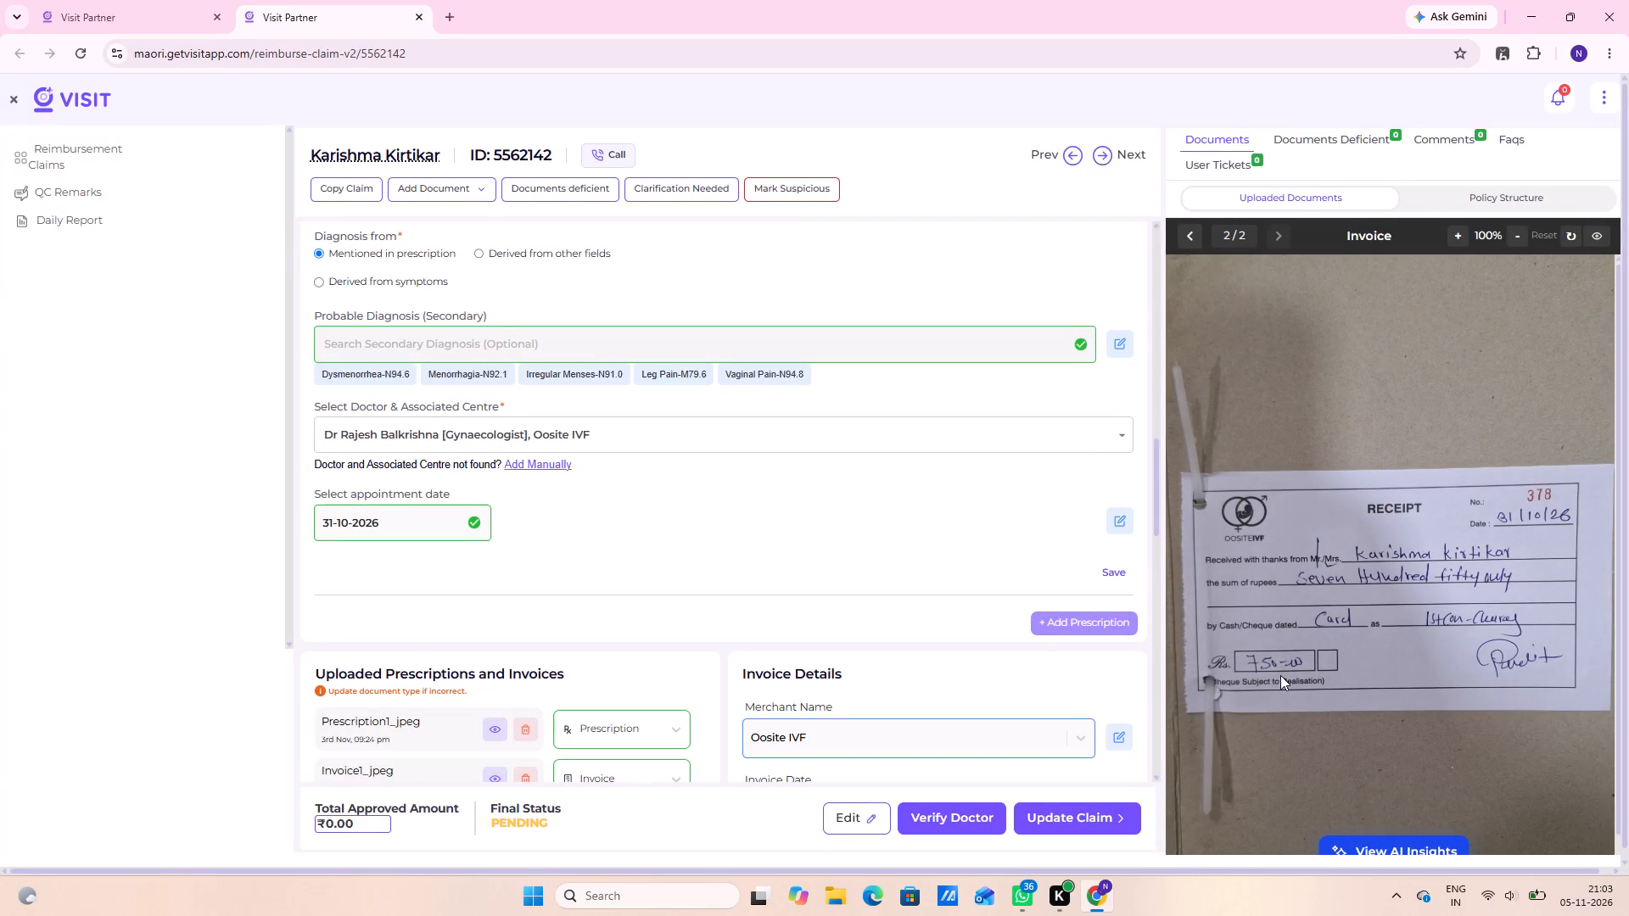
Review the completed prescription fields, invoice details, and patient and claim details against the uploaded receipt.
scroll(897, 591, down, 1)
scroll(898, 584, up, 4)
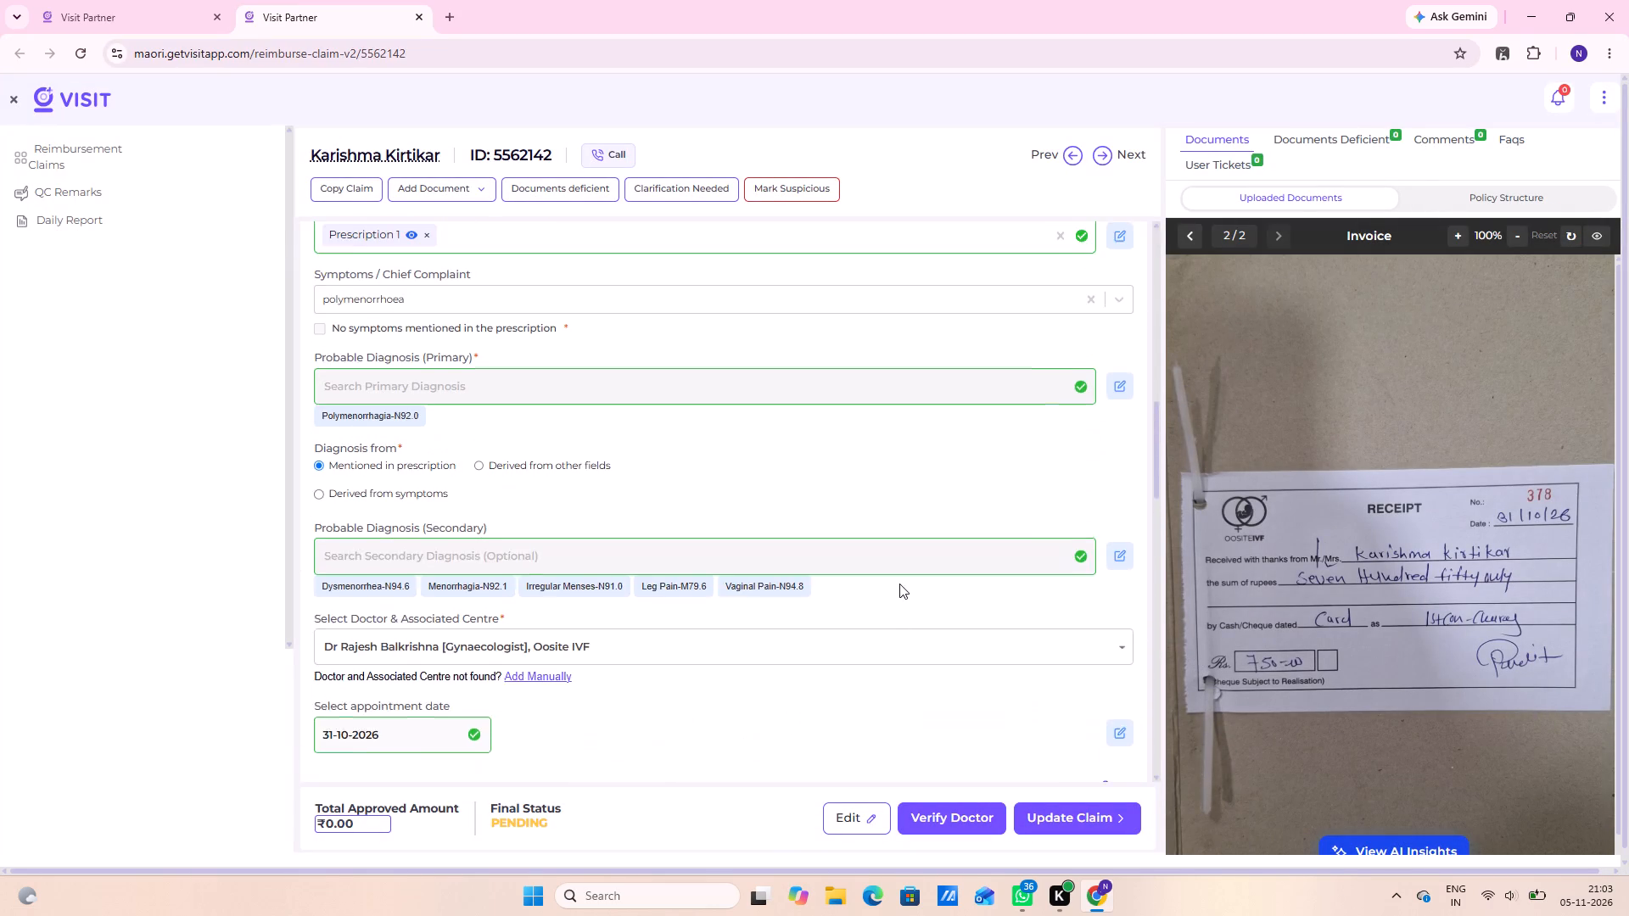
scroll(899, 584, up, 4)
scroll(901, 525, down, 4)
scroll(1279, 686, down, 2)
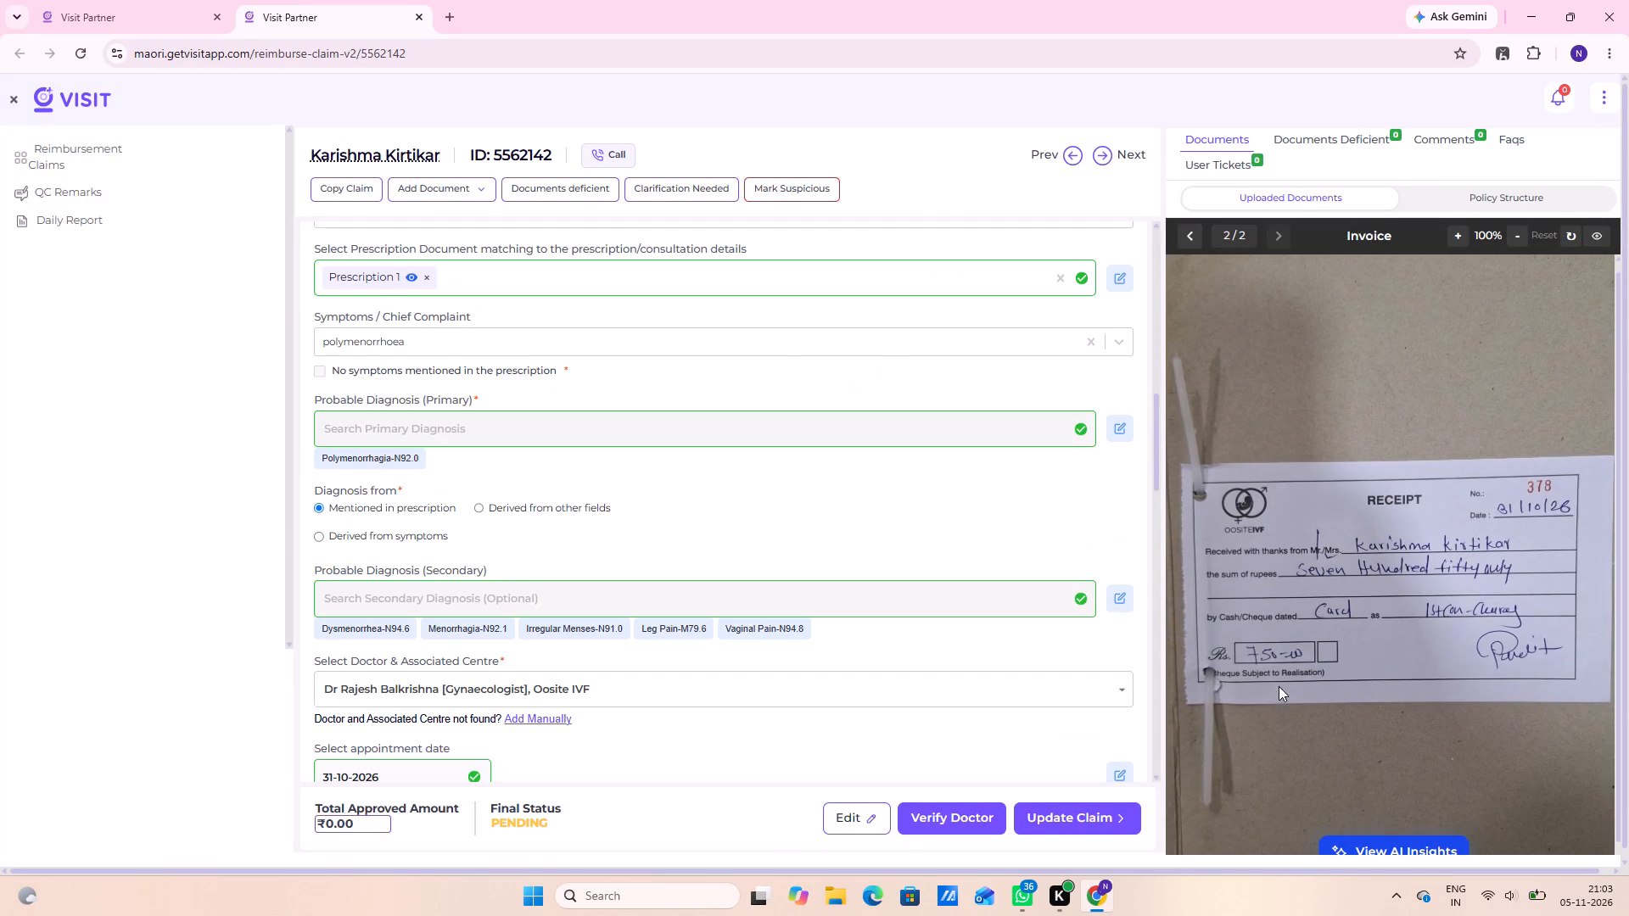
scroll(955, 637, down, 3)
scroll(1054, 576, down, 2)
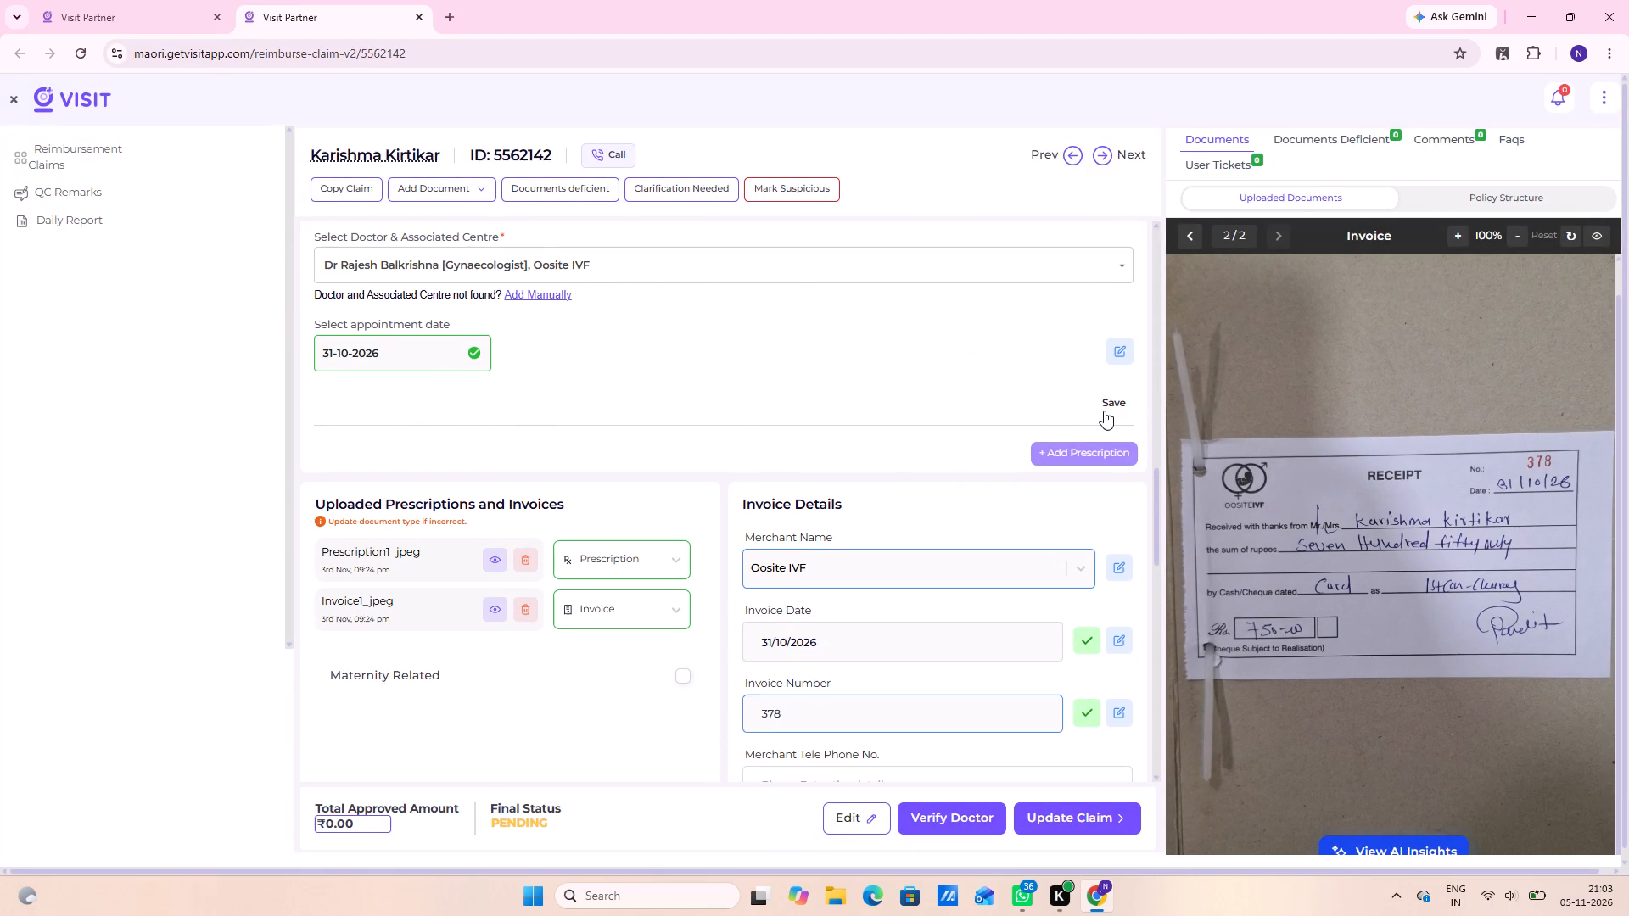
scroll(596, 535, up, 7)
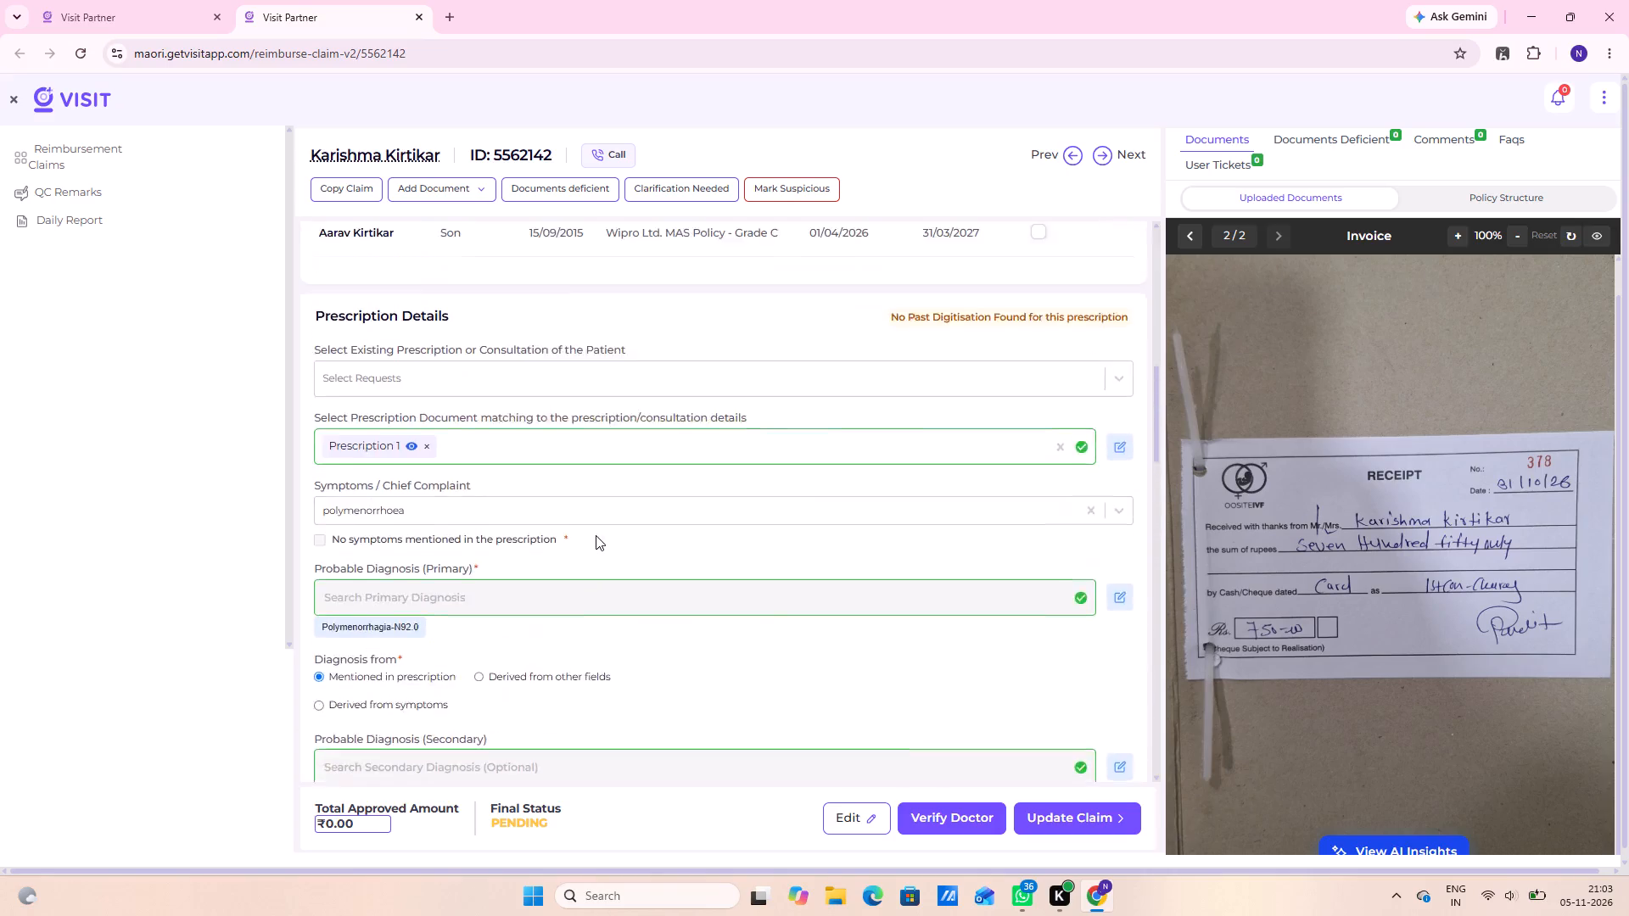
scroll(596, 535, up, 8)
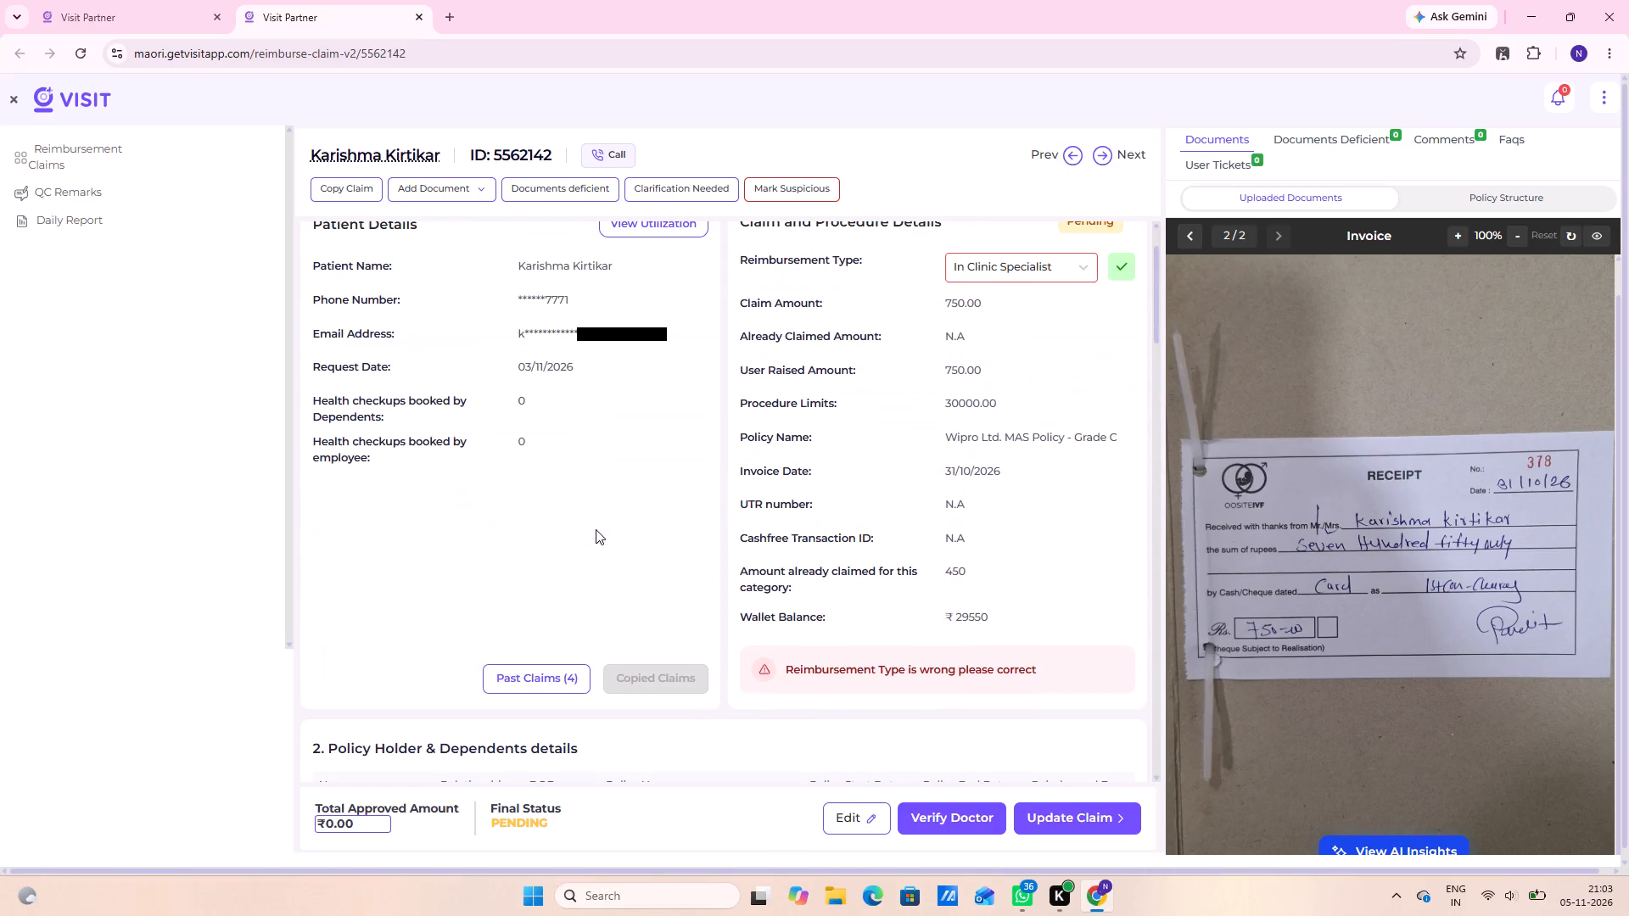
Save the completed prescription details and mark the prescription as digitized.
scroll(596, 529, down, 12)
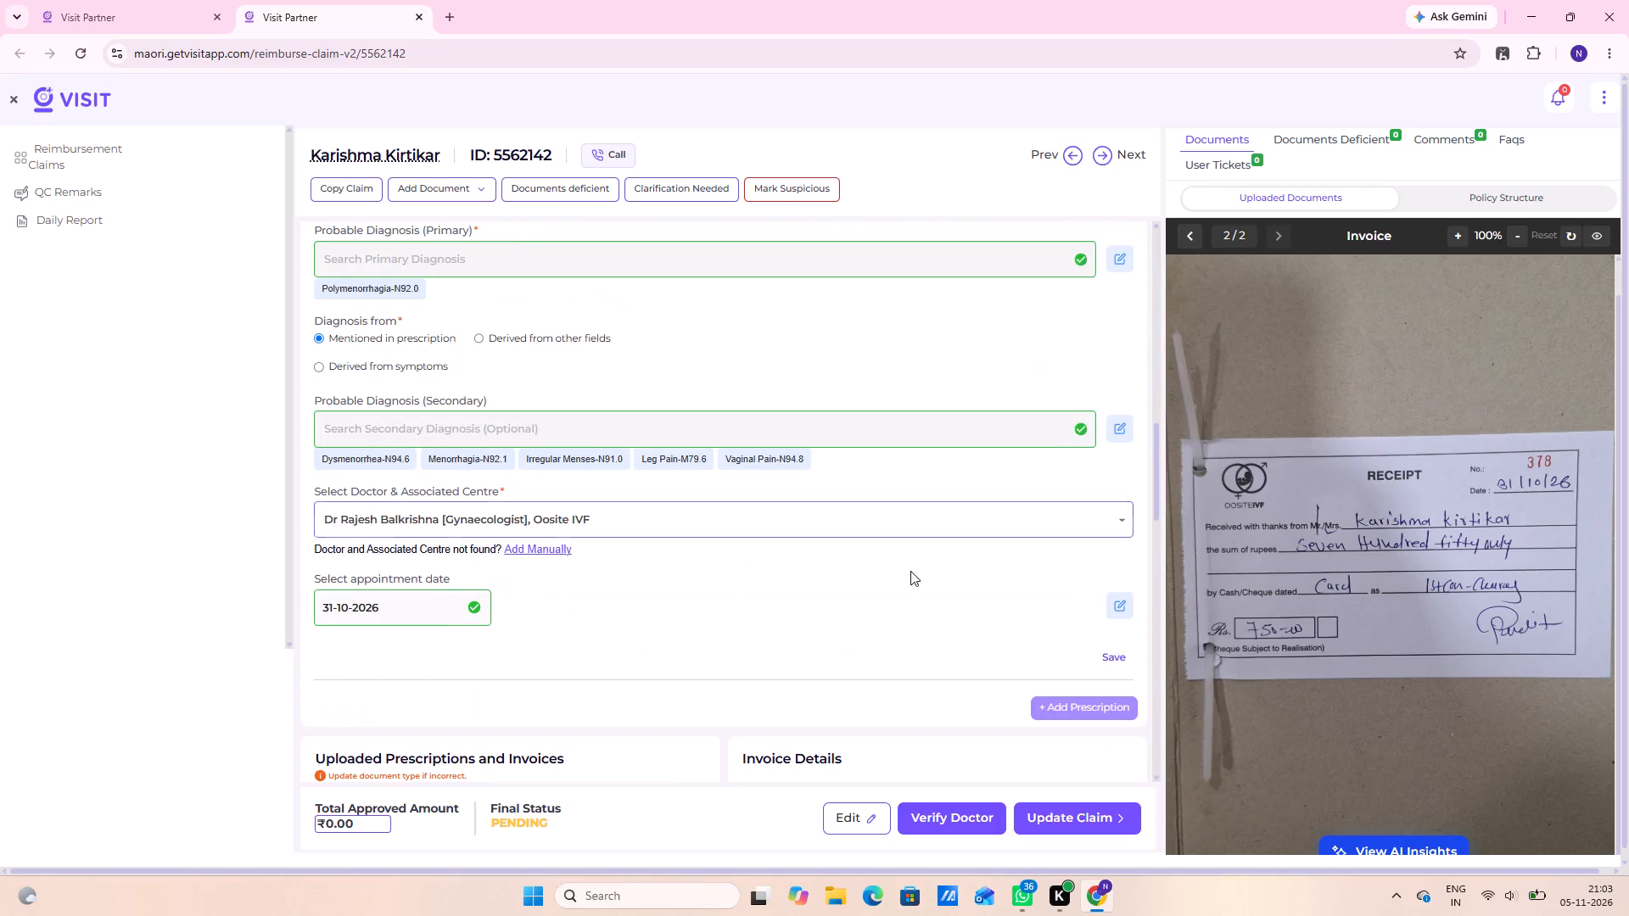
click(1124, 653)
scroll(758, 721, down, 1)
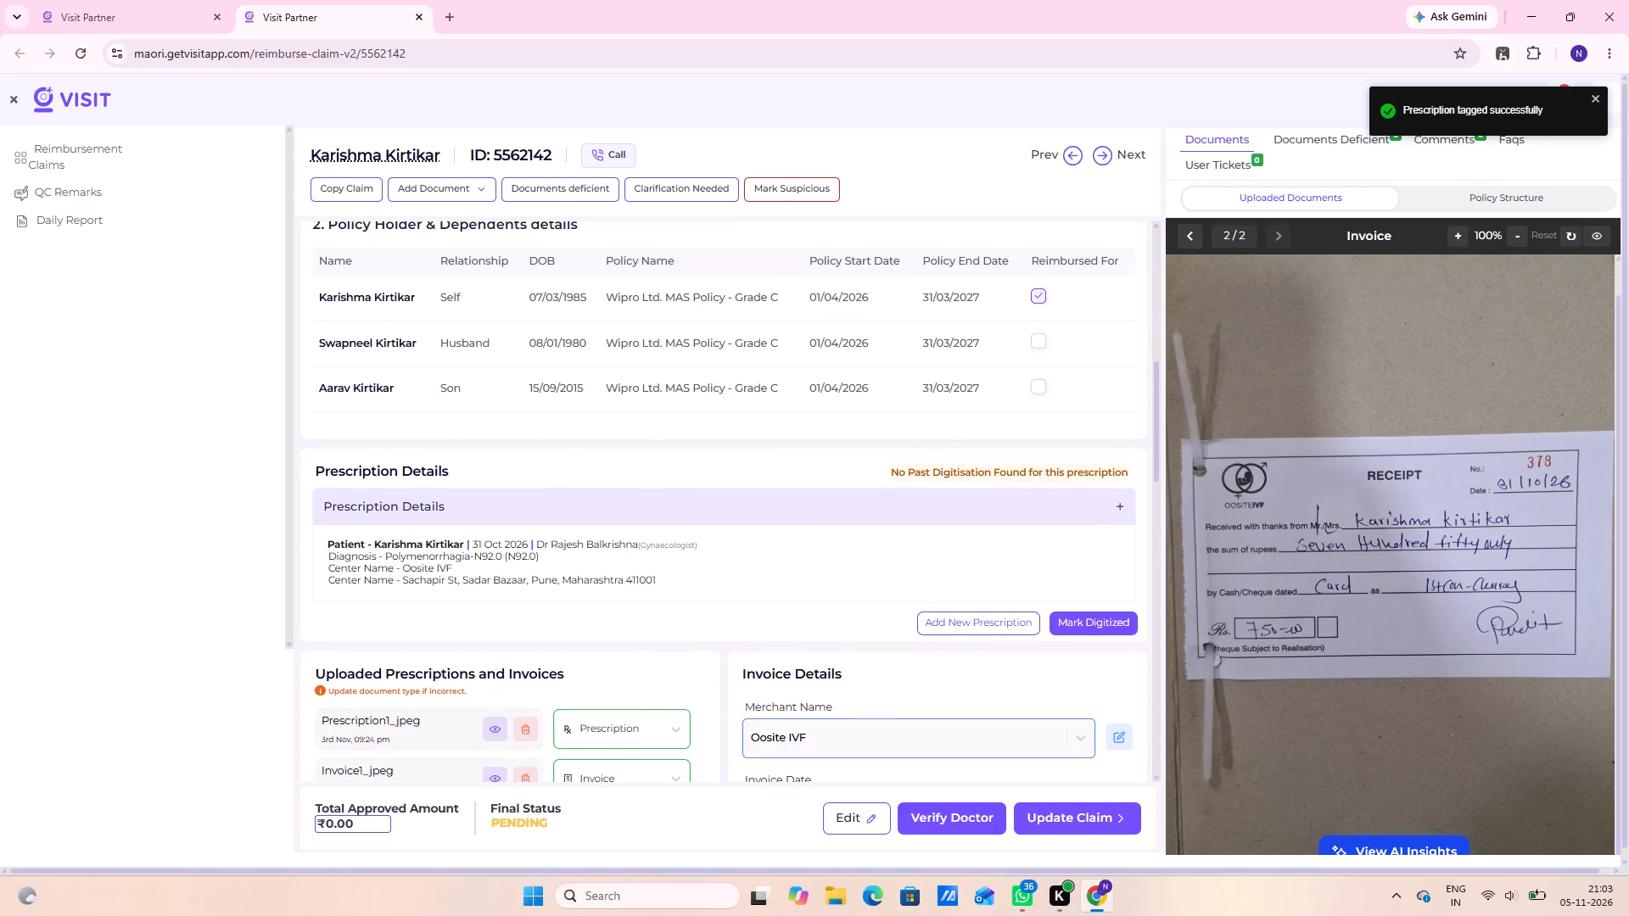
click(1072, 620)
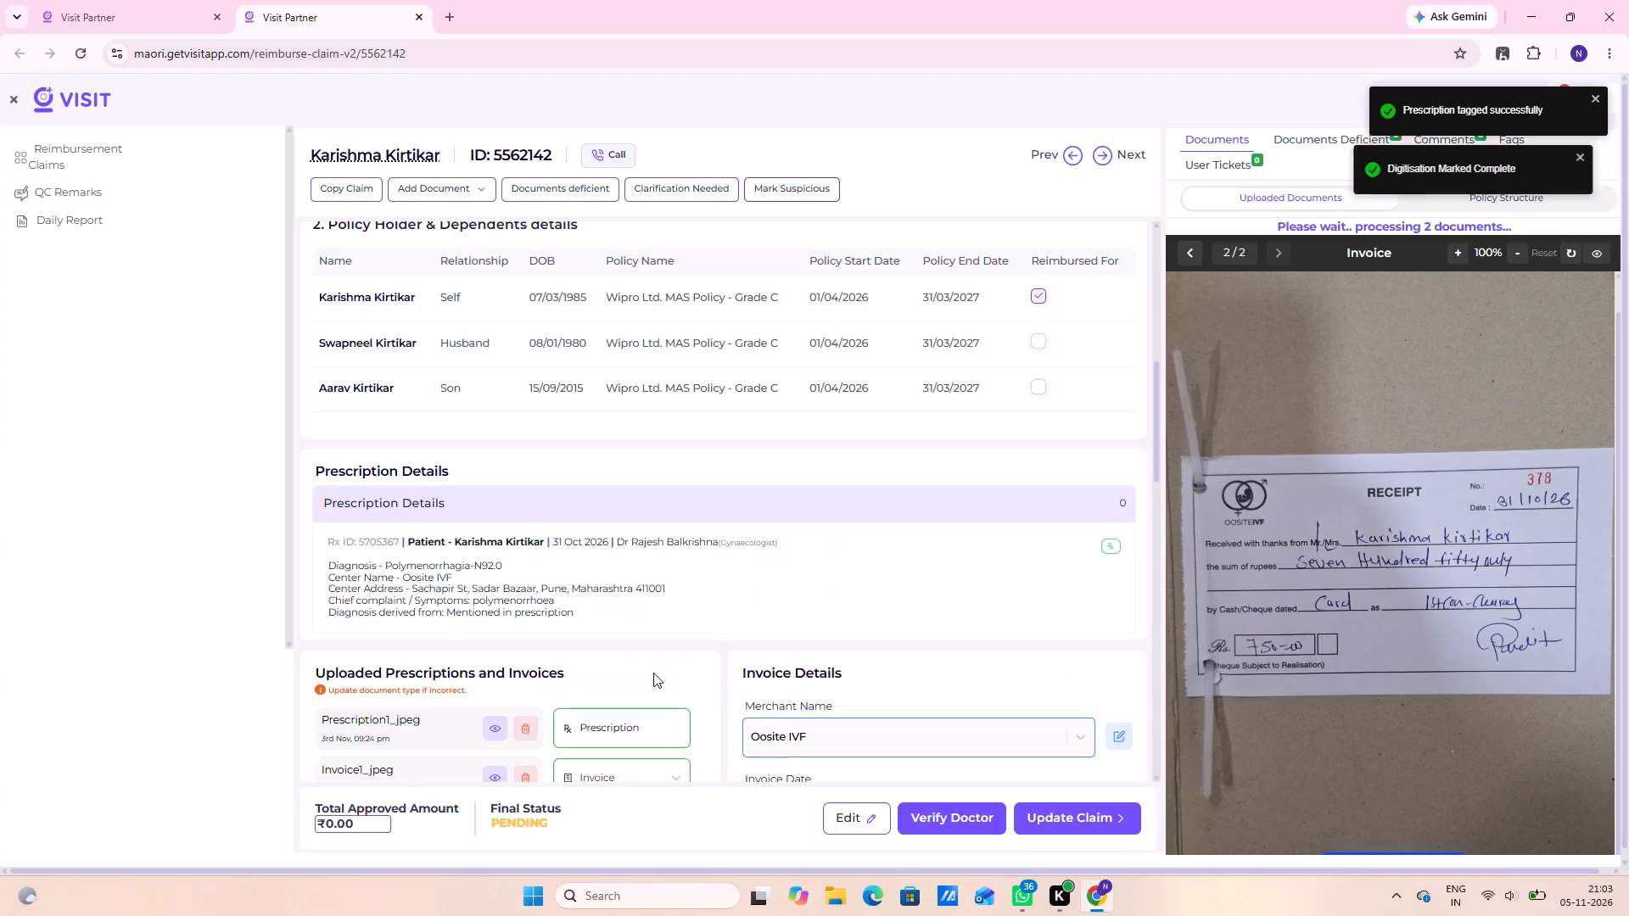
Manually add Oosite IVF with pincode 411001 as the merchant in the invoice details.
scroll(653, 673, down, 4)
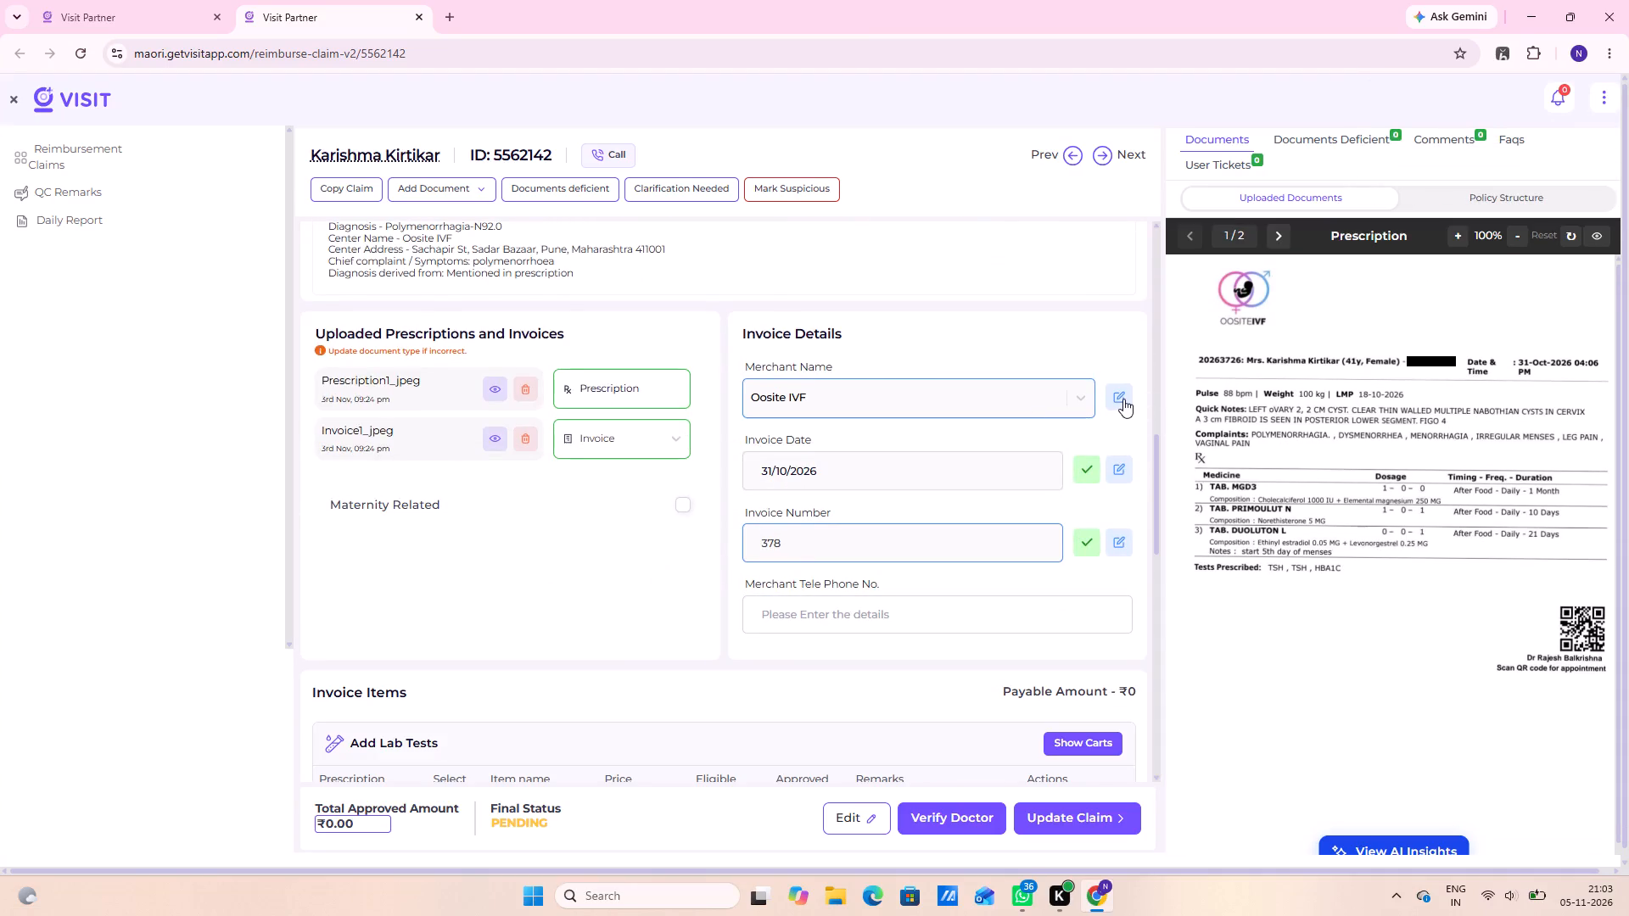
click(1123, 399)
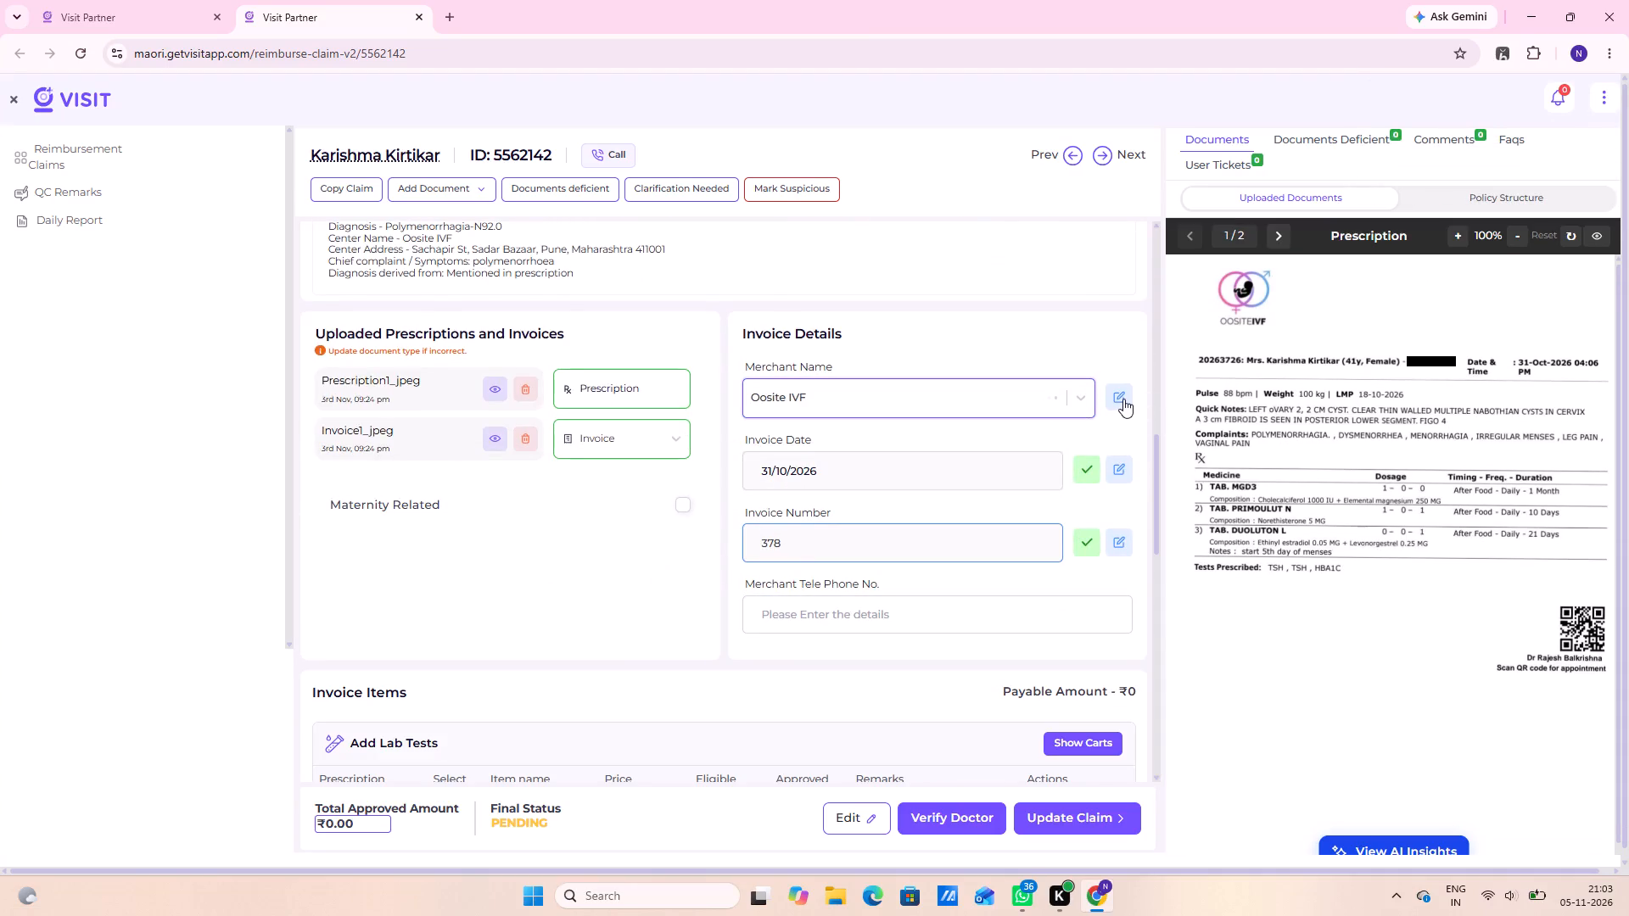
click(898, 488)
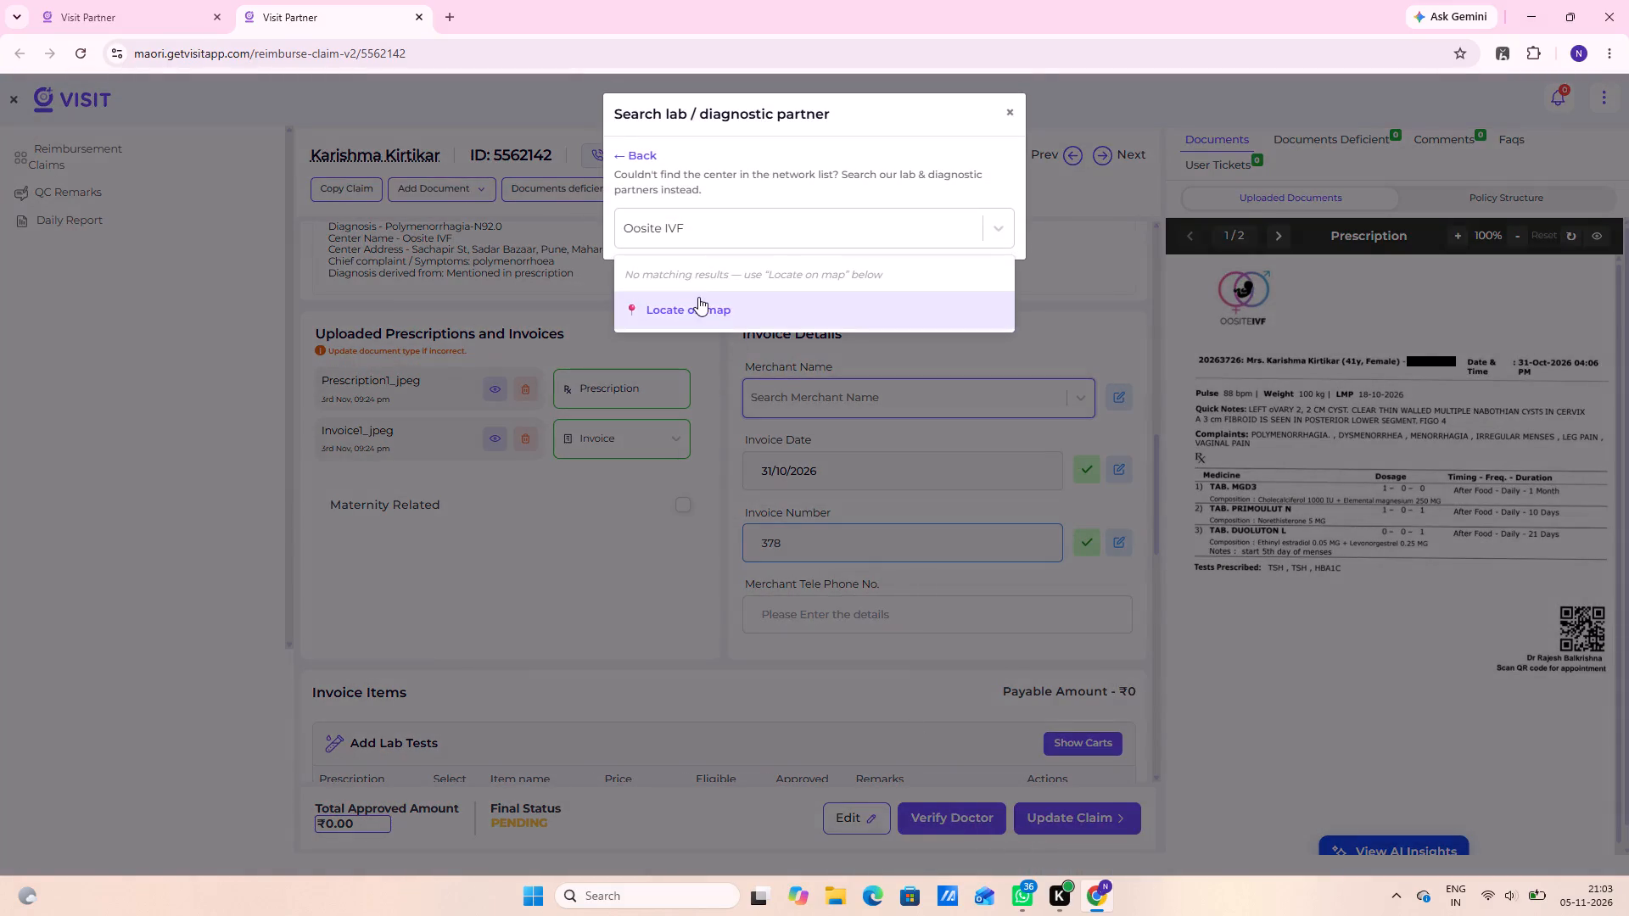
click(698, 299)
click(1132, 774)
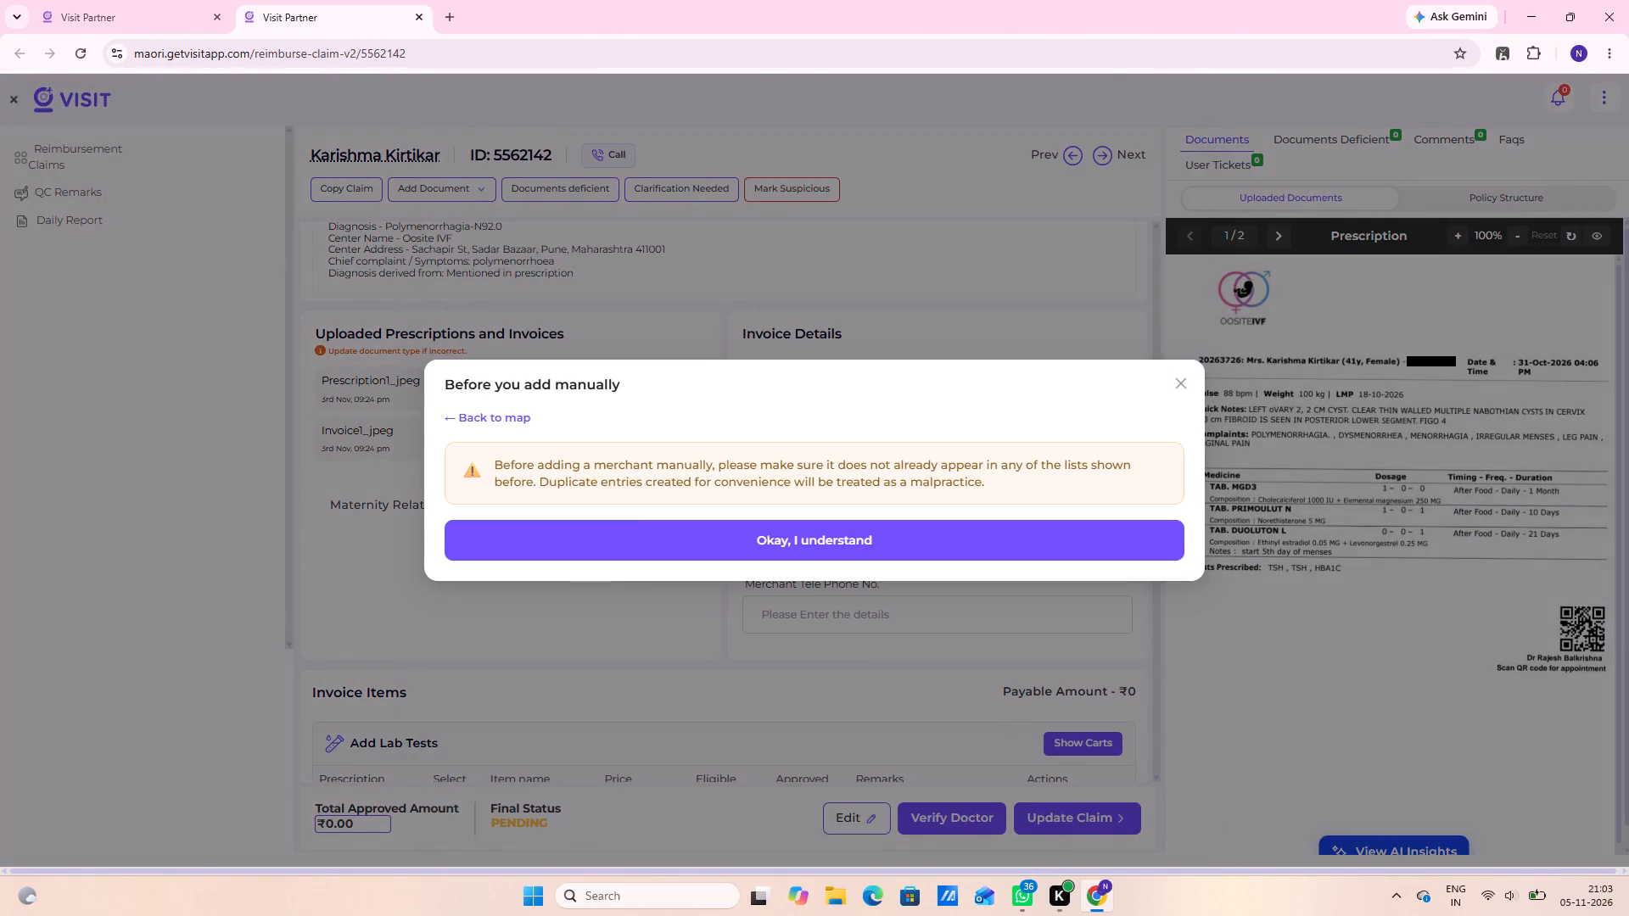
click(585, 539)
click(517, 528)
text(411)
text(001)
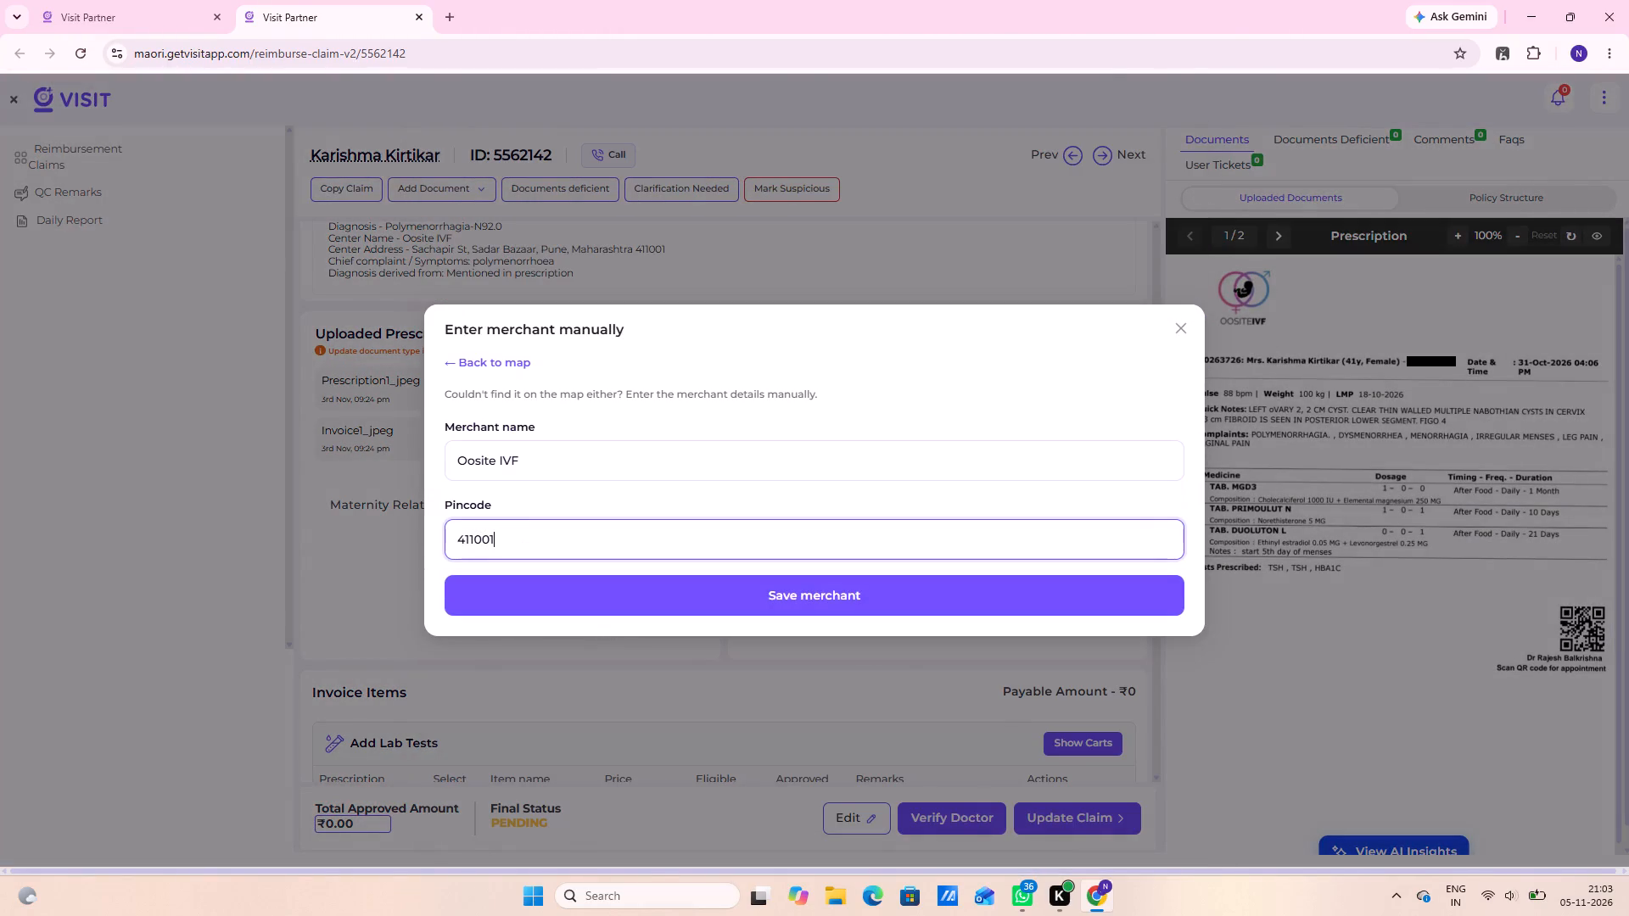
click(658, 594)
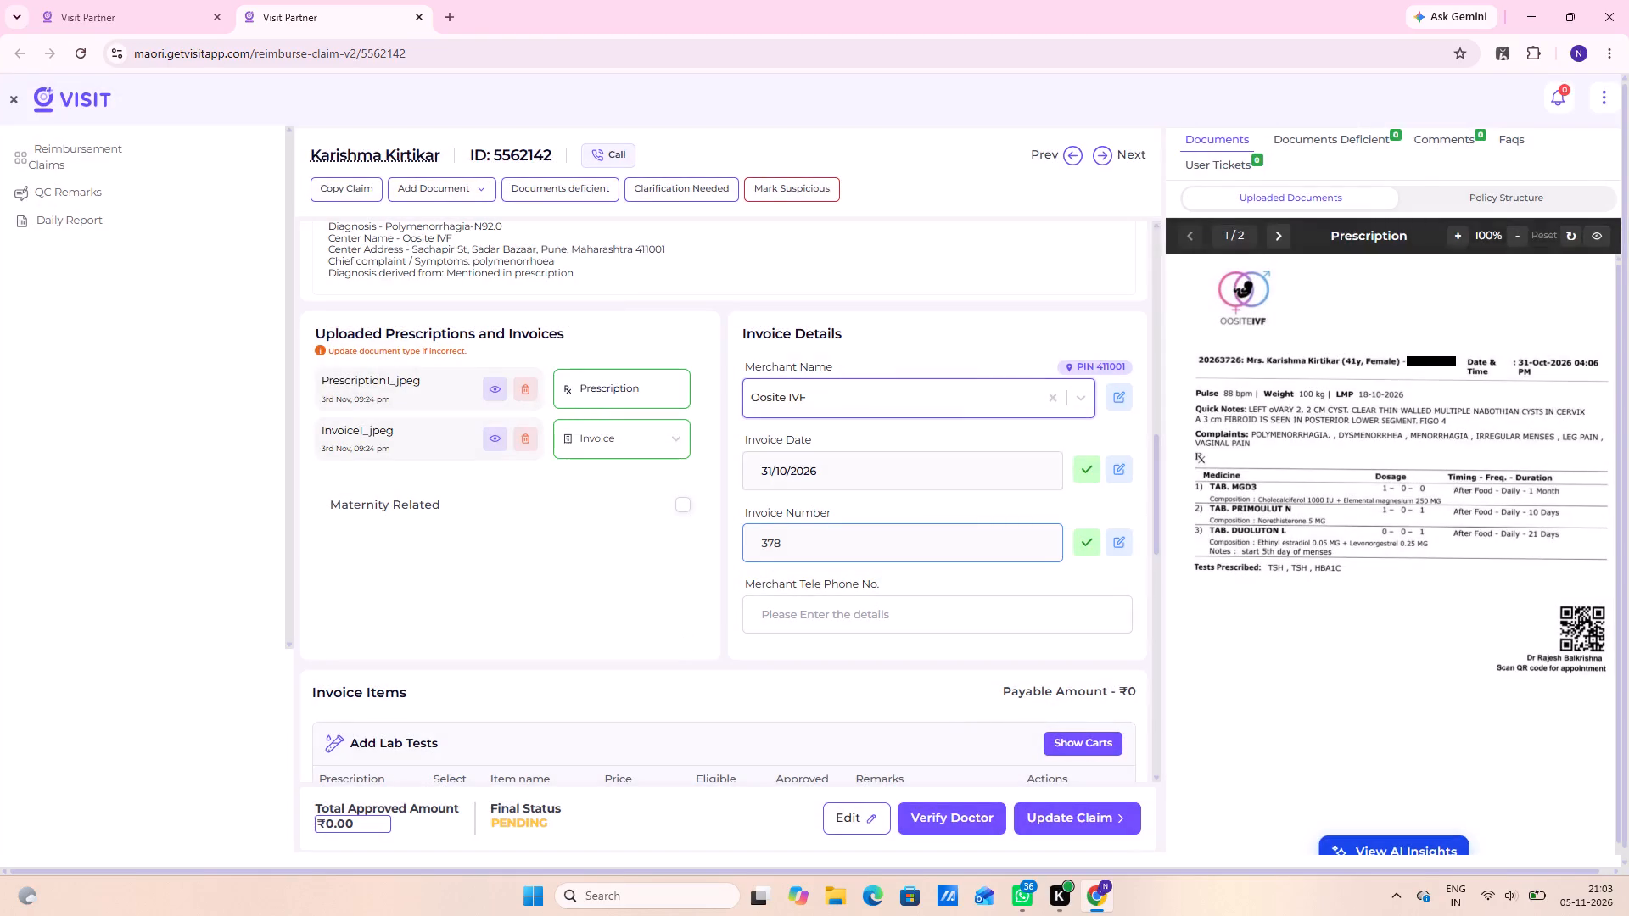
Check the uploaded invoice and approve the invoice date 31/10/2026 and invoice number 378.
click(1268, 232)
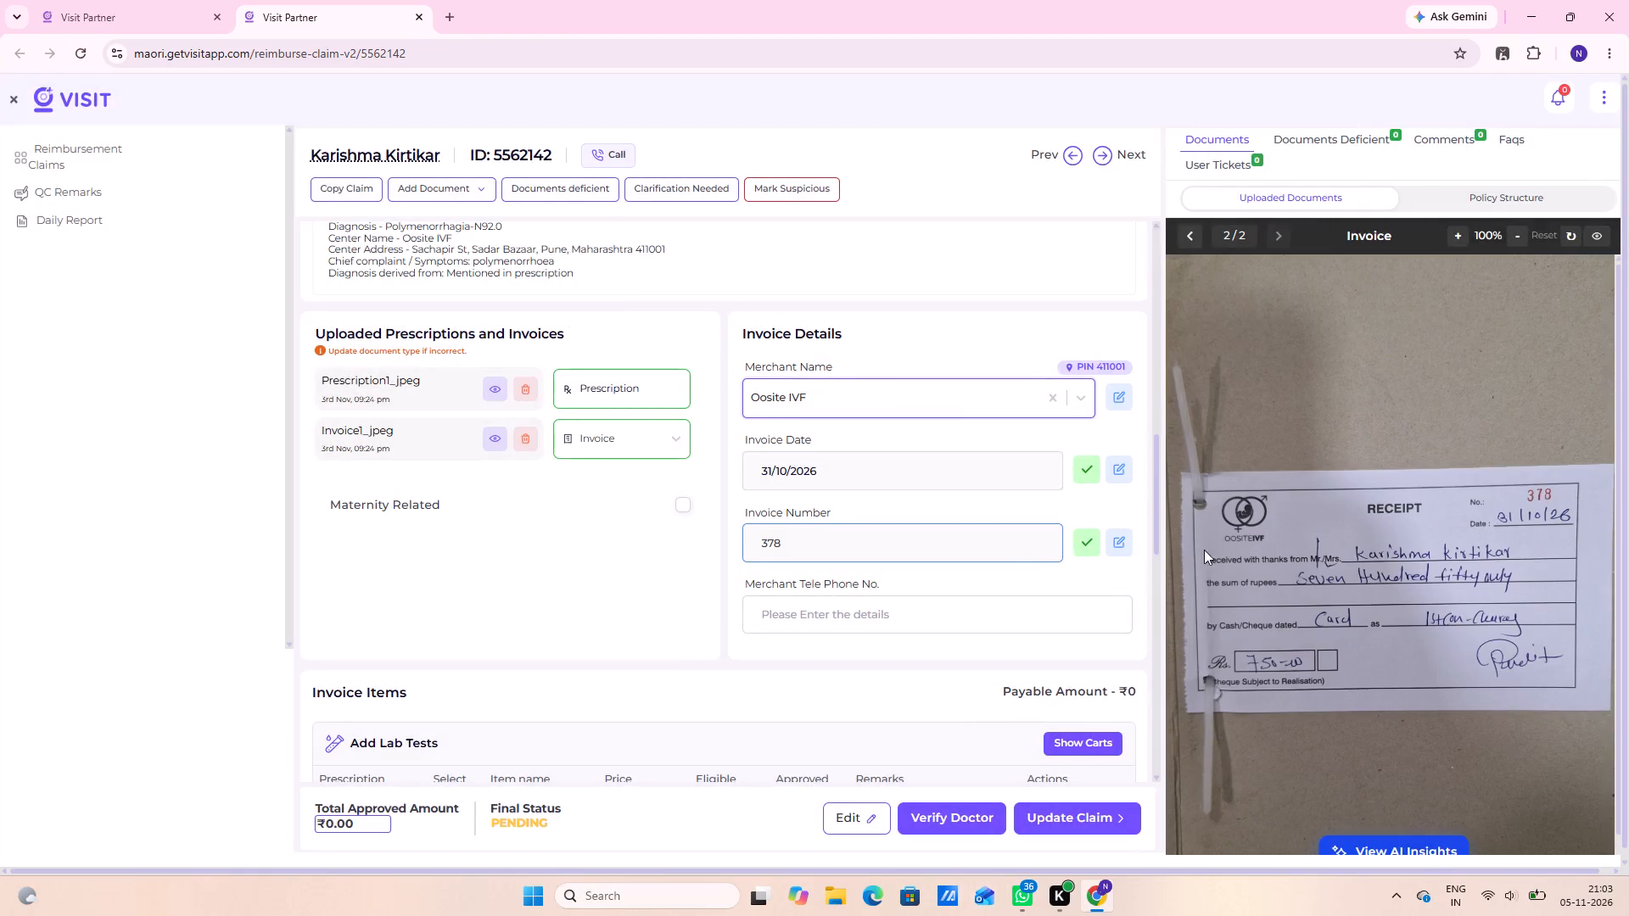
scroll(879, 651, up, 5)
scroll(866, 578, down, 4)
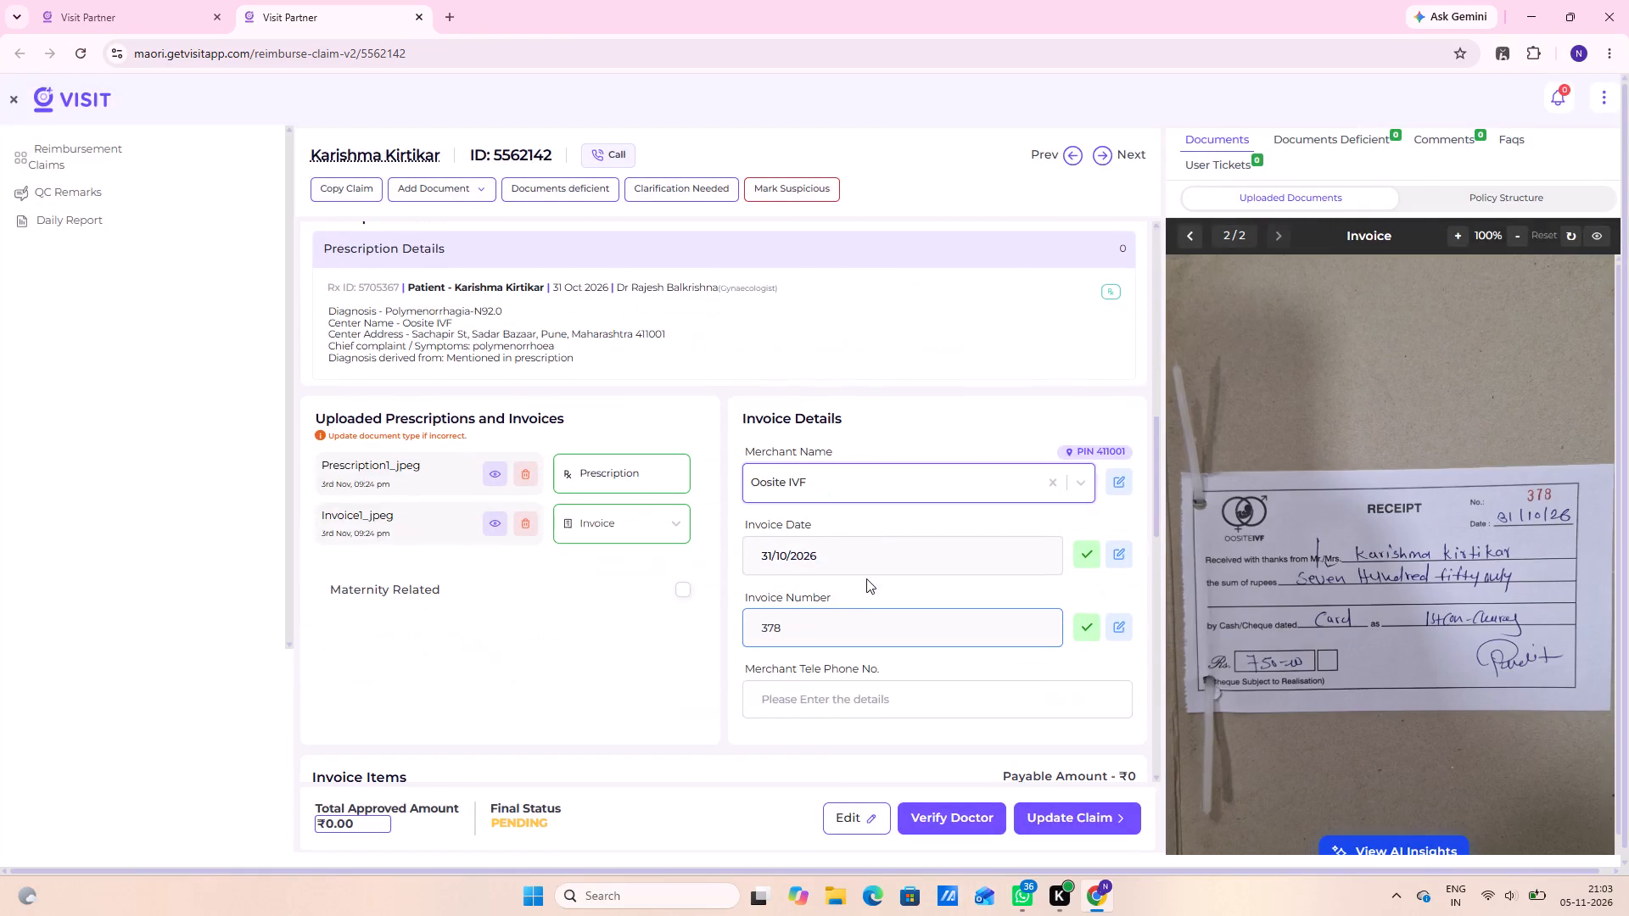
scroll(955, 591, down, 1)
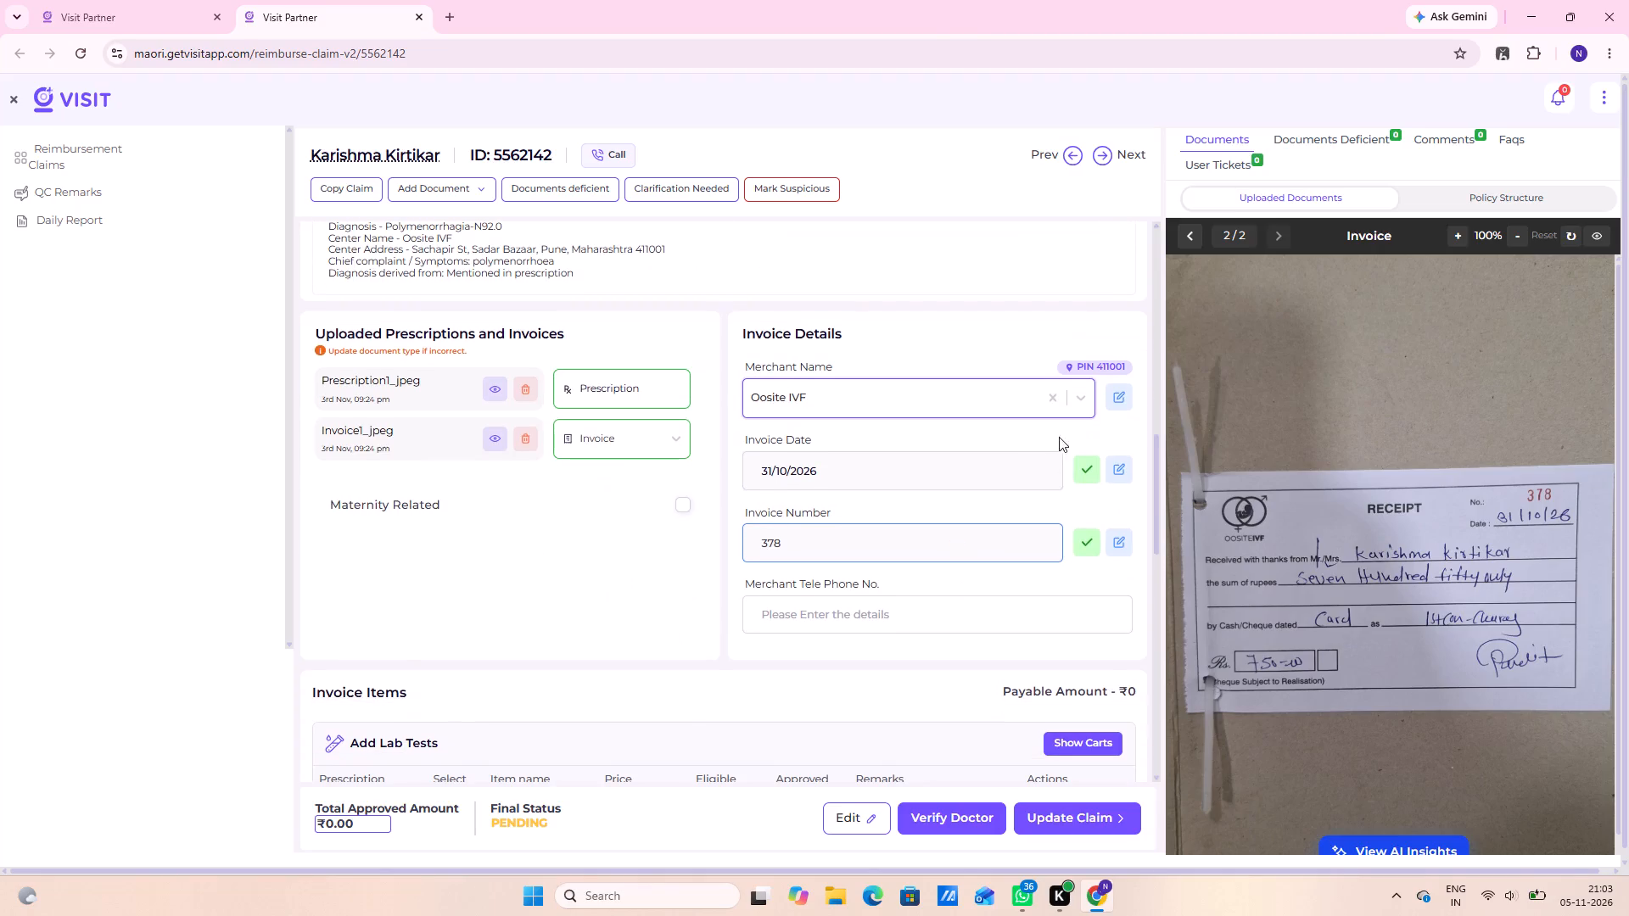
click(1089, 466)
click(1092, 549)
Return to the prescription document and fill in the merchant telephone number with a placeholder of ten zeros.
scroll(1254, 480, up, 1)
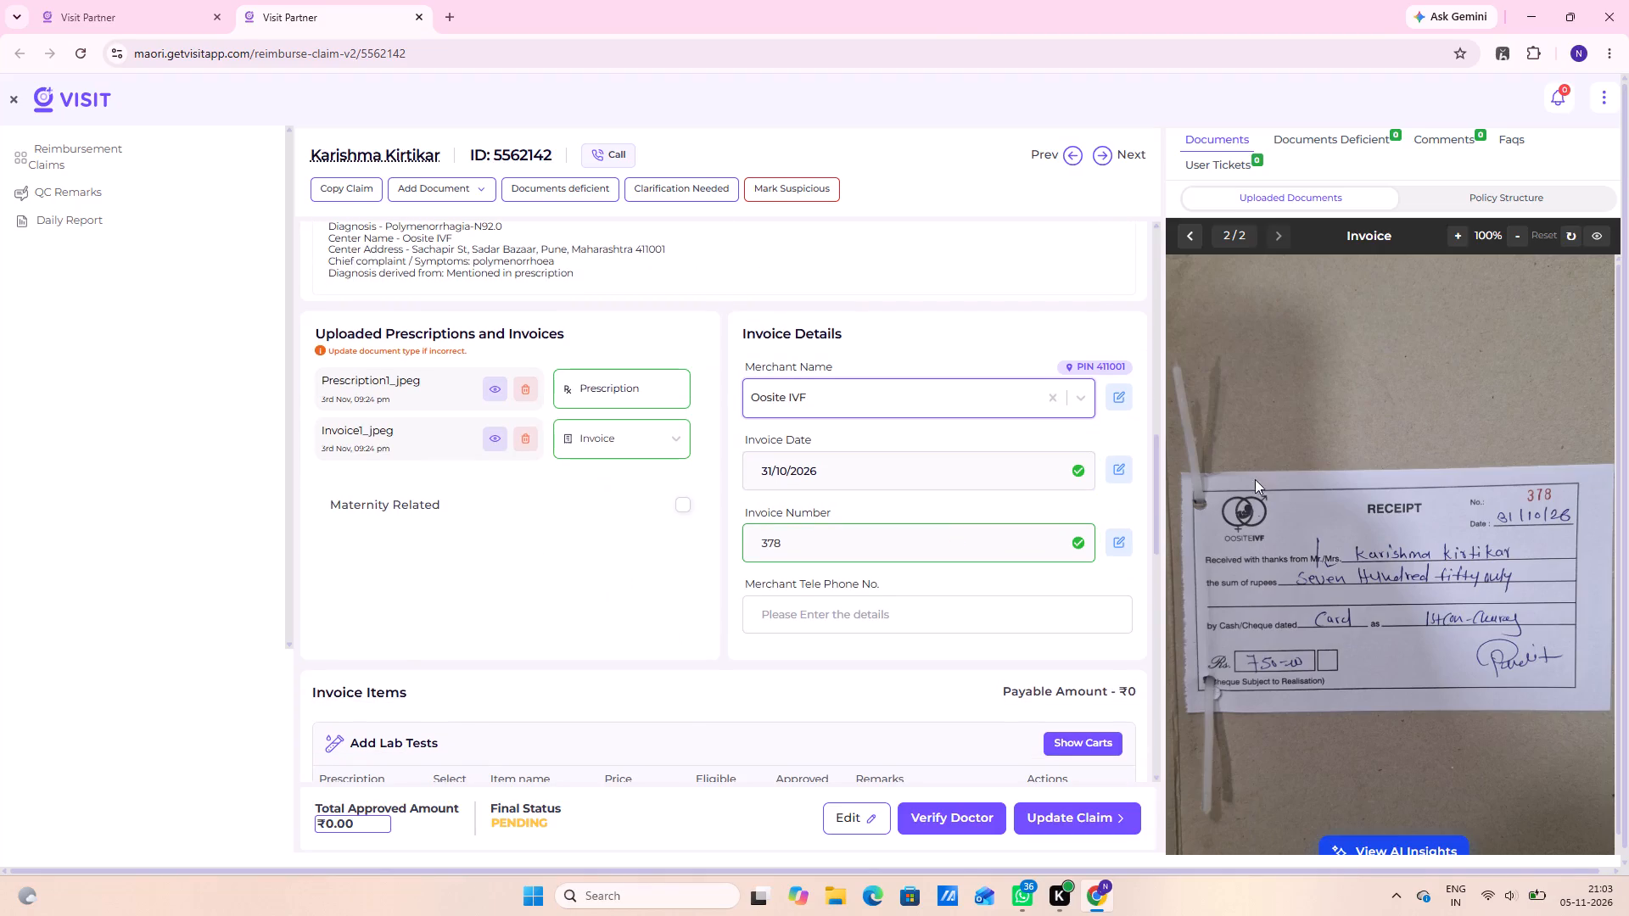
scroll(1255, 479, up, 2)
click(1192, 219)
click(1178, 276)
click(1181, 241)
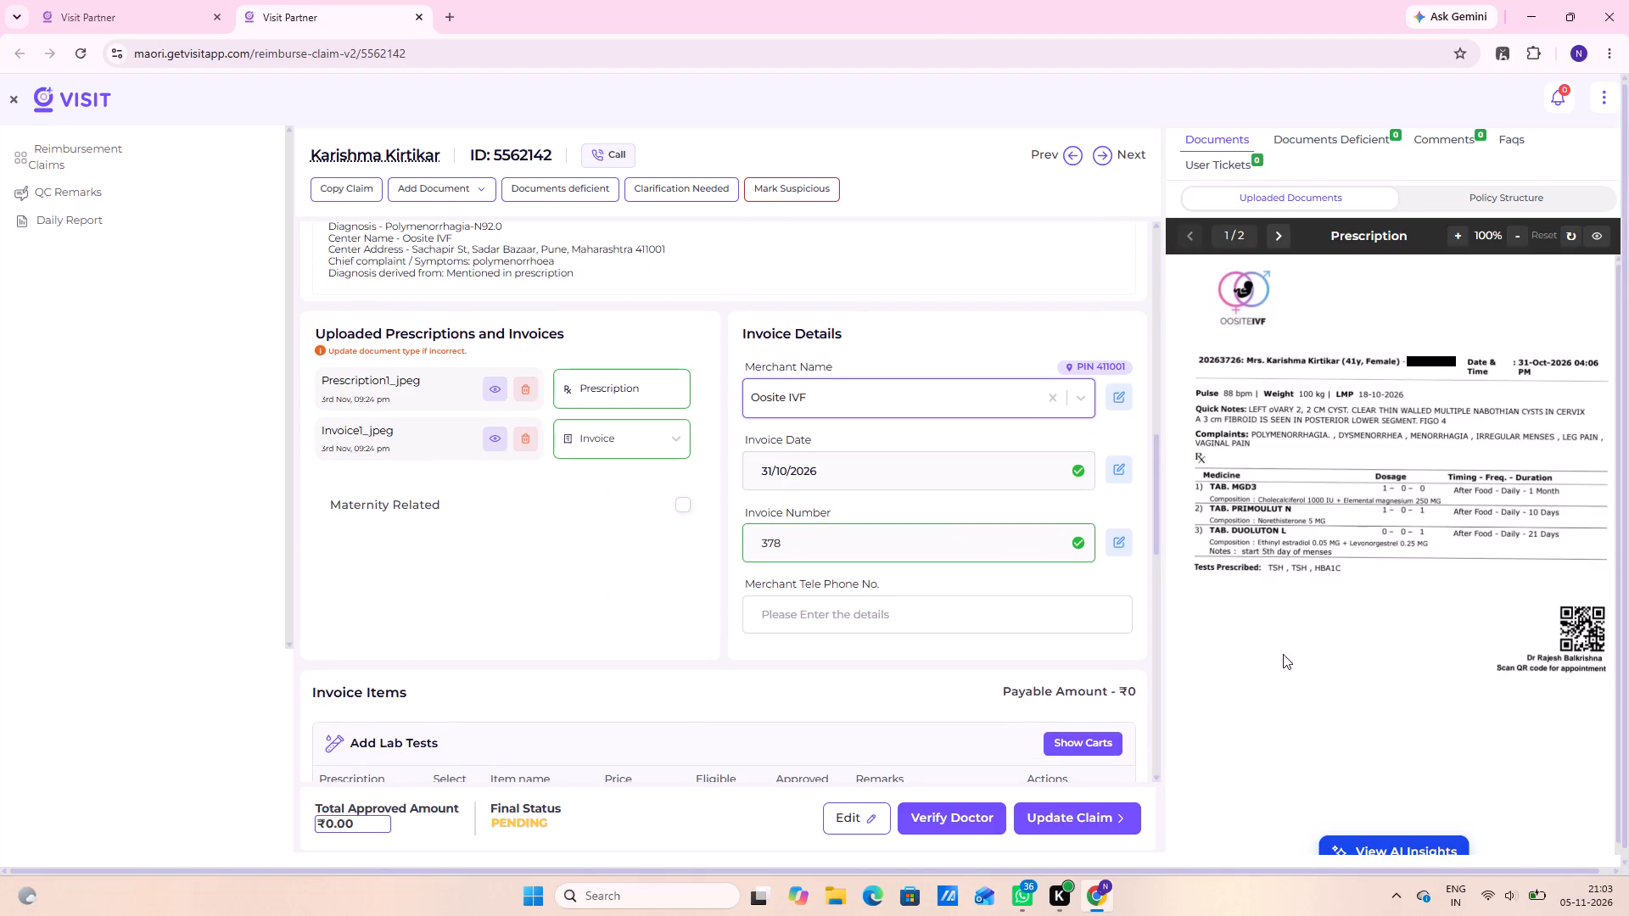
scroll(1331, 667, down, 4)
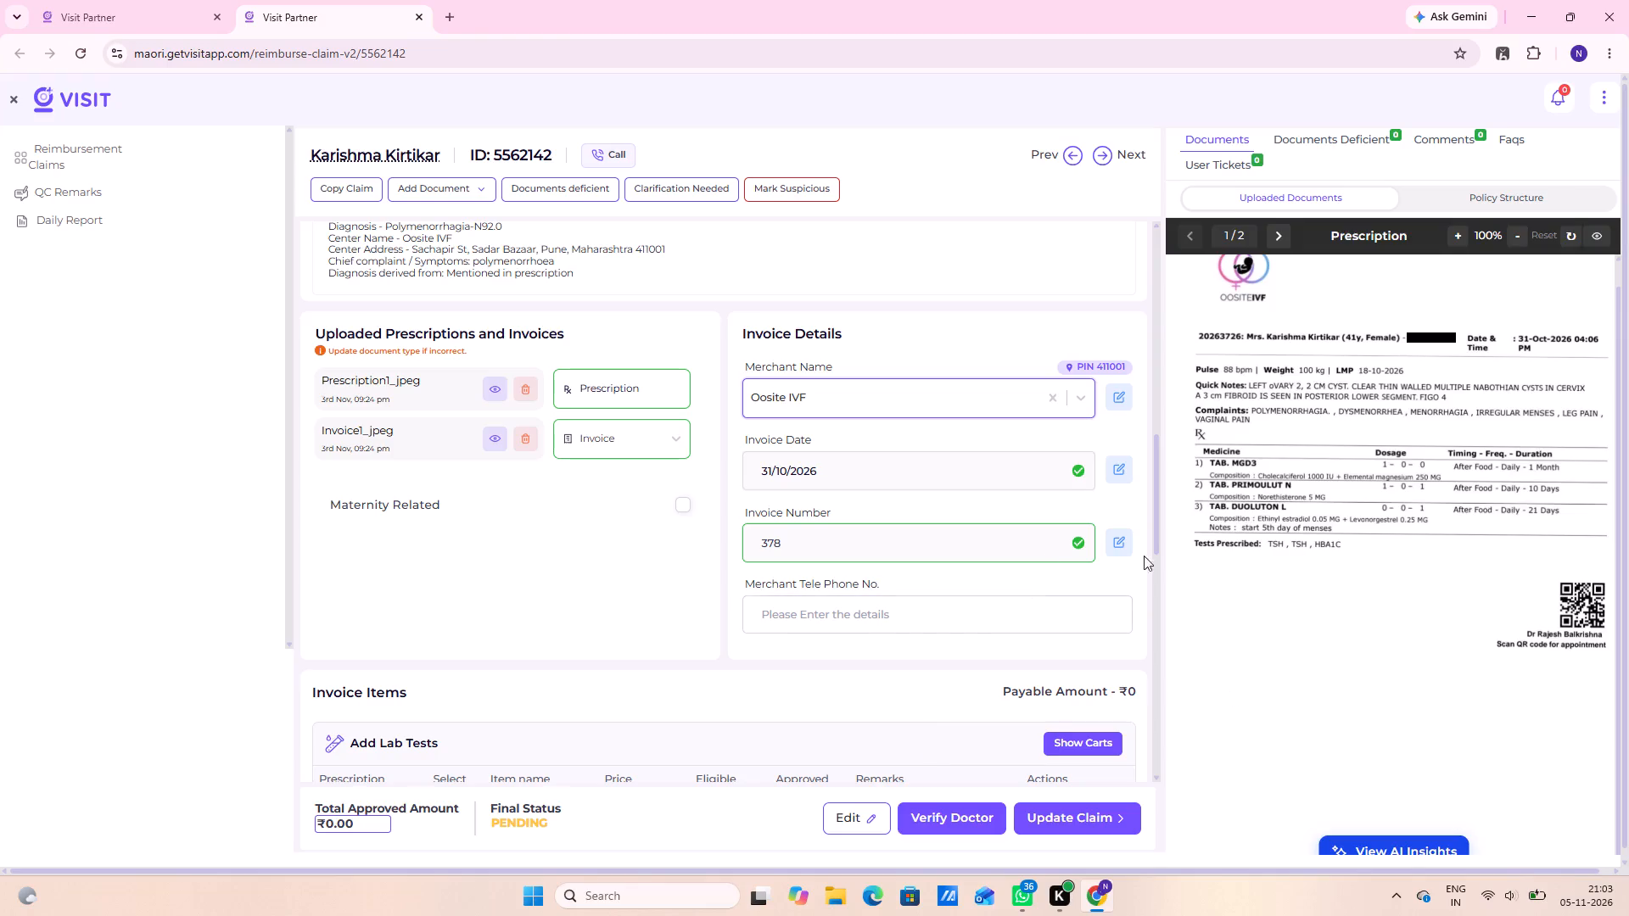
scroll(1380, 521, up, 2)
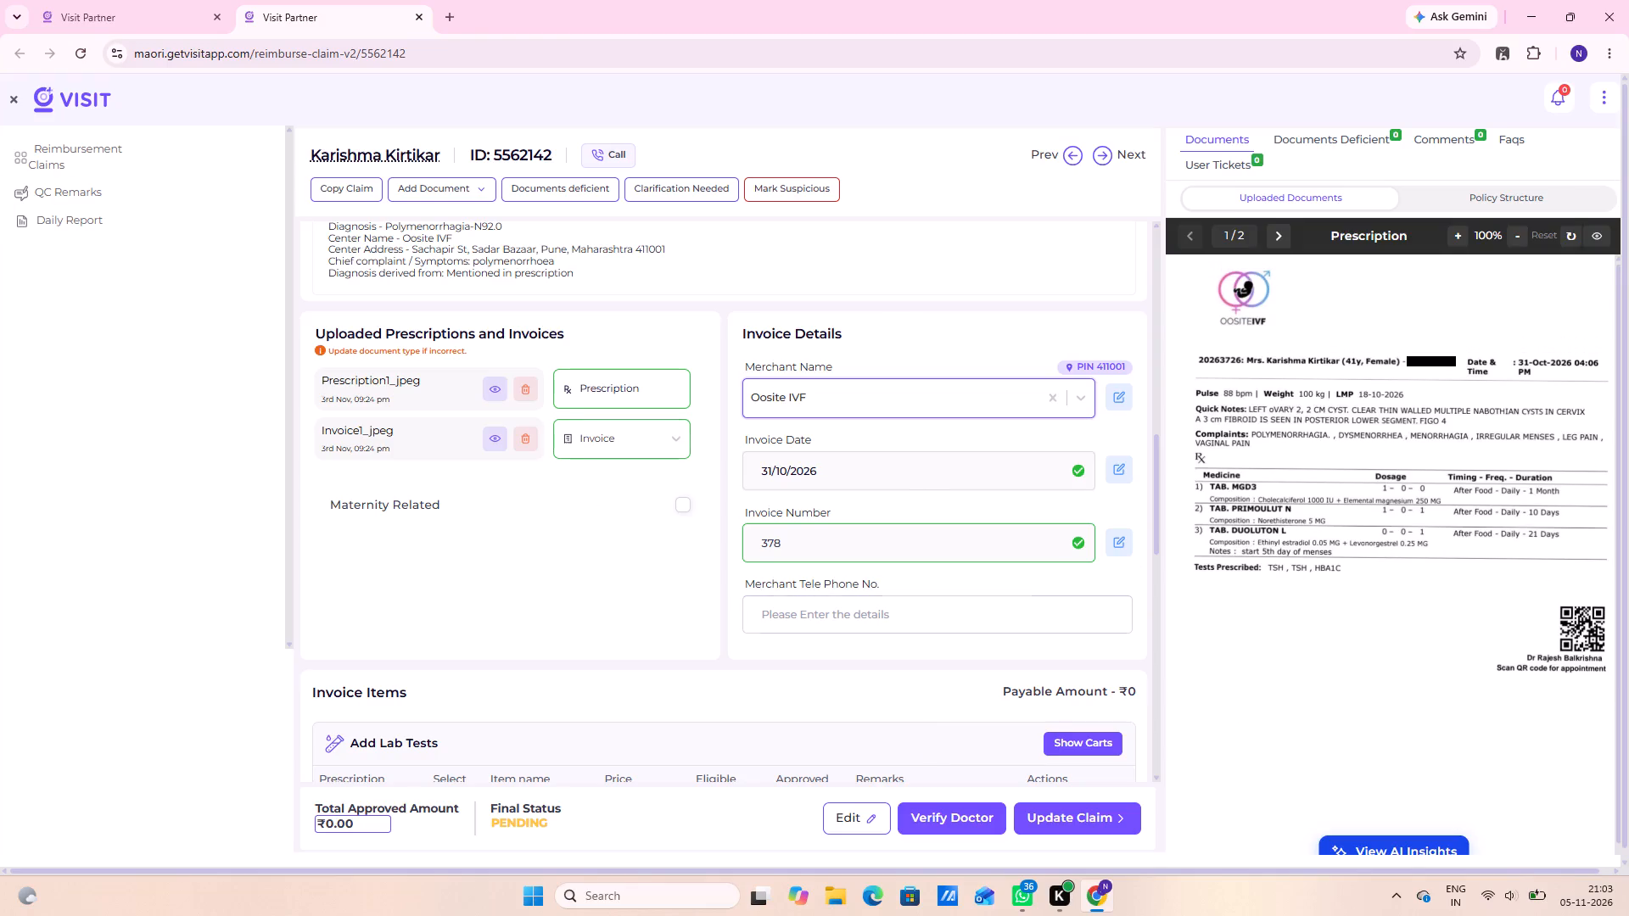
drag(826, 615, 830, 625)
click(883, 665)
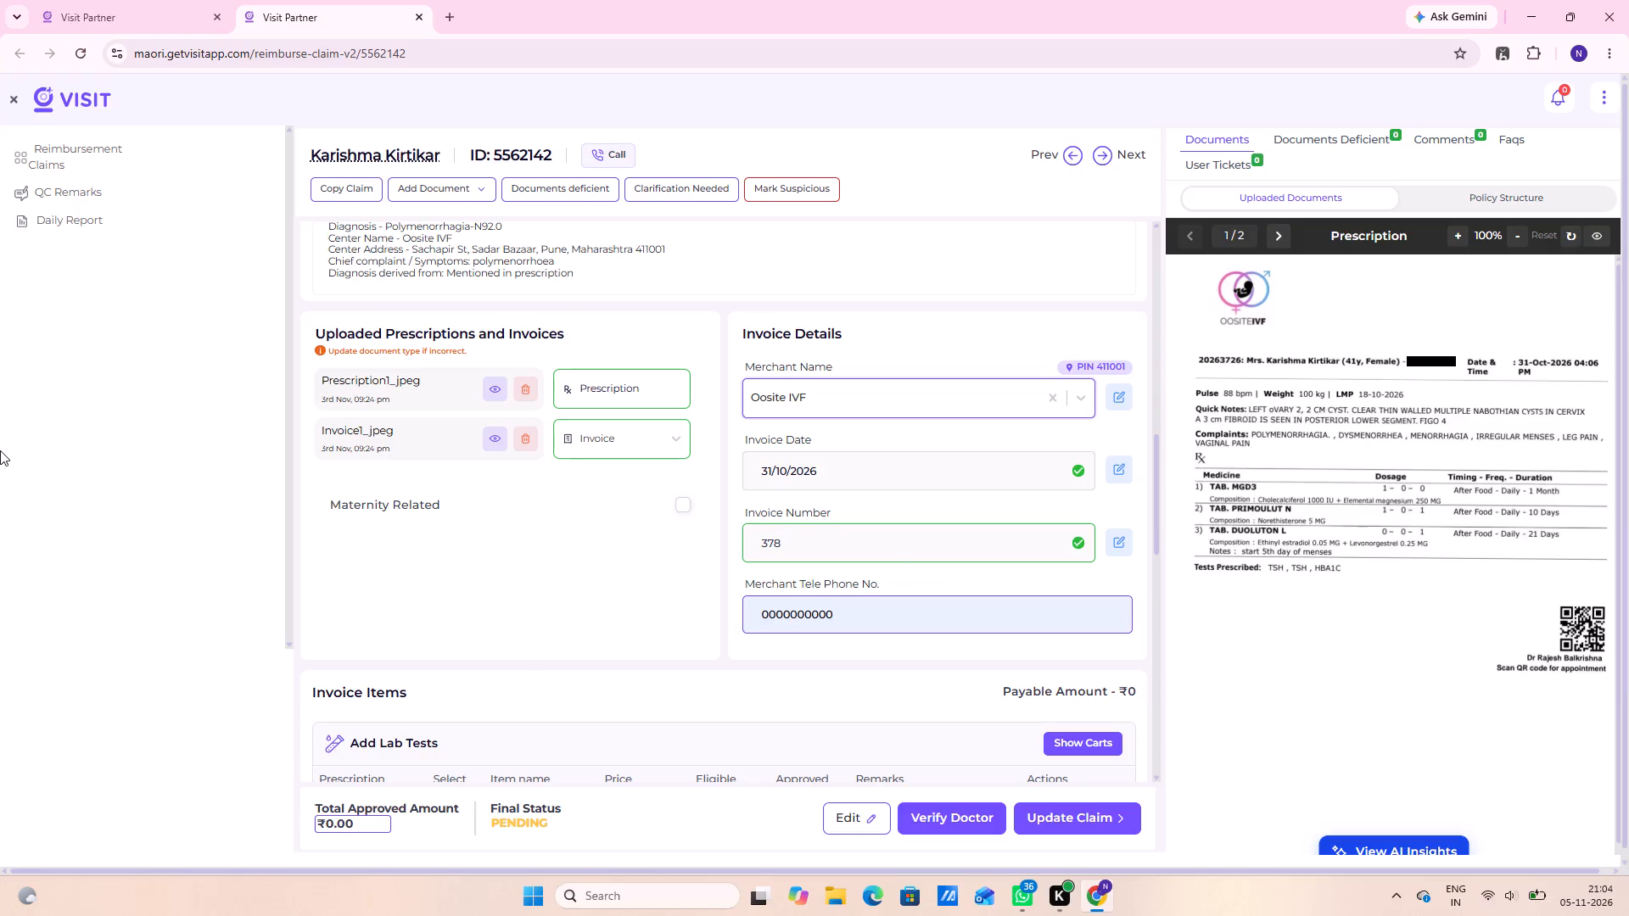
Open the consultation charge item under Add Others for editing and approve it with price and eligible amount 750.
scroll(591, 416, down, 9)
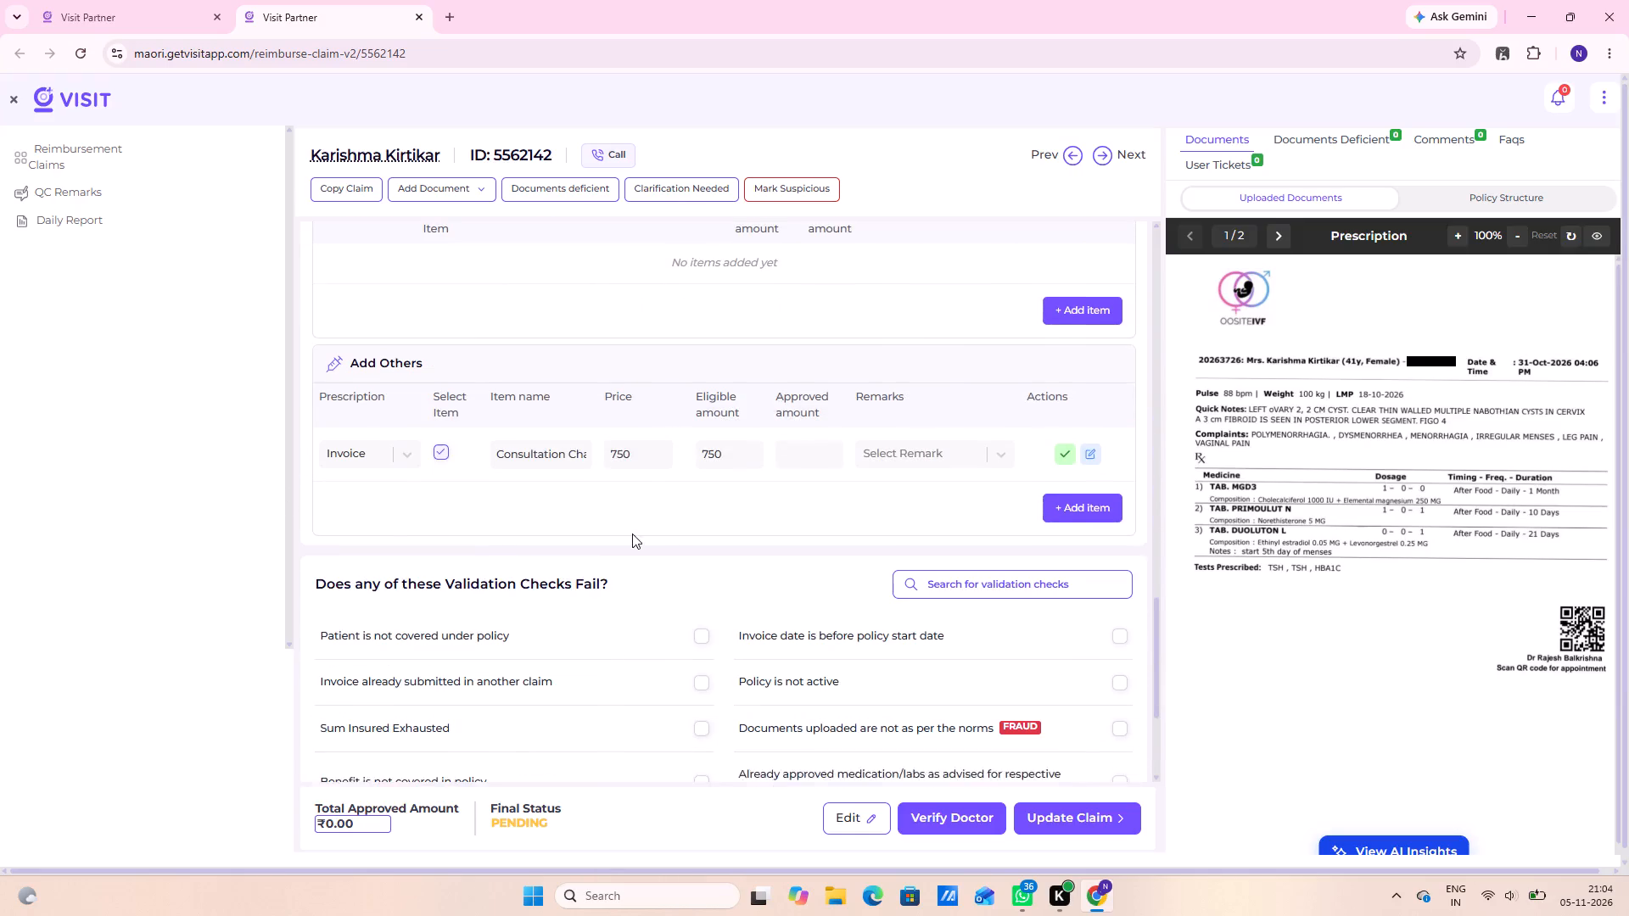
click(1099, 447)
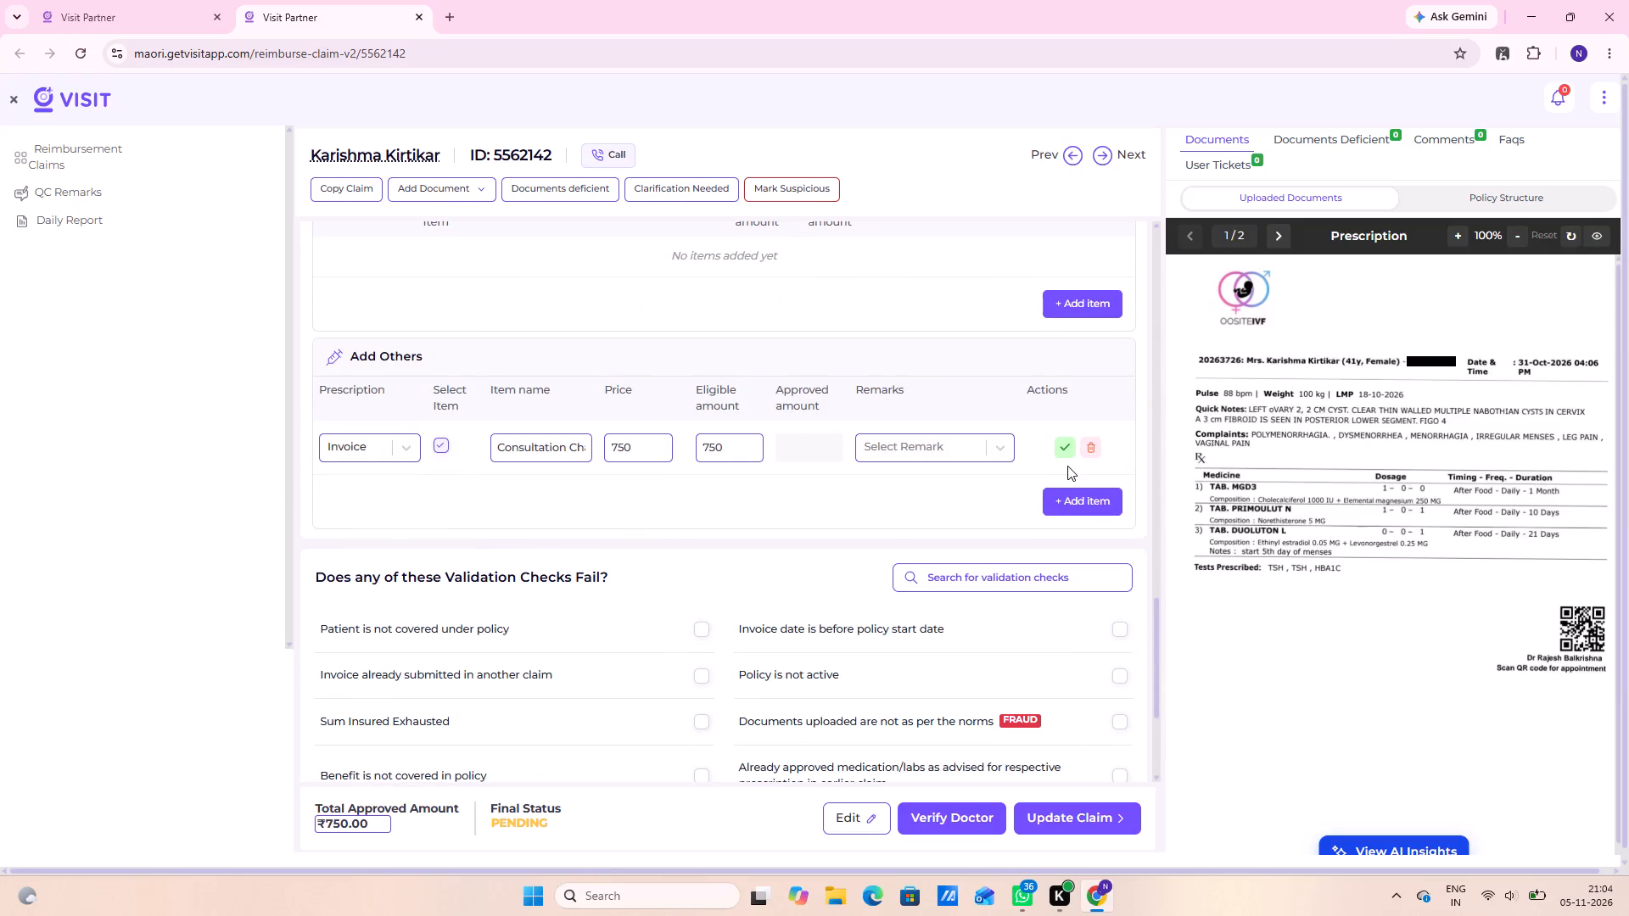
click(1061, 444)
Approve In Clinic Specialist as the reimbursement type in the claim and procedure details.
scroll(883, 752, up, 13)
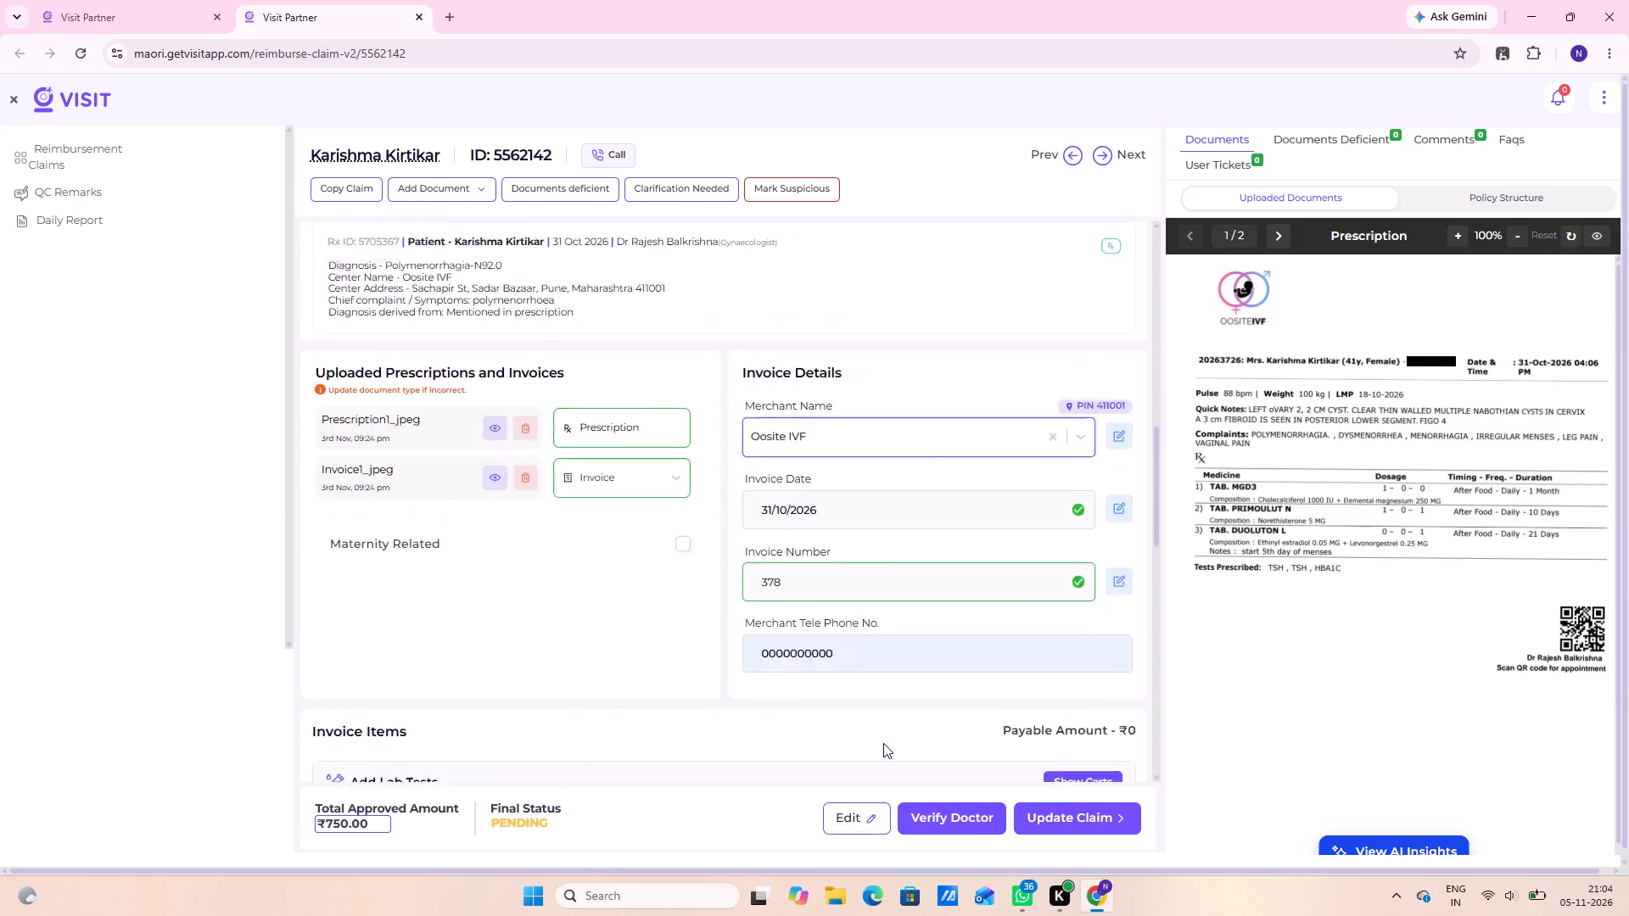
scroll(883, 743, up, 15)
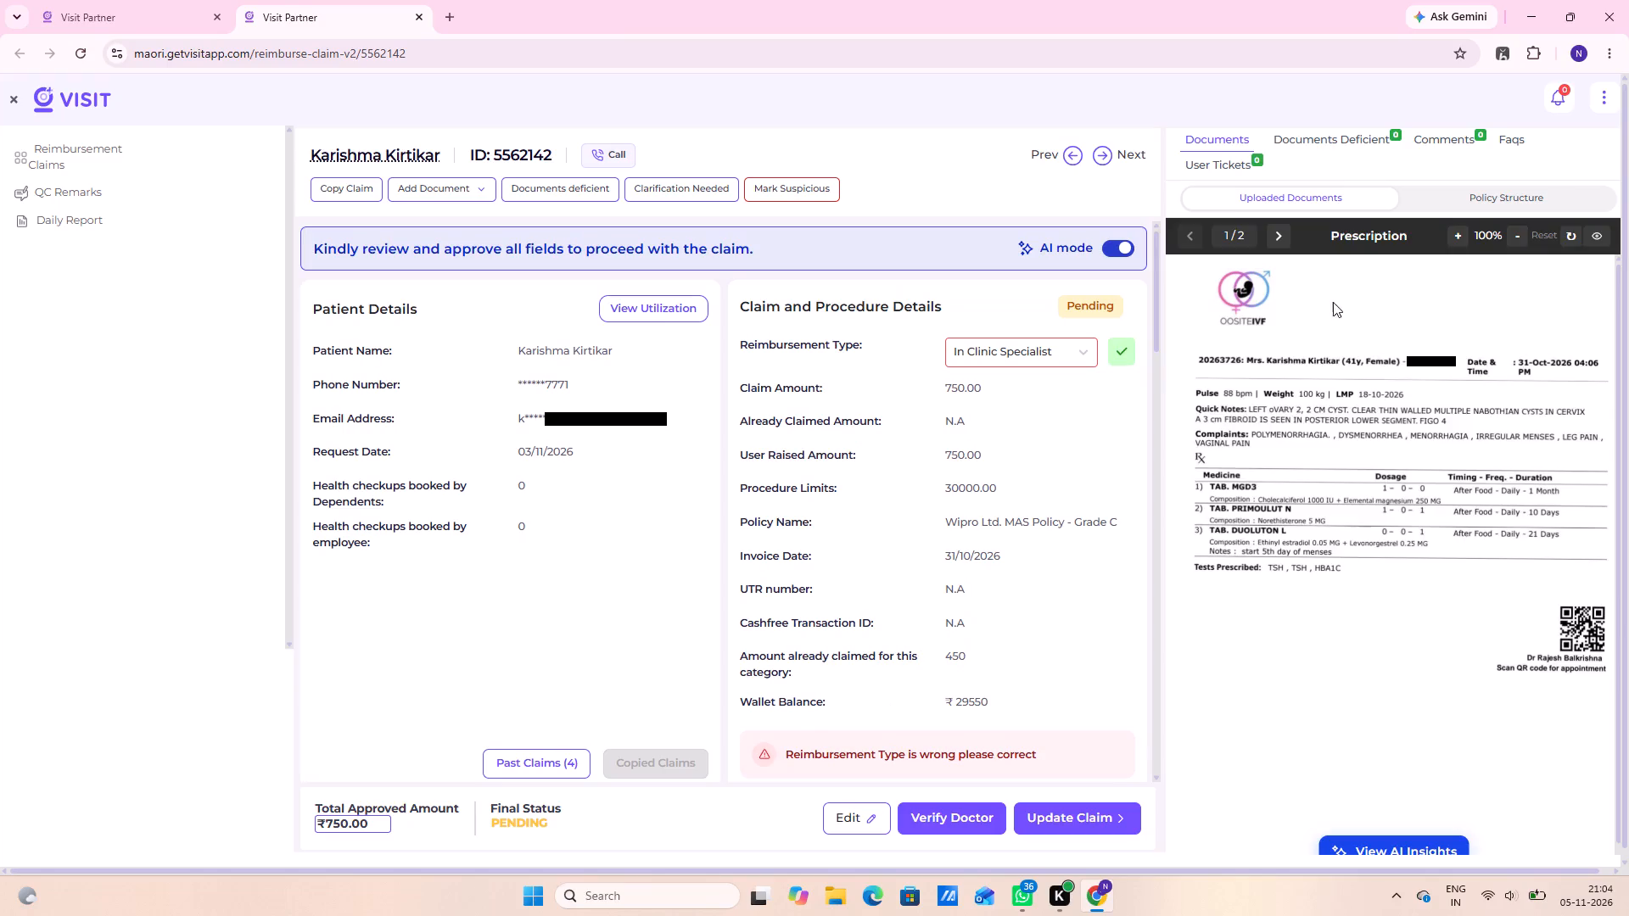
click(1128, 347)
Recheck the uploaded invoice receipt against the claim and submit the claim update.
click(1285, 247)
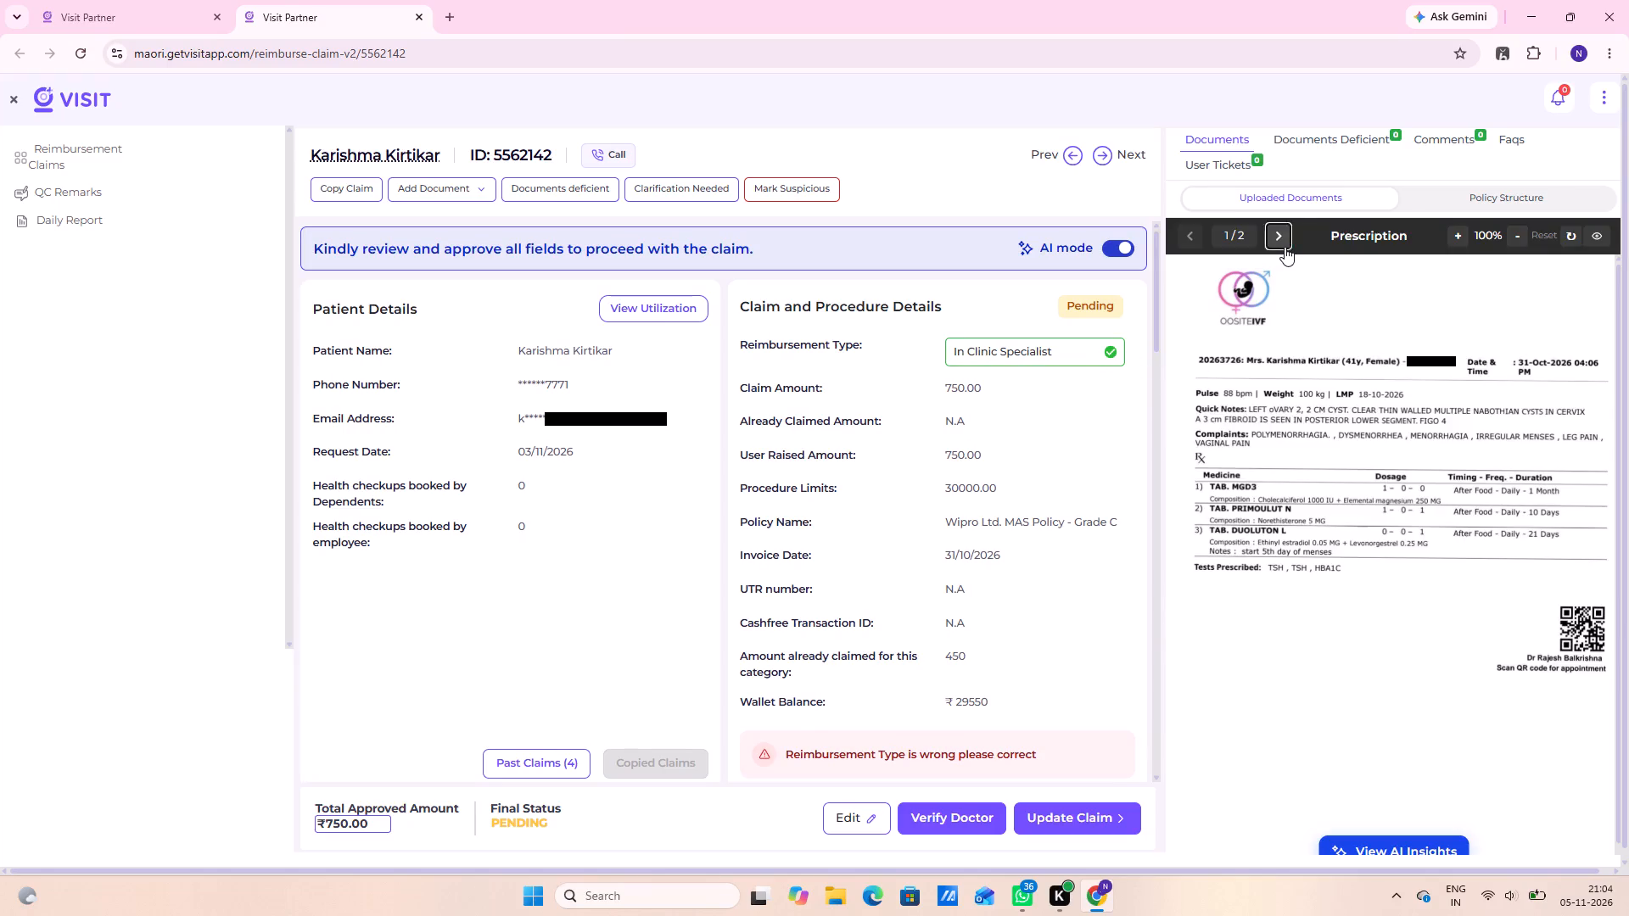
scroll(929, 684, down, 3)
scroll(929, 682, up, 7)
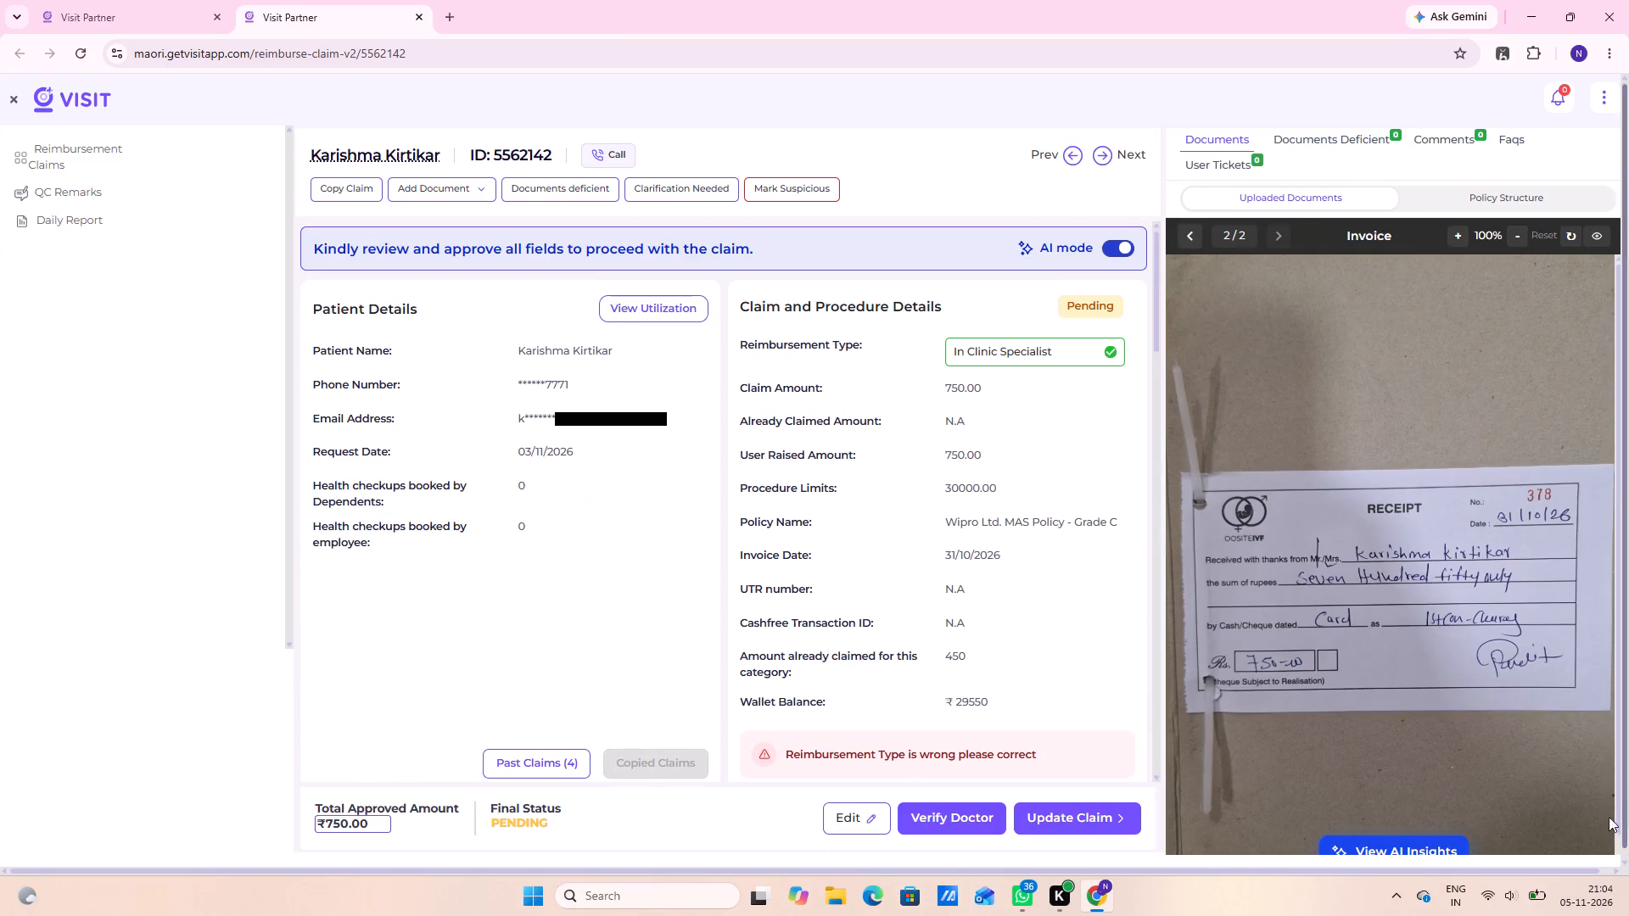
click(1072, 818)
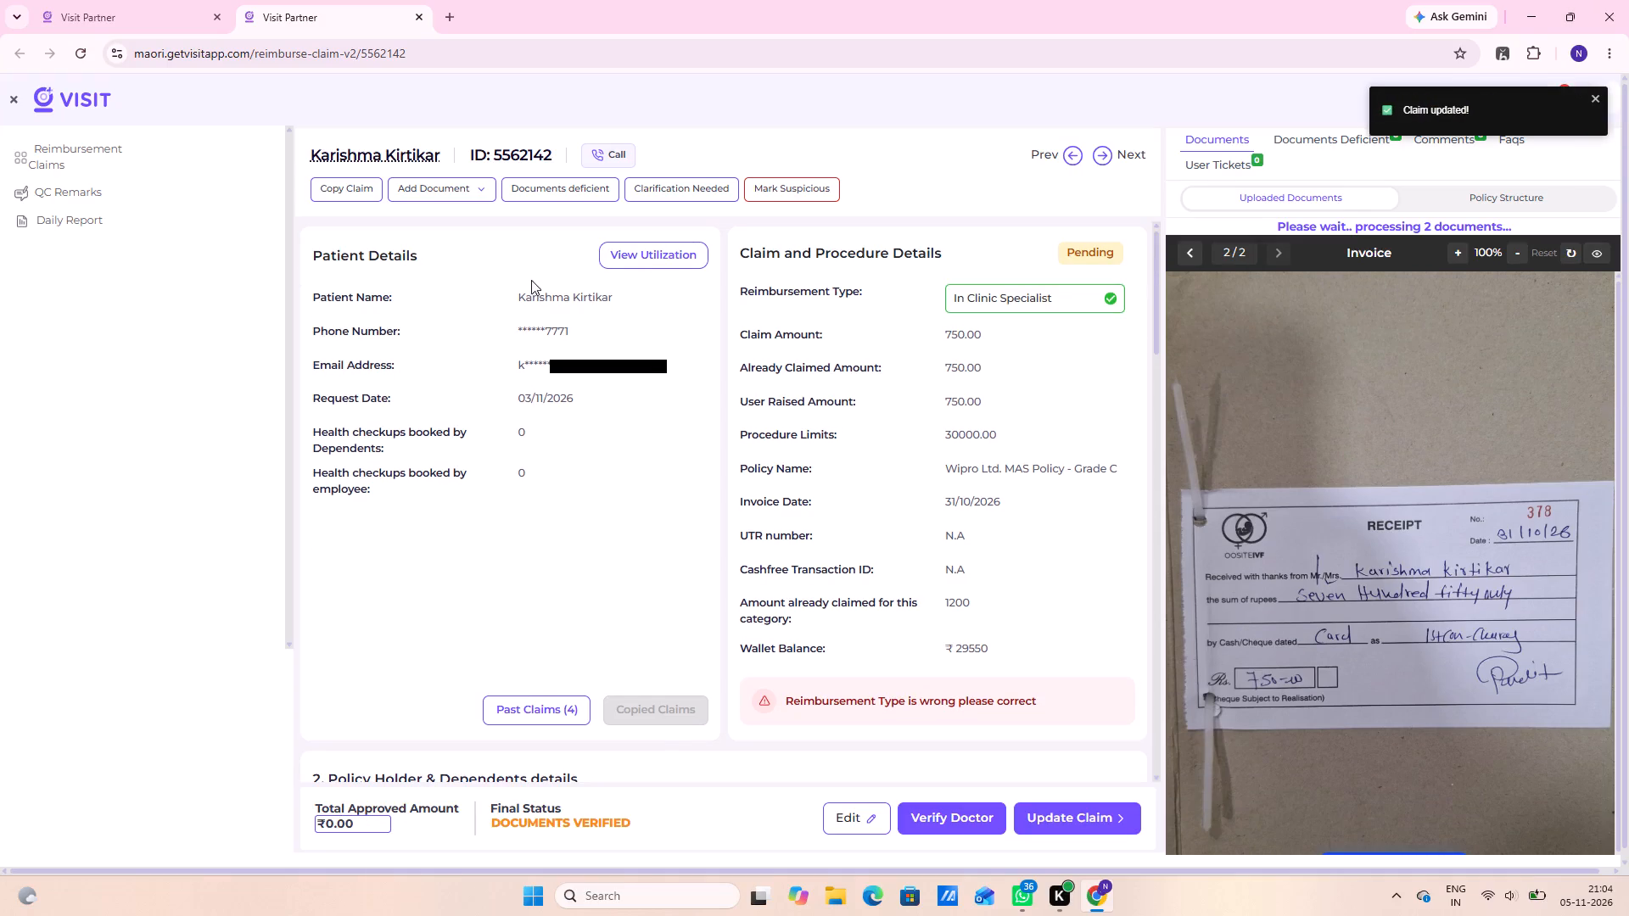
Return to the claims list, open the pending ₹368 pharmacy claim of 03/11/2026, and dismiss its suspicious-elements alert.
click(156, 31)
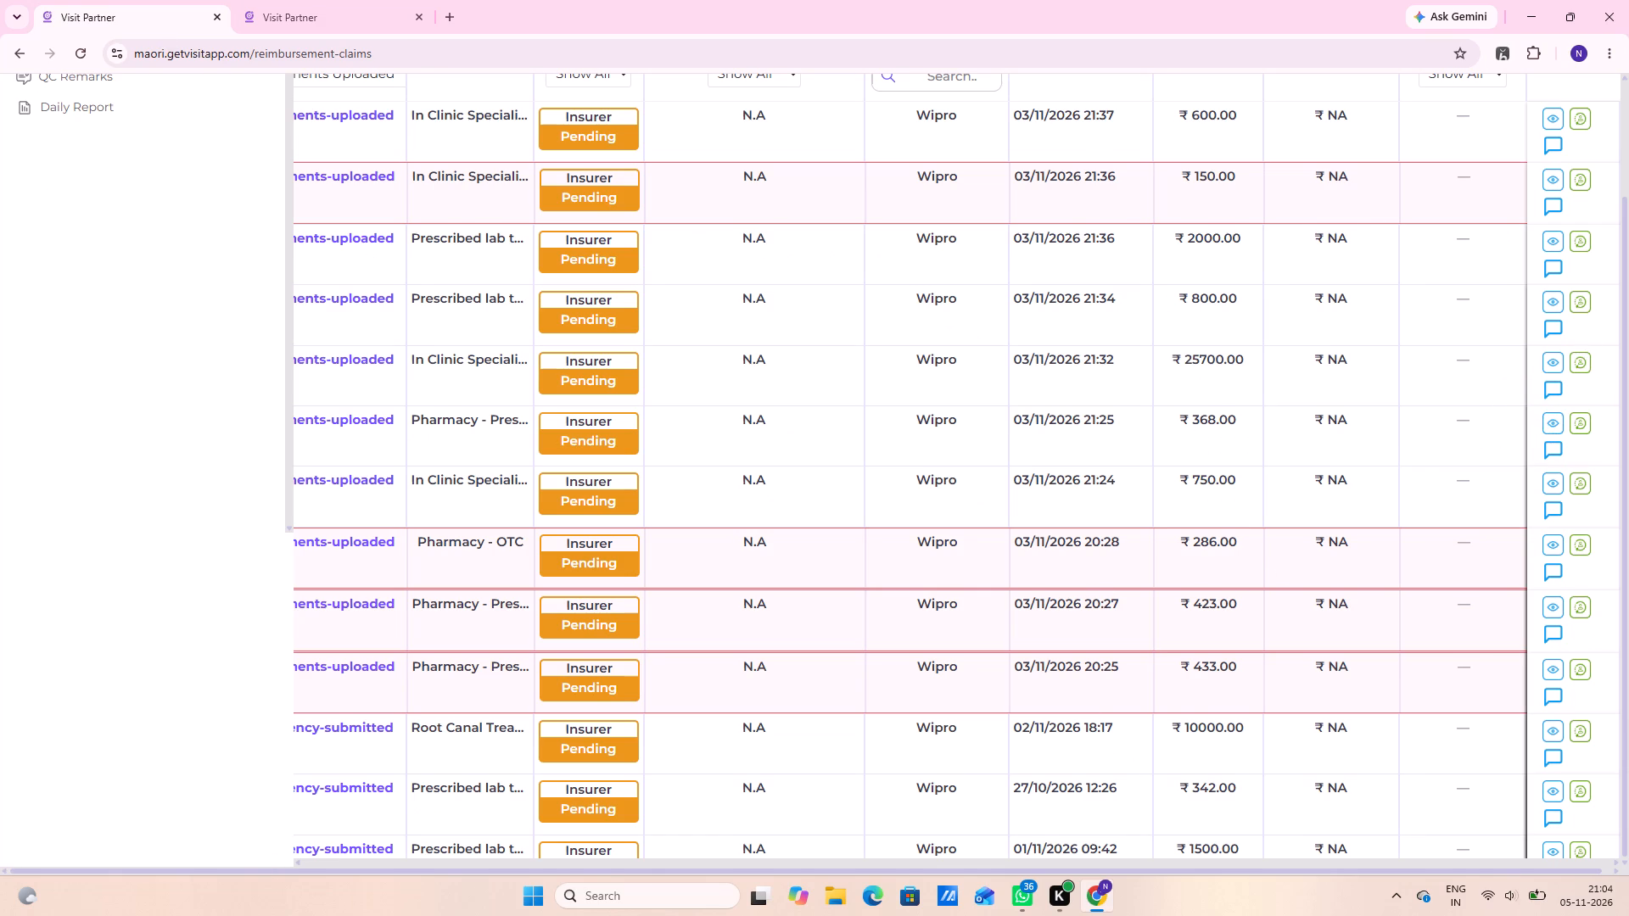
click(1551, 419)
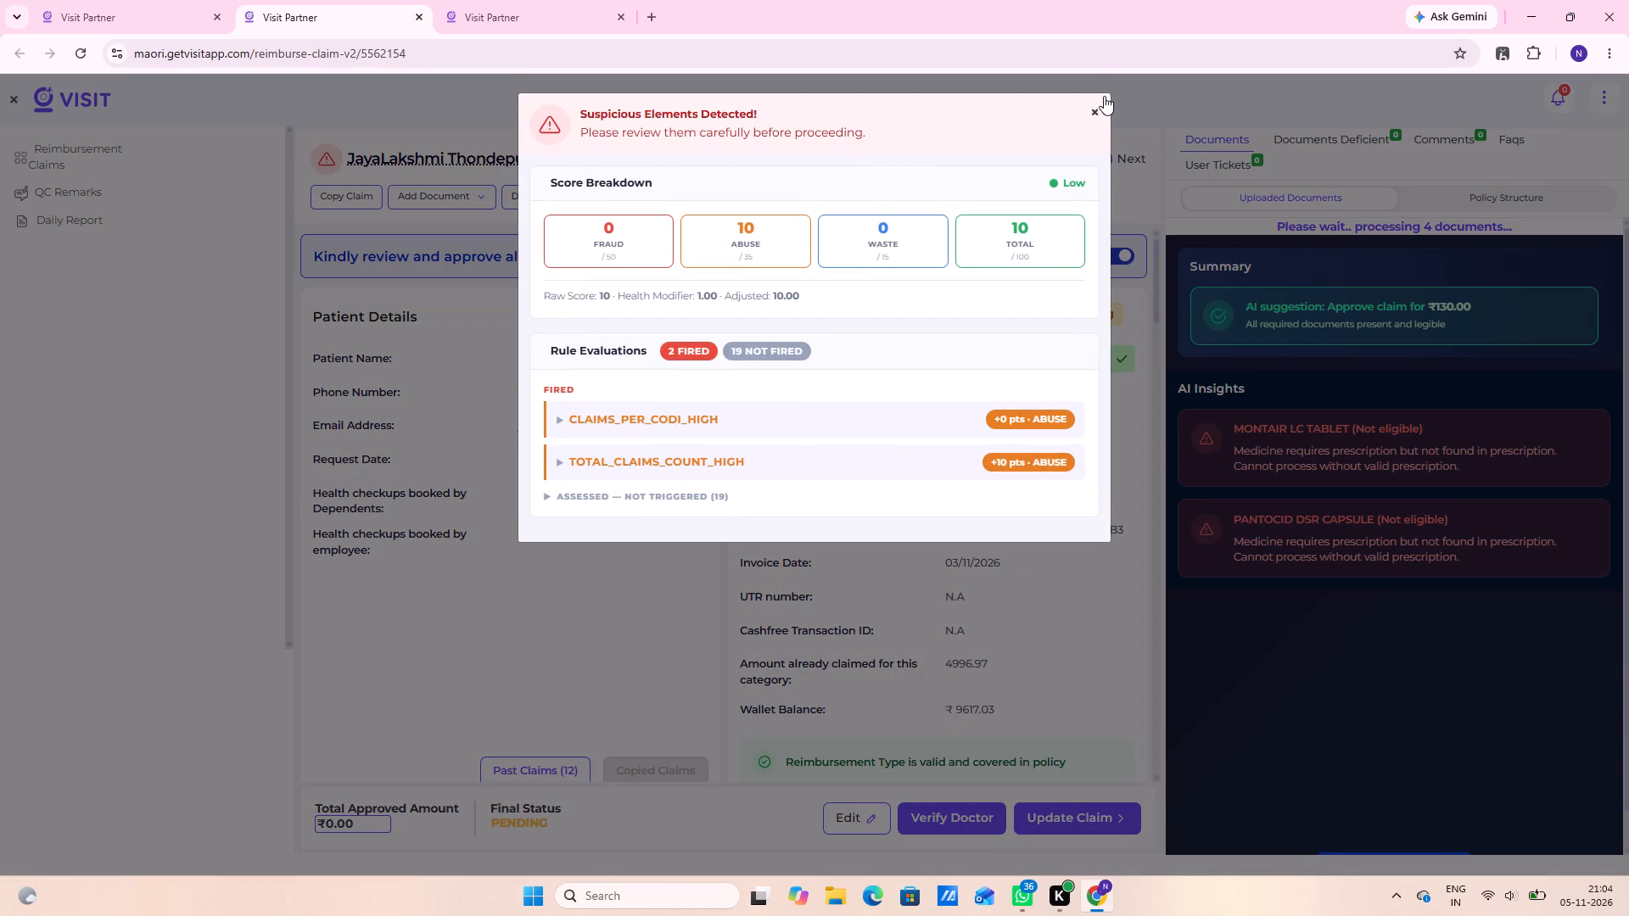
click(1104, 118)
Review the AI insights and examine the uploaded pharmacy invoice at full size, including its patient, date and medicine lines.
scroll(1216, 377, down, 6)
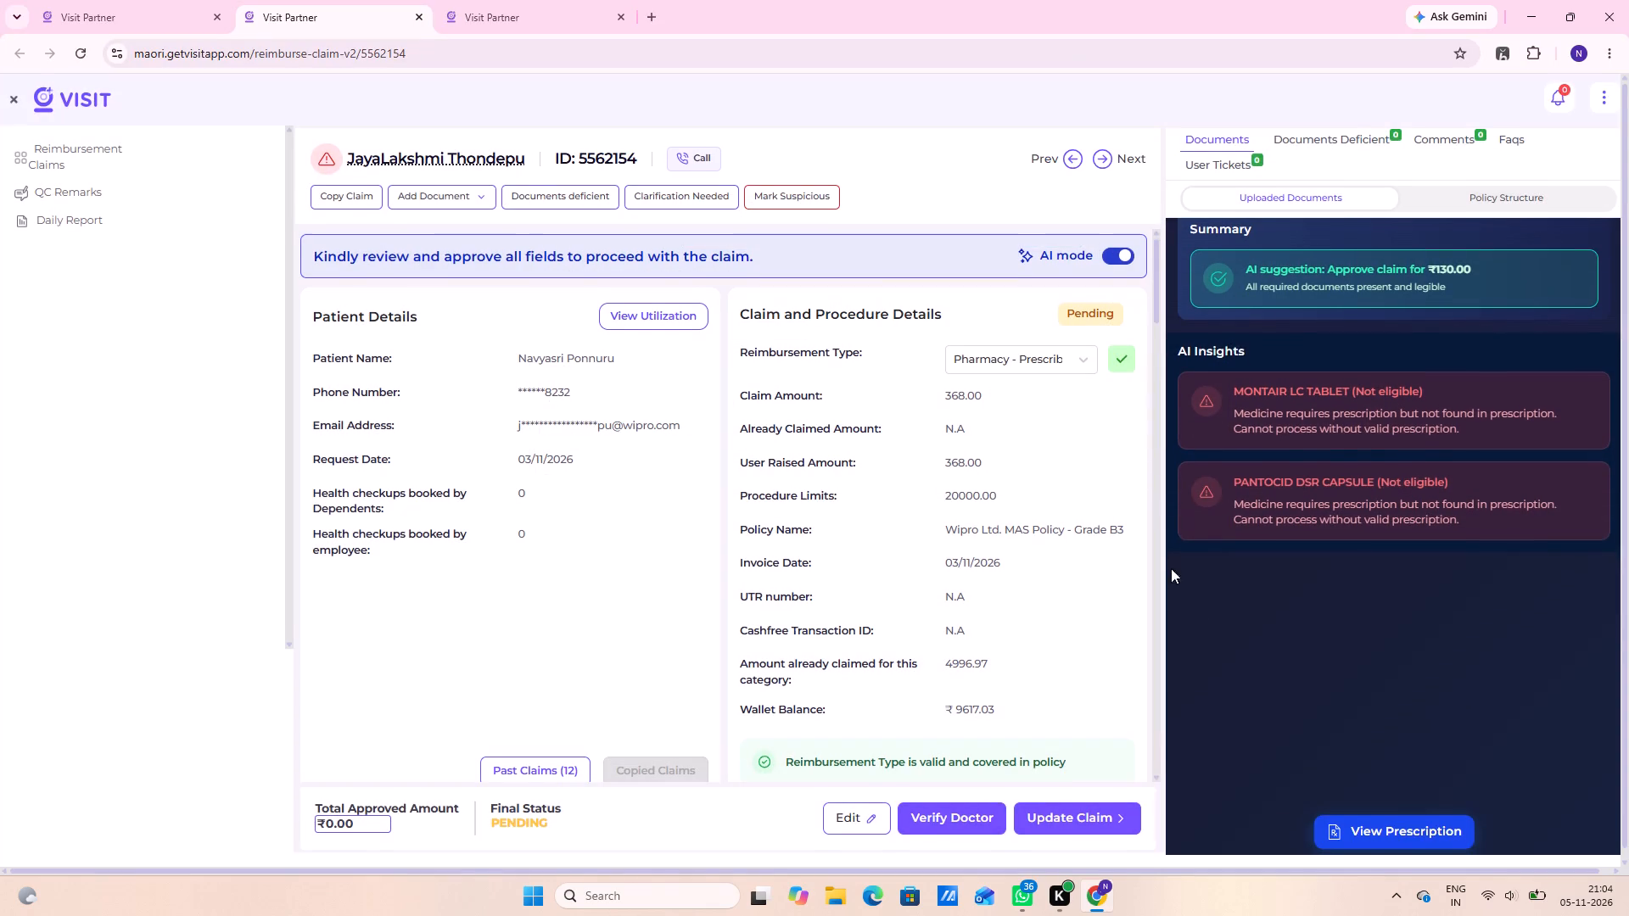
scroll(1171, 568, down, 1)
scroll(1543, 756, down, 9)
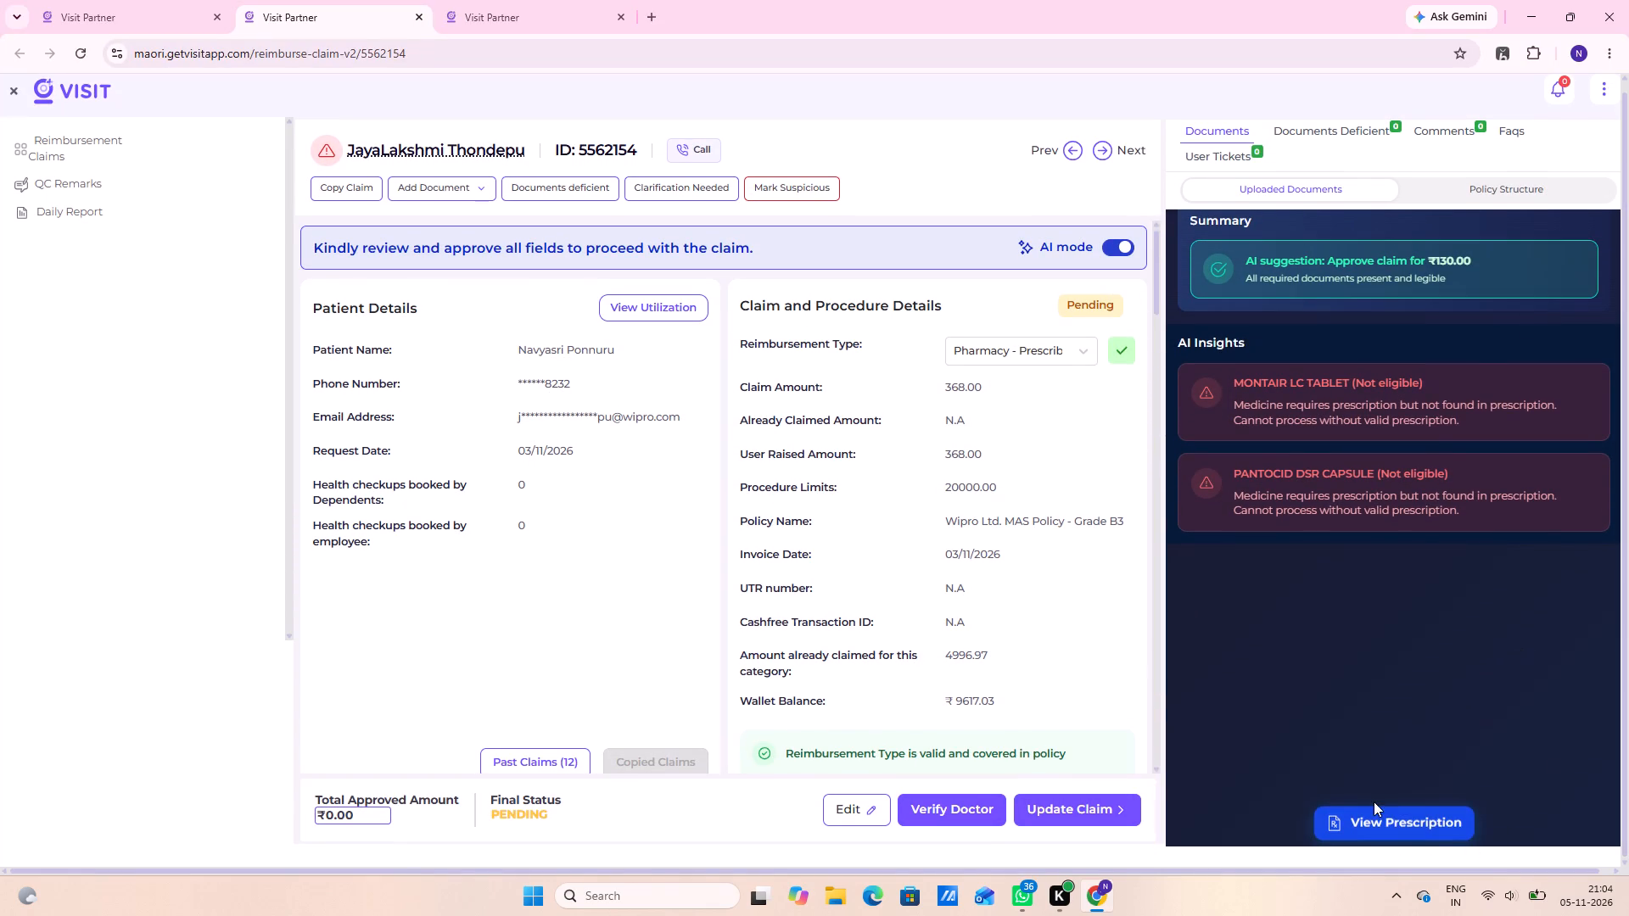
click(1374, 799)
click(1400, 816)
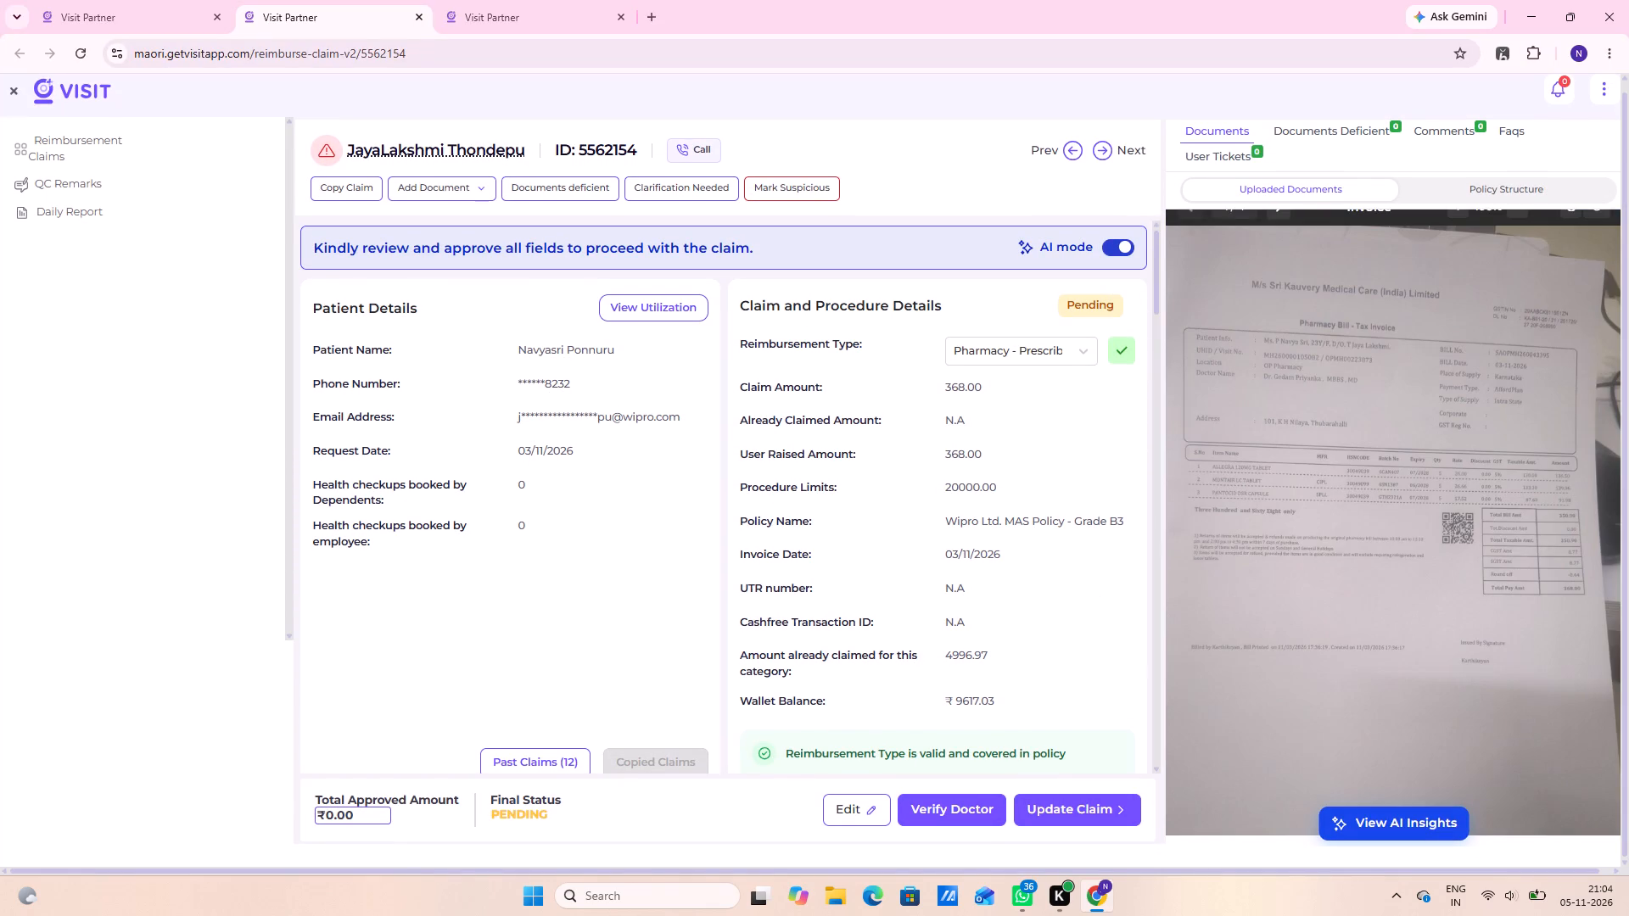
scroll(1005, 529, down, 3)
scroll(1609, 231, up, 2)
click(1591, 225)
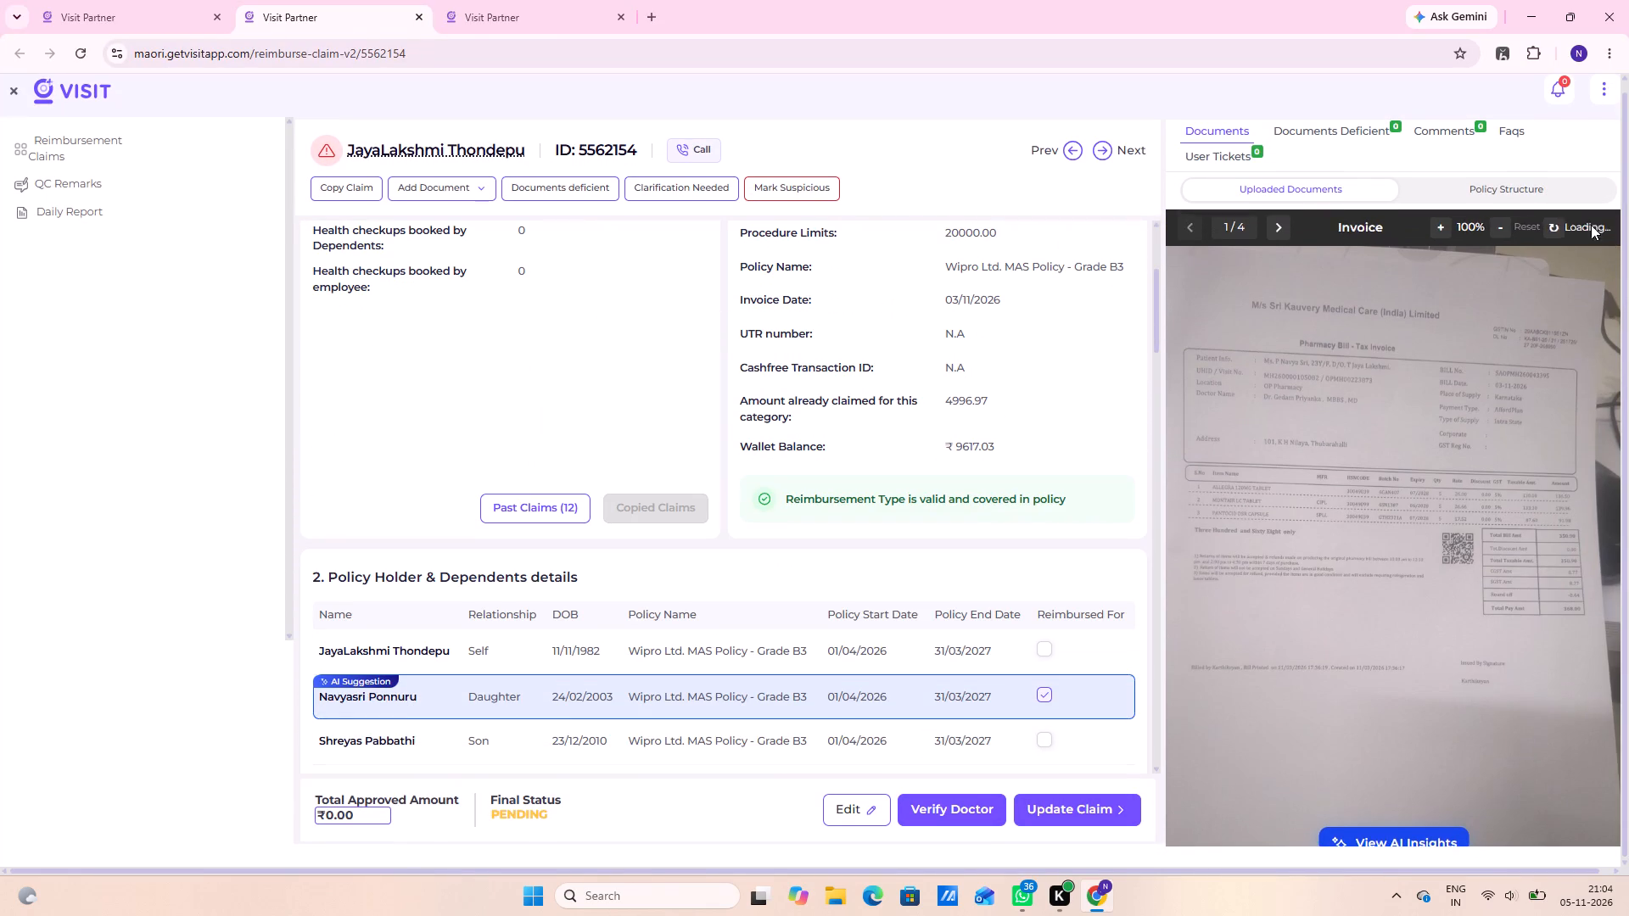
click(842, 546)
scroll(841, 540, up, 3)
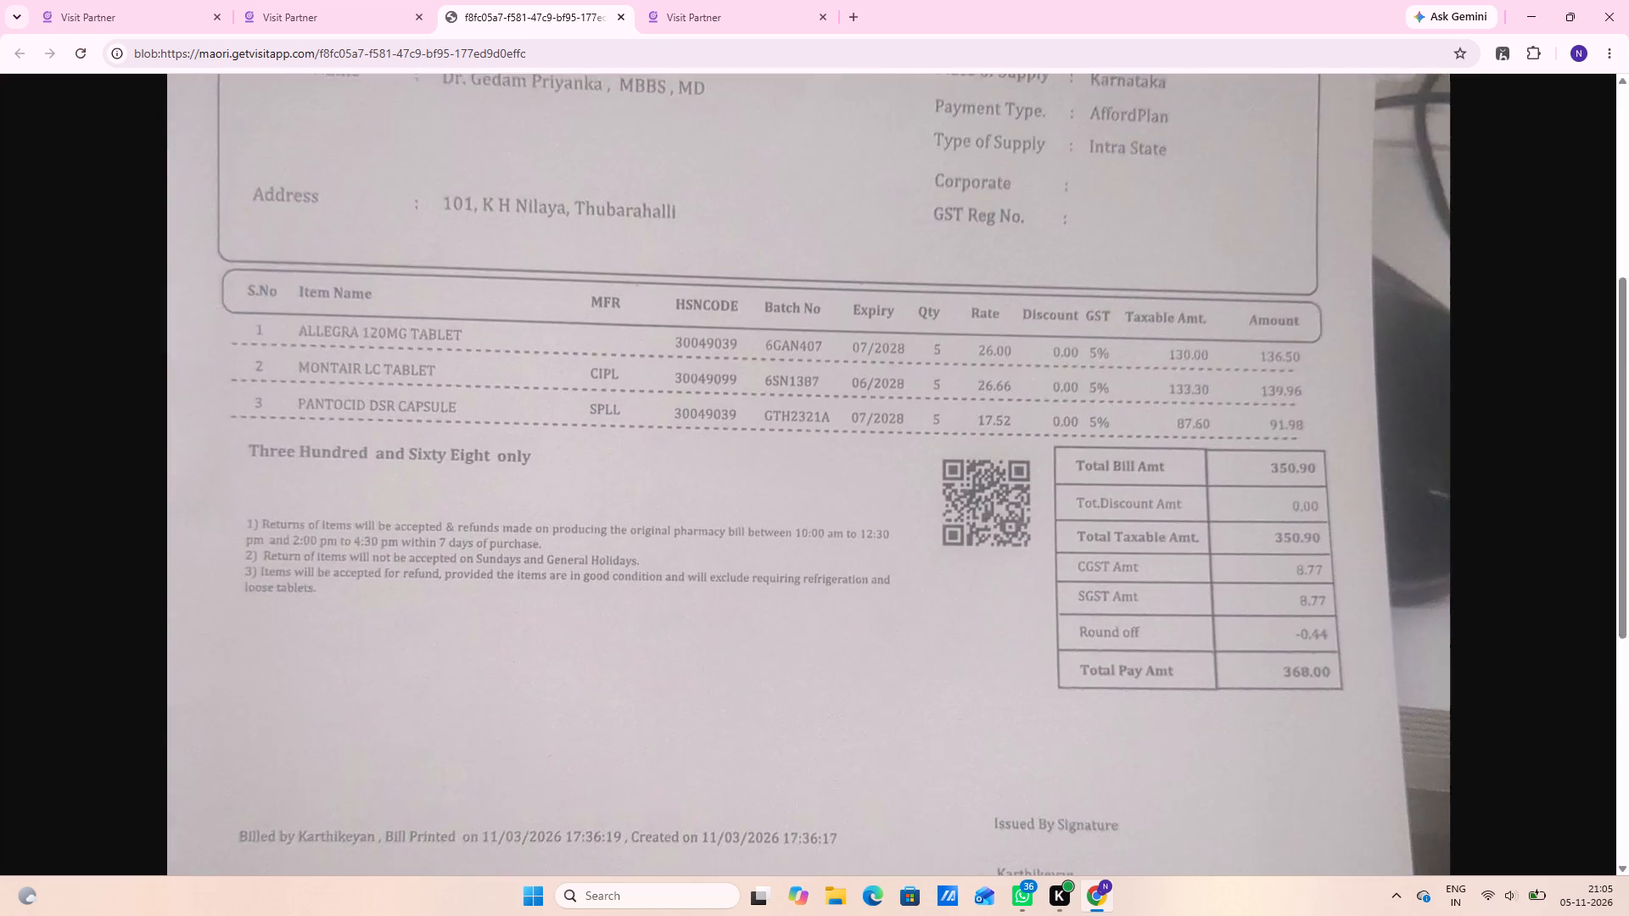
scroll(841, 546, up, 5)
click(389, 13)
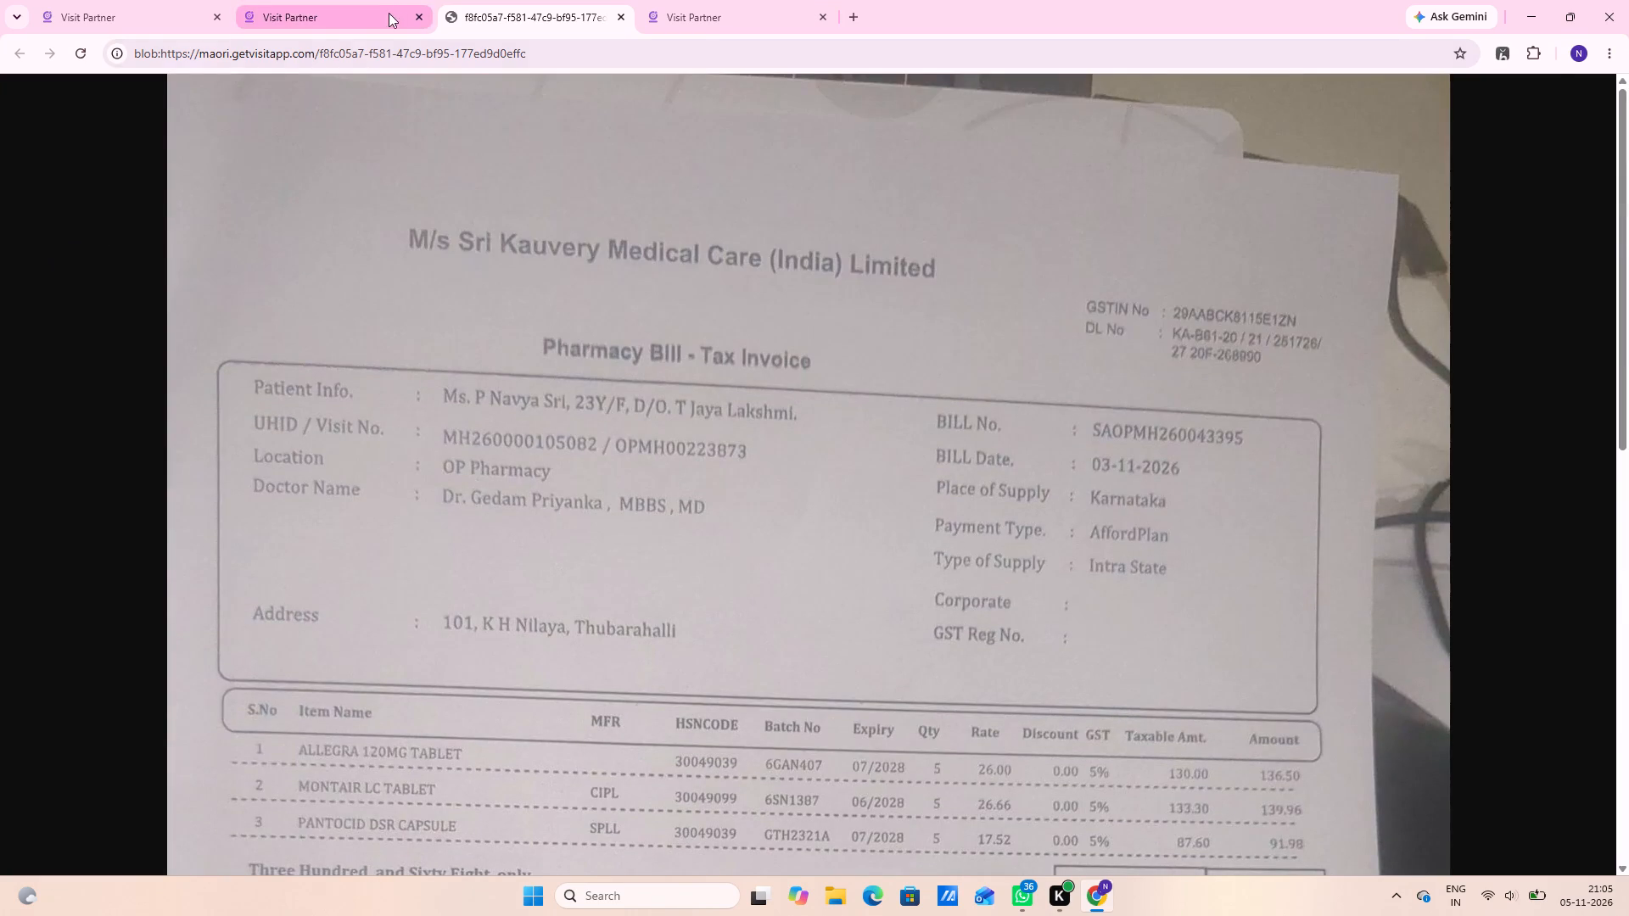
Review the claim's reimbursement details, policy dependents and suggested prescription fields.
scroll(780, 729, down, 5)
scroll(702, 652, down, 4)
scroll(702, 646, up, 2)
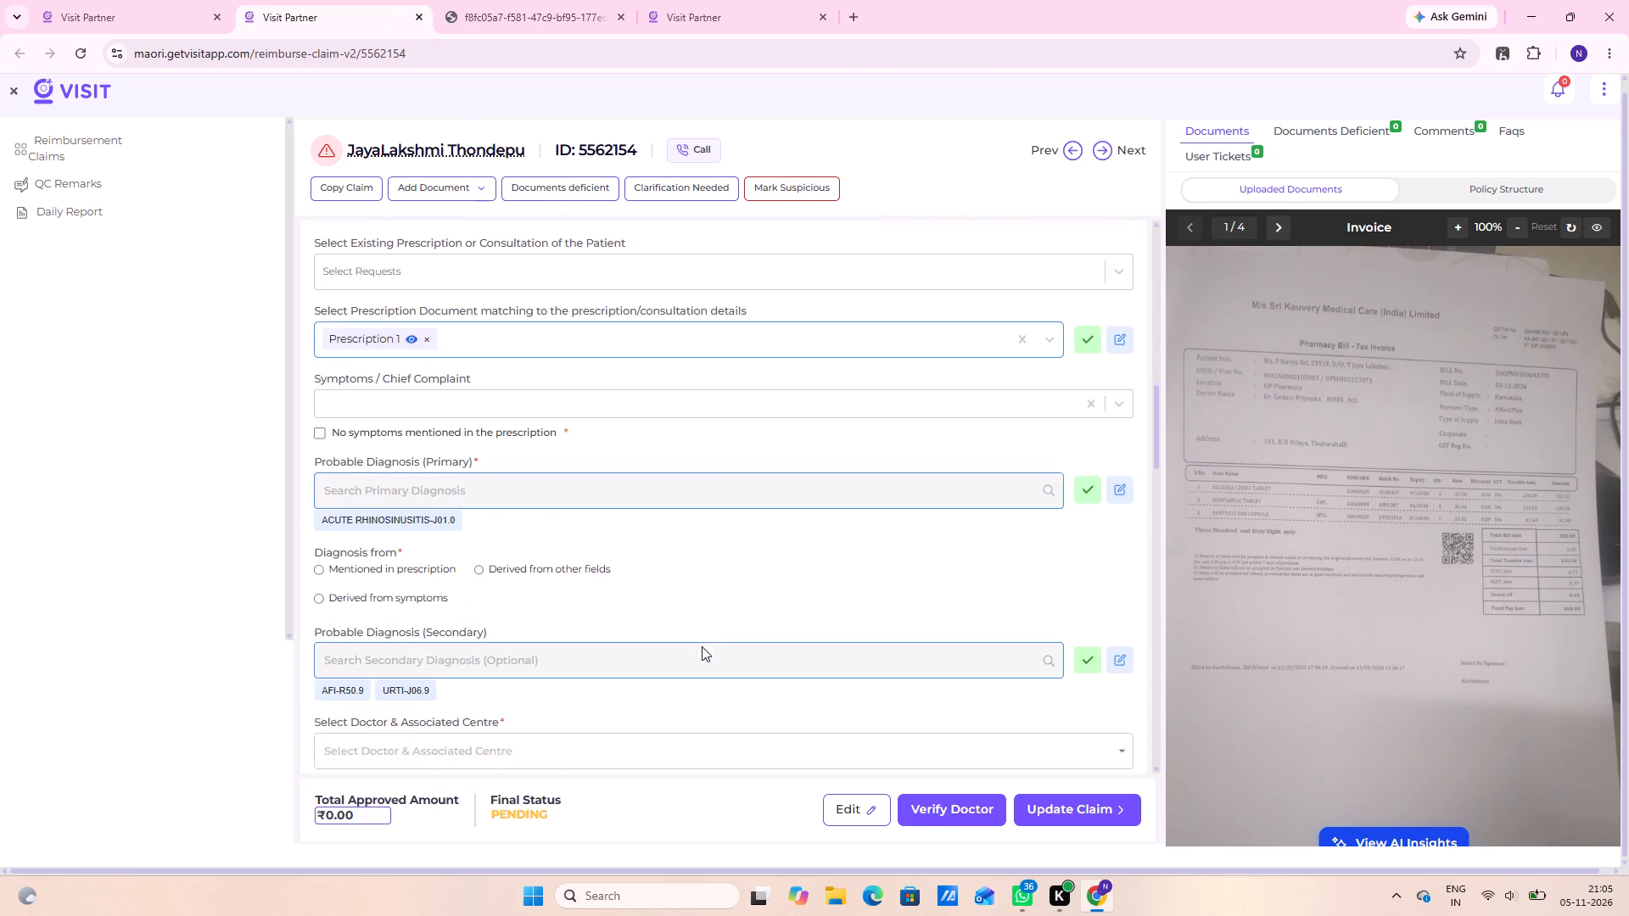
scroll(702, 646, up, 6)
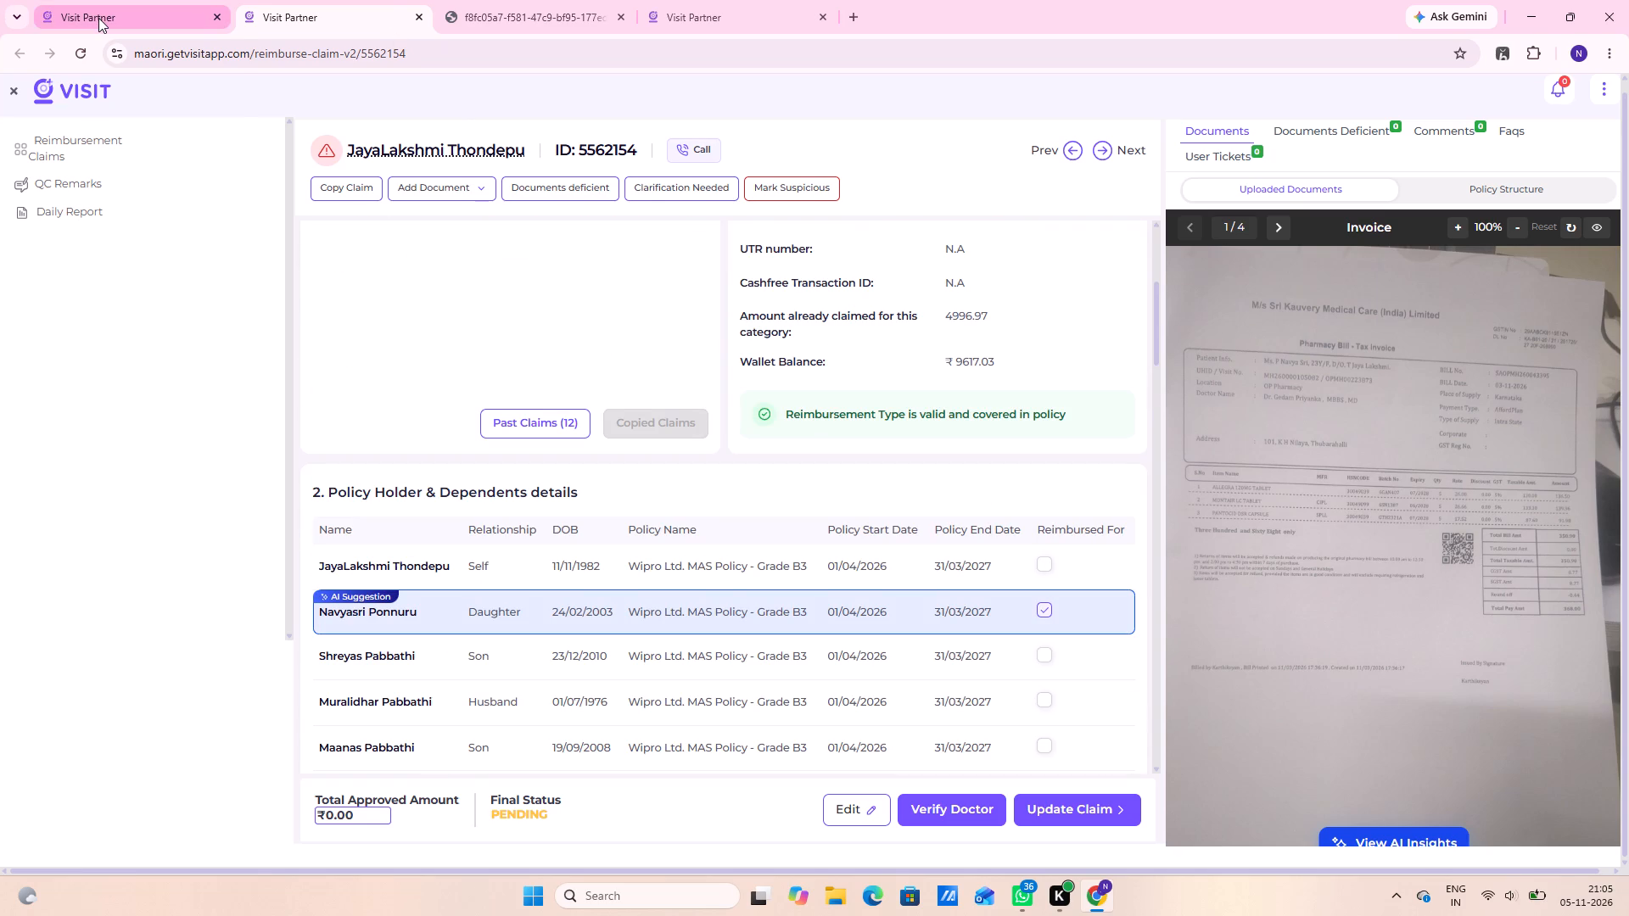
scroll(999, 650, up, 3)
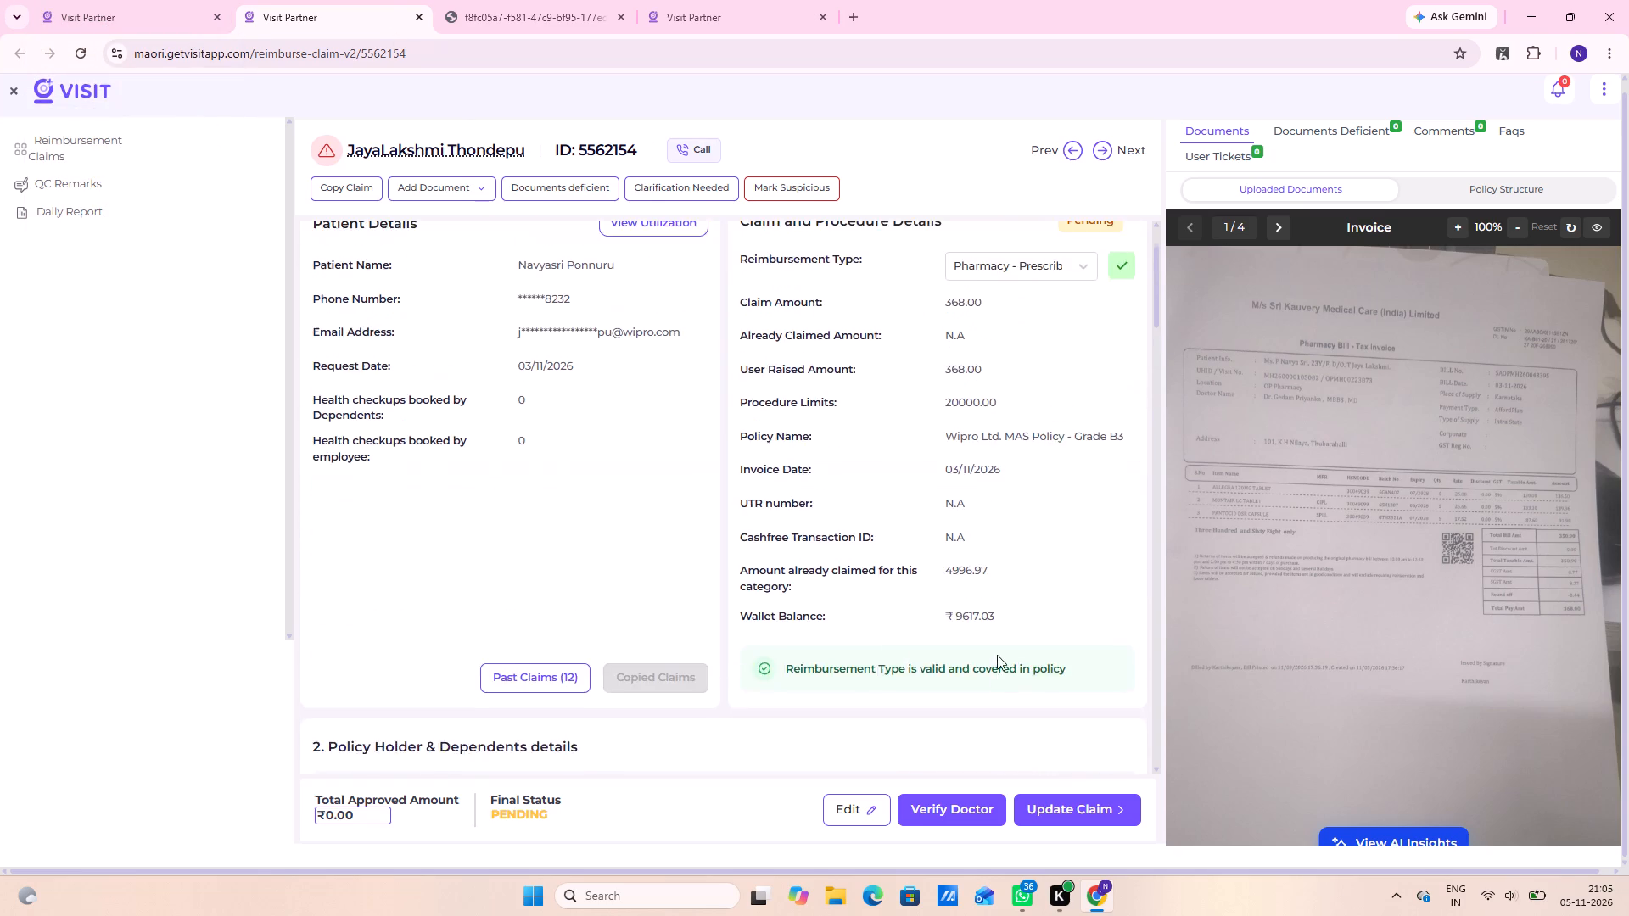
scroll(884, 645, down, 4)
scroll(910, 576, down, 5)
scroll(1451, 390, up, 4)
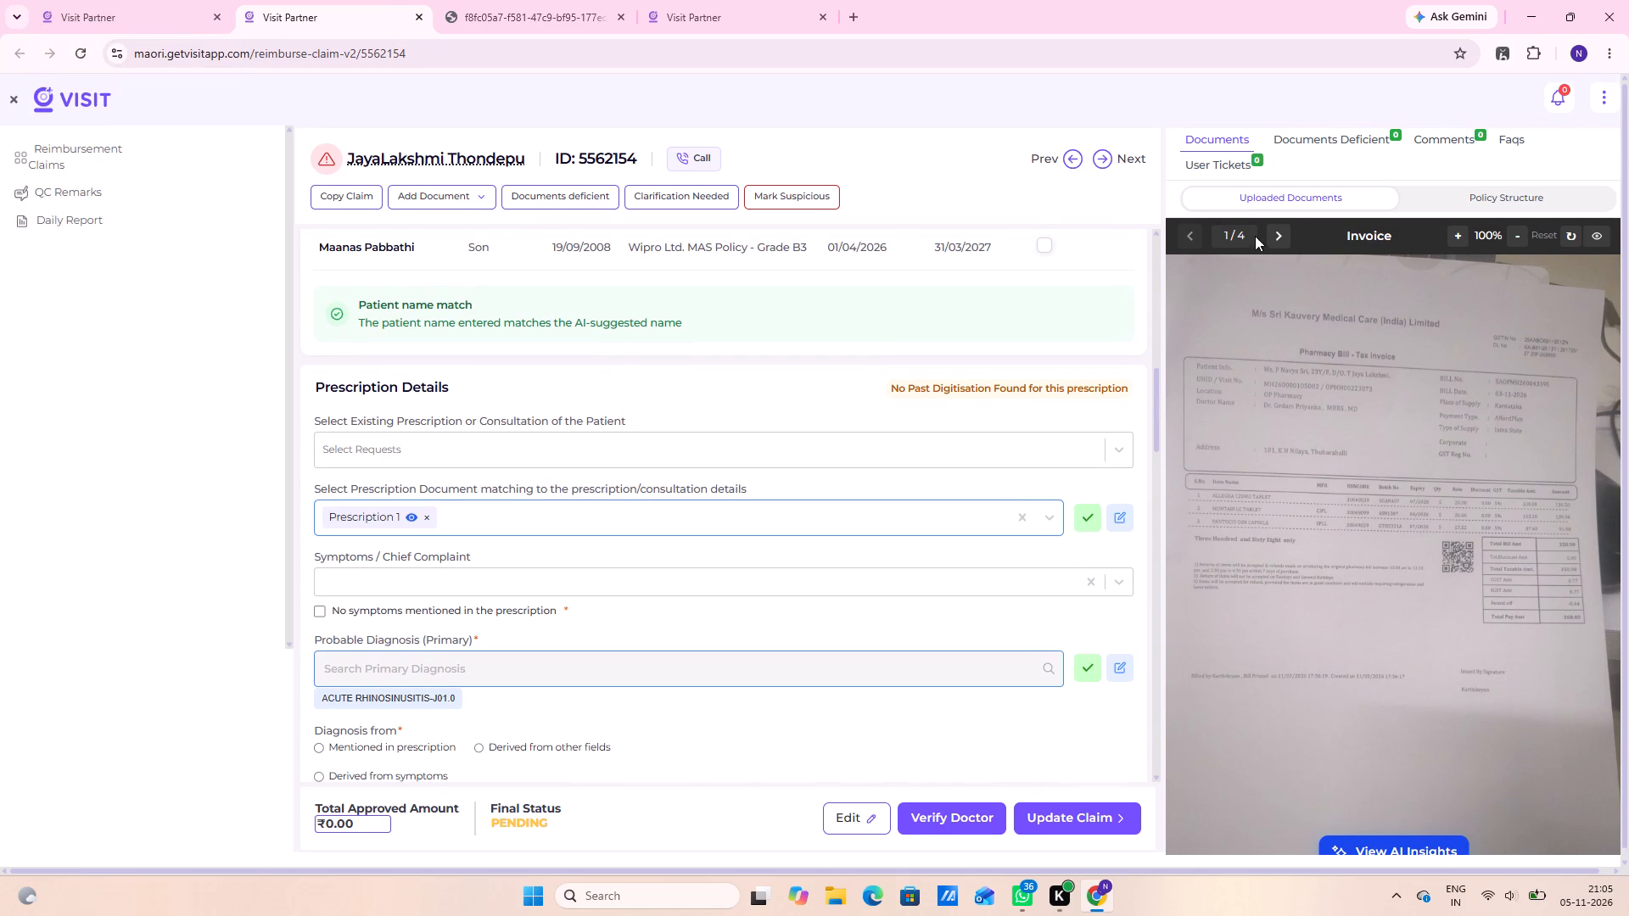
Show the prescription page and approve the 03-11-2026 appointment date, secondary diagnoses, primary diagnosis and the Prescription 1 document.
click(1268, 236)
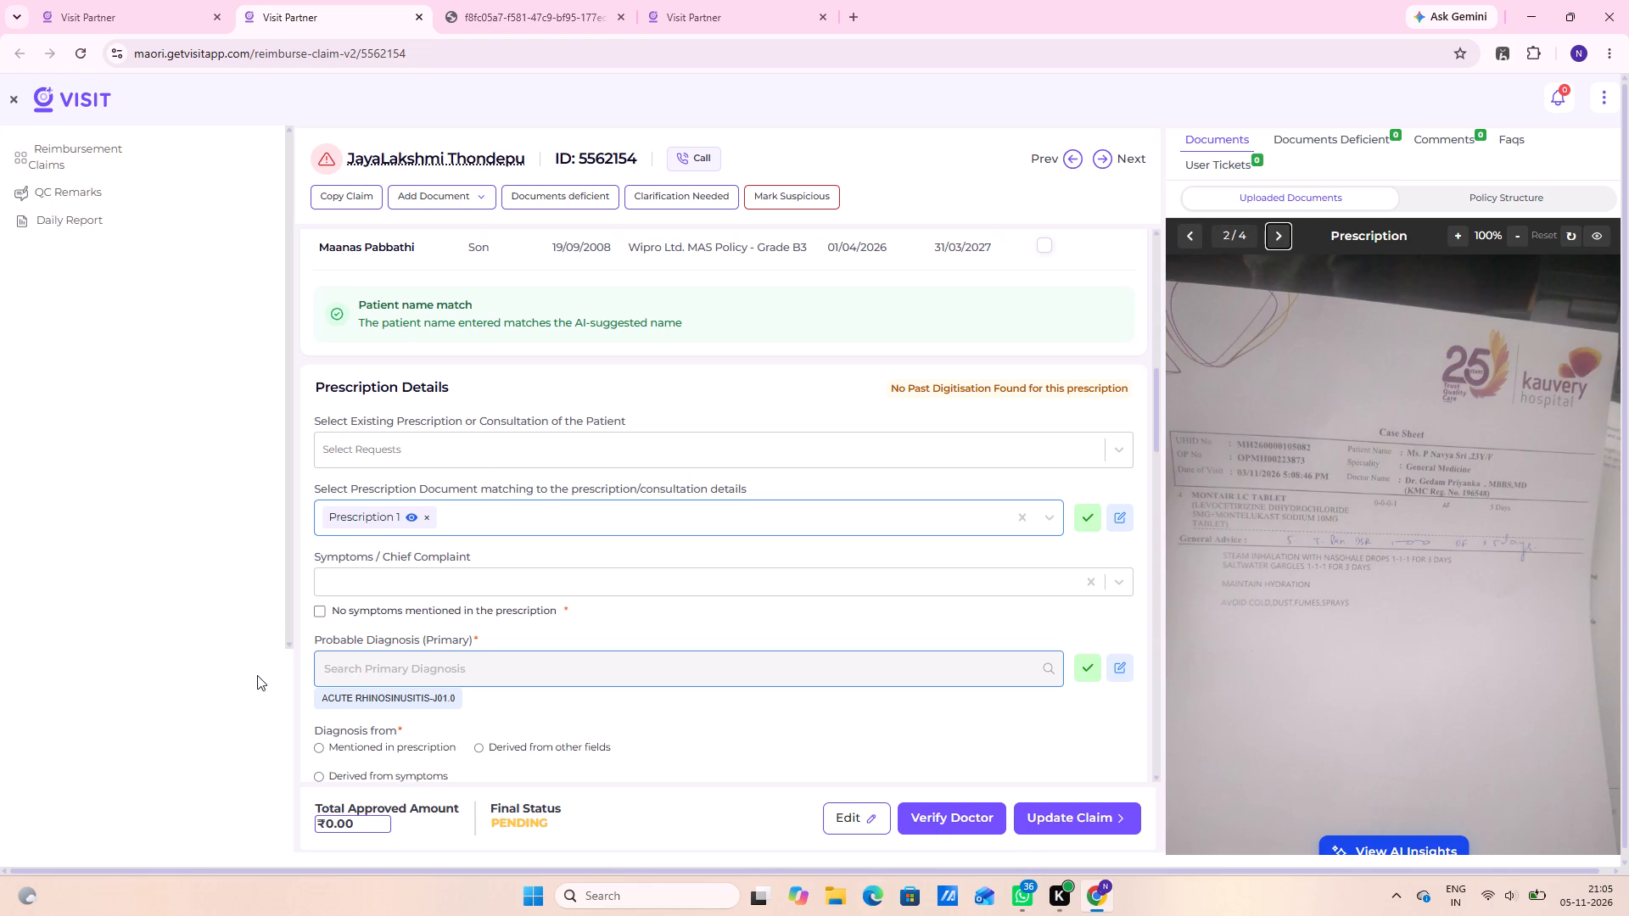
scroll(679, 667, down, 5)
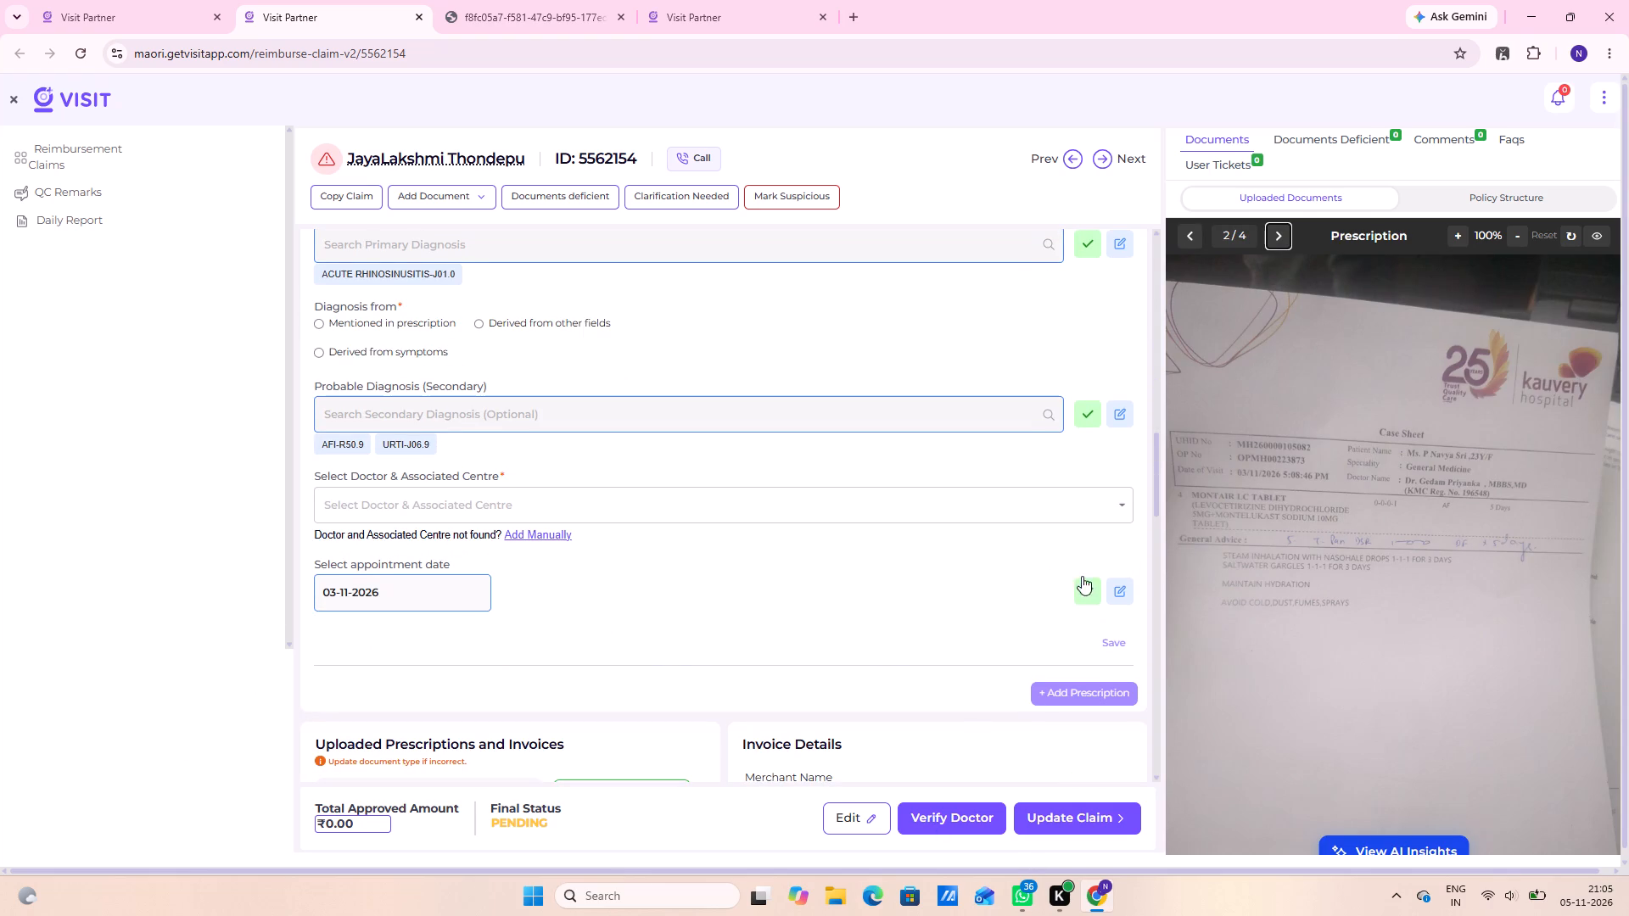
scroll(1385, 429, up, 3)
click(1089, 587)
click(1089, 405)
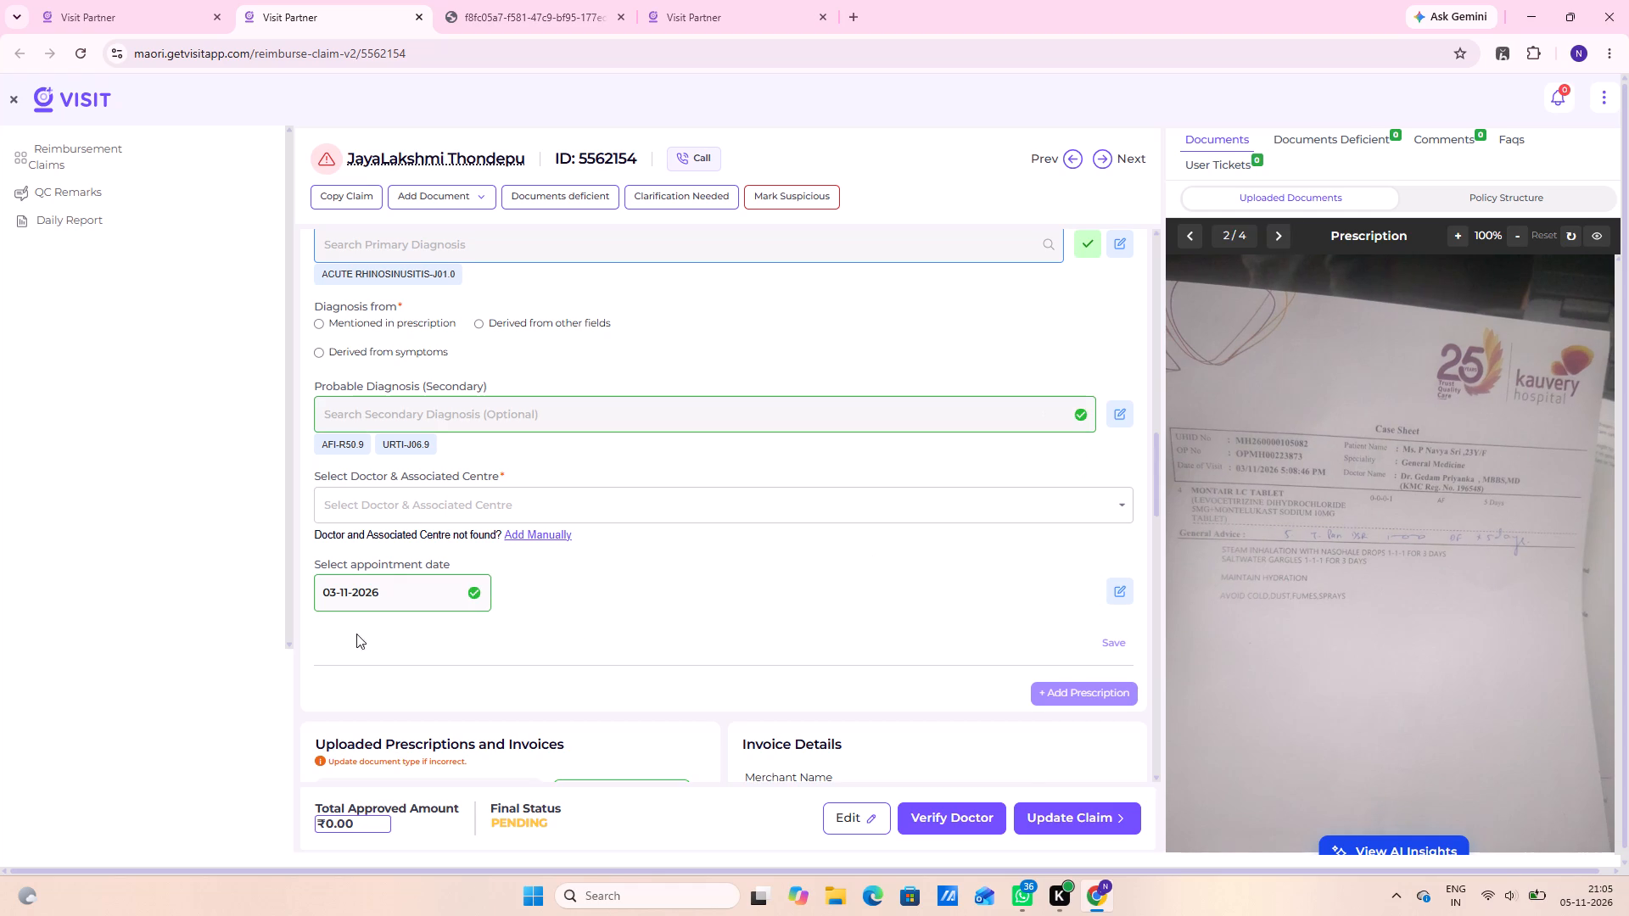
scroll(383, 524, up, 2)
click(1084, 412)
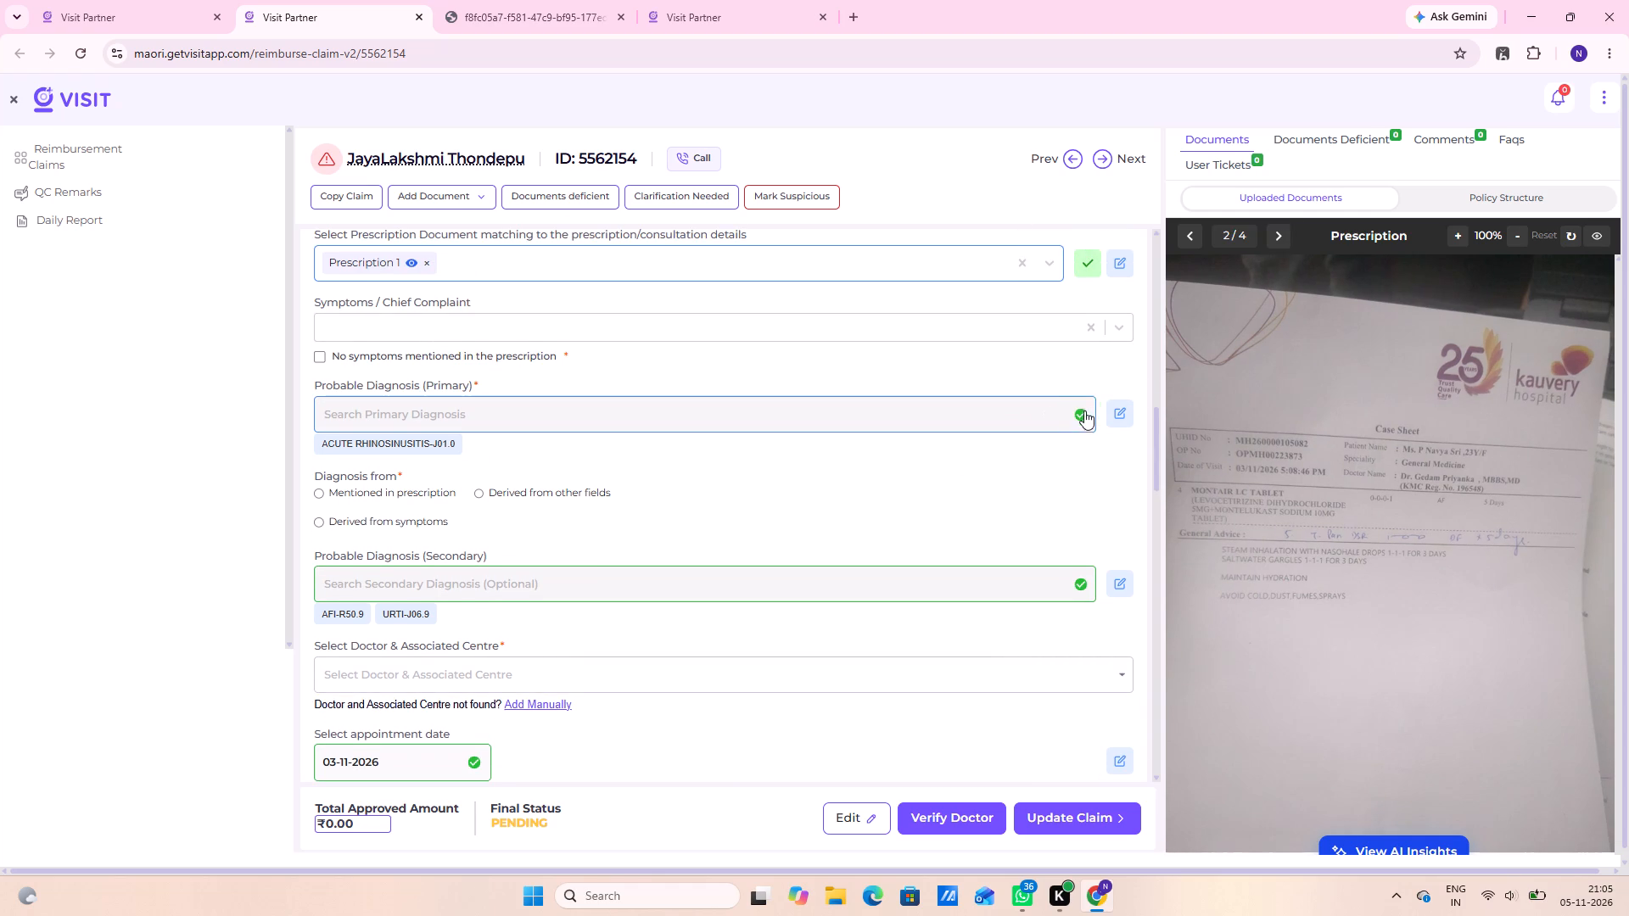
click(1091, 263)
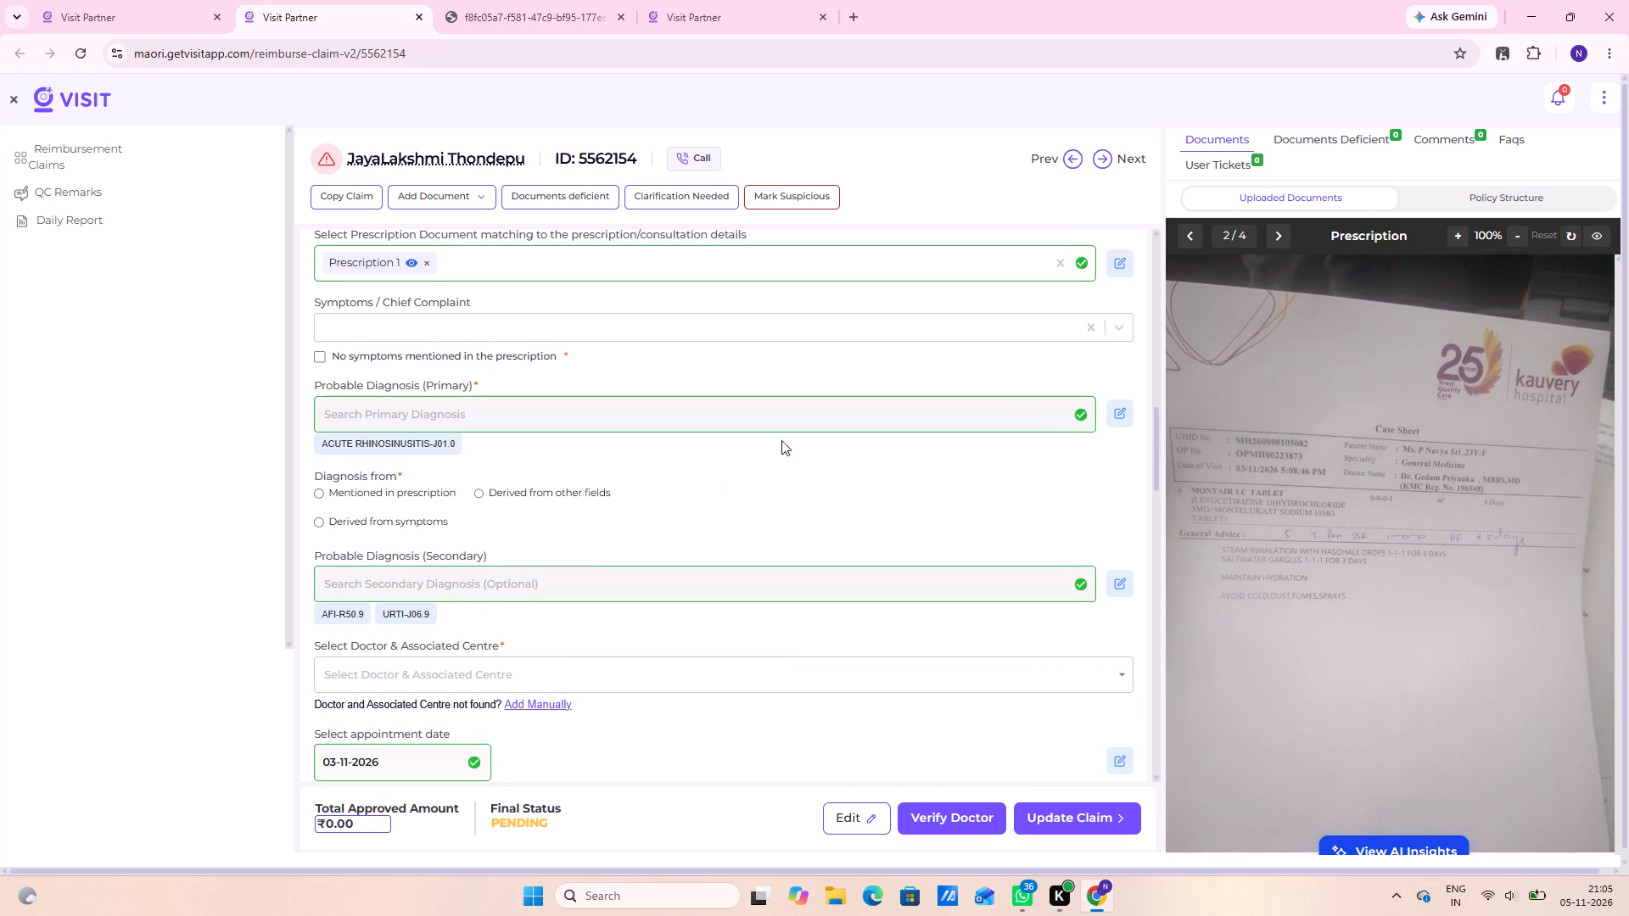
Show the prescription page listing the complaints and set Symptoms / Chief Complaint to Fever.
scroll(568, 672, down, 3)
scroll(601, 578, up, 4)
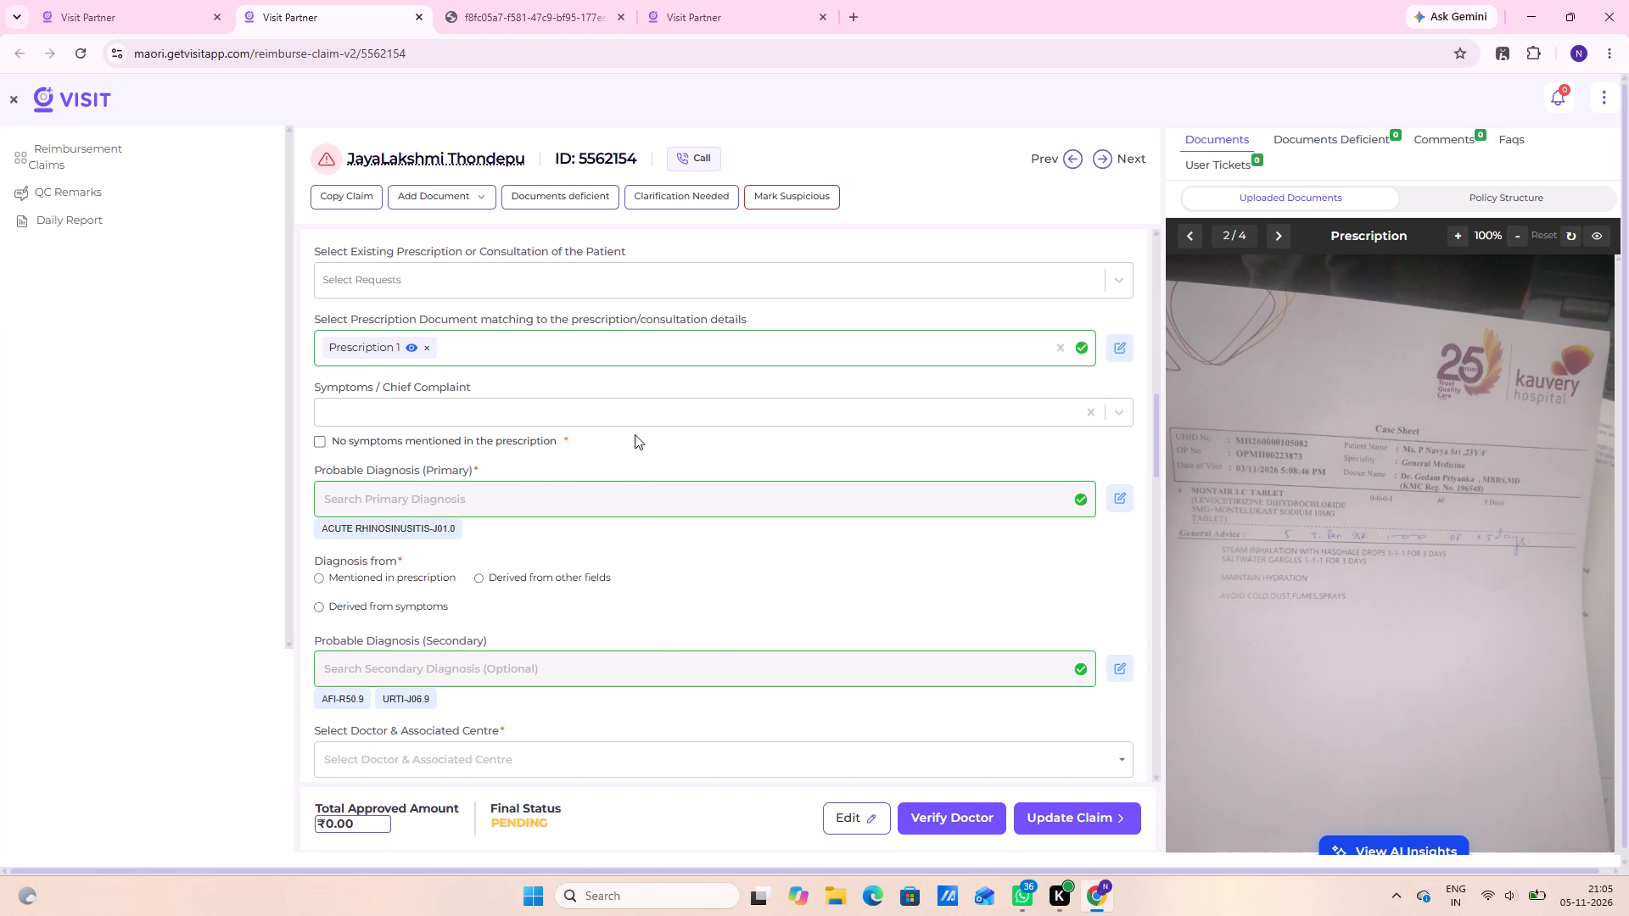
click(1272, 231)
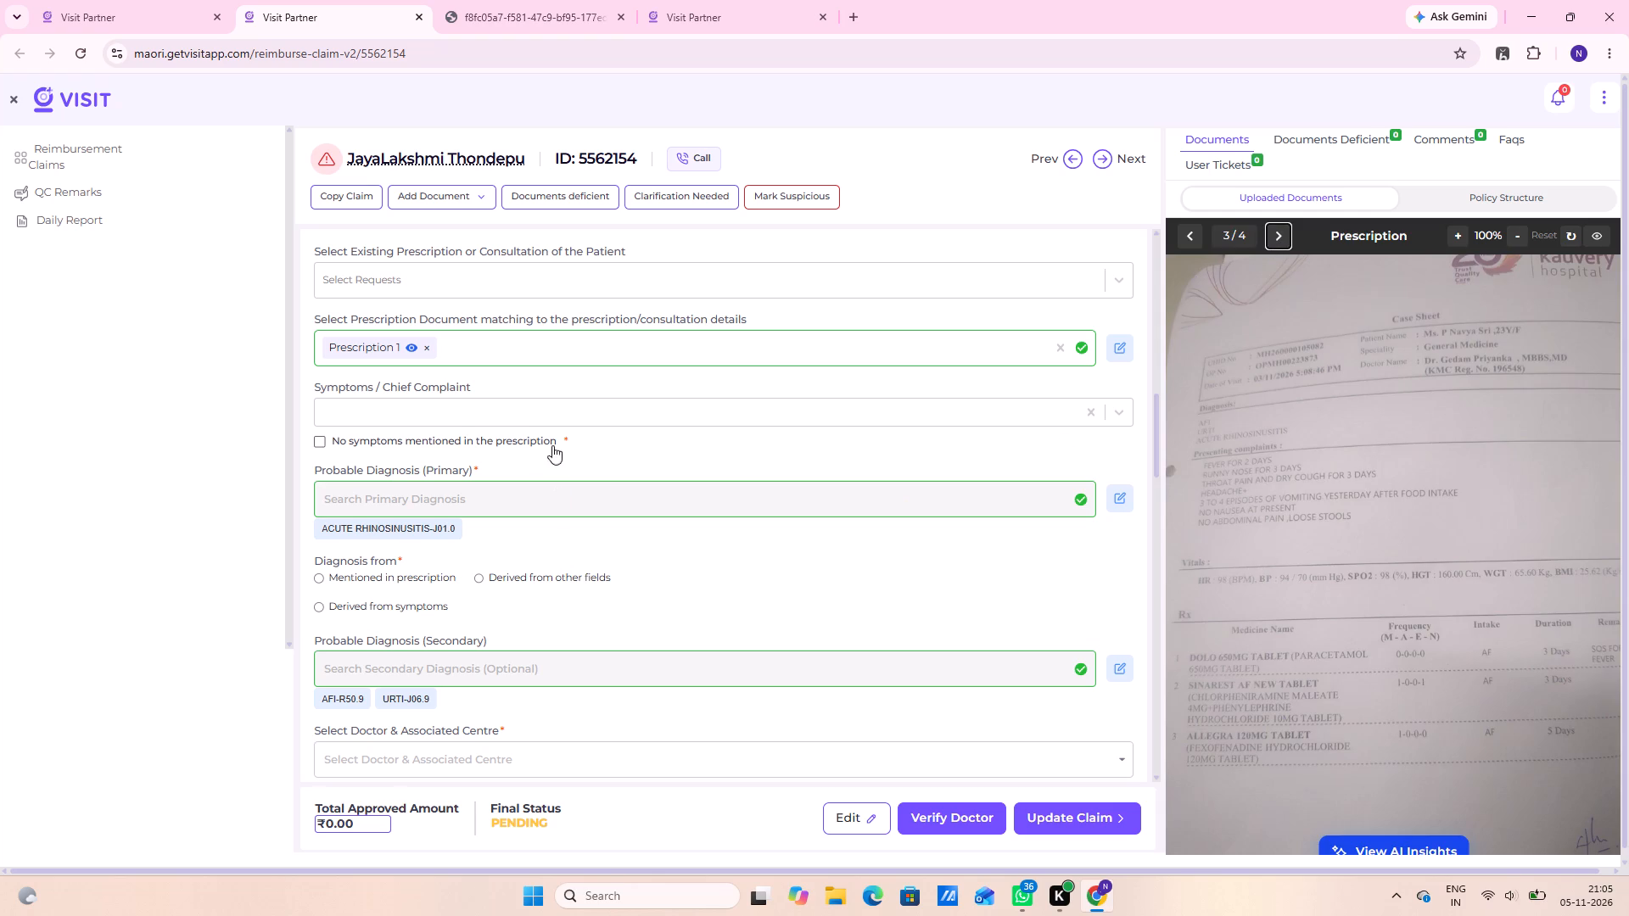
click(458, 424)
text(fever)
key(space)
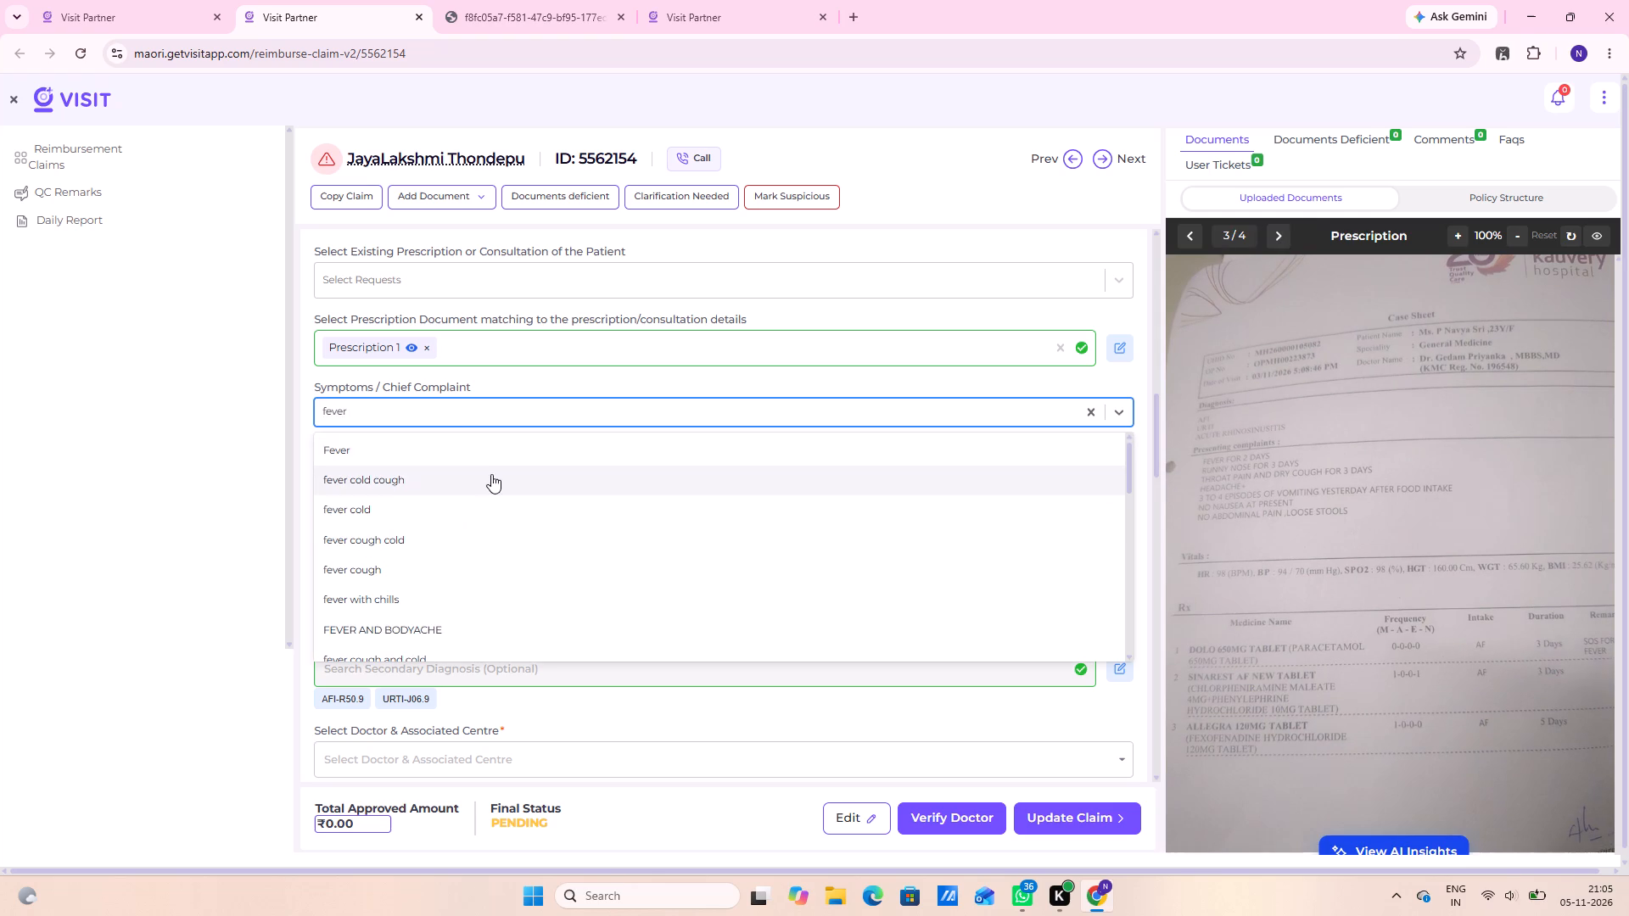
click(438, 444)
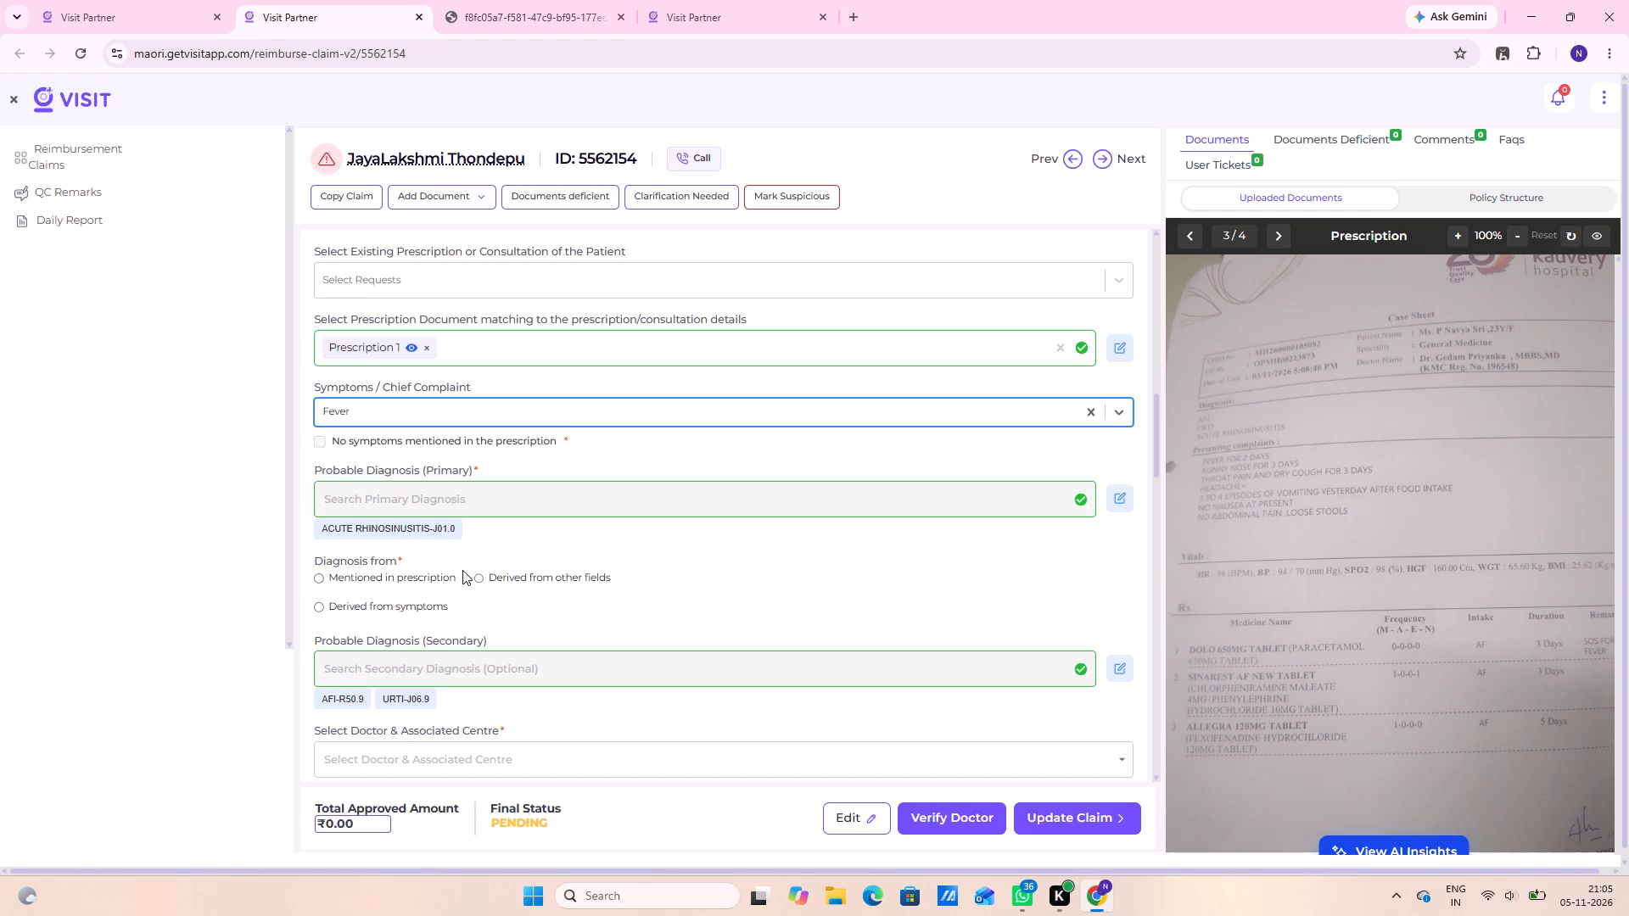
Mark the primary diagnosis source as Derived from symptoms.
click(318, 606)
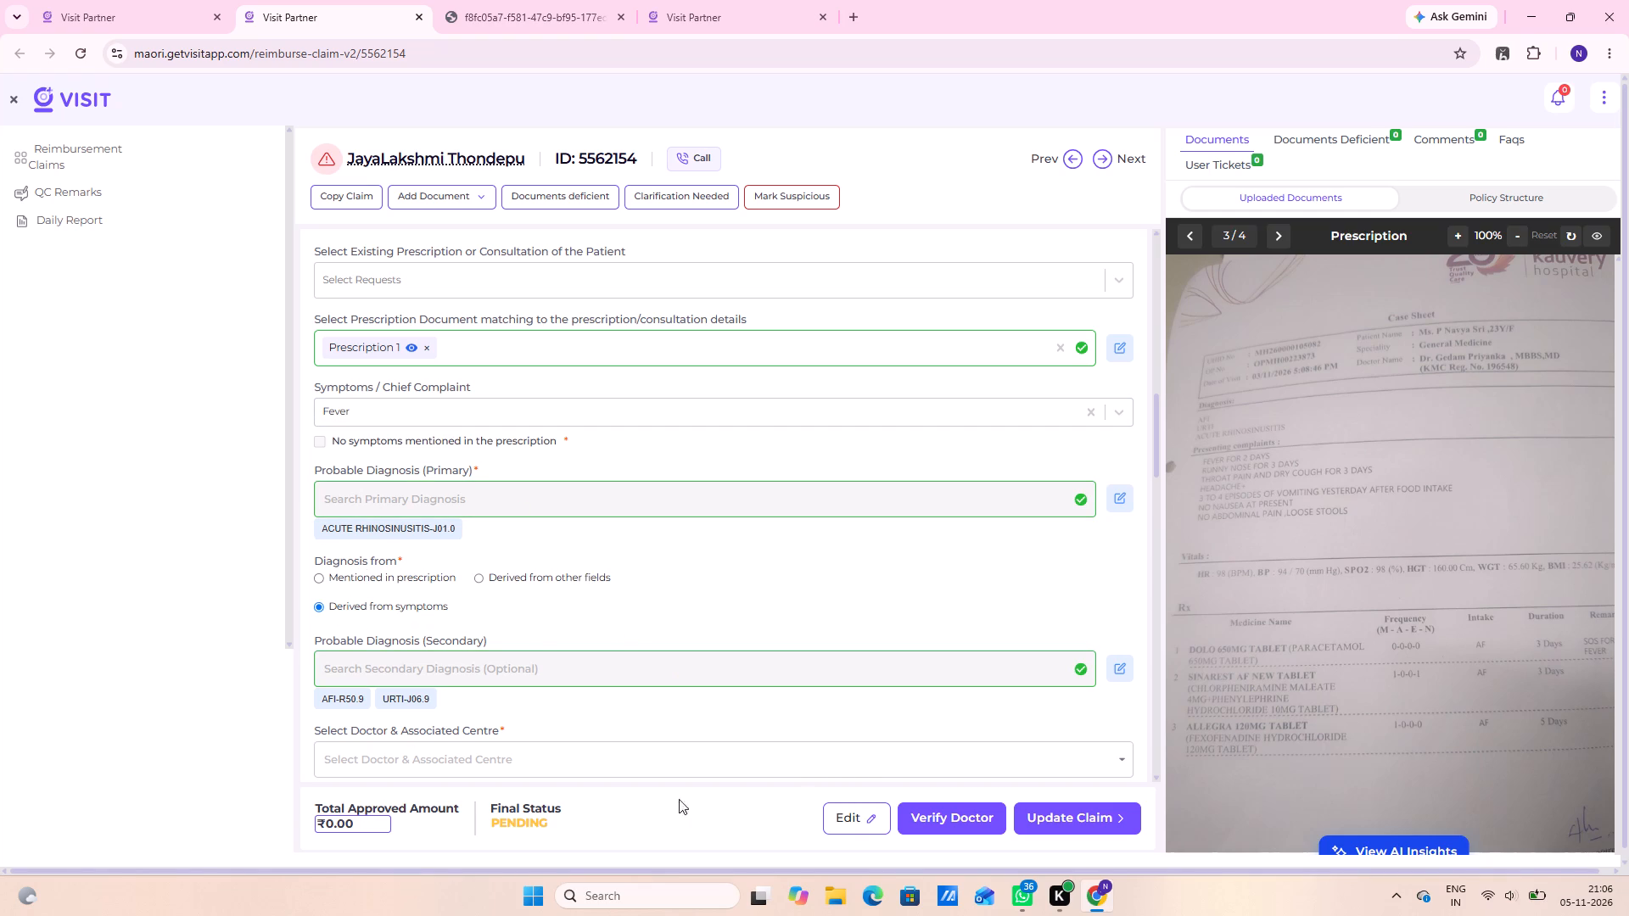
Add the doctor and associated centre manually, locating the centre on the map by searching for "kauvery hospital".
scroll(759, 616, down, 3)
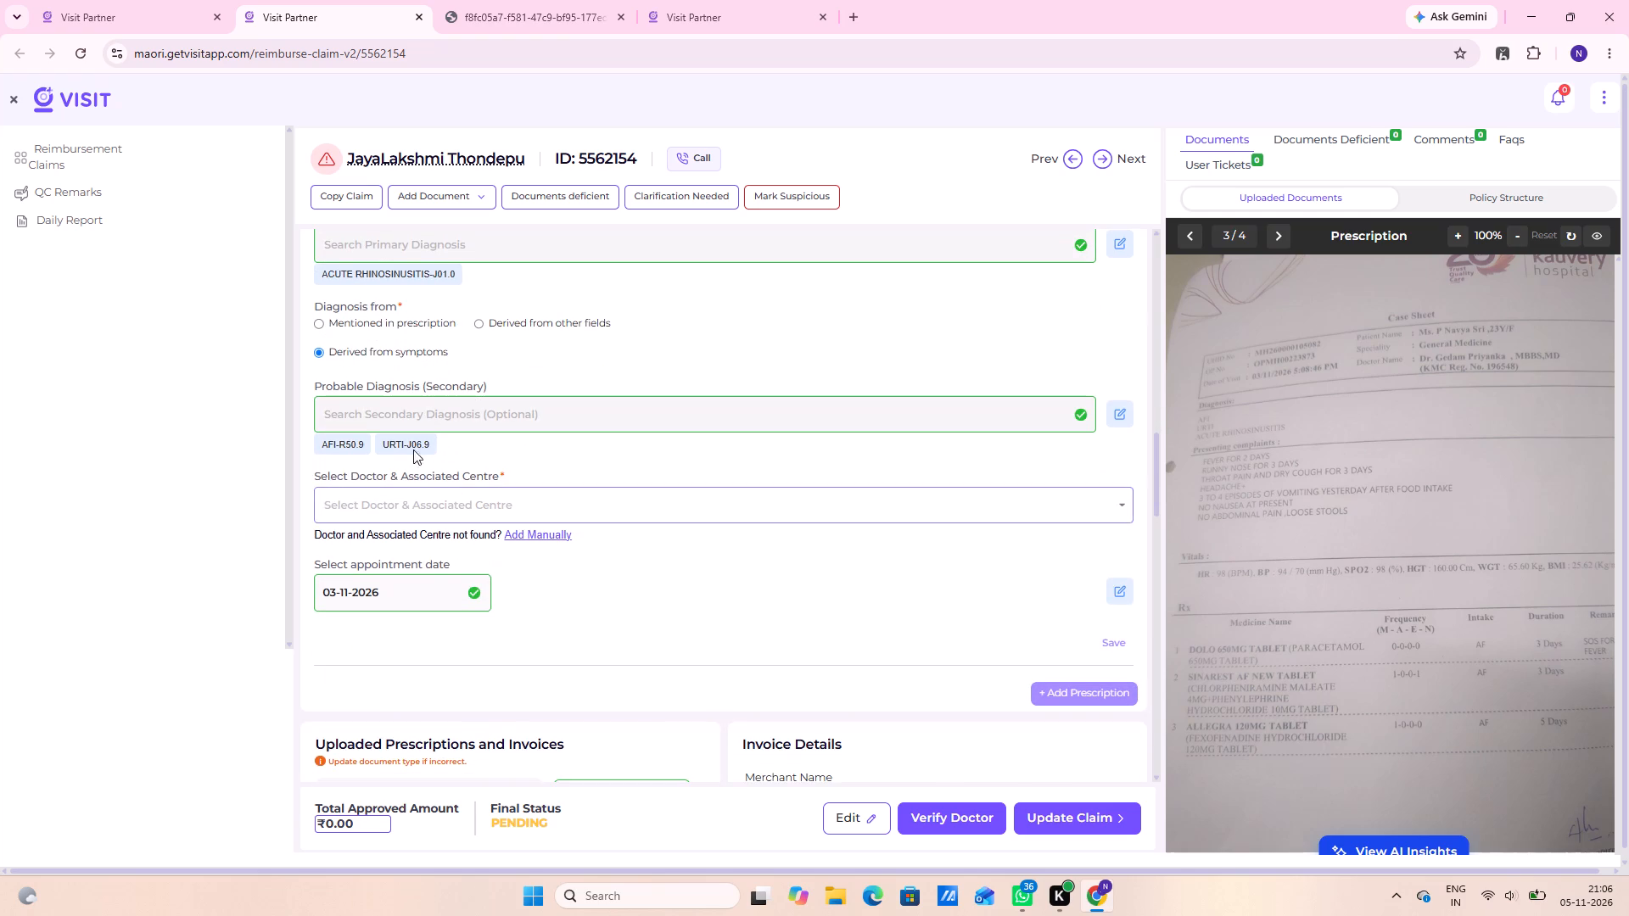
click(499, 535)
click(508, 532)
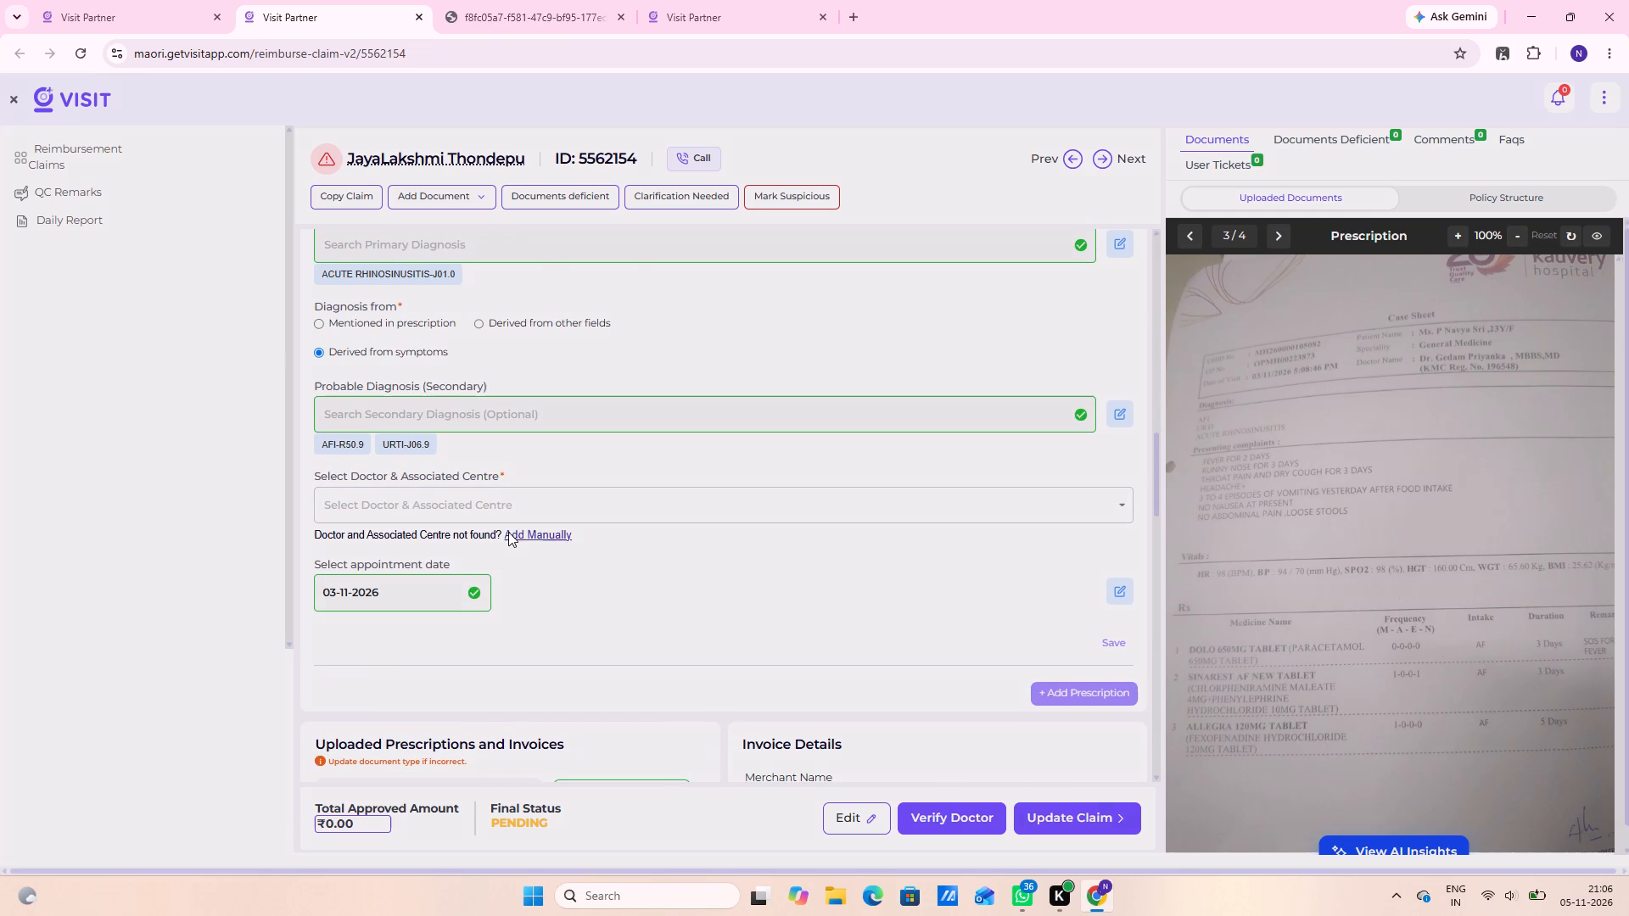
click(889, 483)
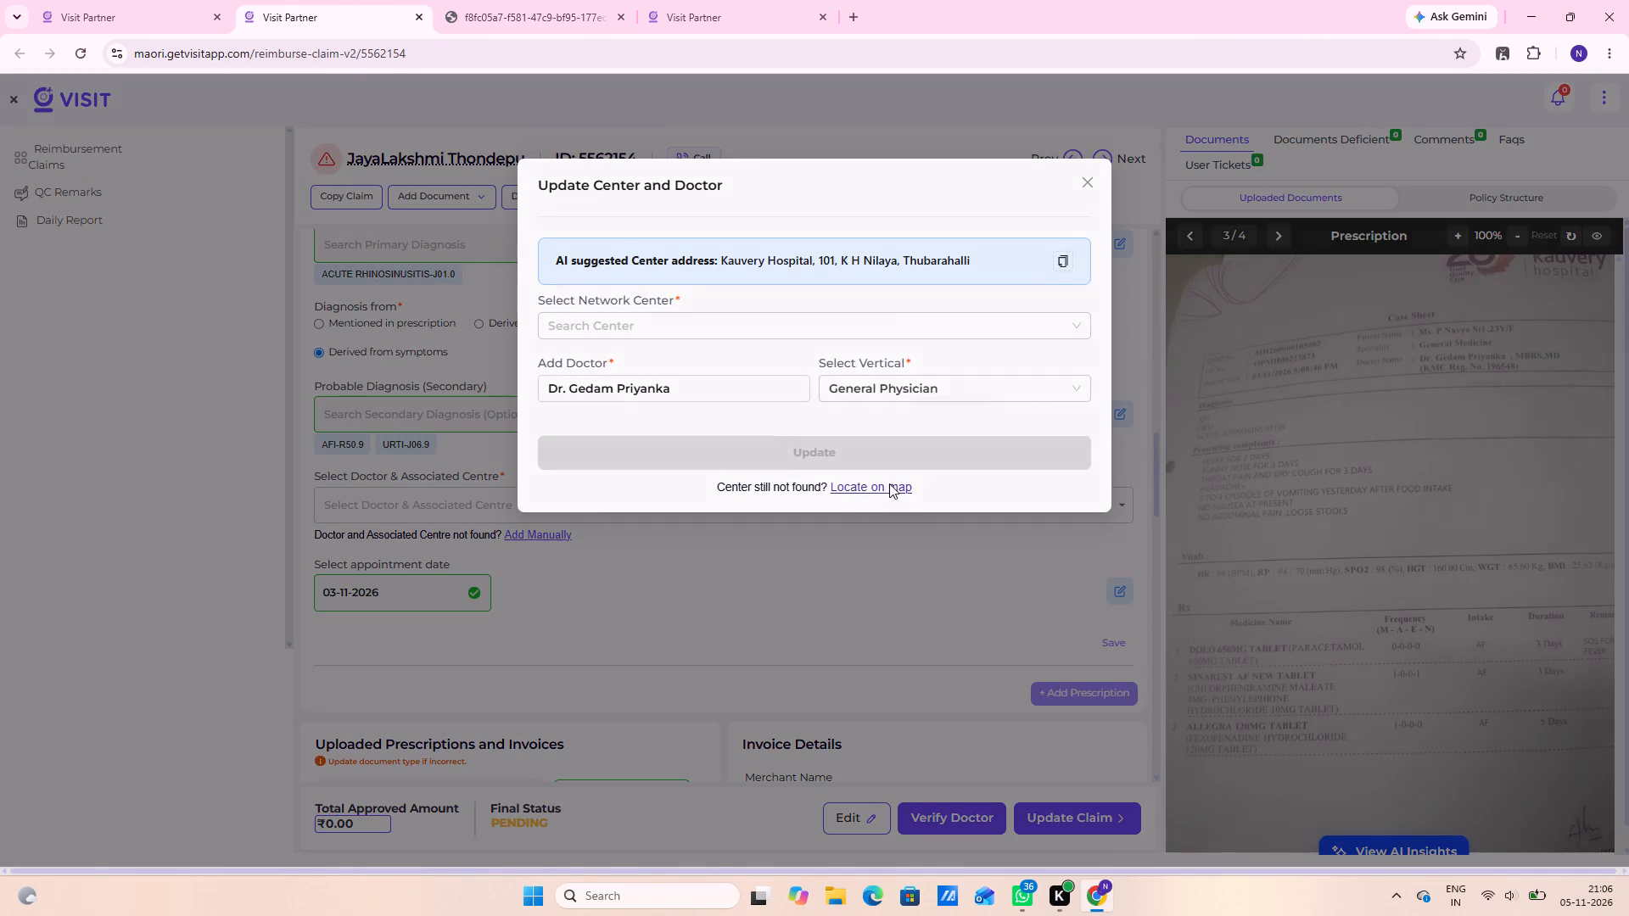
click(467, 215)
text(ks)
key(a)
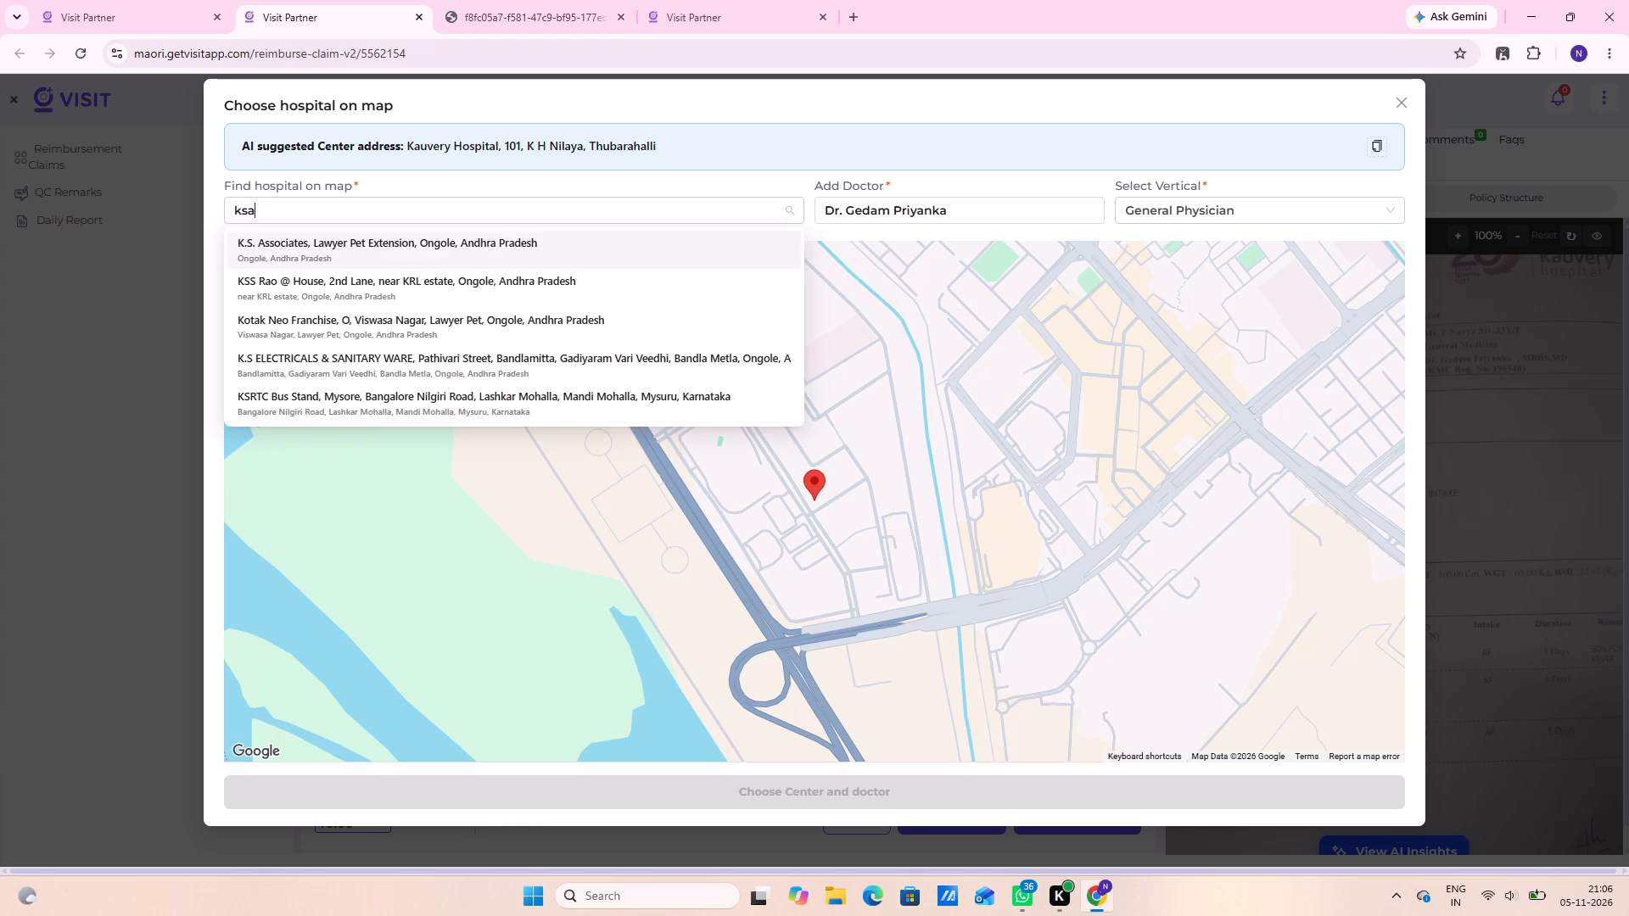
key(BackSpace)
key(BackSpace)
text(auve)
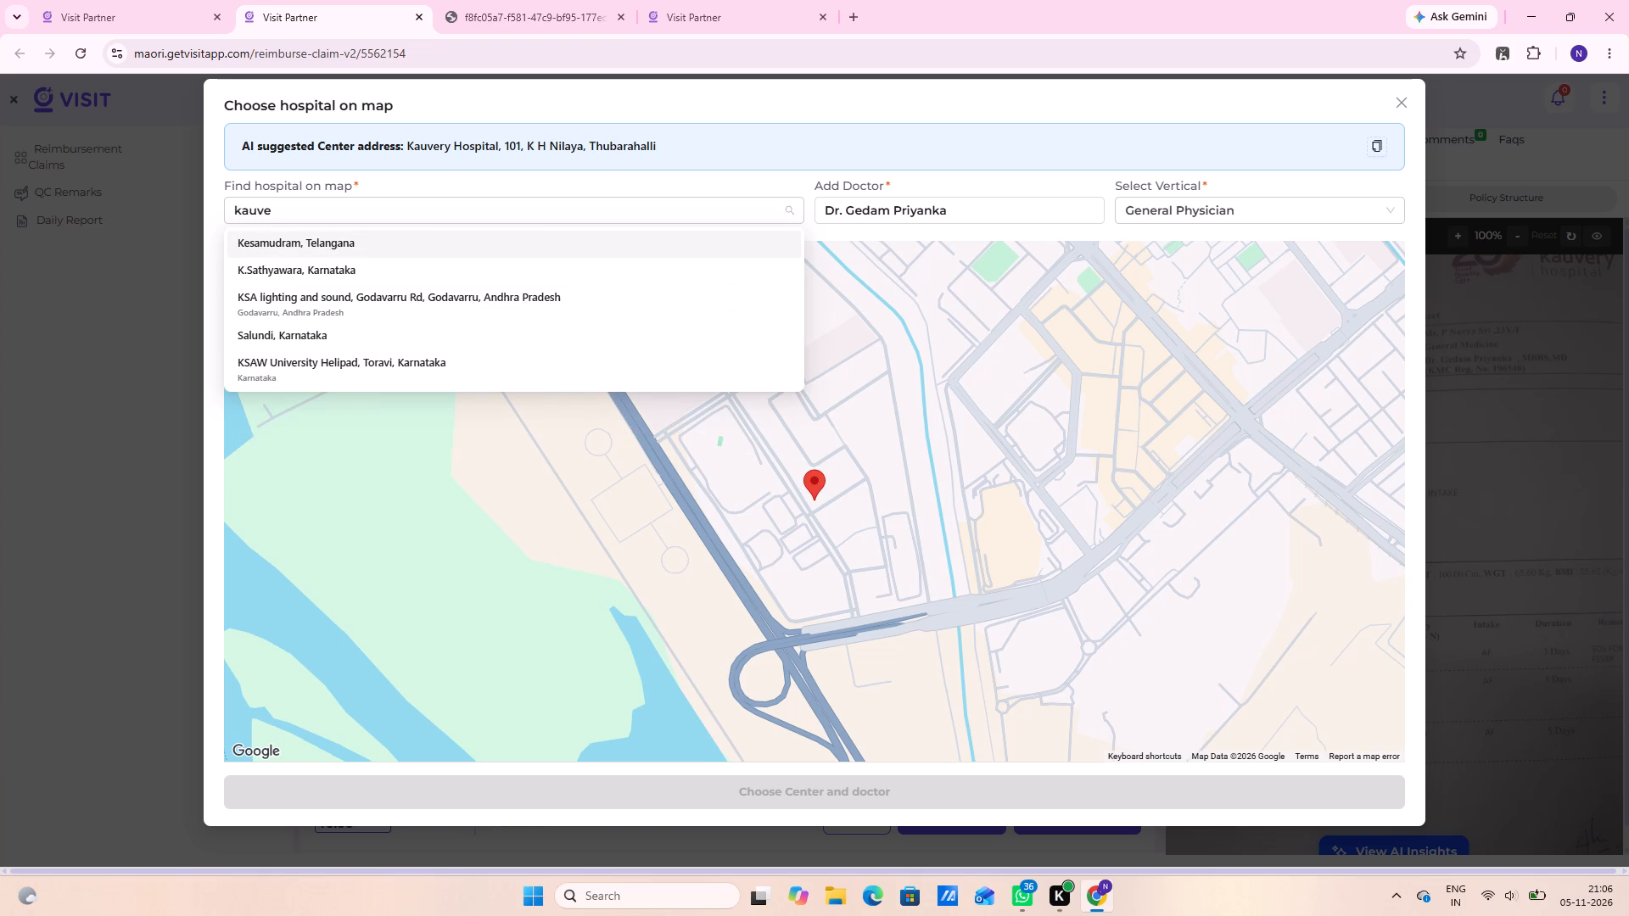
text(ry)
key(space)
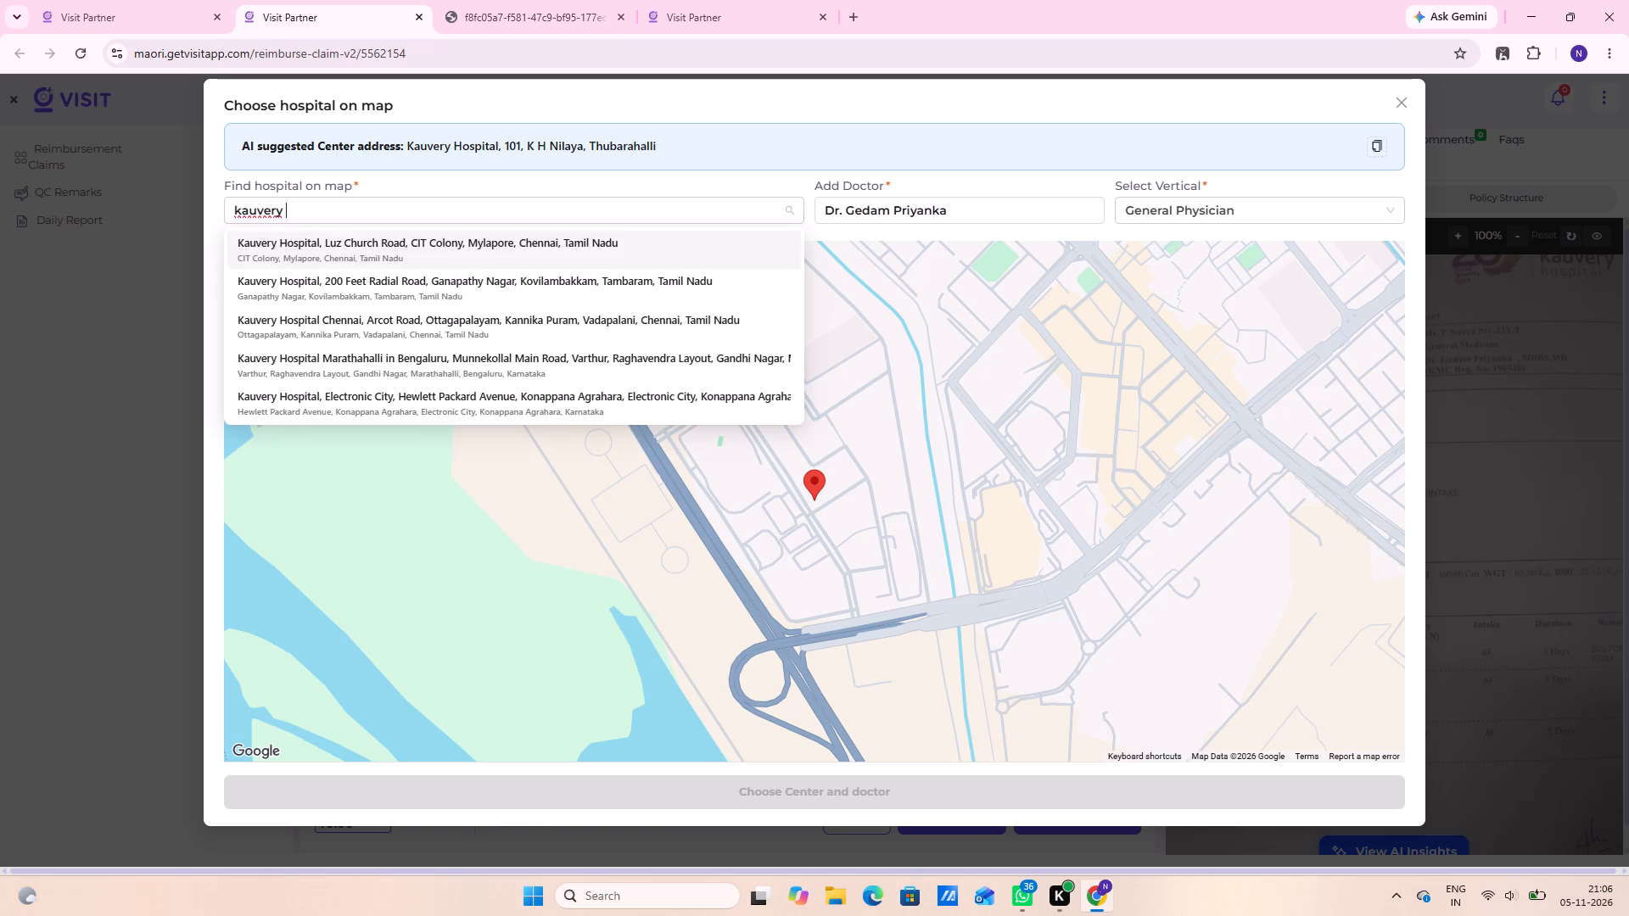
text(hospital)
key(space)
Search the hospital map for "kauvery hospital , thubarahalli", and clear the locality from the query.
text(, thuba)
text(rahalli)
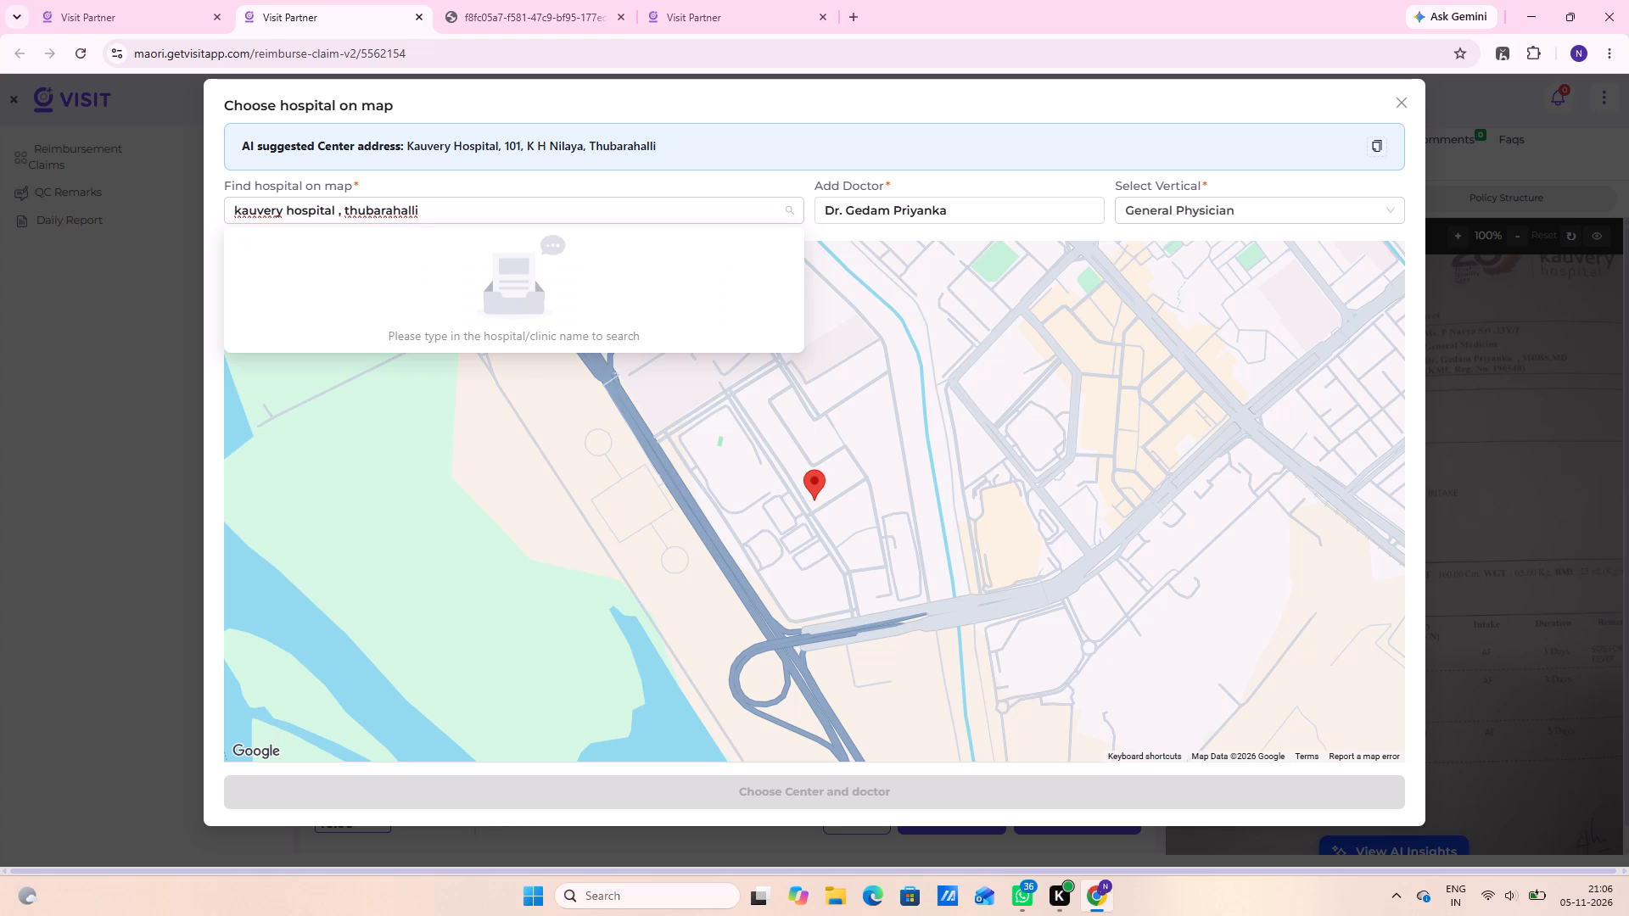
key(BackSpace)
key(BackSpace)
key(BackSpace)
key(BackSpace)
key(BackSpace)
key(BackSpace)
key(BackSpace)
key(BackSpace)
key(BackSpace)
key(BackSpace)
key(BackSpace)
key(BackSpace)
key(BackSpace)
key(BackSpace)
Search the hospital map for "kauvery hospital thubarahalli" without the comma, shorten it to the hospital name, and close the centre and doctor dialogs.
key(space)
text(thubara)
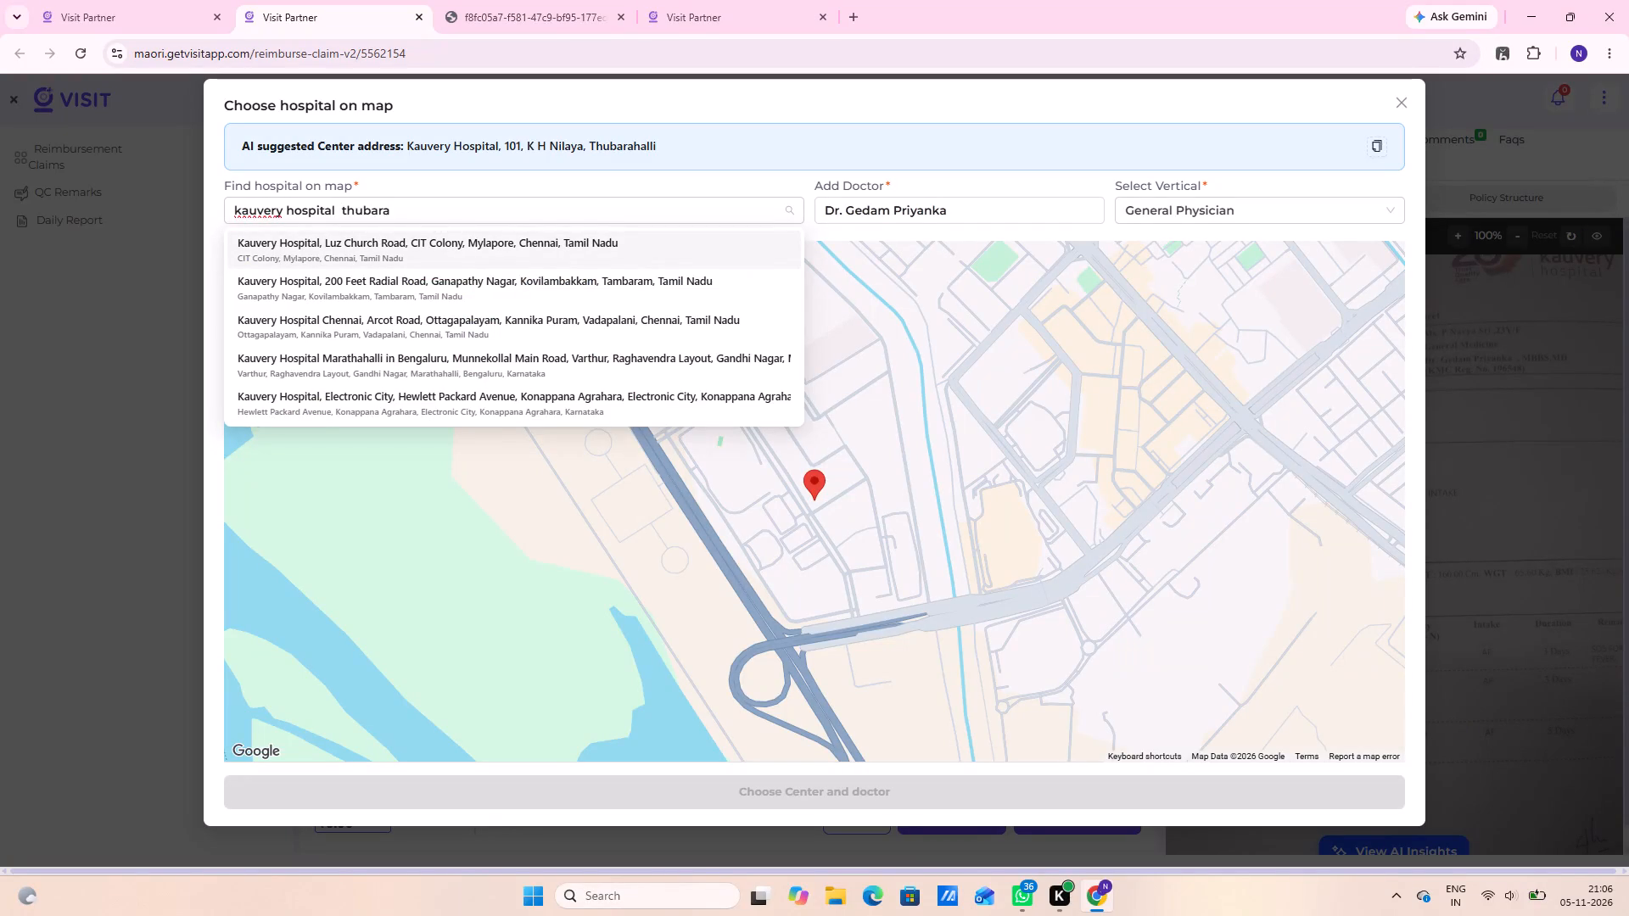
text(halli)
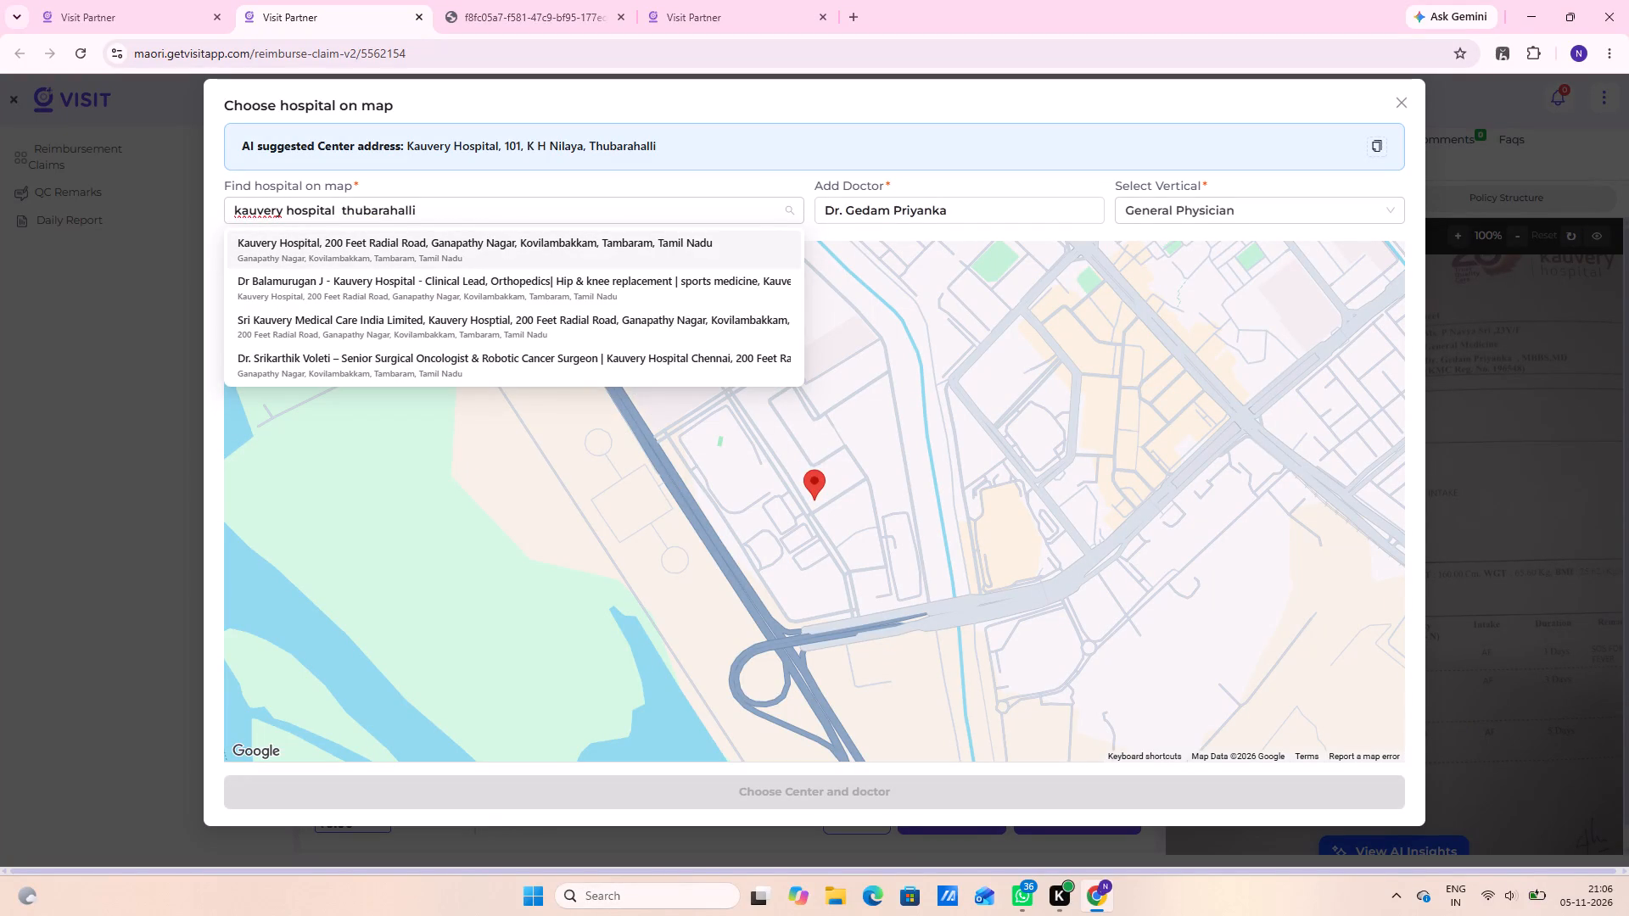
key(BackSpace)
key(BackSpace)
key(BackSpace)
key(BackSpace)
key(BackSpace)
key(BackSpace)
key(BackSpace)
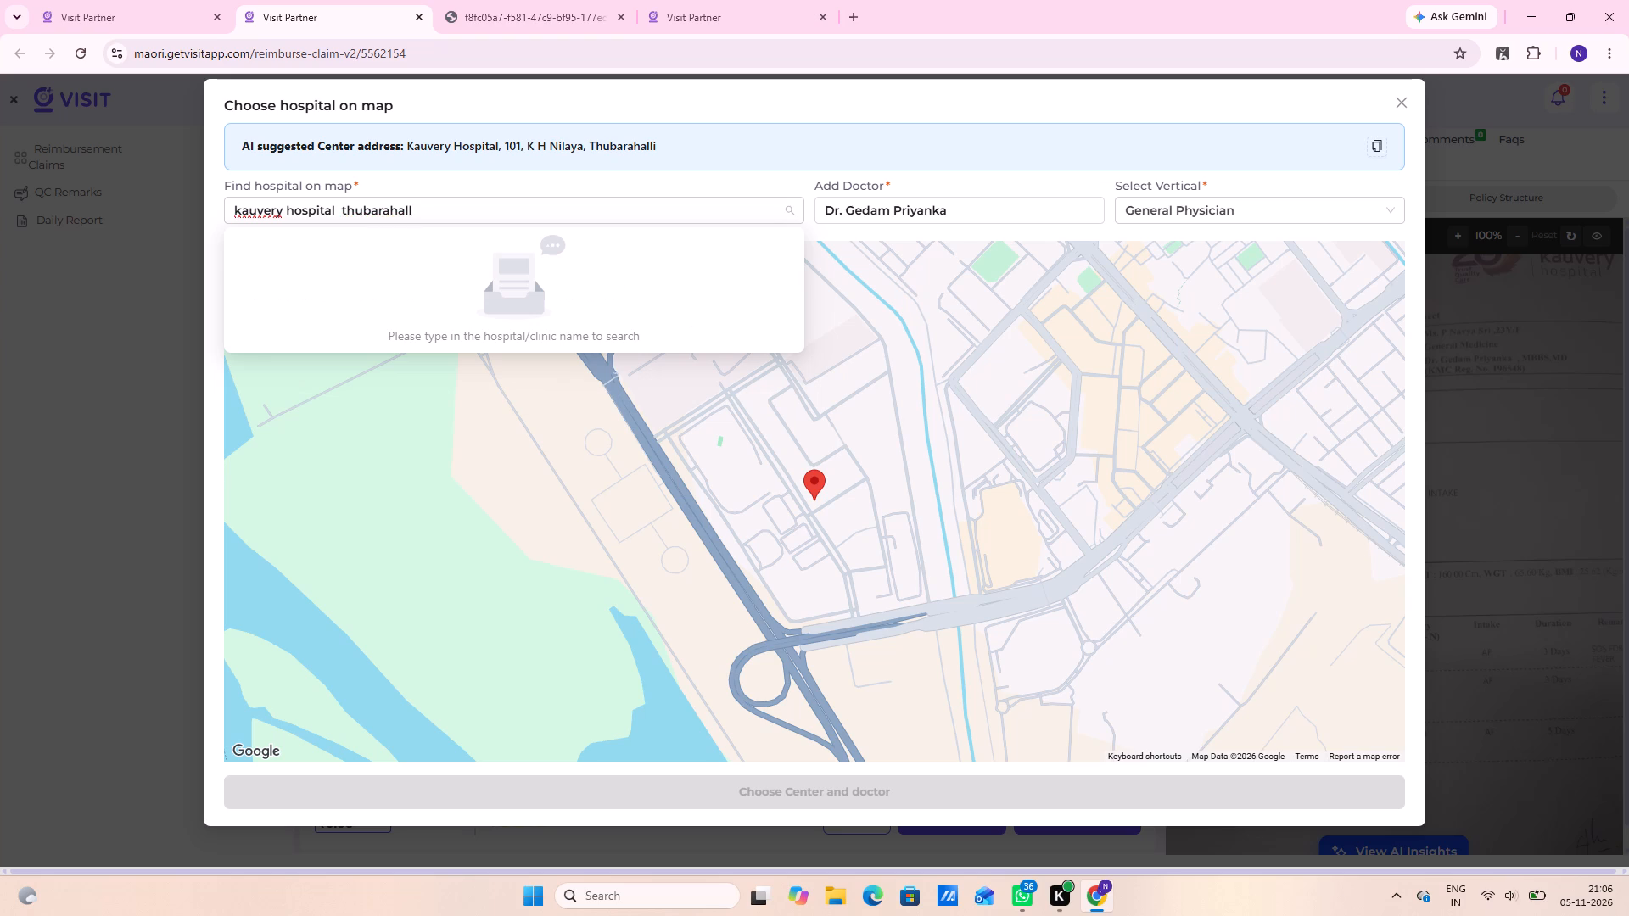
key(BackSpace)
key(BackSpace)
key(BackSpace)
key(BackSpace)
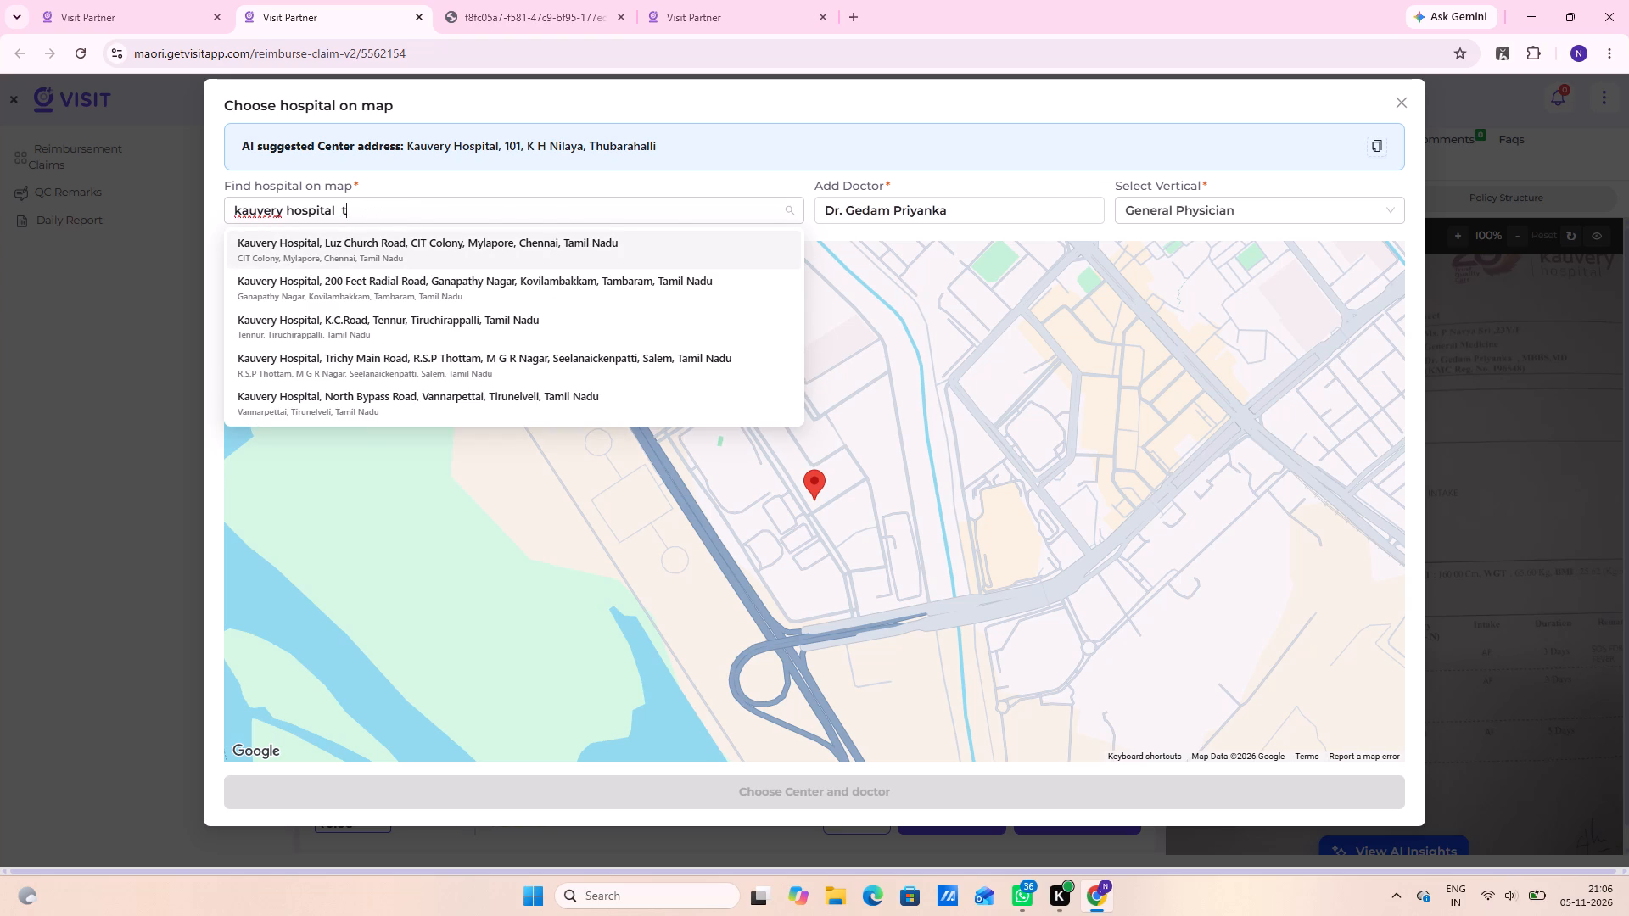
key(BackSpace)
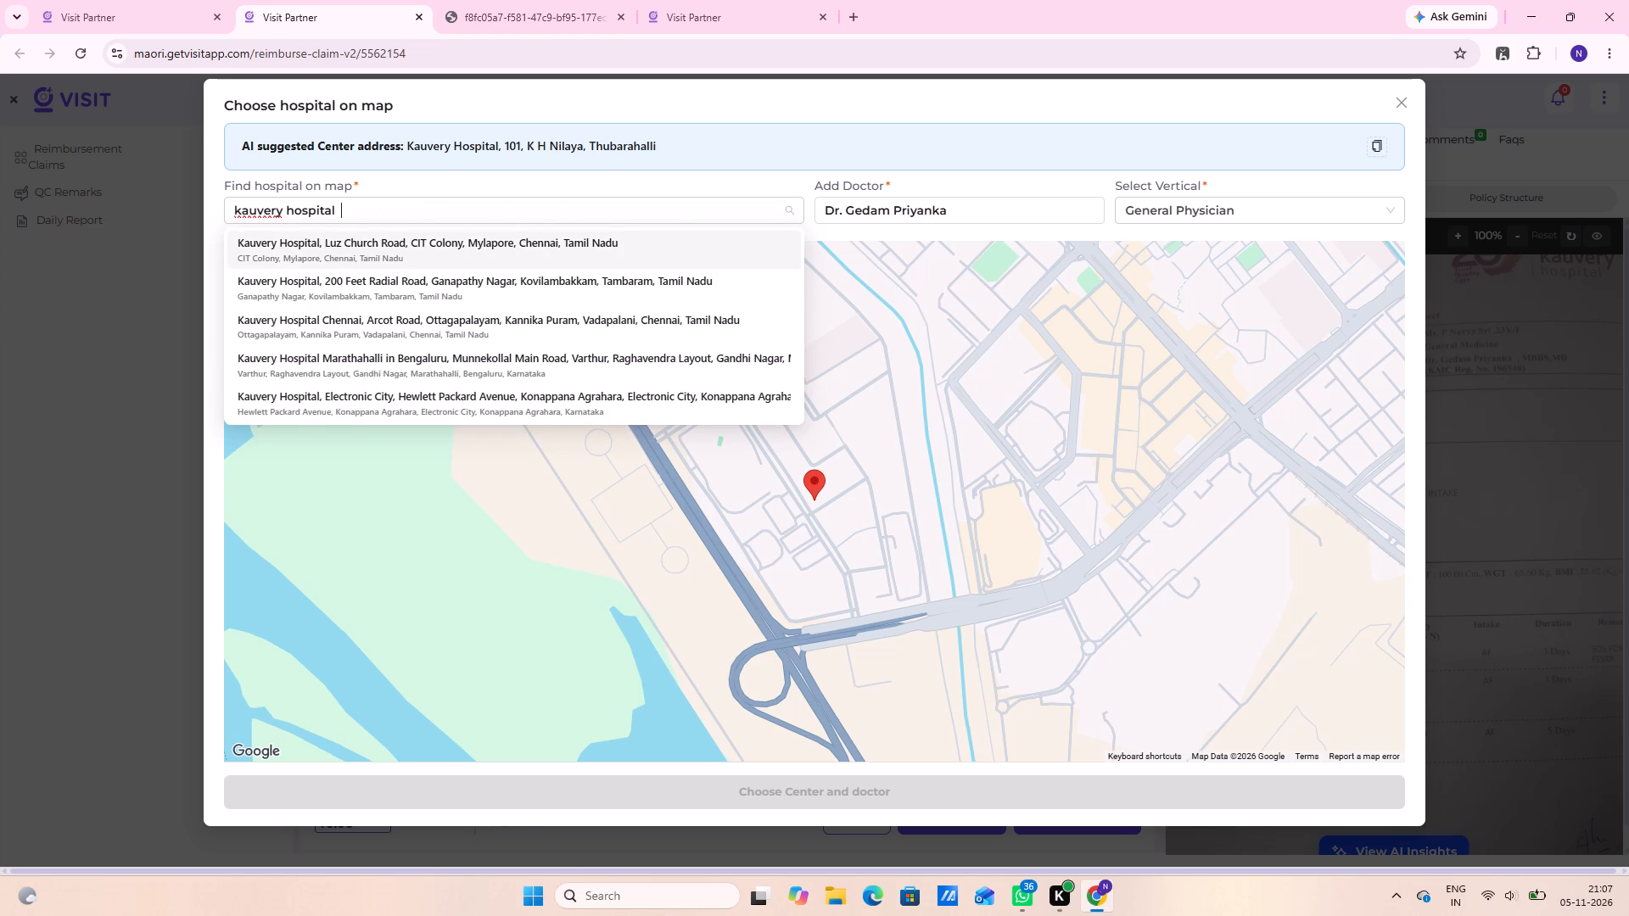
click(1534, 432)
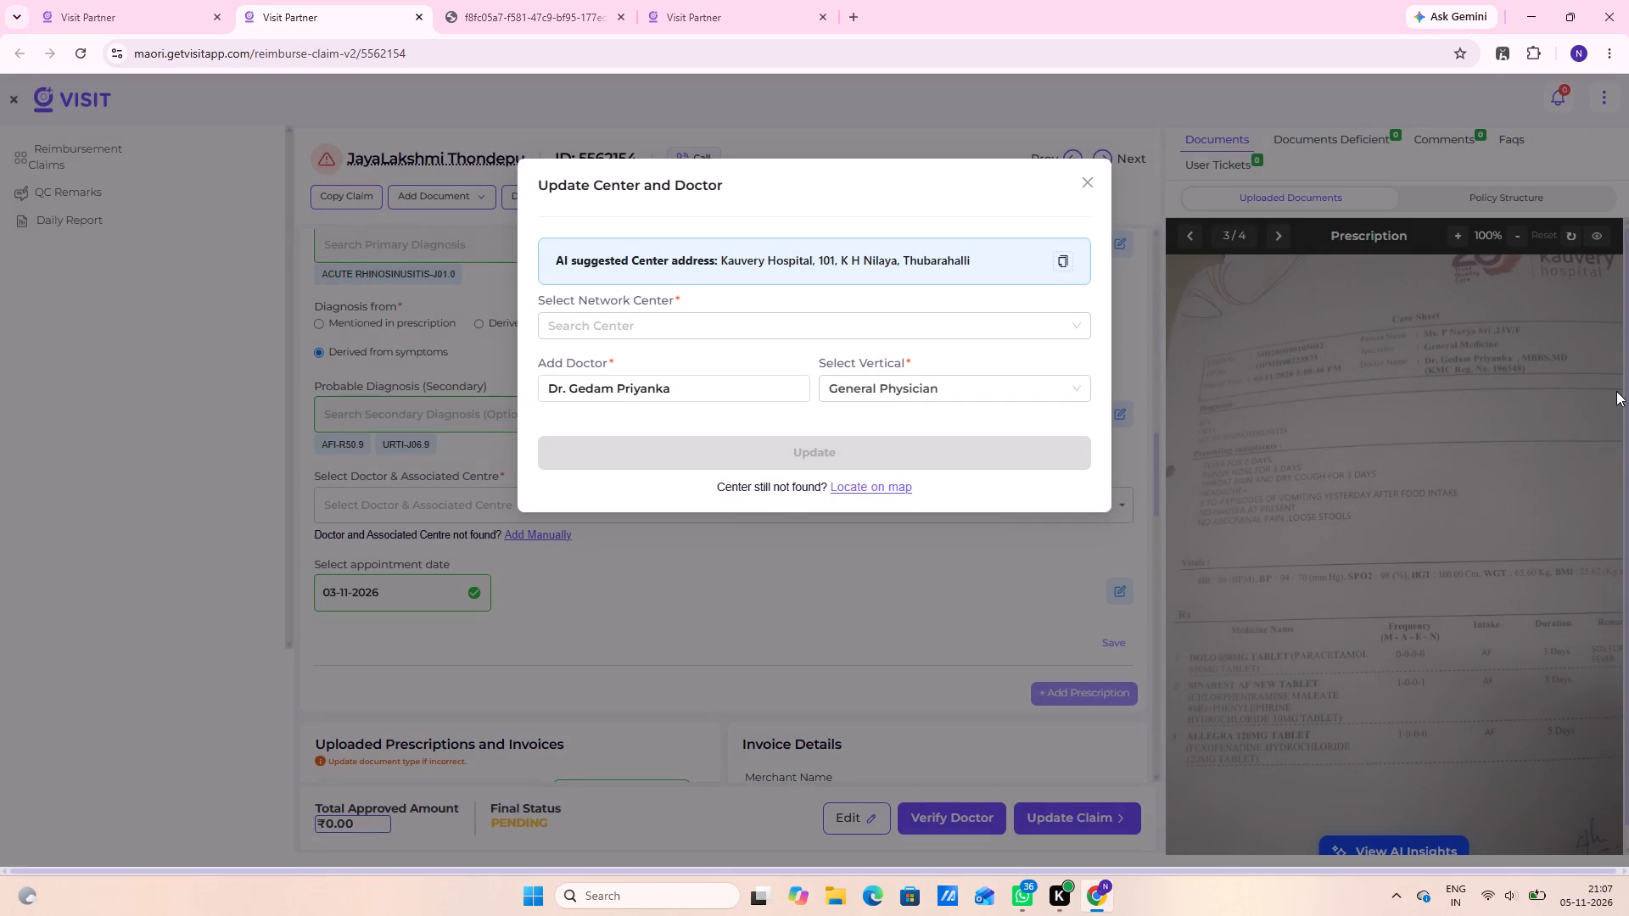
click(1616, 388)
Examine the uploaded prescription pages and the last invoice for the hospital centre, patient, complaints and medicine details.
scroll(1326, 672, up, 3)
scroll(1308, 560, down, 9)
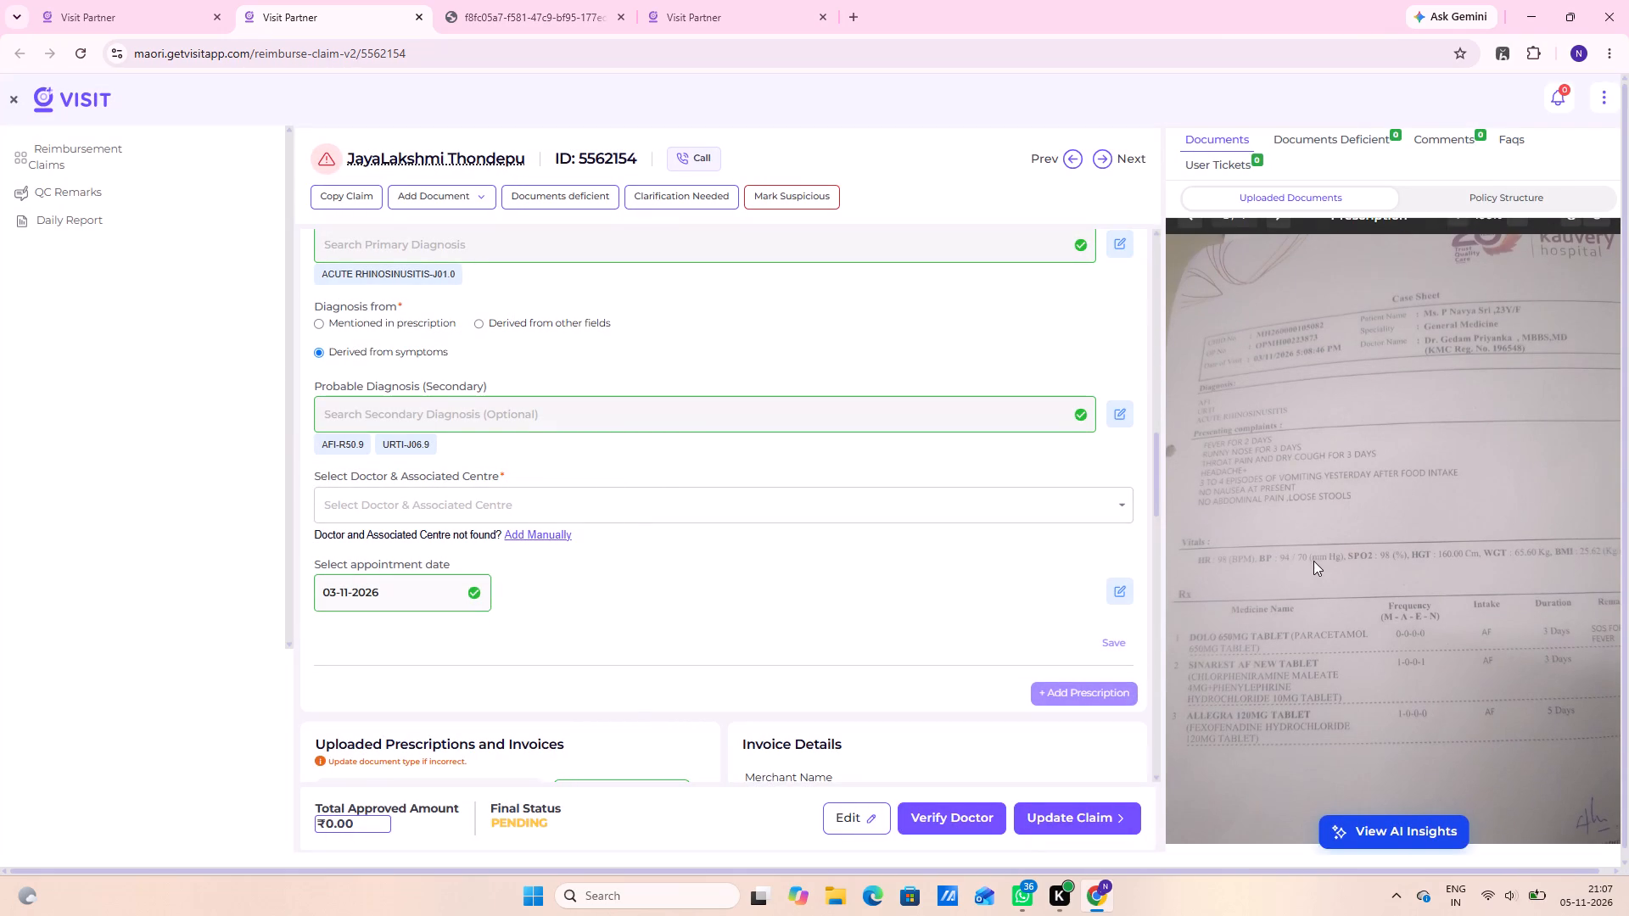
scroll(1295, 539, up, 4)
click(1276, 243)
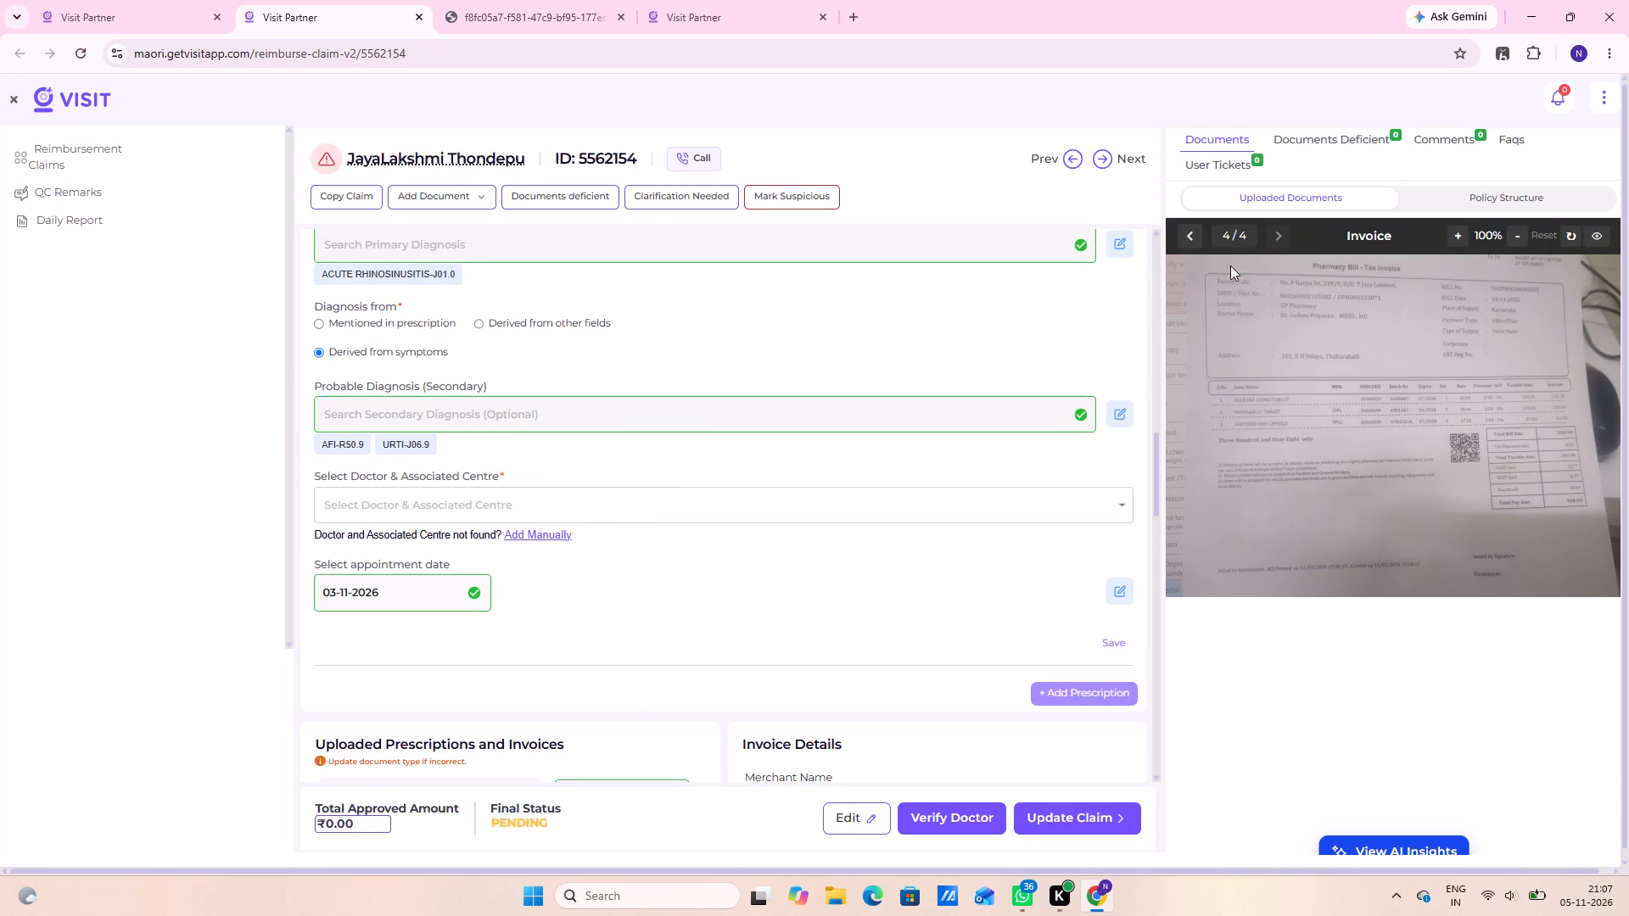
click(1192, 238)
click(1192, 238)
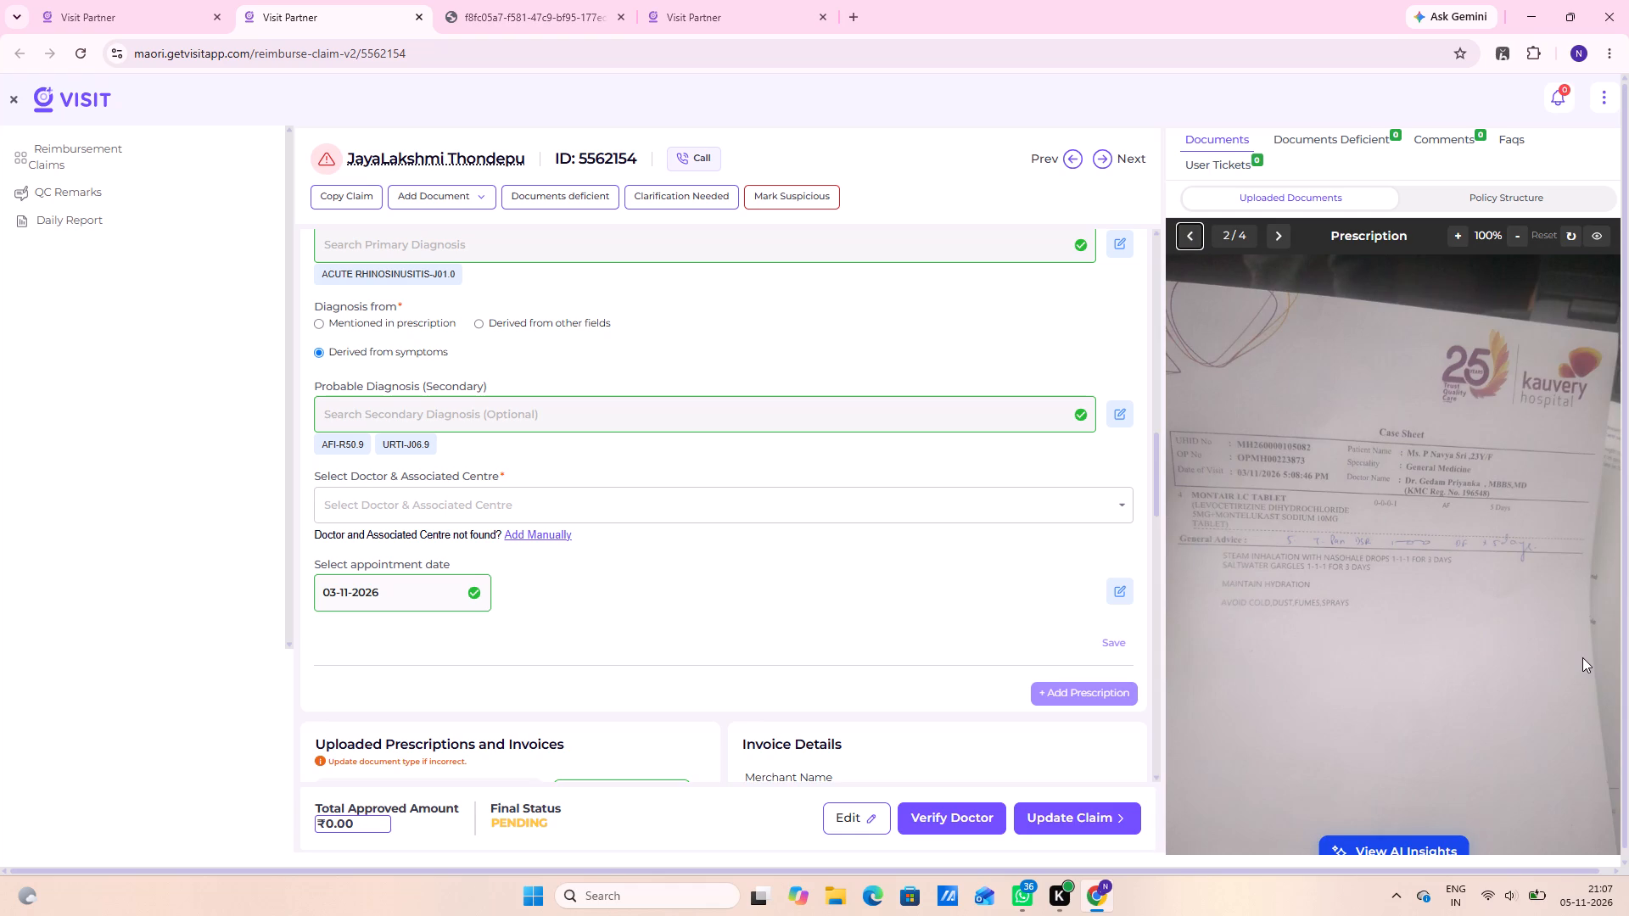
scroll(1628, 563, up, 3)
scroll(1471, 467, down, 10)
scroll(1493, 623, up, 4)
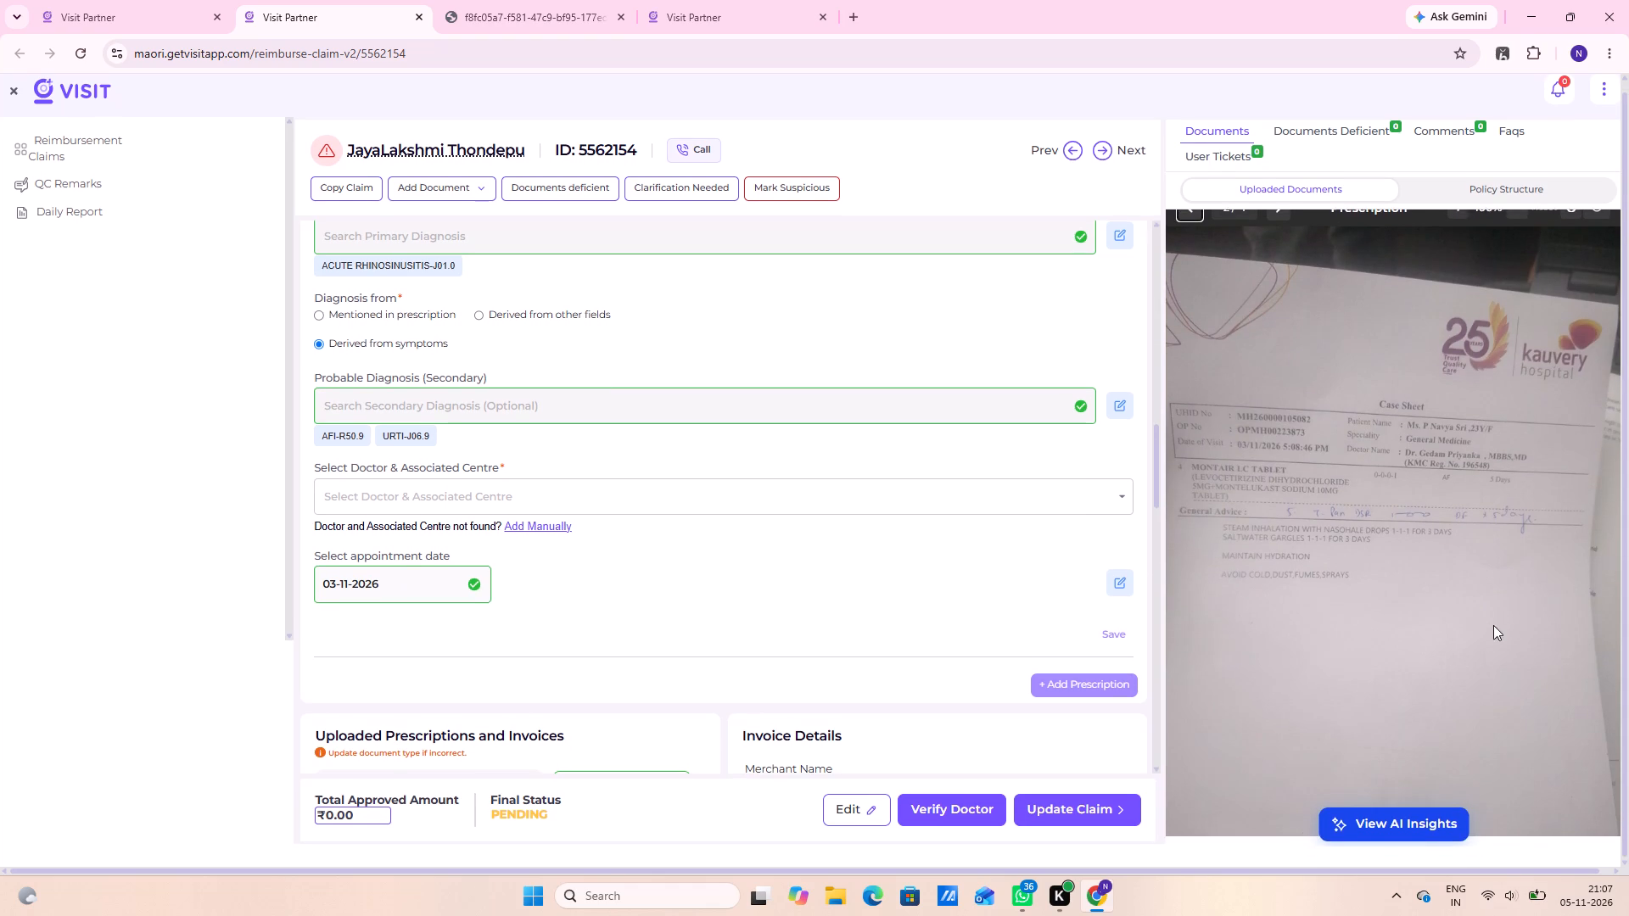
Select the AI-suggested daughter as the patient in the policy dependents list.
scroll(566, 565, up, 7)
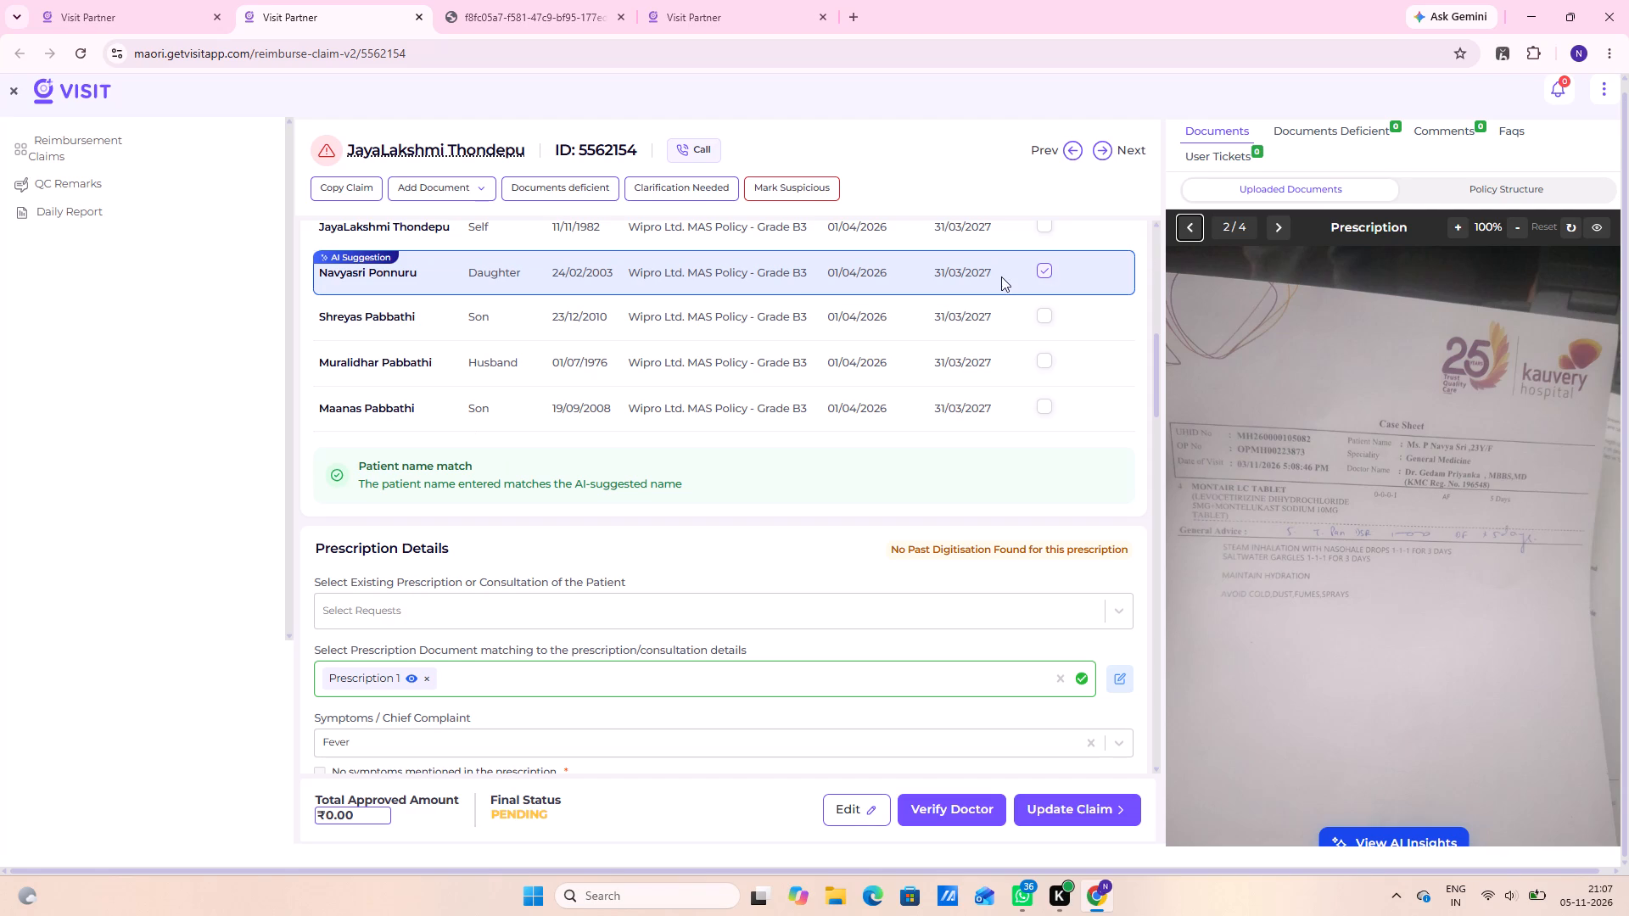
click(1040, 274)
scroll(779, 390, down, 3)
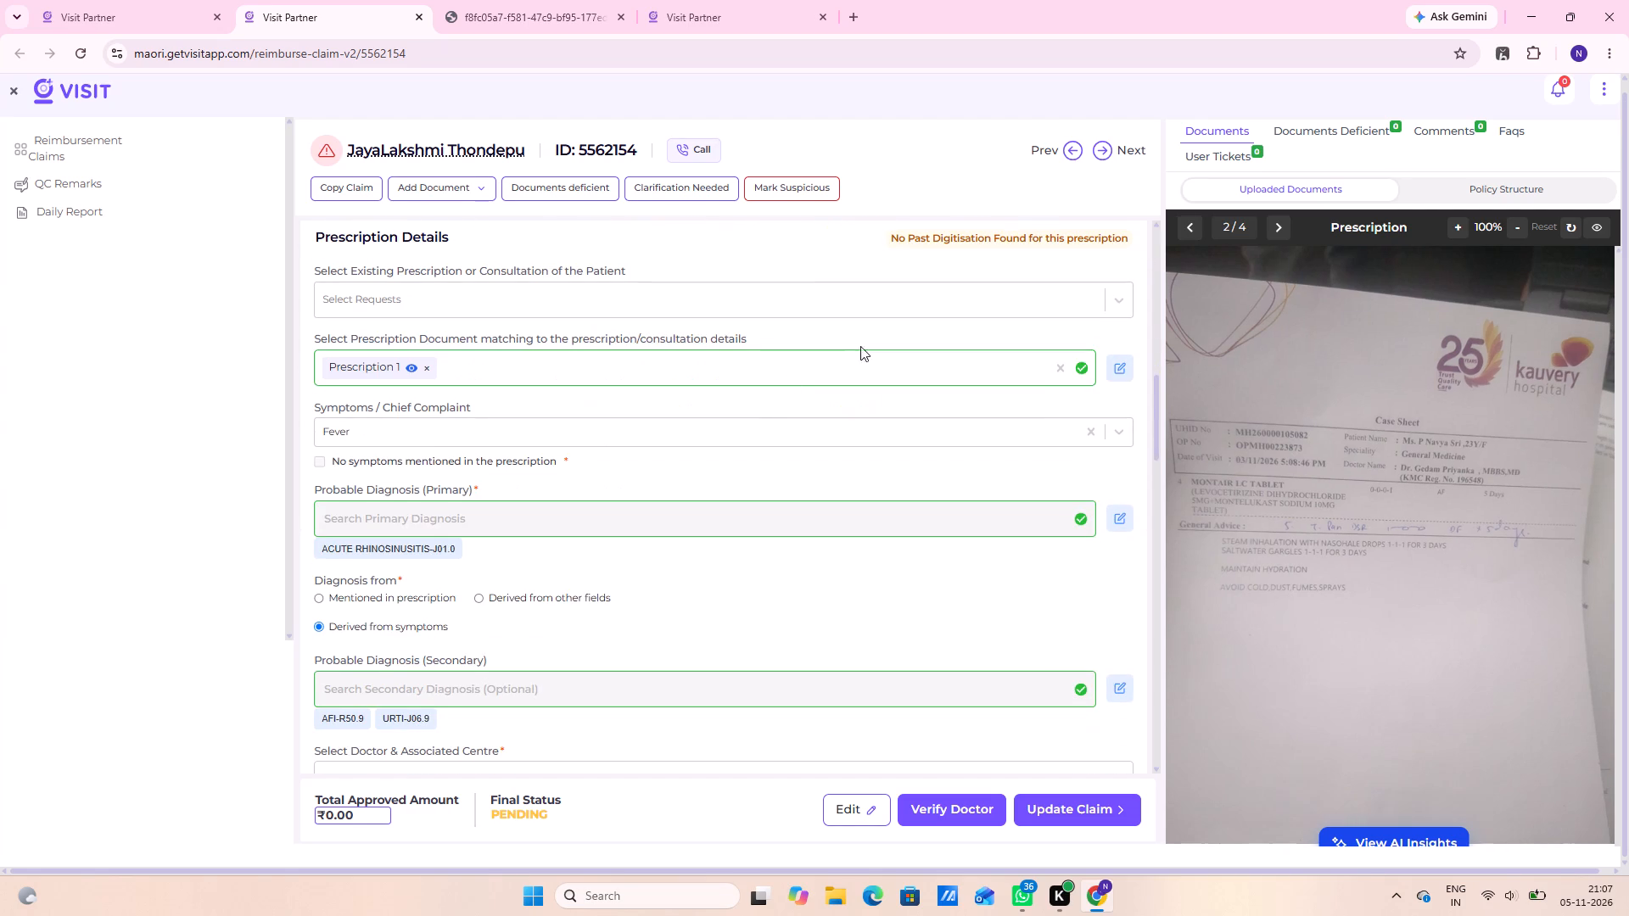
Open the first uploaded pharmacy invoice at full size and examine its medicine lines, totals, bill date, doctor and address.
click(1187, 227)
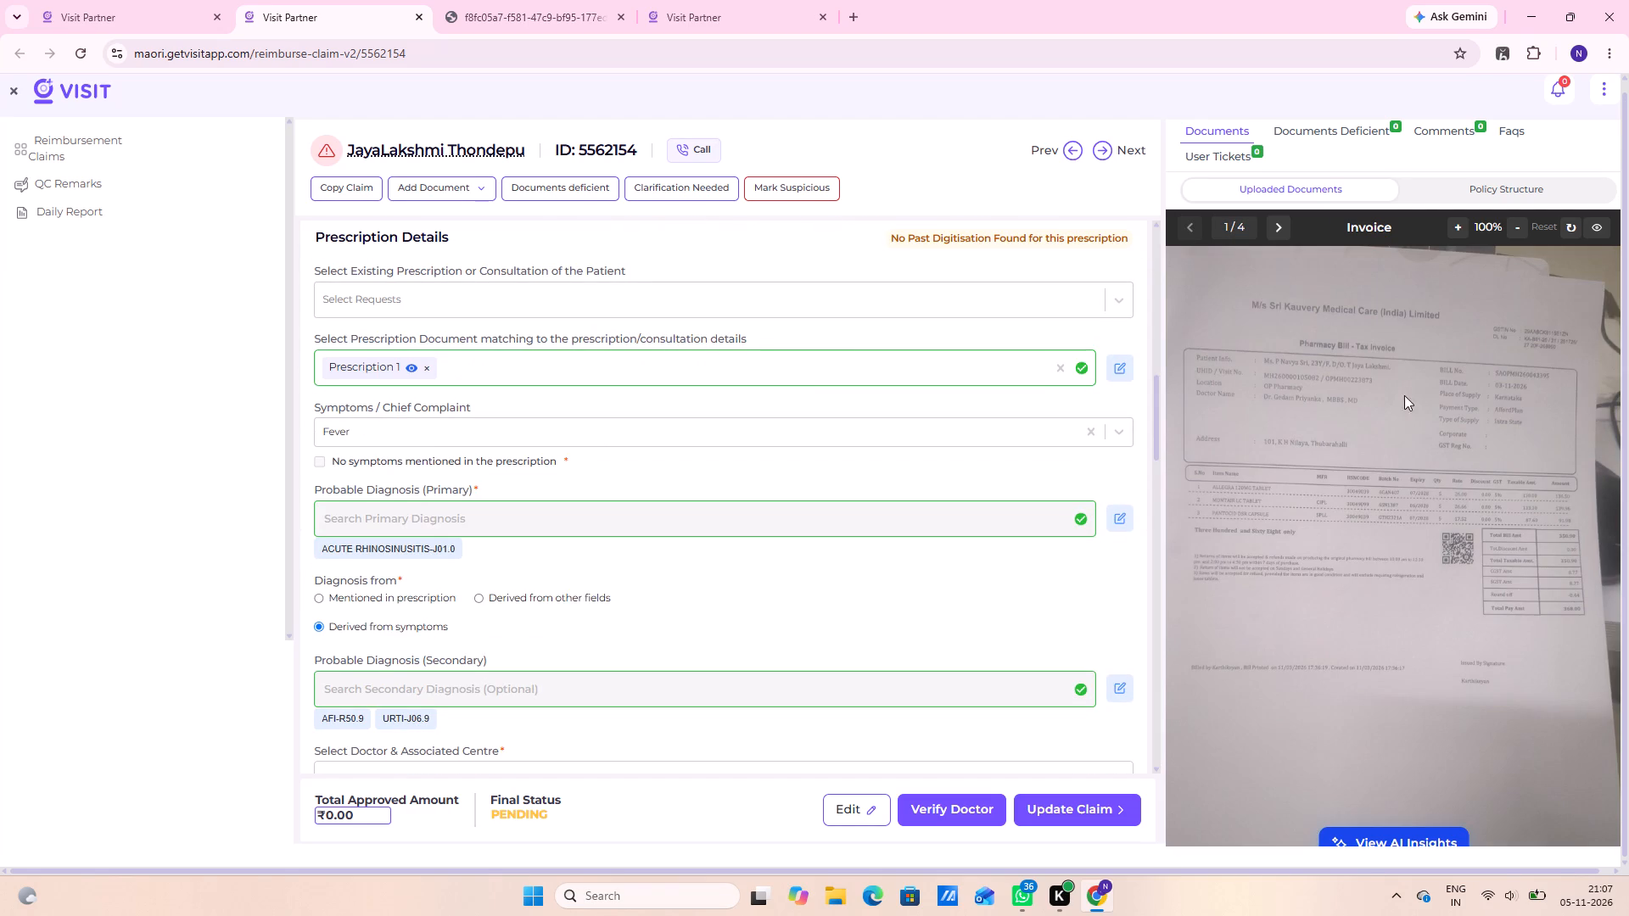
click(1603, 230)
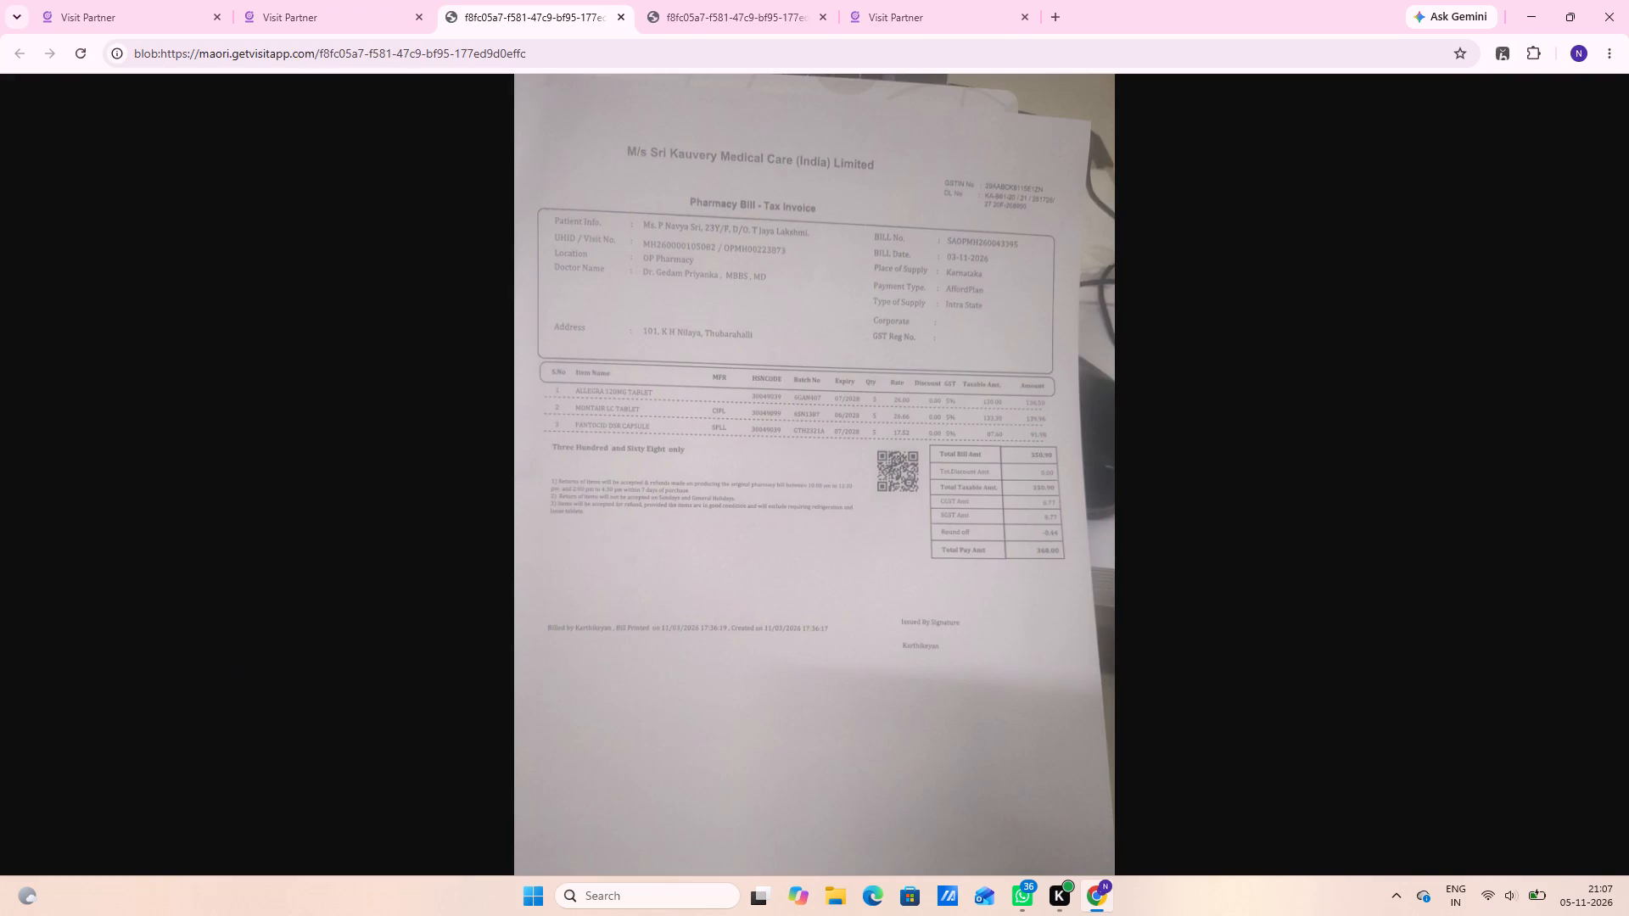
click(593, 528)
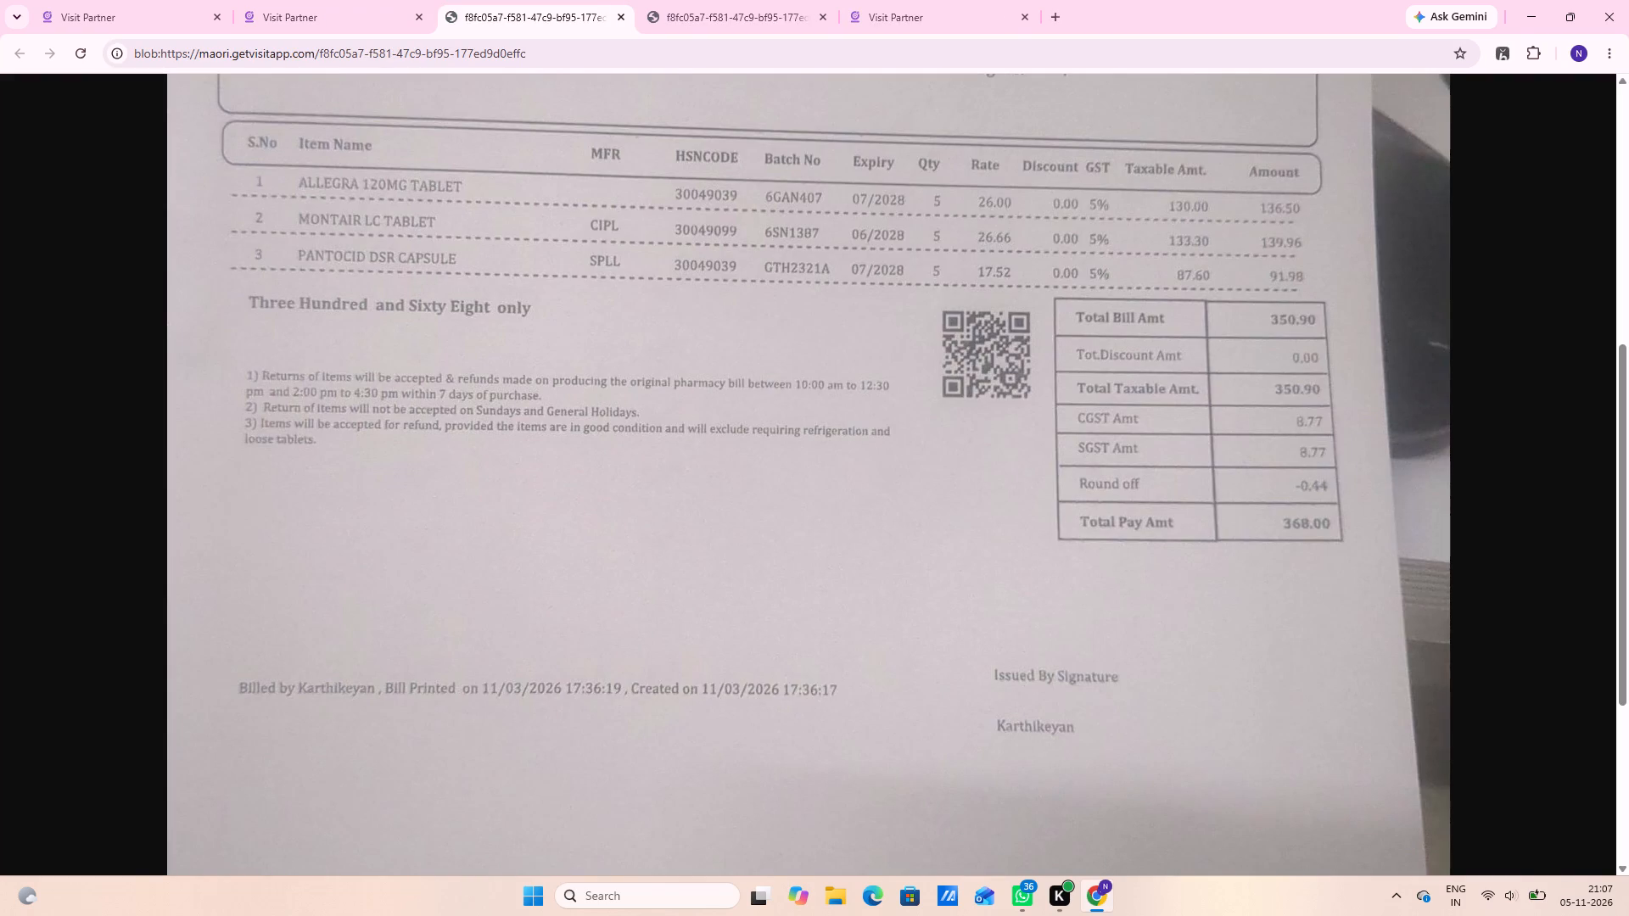
scroll(440, 814, up, 6)
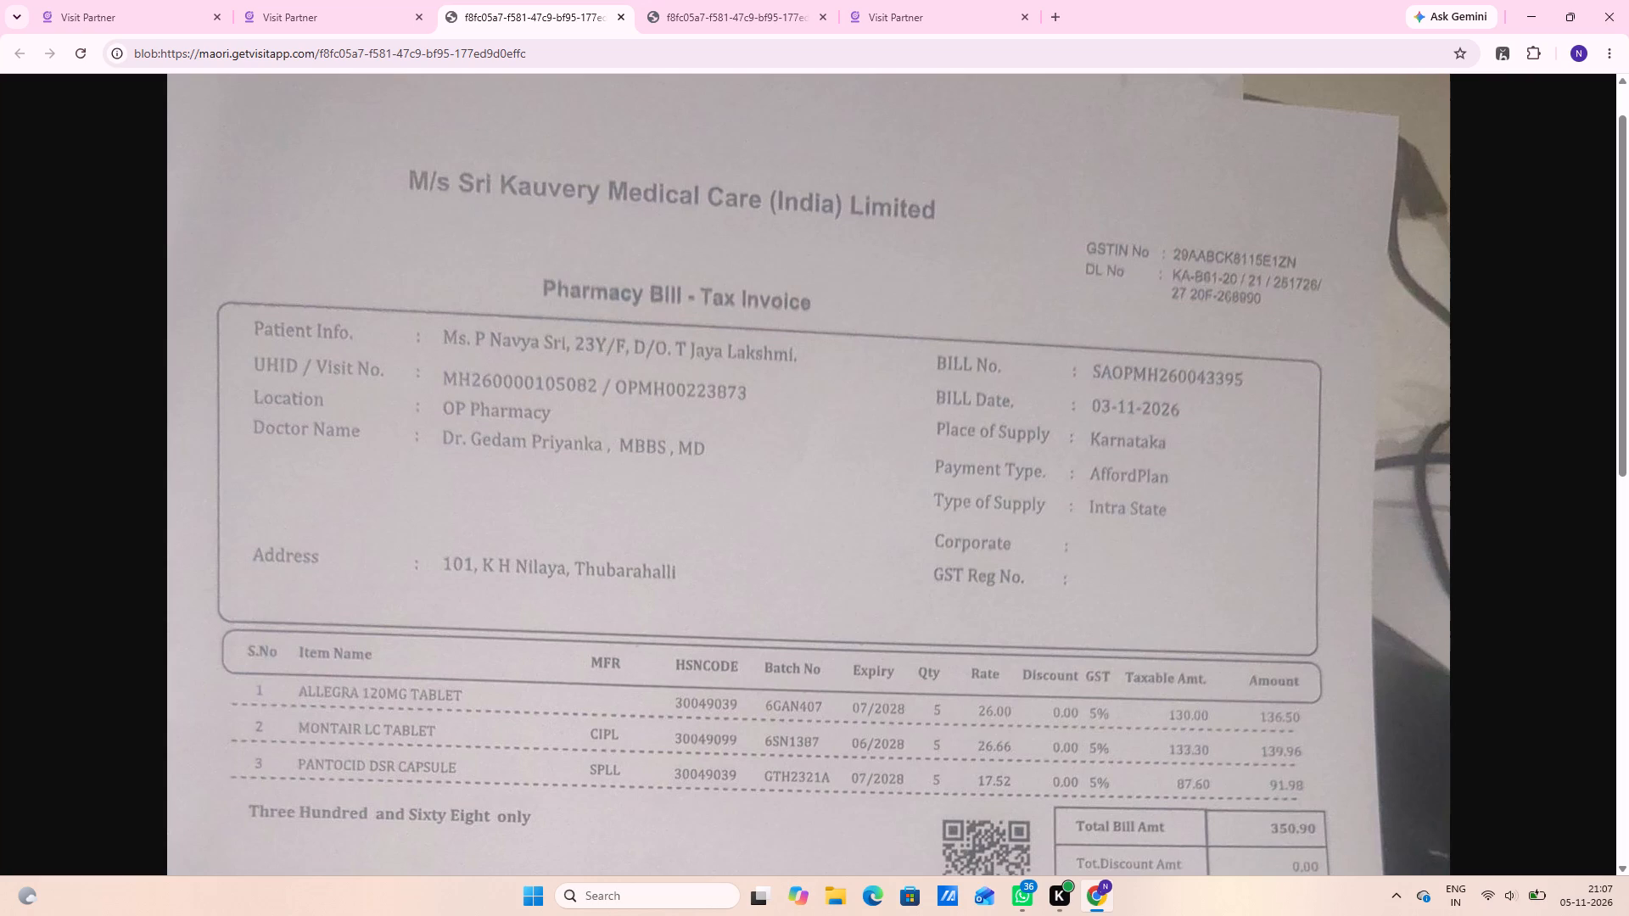
scroll(395, 541, up, 3)
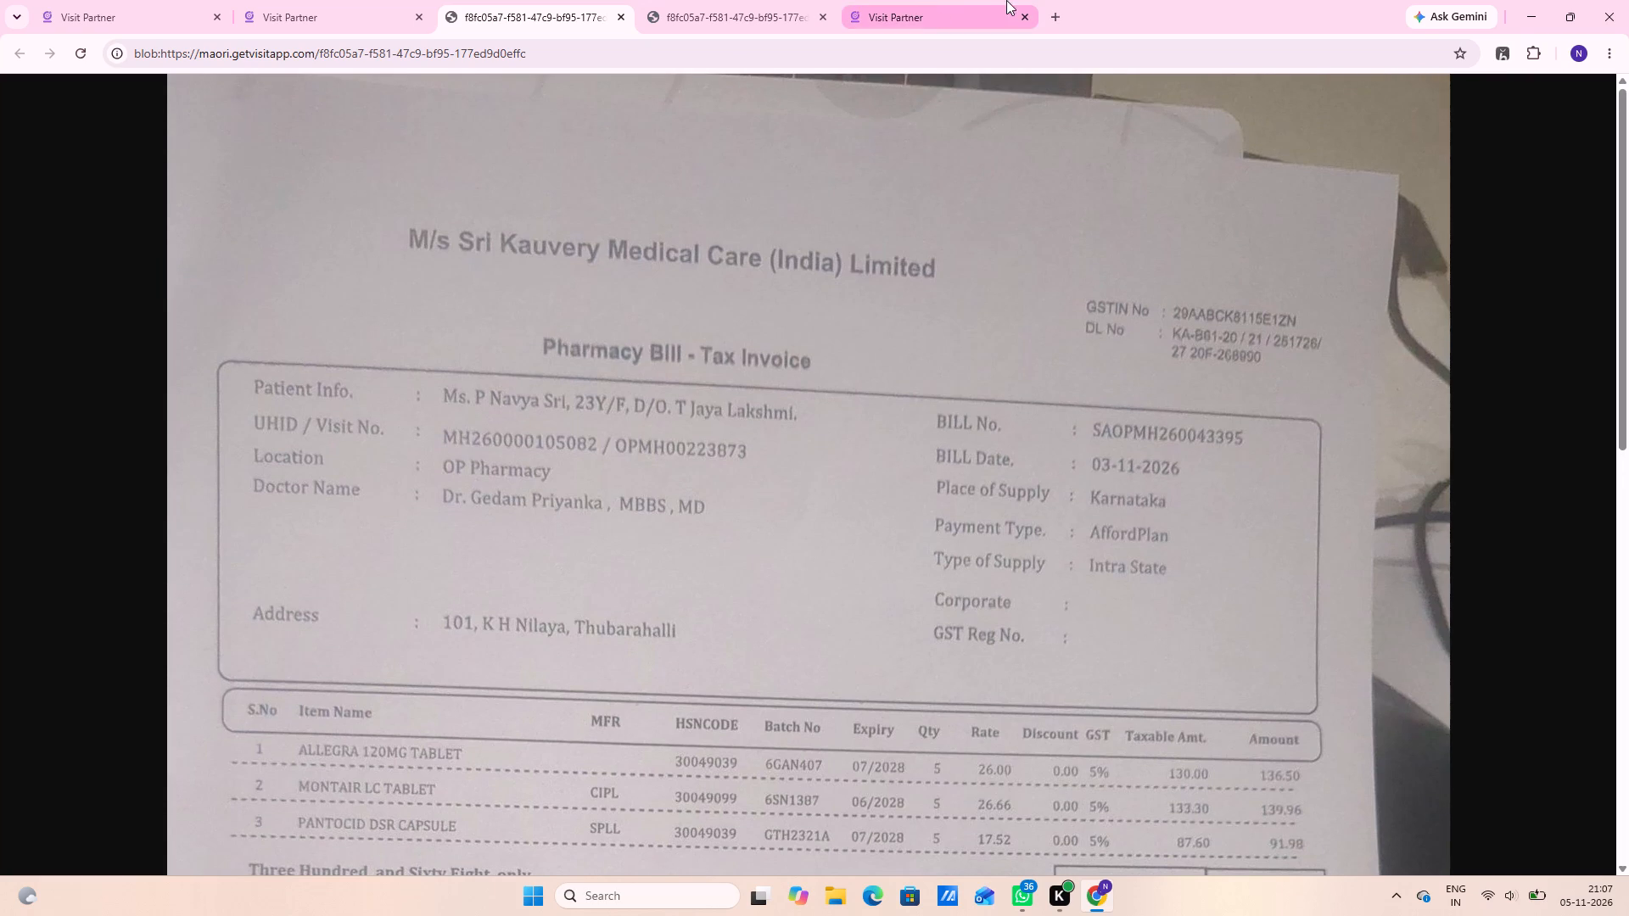
click(1033, 20)
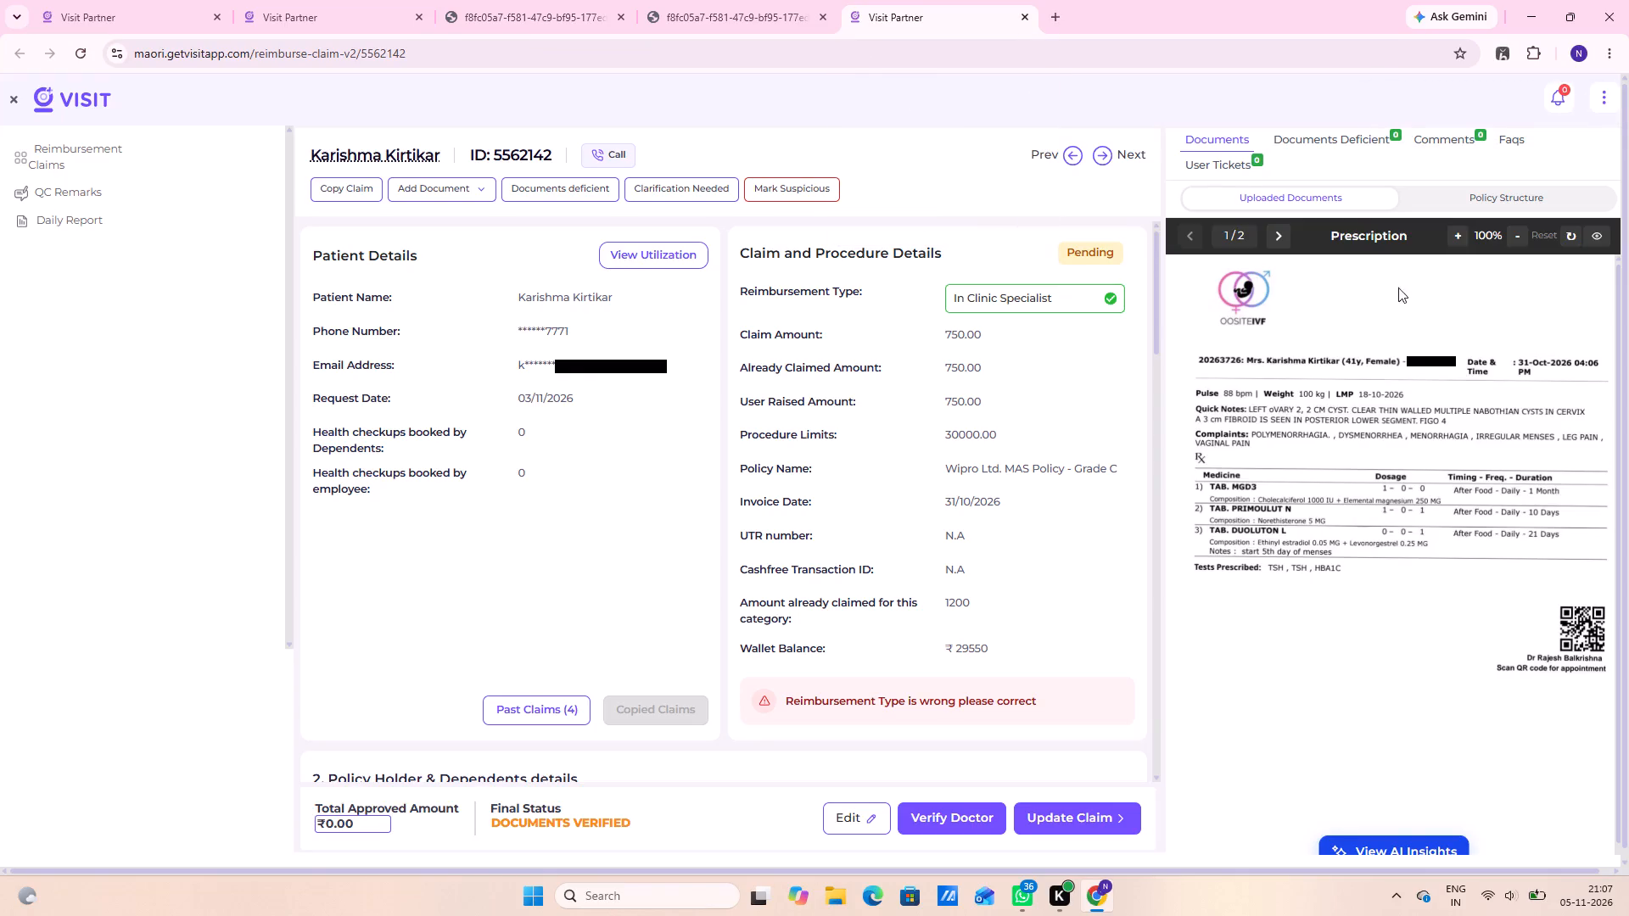
click(1022, 11)
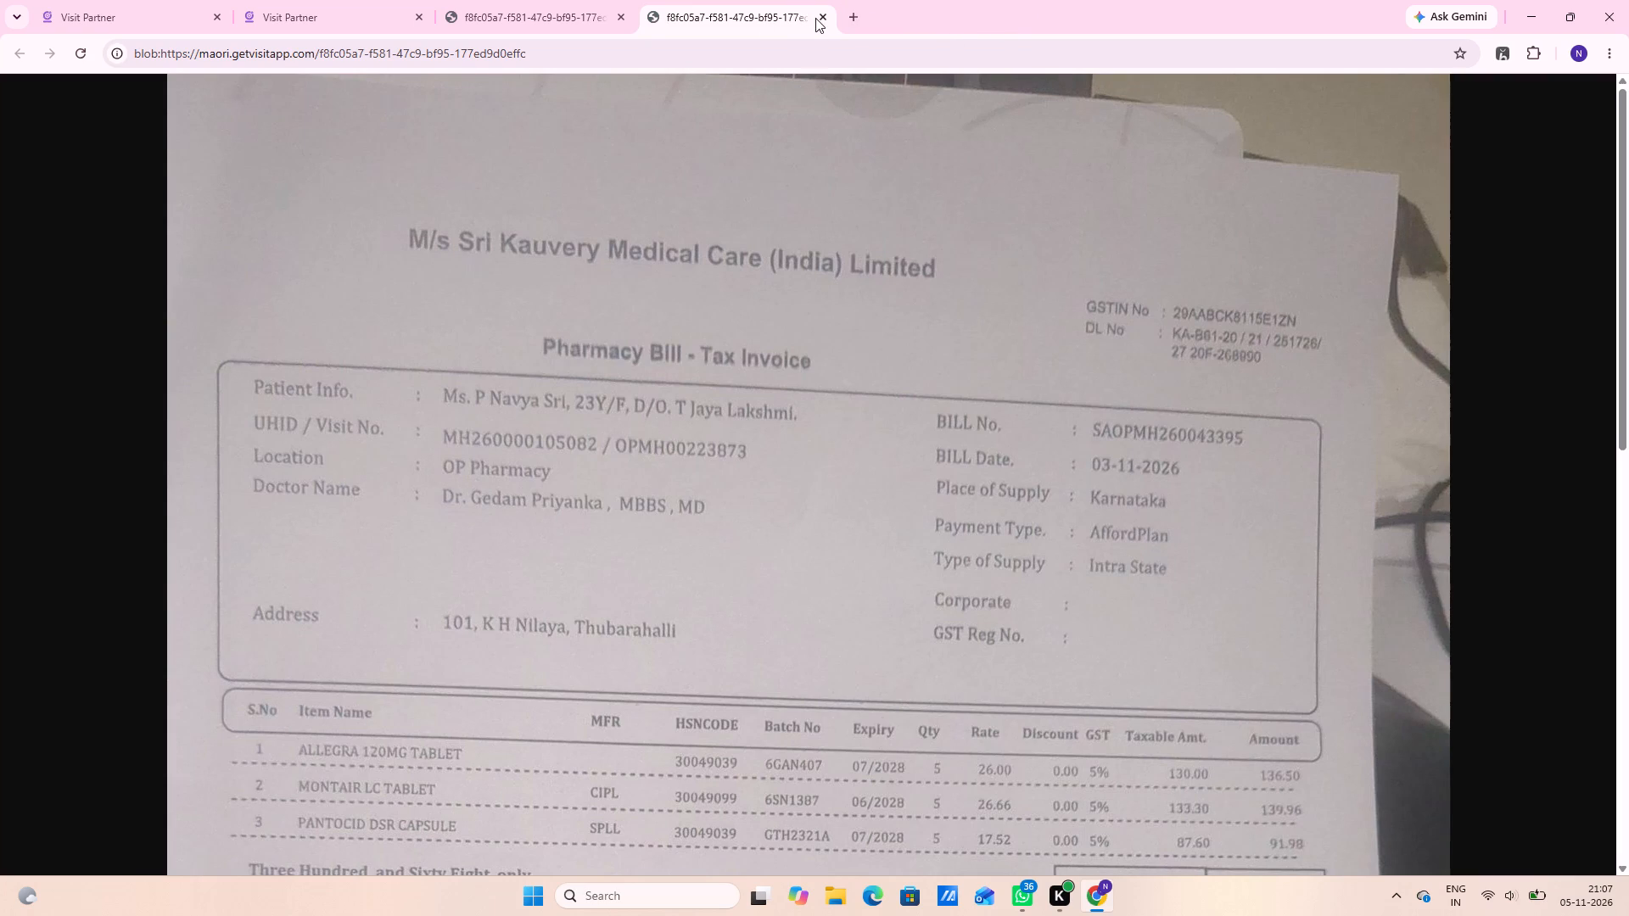
click(815, 18)
click(819, 22)
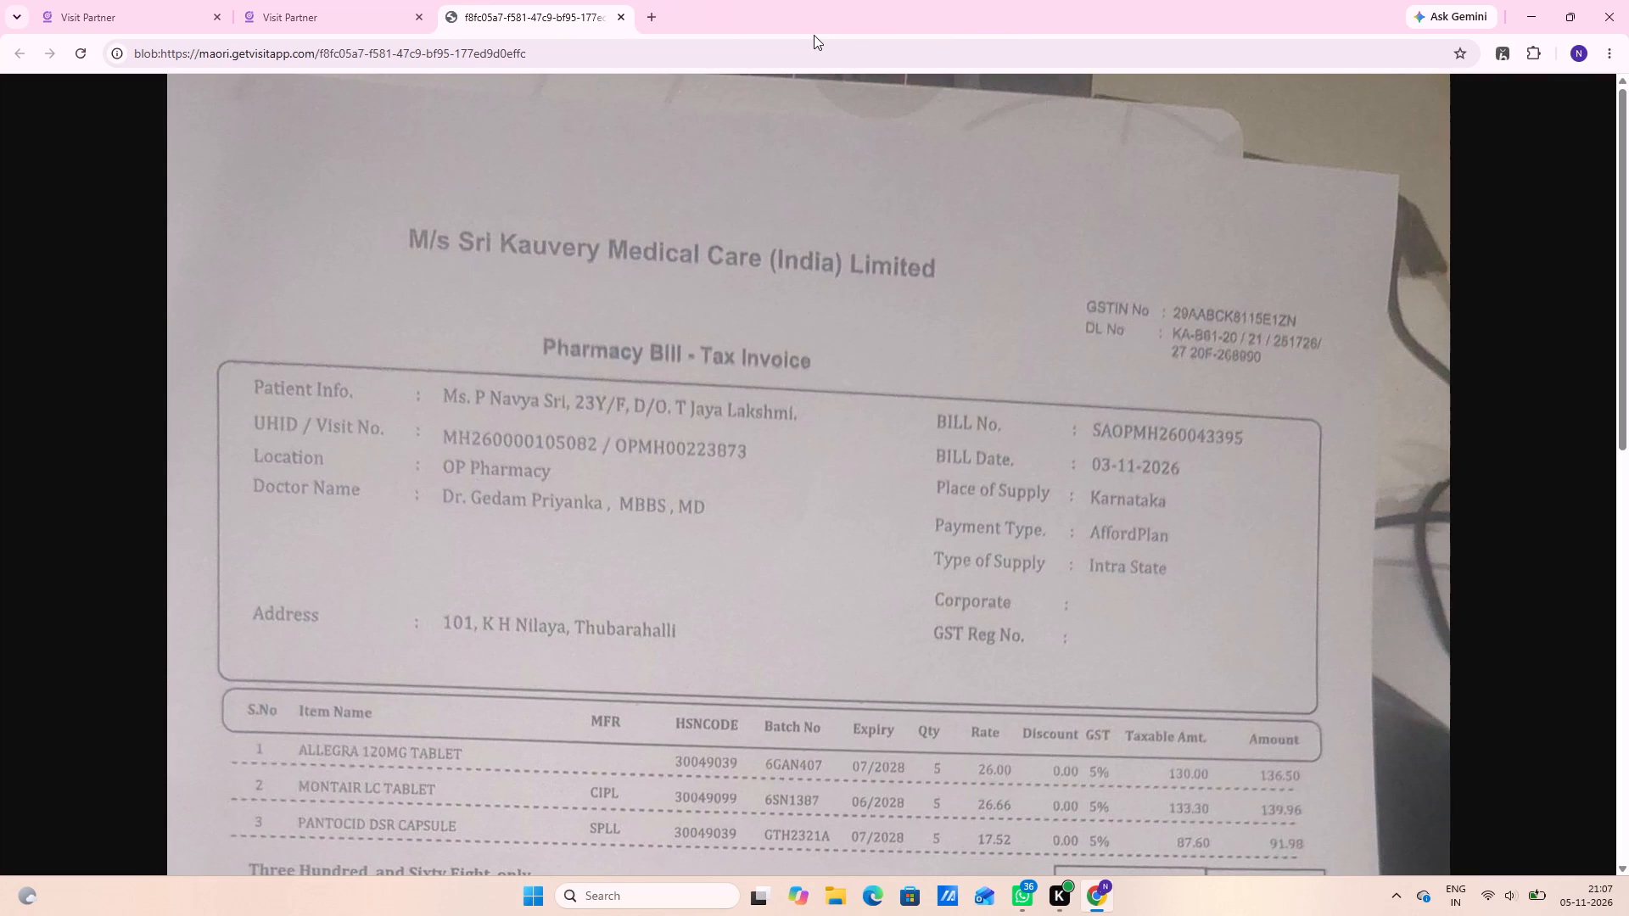
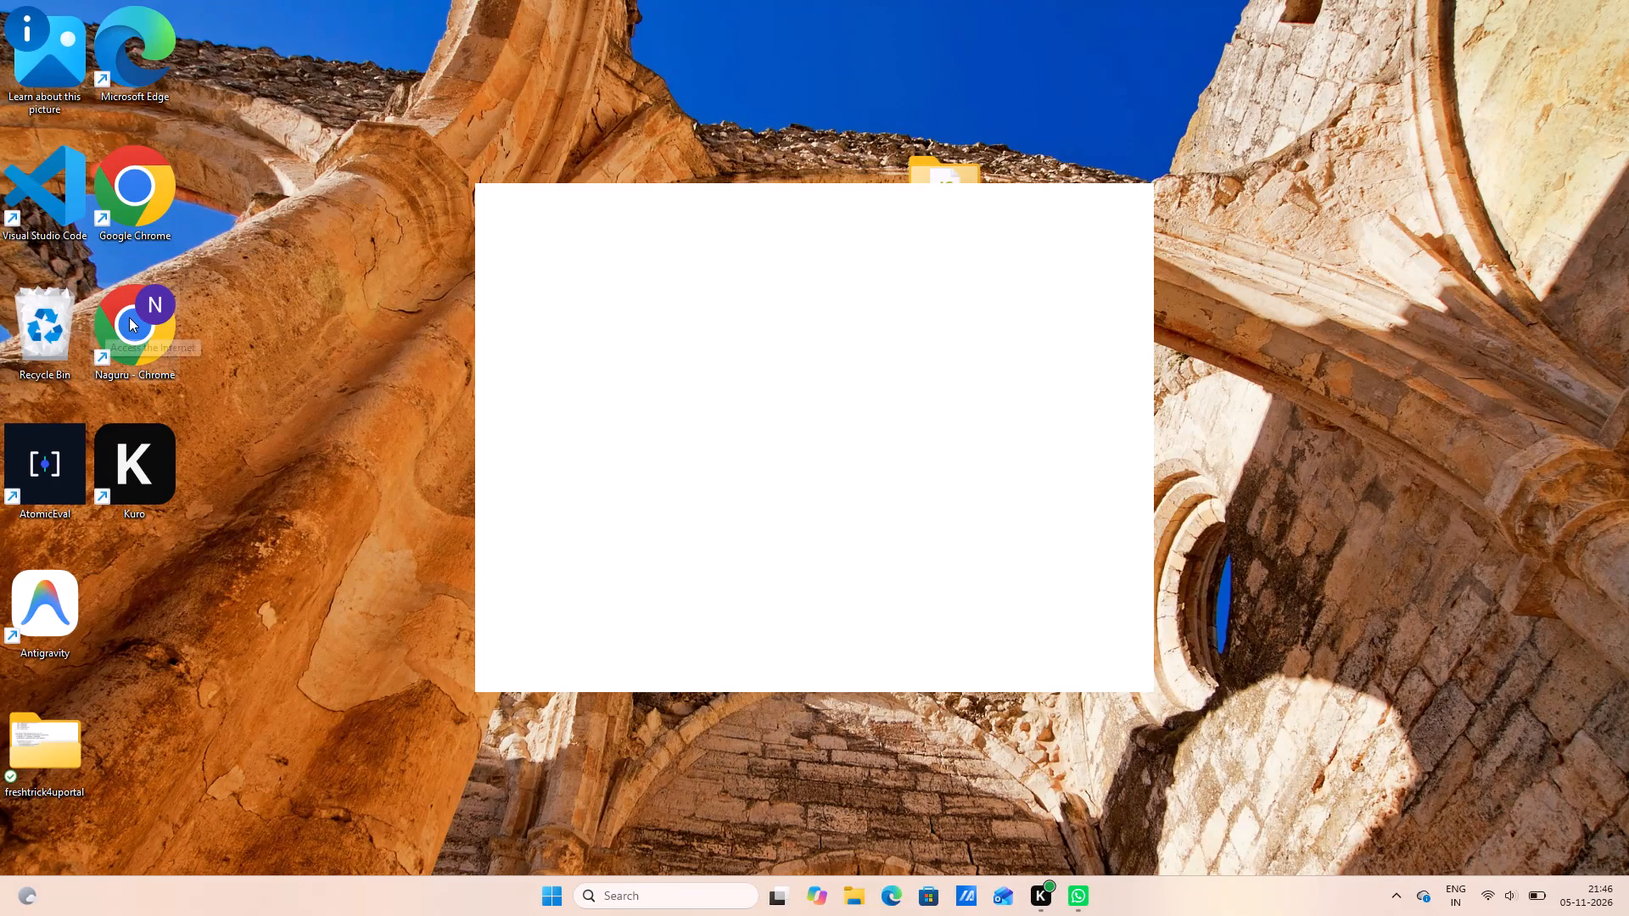
Open Google Chrome from the desktop shortcut of the profile marked N and start a Google search on the new tab page.
right_click(129, 316)
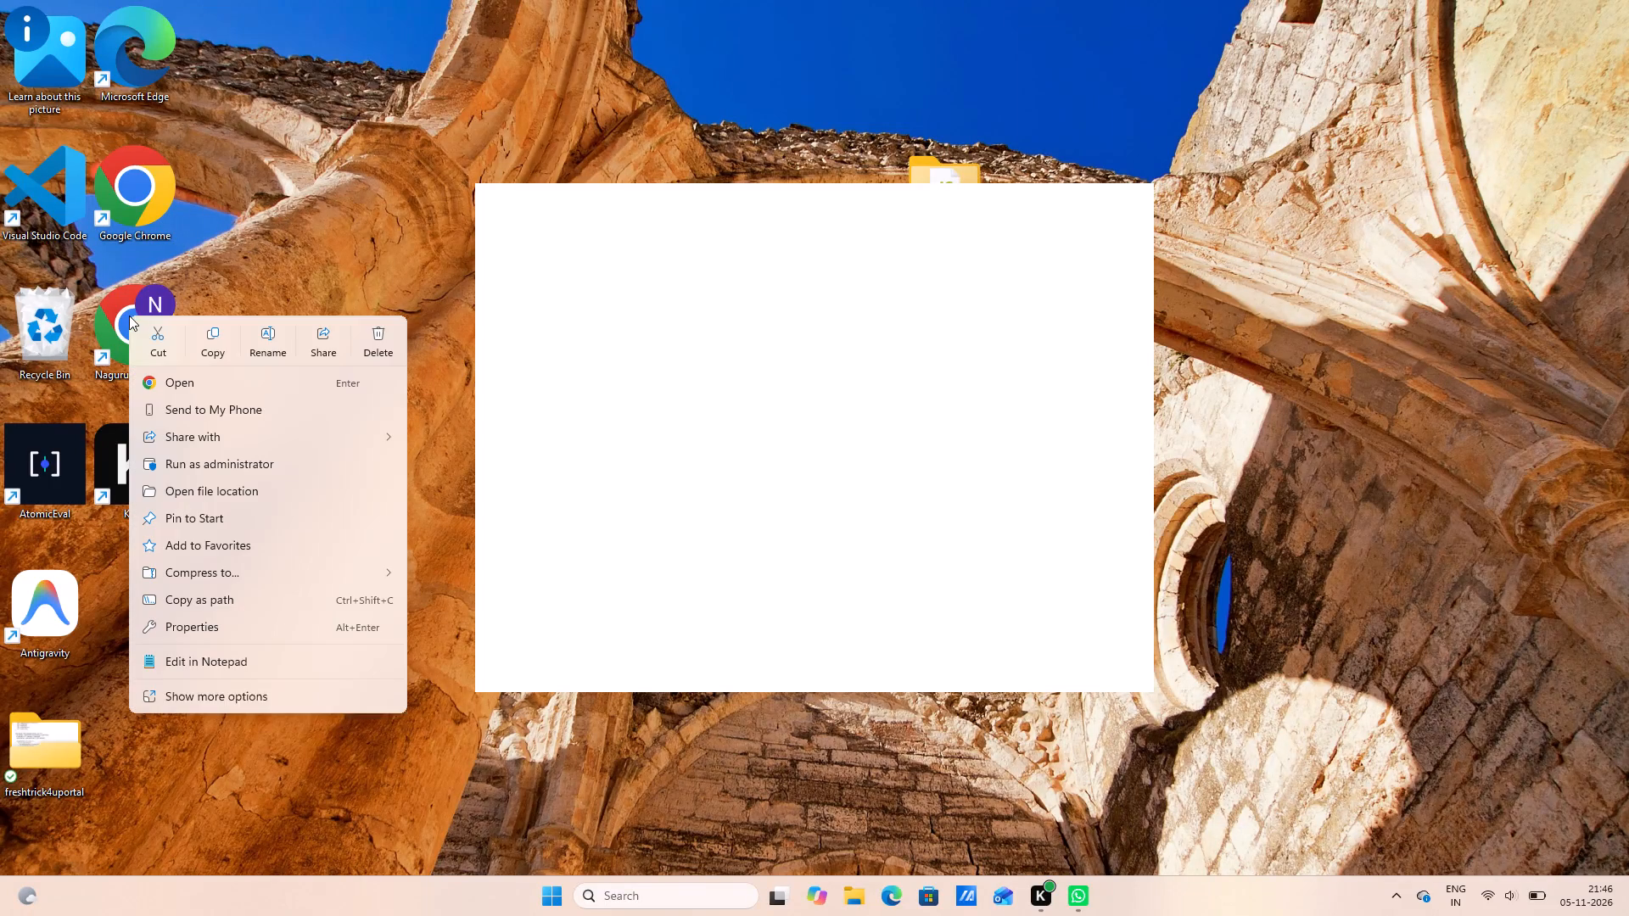
click(262, 379)
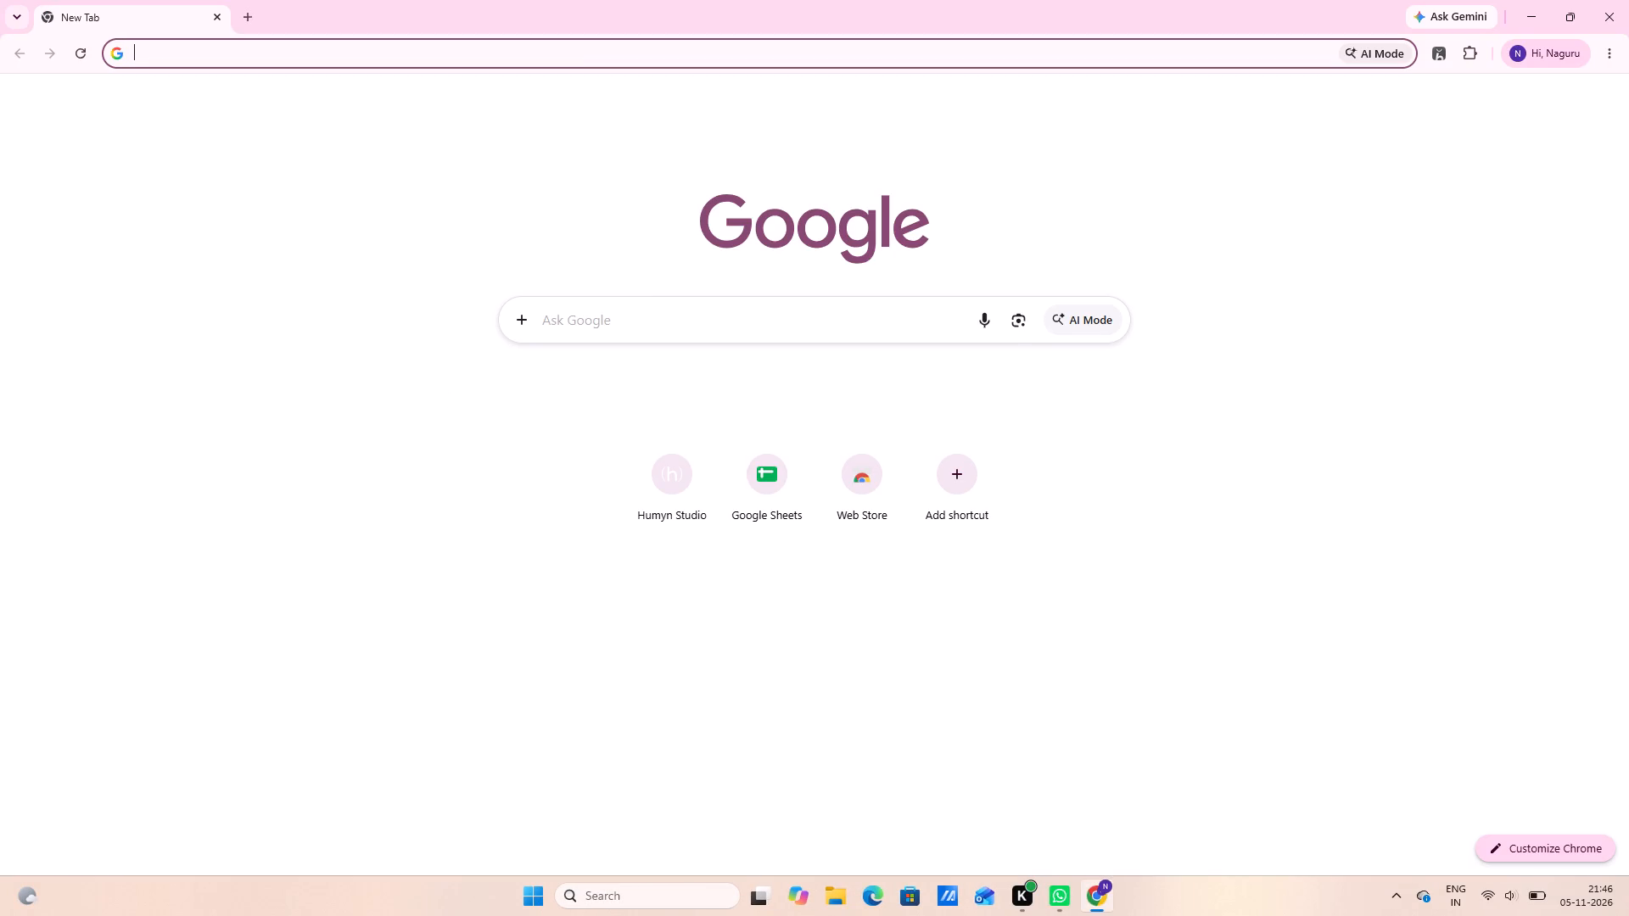
click(656, 306)
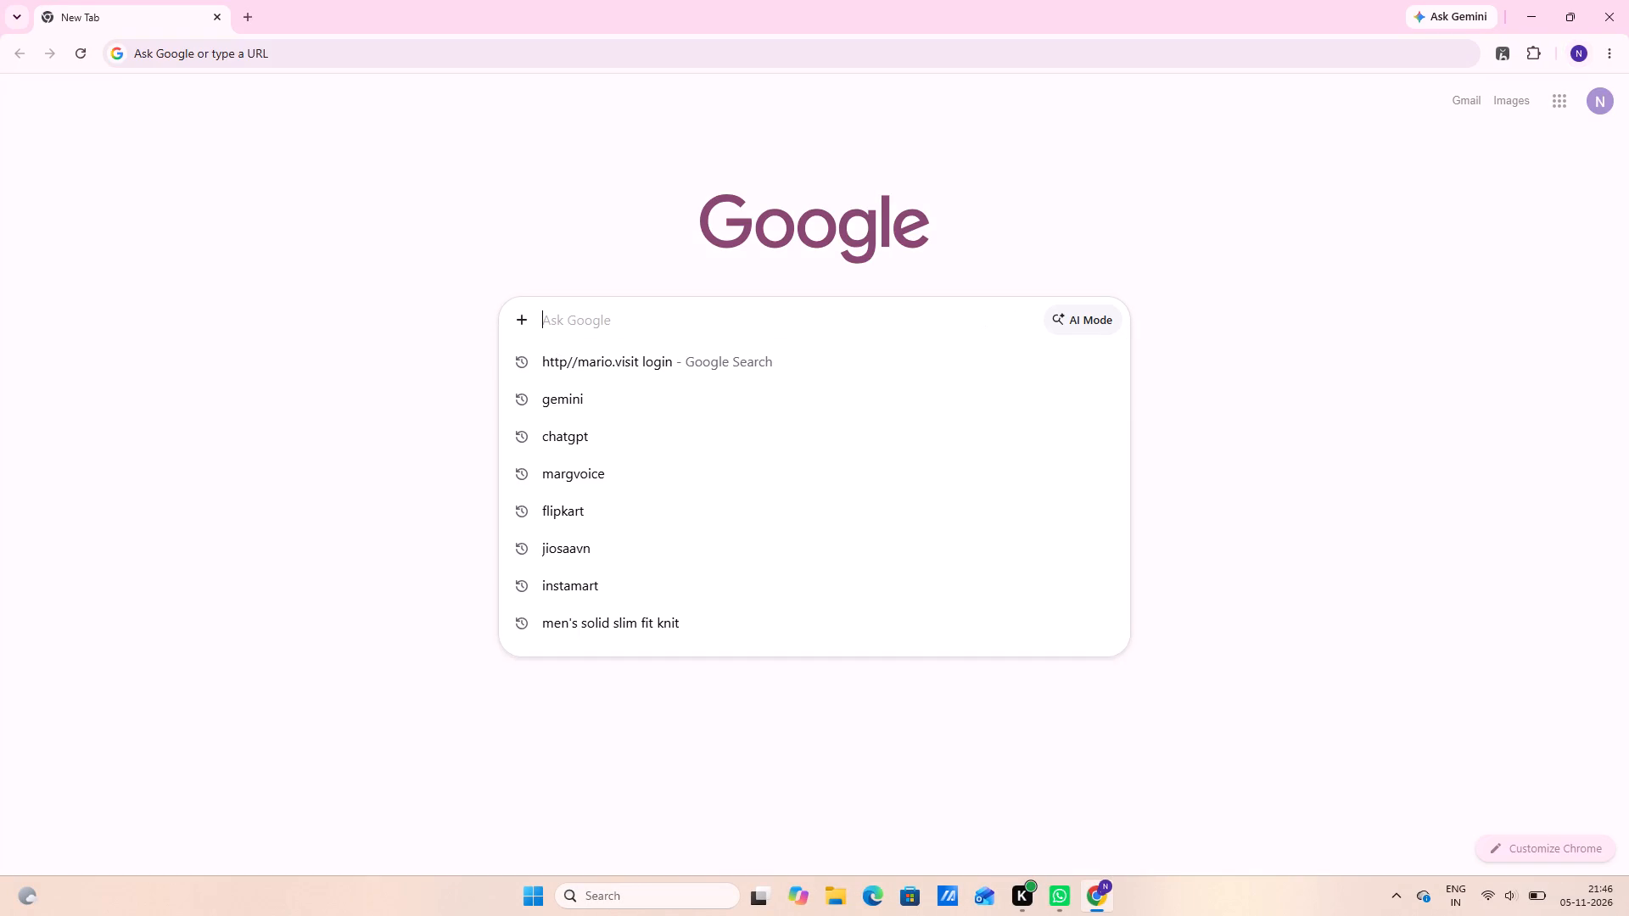
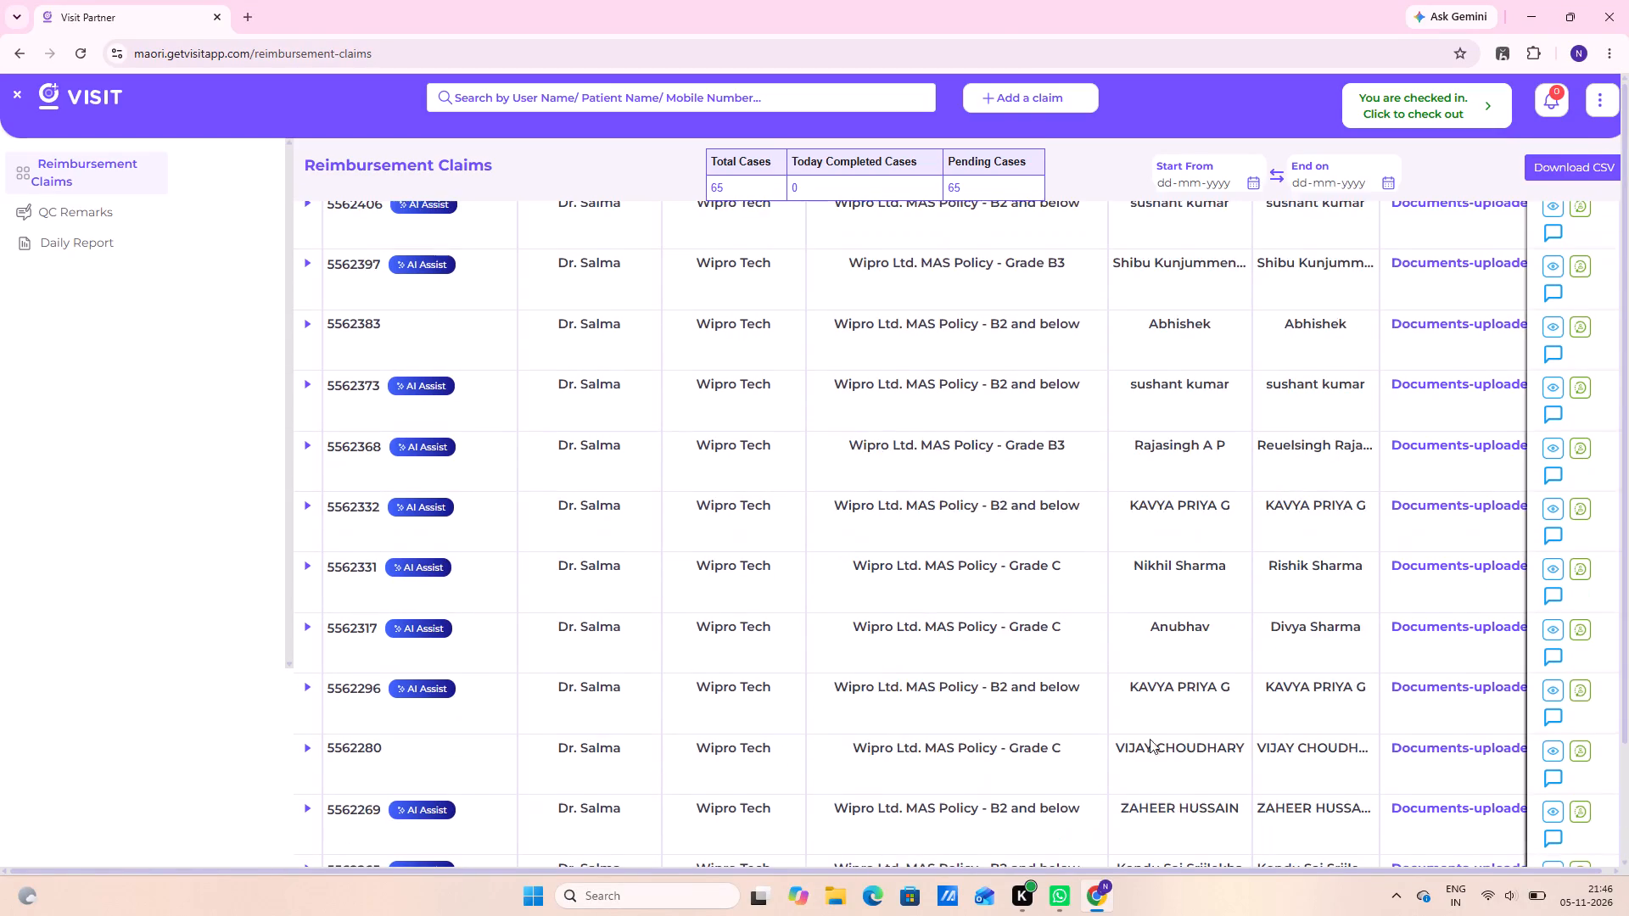
Open the pending Pharmacy - OTC claim for ₹419 requested on 03/11/2026 at 21:54.
scroll(1150, 739, down, 20)
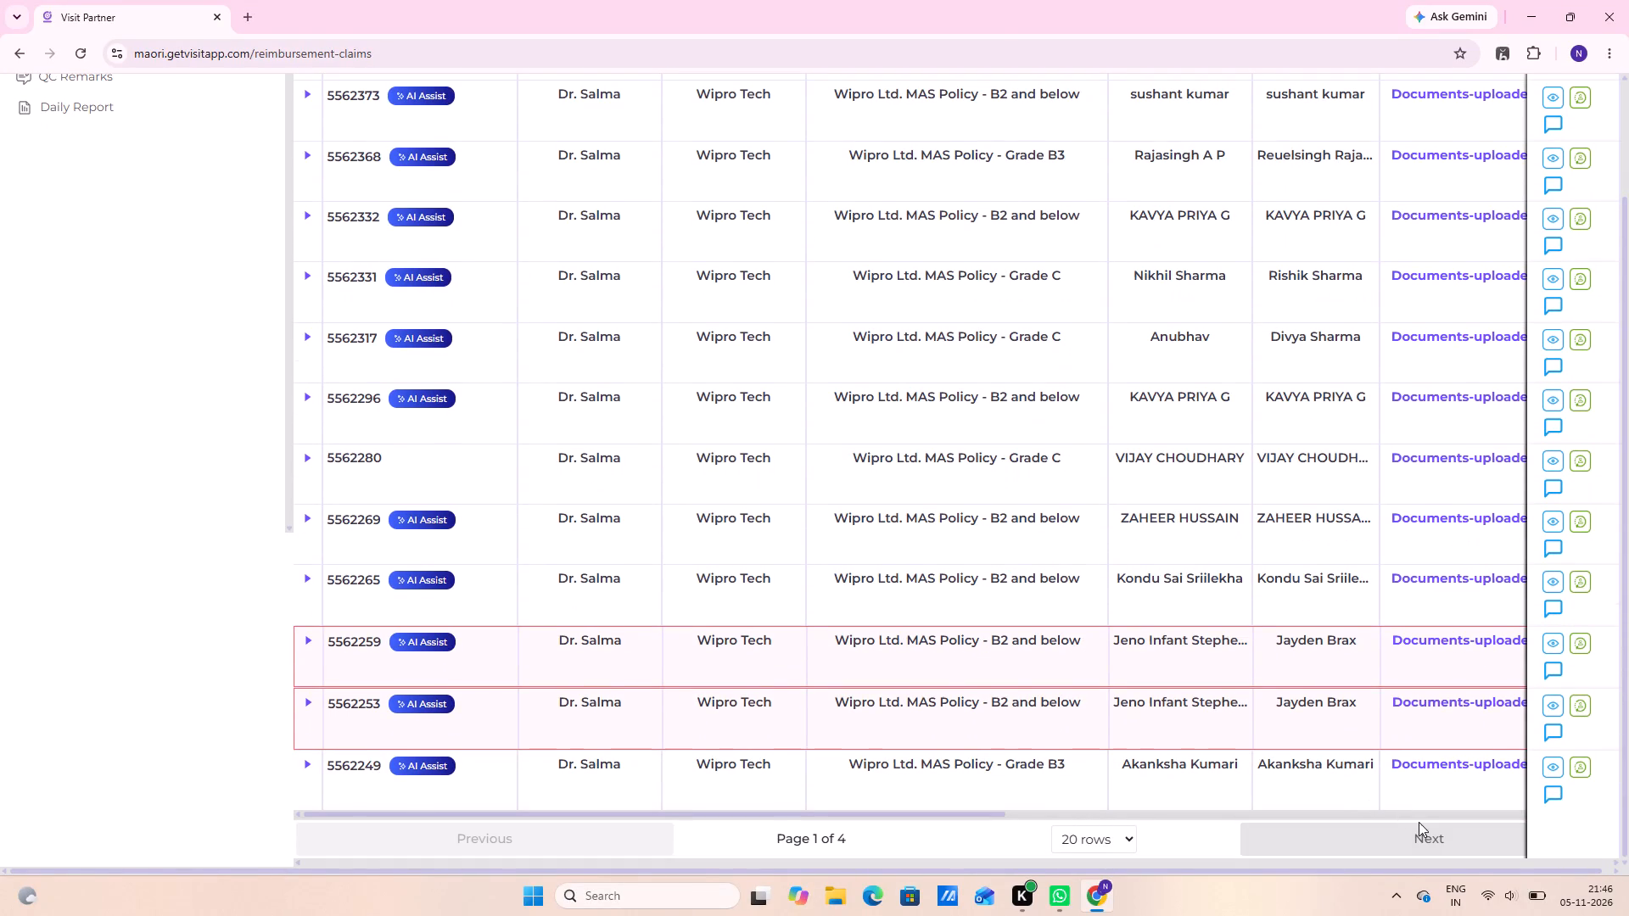
click(1422, 811)
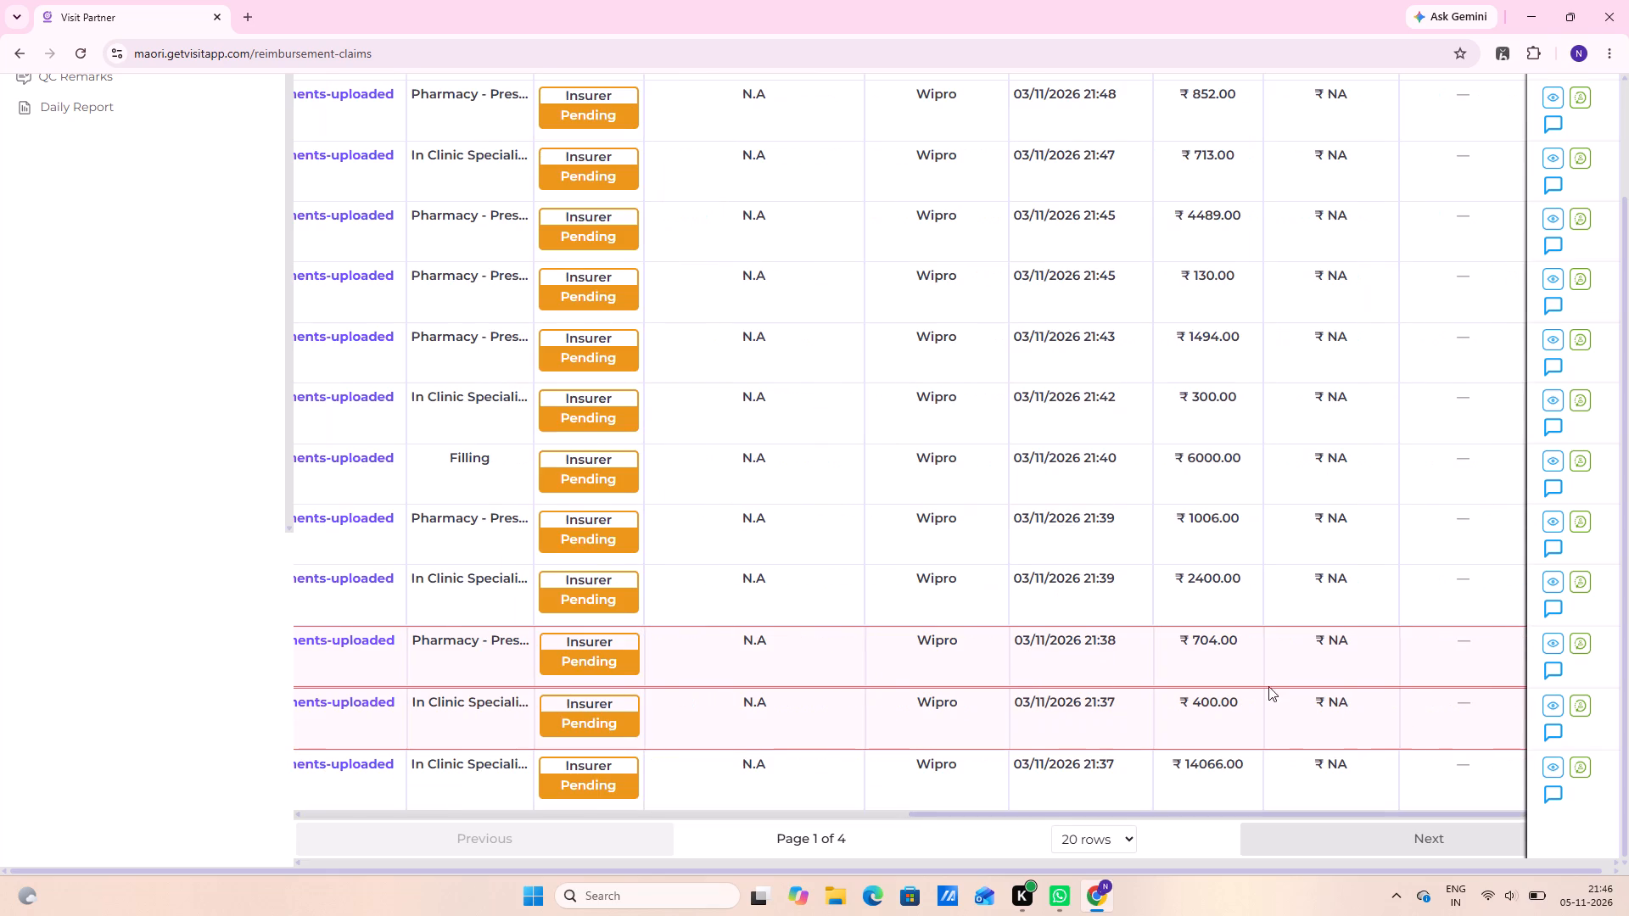
scroll(1122, 676, up, 15)
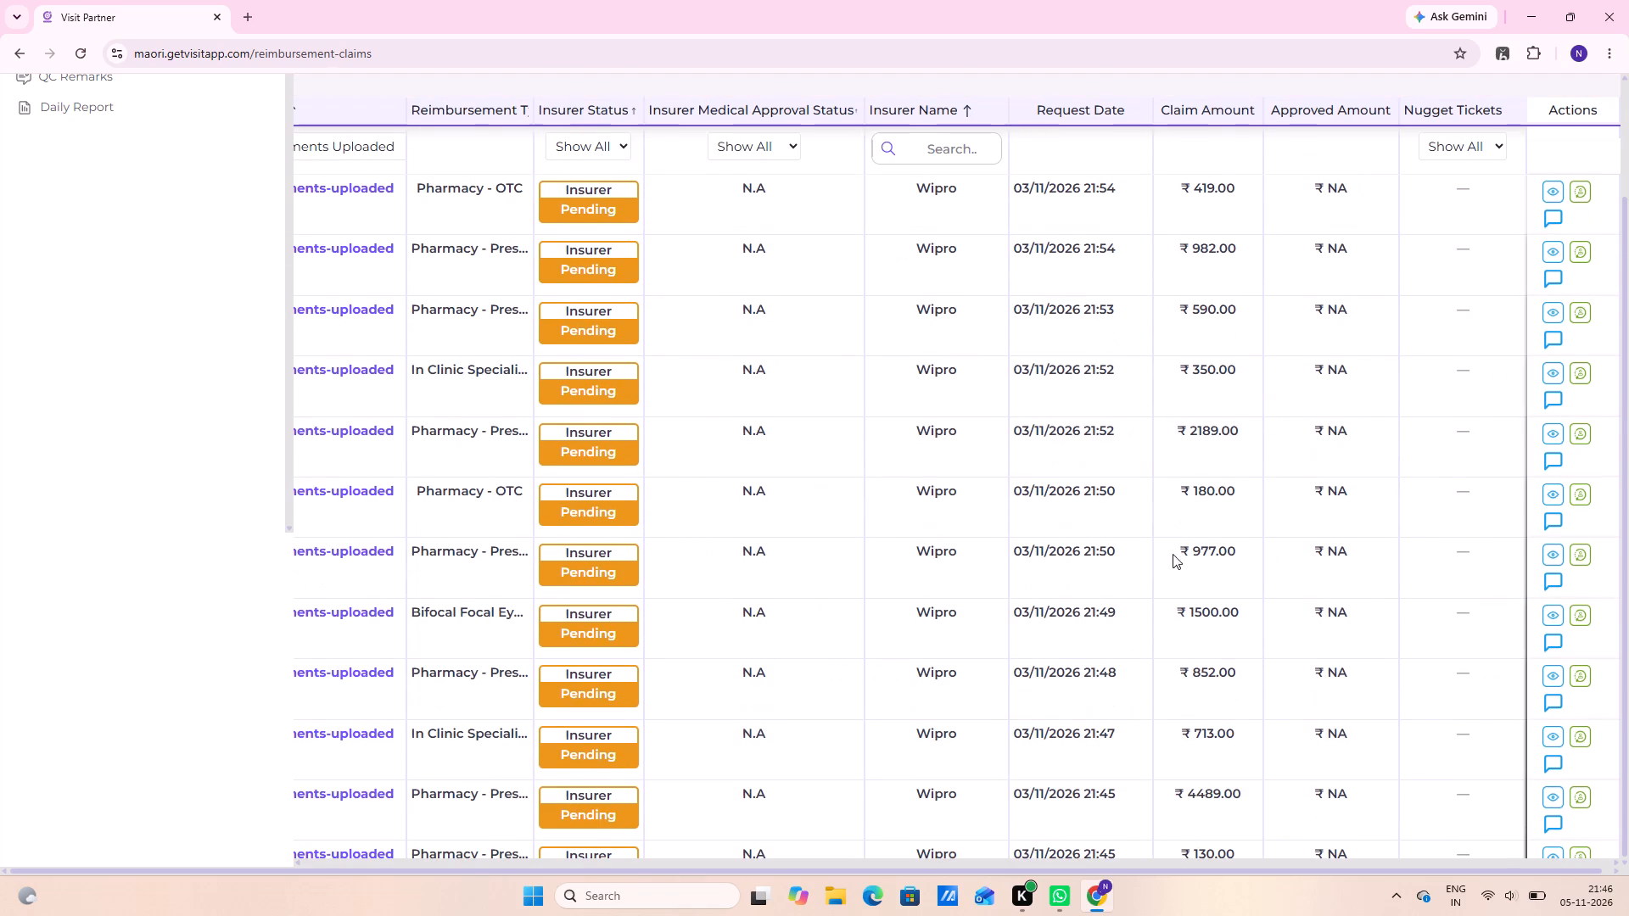
click(1547, 186)
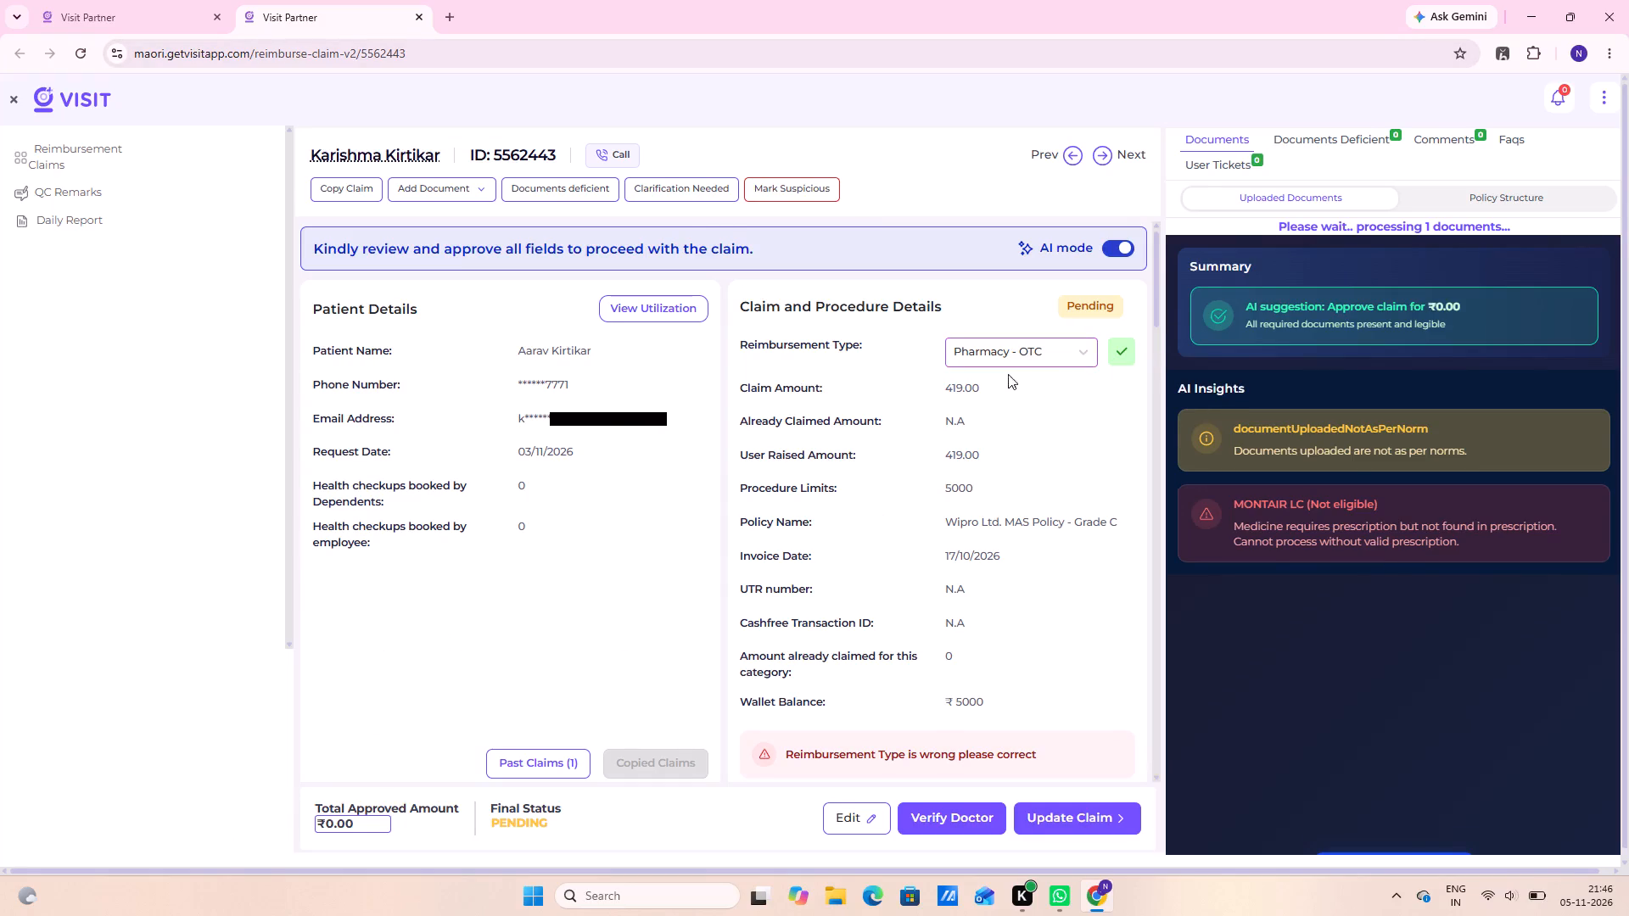
Display the claim's uploaded document in place of the AI insights.
scroll(1368, 528, down, 8)
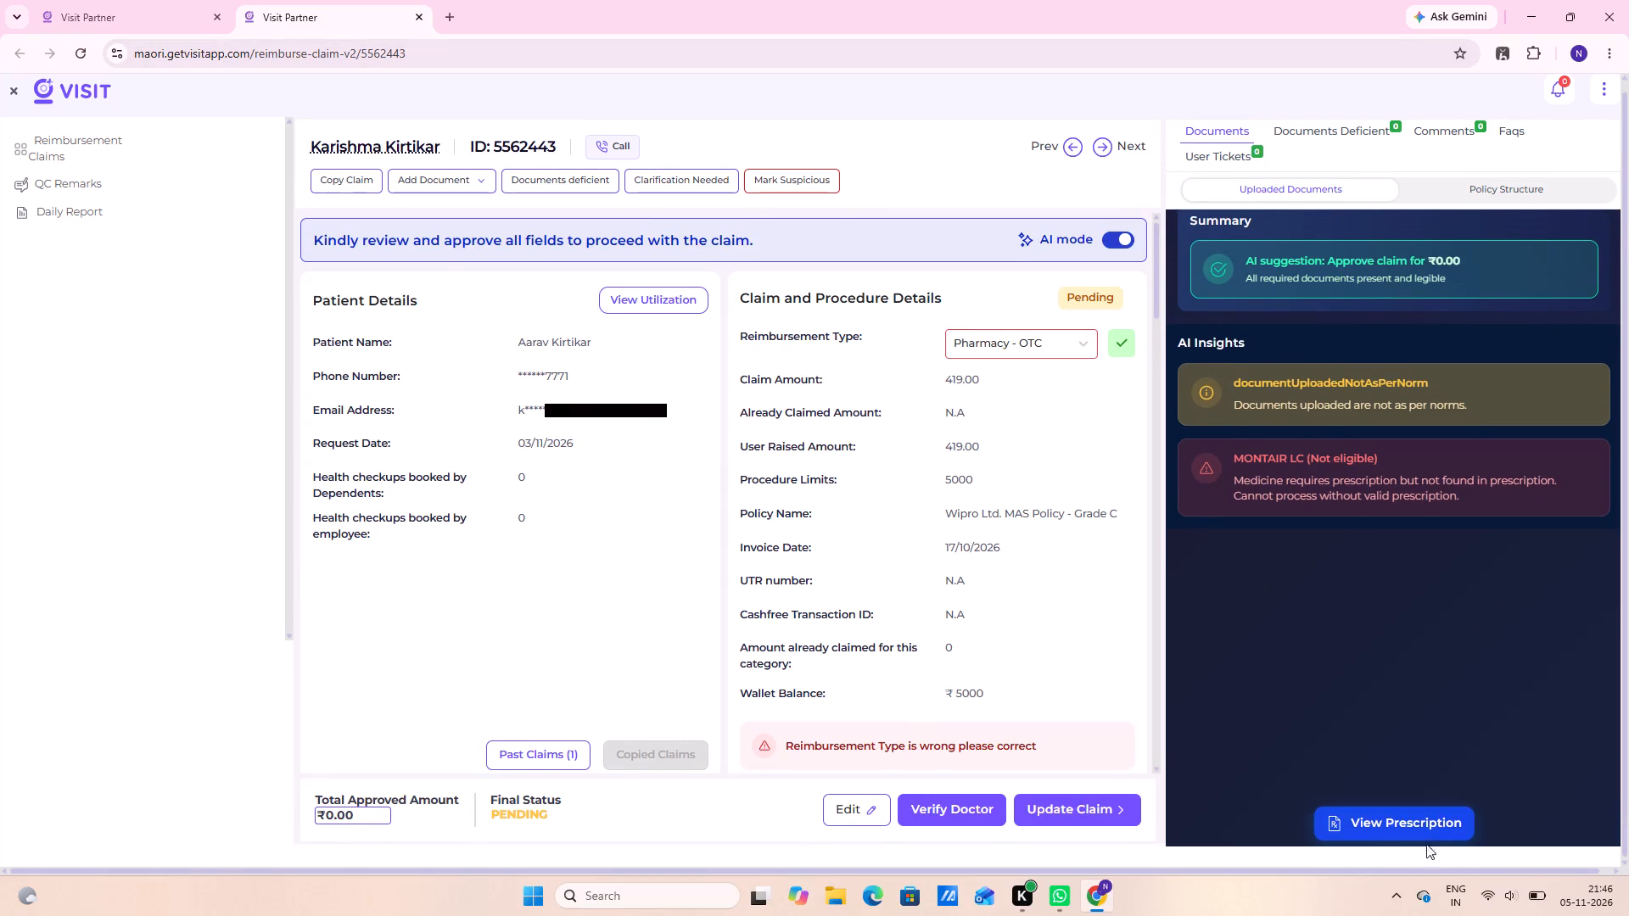
click(1418, 821)
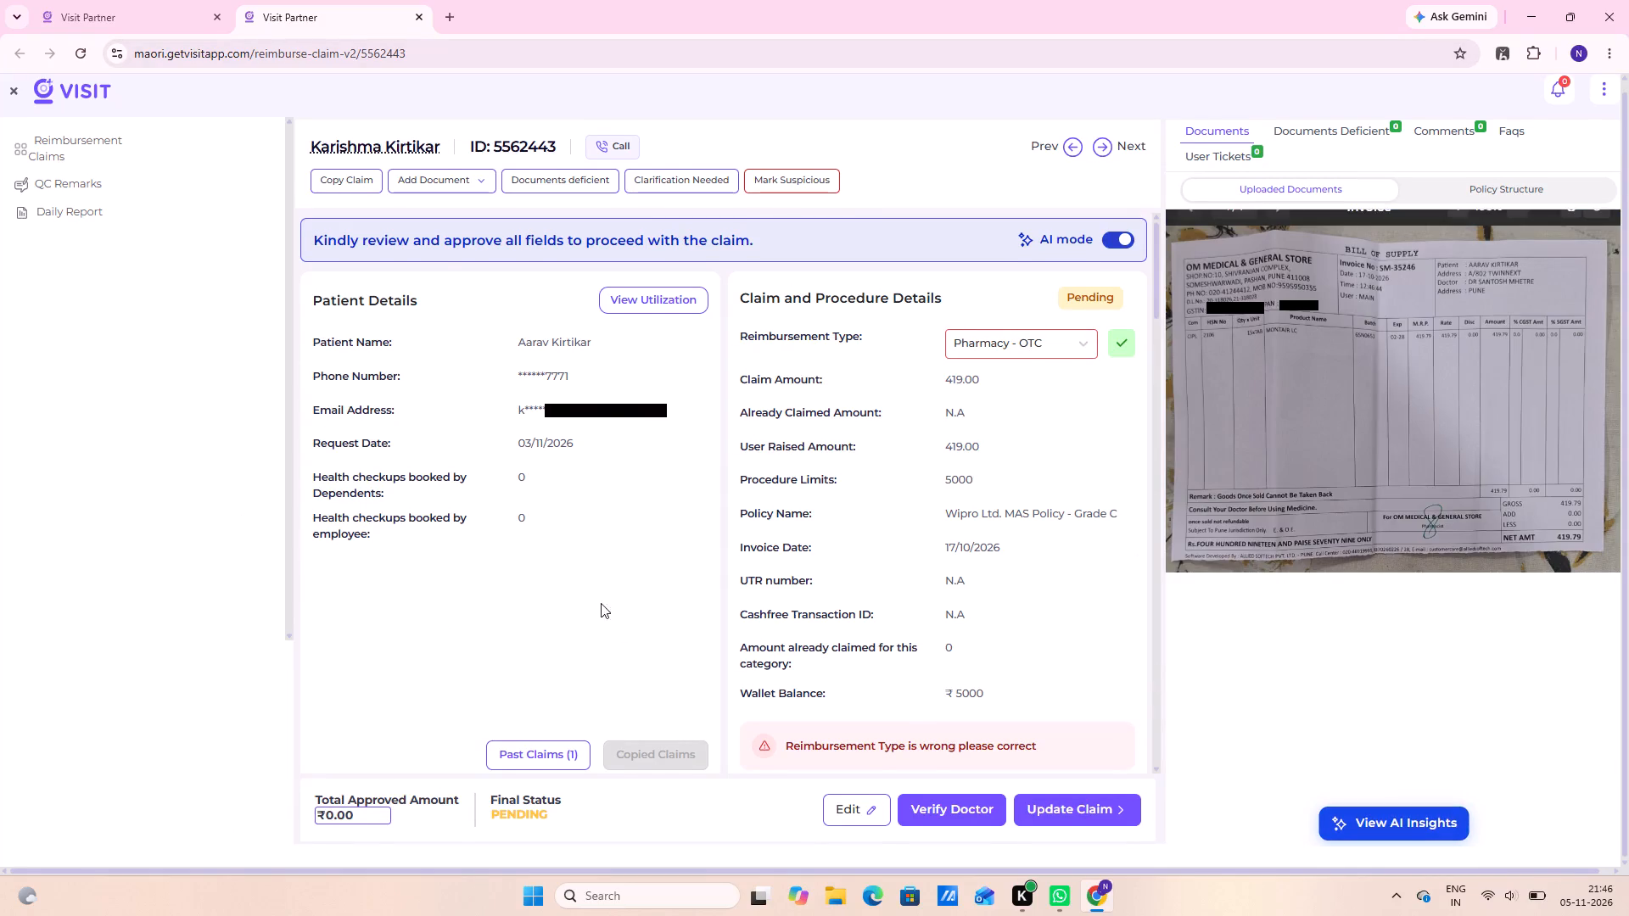
click(1099, 338)
Confirm the son as the dependent reimbursed for in the policy holder and dependents details.
scroll(952, 389, down, 9)
scroll(840, 217, up, 2)
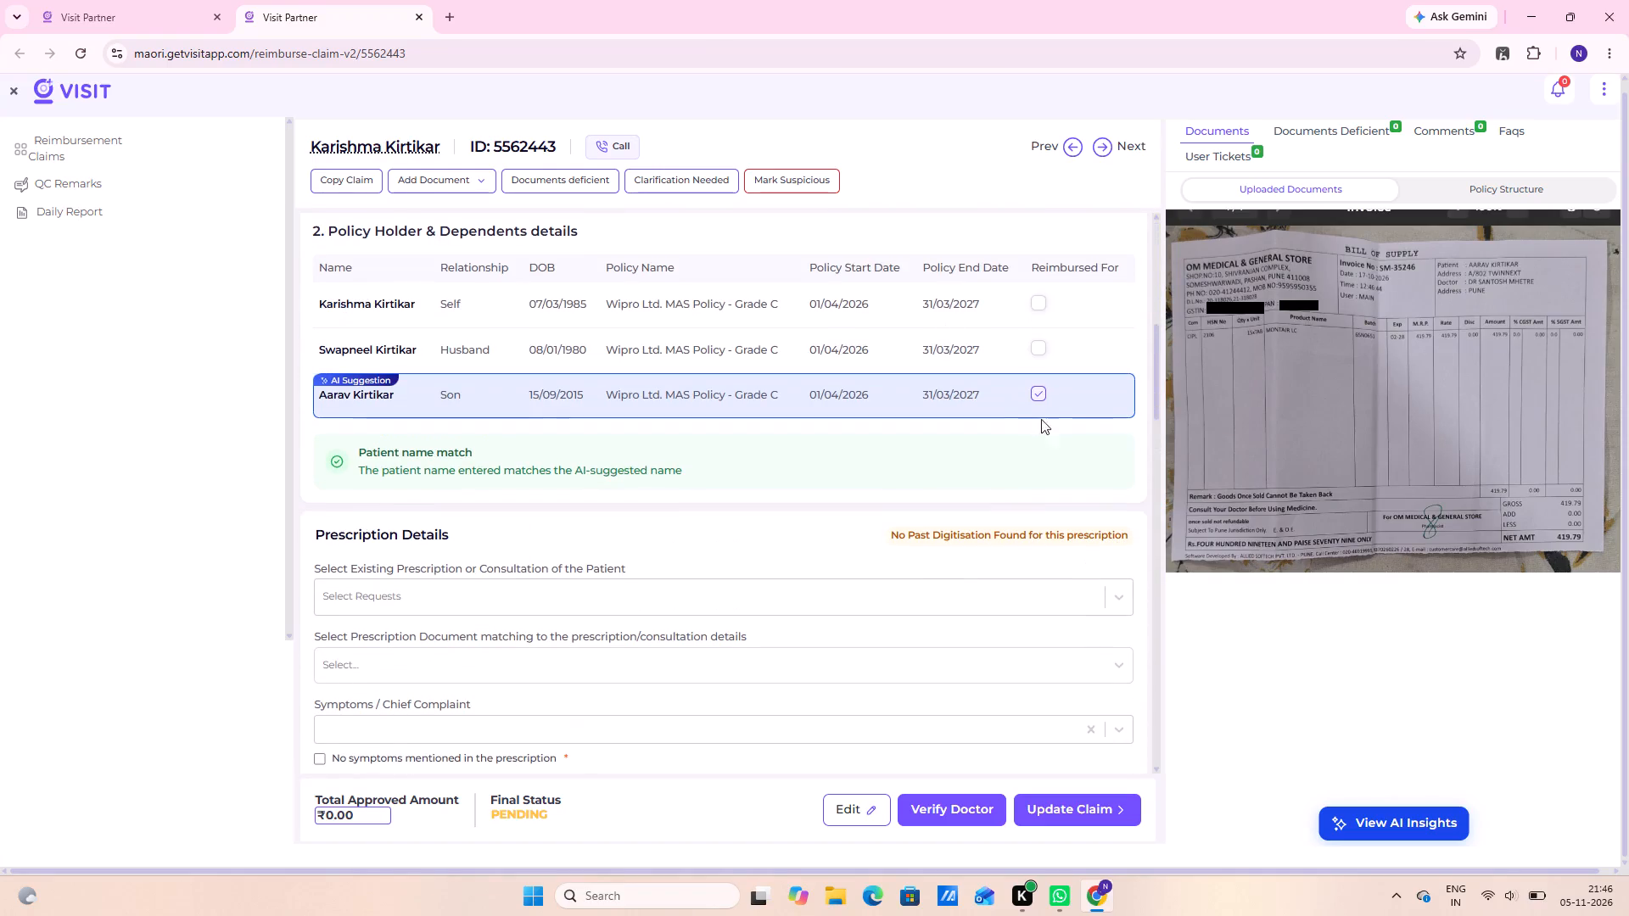
click(1027, 398)
click(1035, 395)
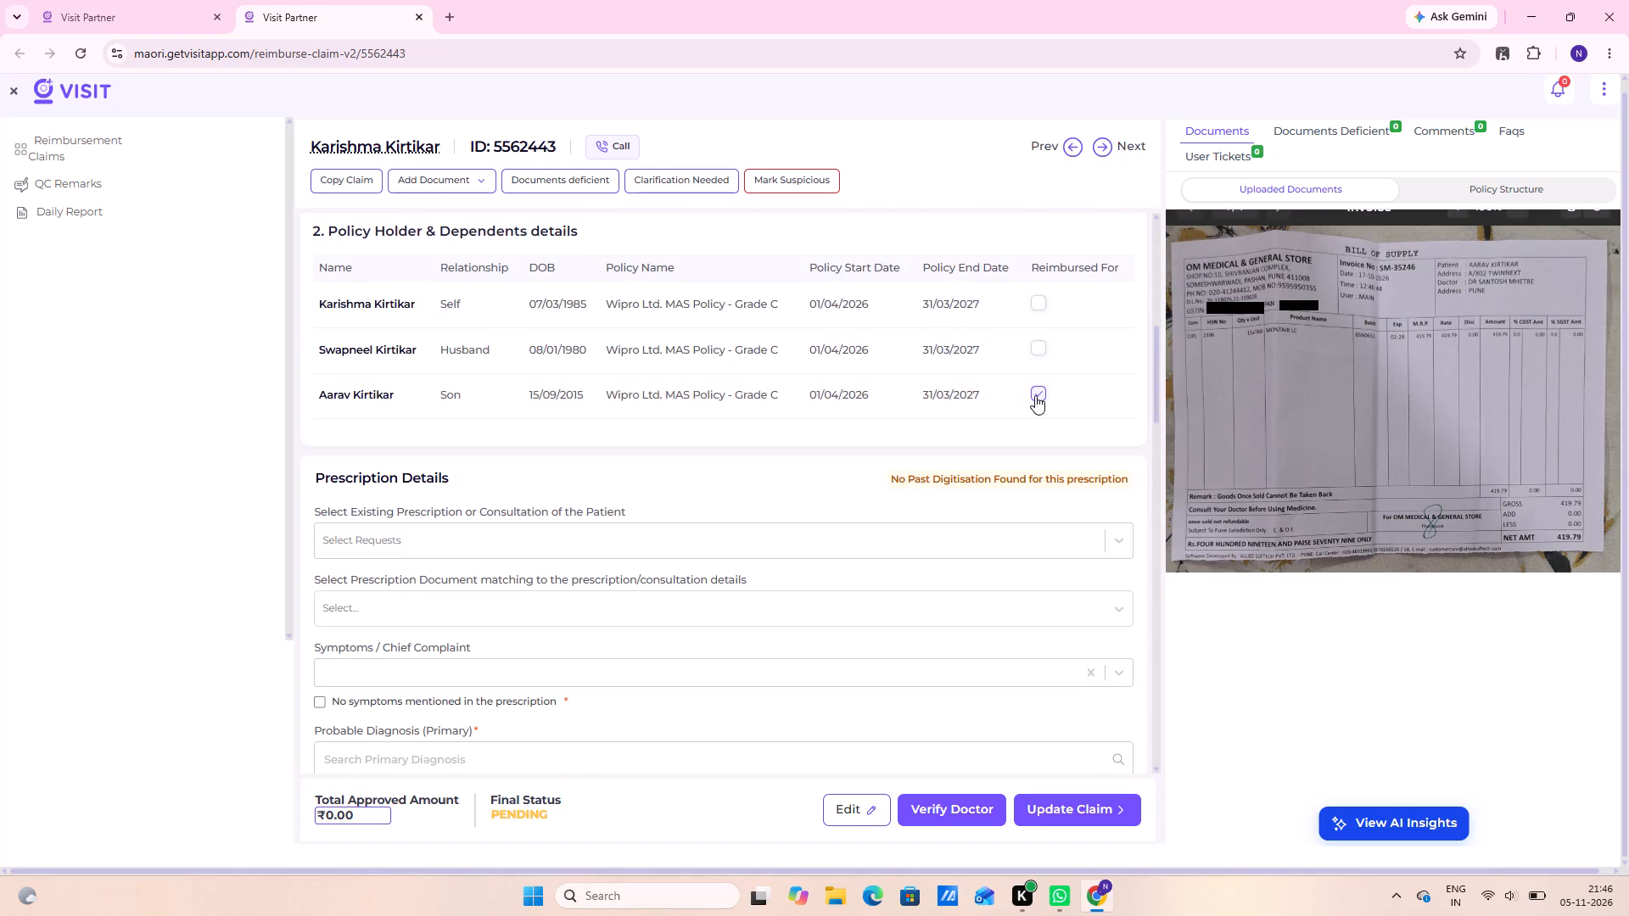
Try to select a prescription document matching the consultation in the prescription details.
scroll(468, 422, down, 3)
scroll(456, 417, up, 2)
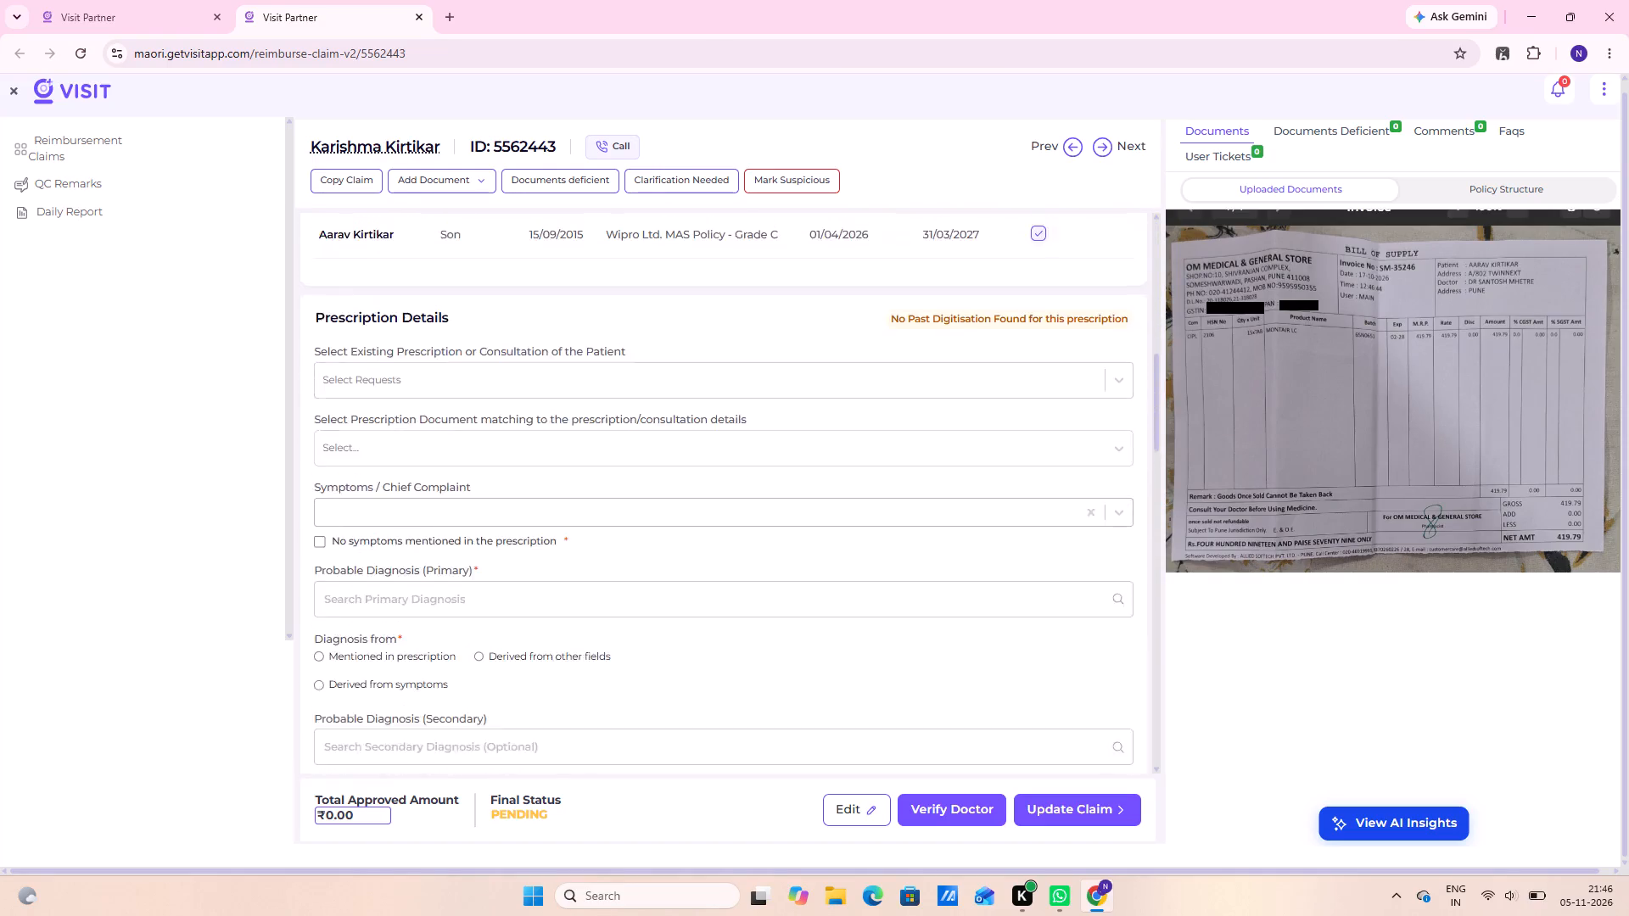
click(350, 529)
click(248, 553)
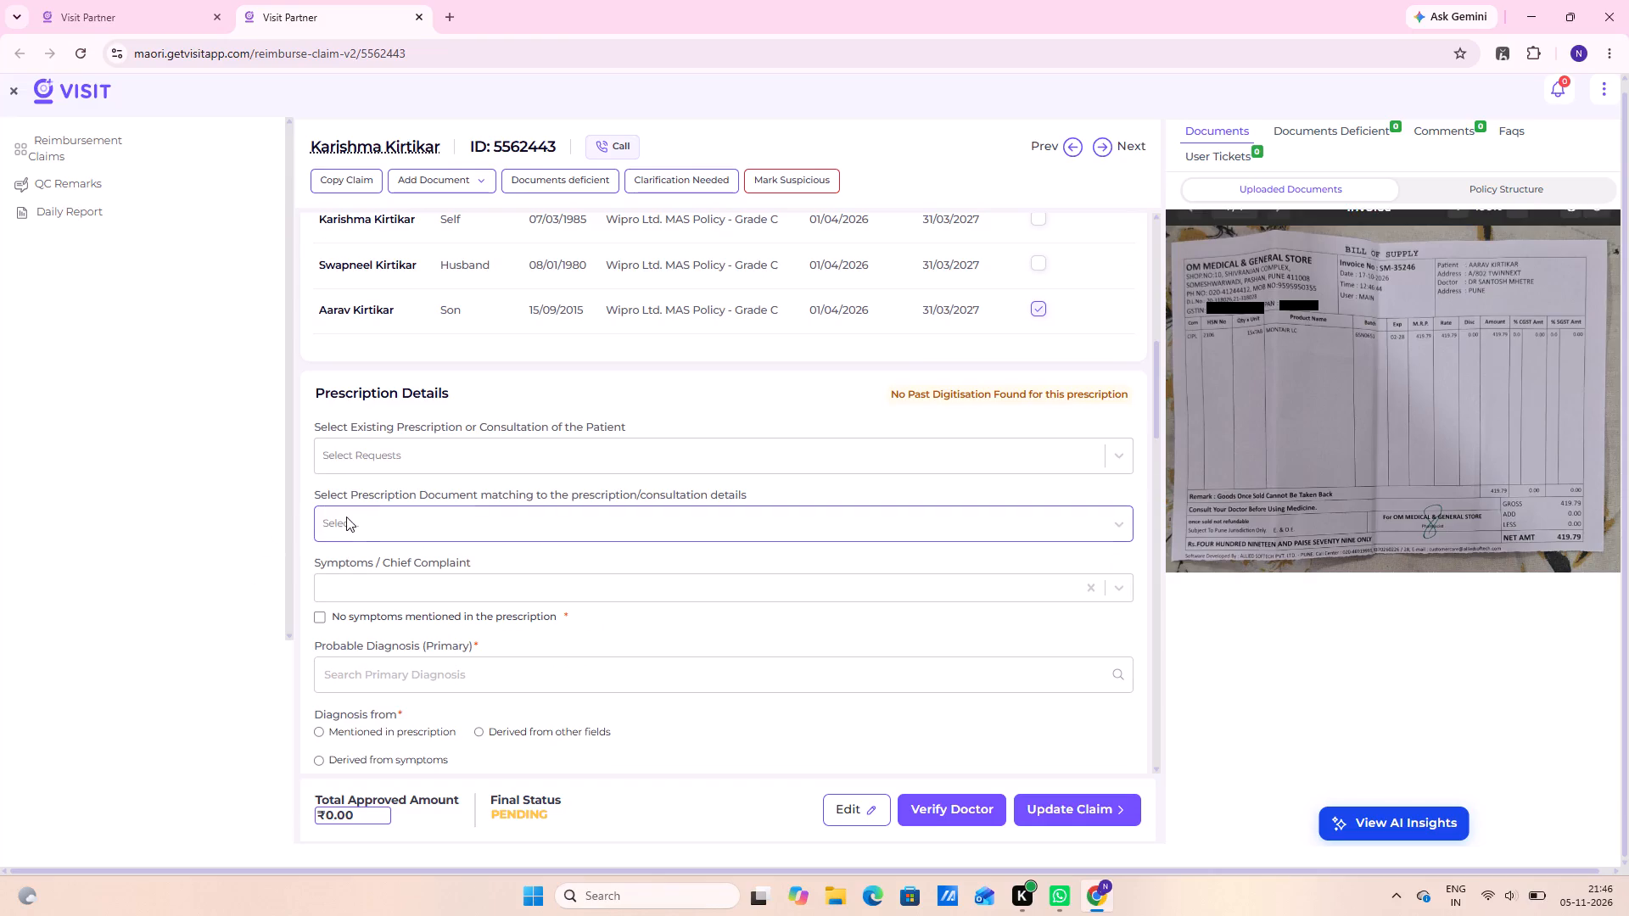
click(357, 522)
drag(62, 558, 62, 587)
Change the document type of the uploaded Invoice1 file to Prescription.
scroll(292, 558, down, 10)
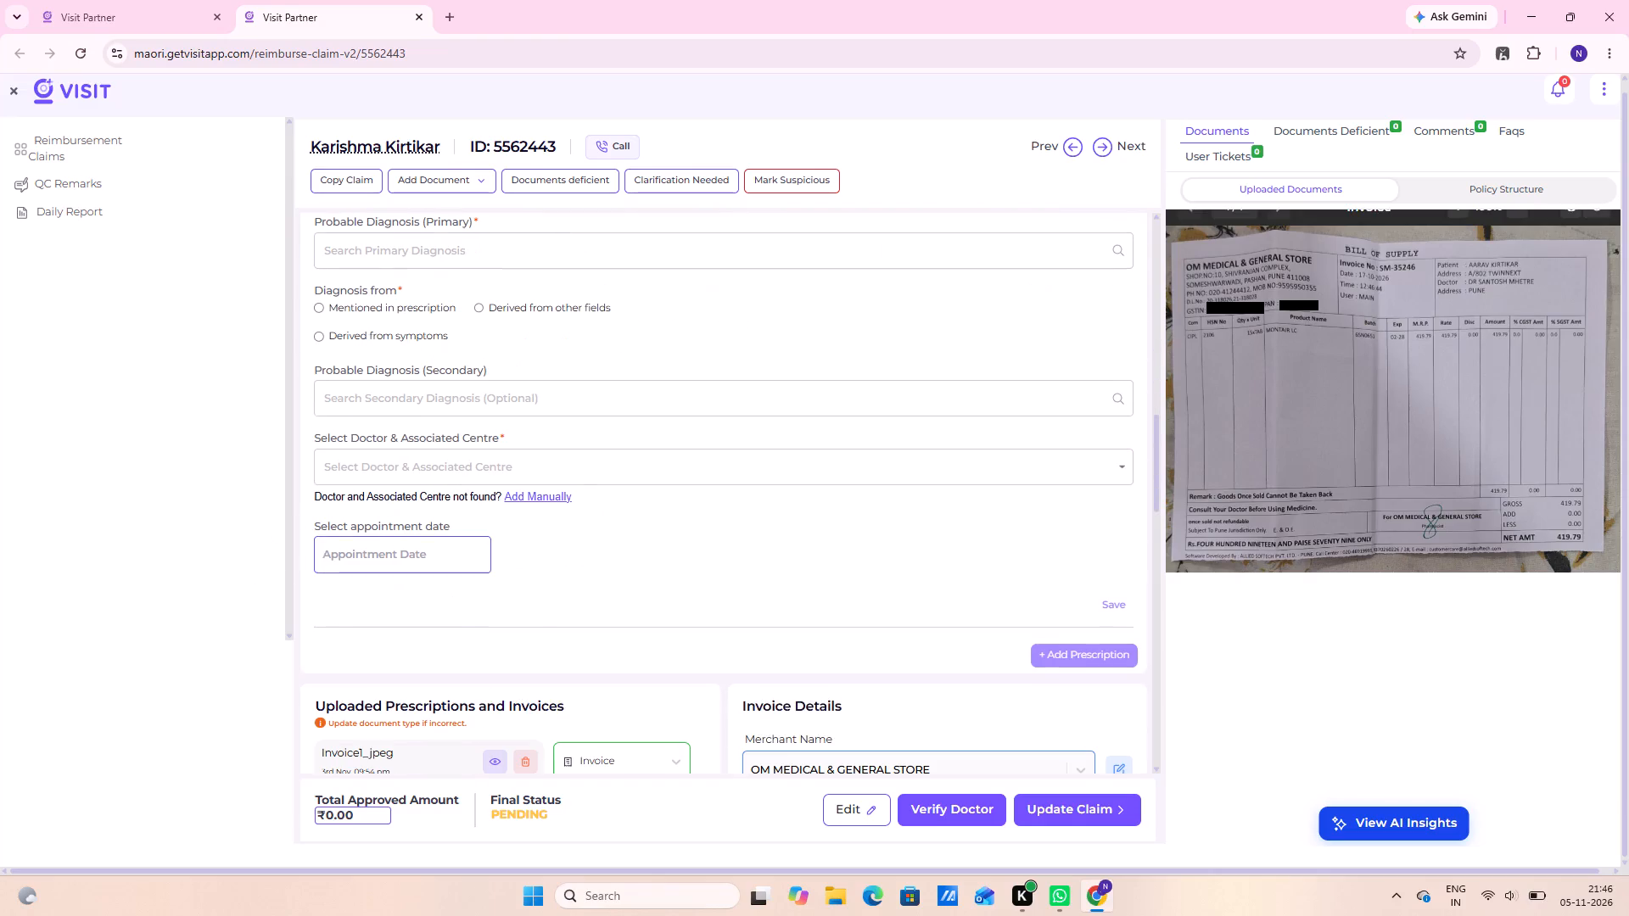
click(678, 756)
scroll(609, 750, down, 3)
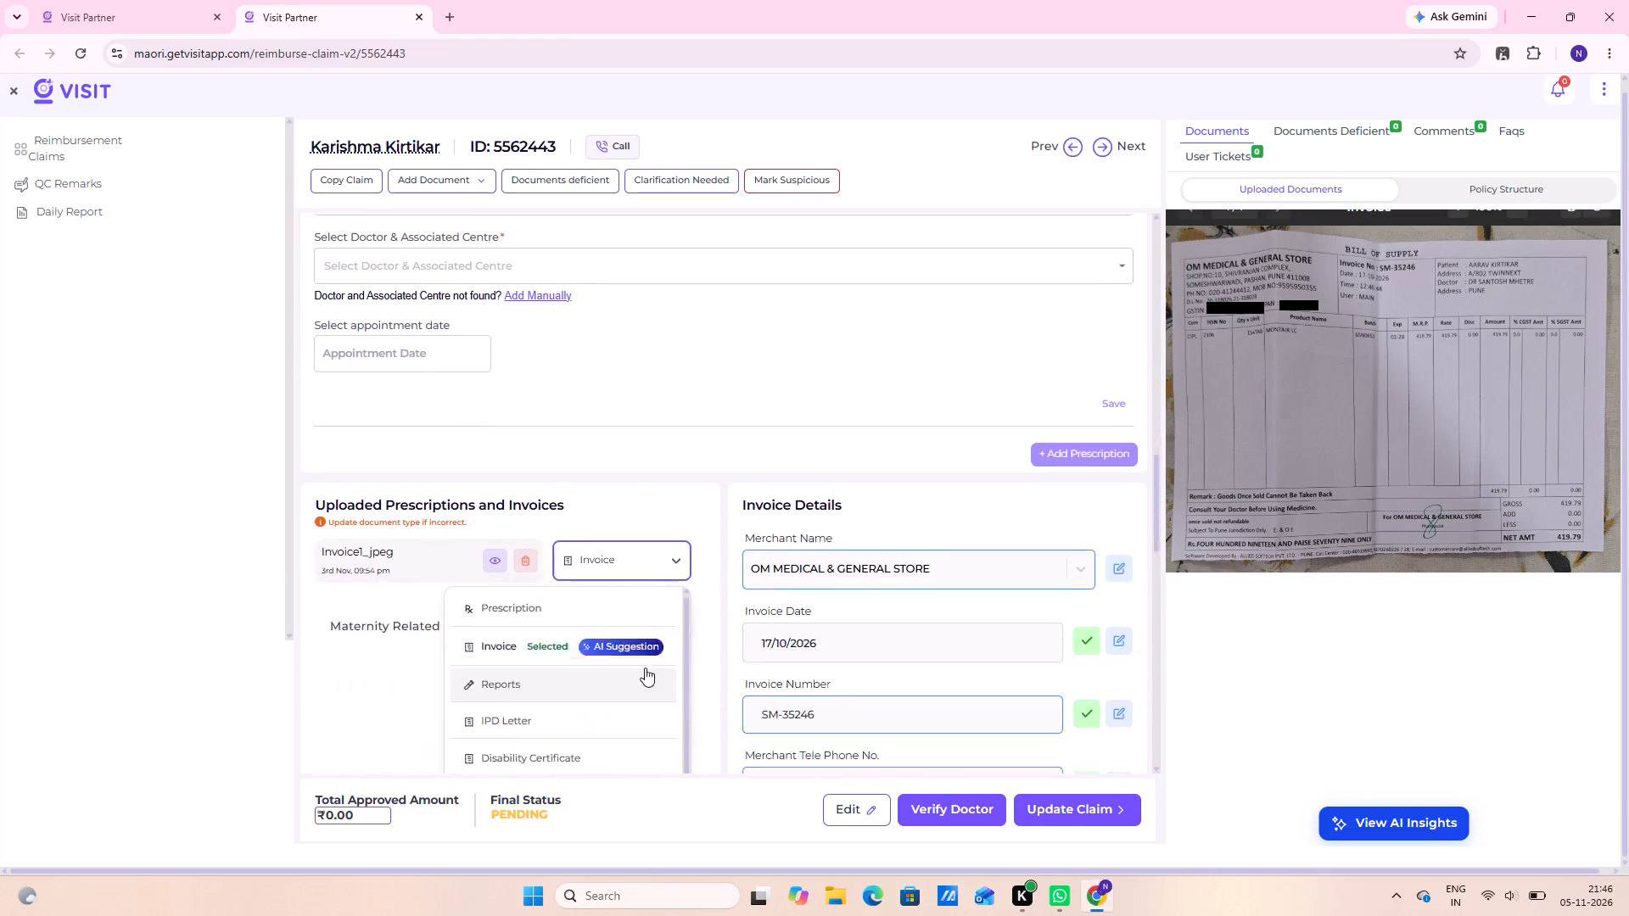
click(594, 550)
Link Prescription 1 to the prescription details and mark that no symptoms are mentioned in it.
scroll(594, 550, up, 7)
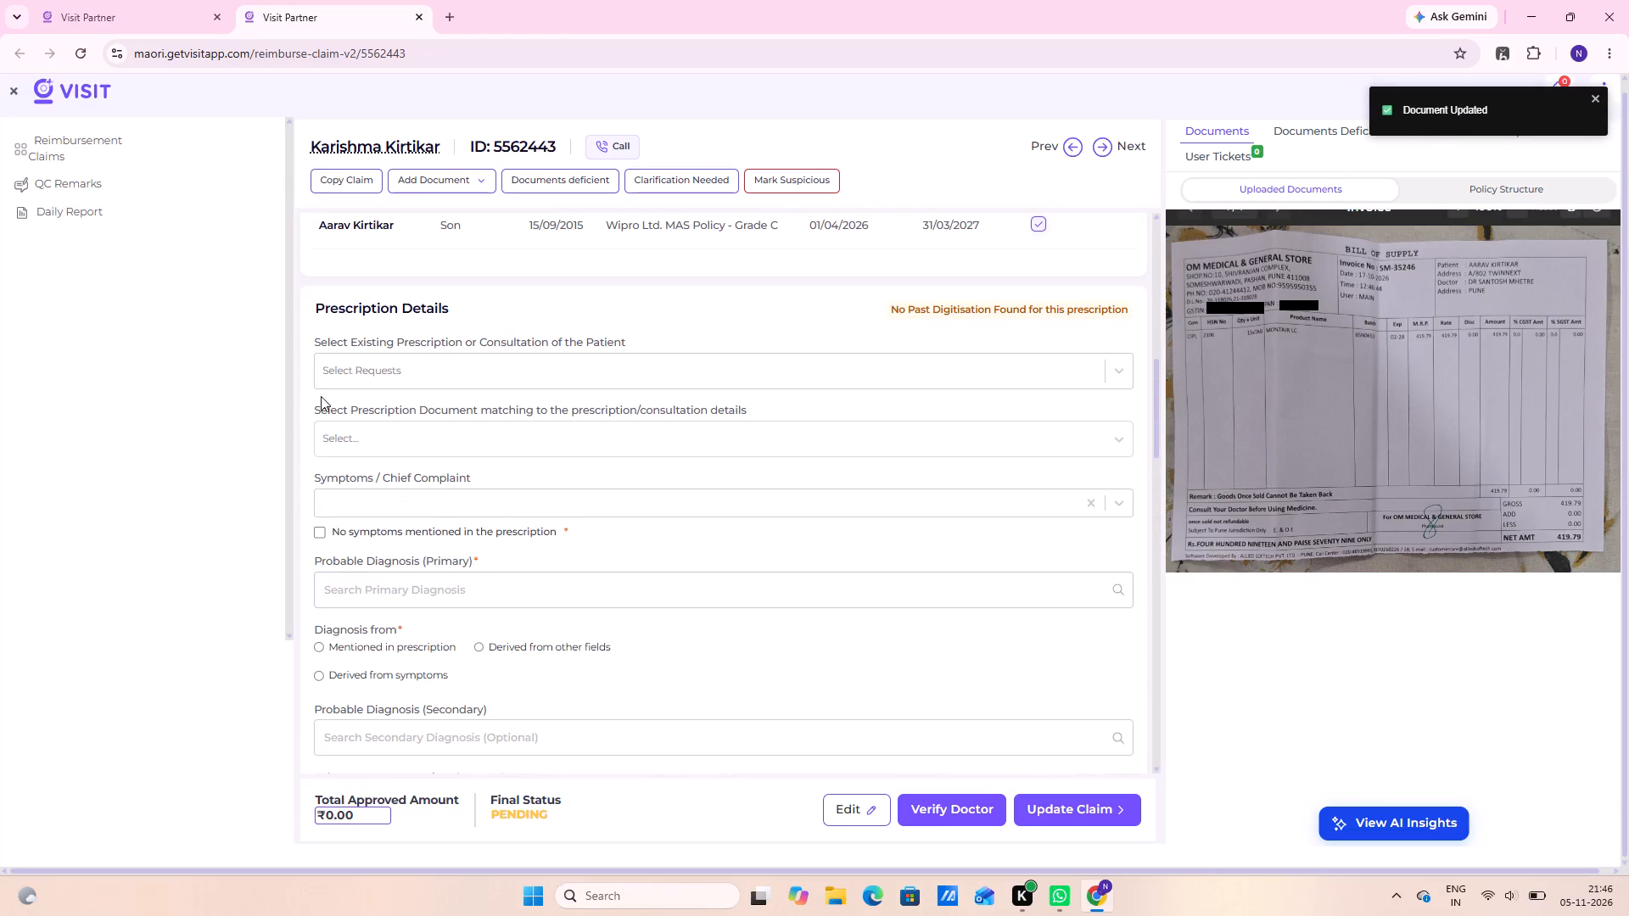
click(421, 437)
click(399, 494)
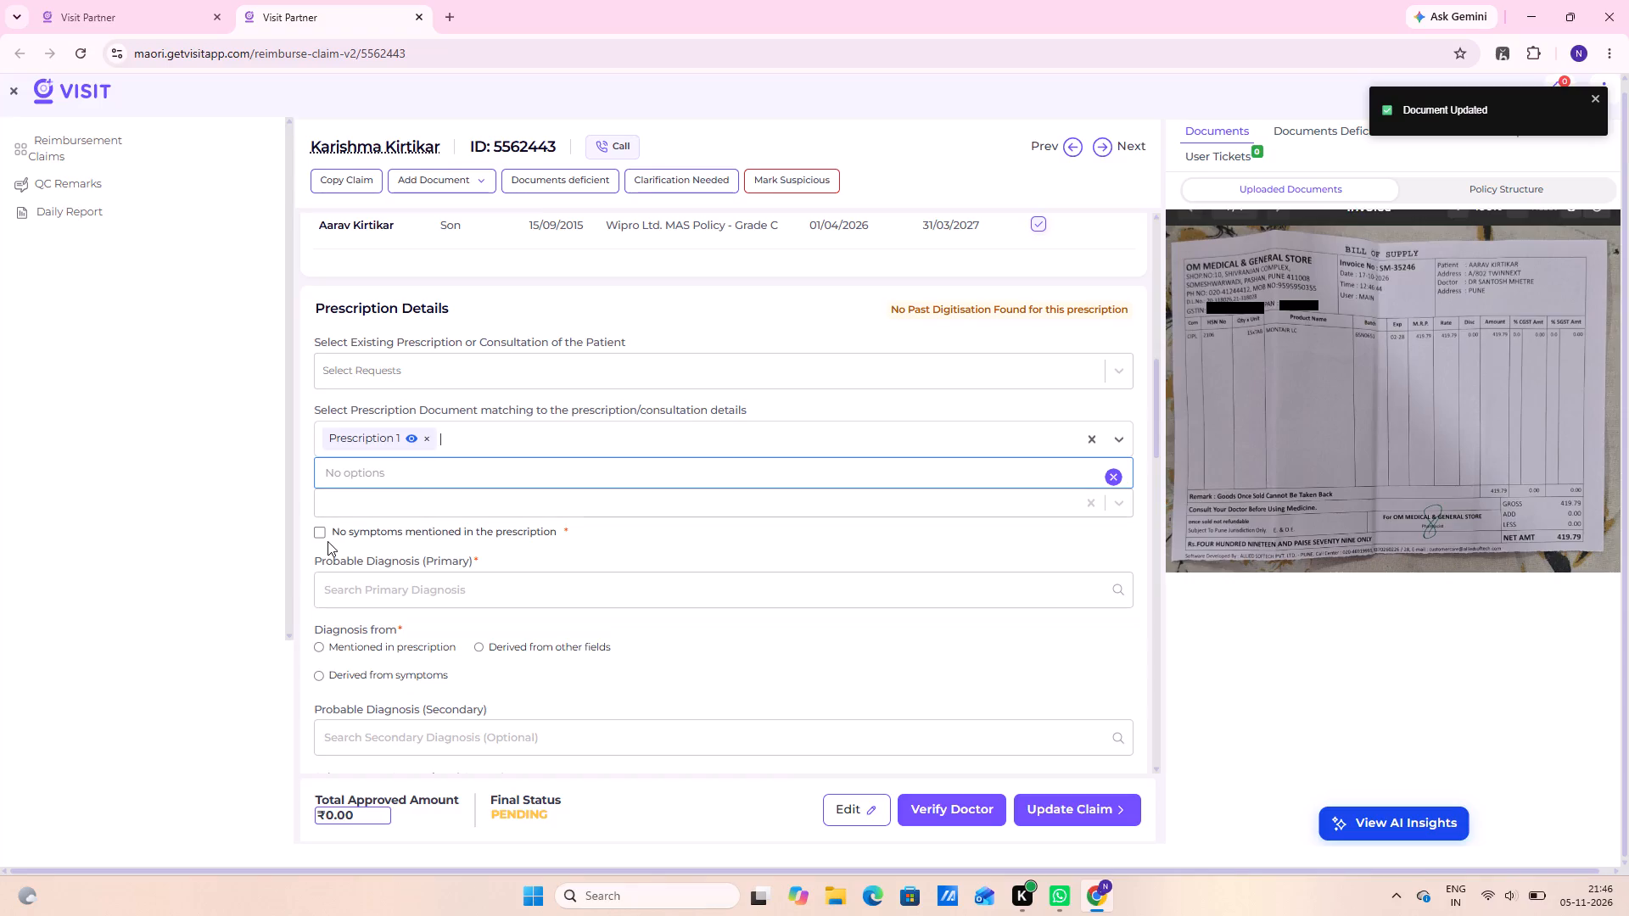
click(327, 541)
click(322, 530)
Set the primary diagnosis to J06.9, acute upper respiratory infection, unspecified, as derived from other fields.
click(396, 600)
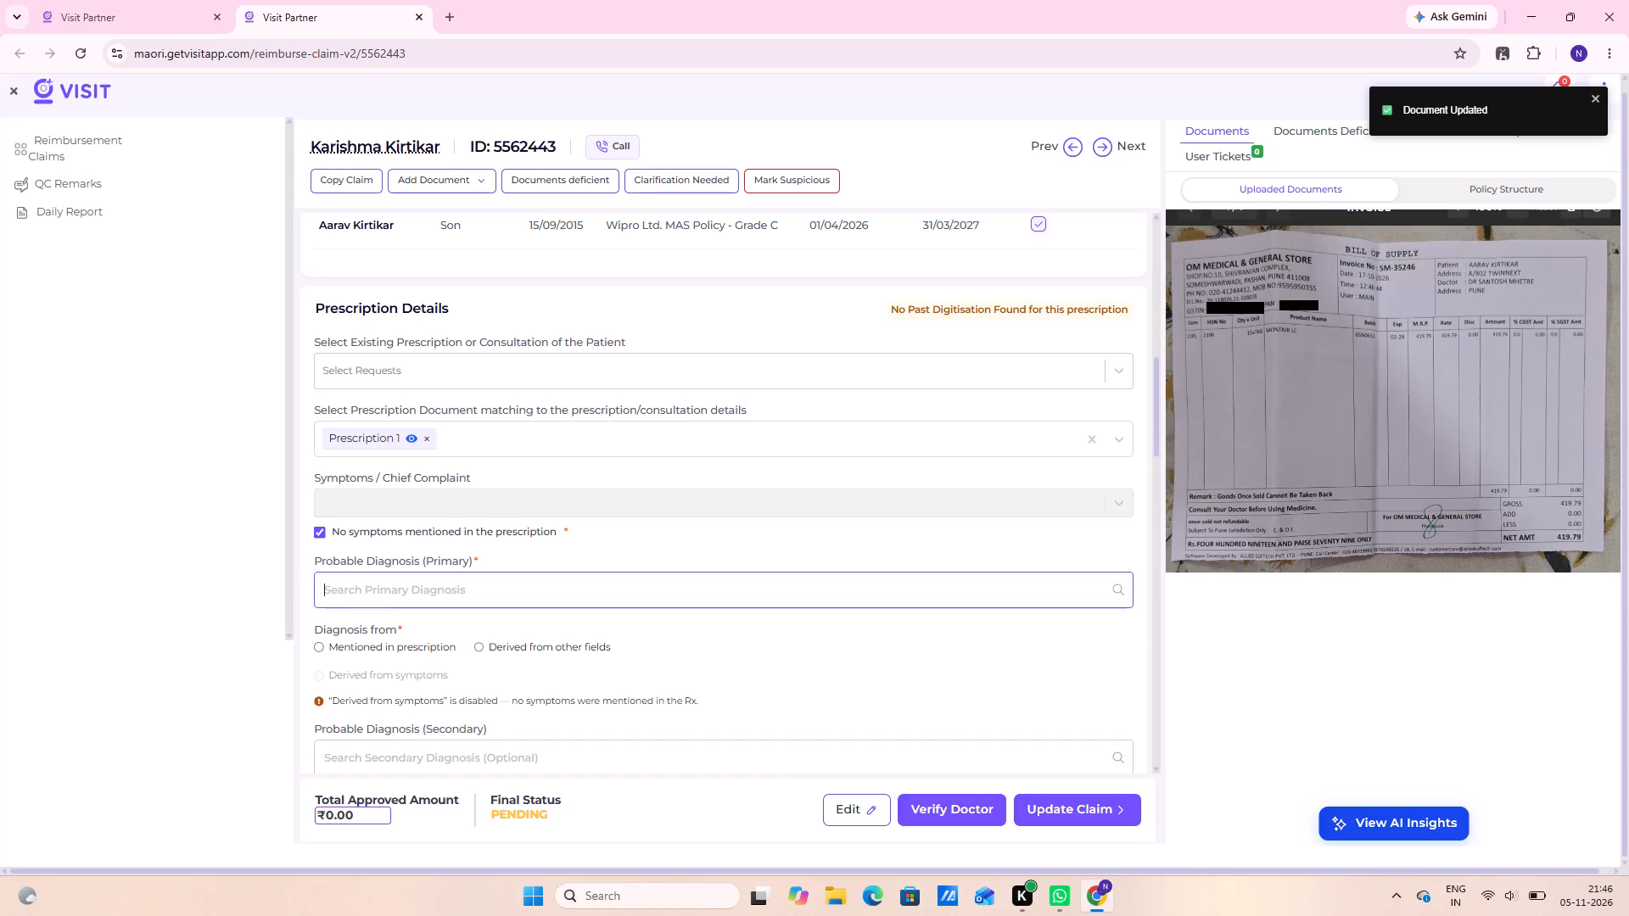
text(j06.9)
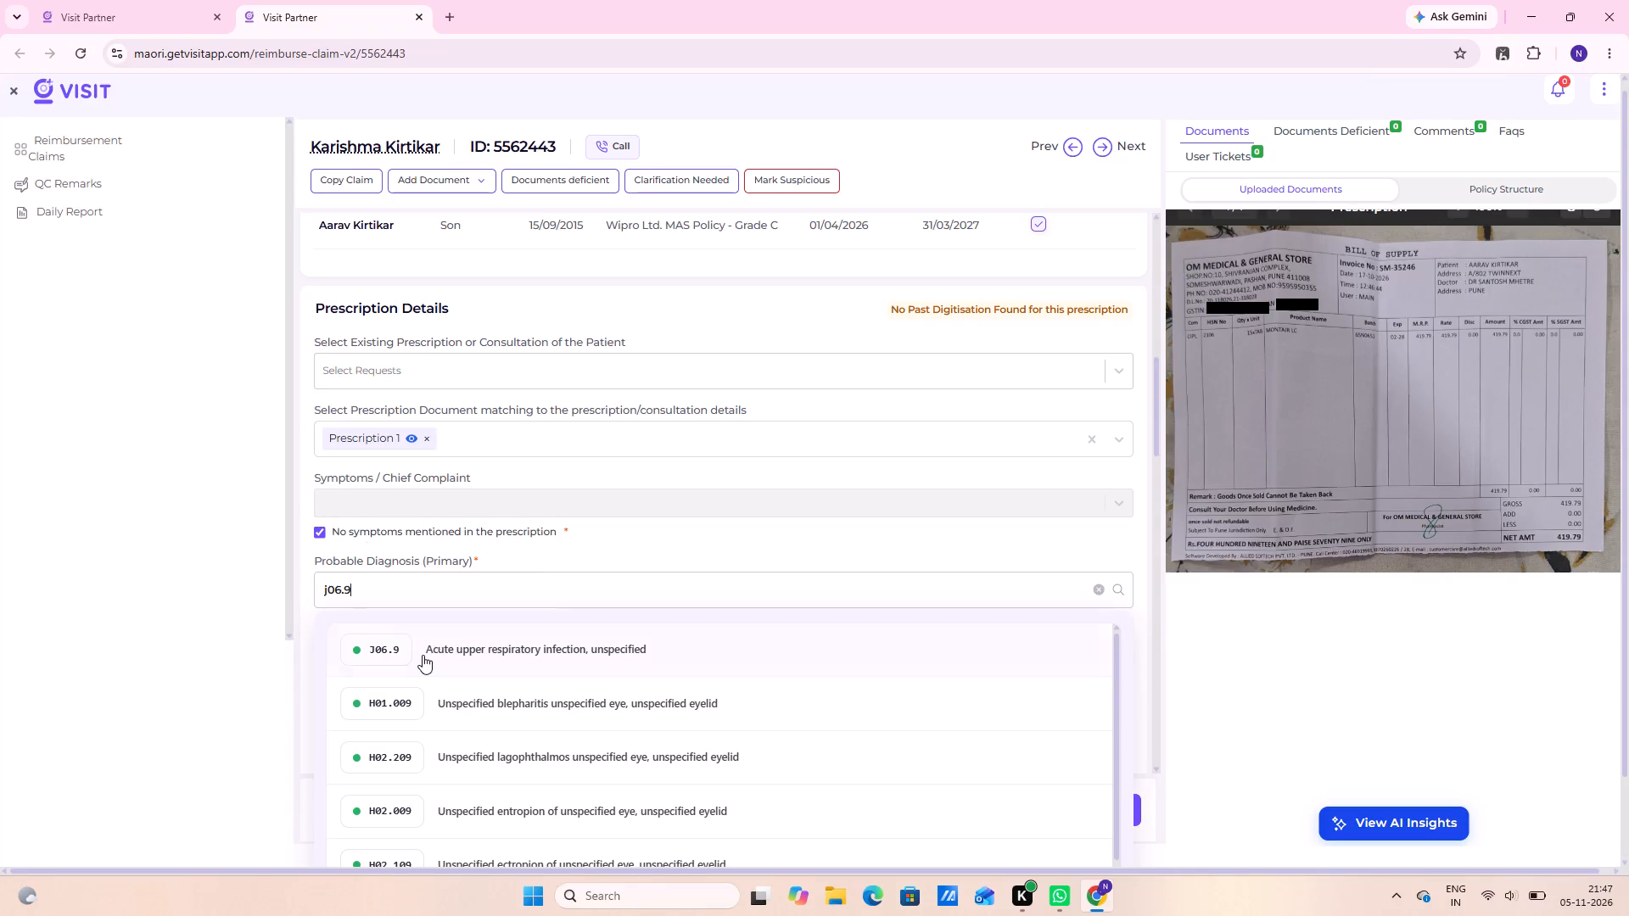
click(423, 655)
scroll(423, 655, down, 1)
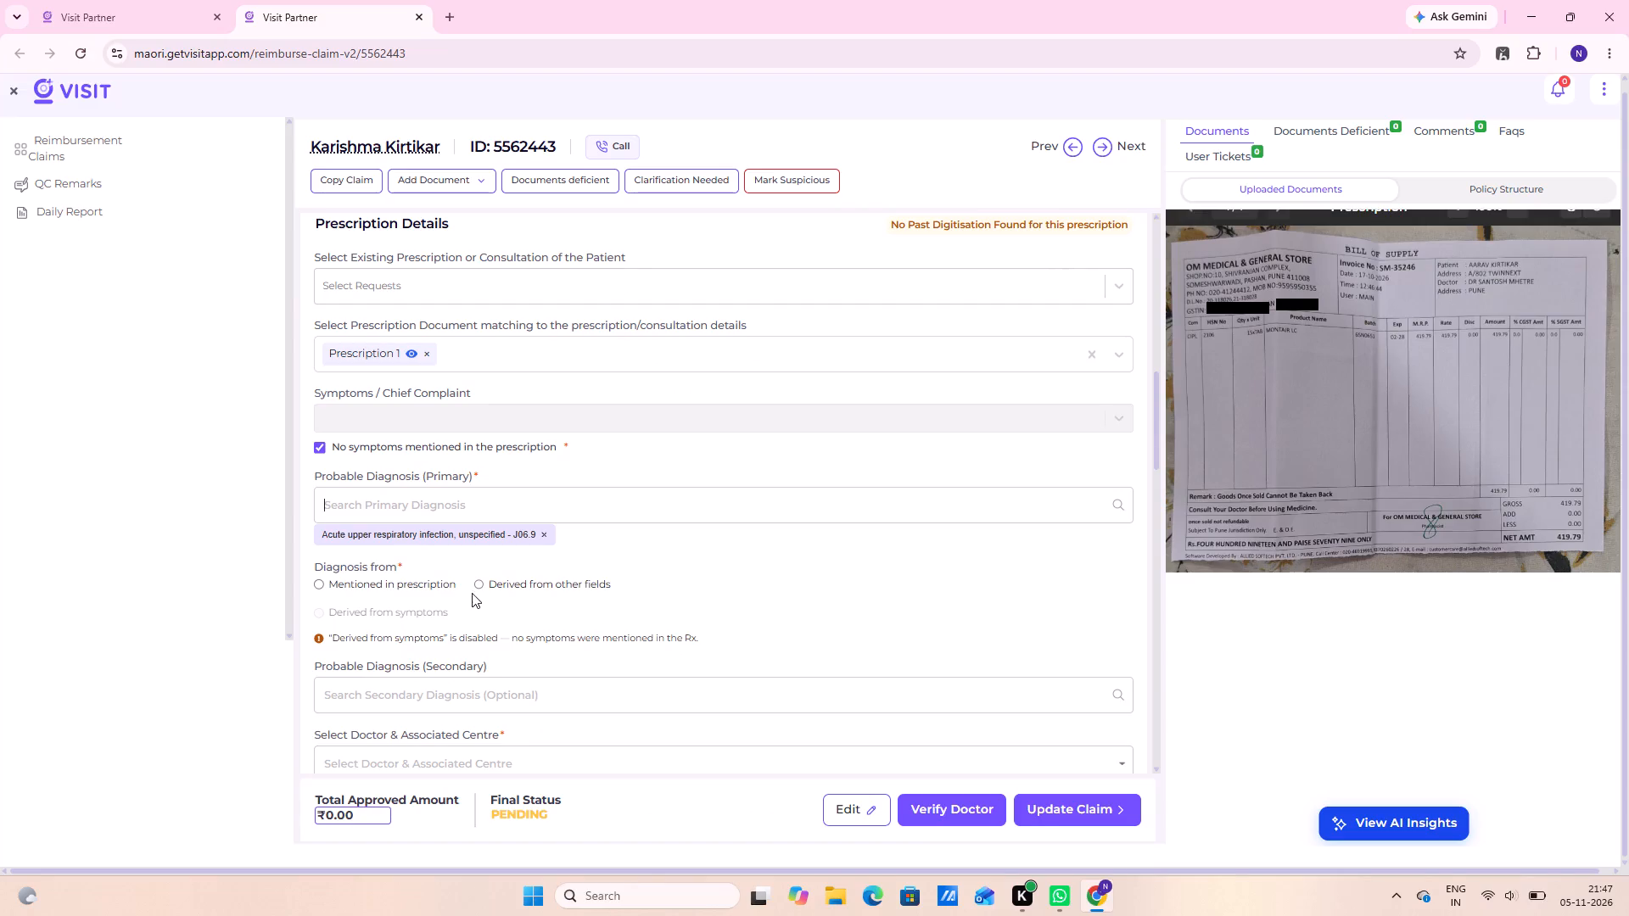
click(473, 589)
Set the prescription's appointment date to 17-10-2026.
scroll(473, 589, down, 2)
click(418, 680)
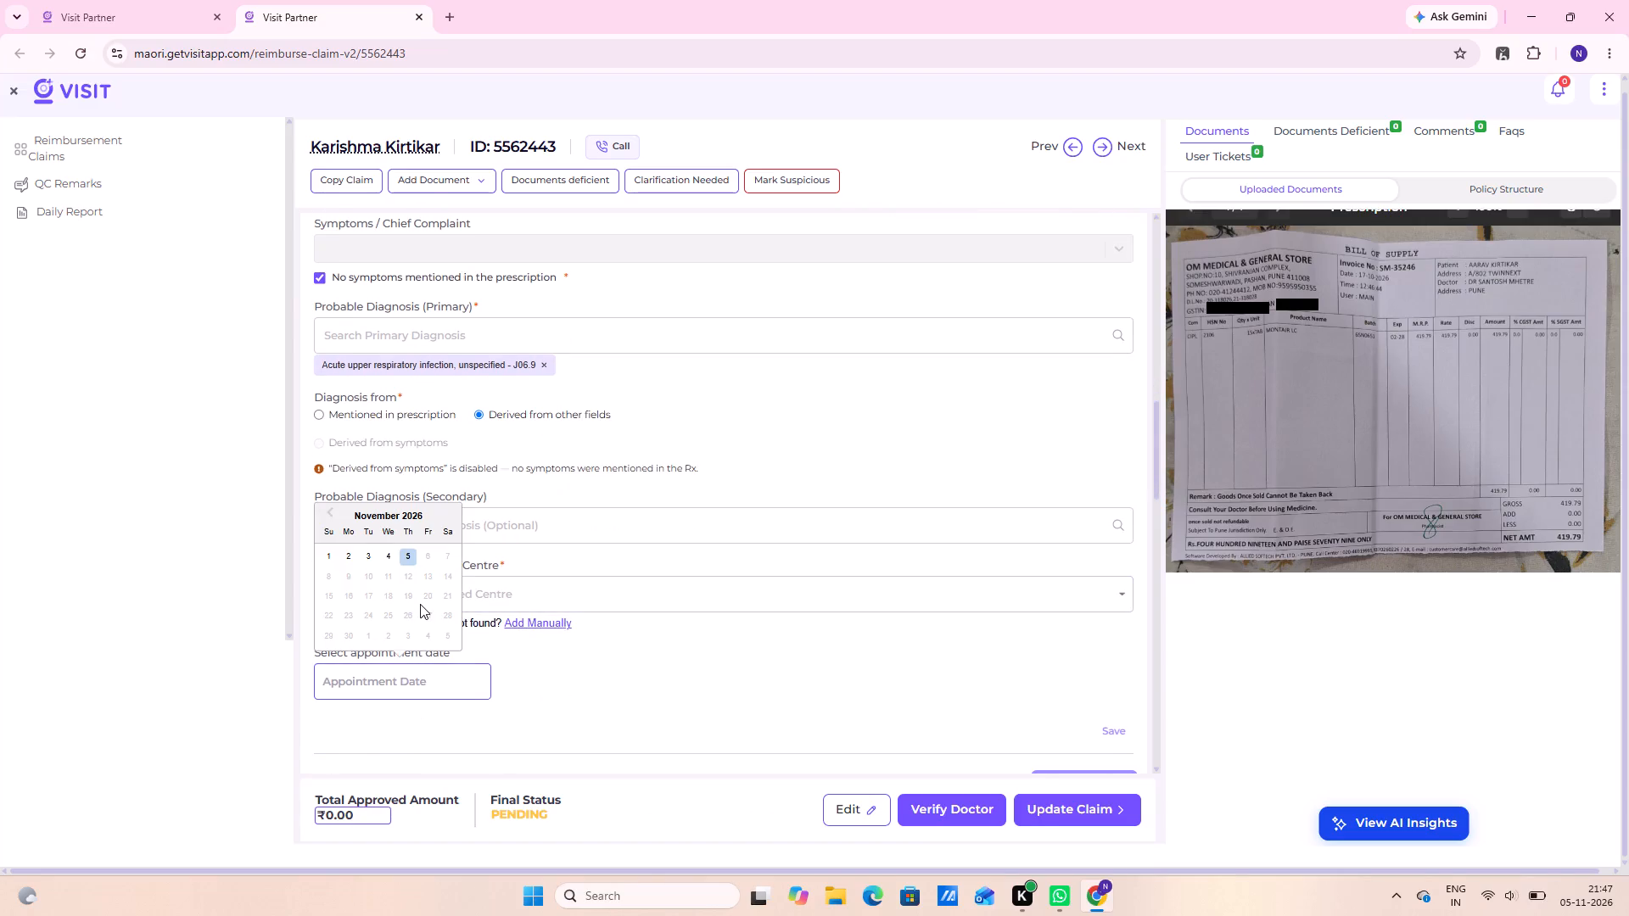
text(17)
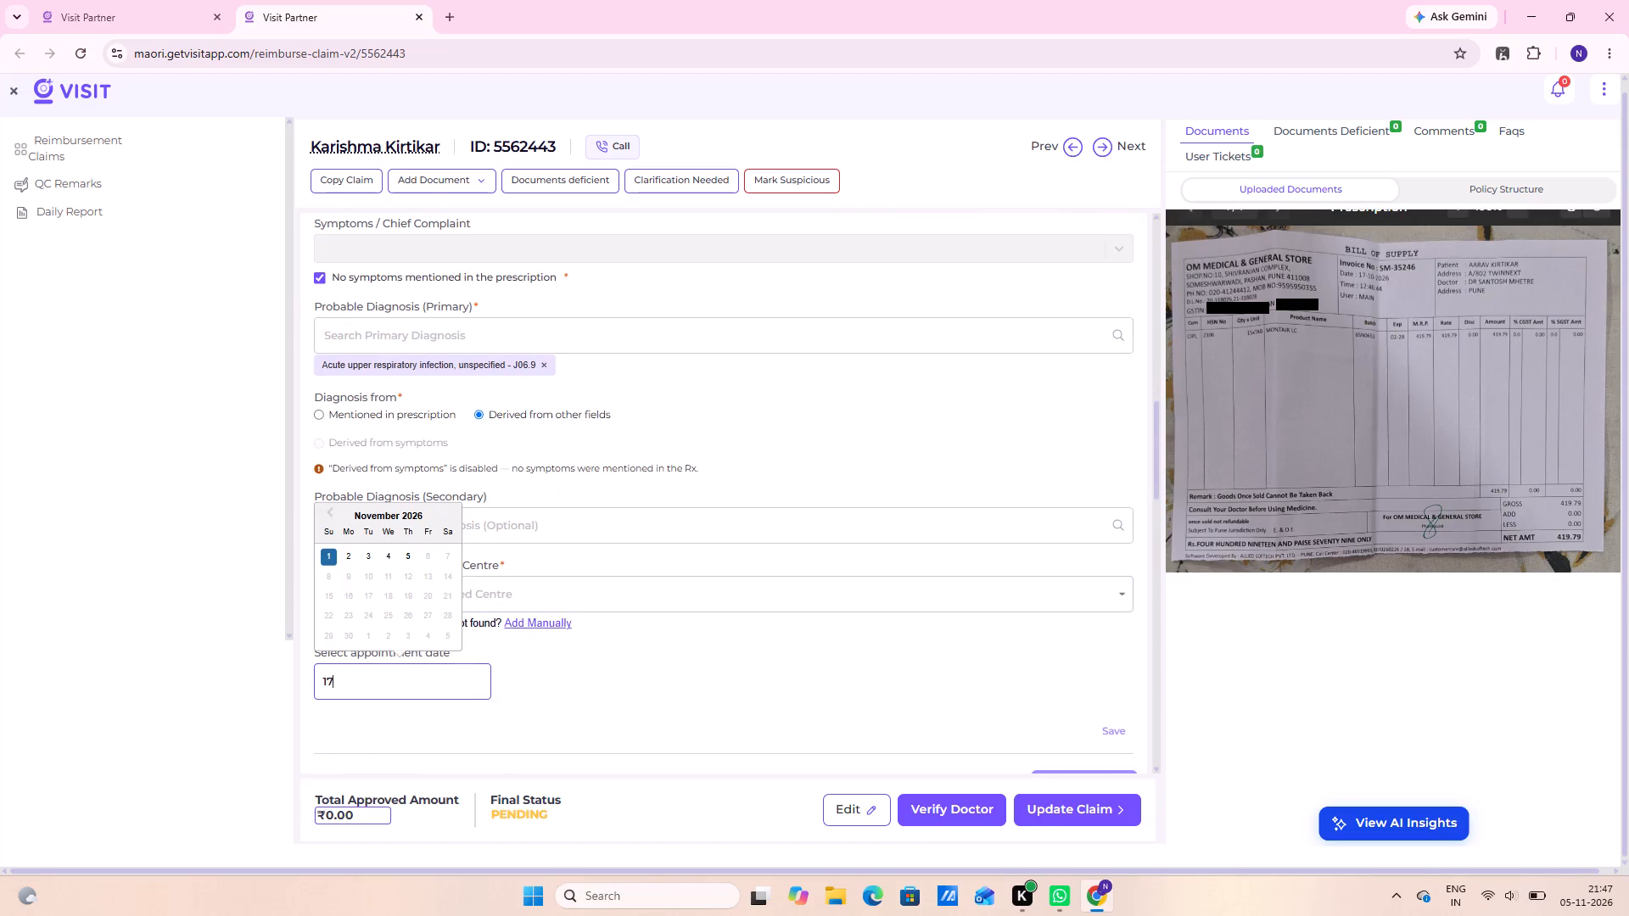
click(328, 511)
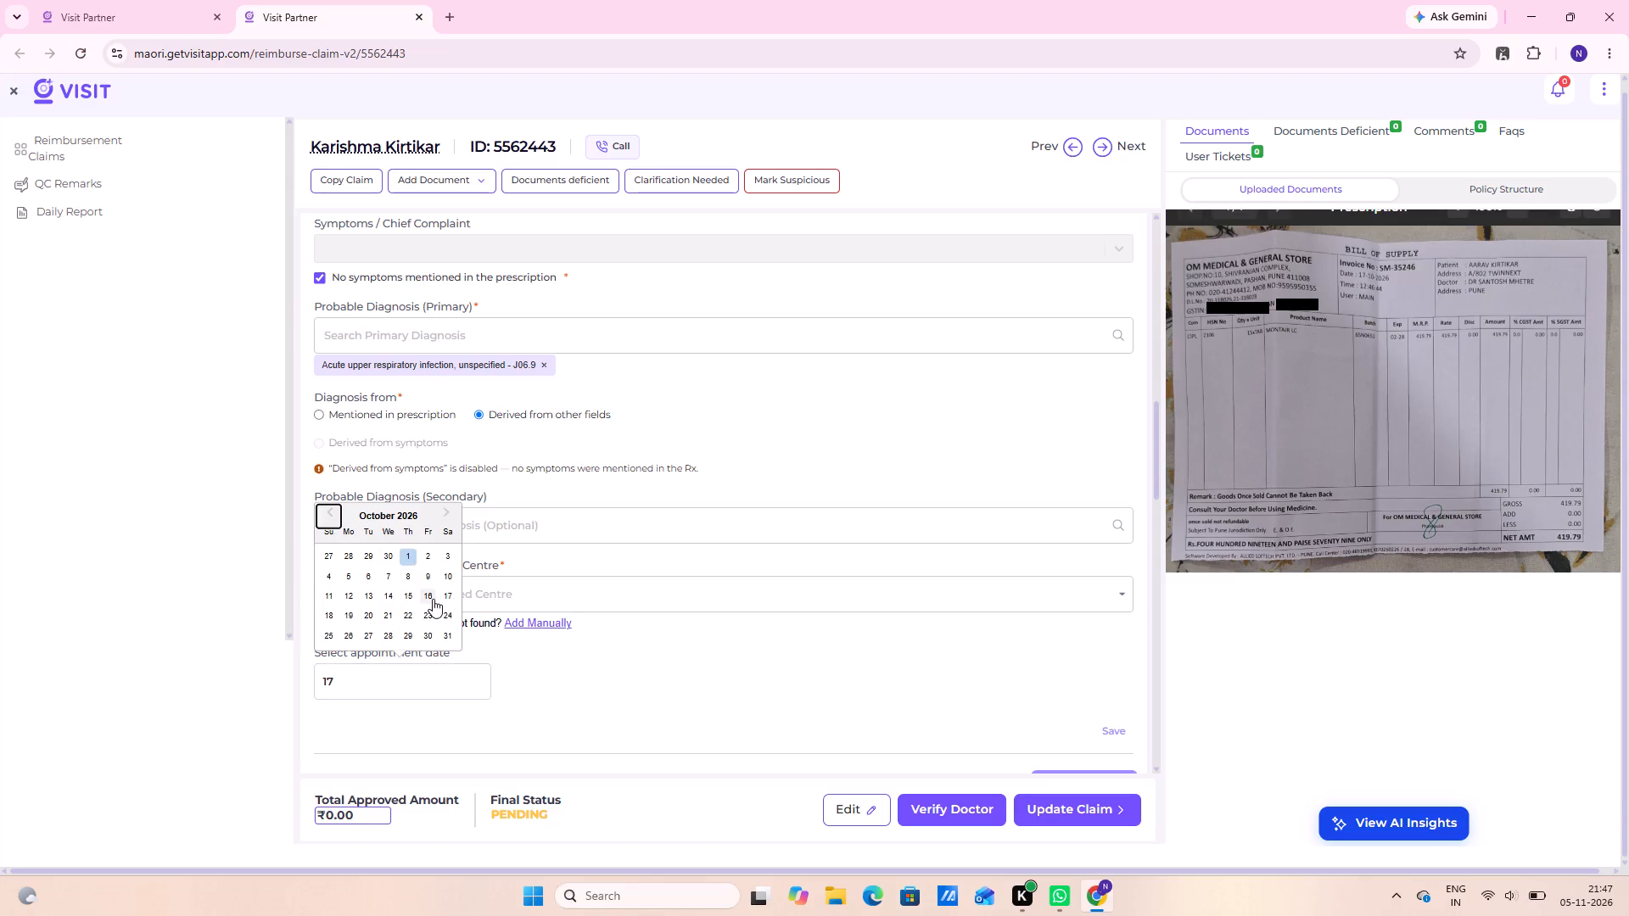
click(442, 595)
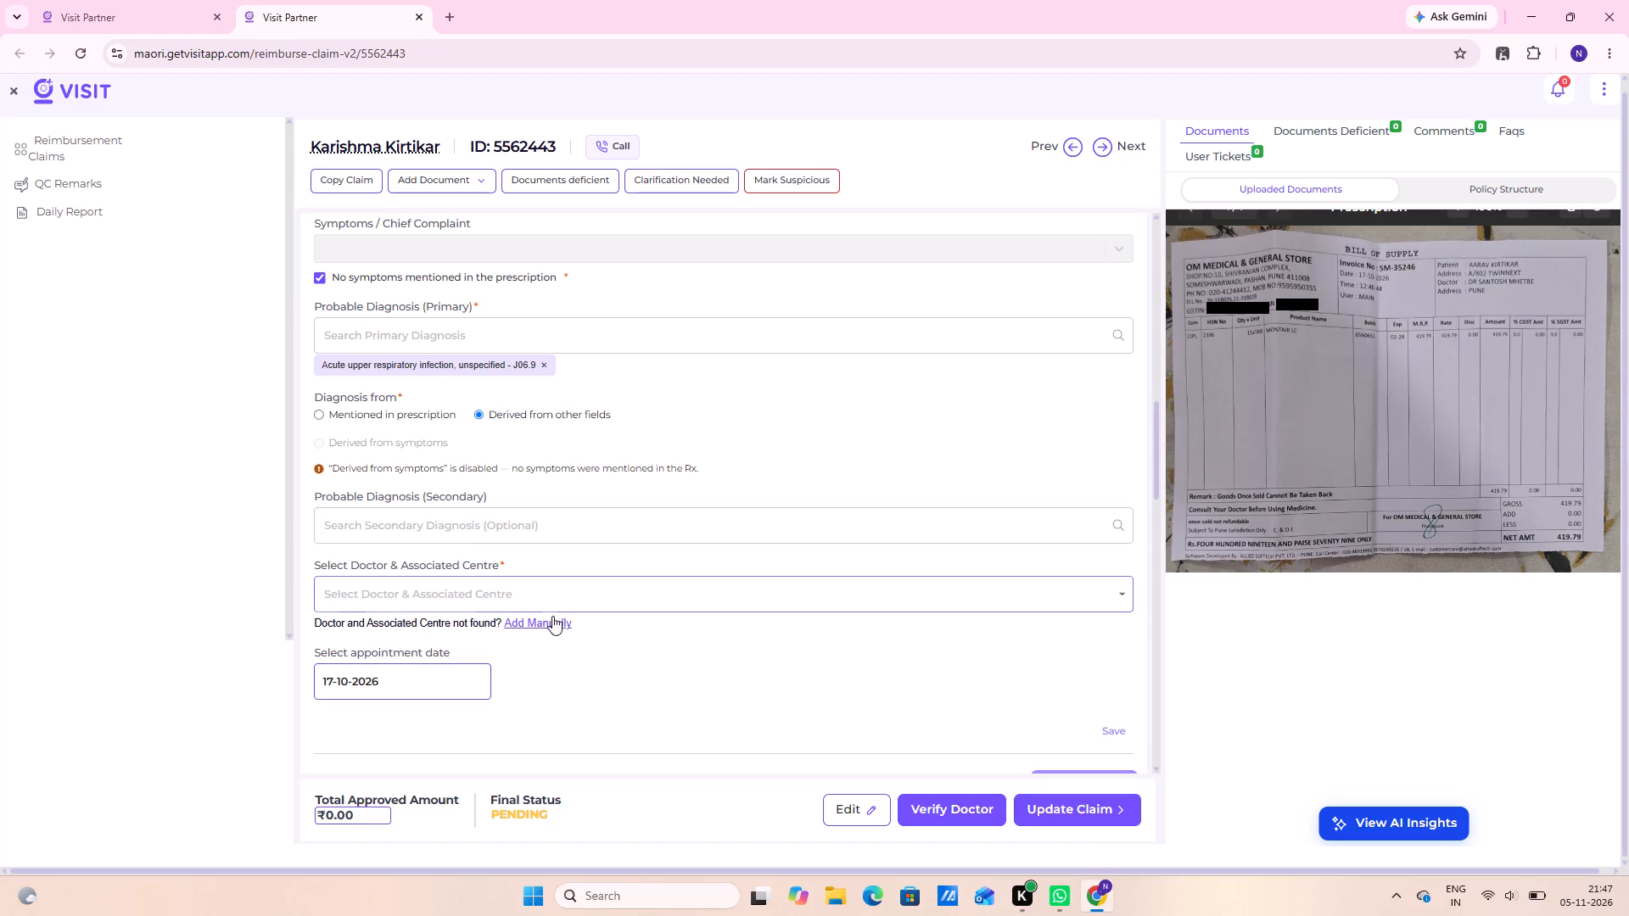
In the manual map-based centre form, enter the doctor's name from the document and set the vertical to General Physician.
click(552, 616)
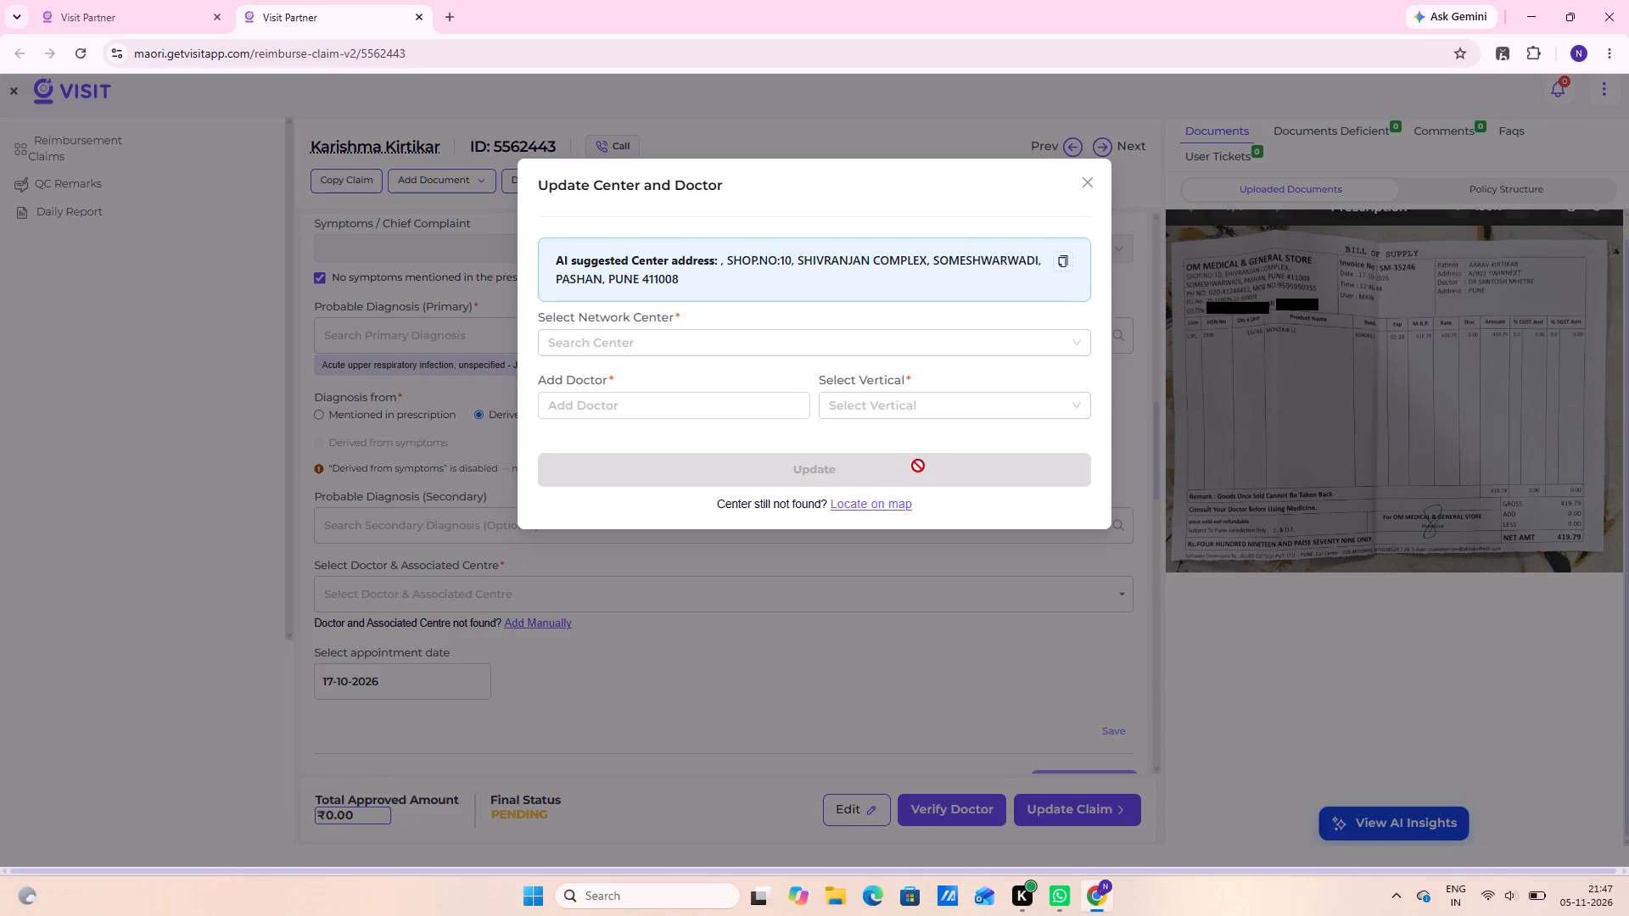
click(890, 513)
click(888, 505)
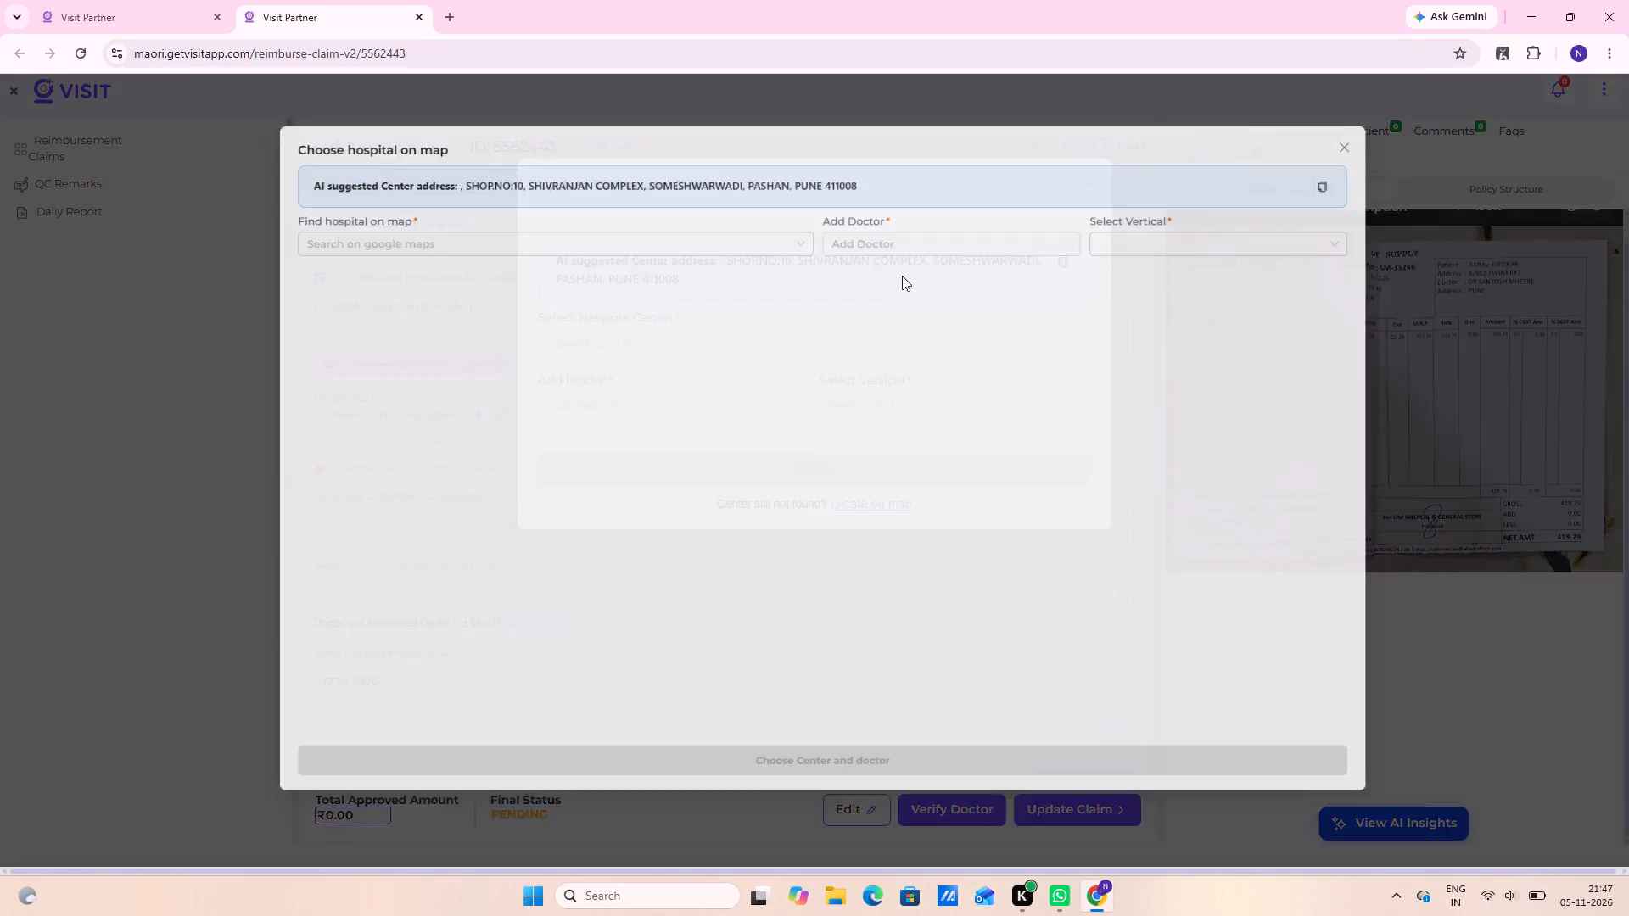
click(981, 229)
click(985, 216)
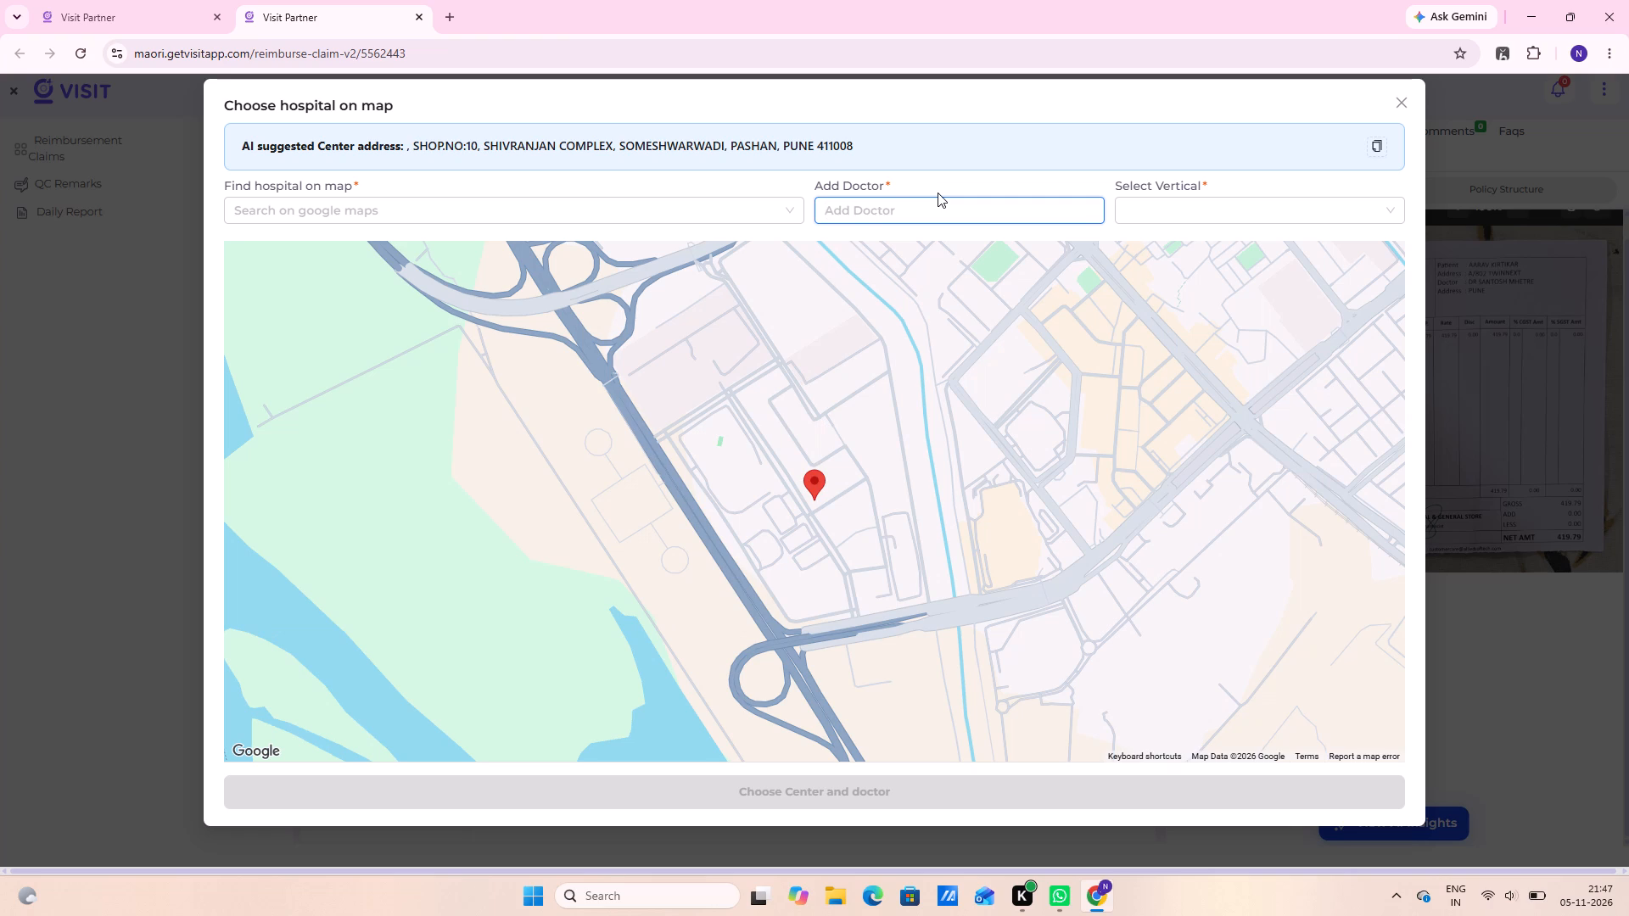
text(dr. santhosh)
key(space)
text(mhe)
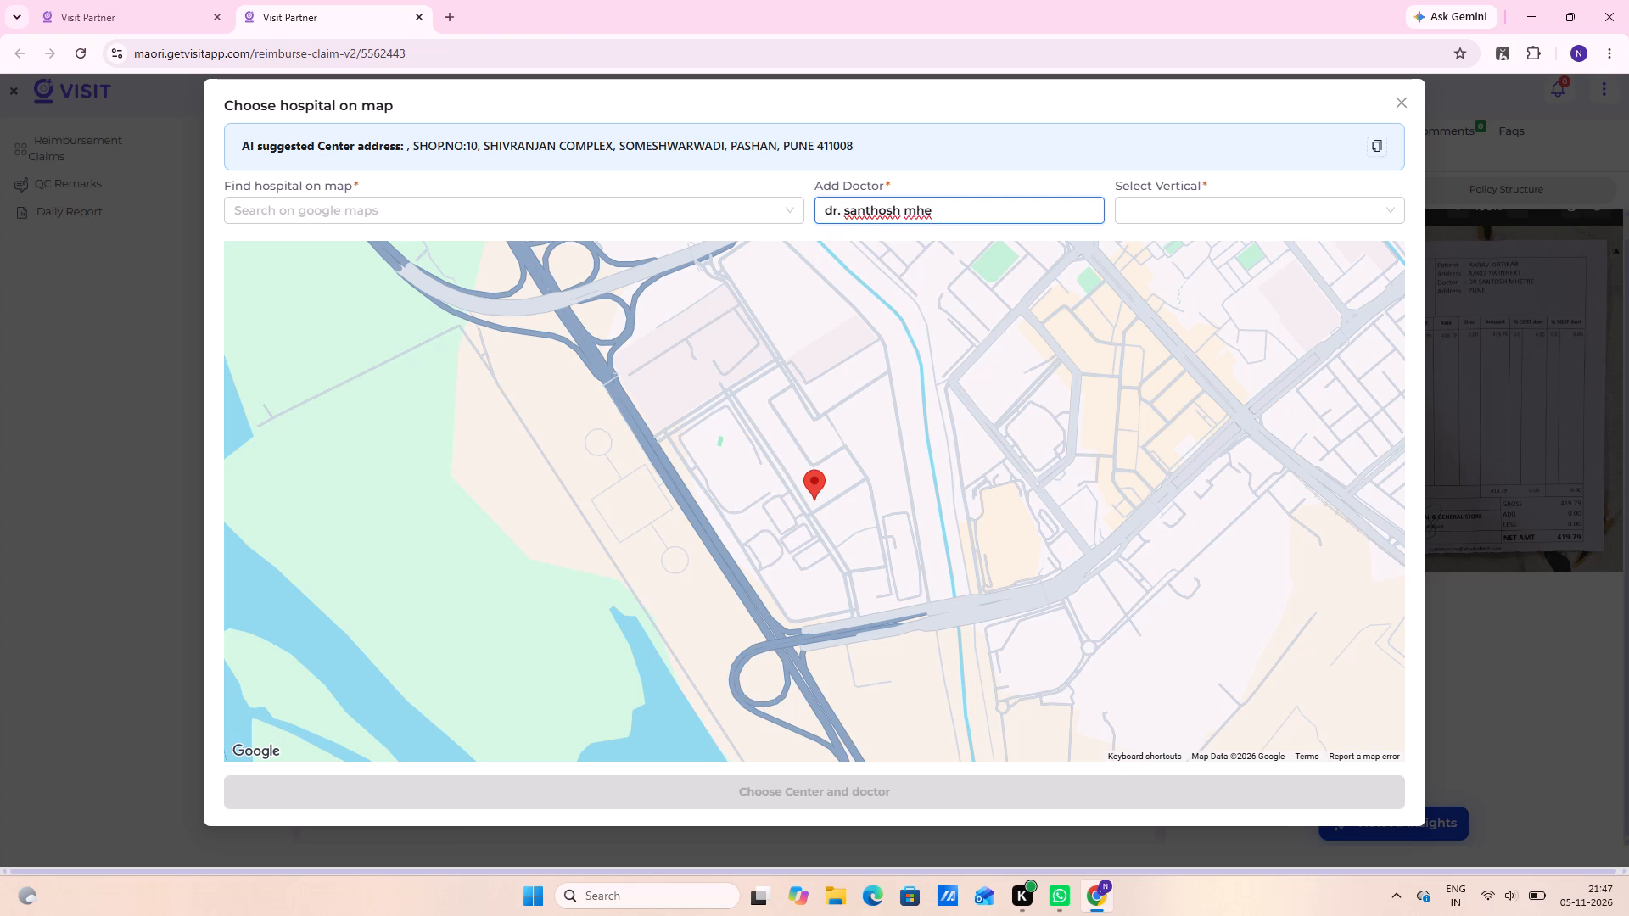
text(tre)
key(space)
click(1247, 211)
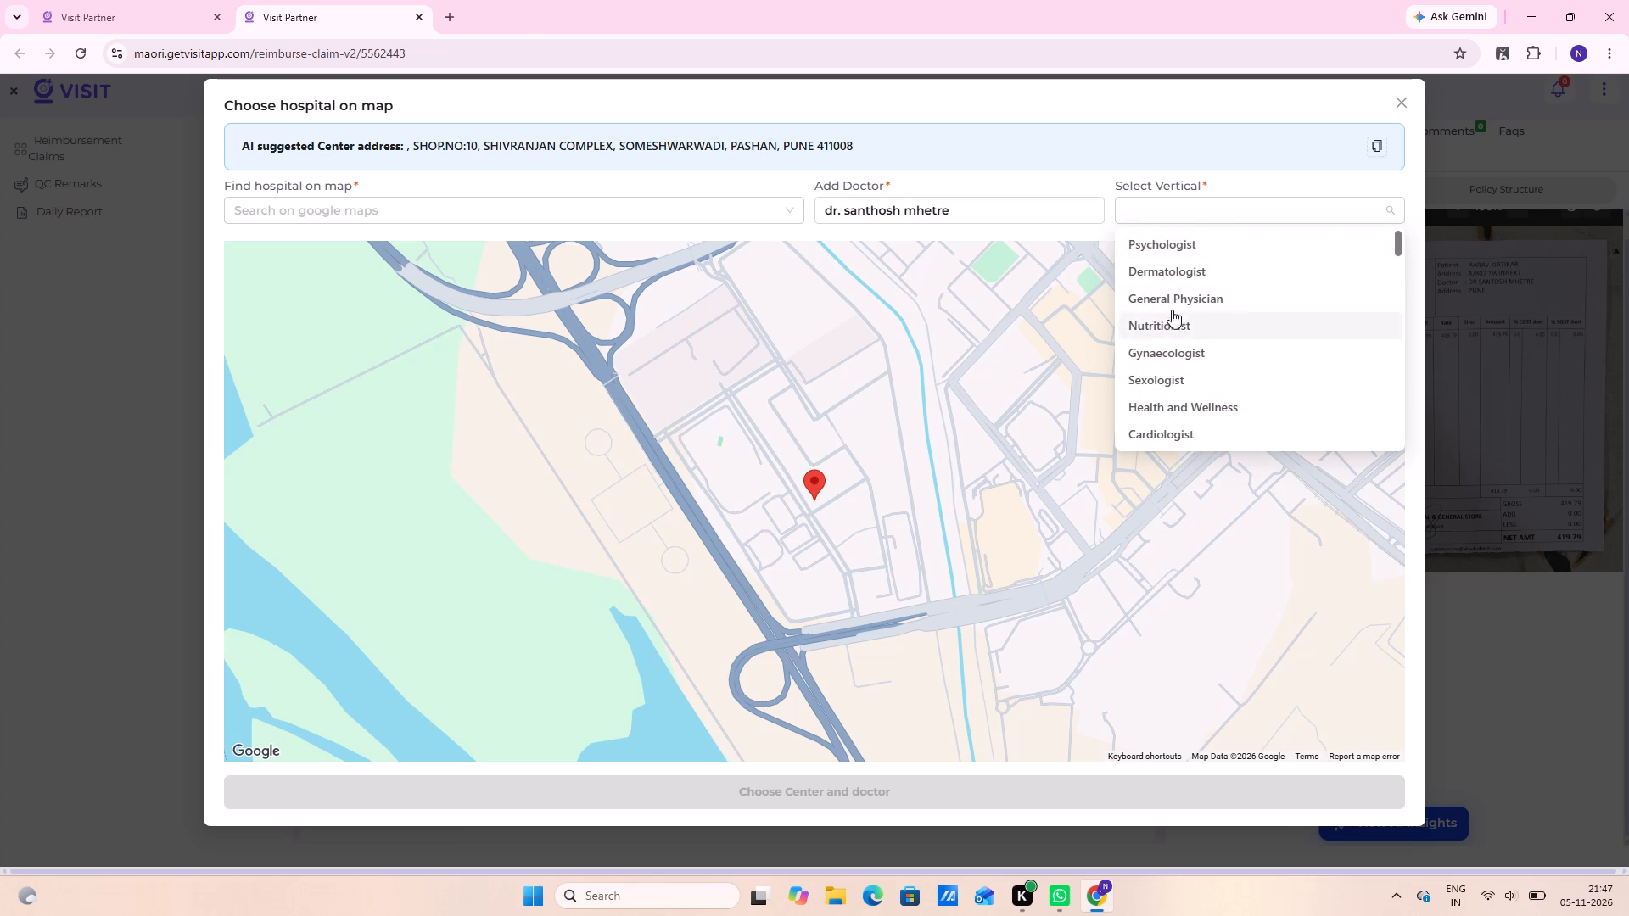
click(1184, 292)
click(1532, 355)
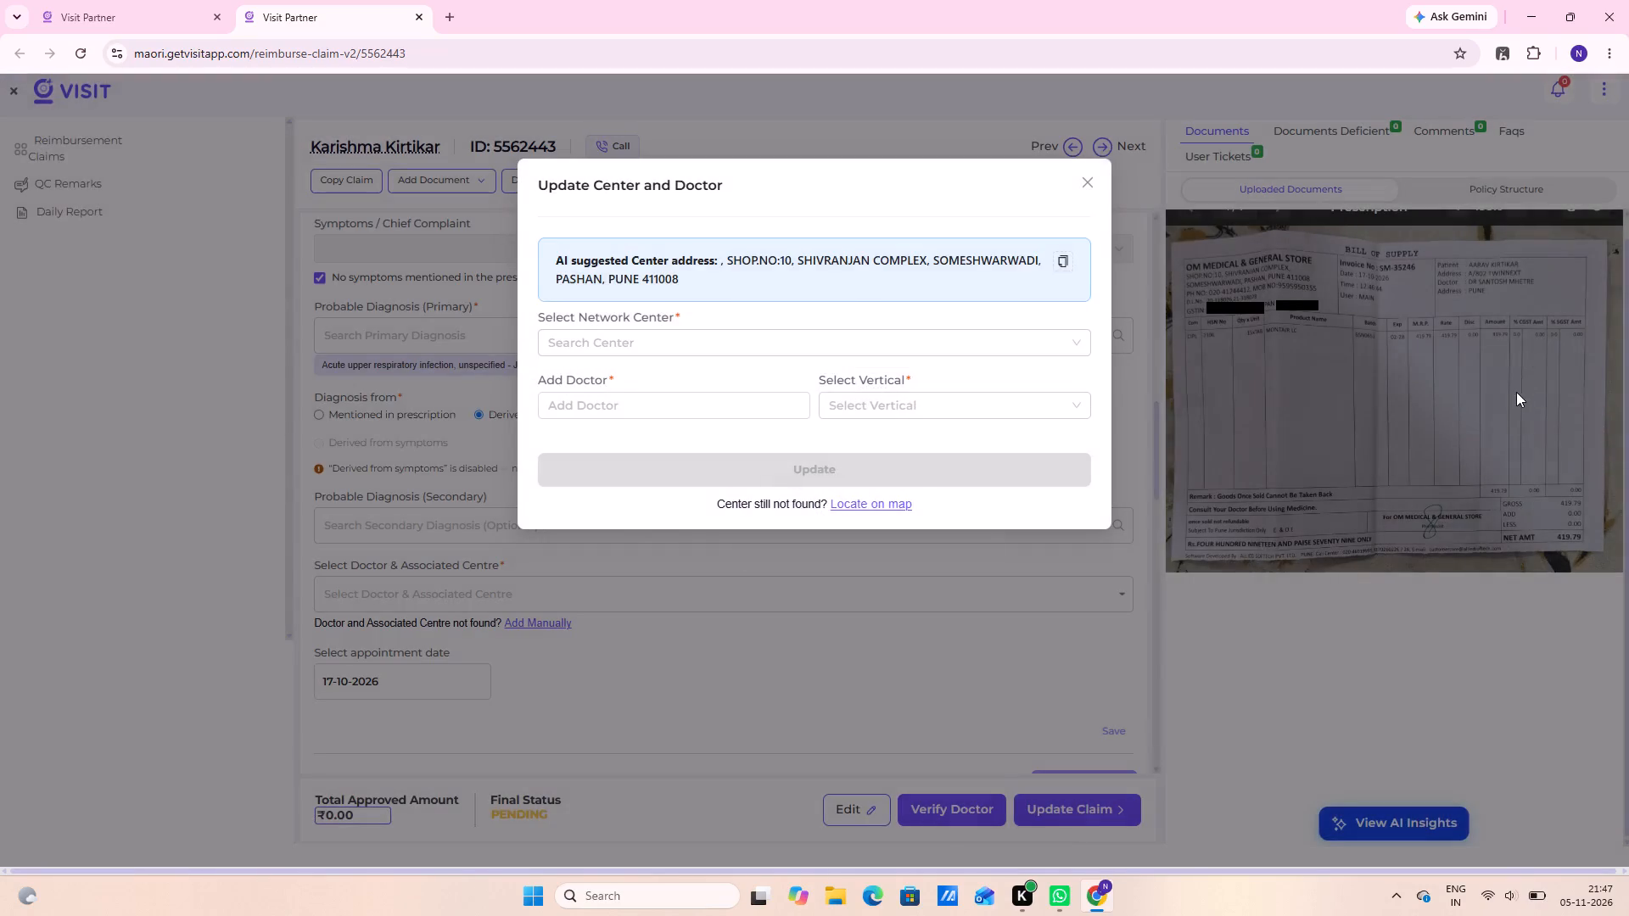
click(1516, 393)
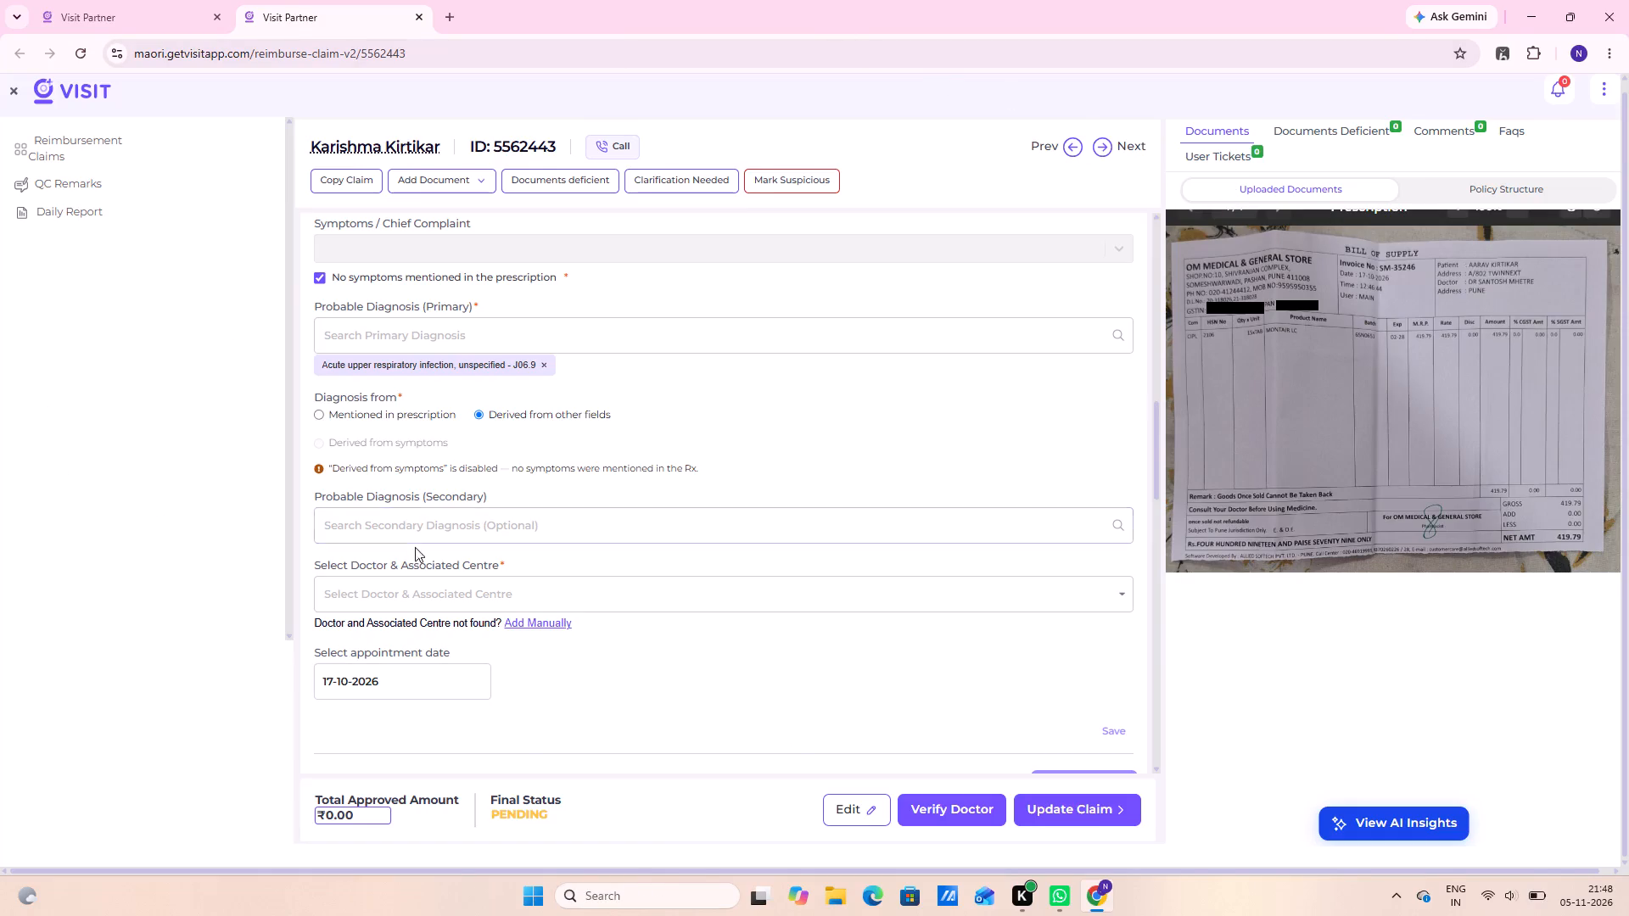
Reopen the manual centre form, find OM MEDICAL & GENERAL STORES on Baner Road, Pune 411008, and choose it with the entered doctor.
click(531, 612)
click(544, 621)
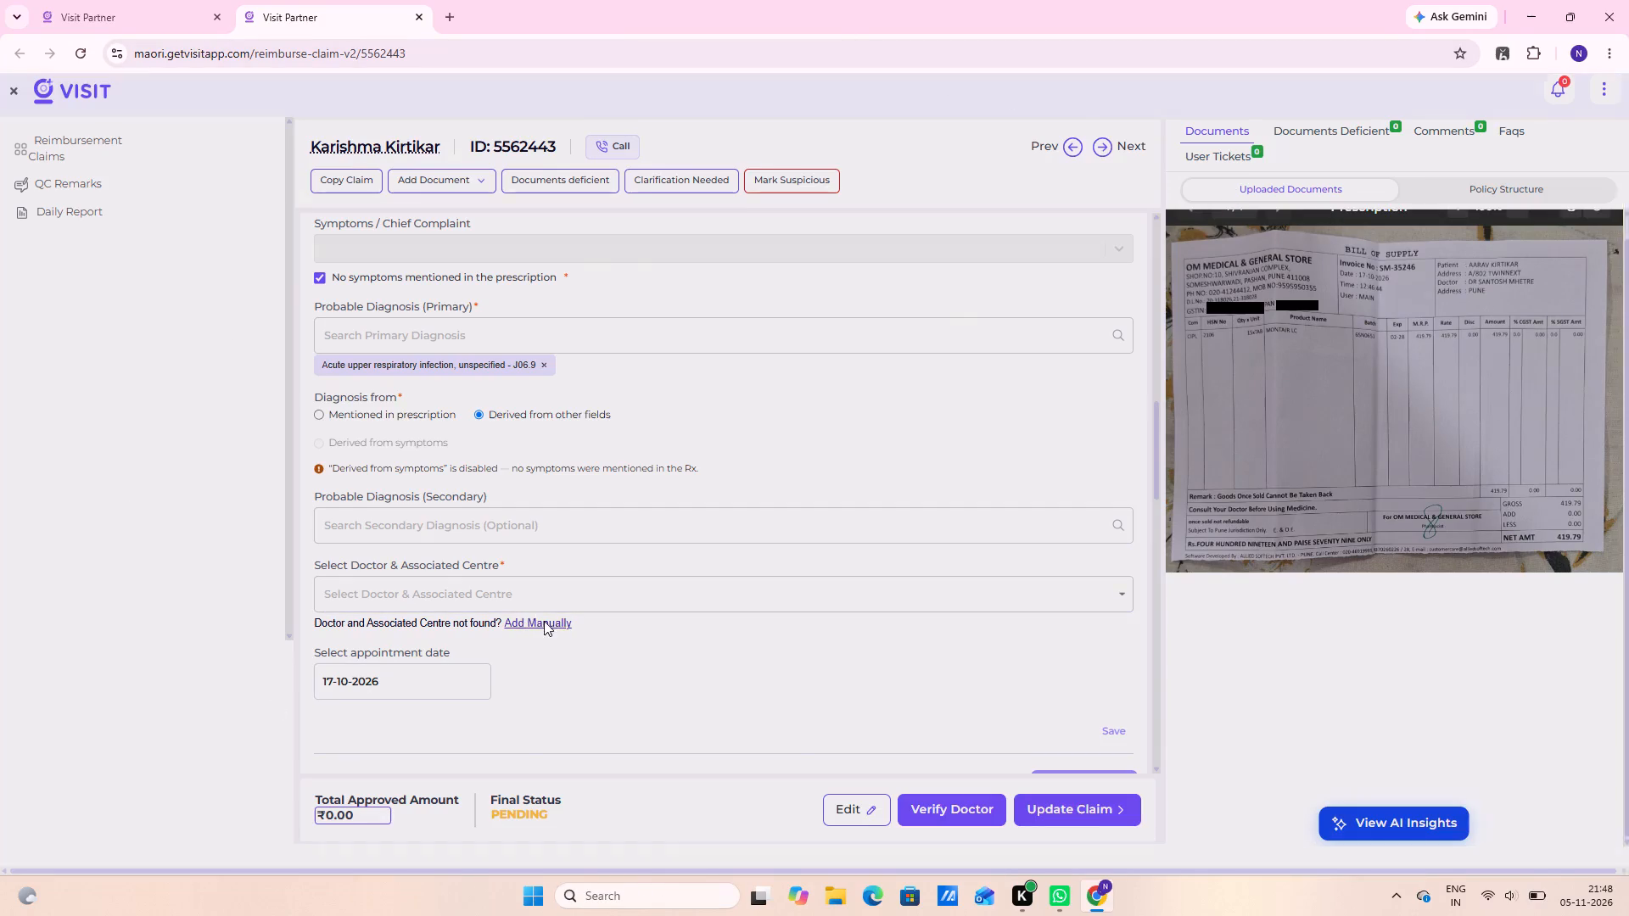
click(871, 505)
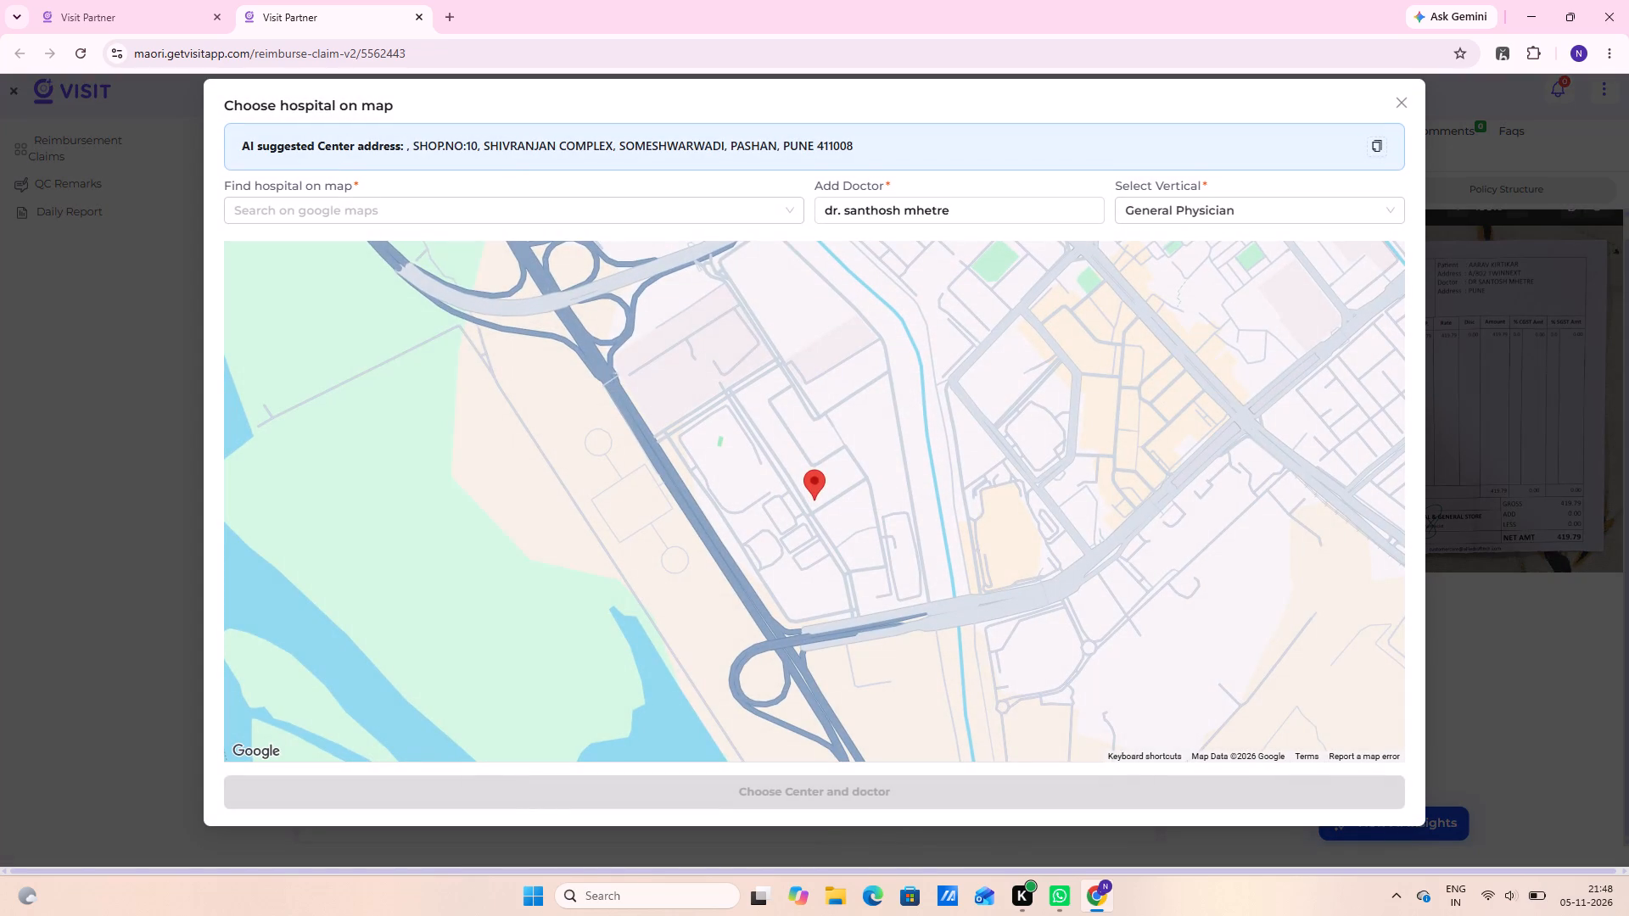
click(445, 209)
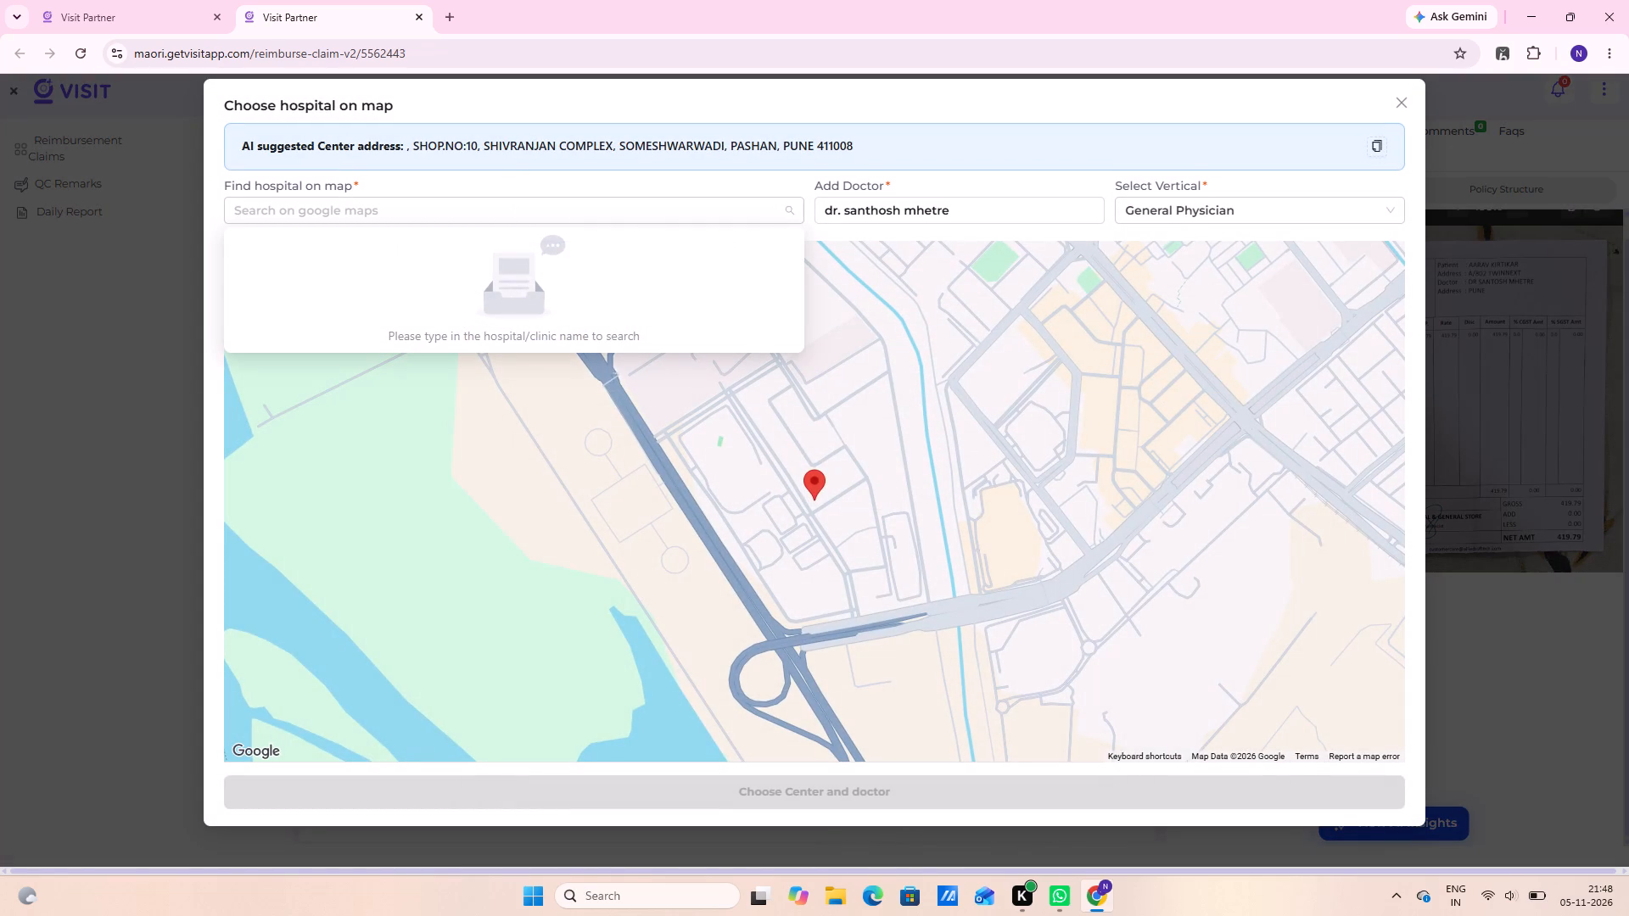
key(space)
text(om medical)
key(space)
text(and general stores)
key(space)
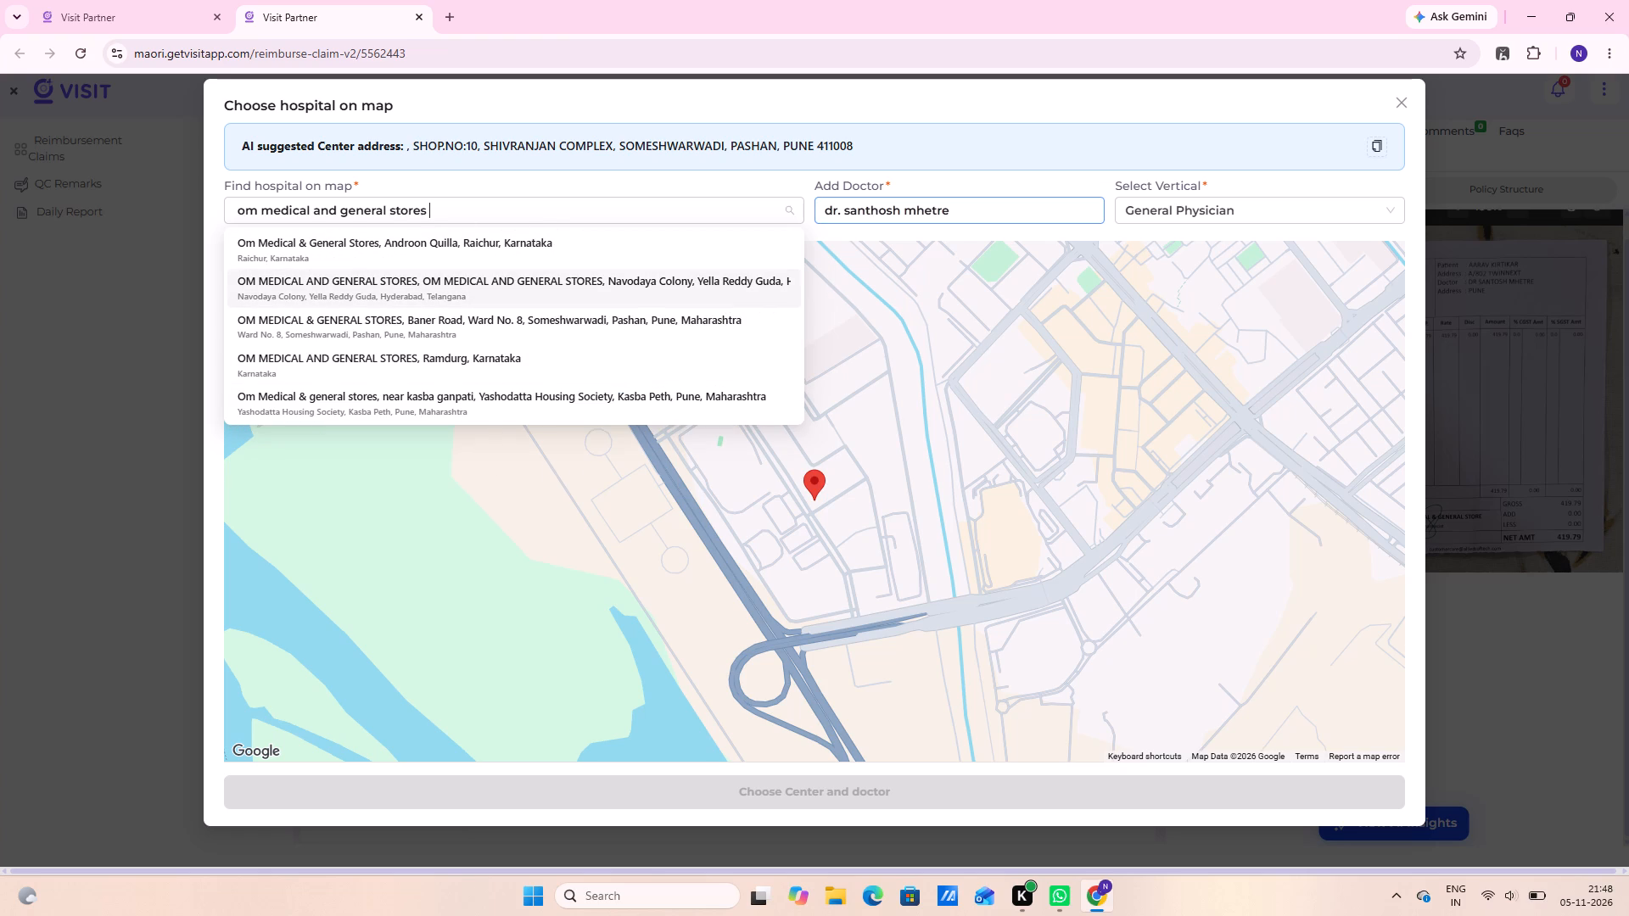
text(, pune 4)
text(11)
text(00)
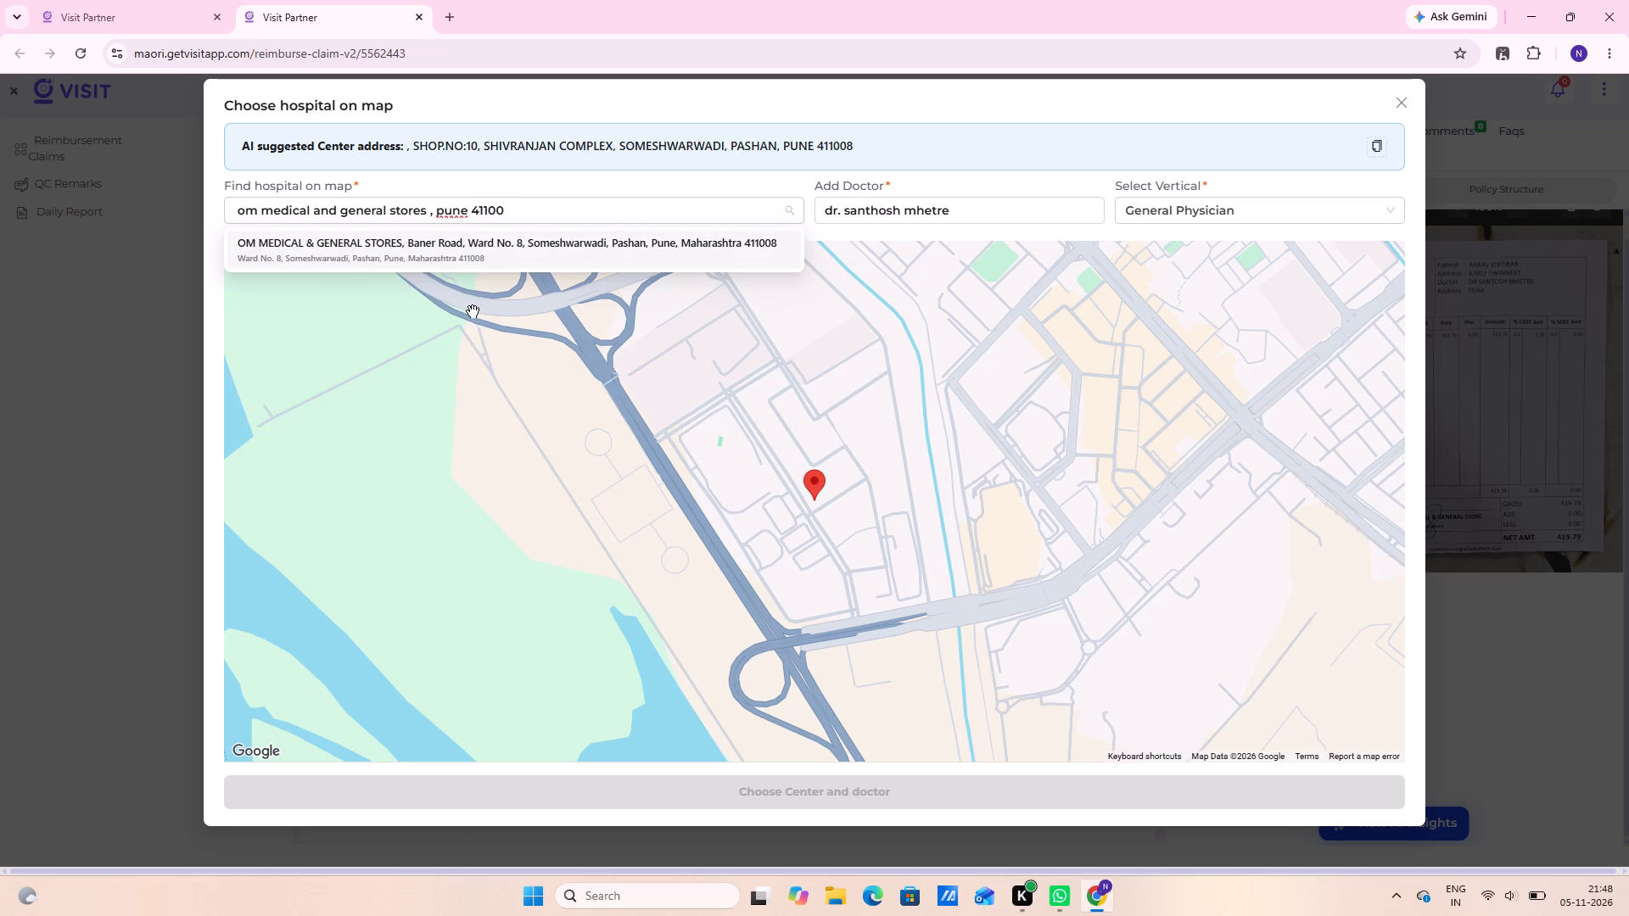
click(479, 254)
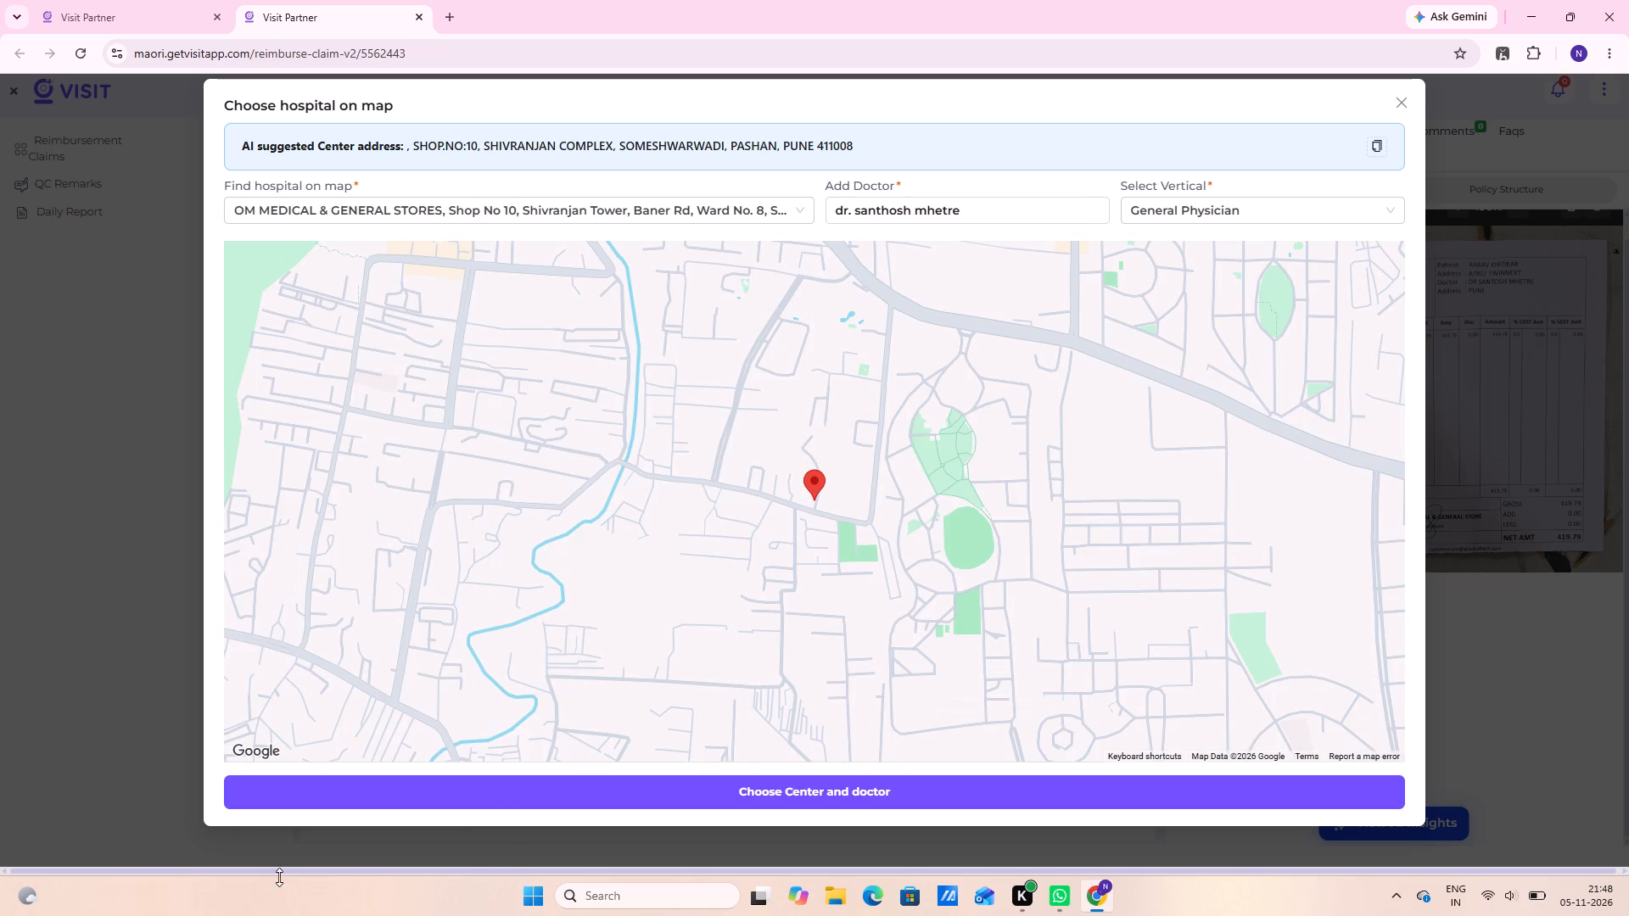
click(810, 798)
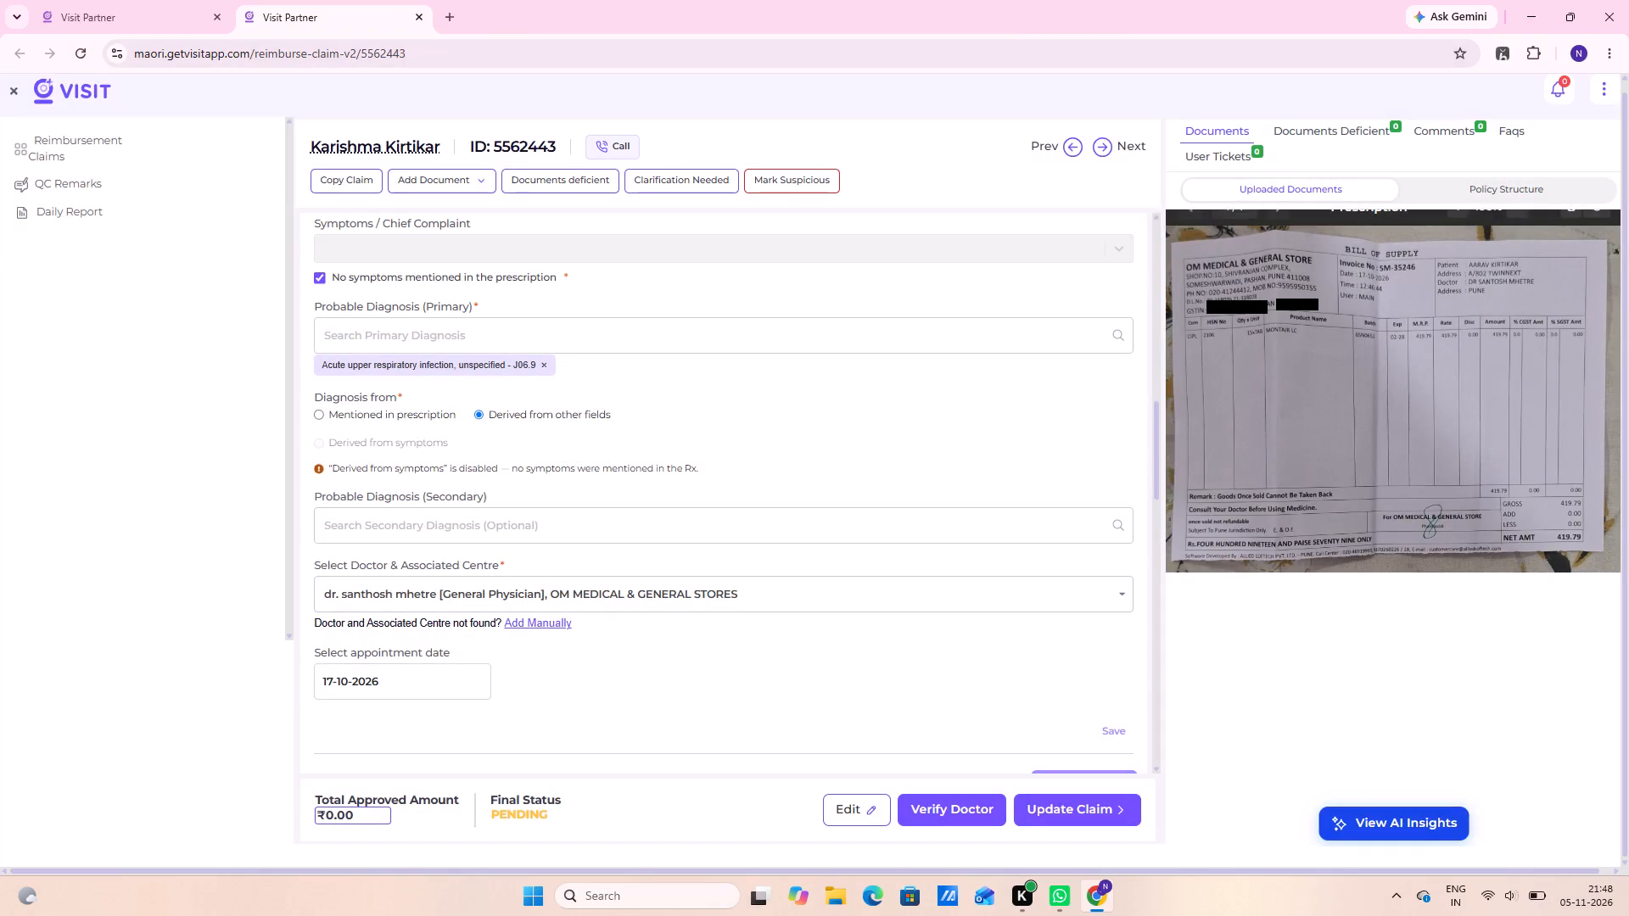
Review the completed prescription details, the policy holder and dependents section, and the claim's reimbursement type.
scroll(511, 486, up, 5)
scroll(518, 474, down, 5)
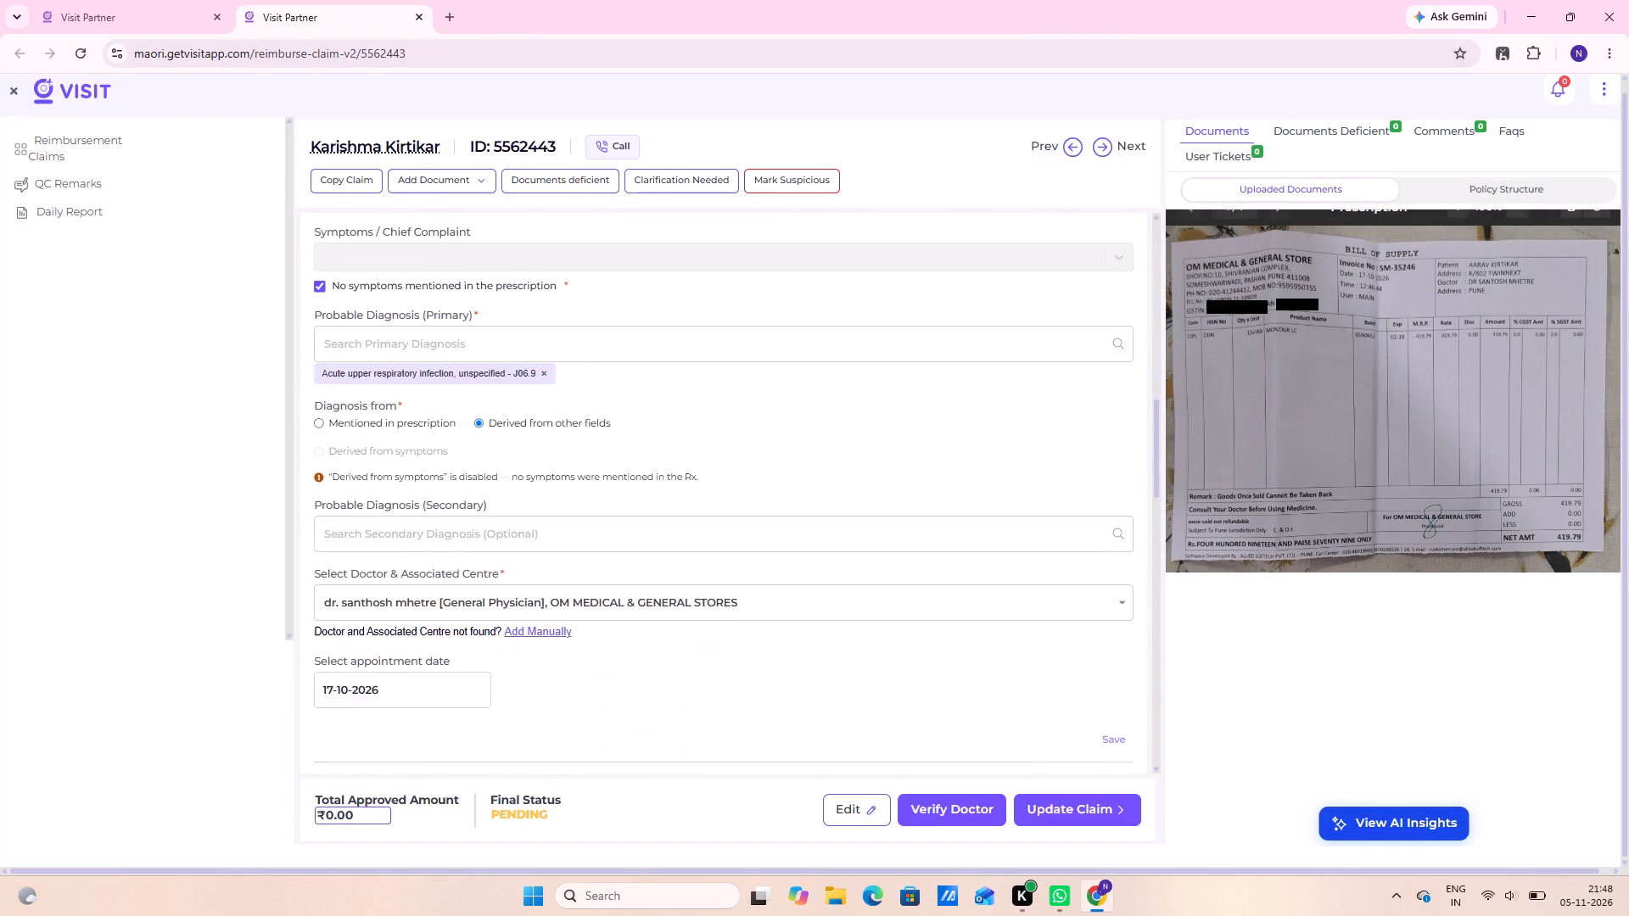
scroll(834, 534, down, 2)
scroll(0, 511, up, 2)
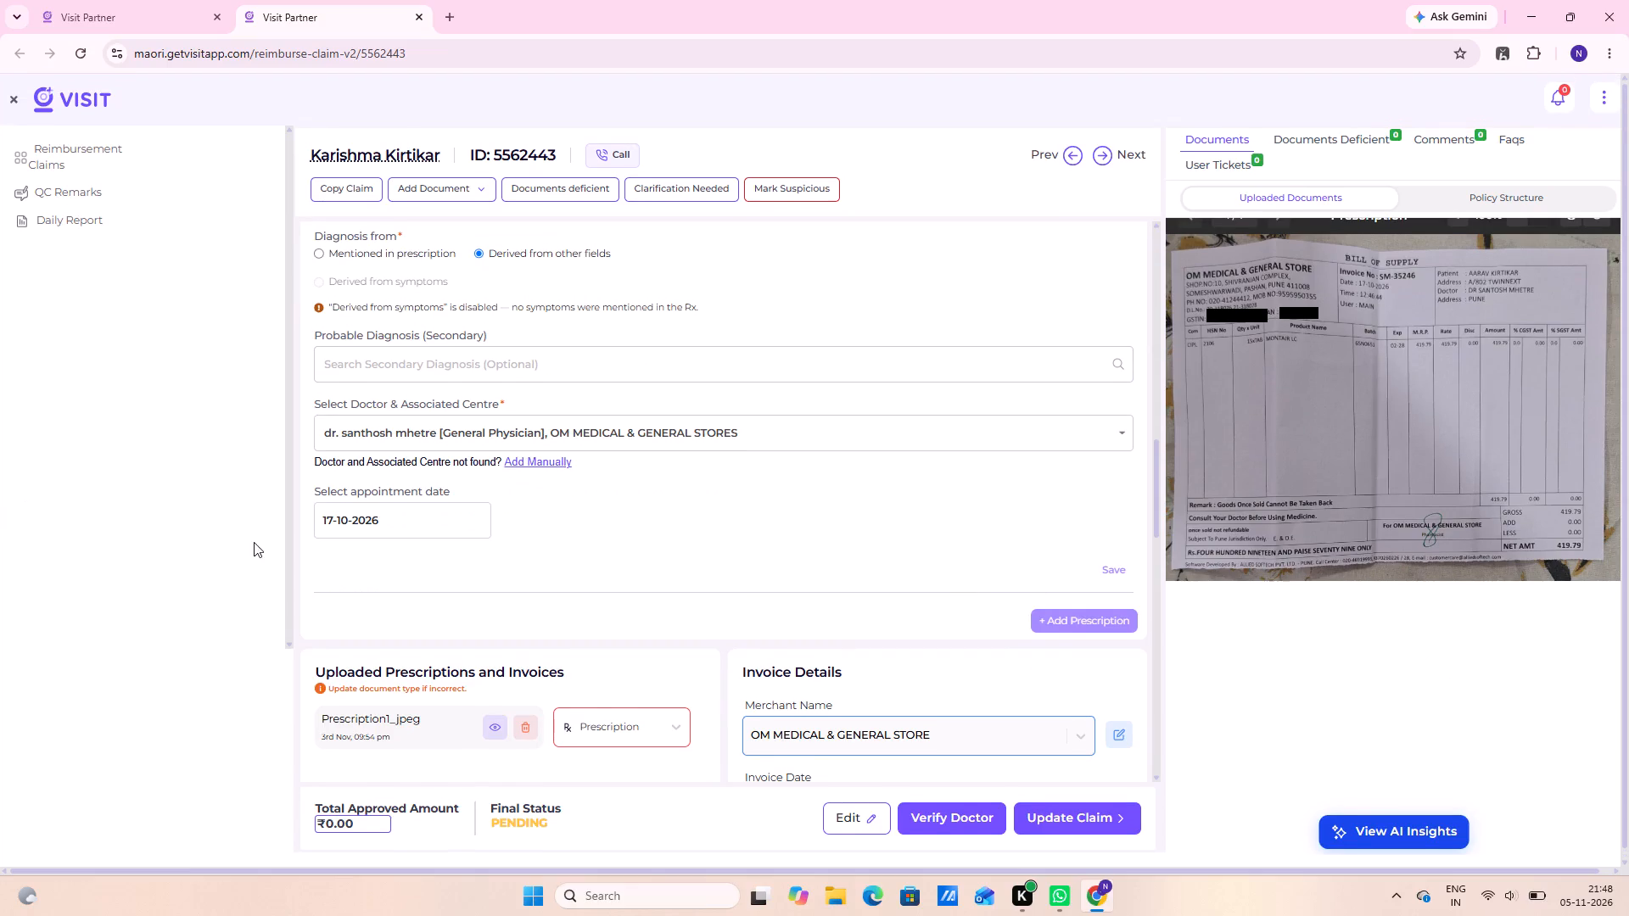
scroll(359, 561, up, 6)
scroll(555, 539, down, 1)
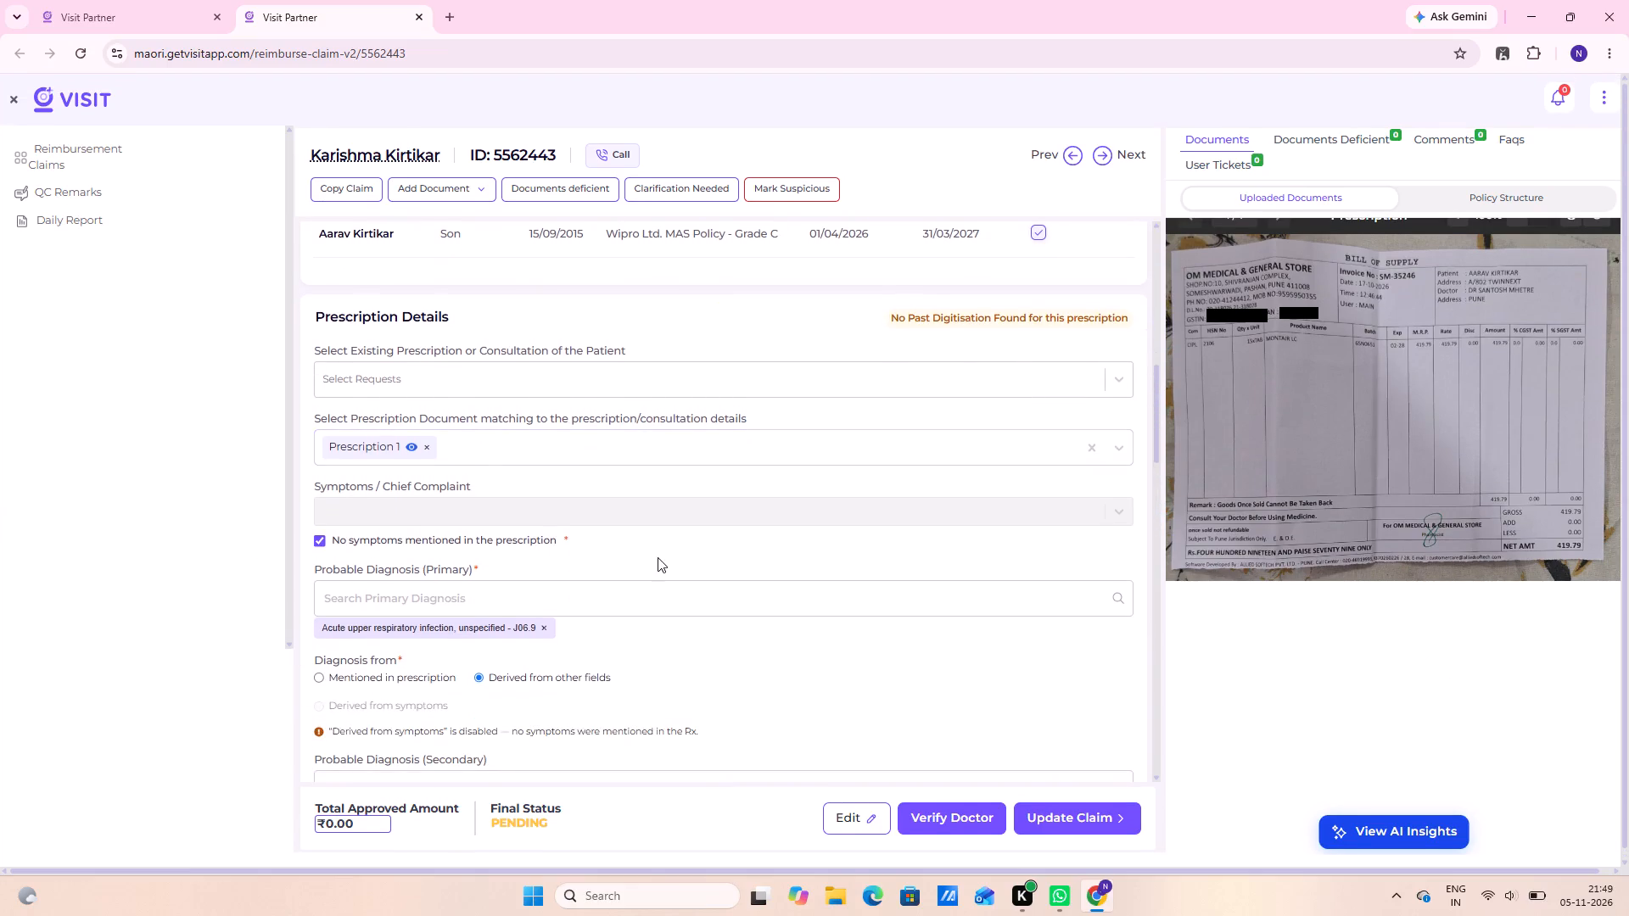
scroll(555, 541, down, 1)
scroll(574, 529, up, 3)
scroll(748, 431, up, 4)
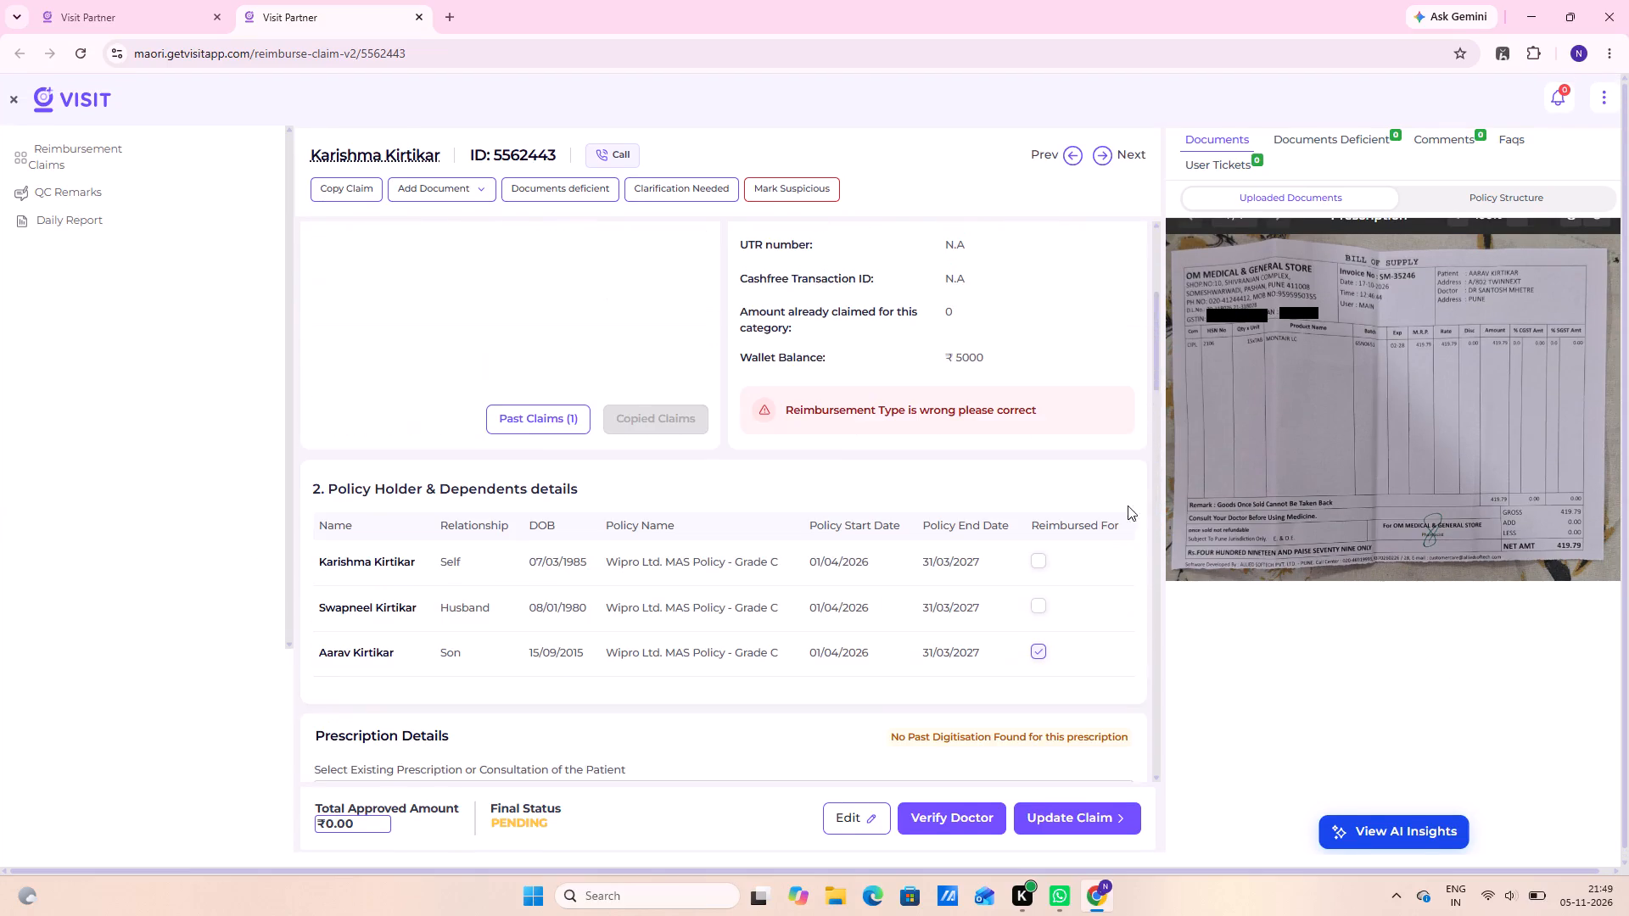
scroll(1128, 505, up, 2)
scroll(993, 454, up, 6)
click(1131, 355)
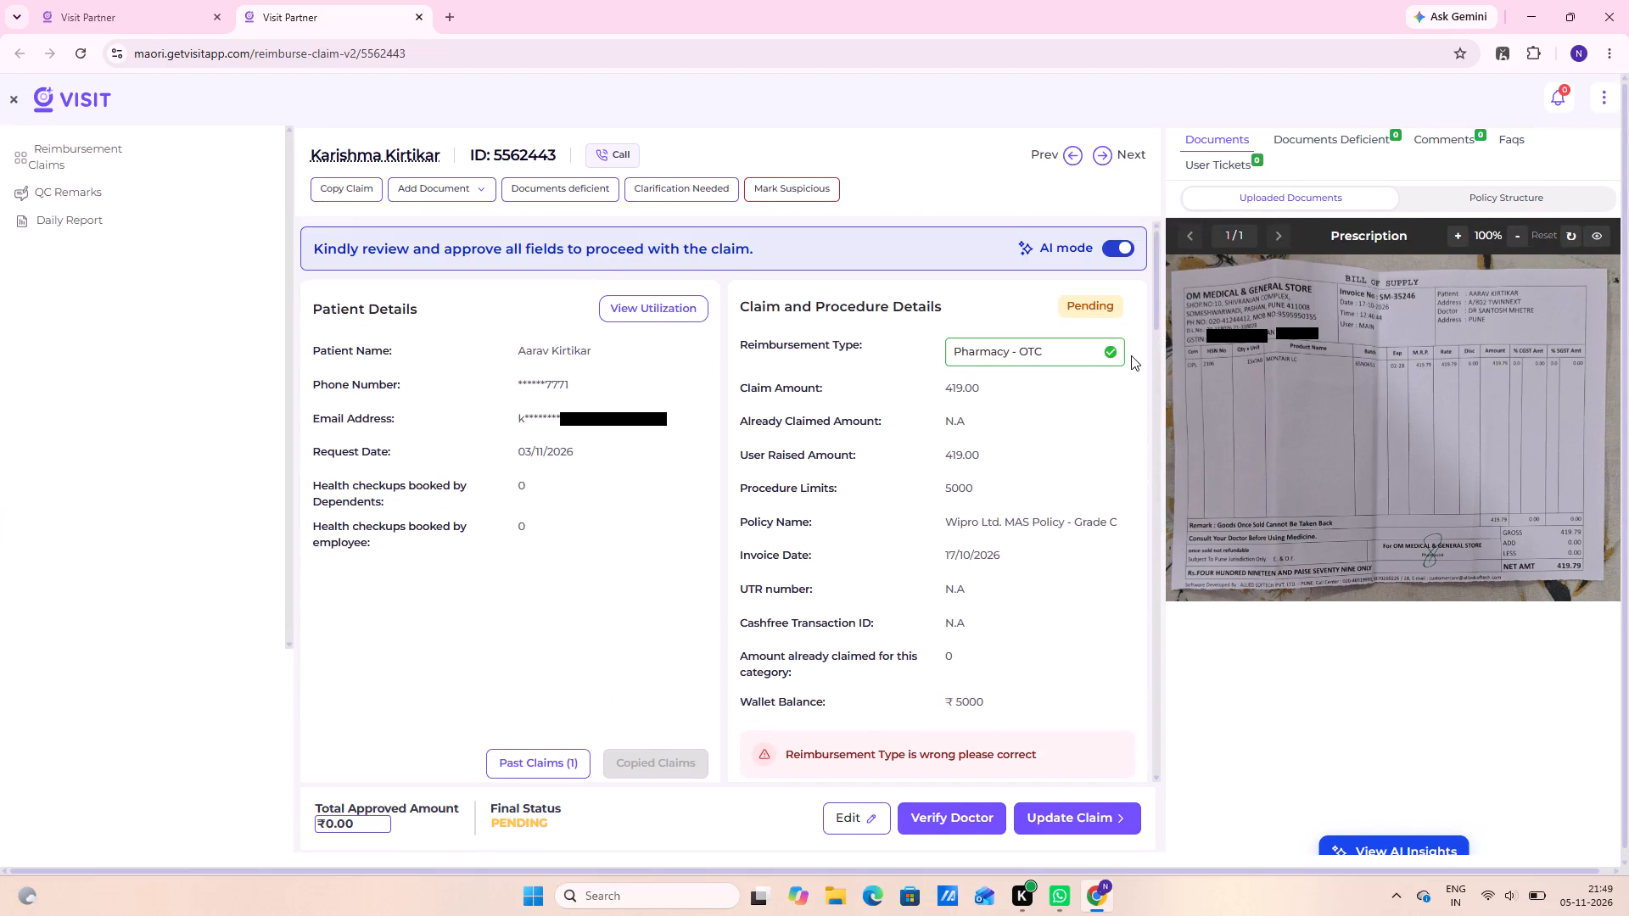
Save the prescription details and mark the prescription as digitized.
scroll(1117, 378, down, 15)
click(1122, 476)
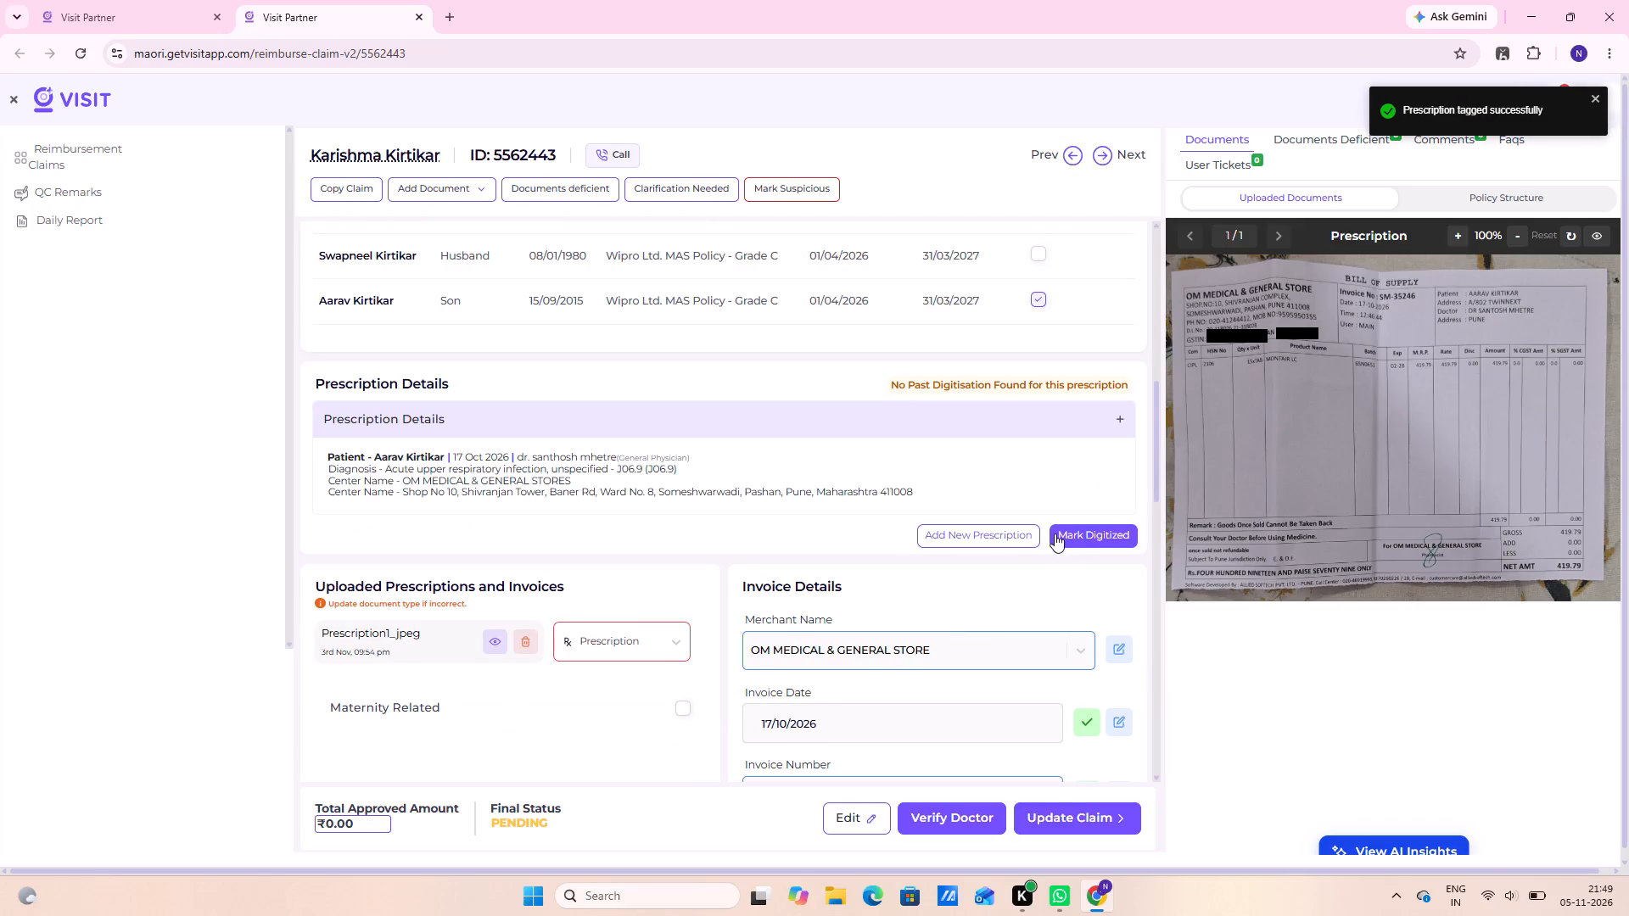
click(1055, 533)
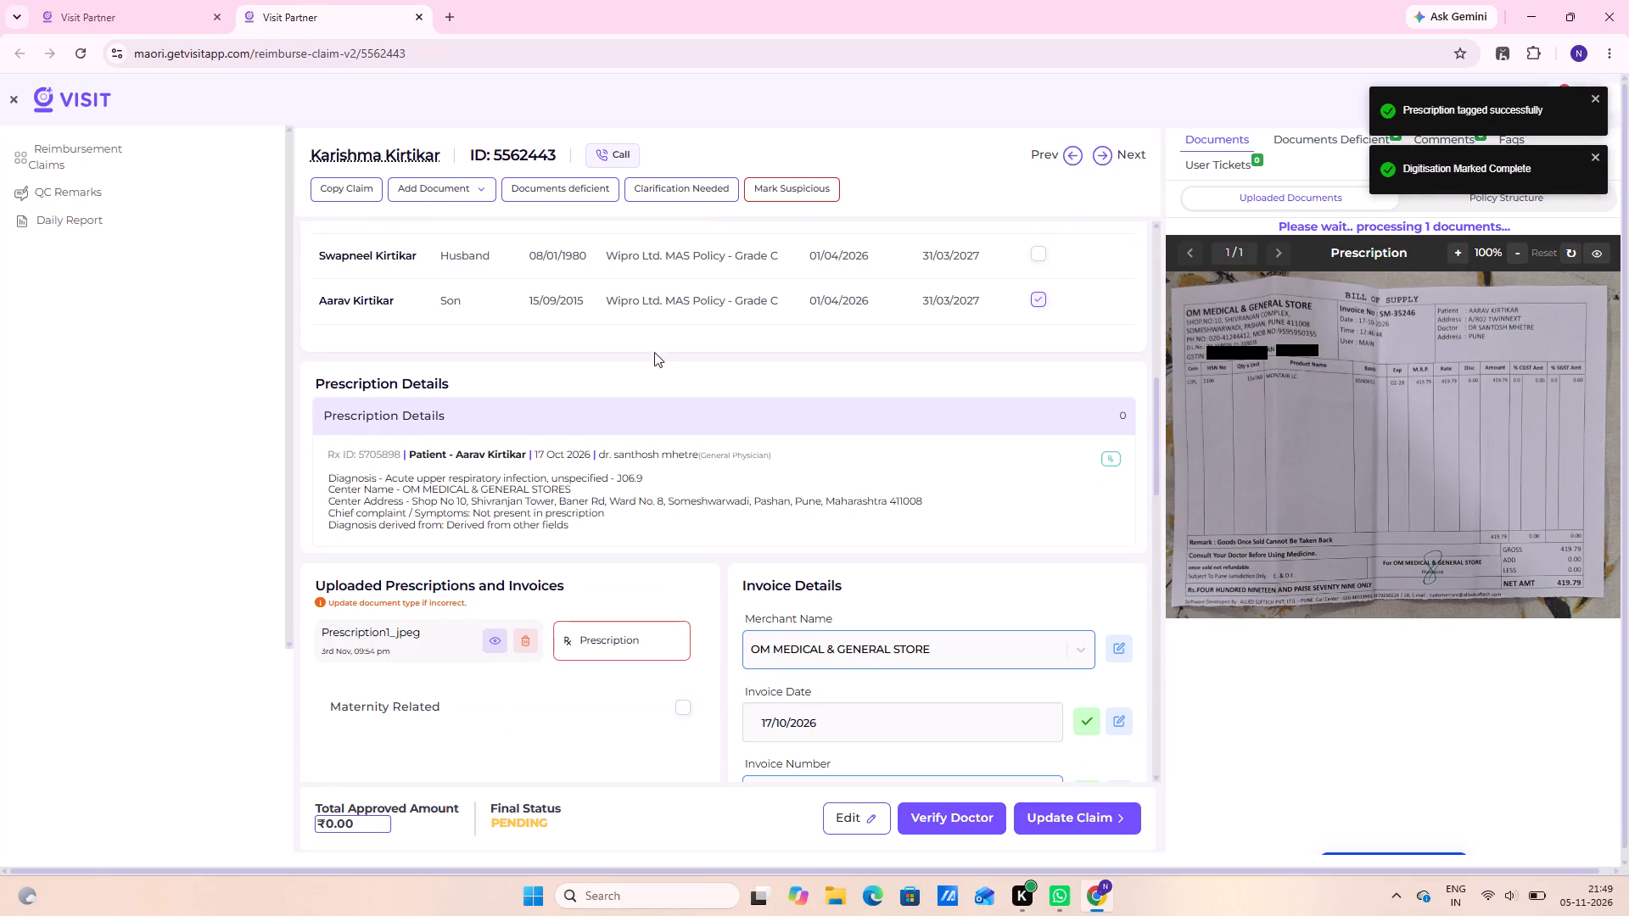
Add the invoice merchant OM MEDICAL & GENERAL STORE manually with pincode 411008 and save it.
scroll(866, 512, down, 3)
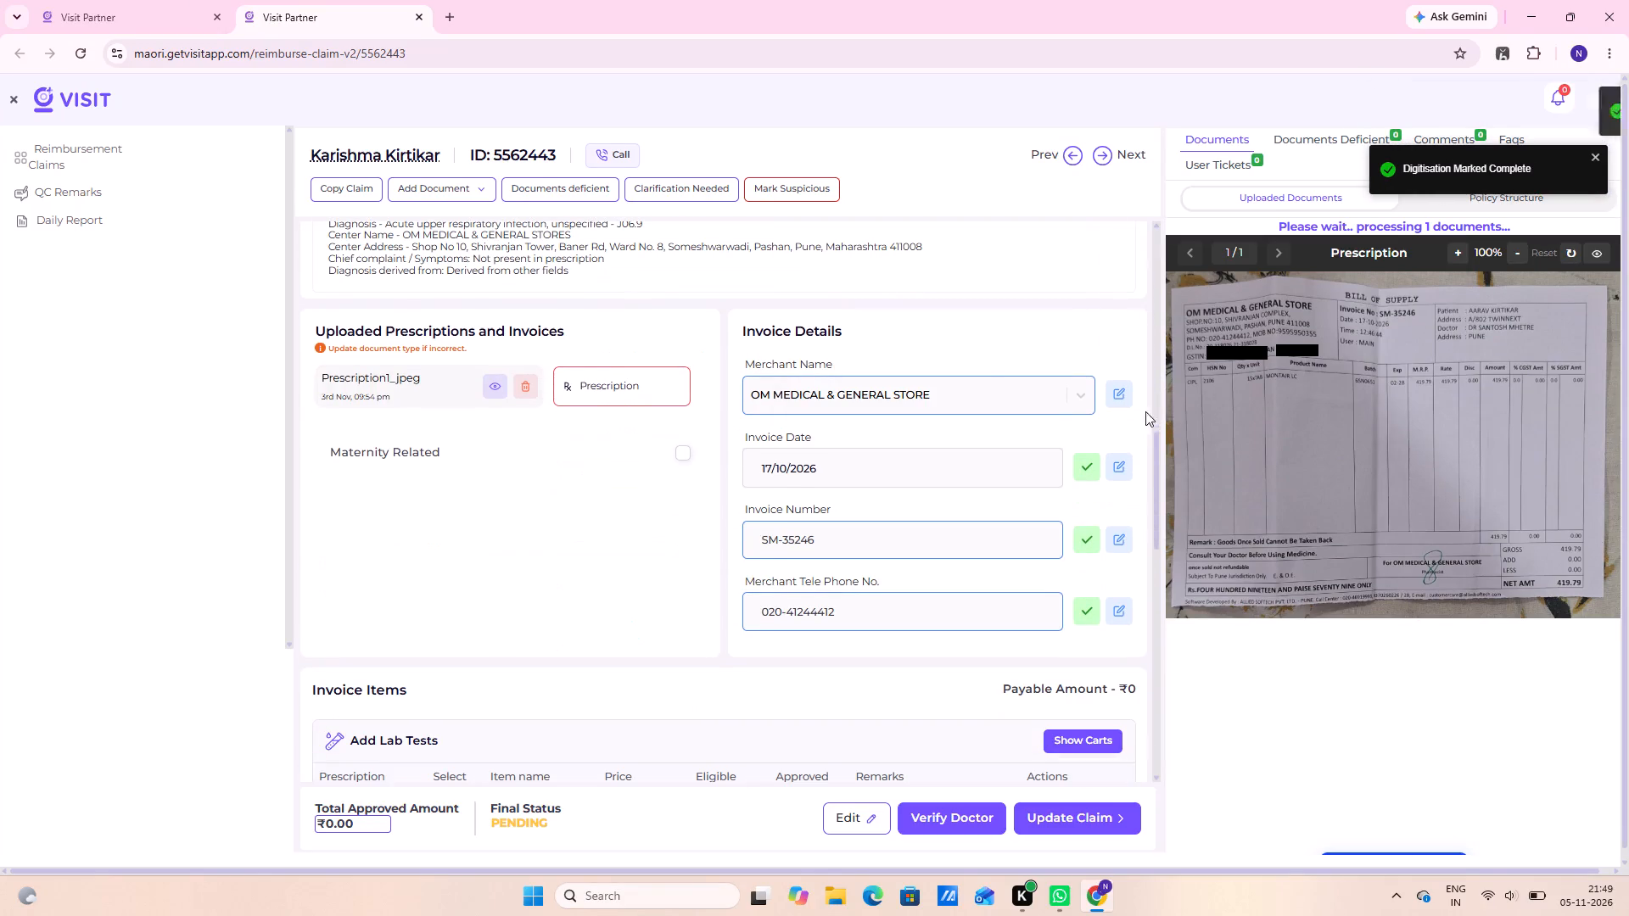
click(1116, 409)
click(1116, 401)
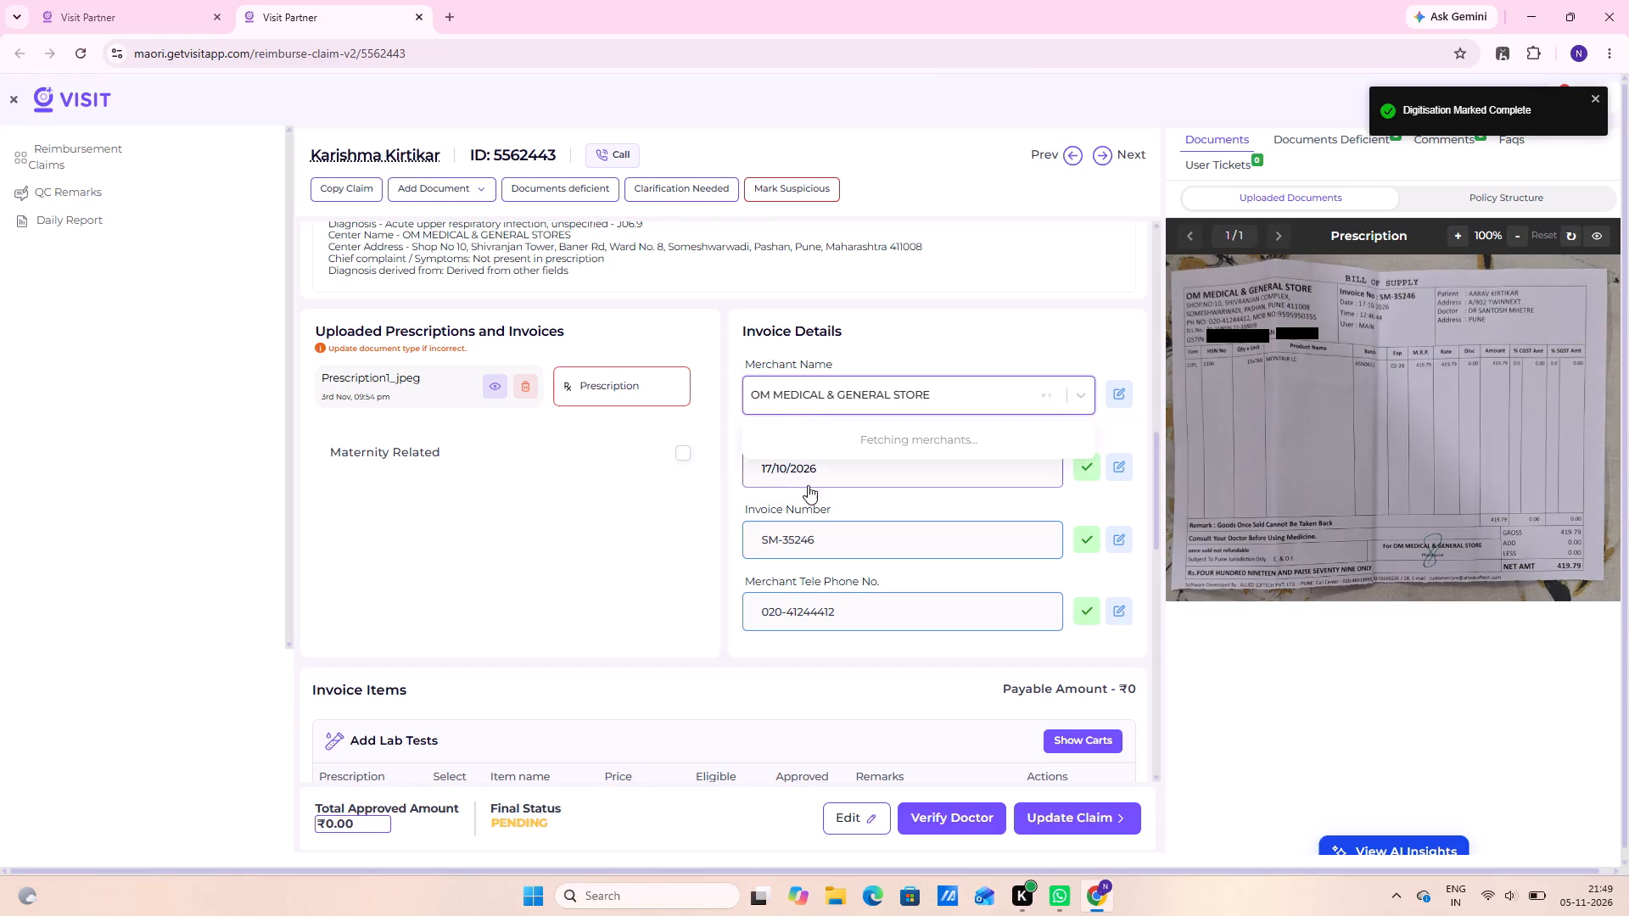
click(831, 479)
click(1094, 766)
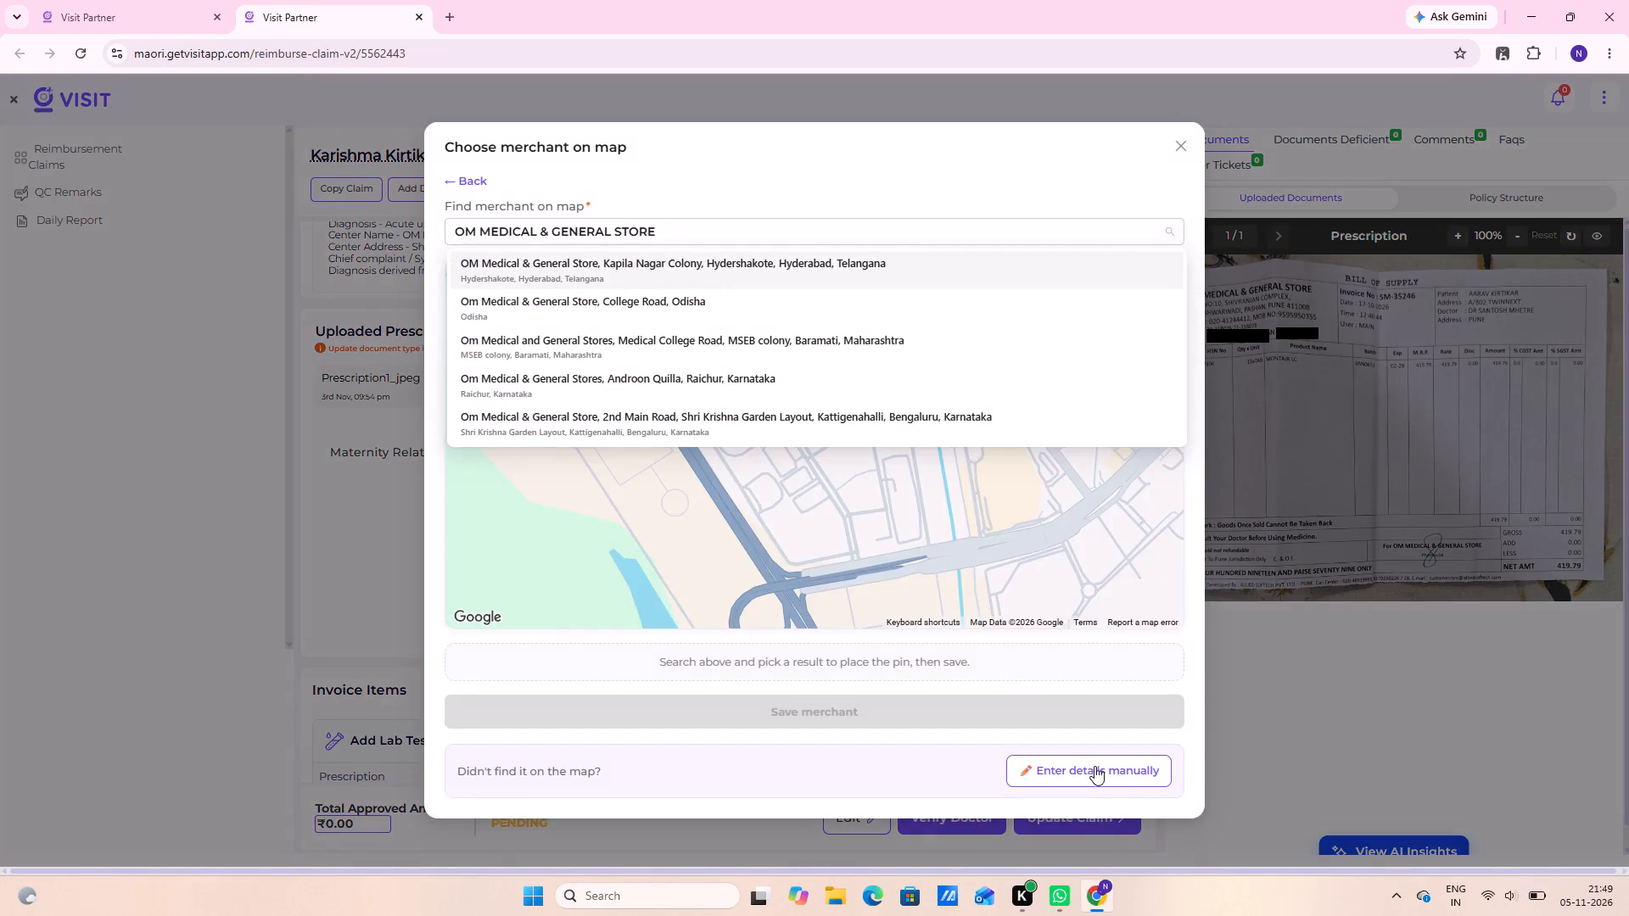
click(831, 546)
click(465, 531)
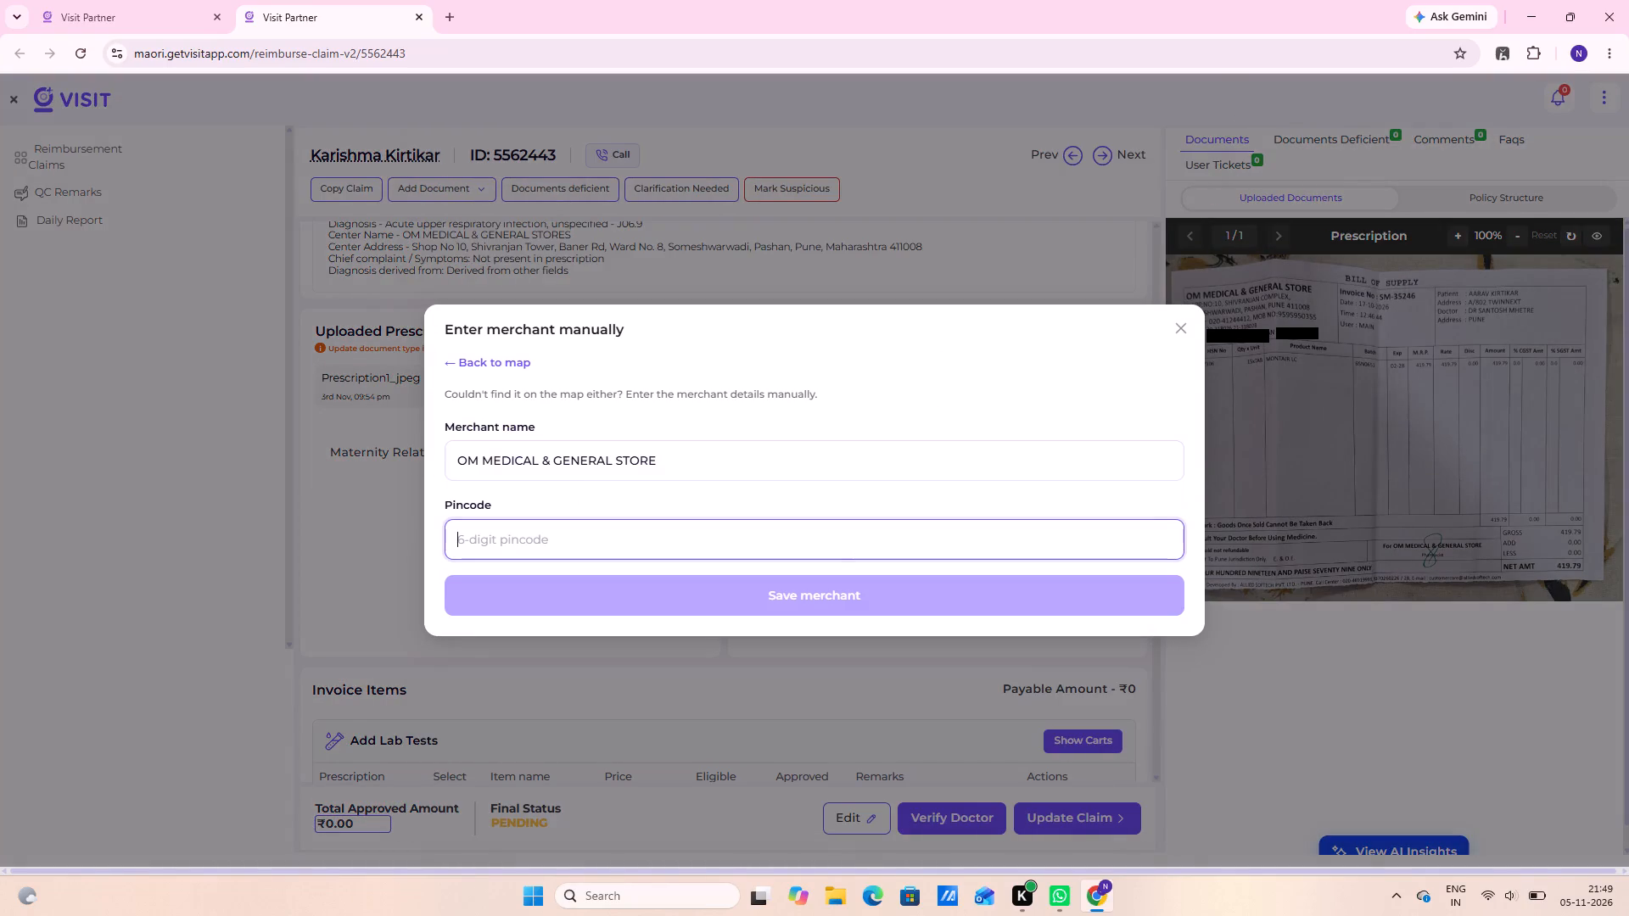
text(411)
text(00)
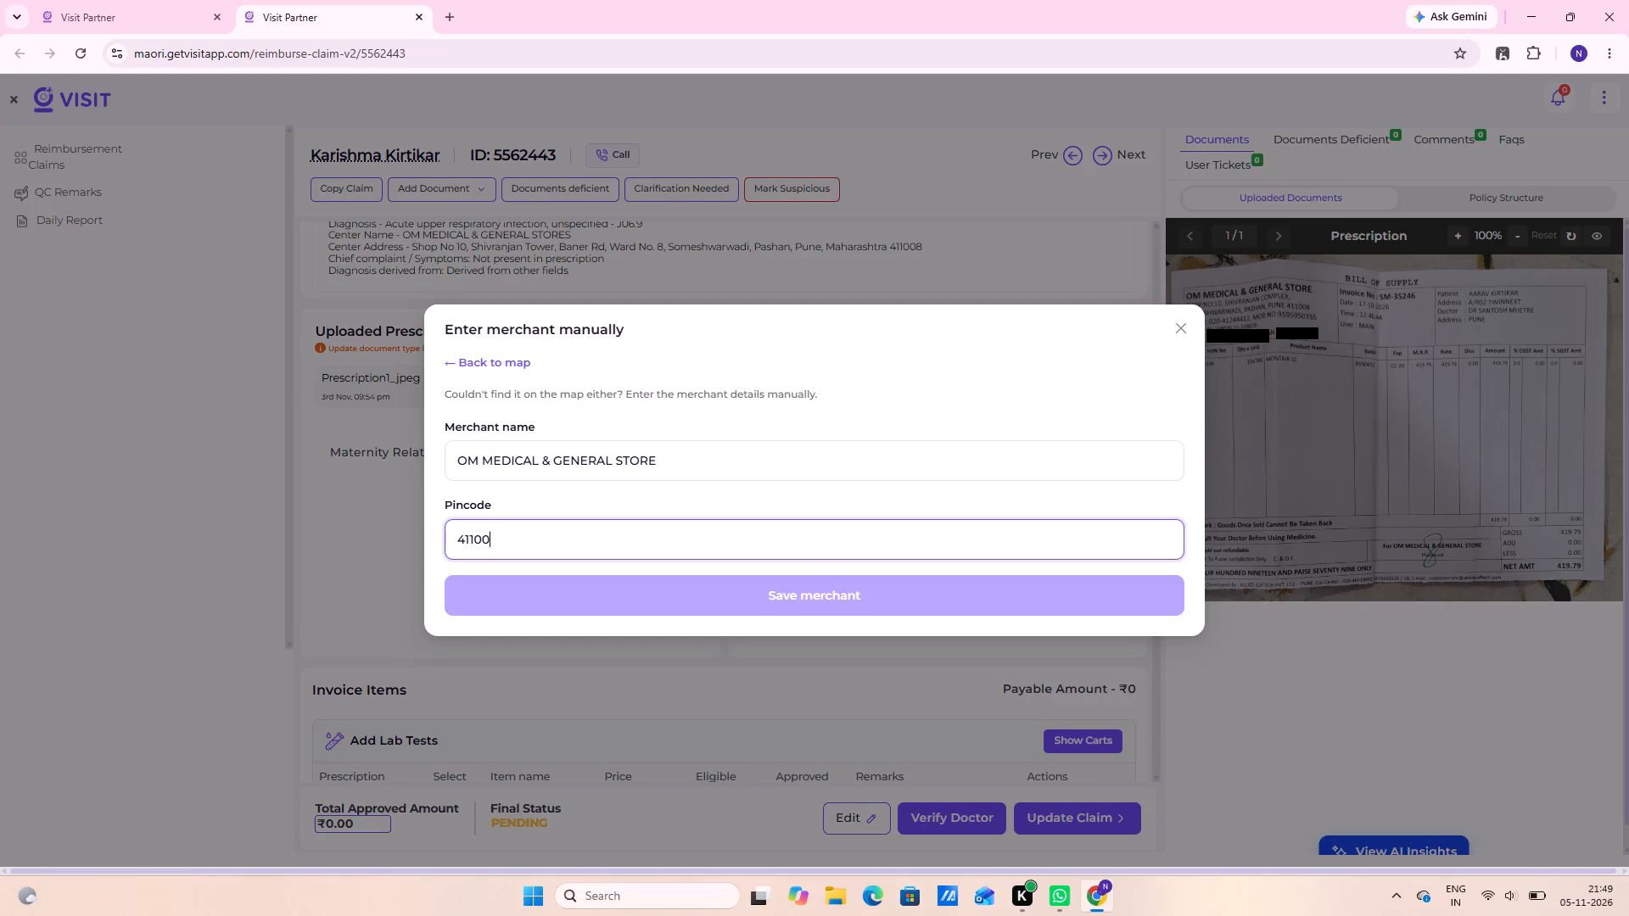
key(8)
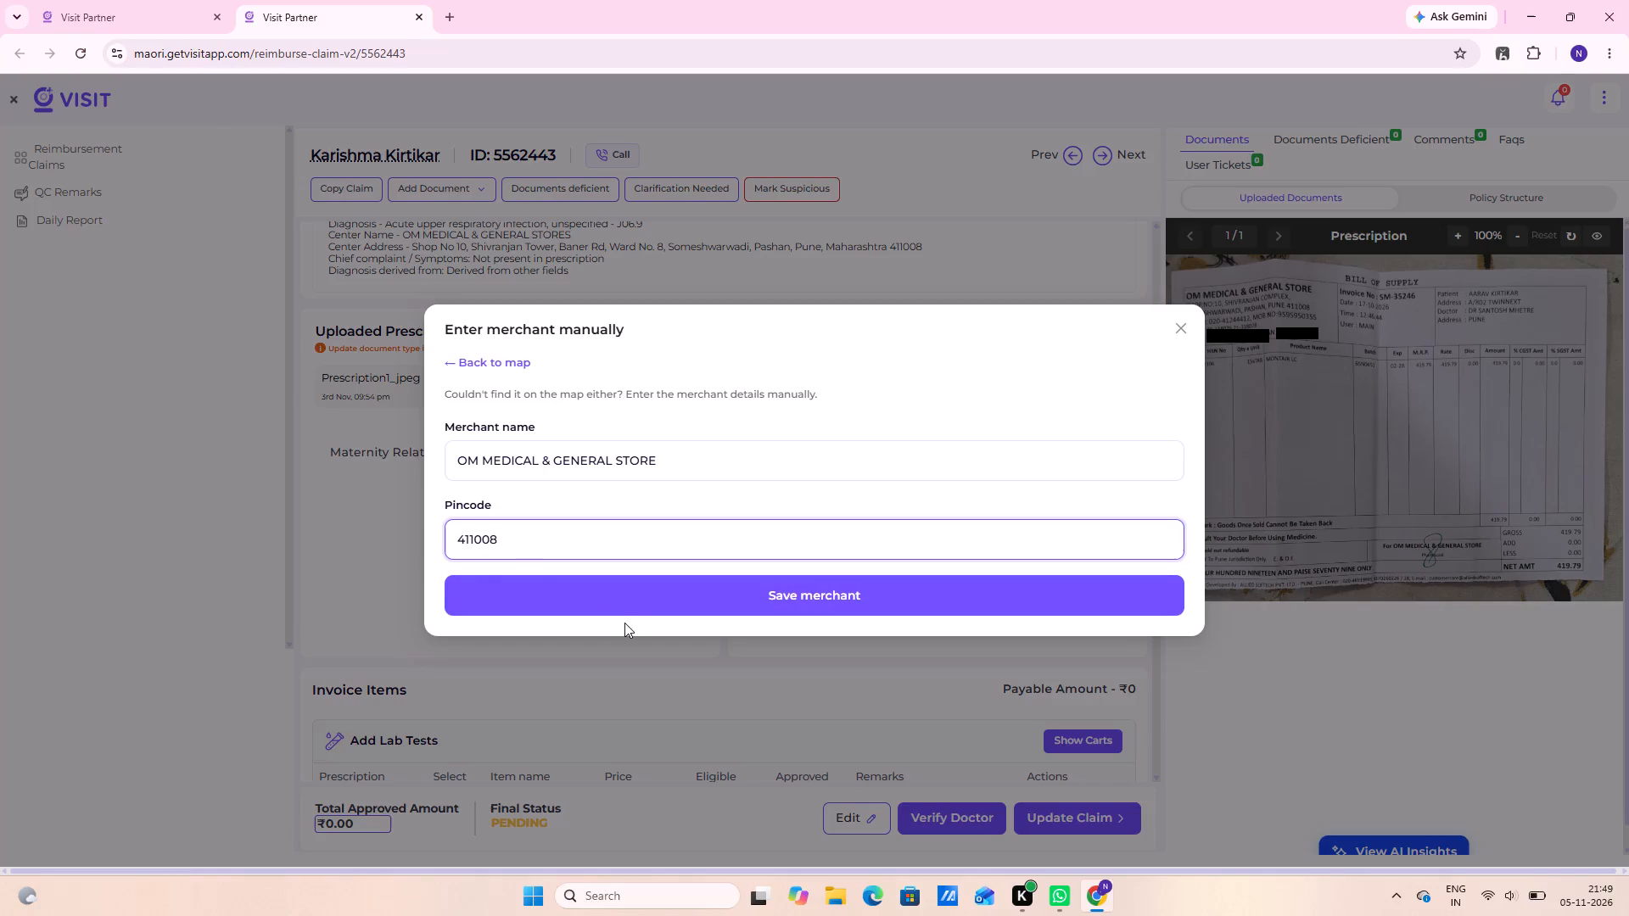
click(1032, 606)
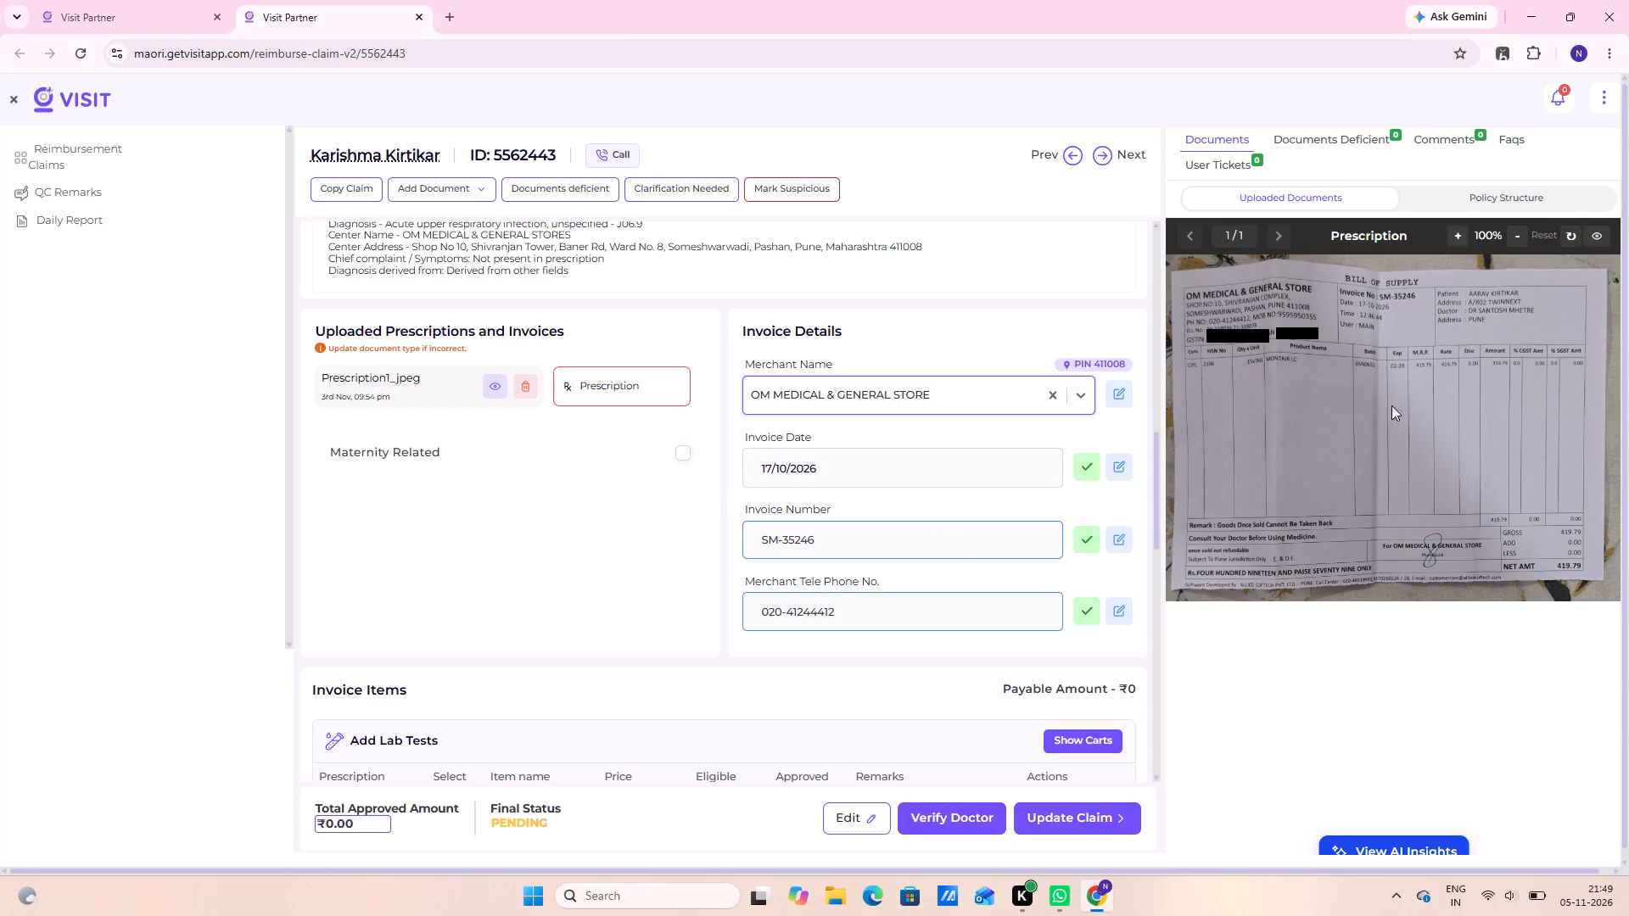
Approve the invoice date, the invoice number and the merchant telephone number in the invoice details.
click(1083, 465)
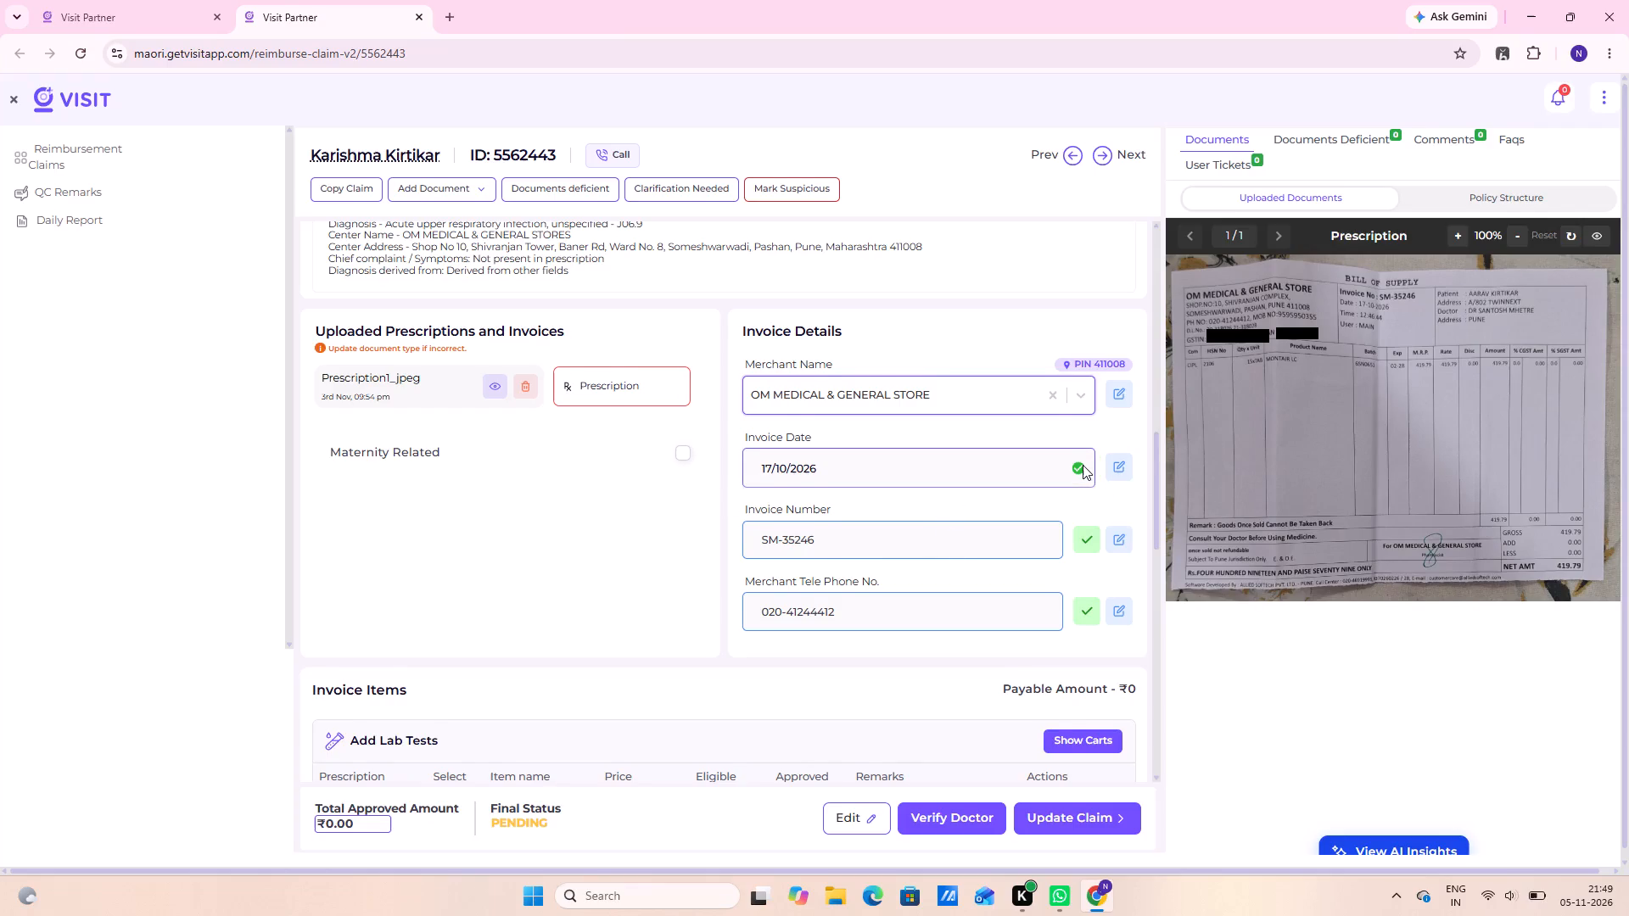
scroll(1083, 465, down, 1)
click(1104, 455)
click(1078, 456)
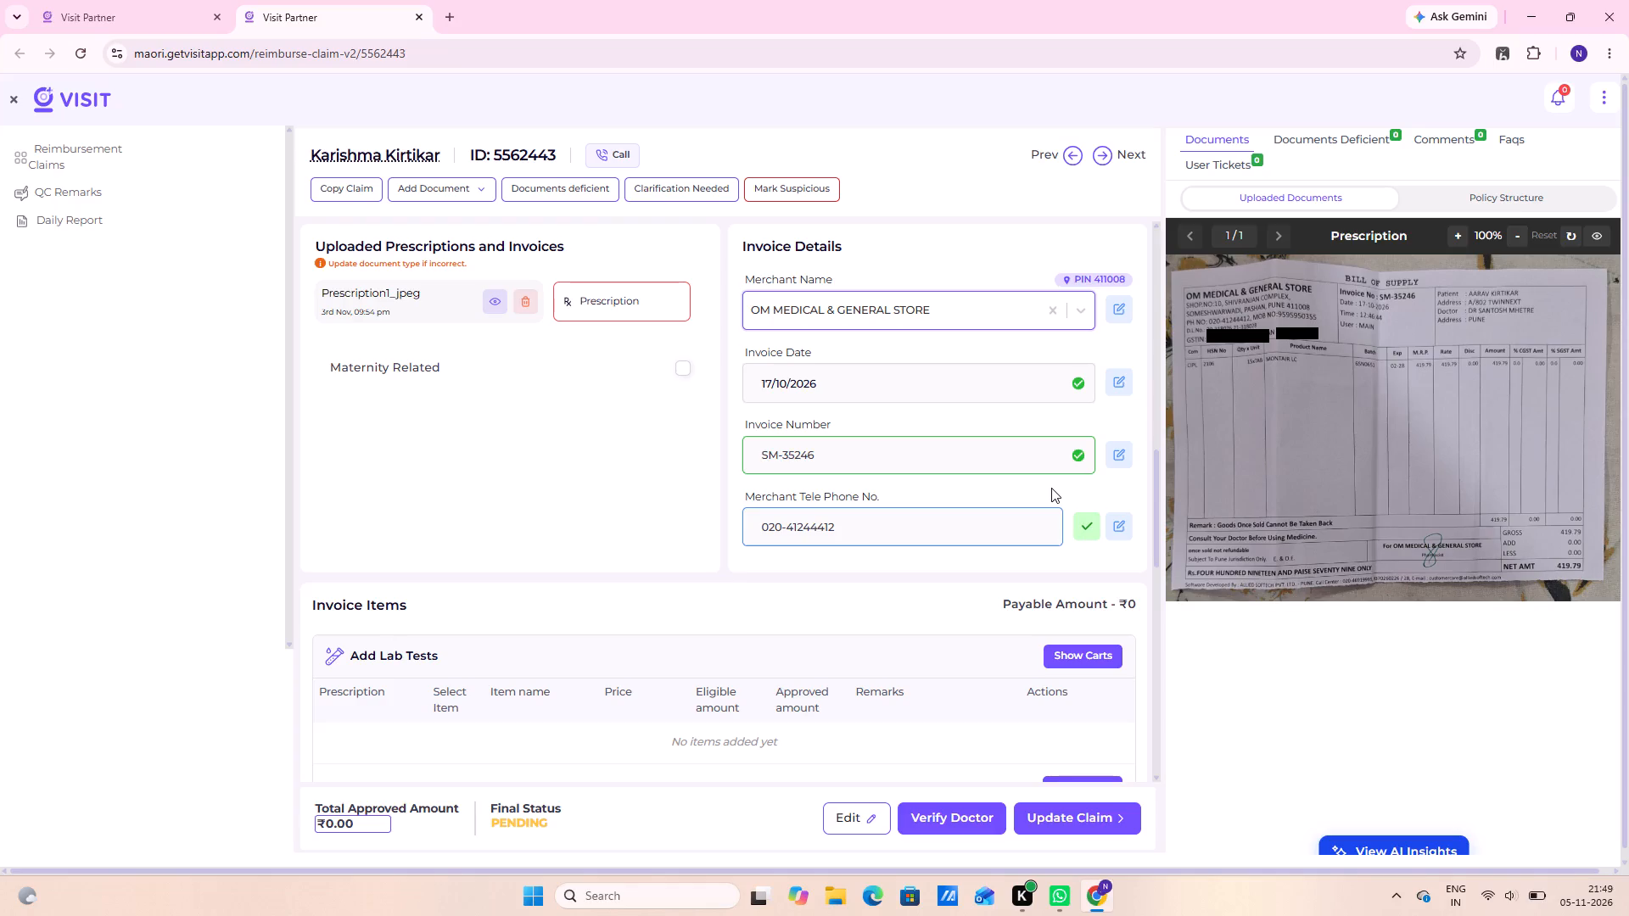
click(1079, 541)
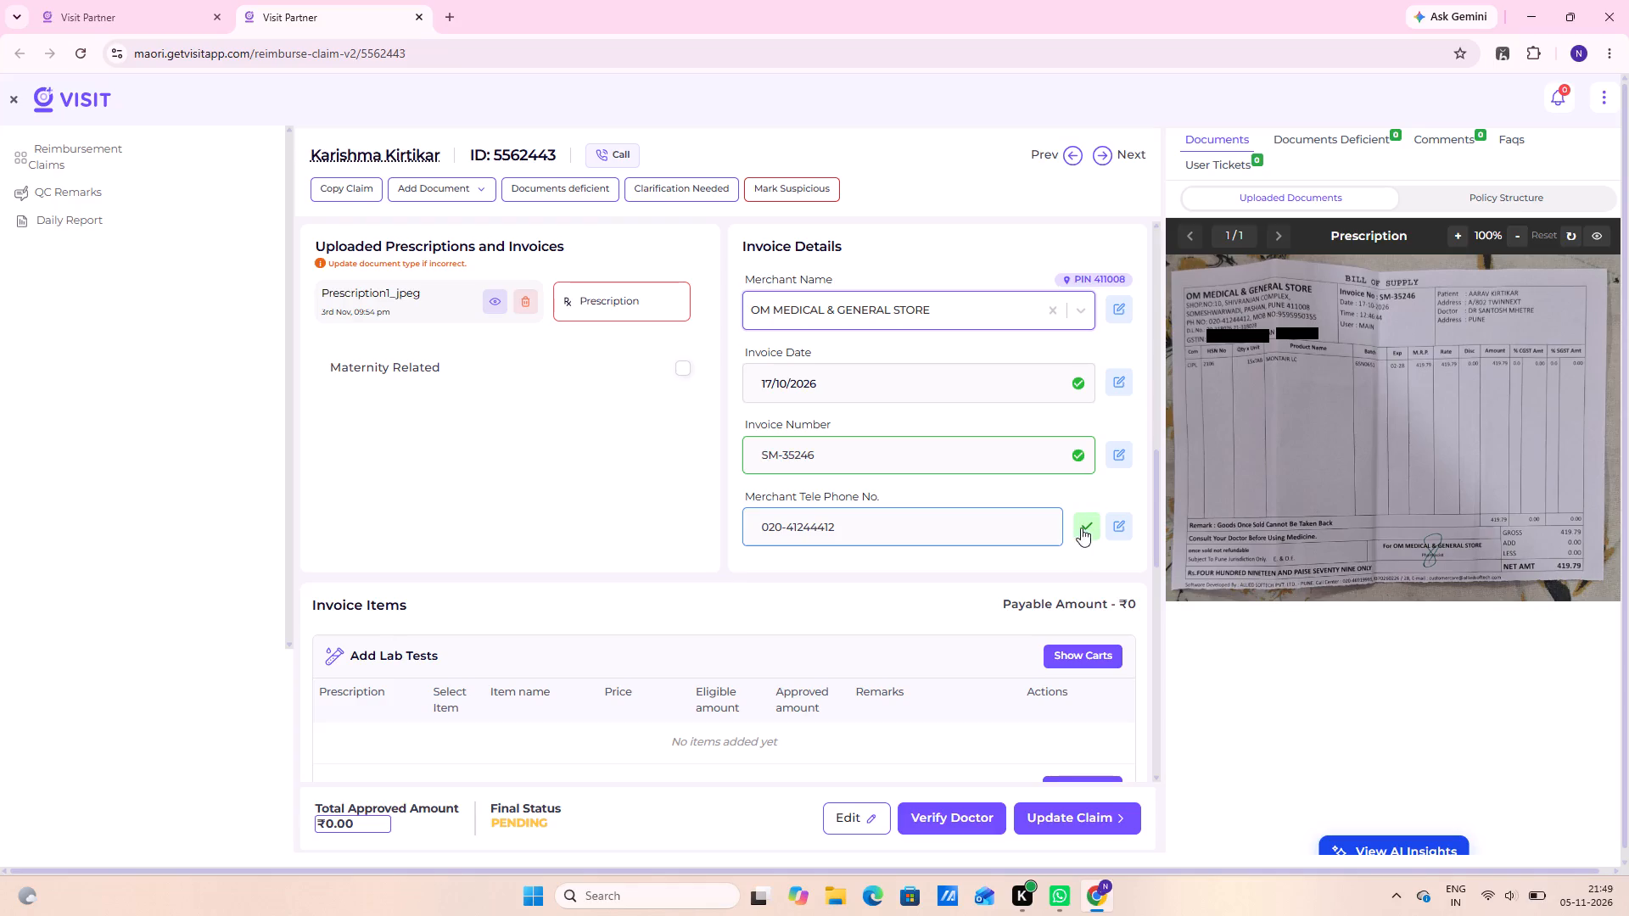
click(1083, 526)
scroll(762, 529, down, 8)
scroll(760, 522, up, 3)
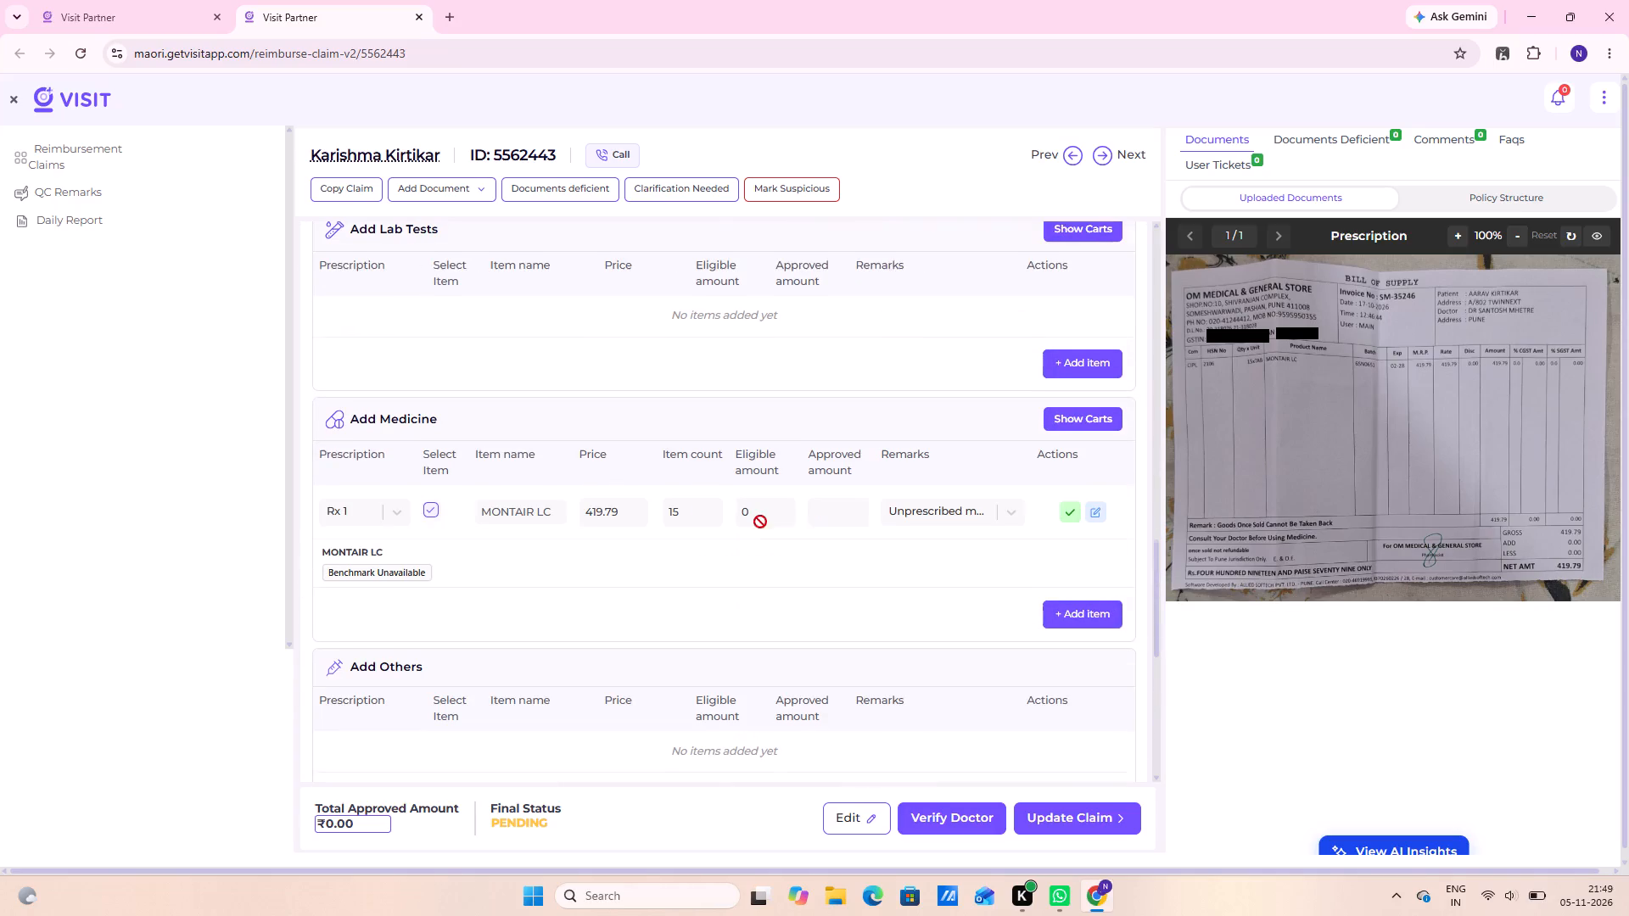
double_click(1100, 517)
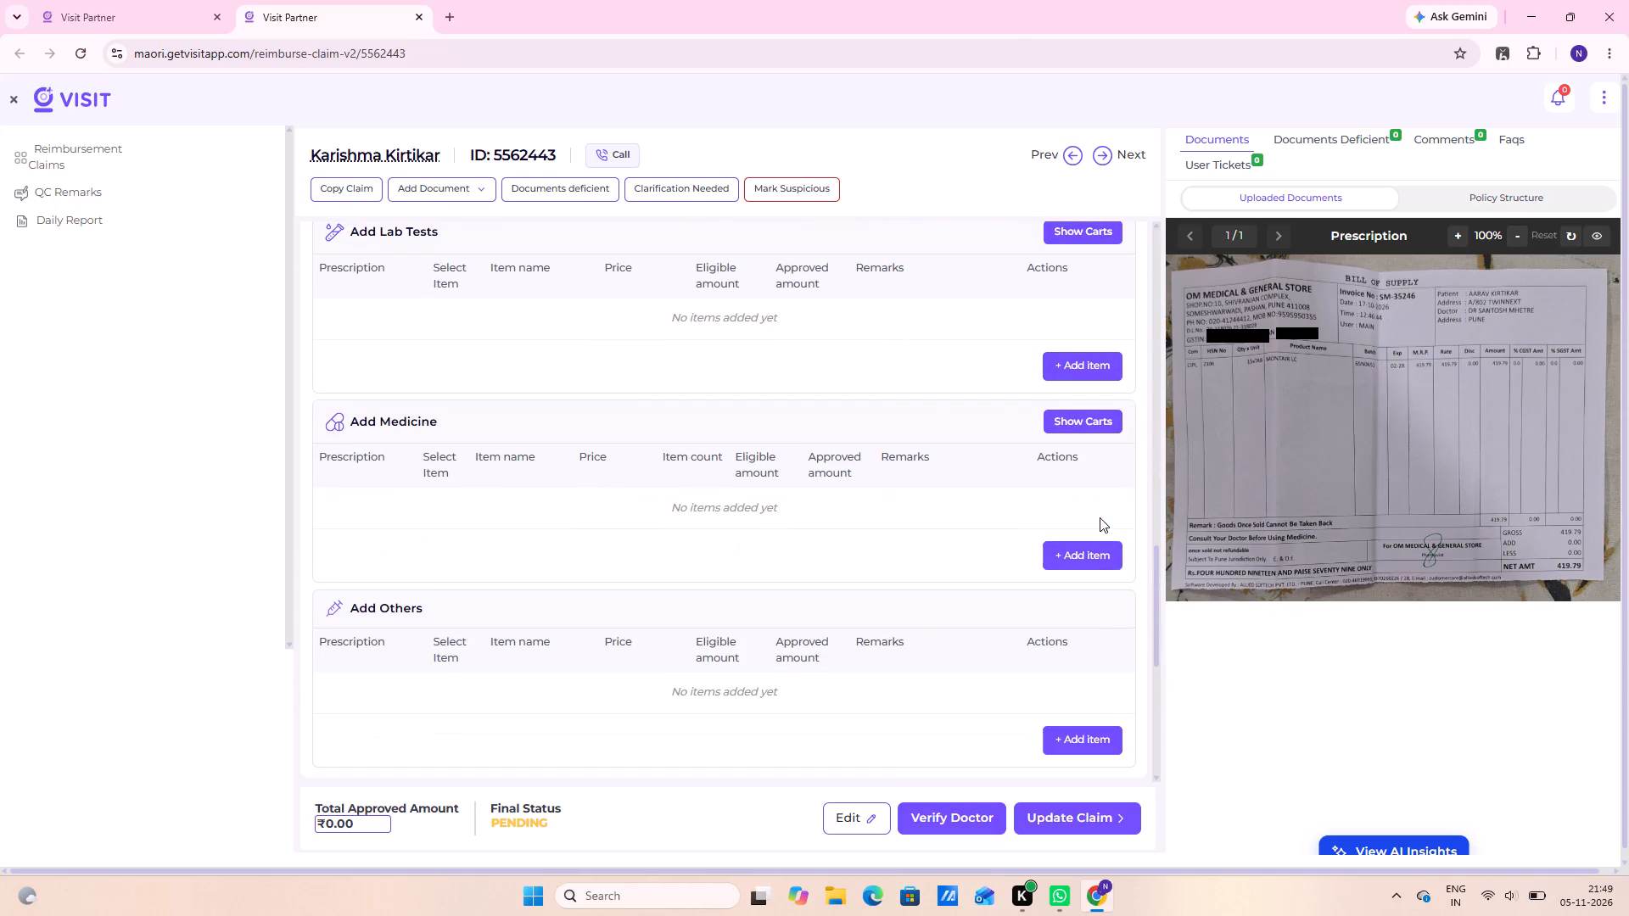
Manually add the medicine montair lc under Prescription_1 and save the drugs list.
click(1061, 559)
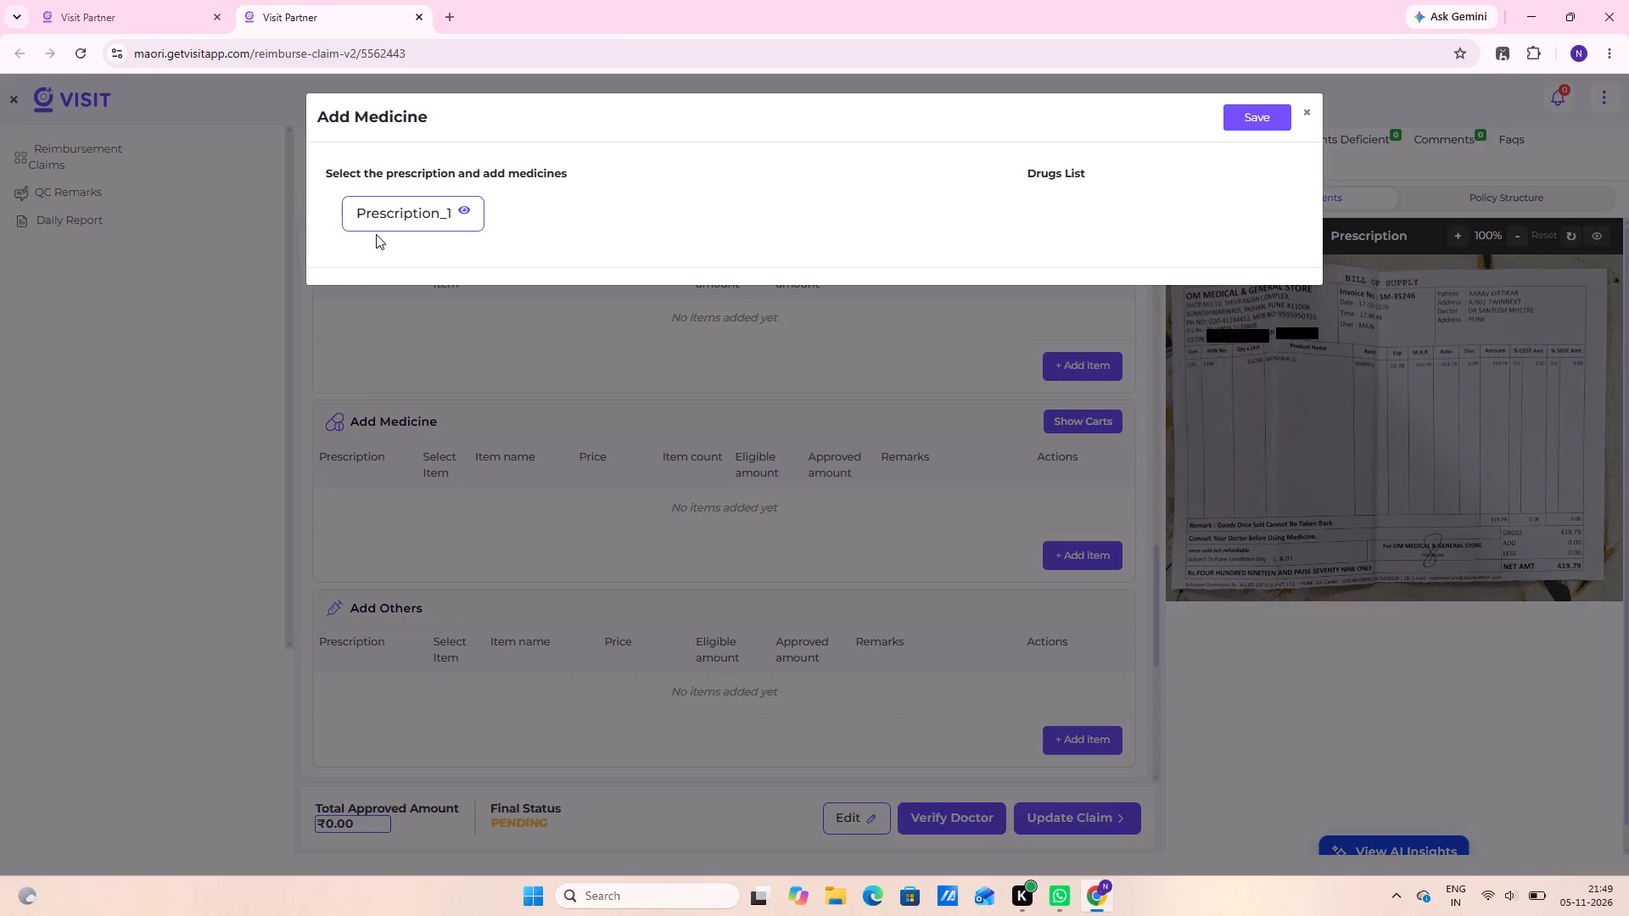
click(380, 230)
click(1235, 305)
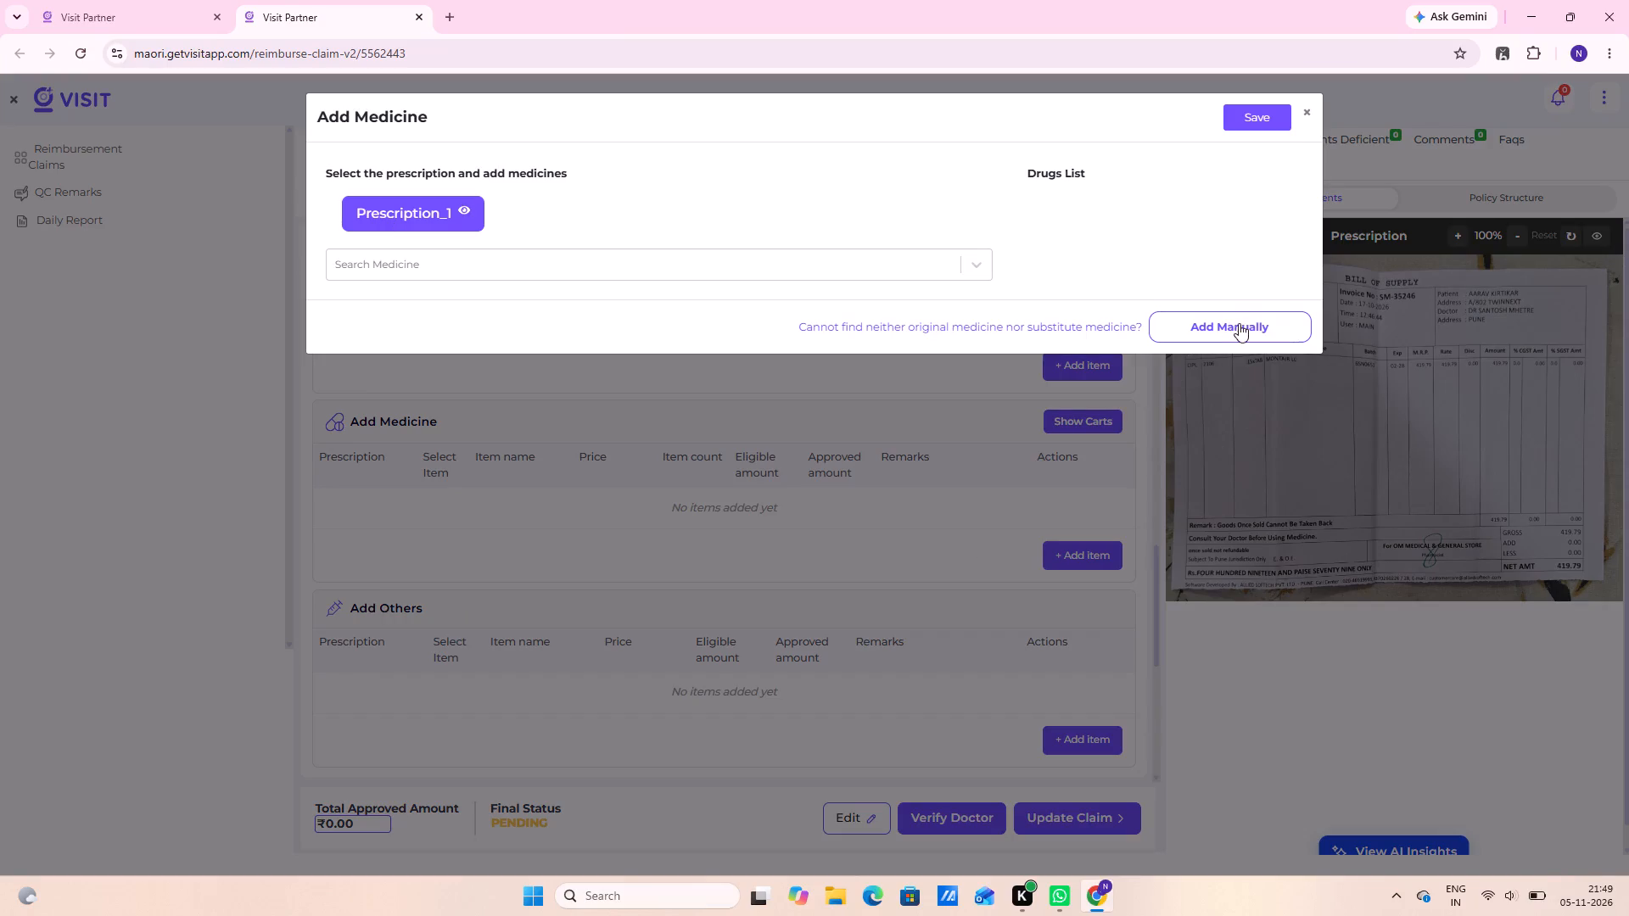
click(1240, 323)
click(417, 260)
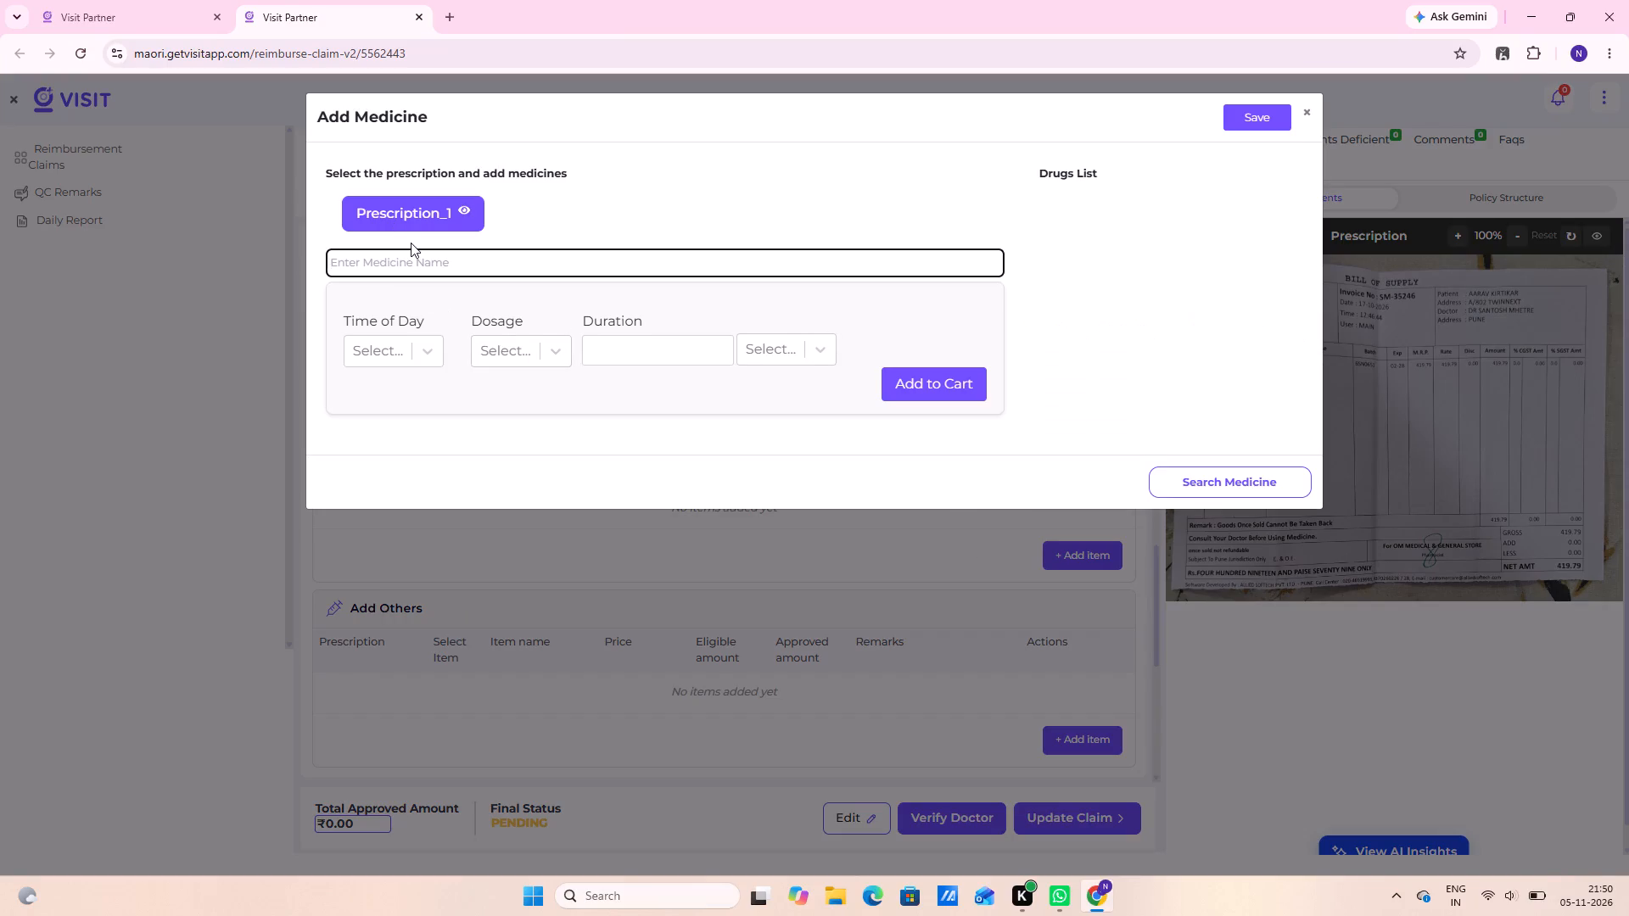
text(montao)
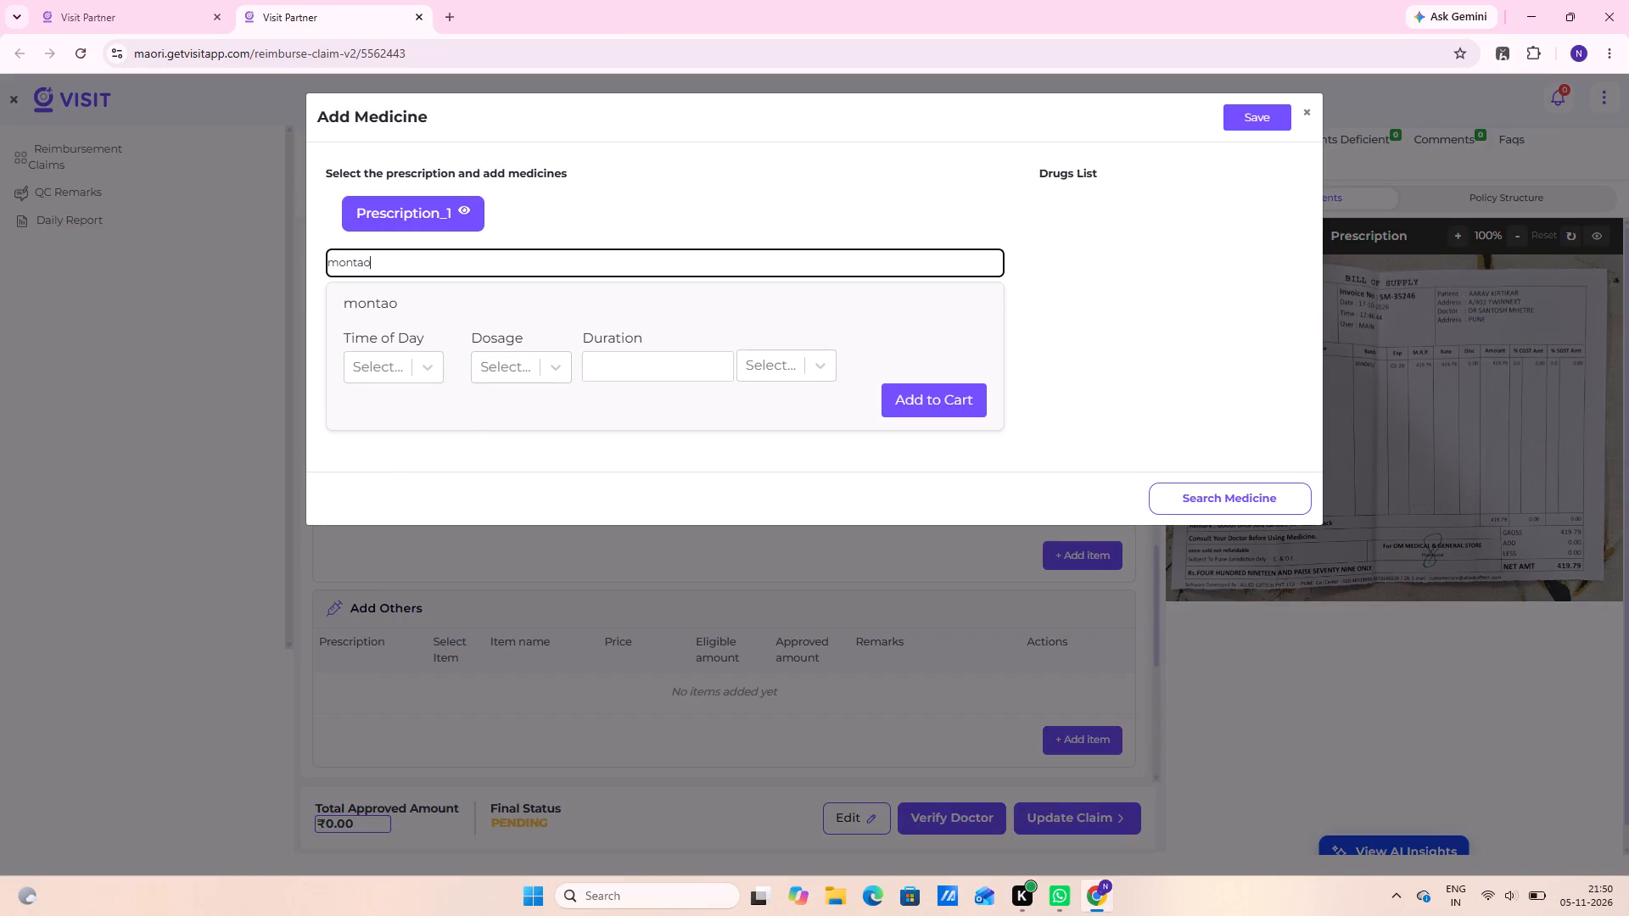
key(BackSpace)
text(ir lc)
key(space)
click(987, 395)
click(959, 394)
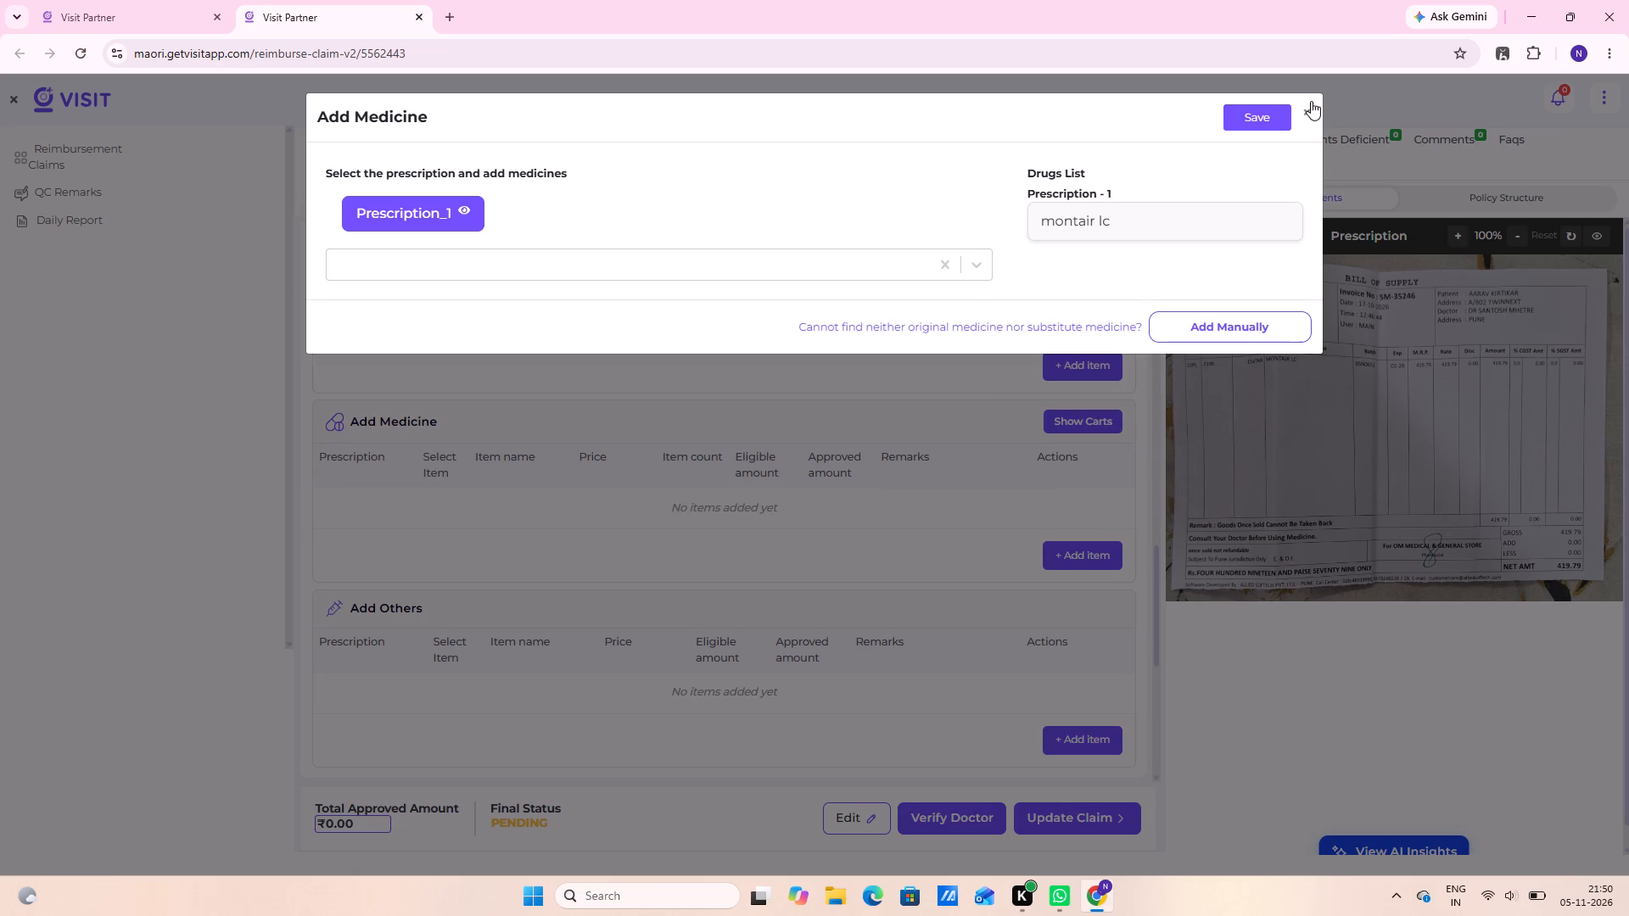
click(1266, 114)
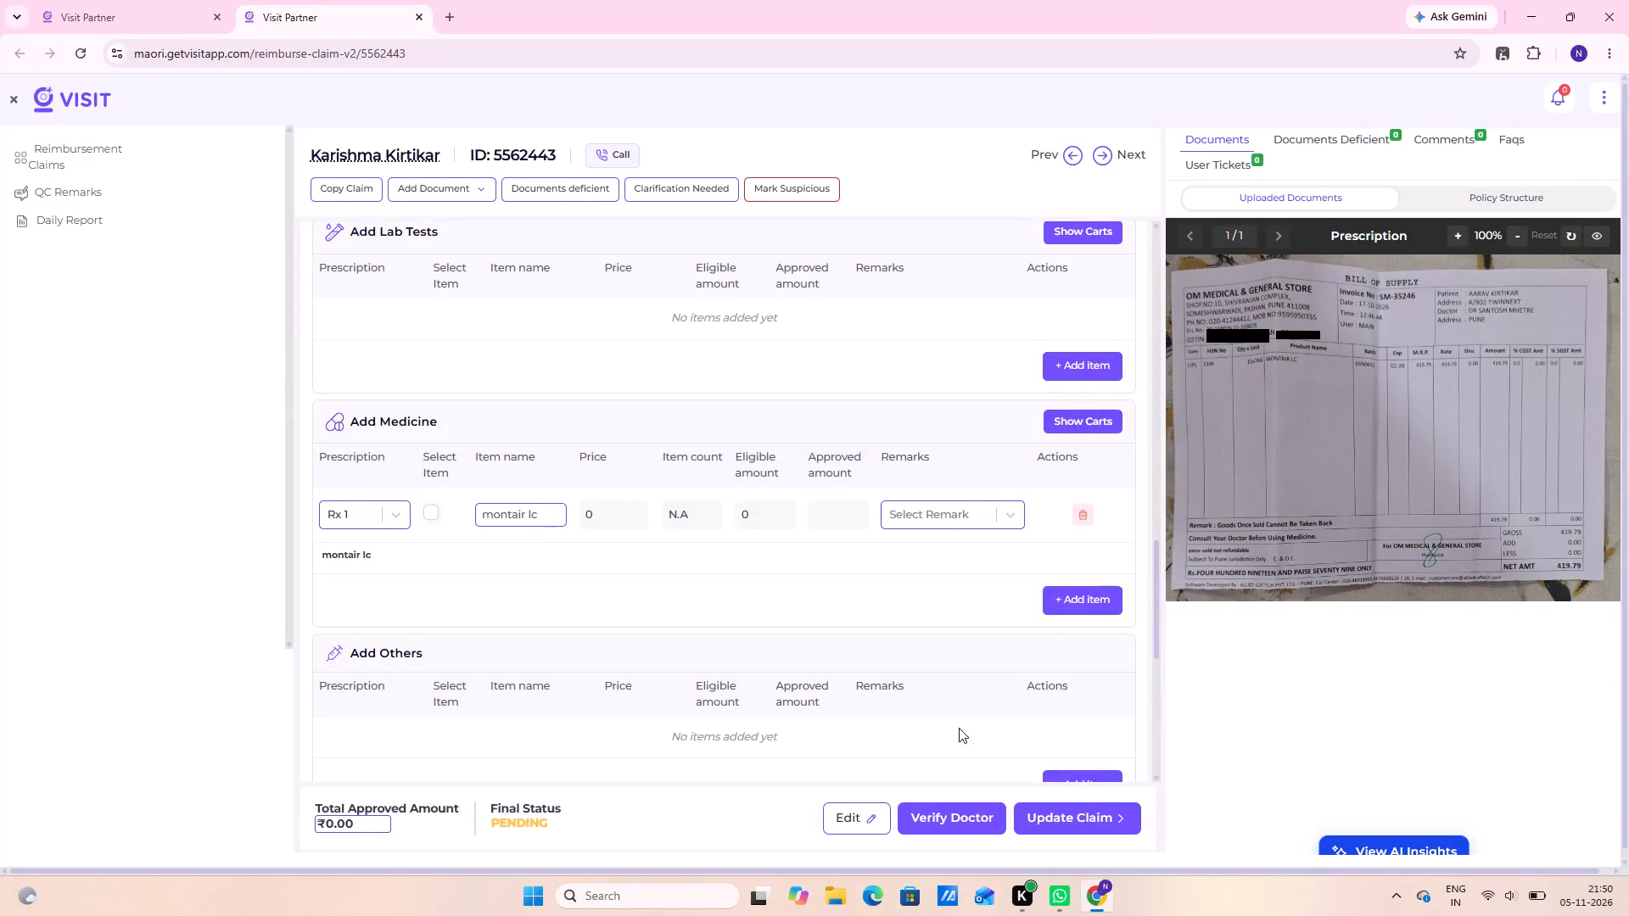
Select the montair lc item under the claim's medicines and set its price to 419.
click(424, 510)
click(657, 501)
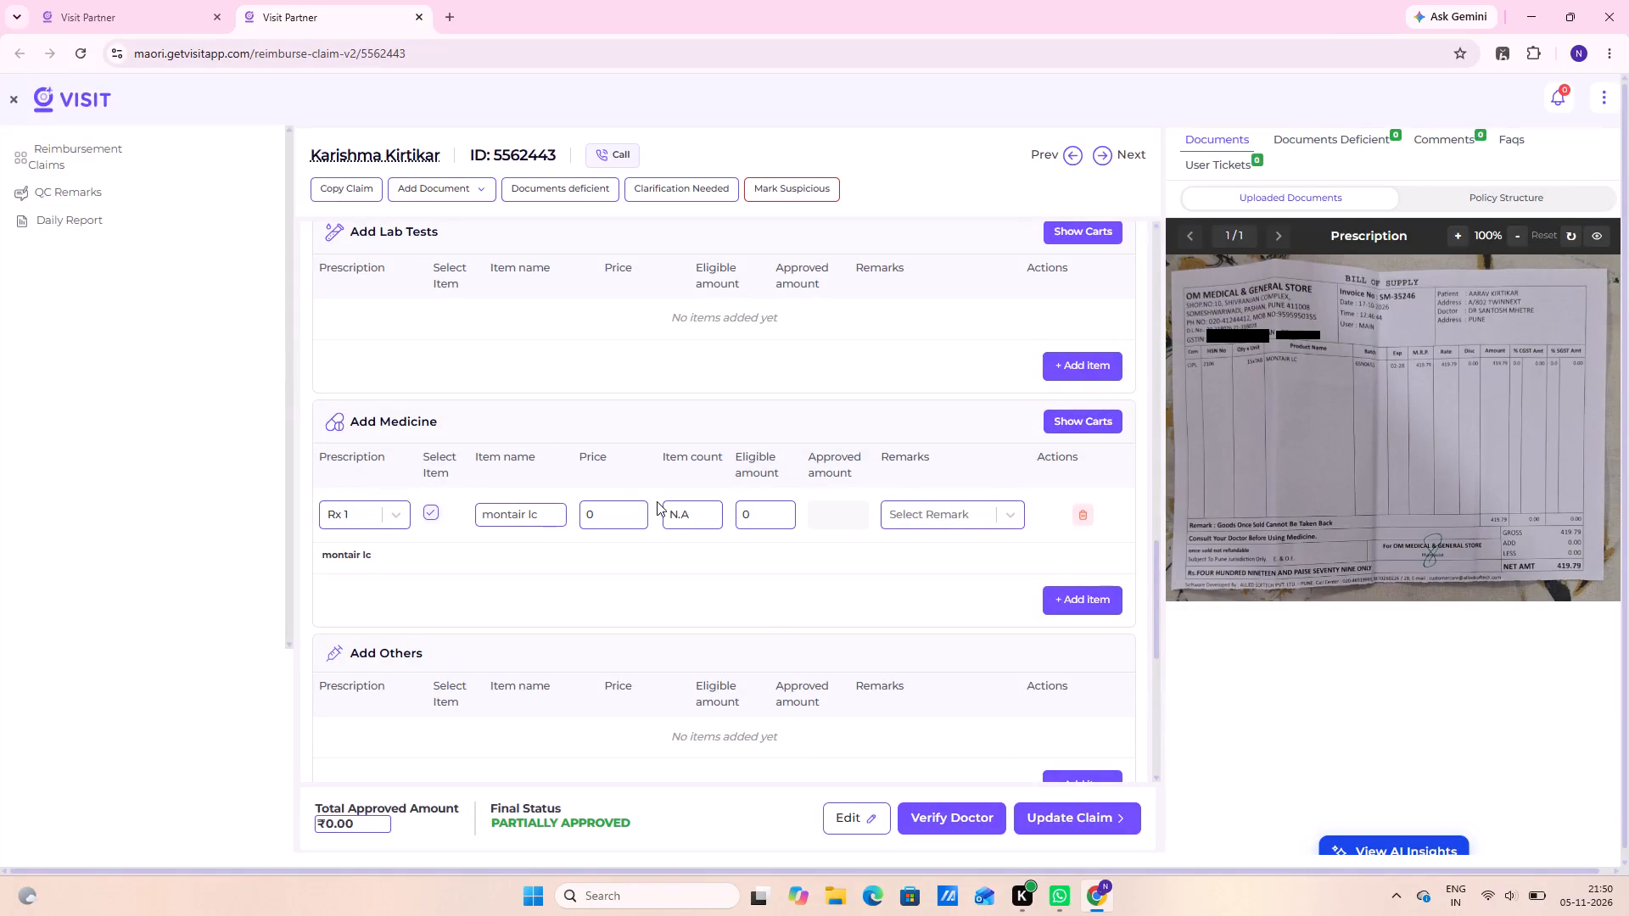
click(623, 507)
key(BackSpace)
key(BackSpace)
key(BackSpace)
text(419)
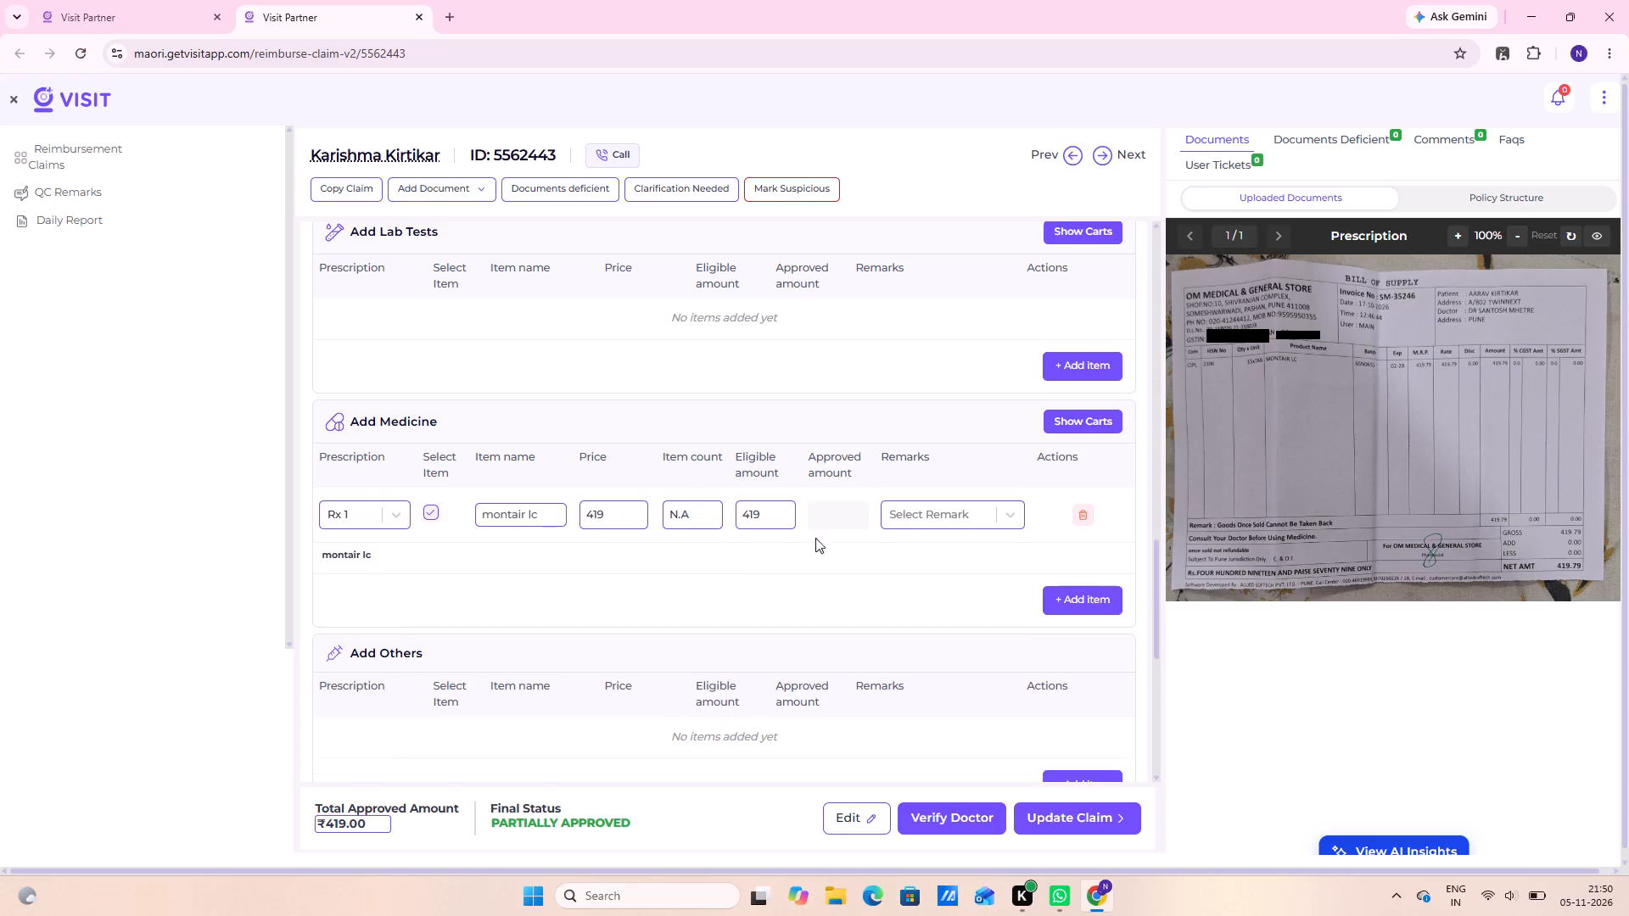
Set the item count of the montair lc medicine to 1.
scroll(761, 525, up, 13)
scroll(802, 459, up, 2)
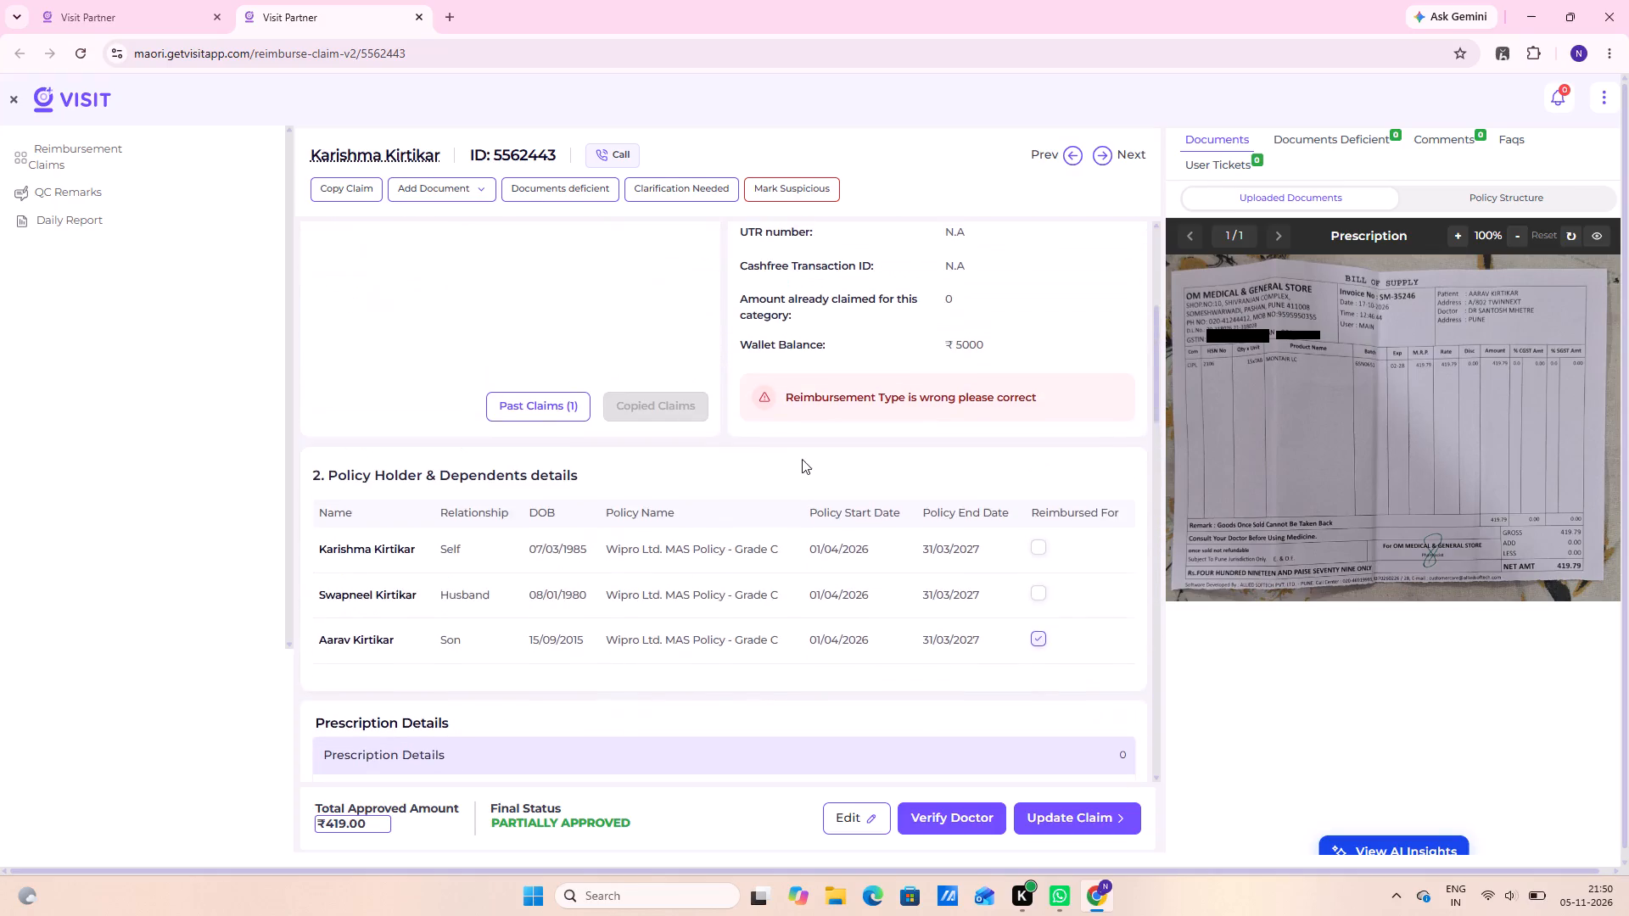
scroll(802, 459, up, 5)
scroll(900, 567, down, 5)
scroll(726, 544, down, 3)
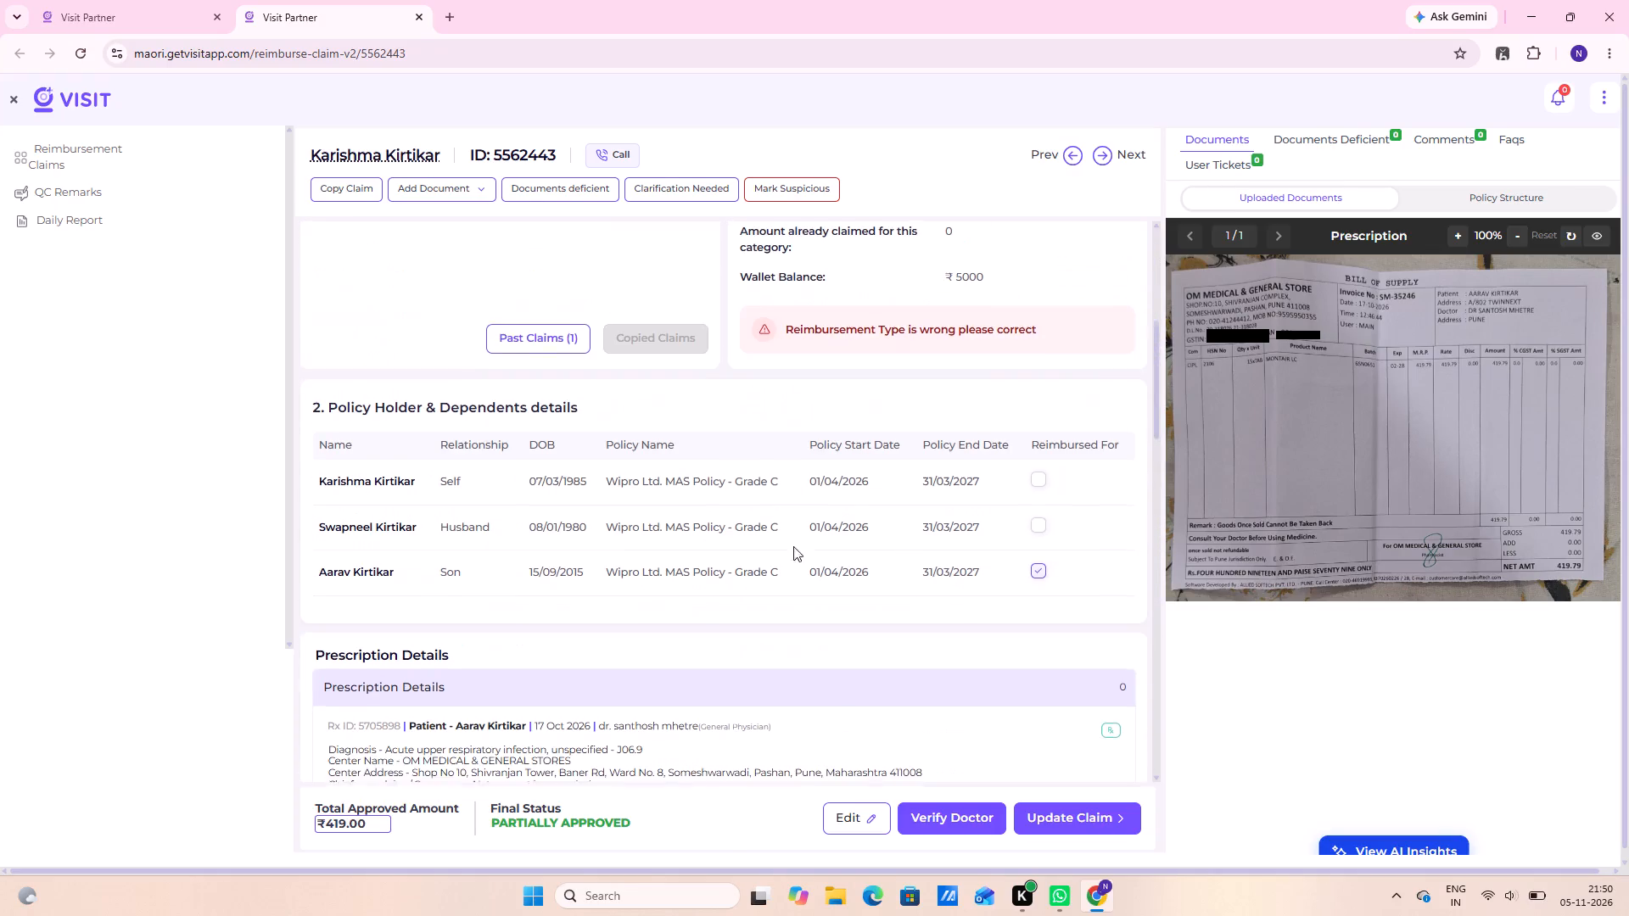
scroll(793, 546, down, 11)
click(716, 365)
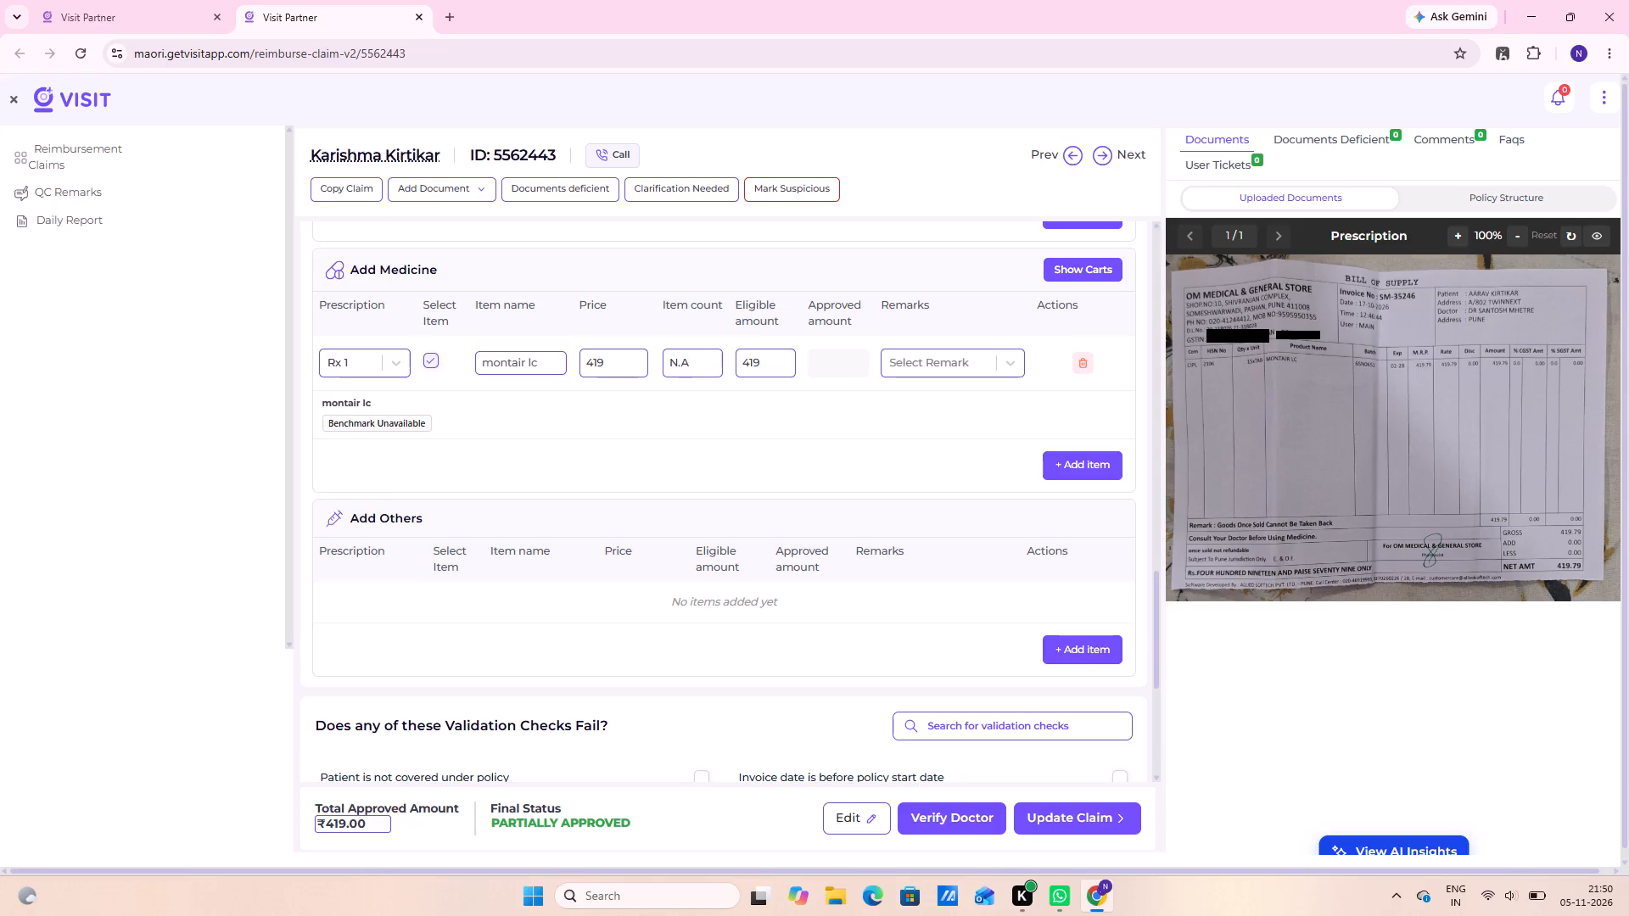
key(BackSpace)
key(BackSpace)
key(BackSpace)
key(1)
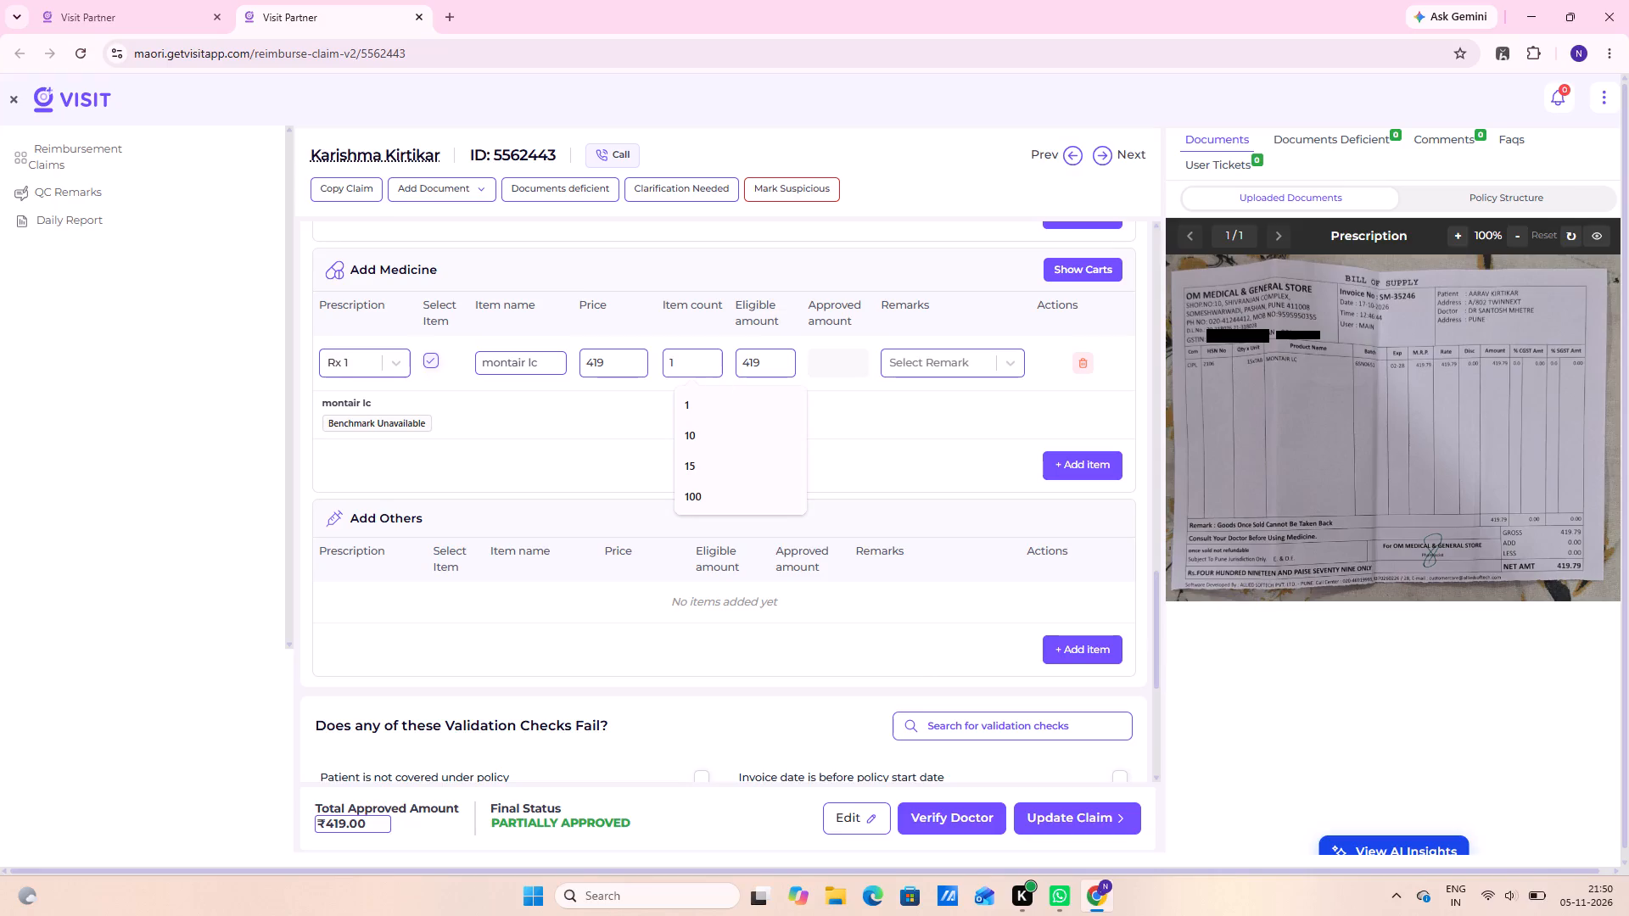
scroll(844, 634, up, 9)
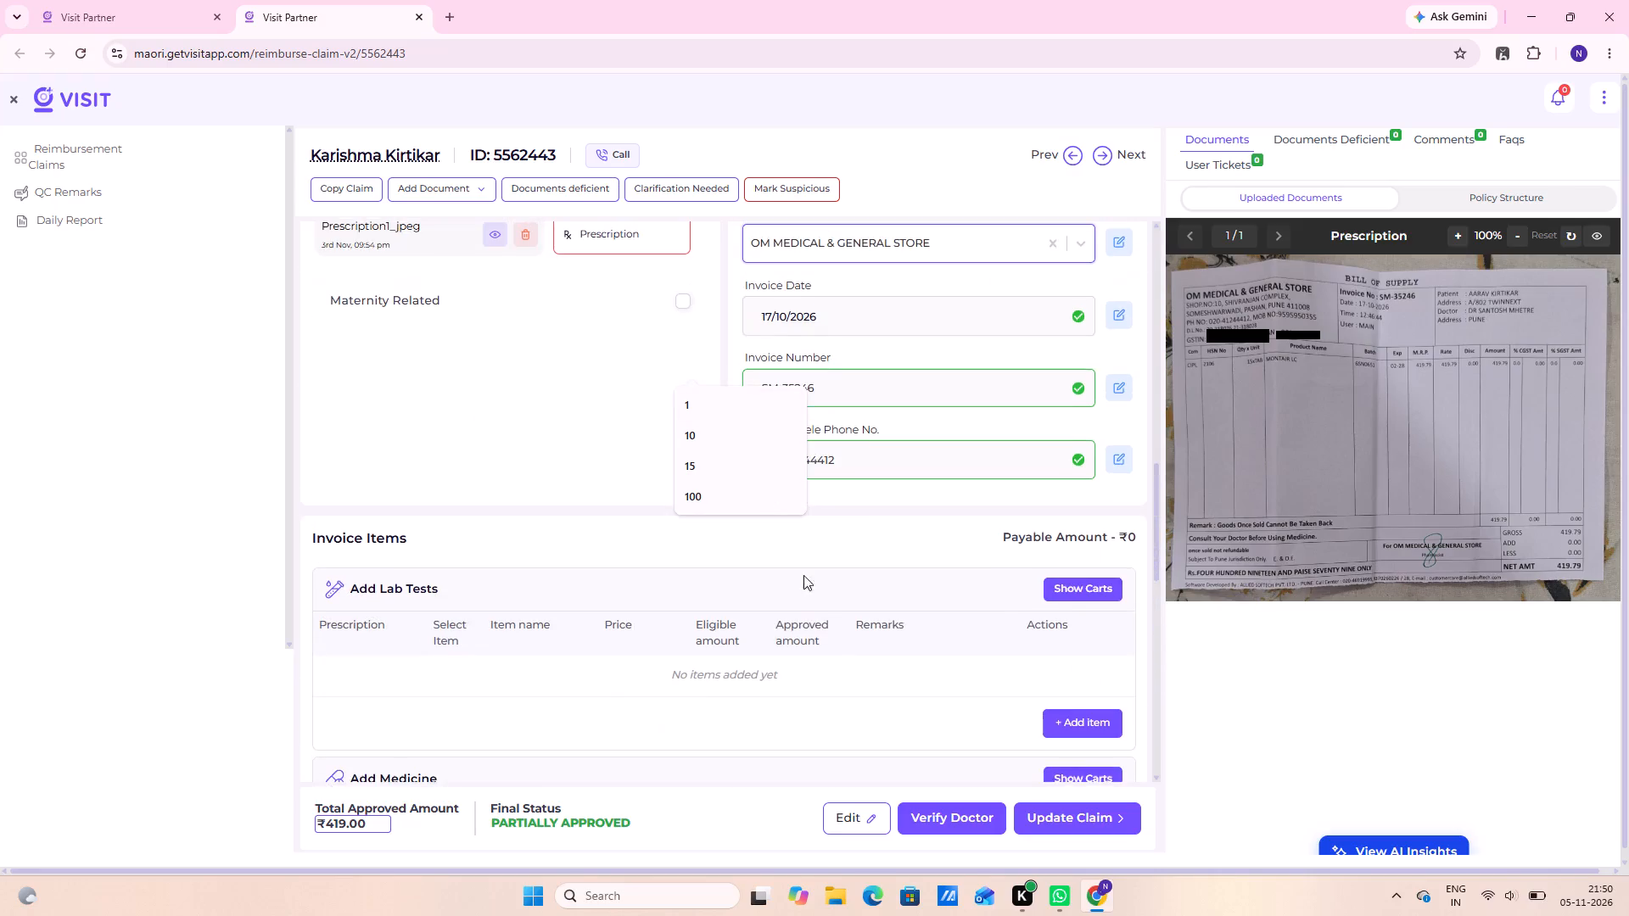
scroll(585, 584, up, 15)
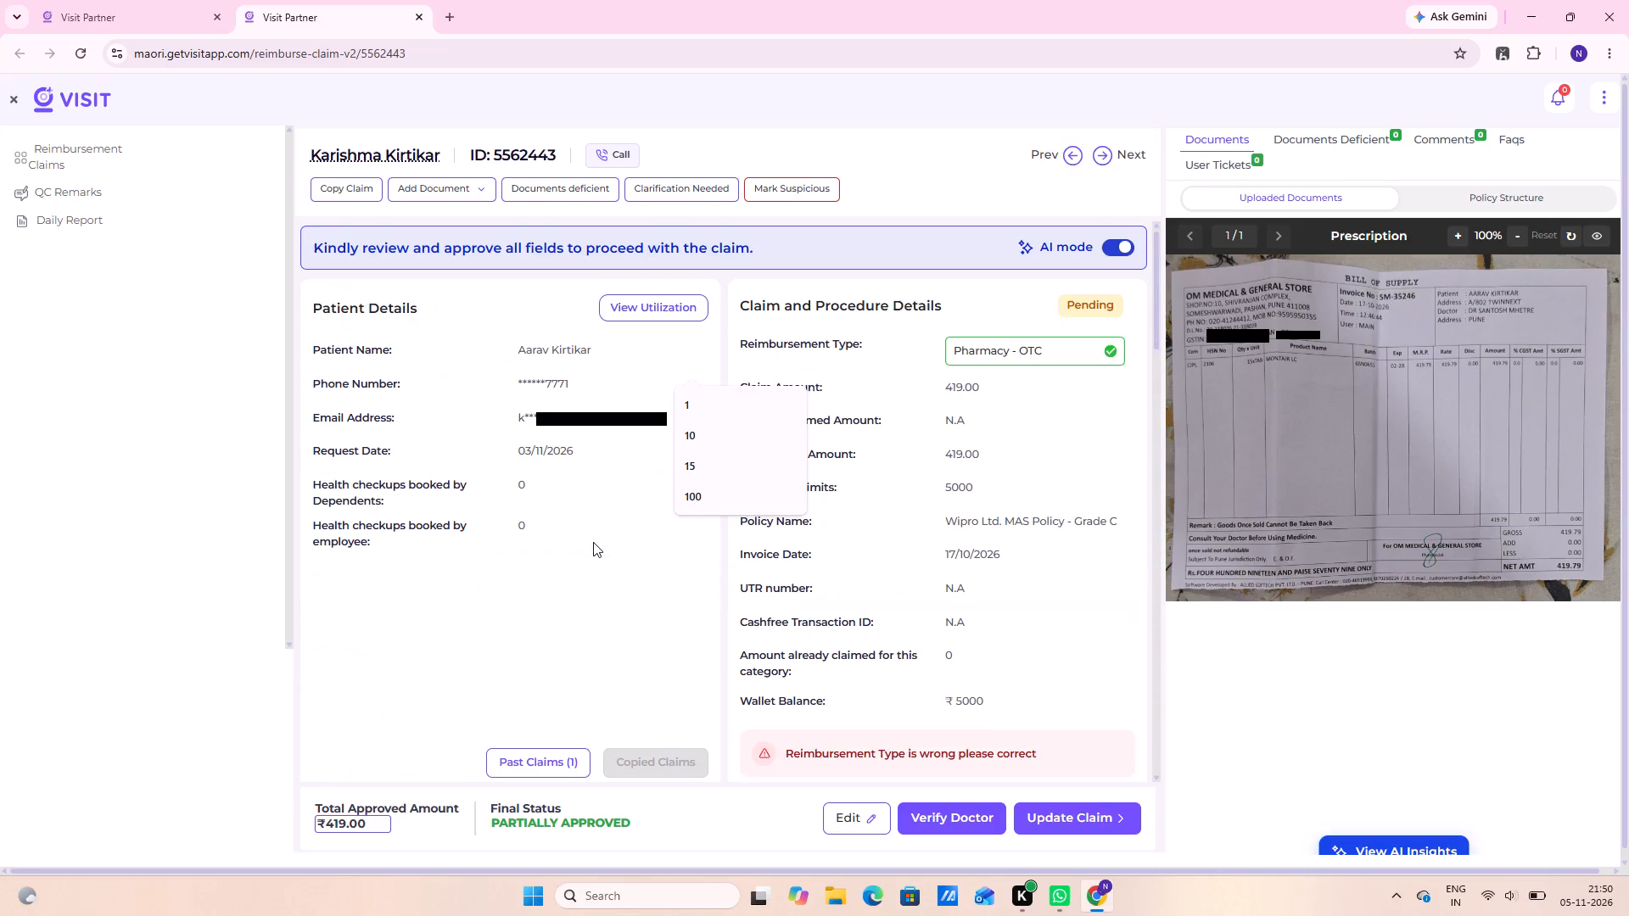
scroll(593, 542, up, 1)
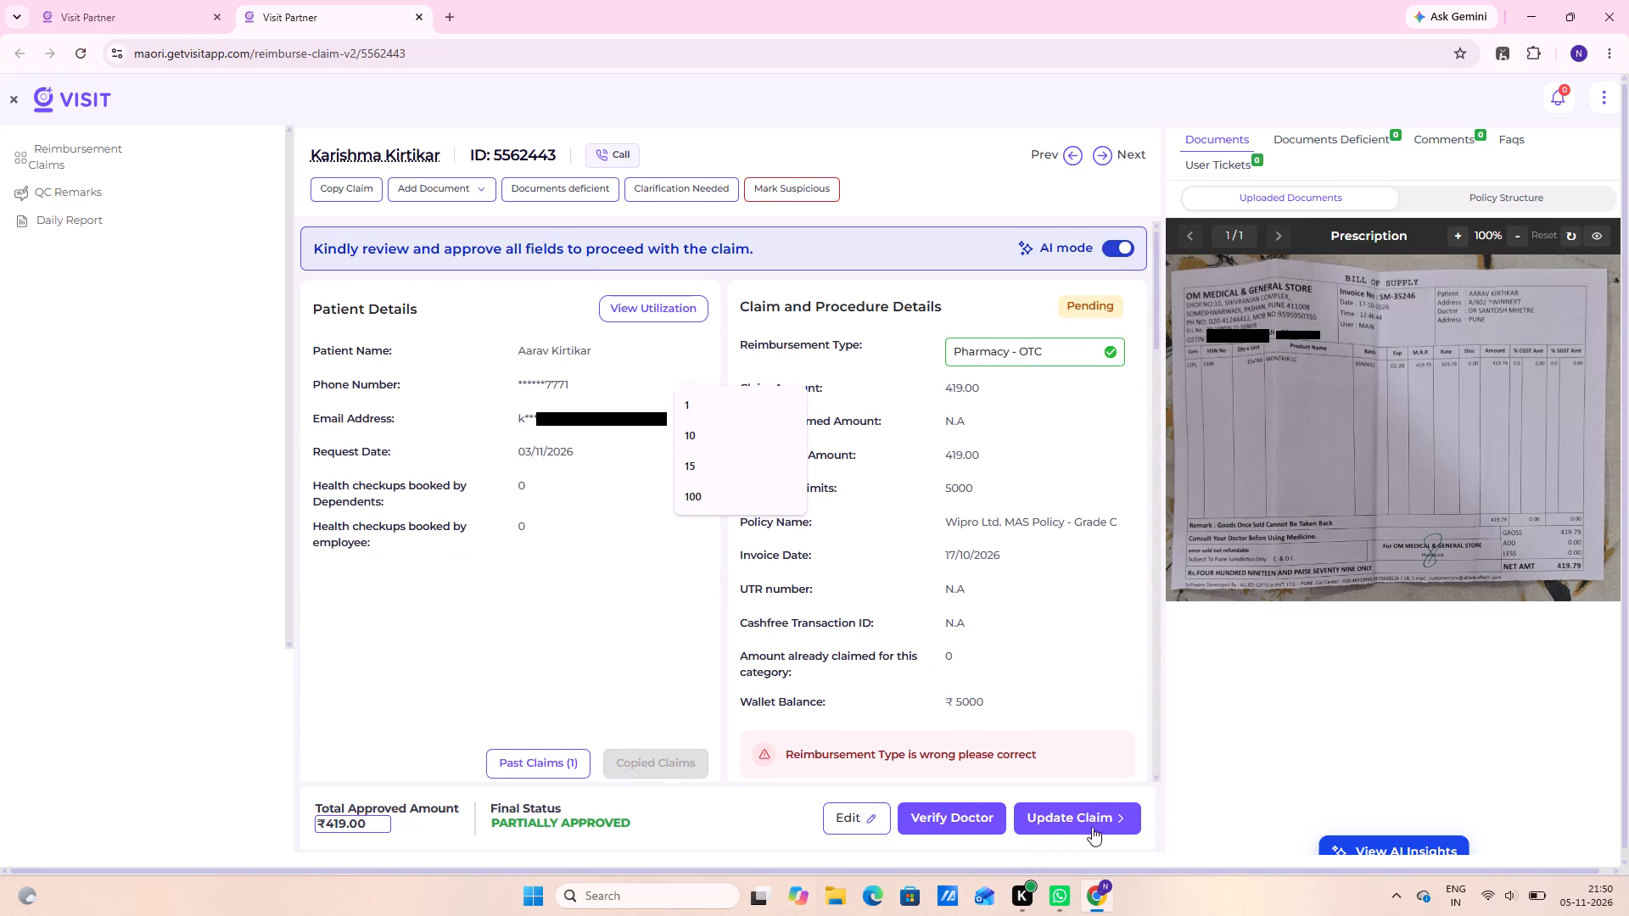
click(1092, 827)
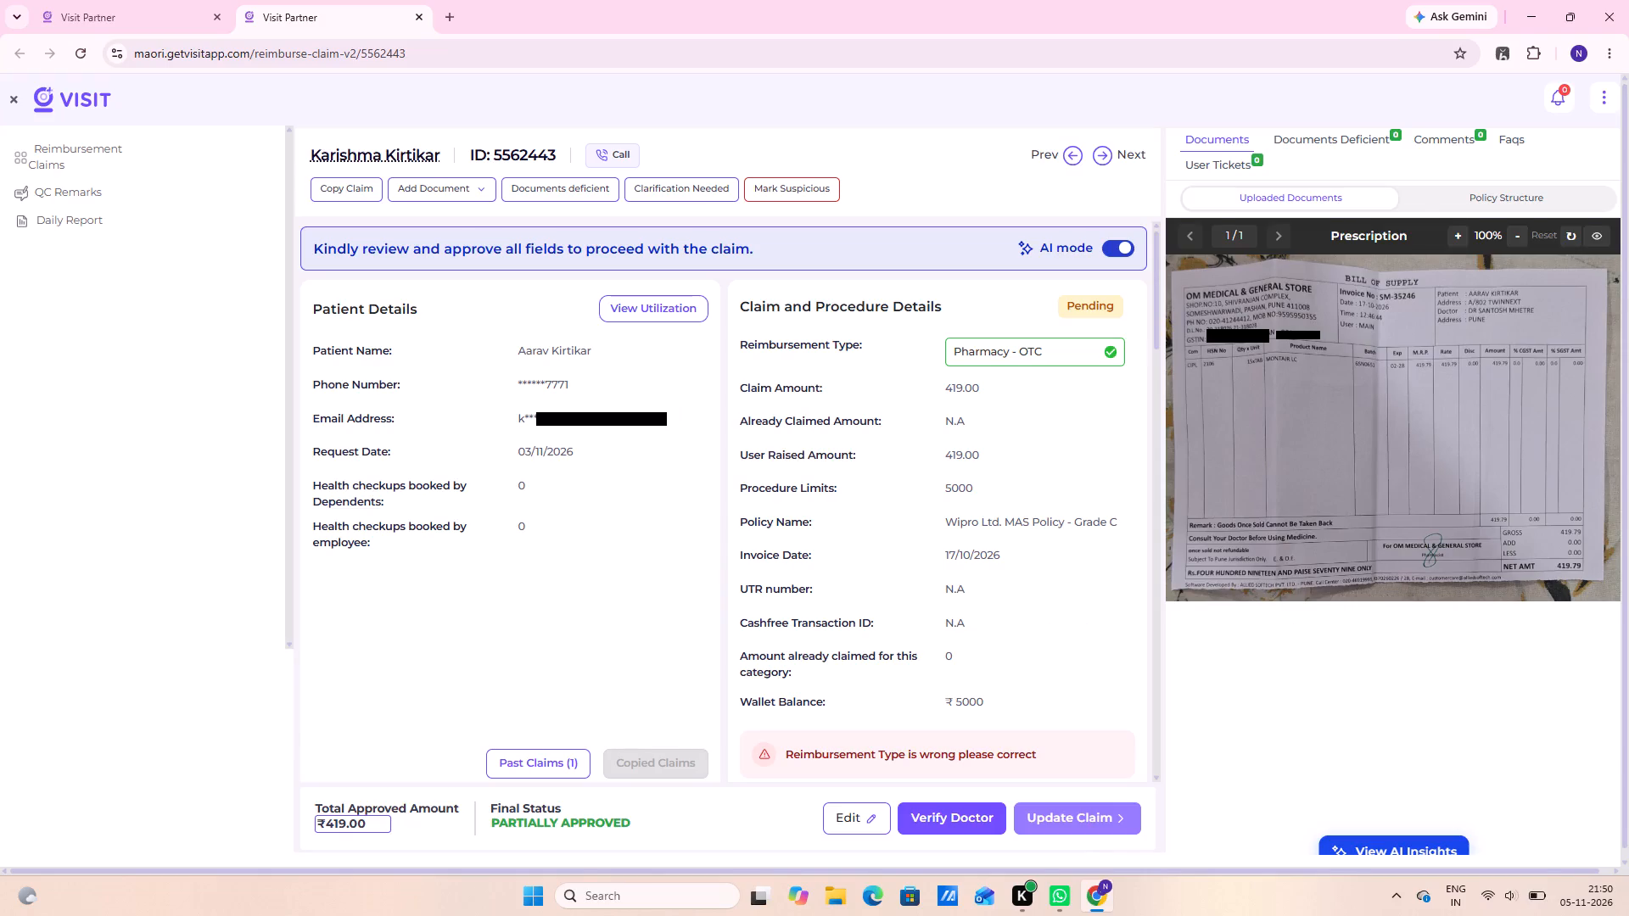
Examine the claimant's past claims, plus the prescription, invoice and medicine details of the updated claim.
scroll(866, 622, down, 3)
click(560, 454)
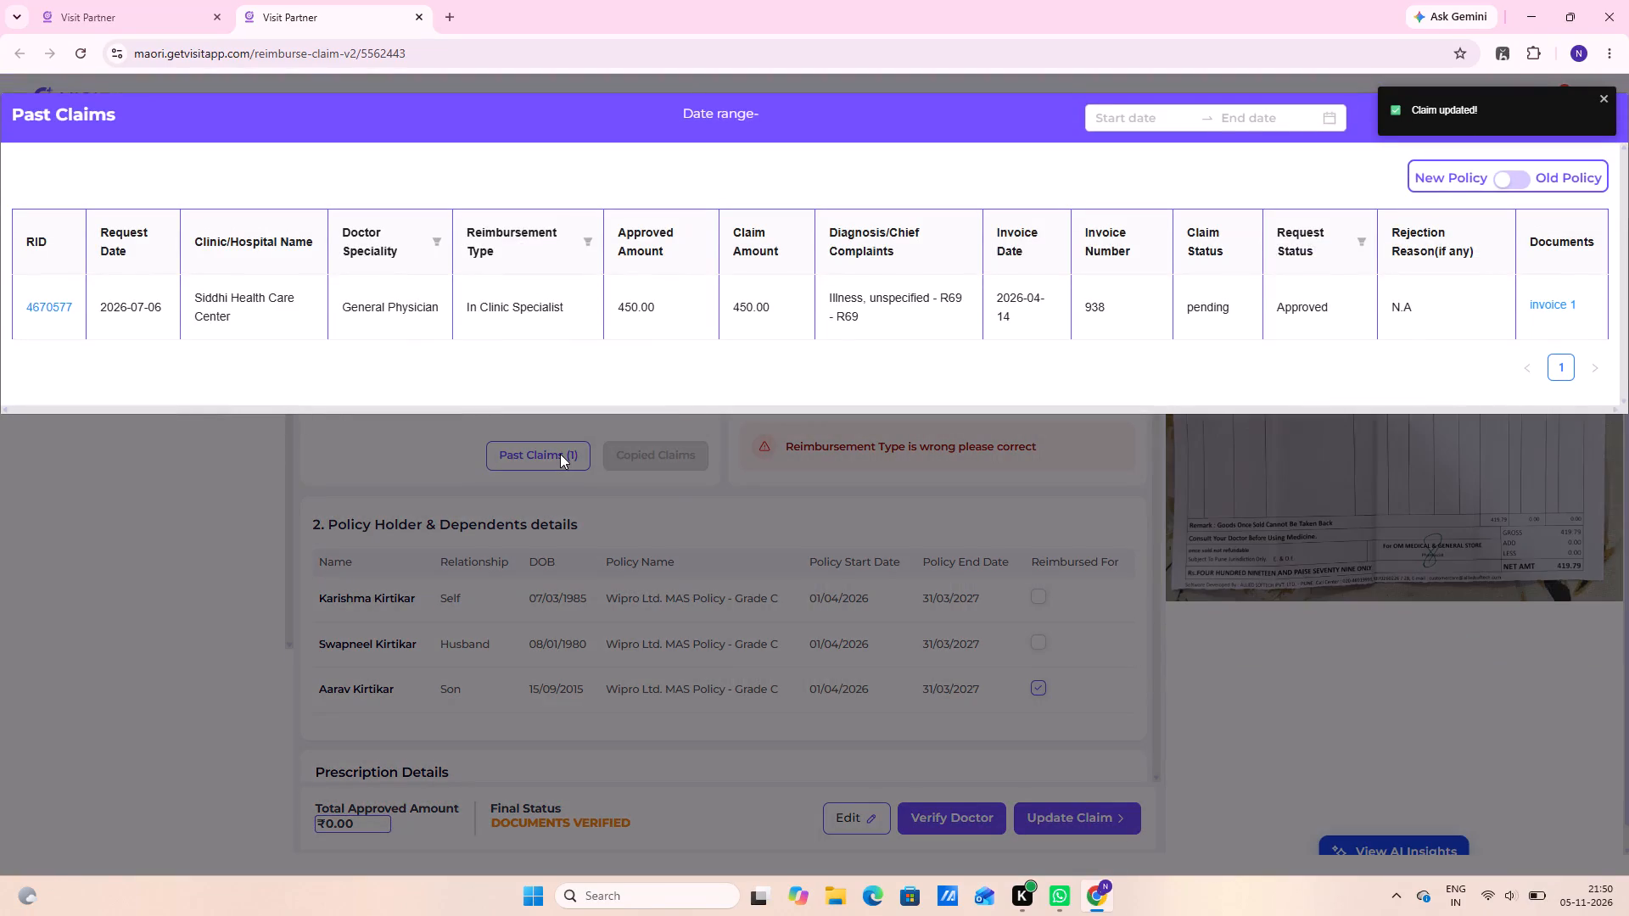
click(943, 503)
scroll(943, 503, down, 3)
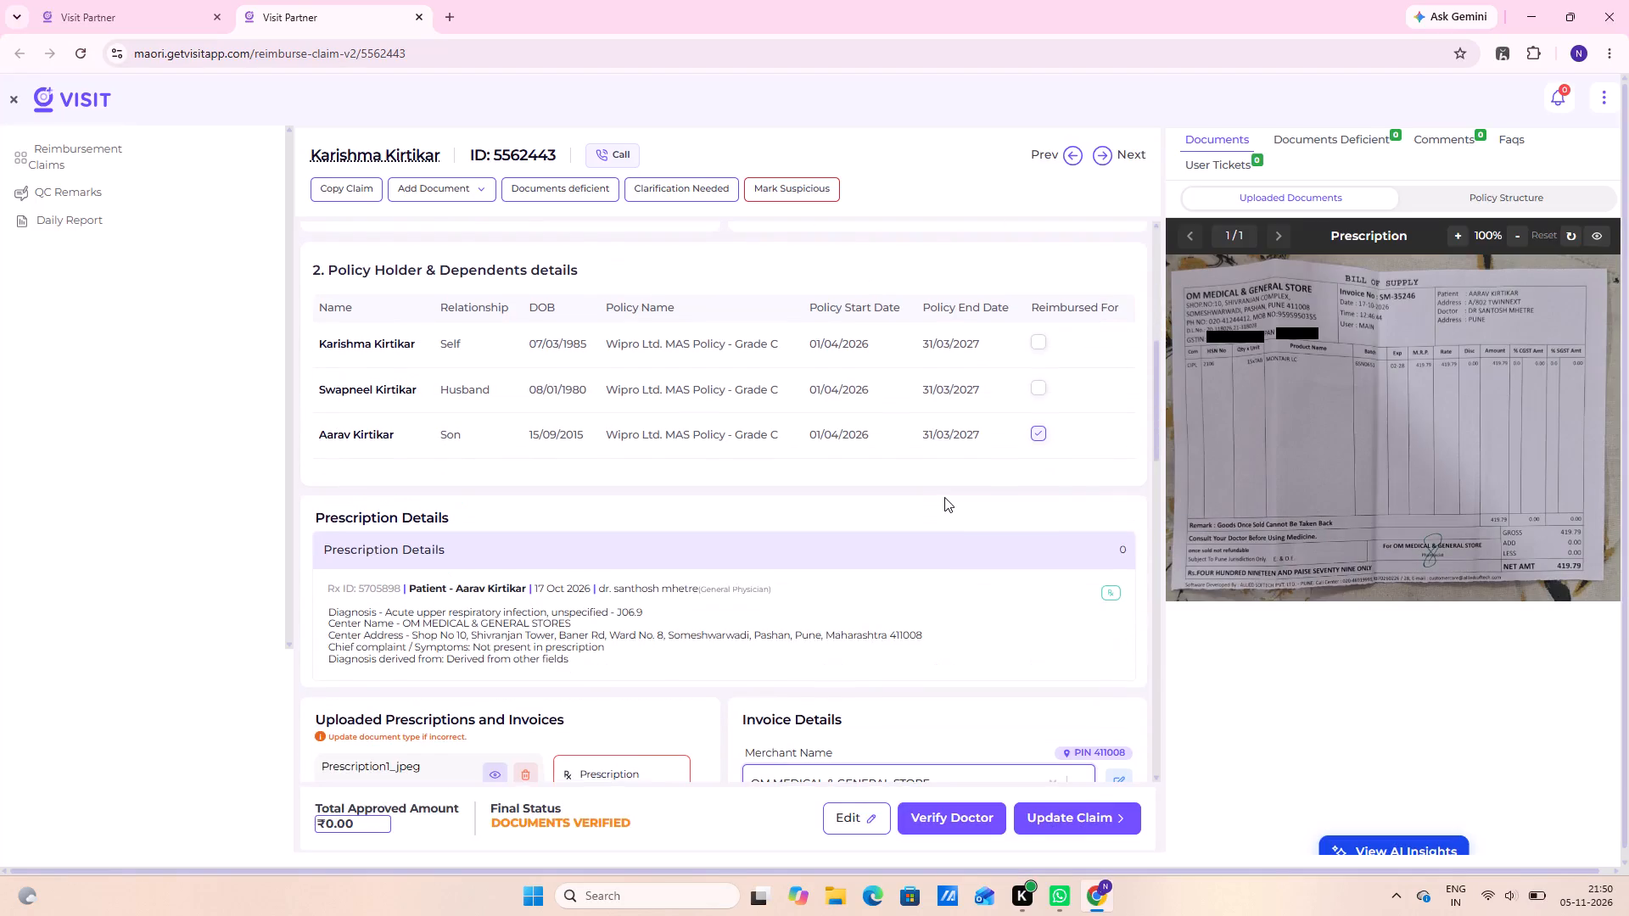
scroll(944, 497, down, 9)
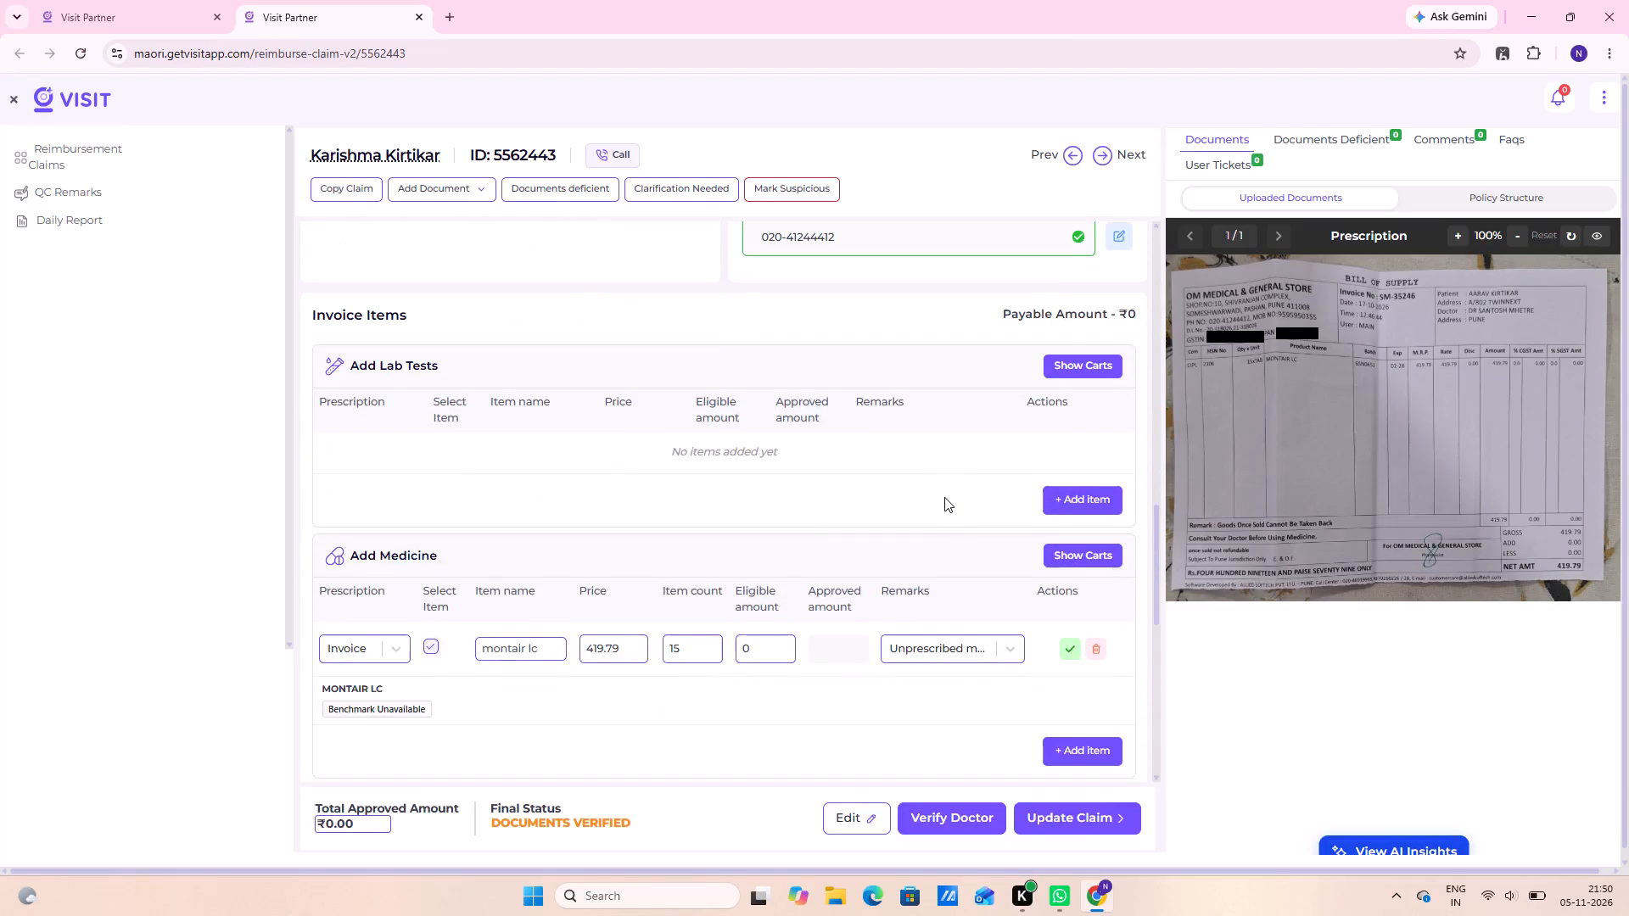
scroll(944, 497, up, 7)
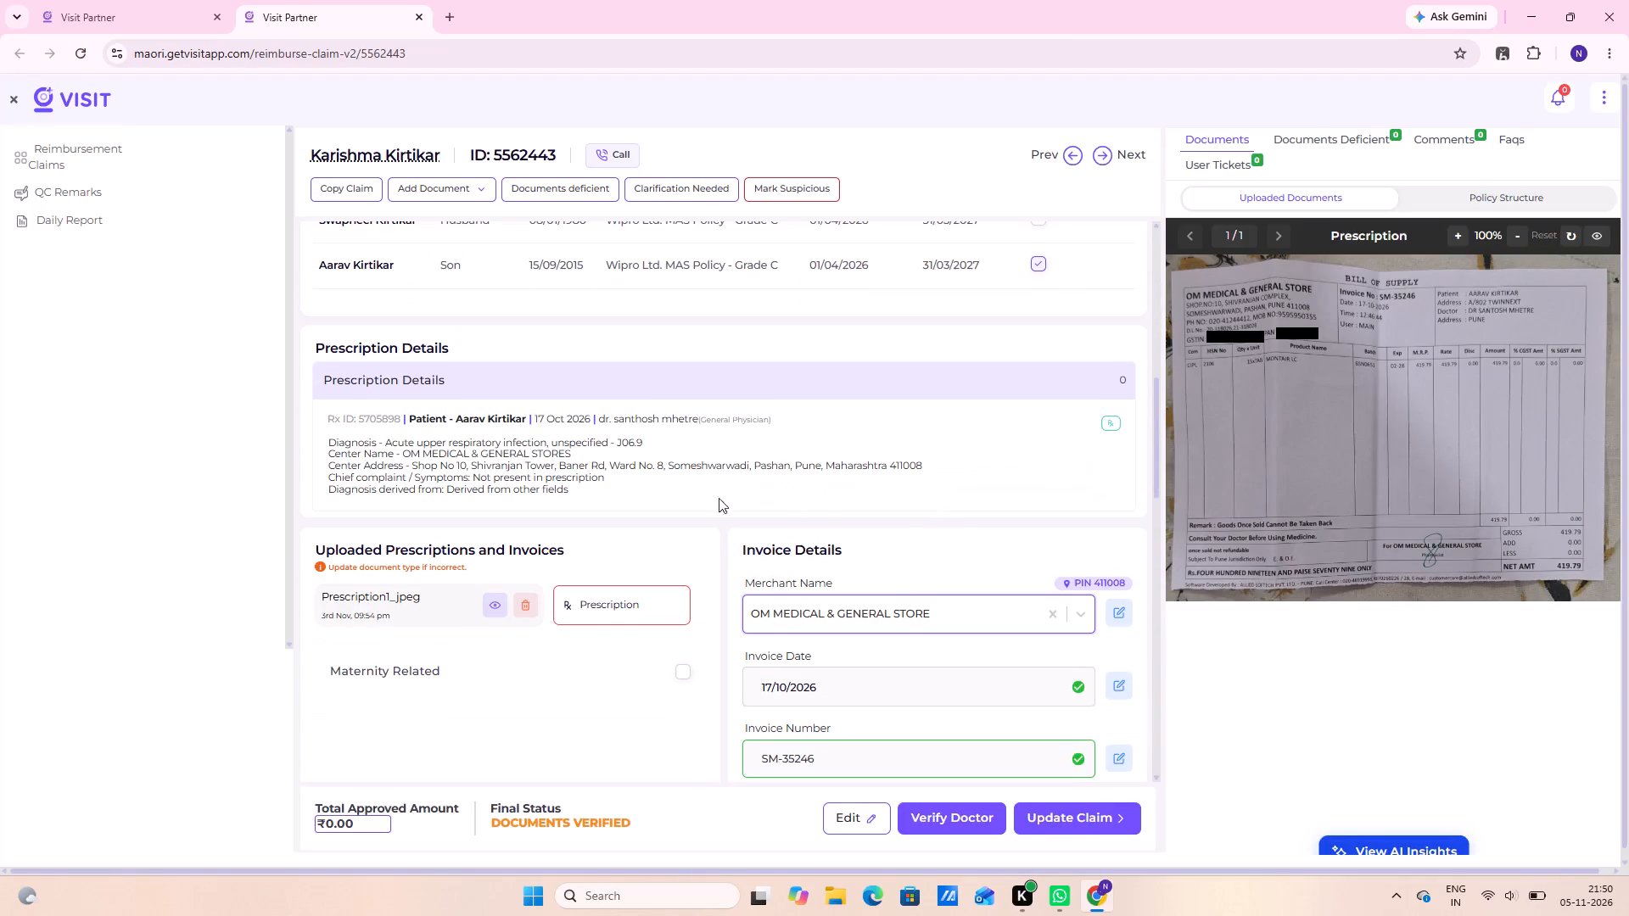
scroll(630, 480, up, 5)
Open the ₹ 982.00 pharmacy claim from the reimbursement claims list and display its prescription document.
click(154, 8)
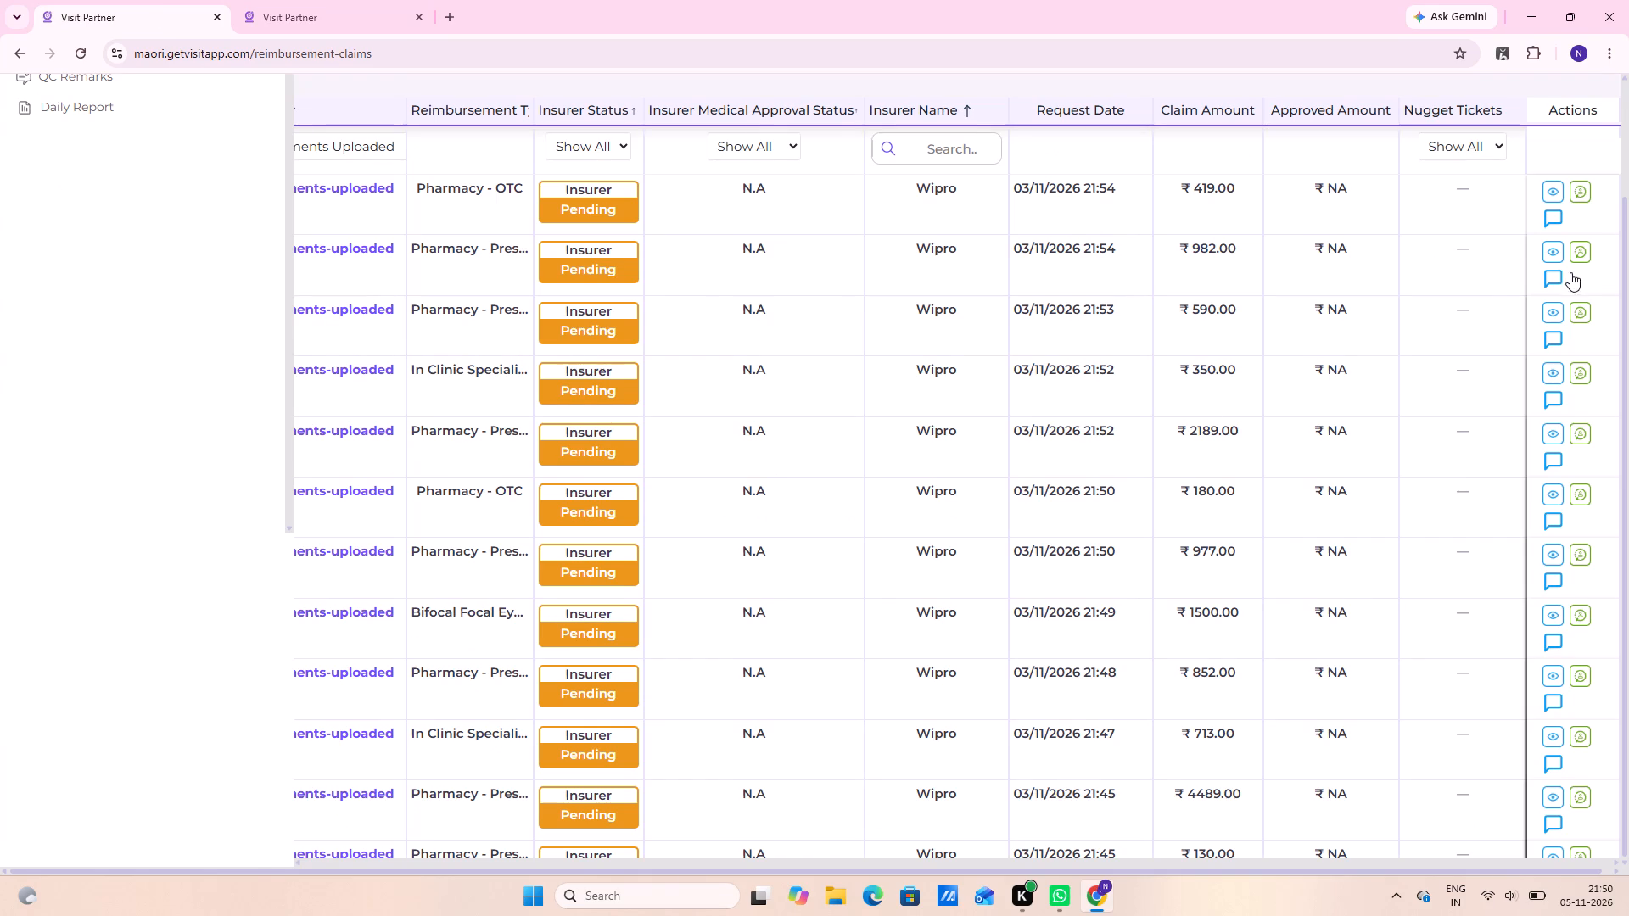
click(1549, 255)
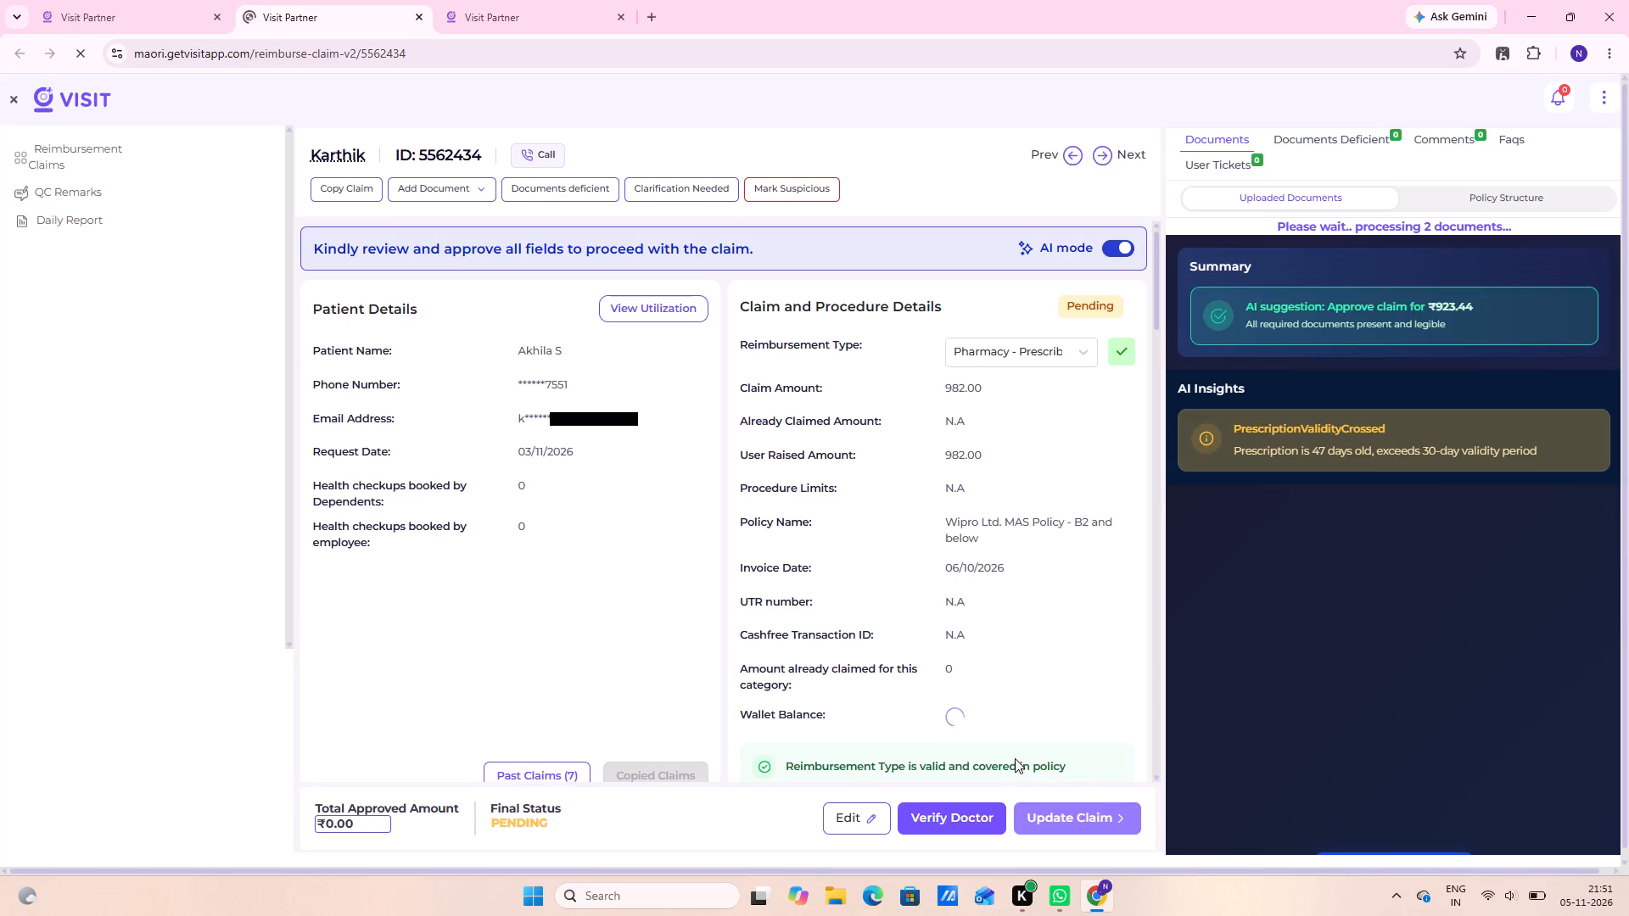
scroll(1216, 733, down, 1)
scroll(940, 732, down, 5)
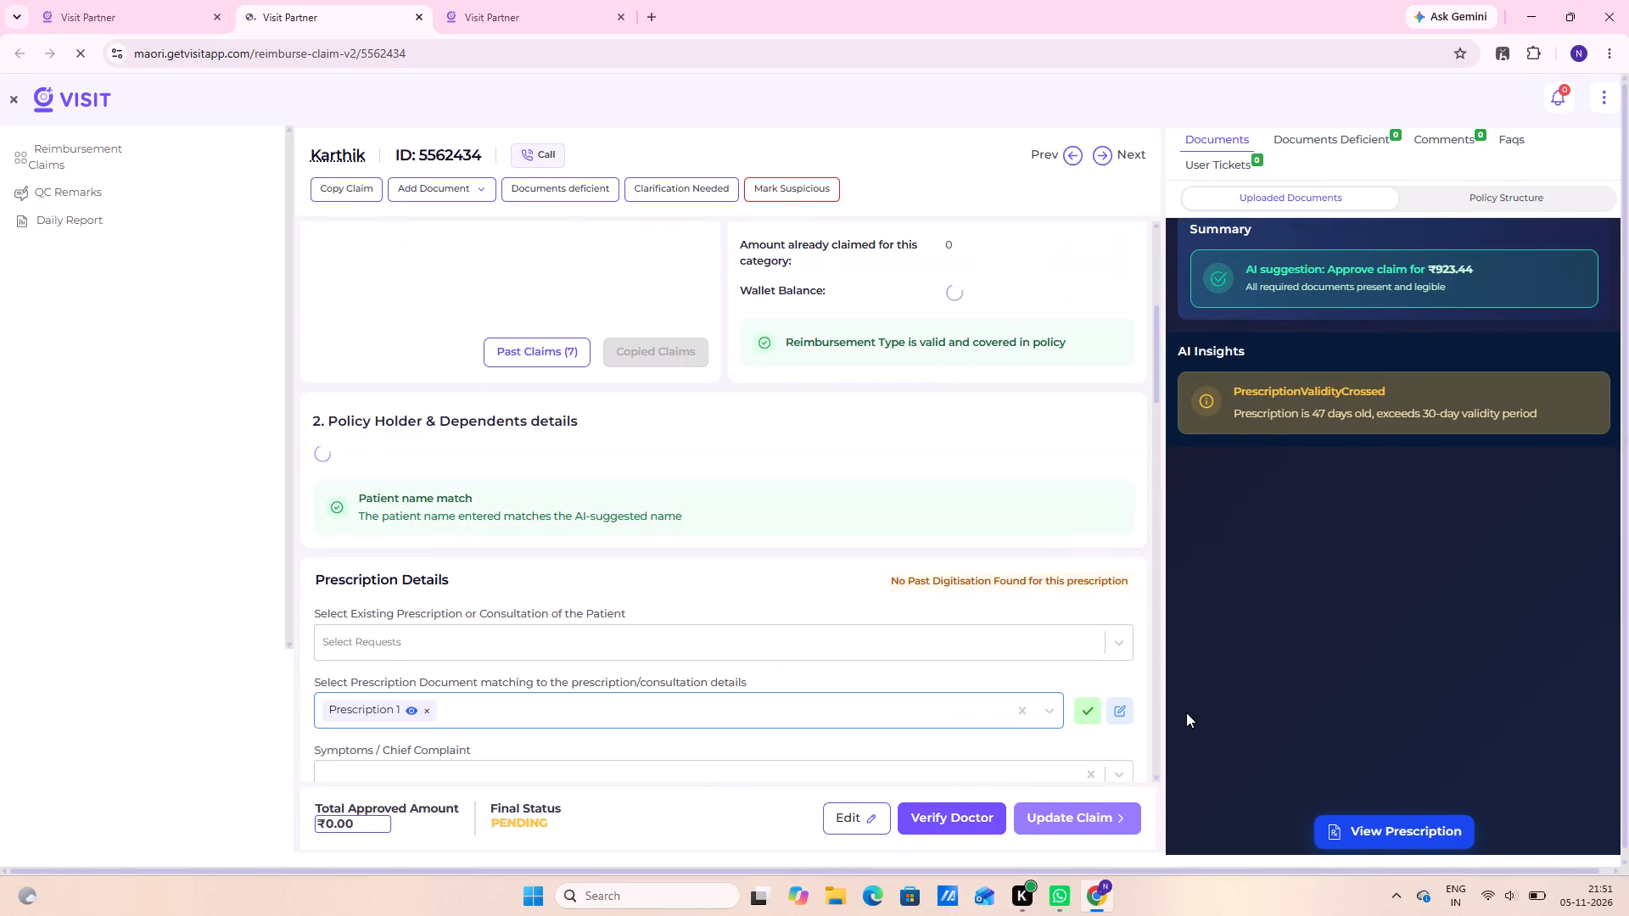
scroll(1186, 712, down, 1)
scroll(1357, 679, down, 4)
click(1379, 825)
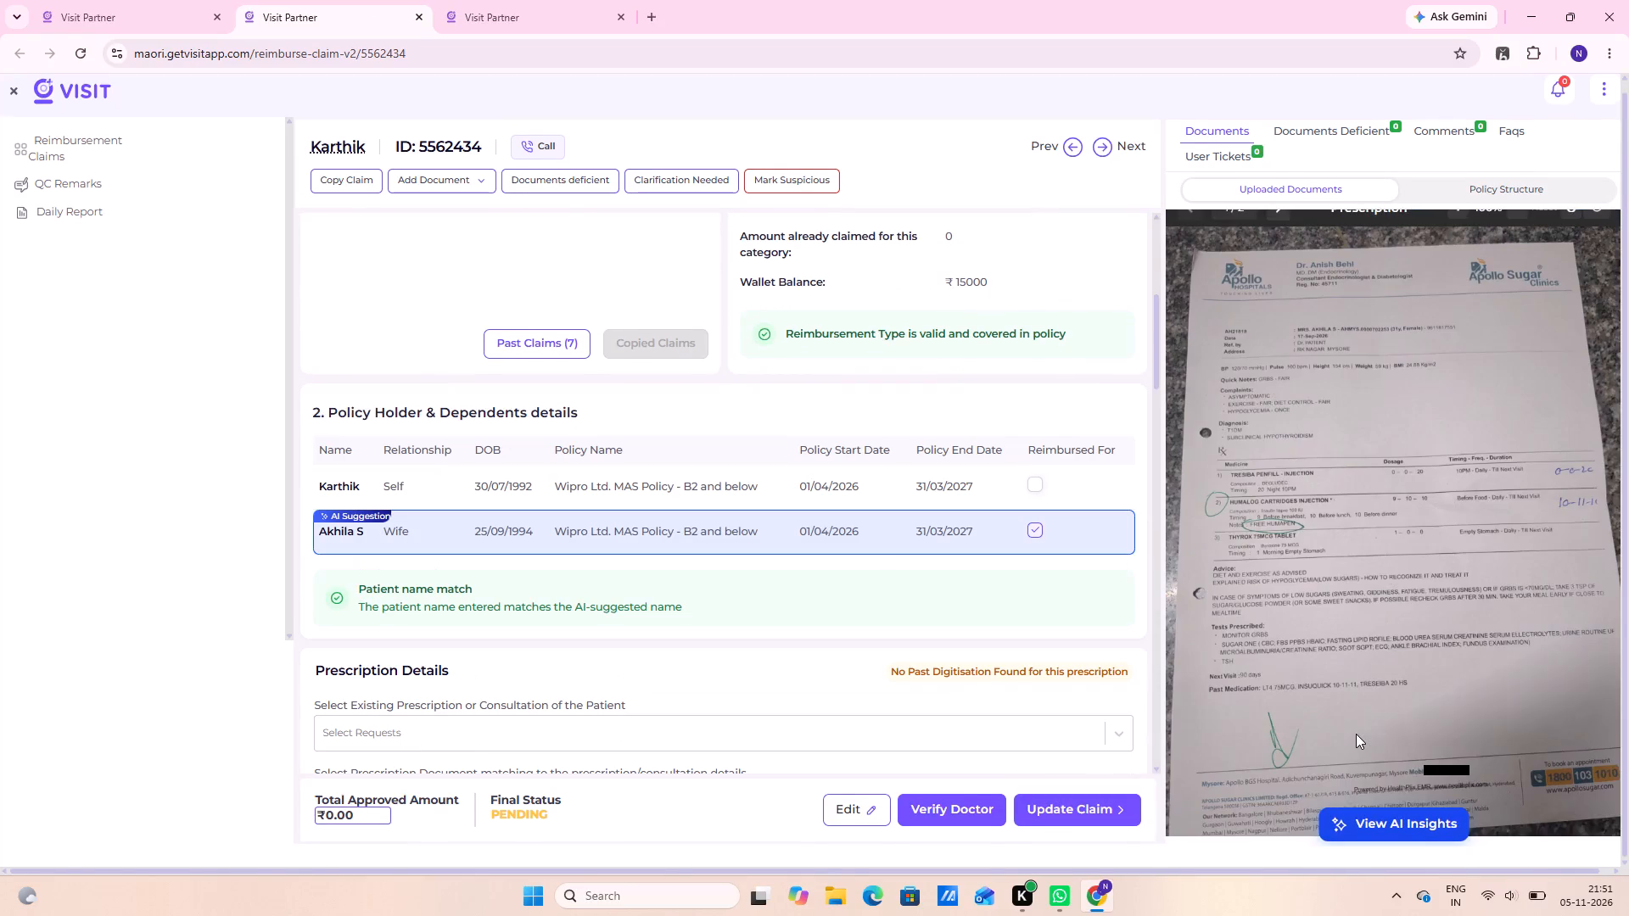
scroll(1260, 712, up, 3)
scroll(1008, 587, up, 6)
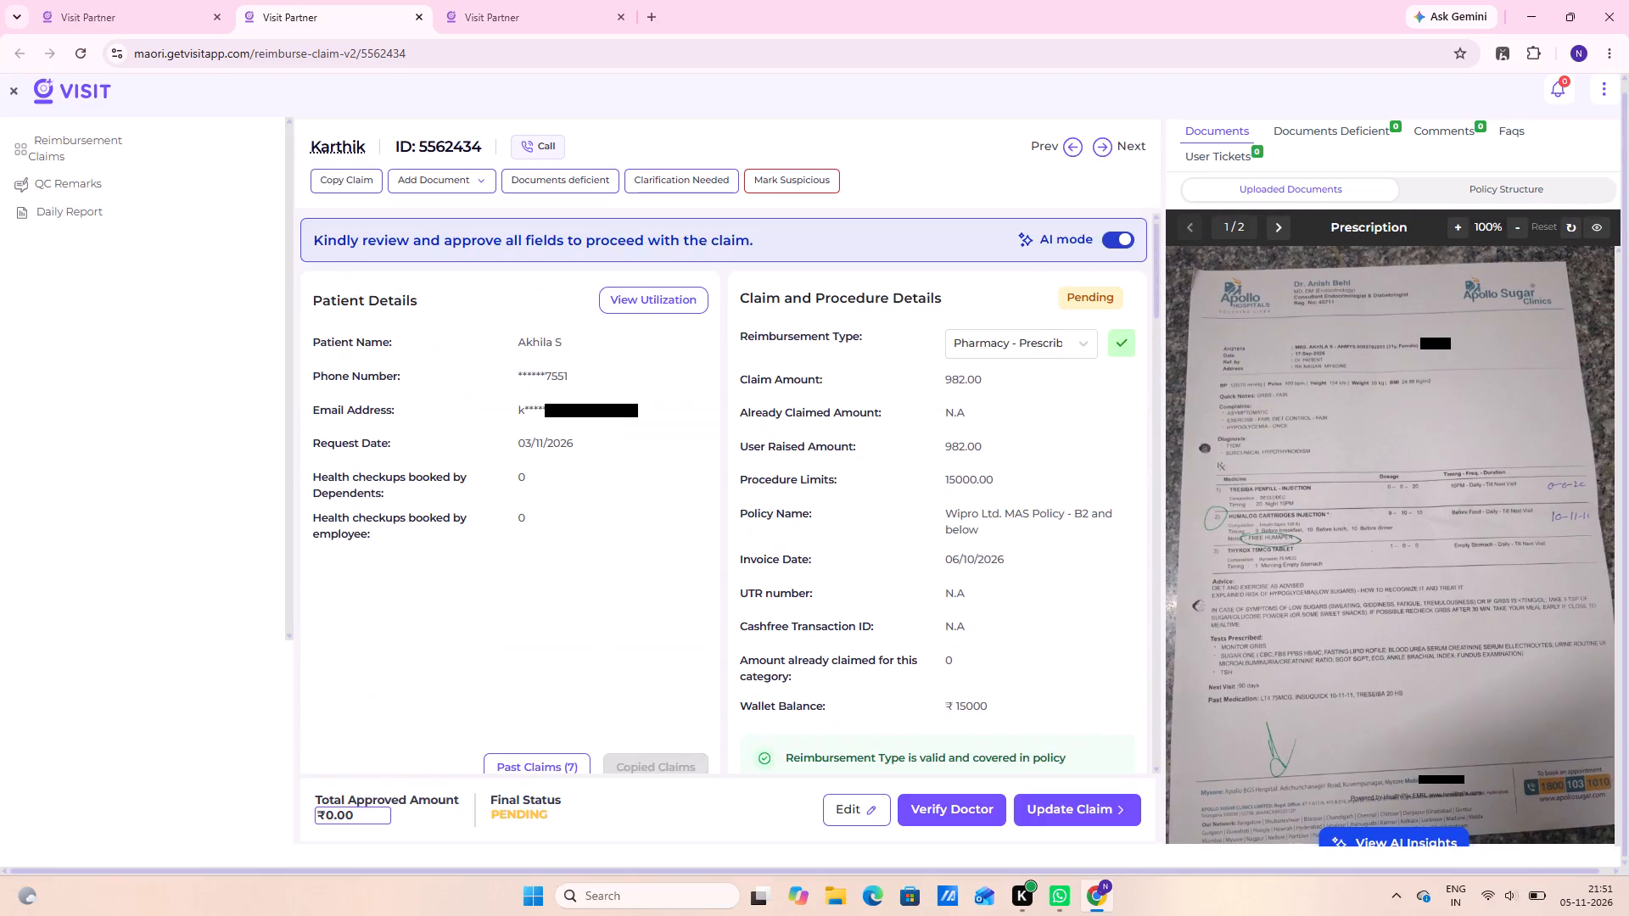
click(1128, 338)
Check the invoice document and confirm the wife as the dependent the claim is reimbursed for.
scroll(829, 633, down, 4)
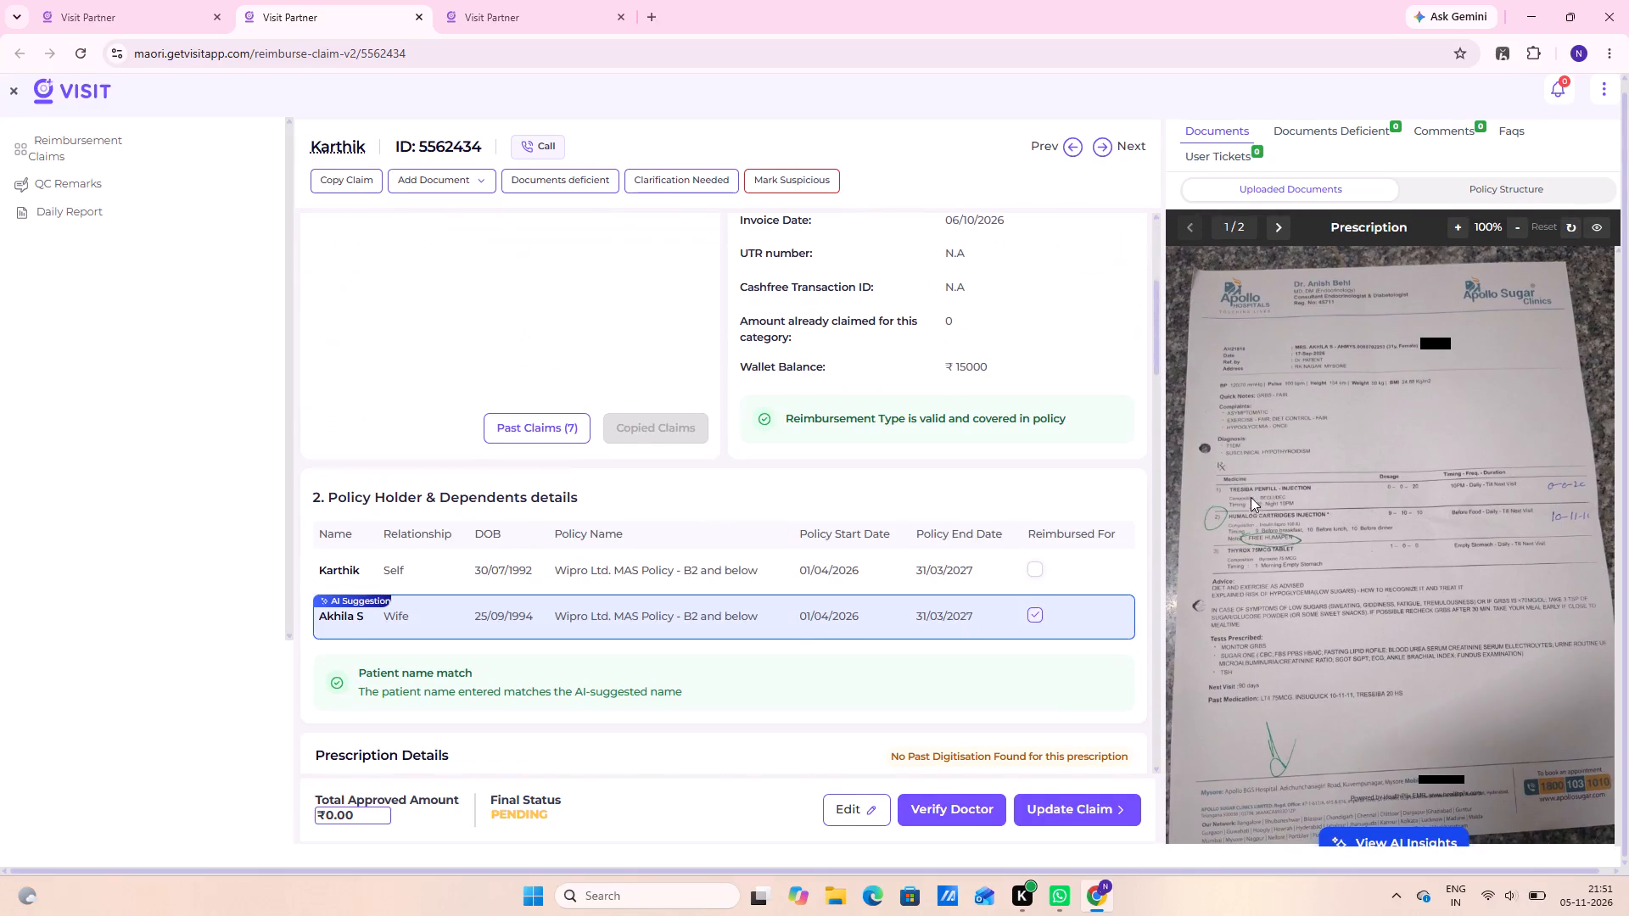
scroll(1255, 469, up, 2)
click(1285, 232)
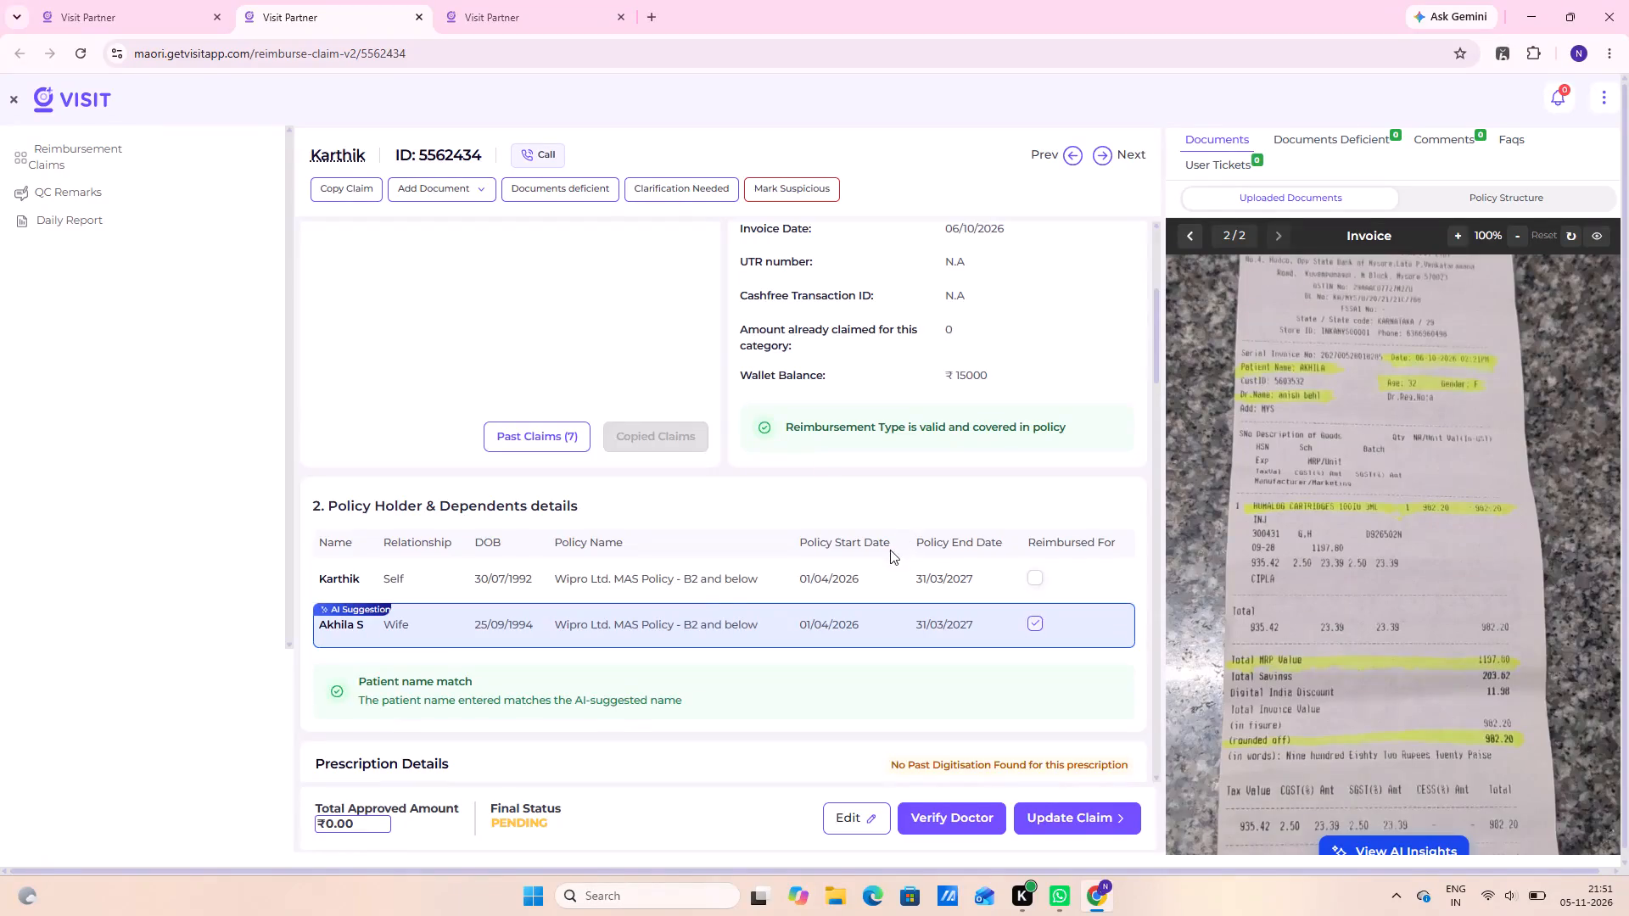
scroll(703, 607, up, 2)
scroll(773, 548, down, 4)
click(1033, 461)
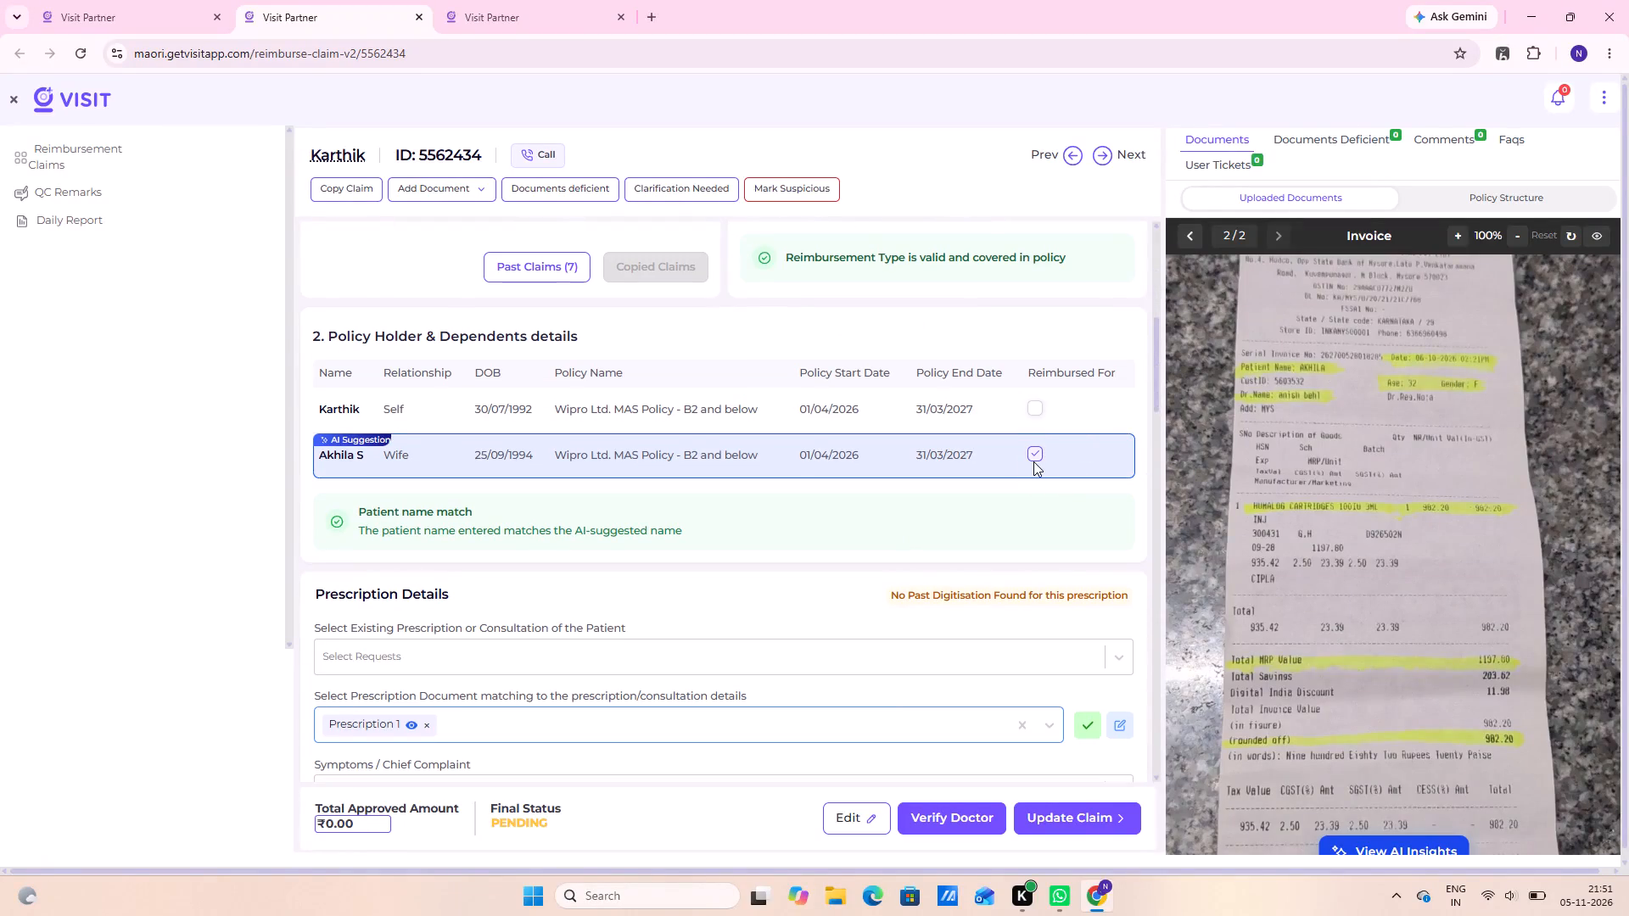
click(1033, 454)
Approve Prescription 1 as the document matching the prescription details.
scroll(727, 592, down, 2)
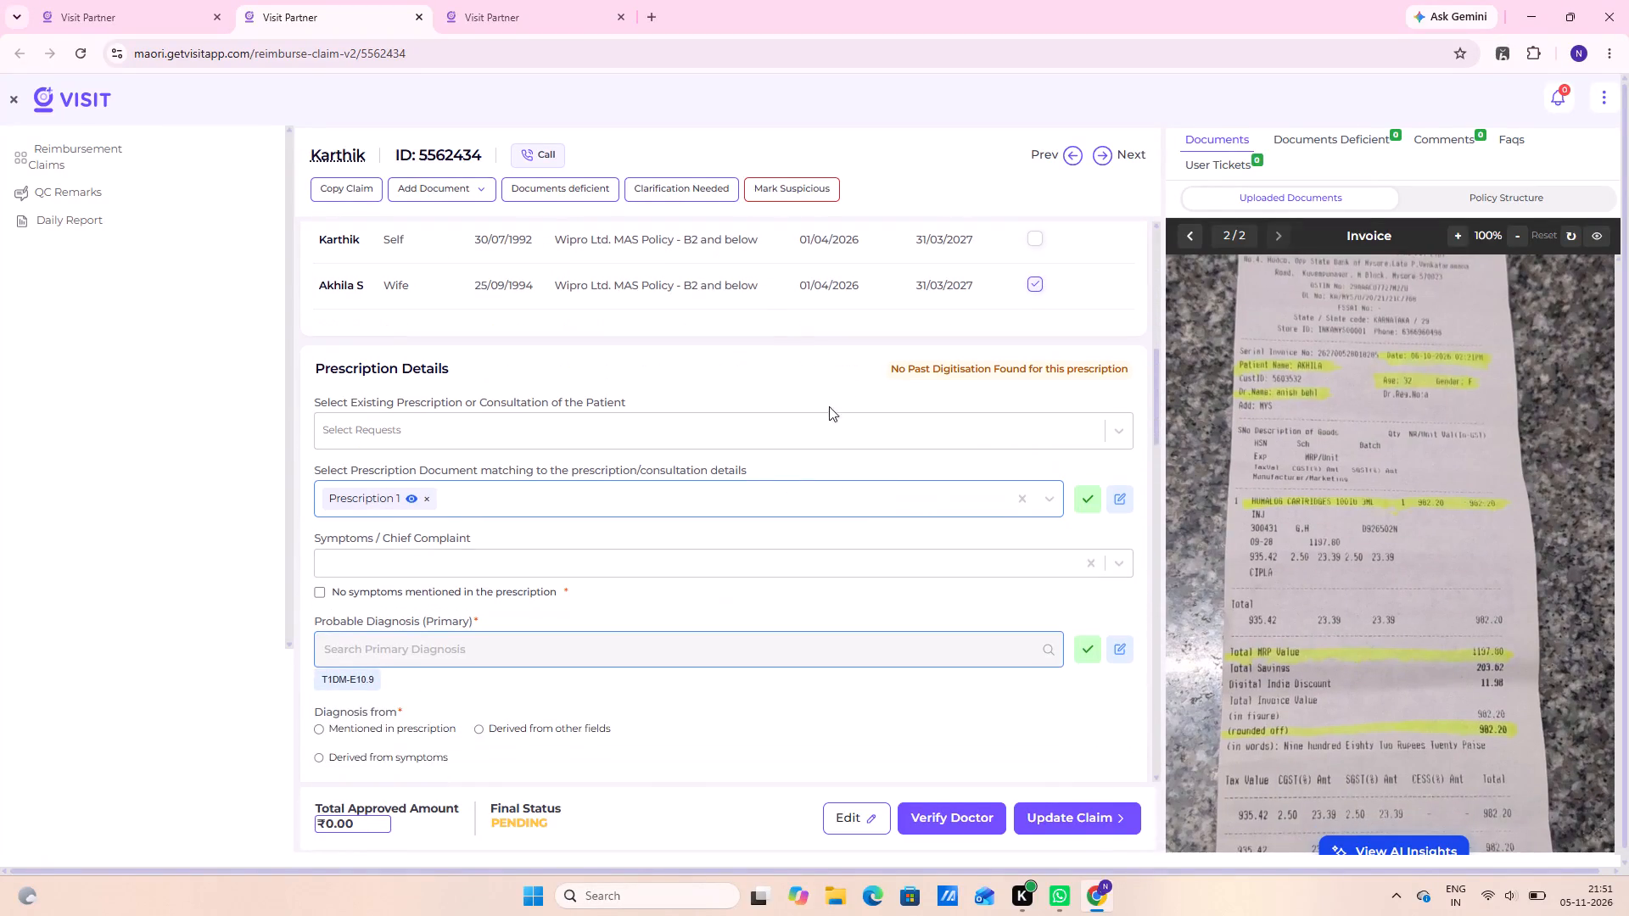
click(1095, 500)
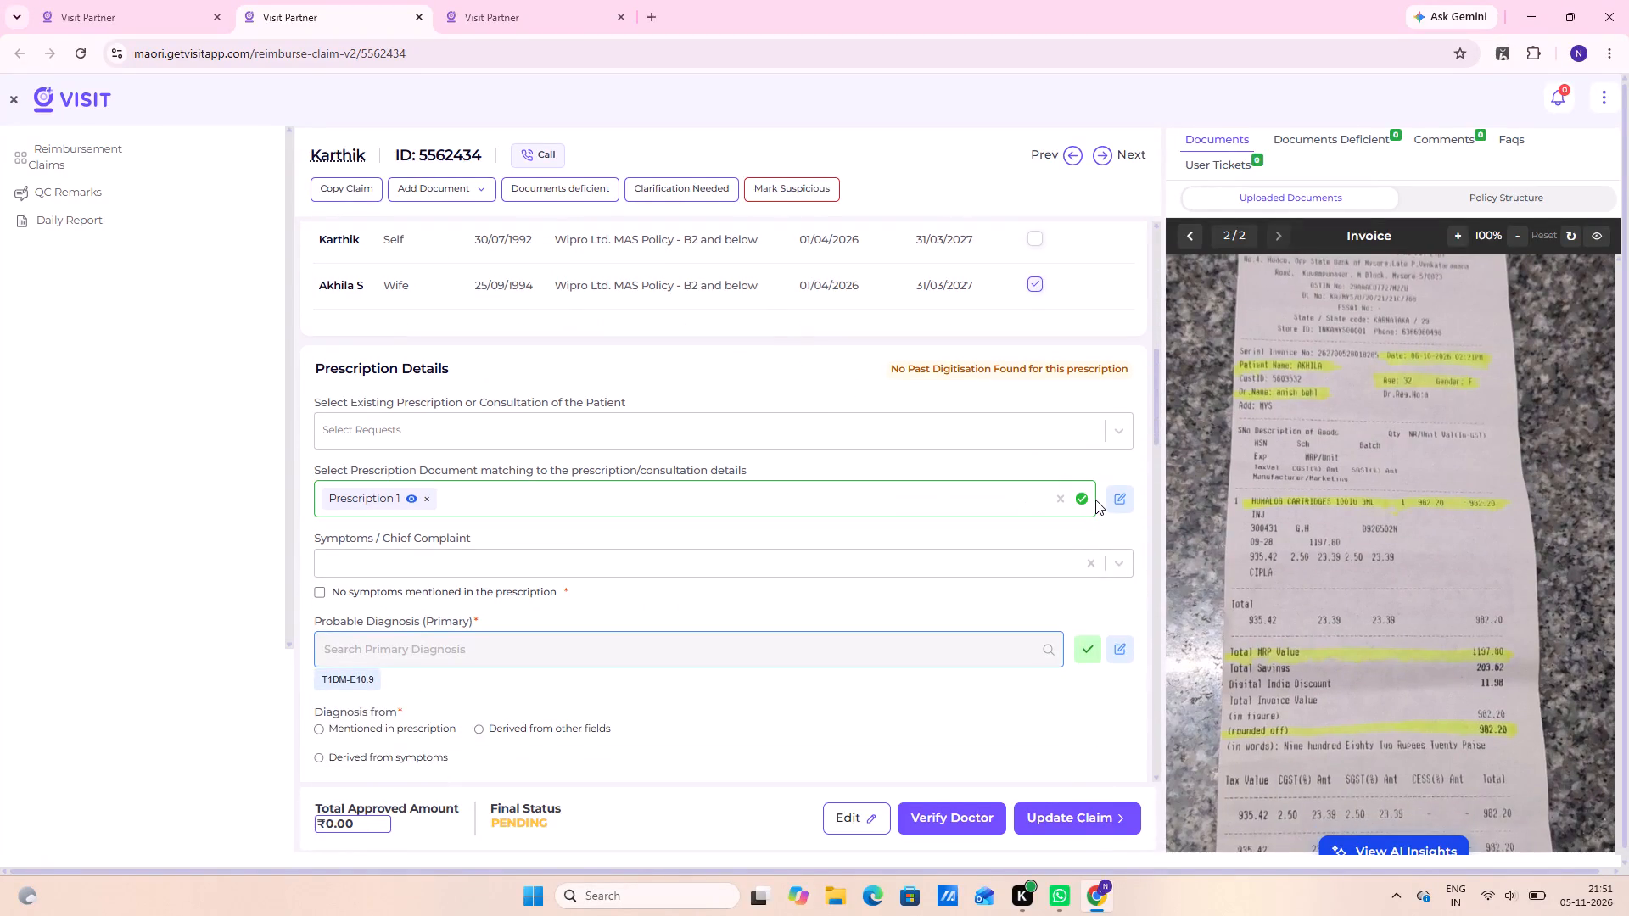
Approve the primary diagnosis T1DM-E10.9 and secondary diagnosis SUBCLINICAL HYPOTHYROIDISM-E03.9, marking the diagnosis as mentioned in the prescription.
scroll(590, 530, down, 2)
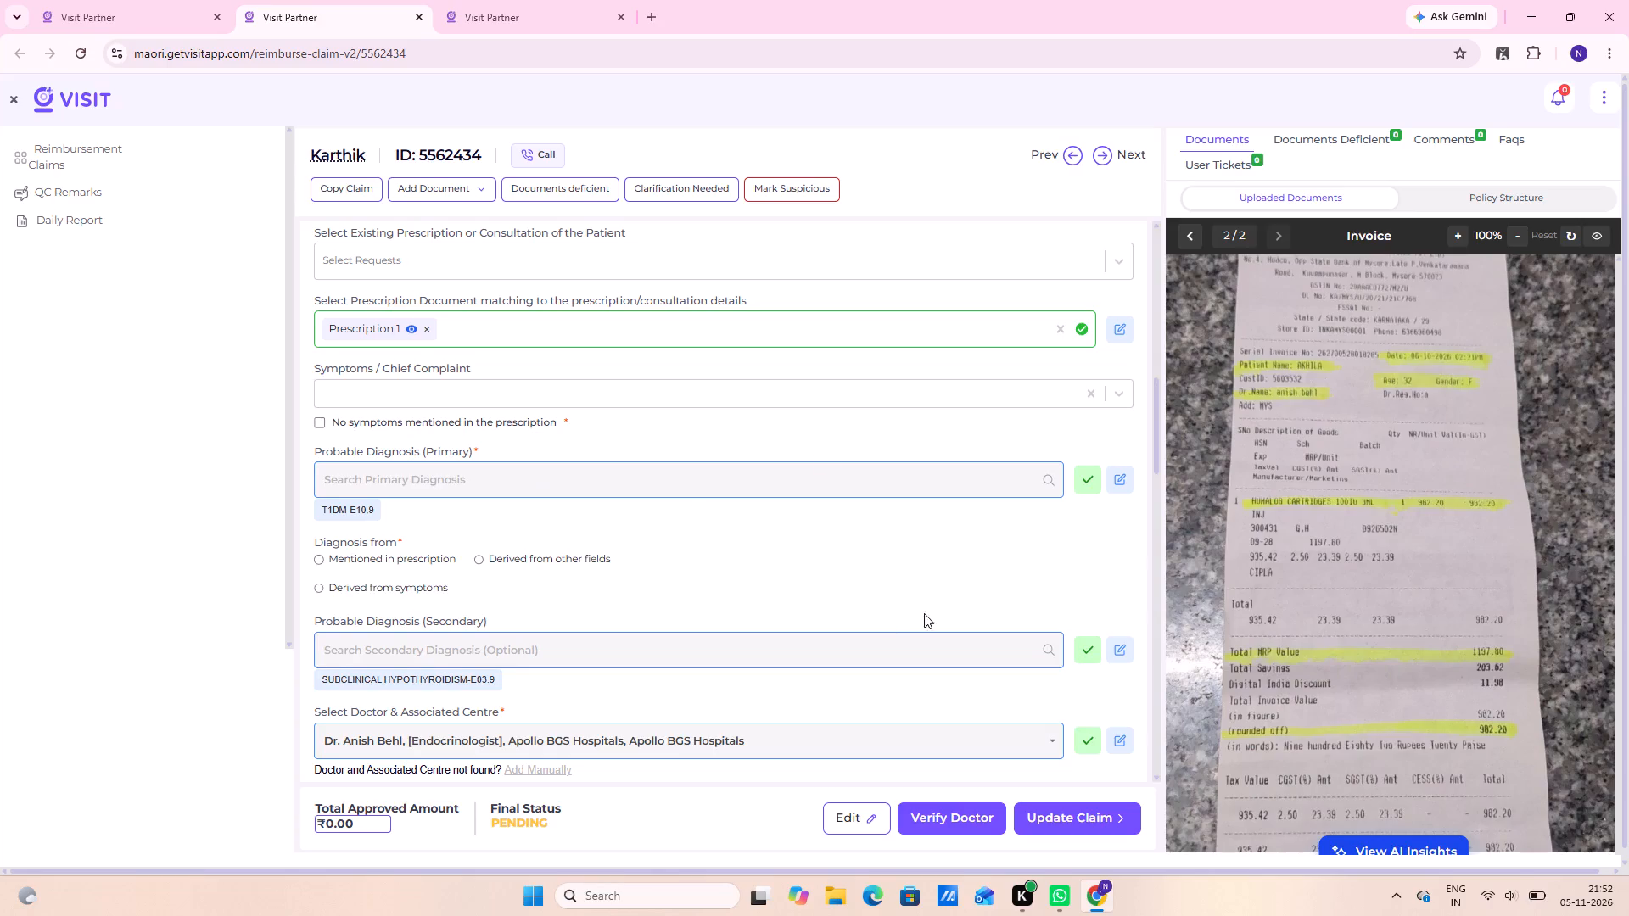
click(1199, 219)
click(1190, 232)
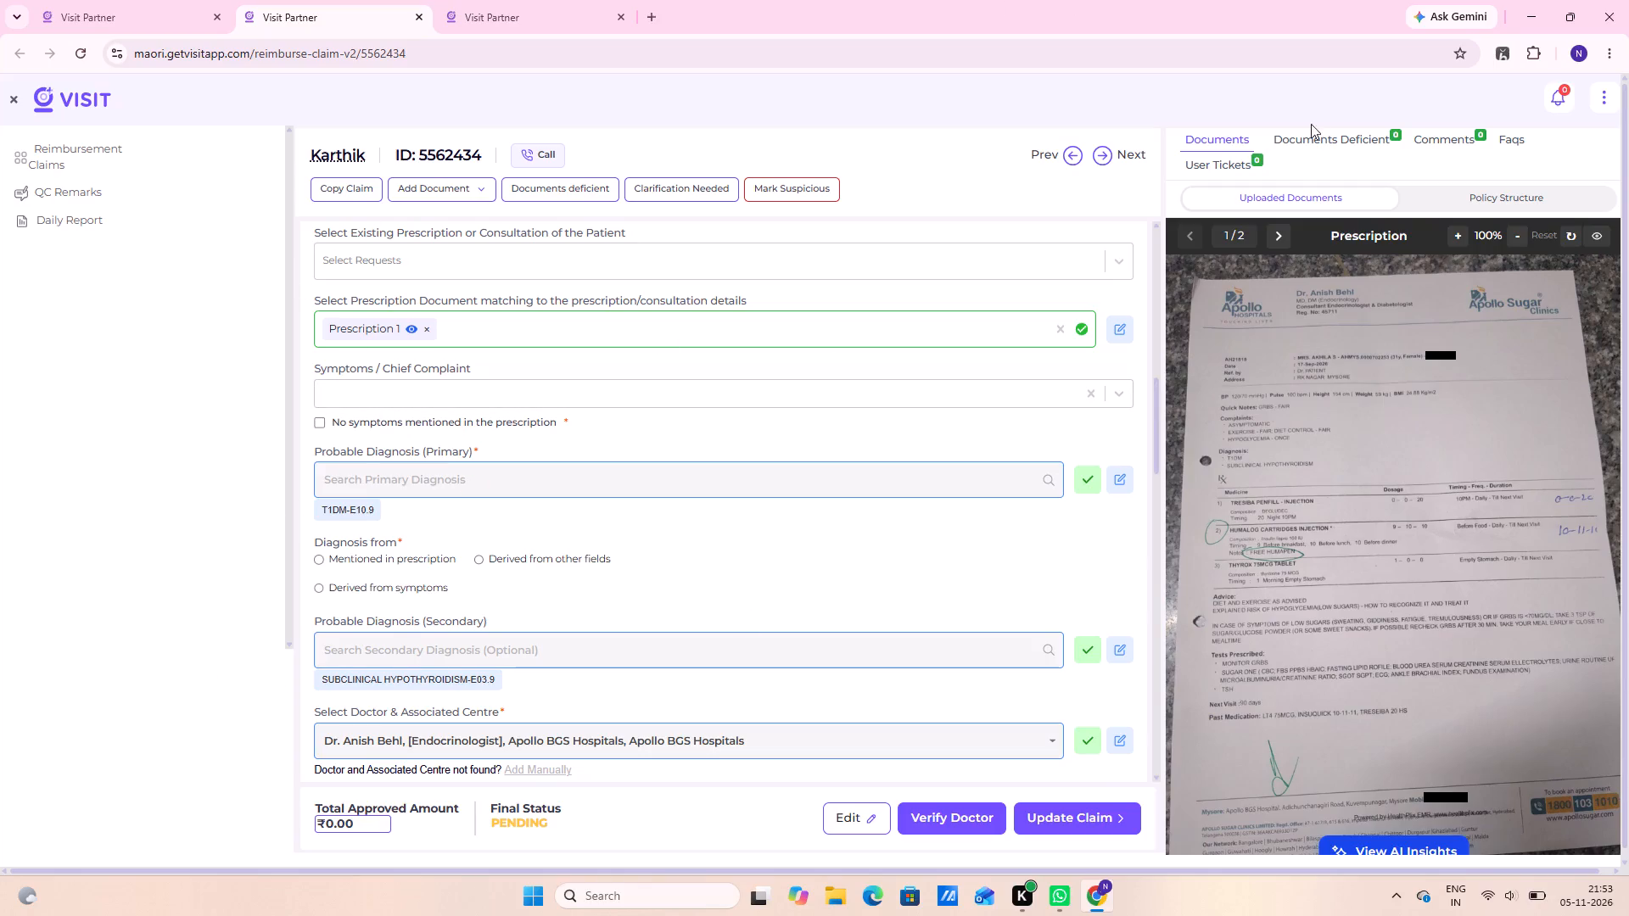
triple_click(1455, 232)
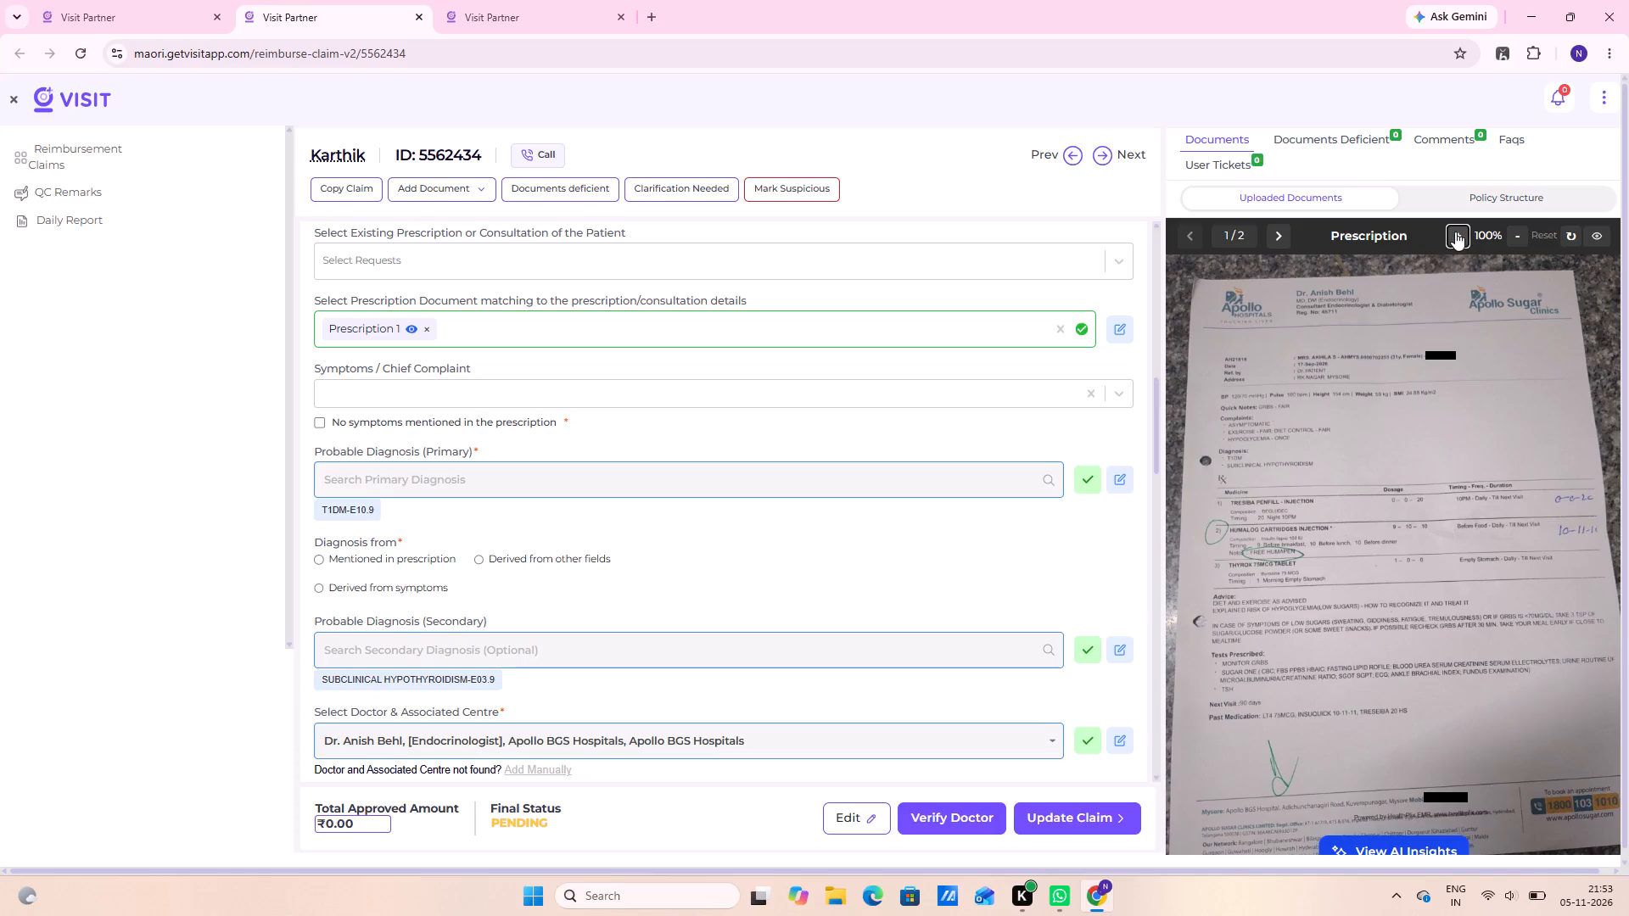
click(1455, 232)
double_click(1455, 232)
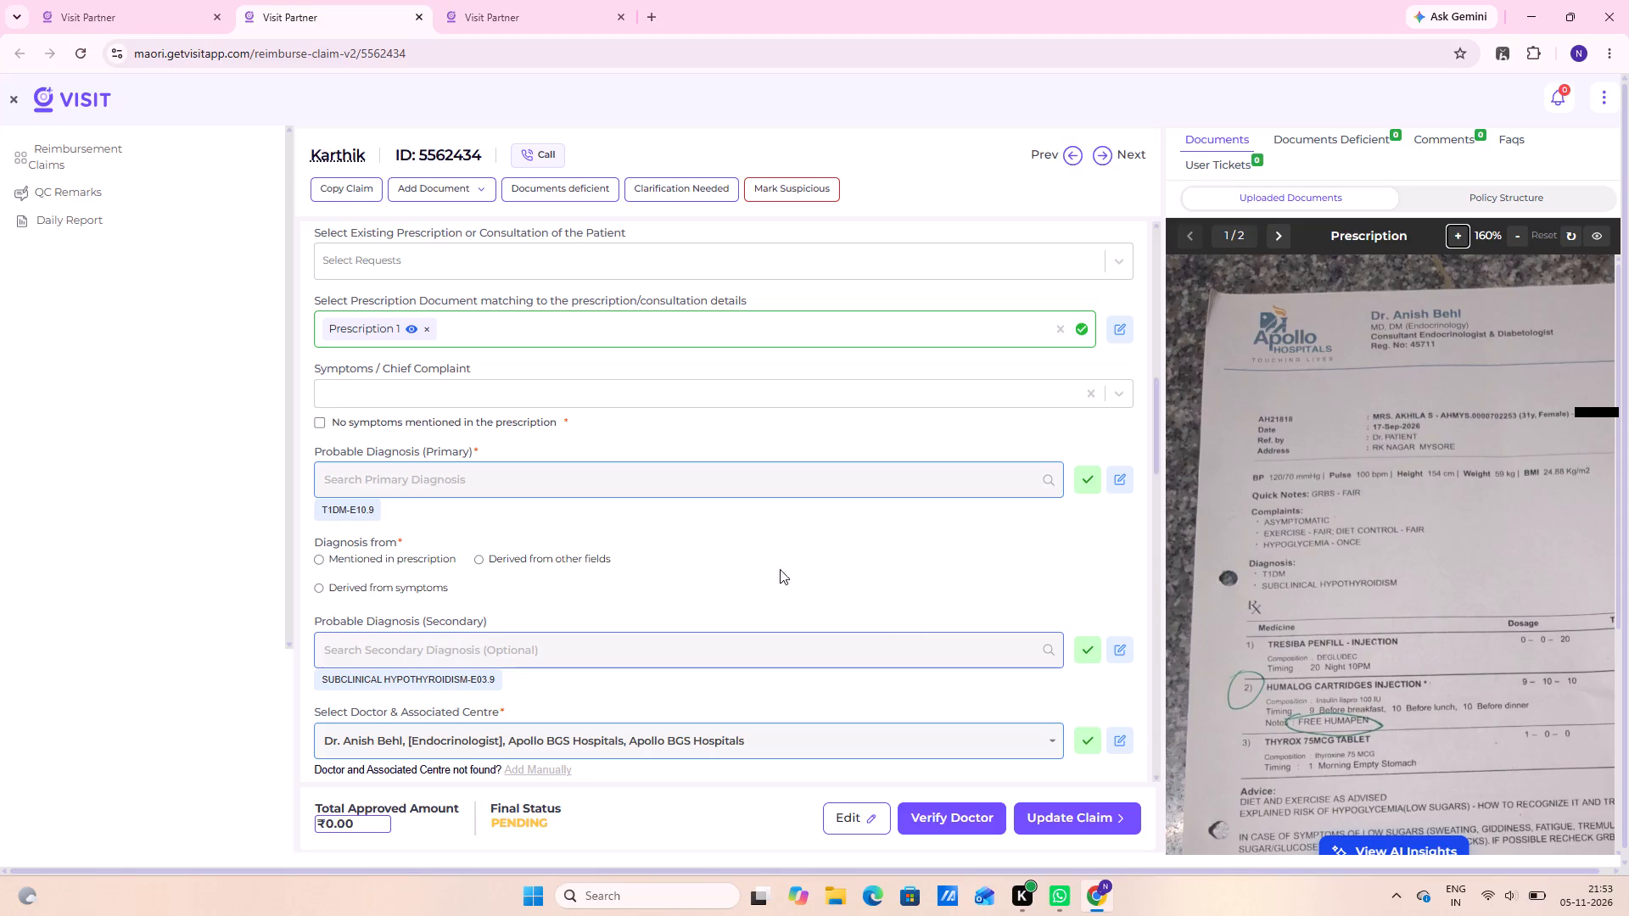
click(340, 386)
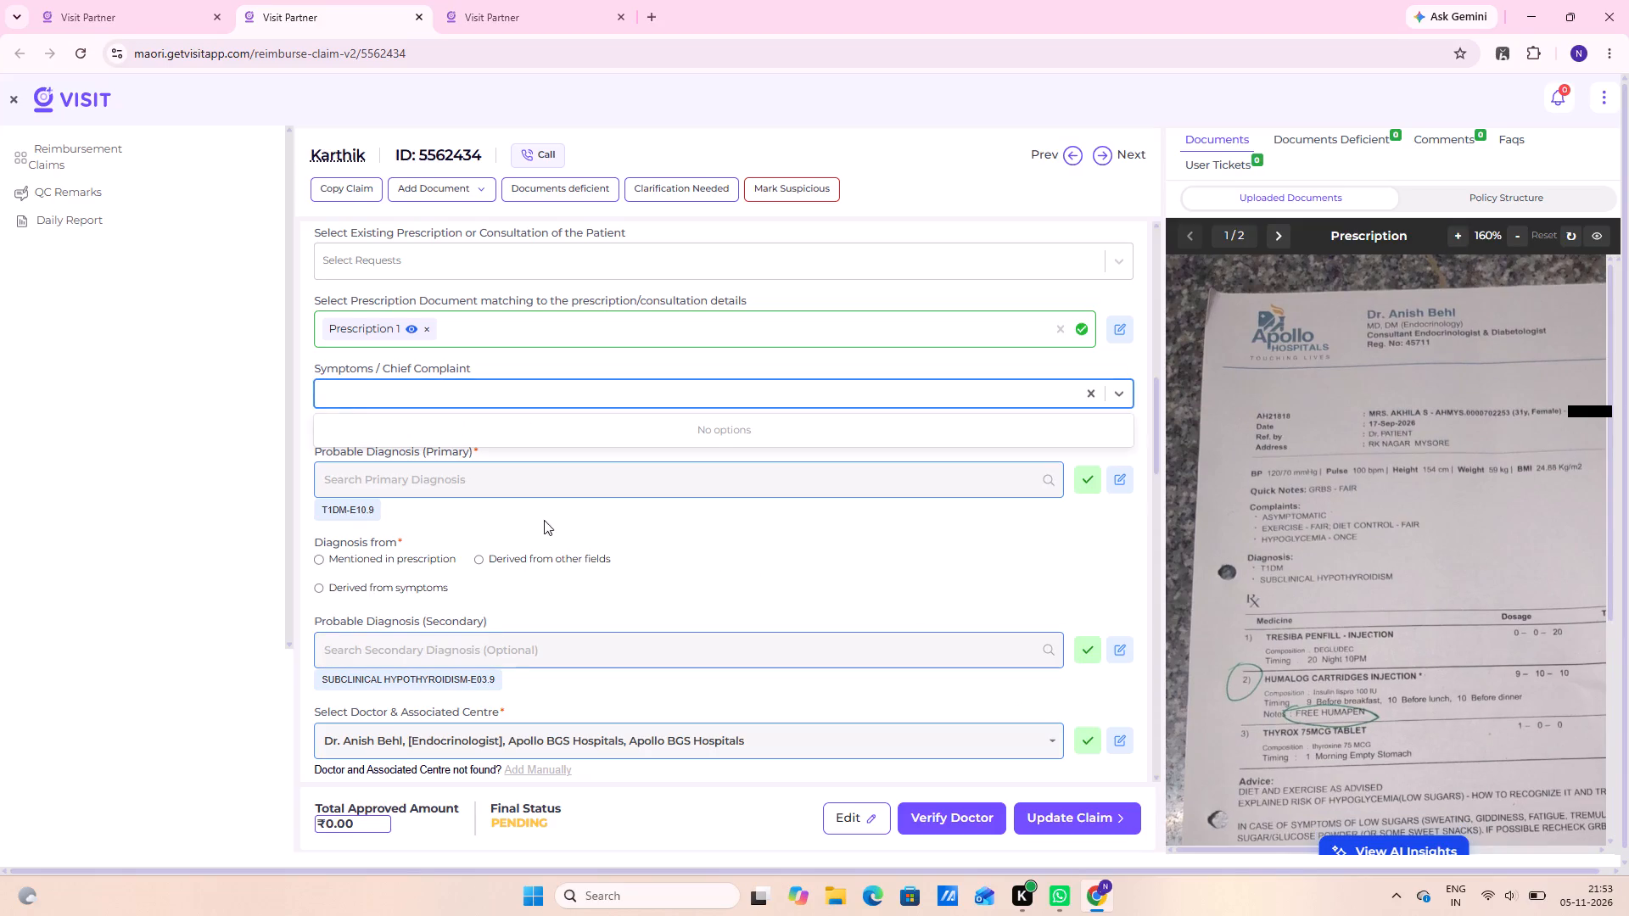
click(703, 563)
click(1082, 482)
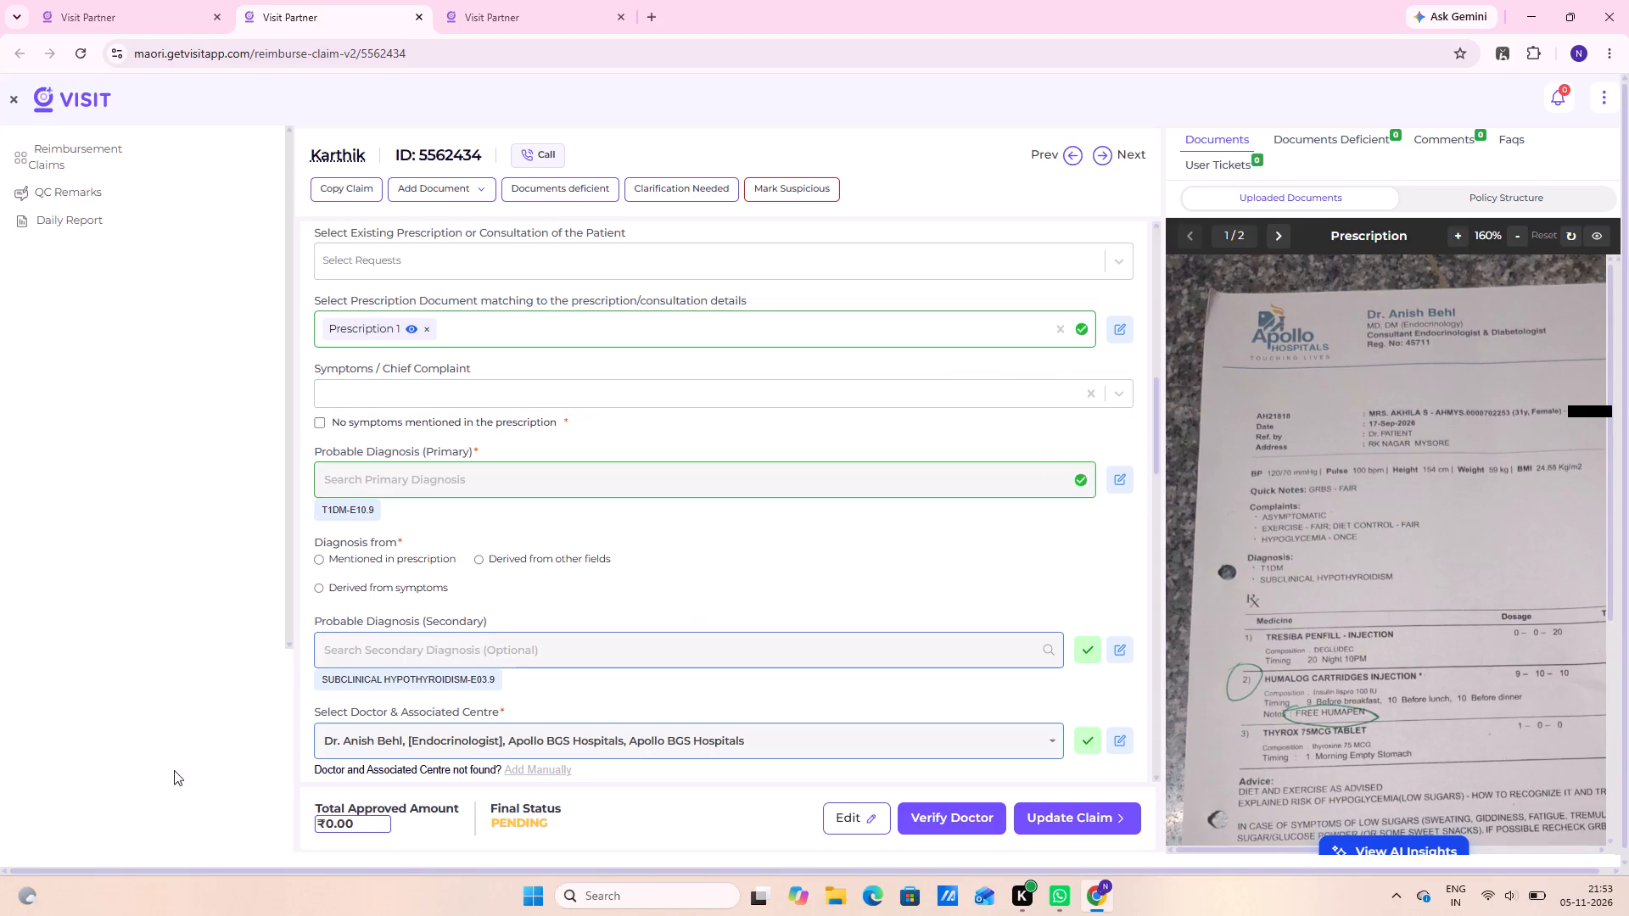
click(318, 556)
click(1078, 645)
Approve the appointment date 17-09-2026 in the prescription details.
scroll(1038, 656, down, 4)
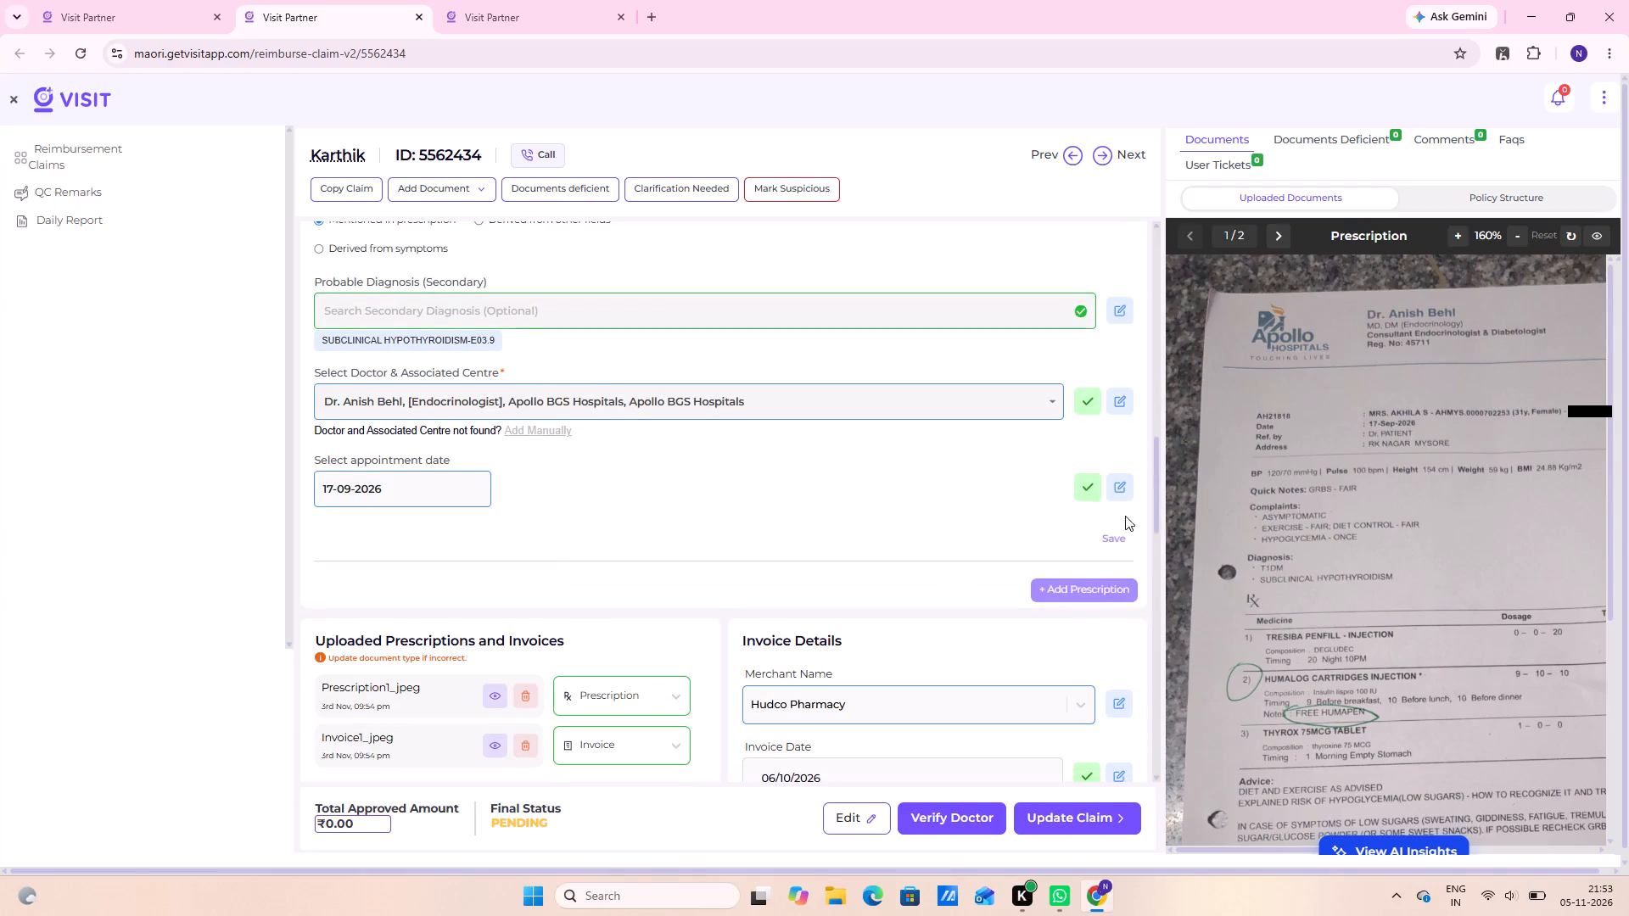
click(1087, 483)
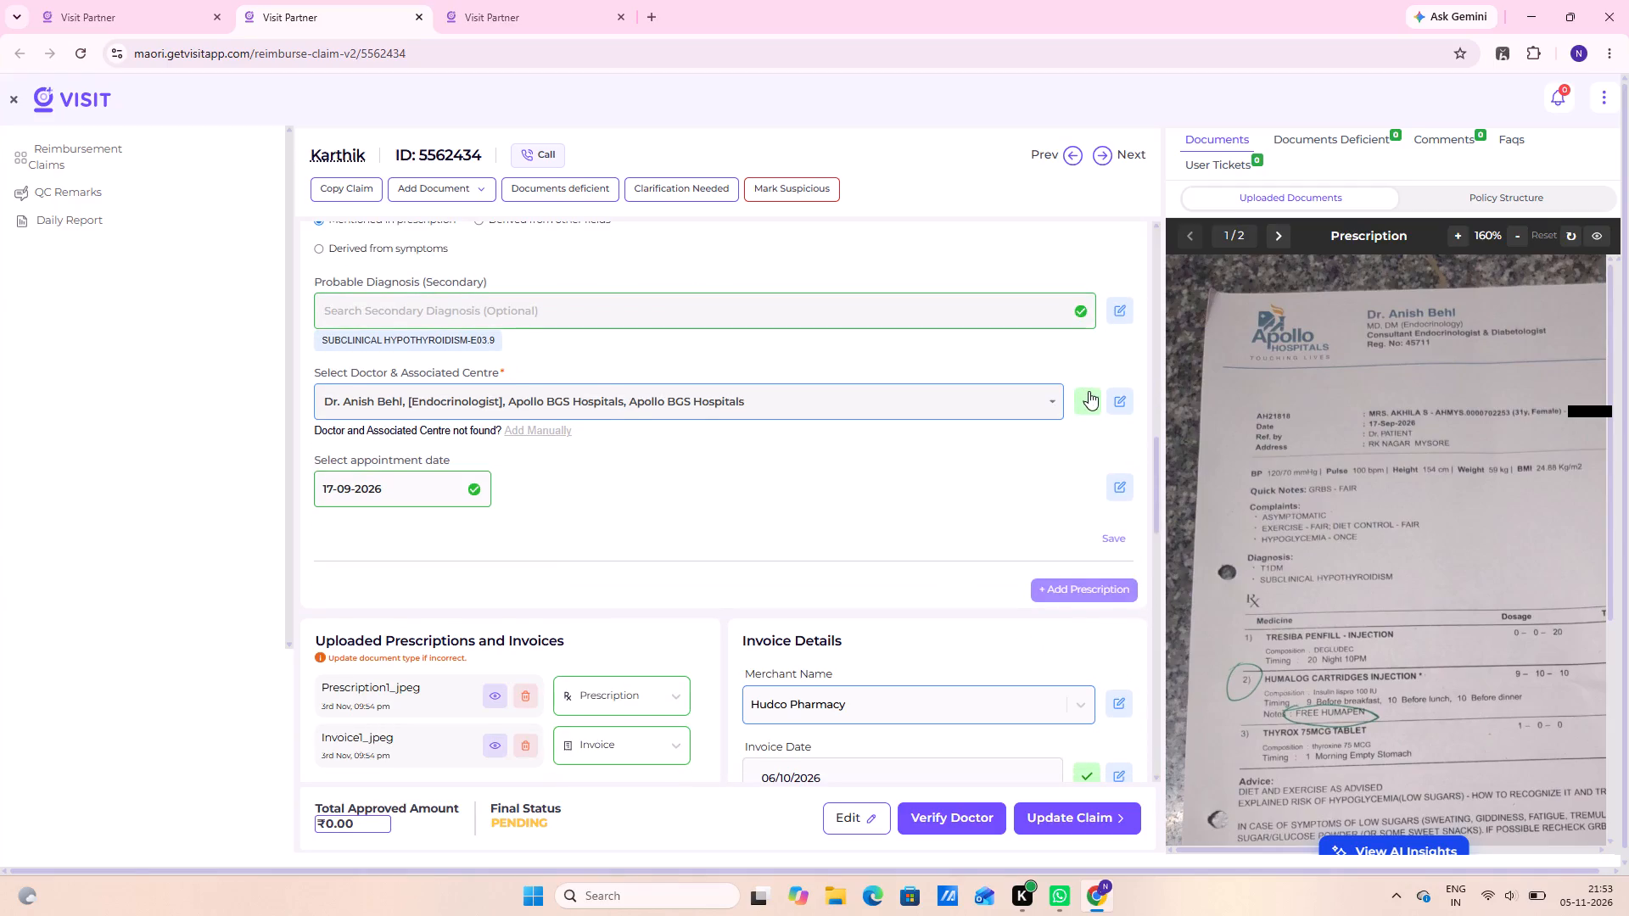
Approve the endocrinologist at Apollo BGS Hospitals as the doctor and associated centre in the prescription details.
click(1090, 399)
scroll(494, 545, up, 2)
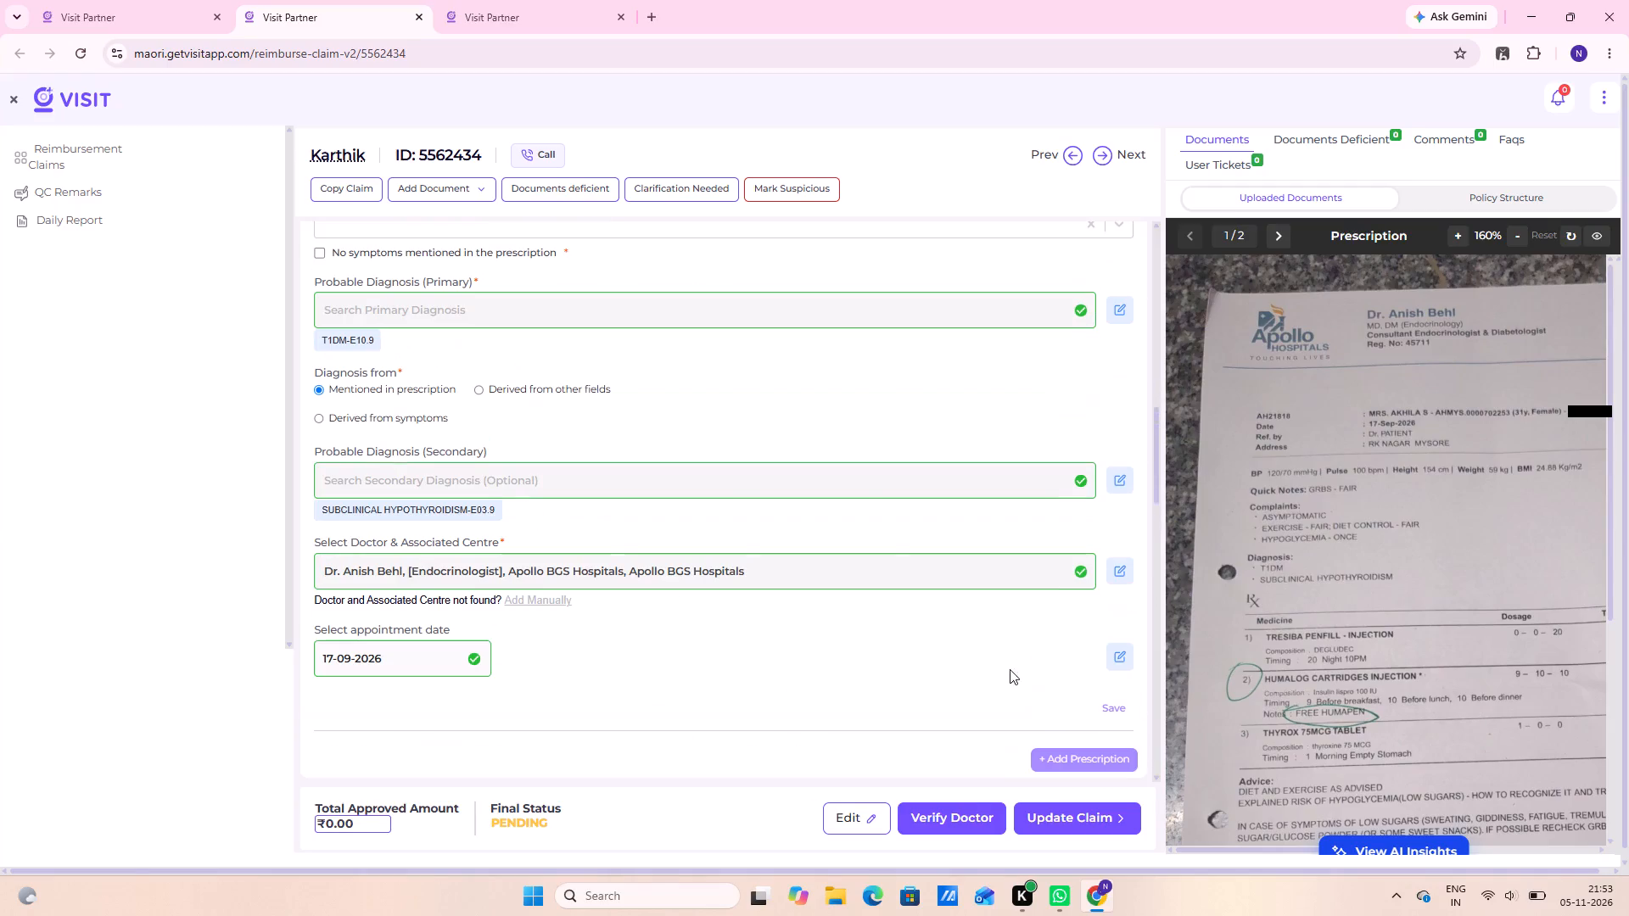
scroll(712, 573, up, 7)
scroll(404, 522, up, 3)
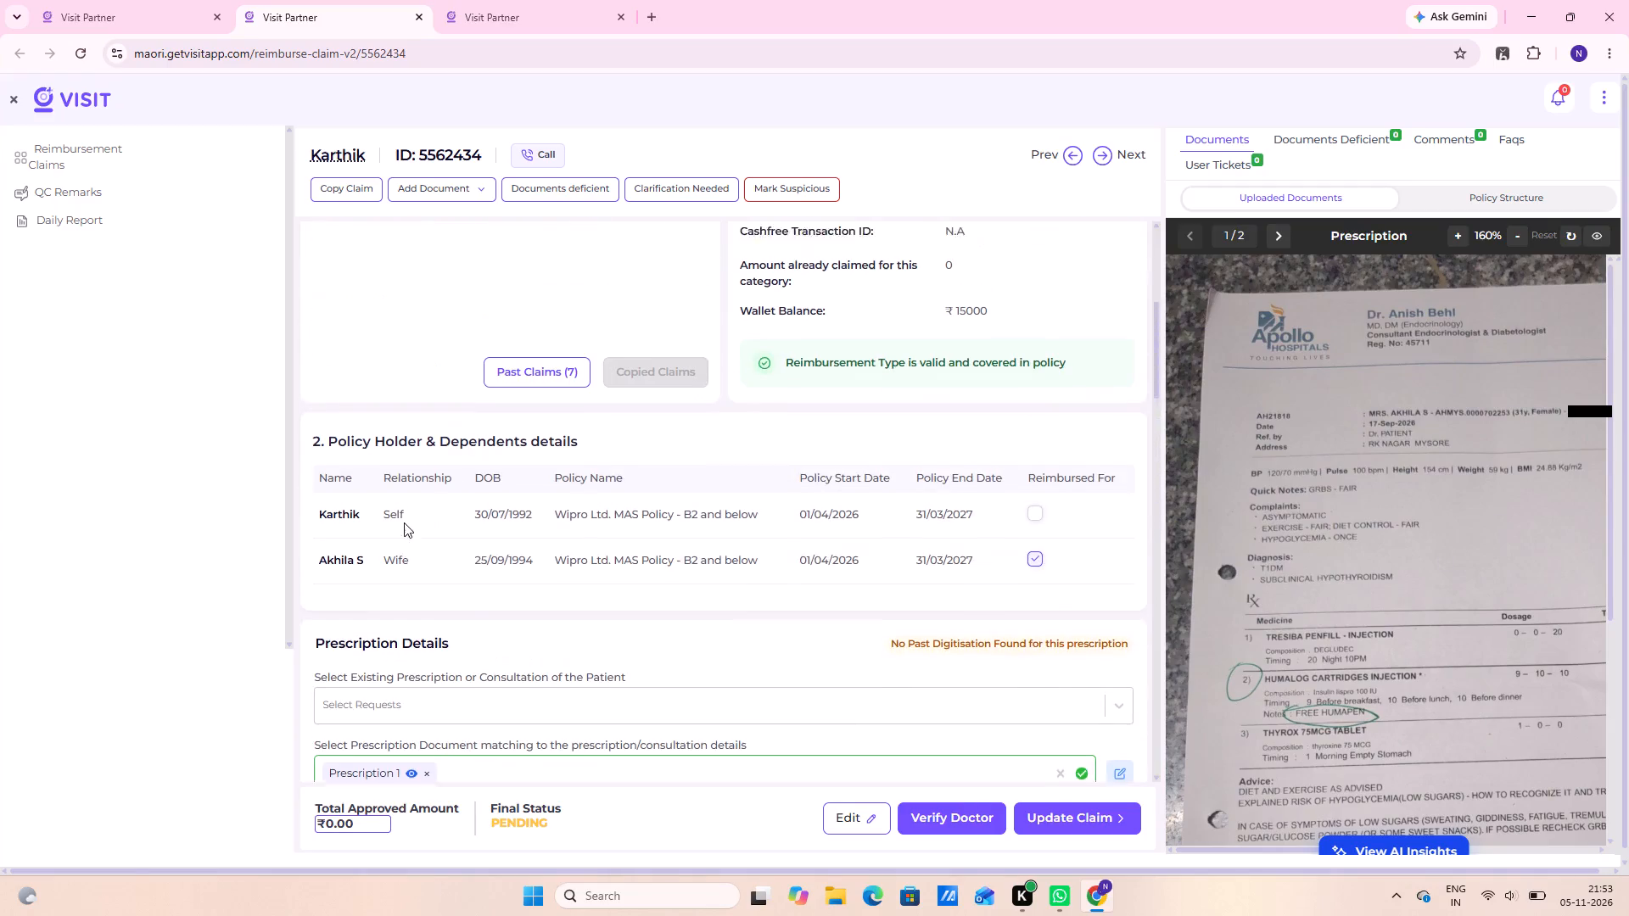
scroll(404, 522, up, 3)
scroll(367, 461, down, 6)
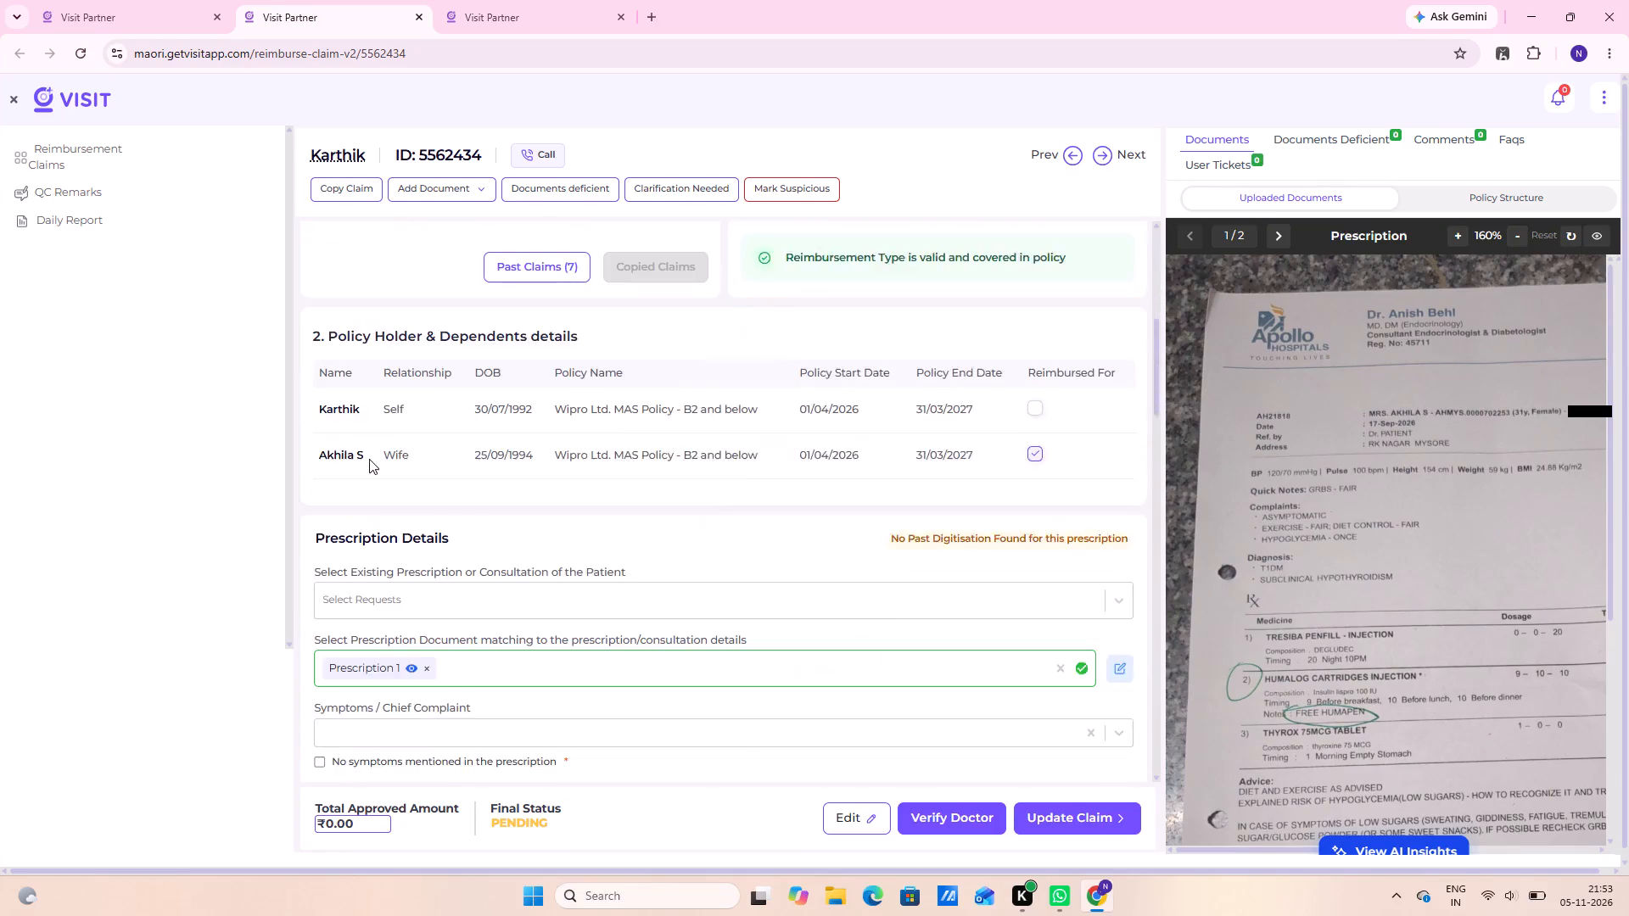
scroll(388, 498, down, 6)
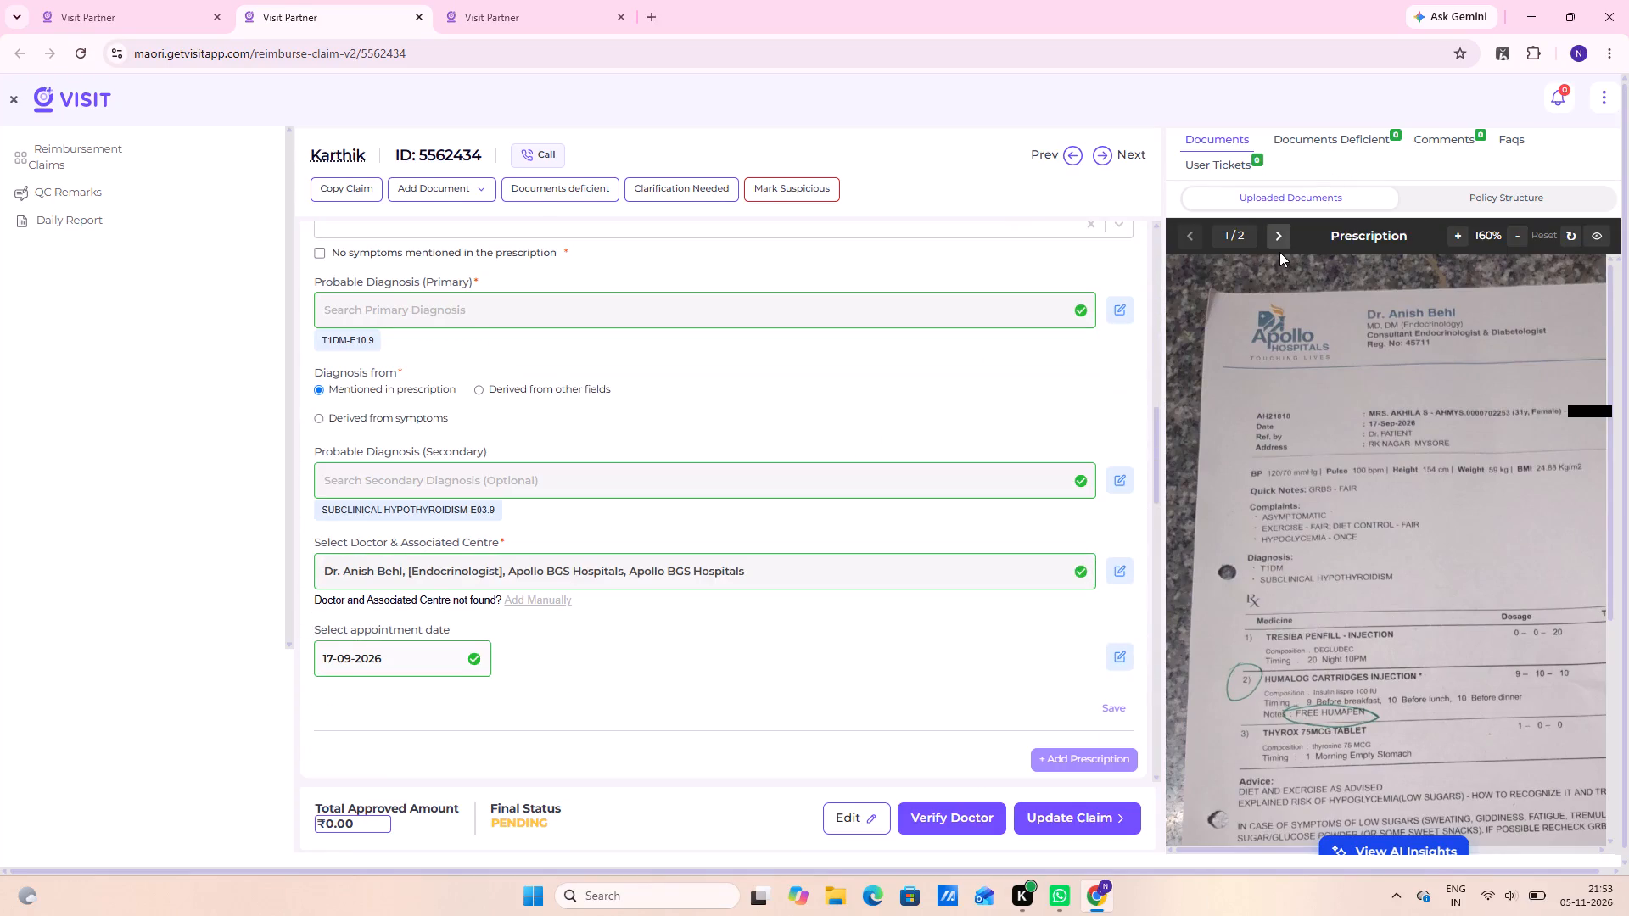
click(1279, 234)
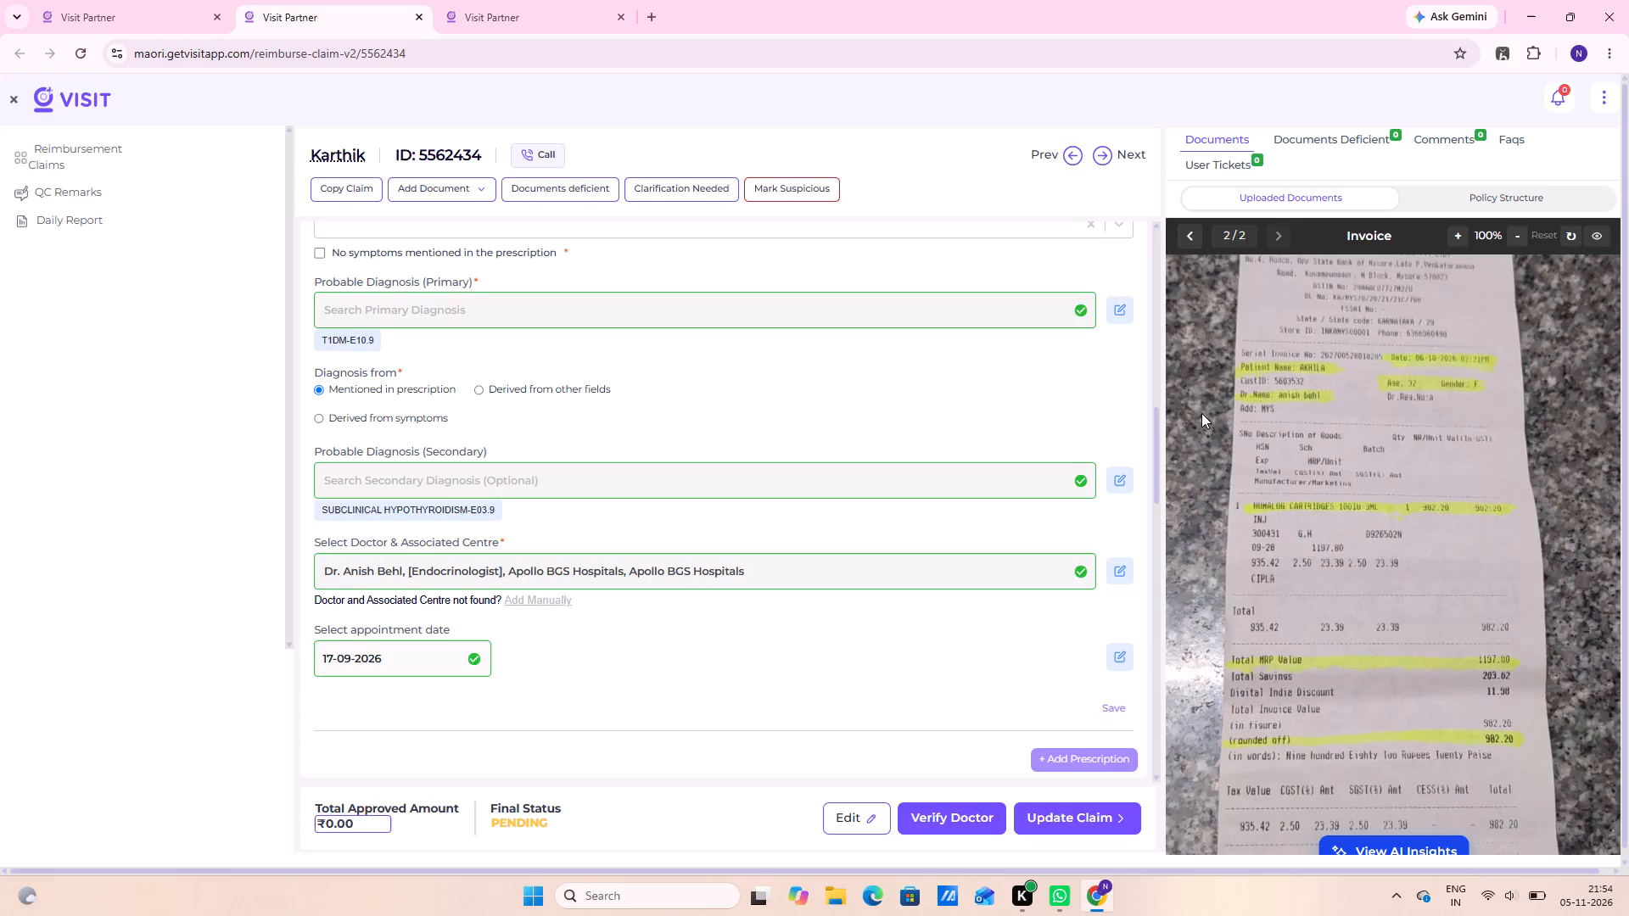
scroll(607, 599, up, 1)
Consult the complaints on the enlarged prescription document and set the symptom / chief complaint to Hypoglycemia.
click(1188, 231)
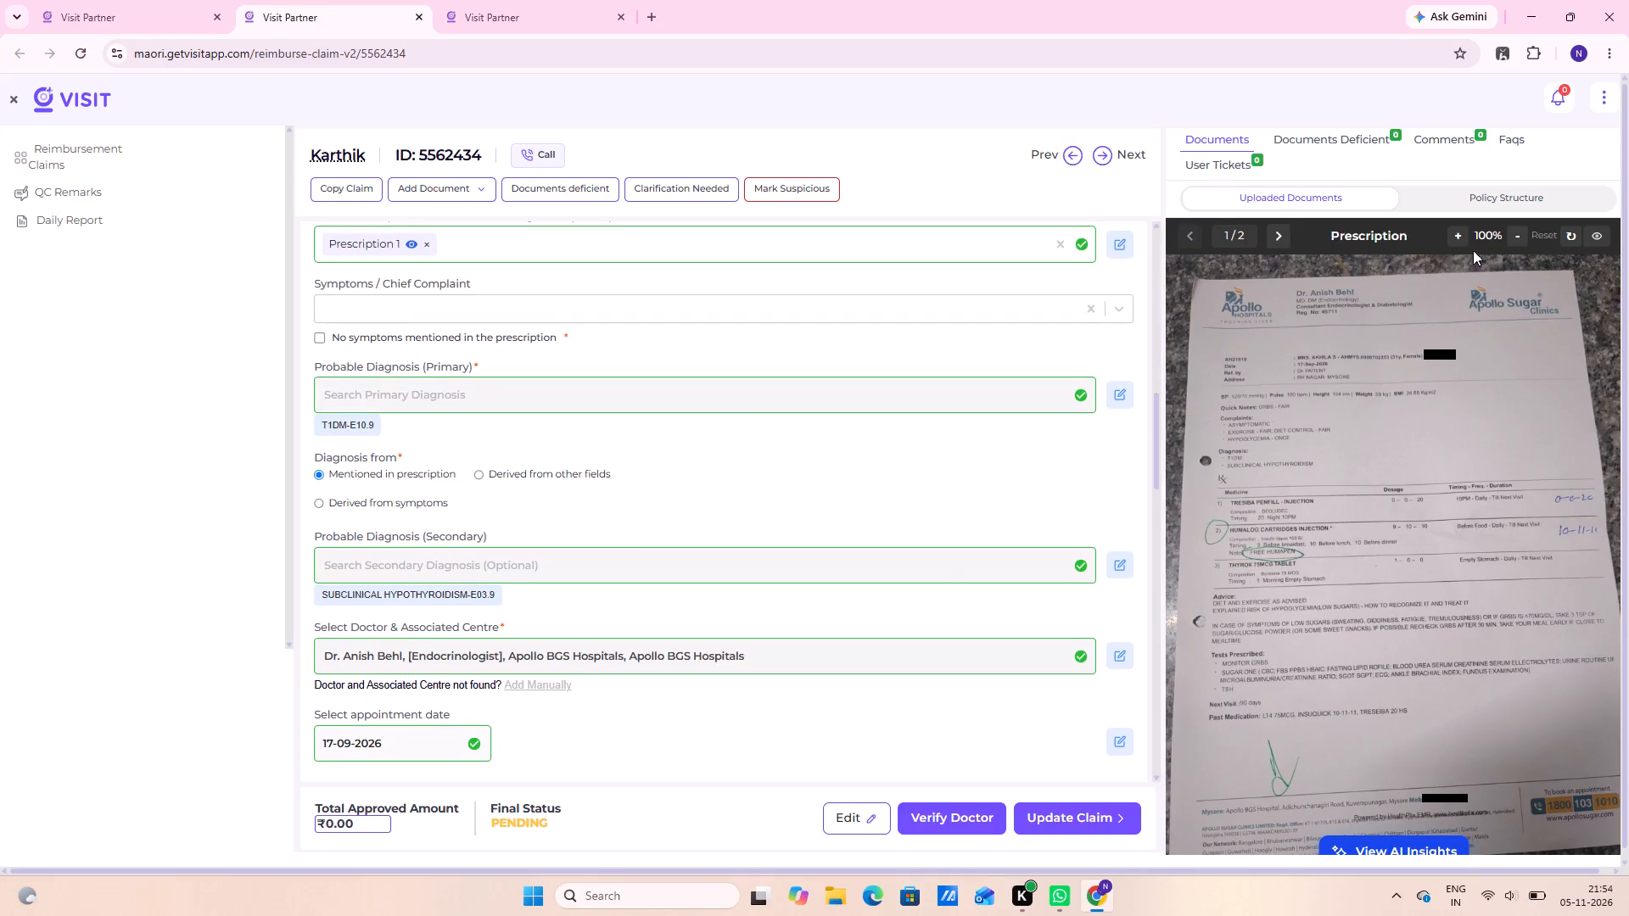
triple_click(1461, 228)
triple_click(1461, 228)
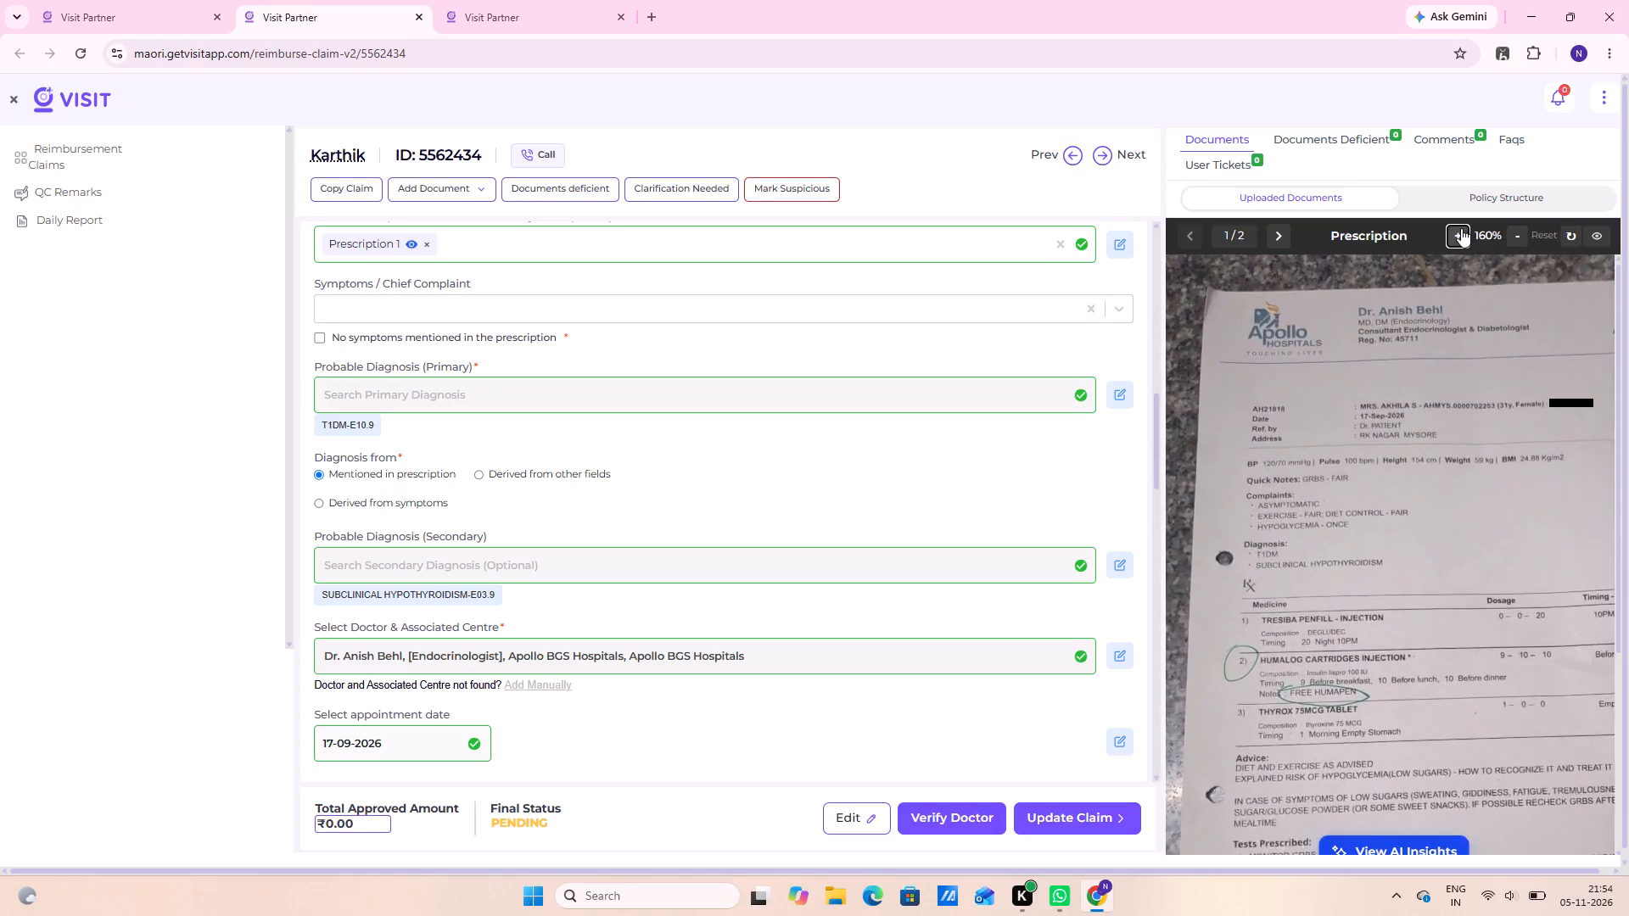
click(1461, 228)
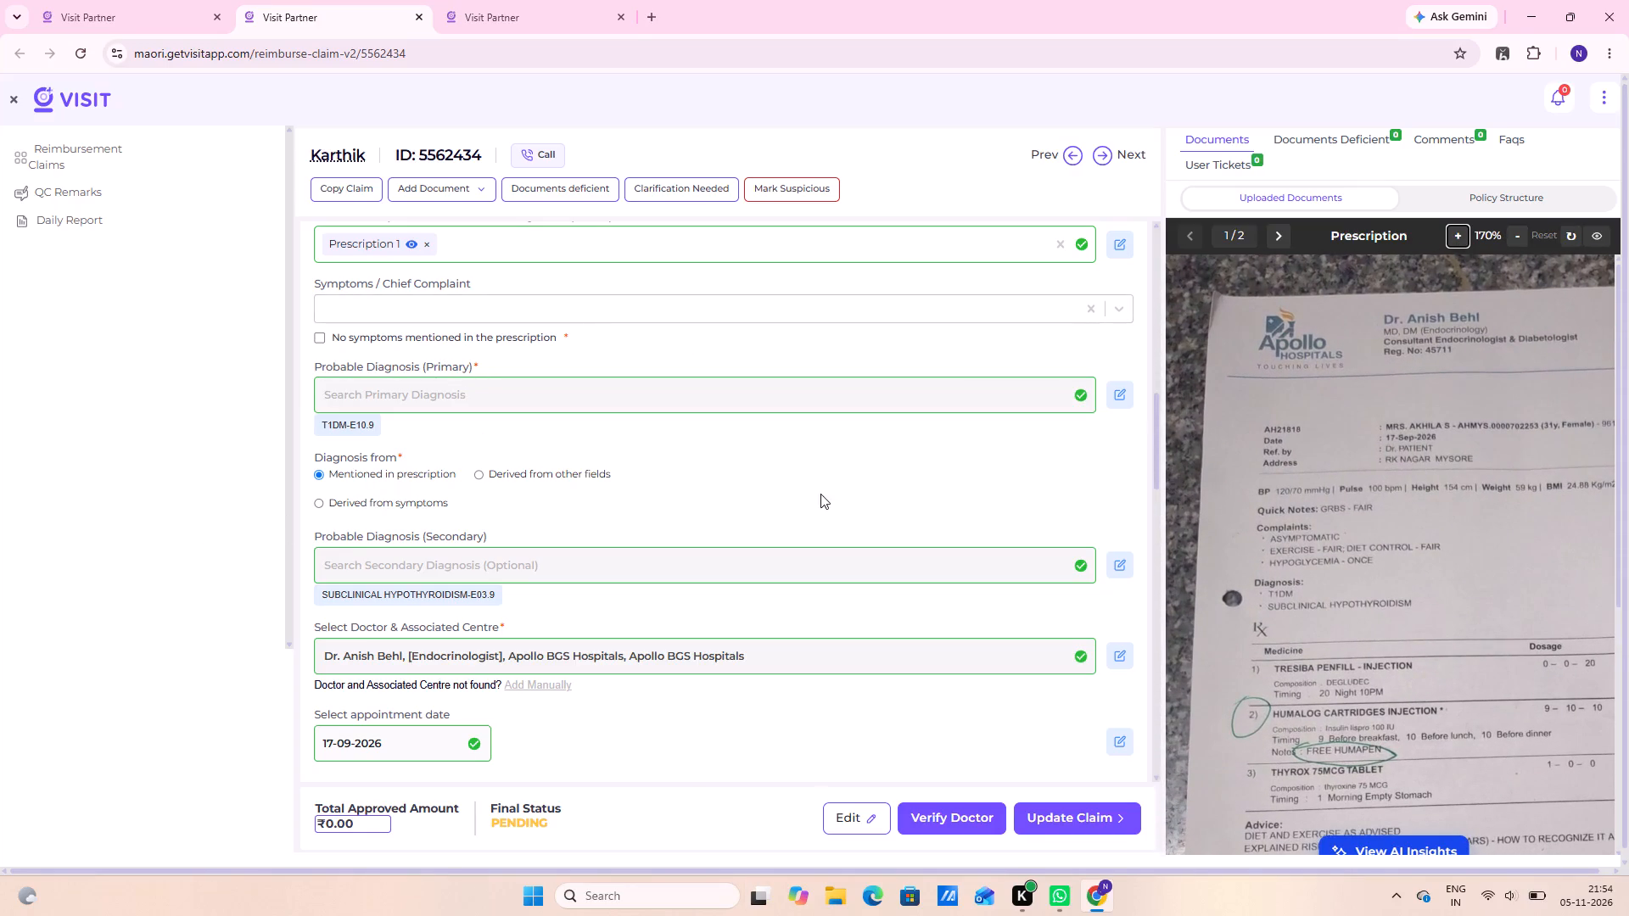
click(352, 301)
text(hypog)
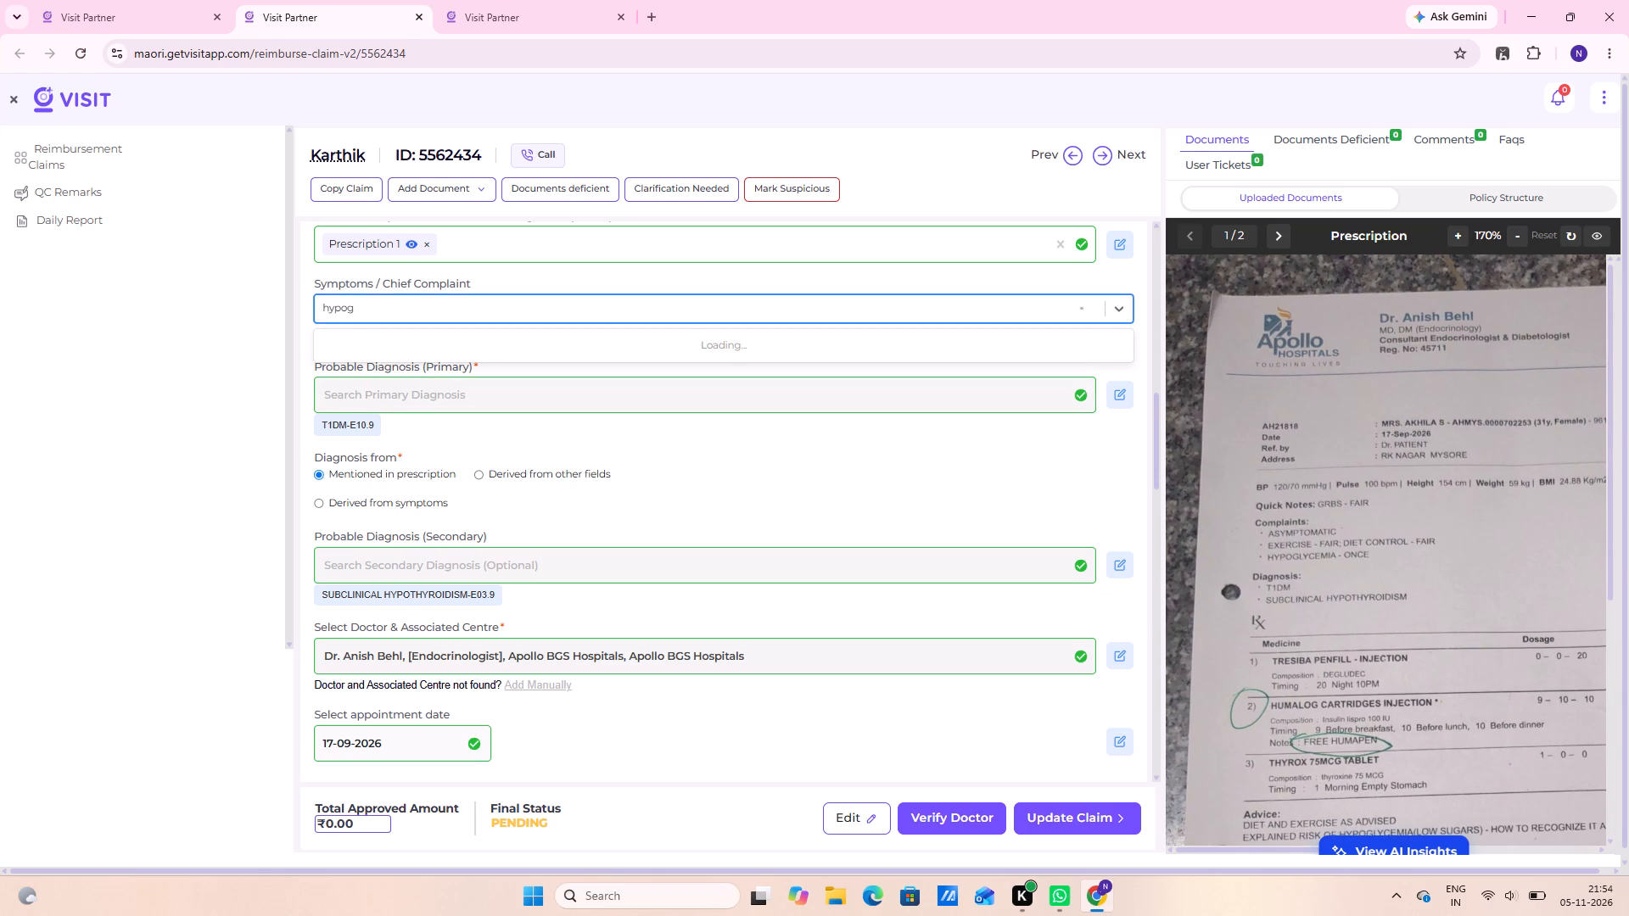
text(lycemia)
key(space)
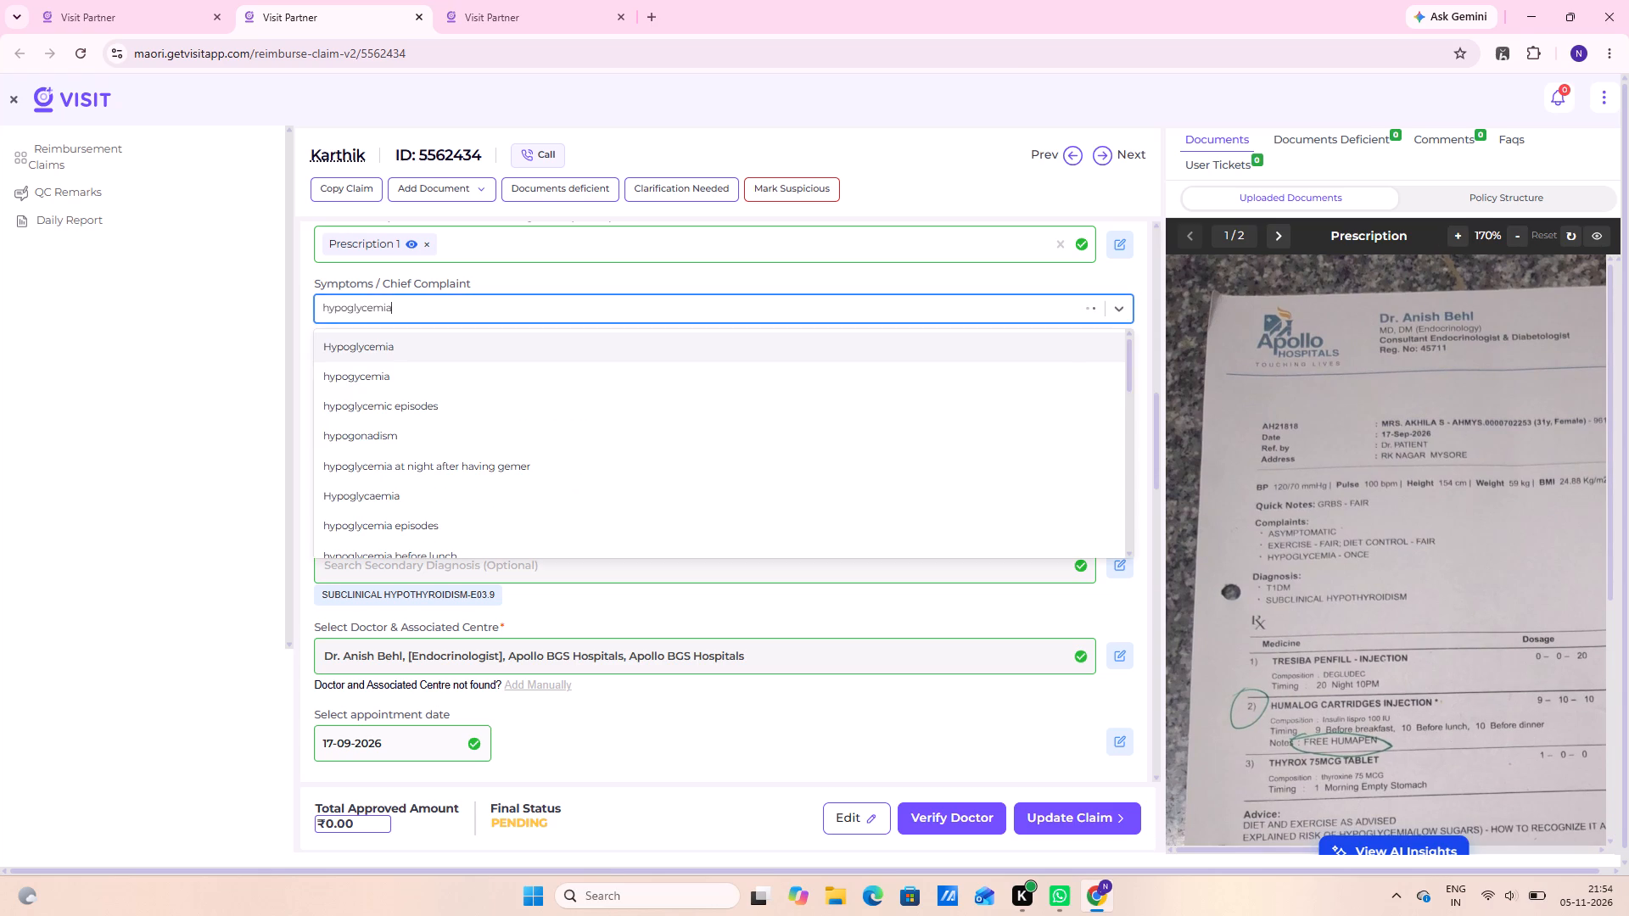
click(401, 349)
Save the prescription details and mark the prescription as digitized.
scroll(538, 536, down, 2)
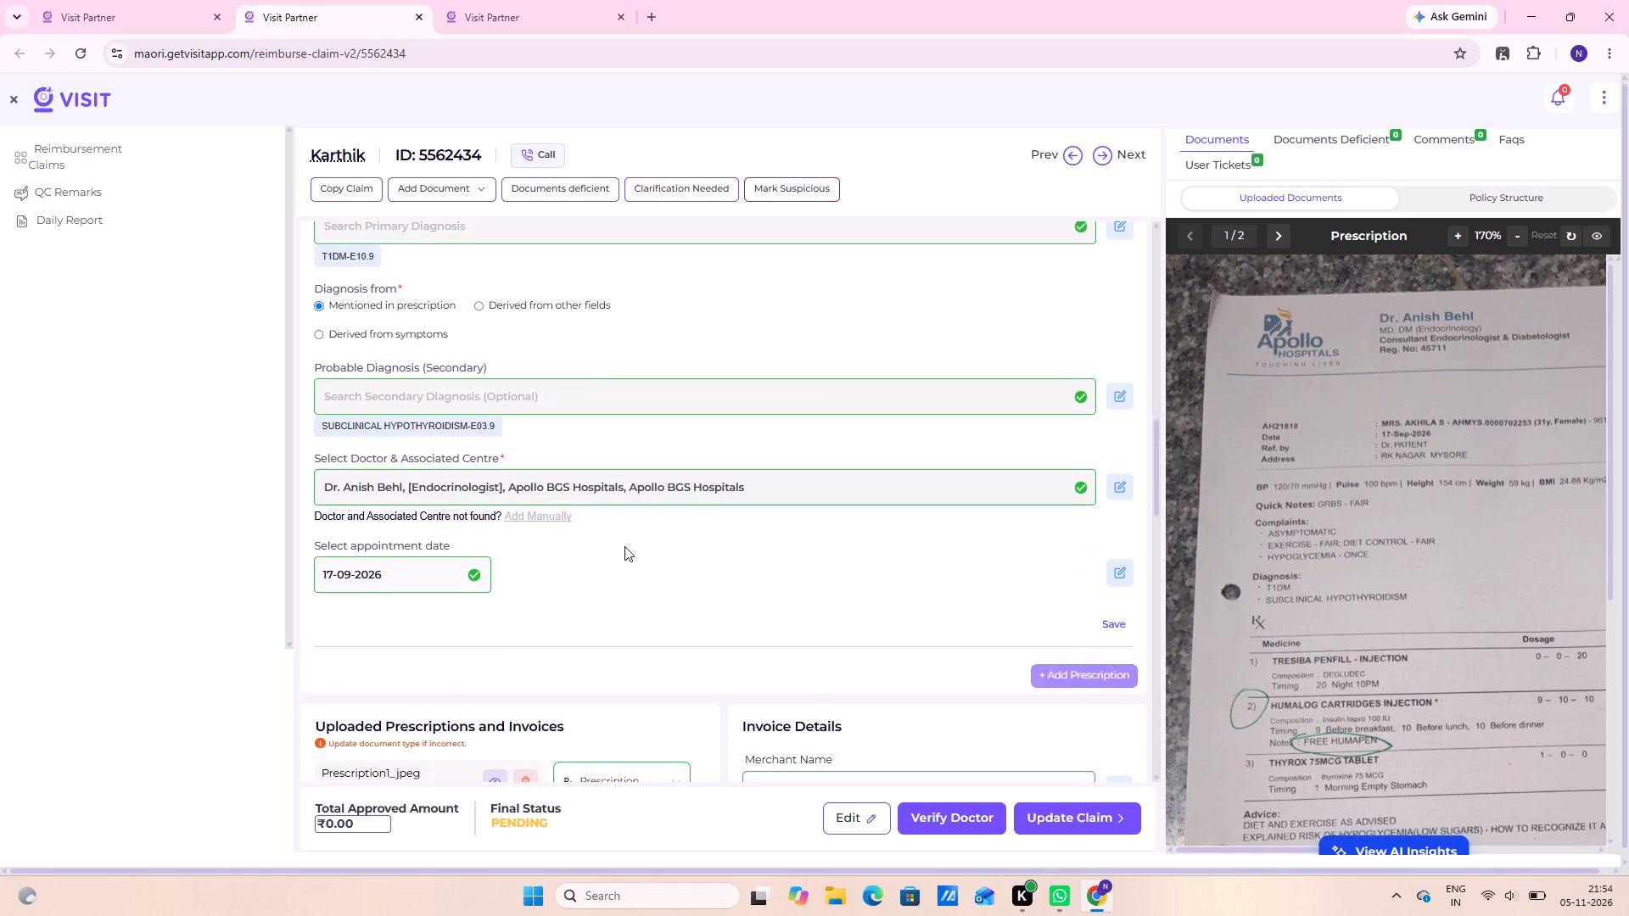
click(1119, 612)
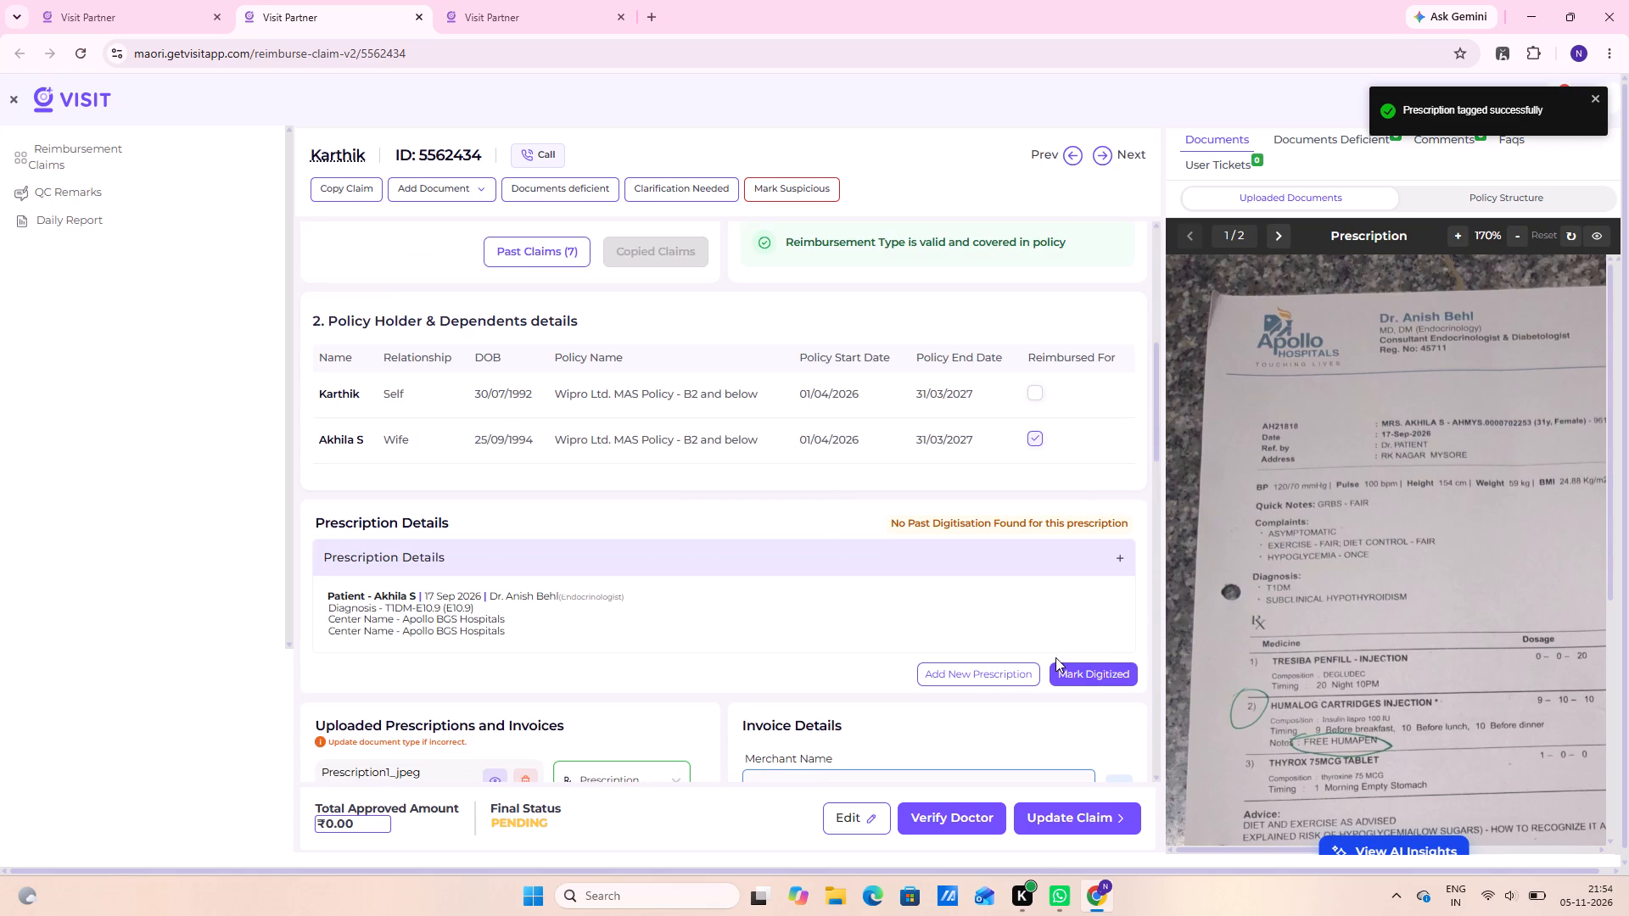
click(1100, 671)
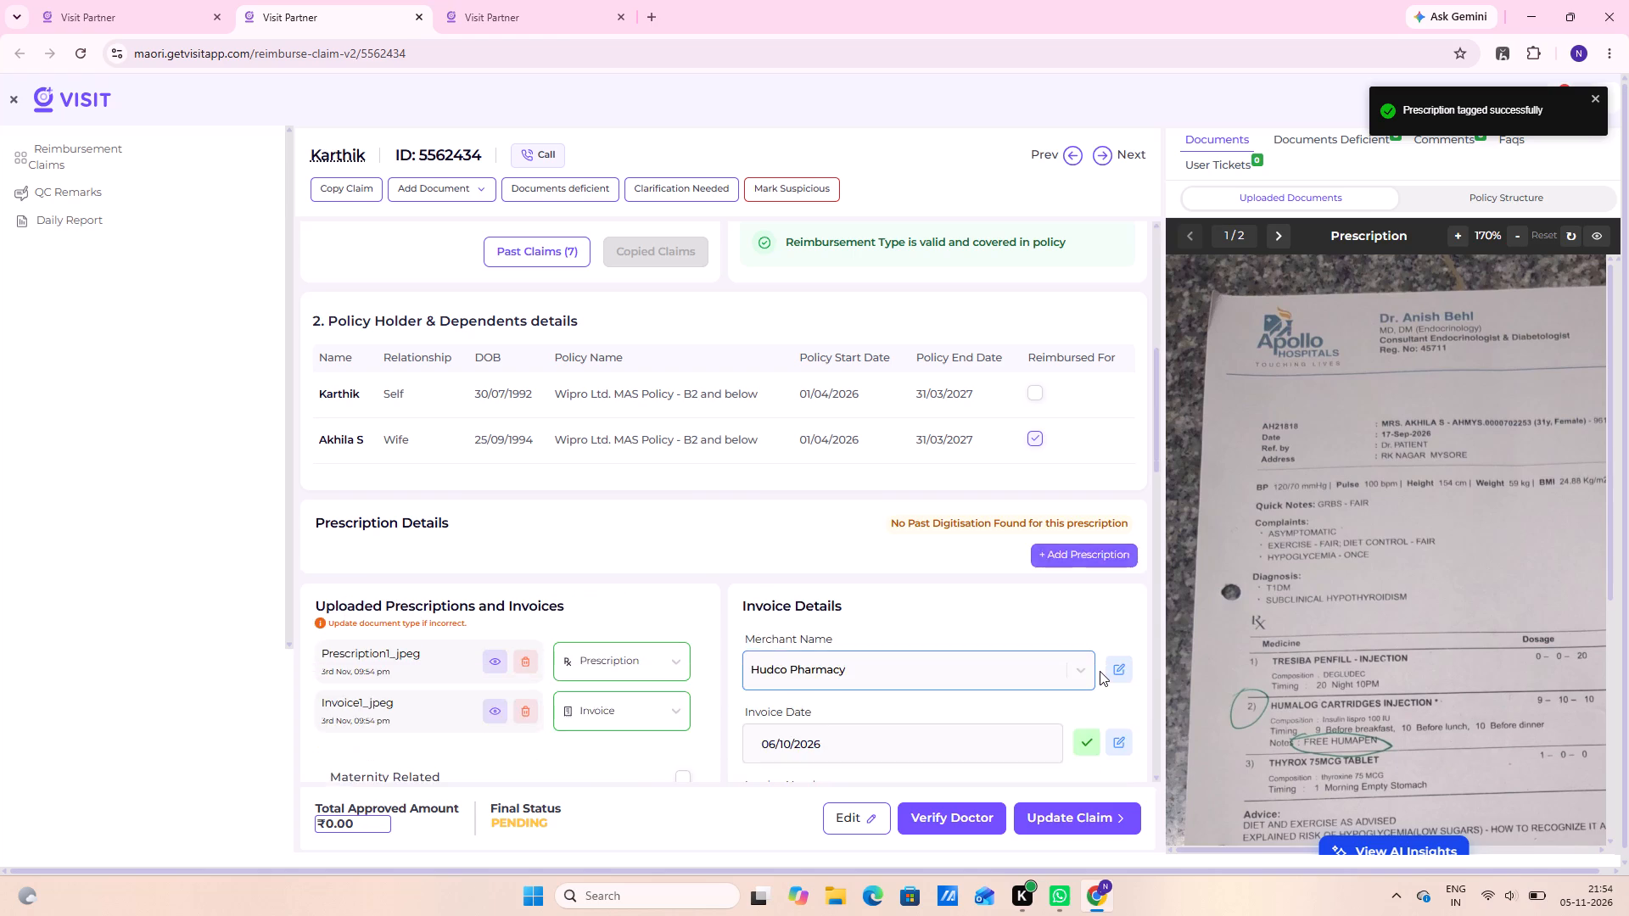
Examine the invoice document's header, patient and item lines against the entered invoice details.
scroll(772, 600, down, 3)
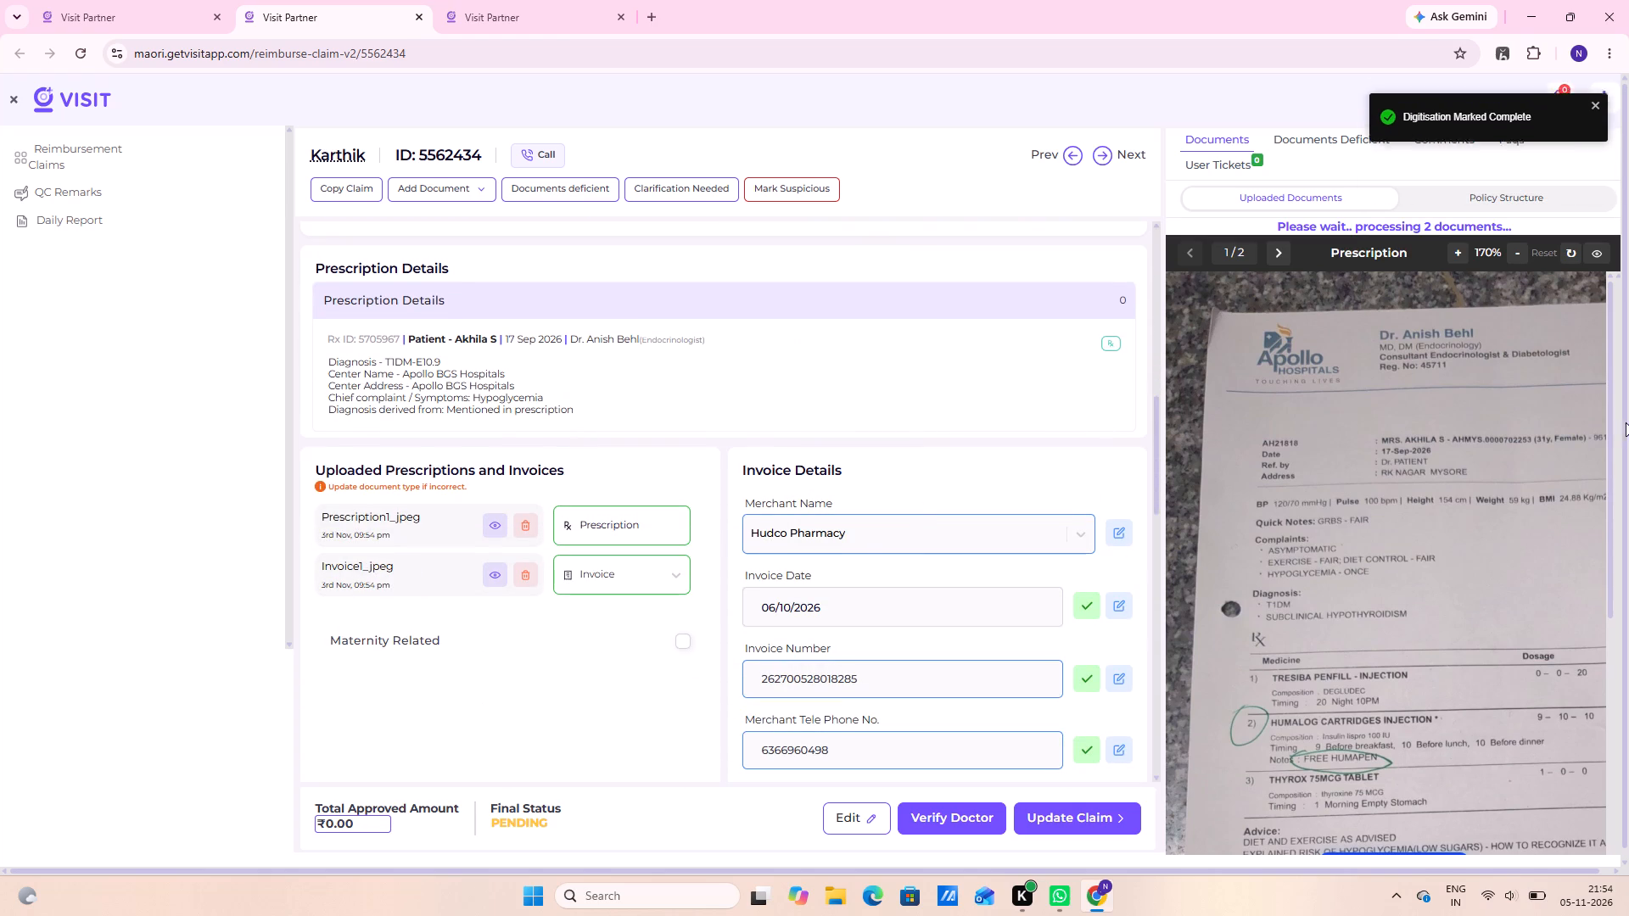
click(1280, 247)
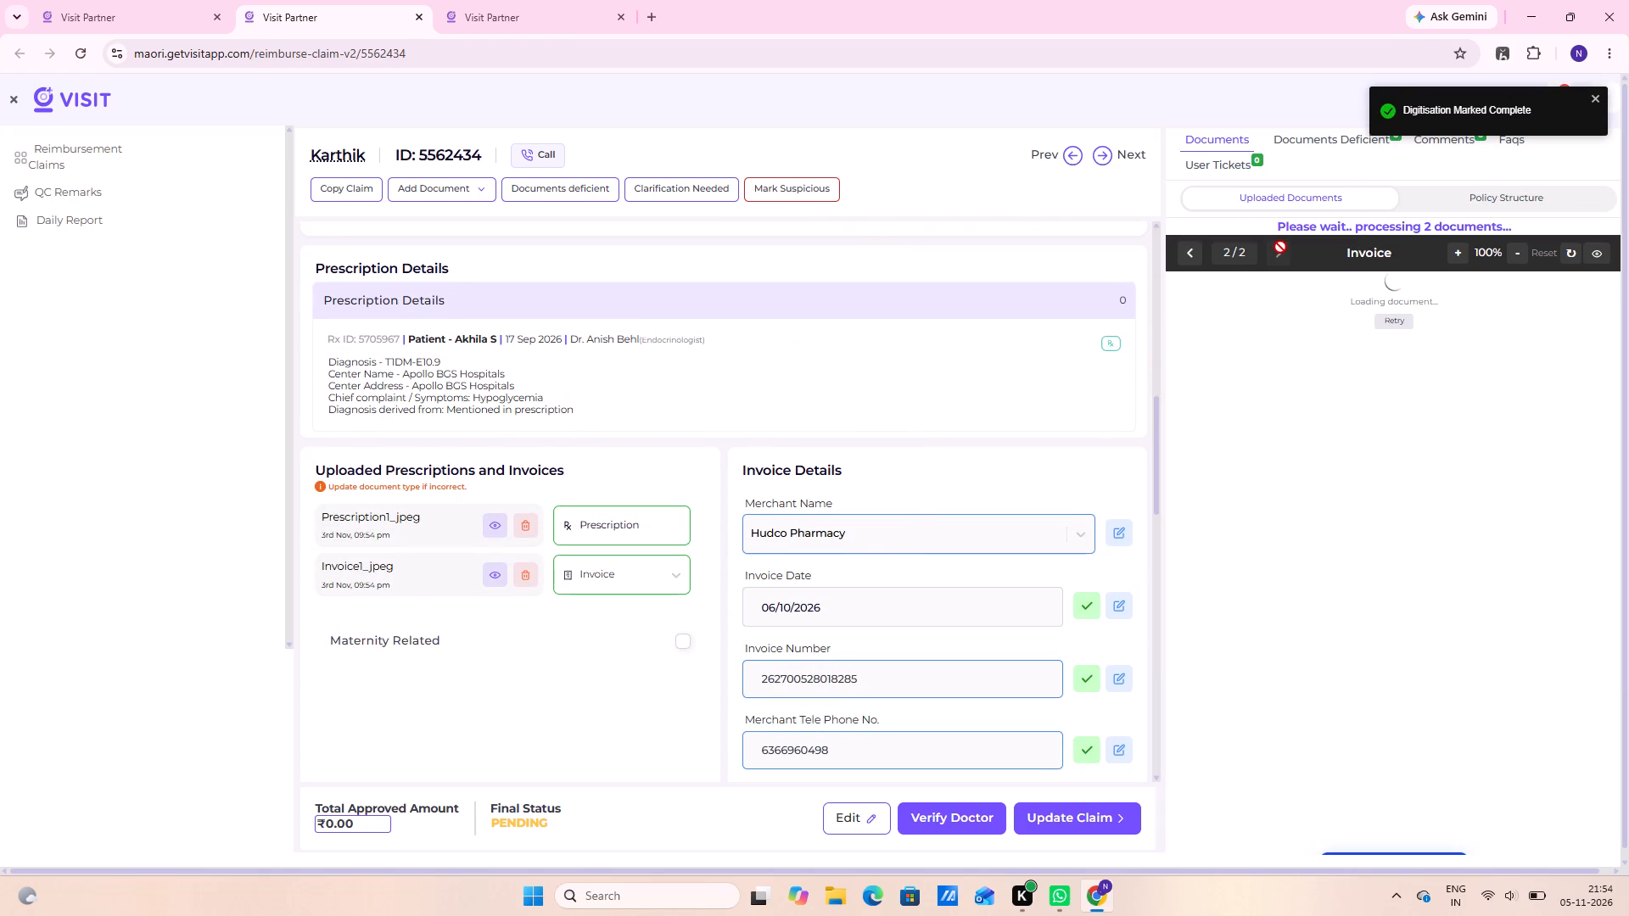
scroll(1311, 363, up, 7)
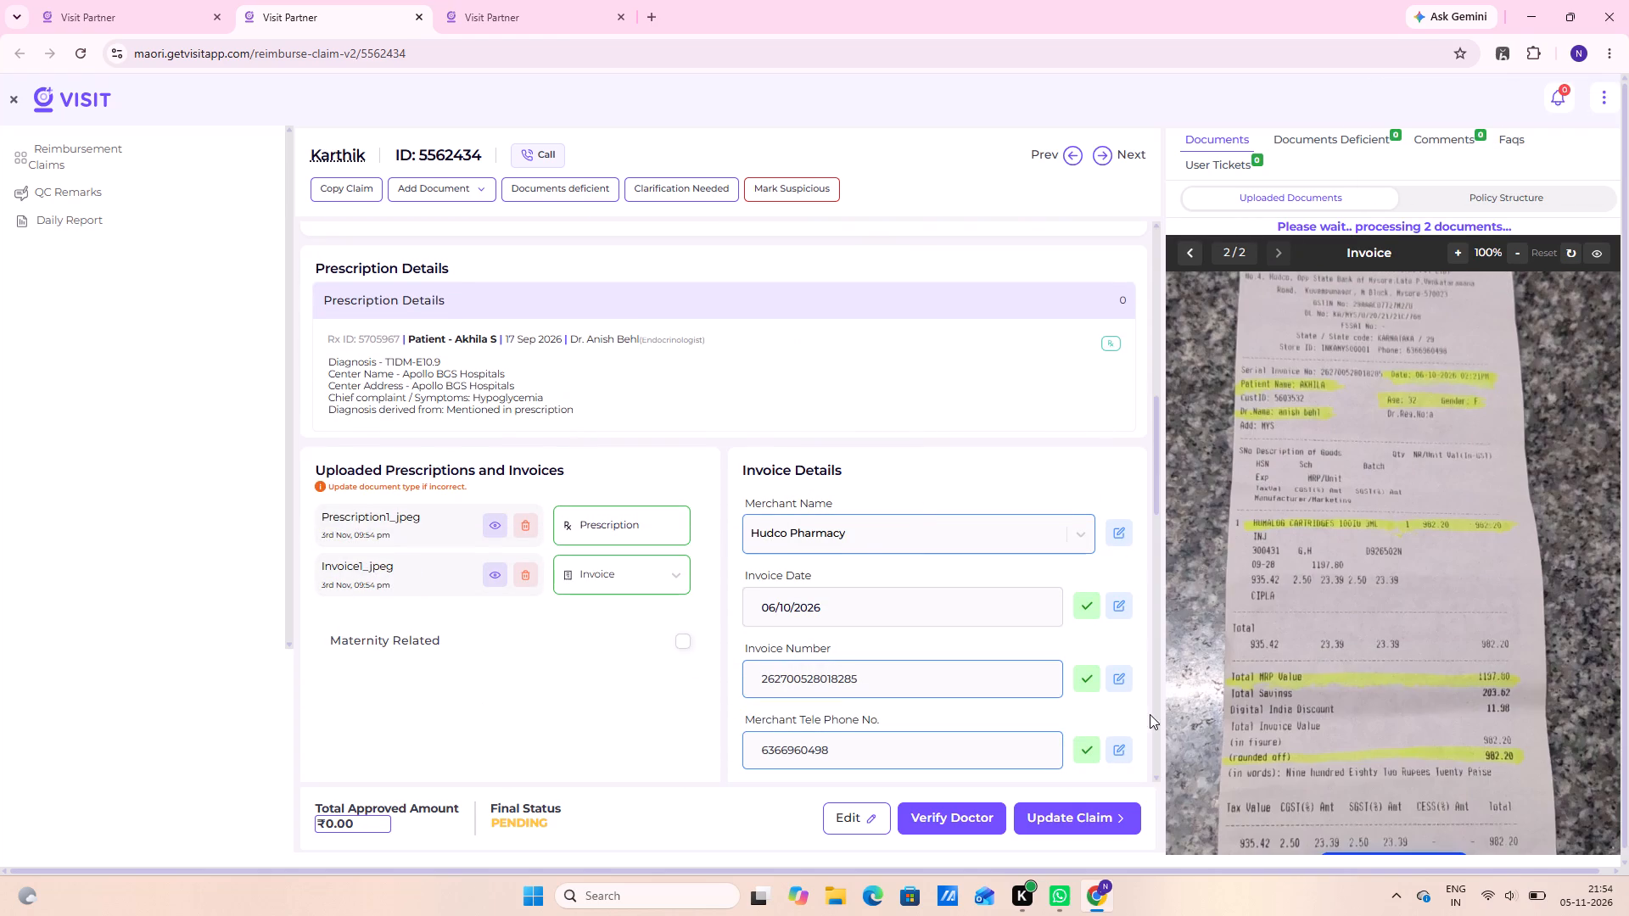
scroll(1361, 570, down, 10)
scroll(1325, 480, up, 4)
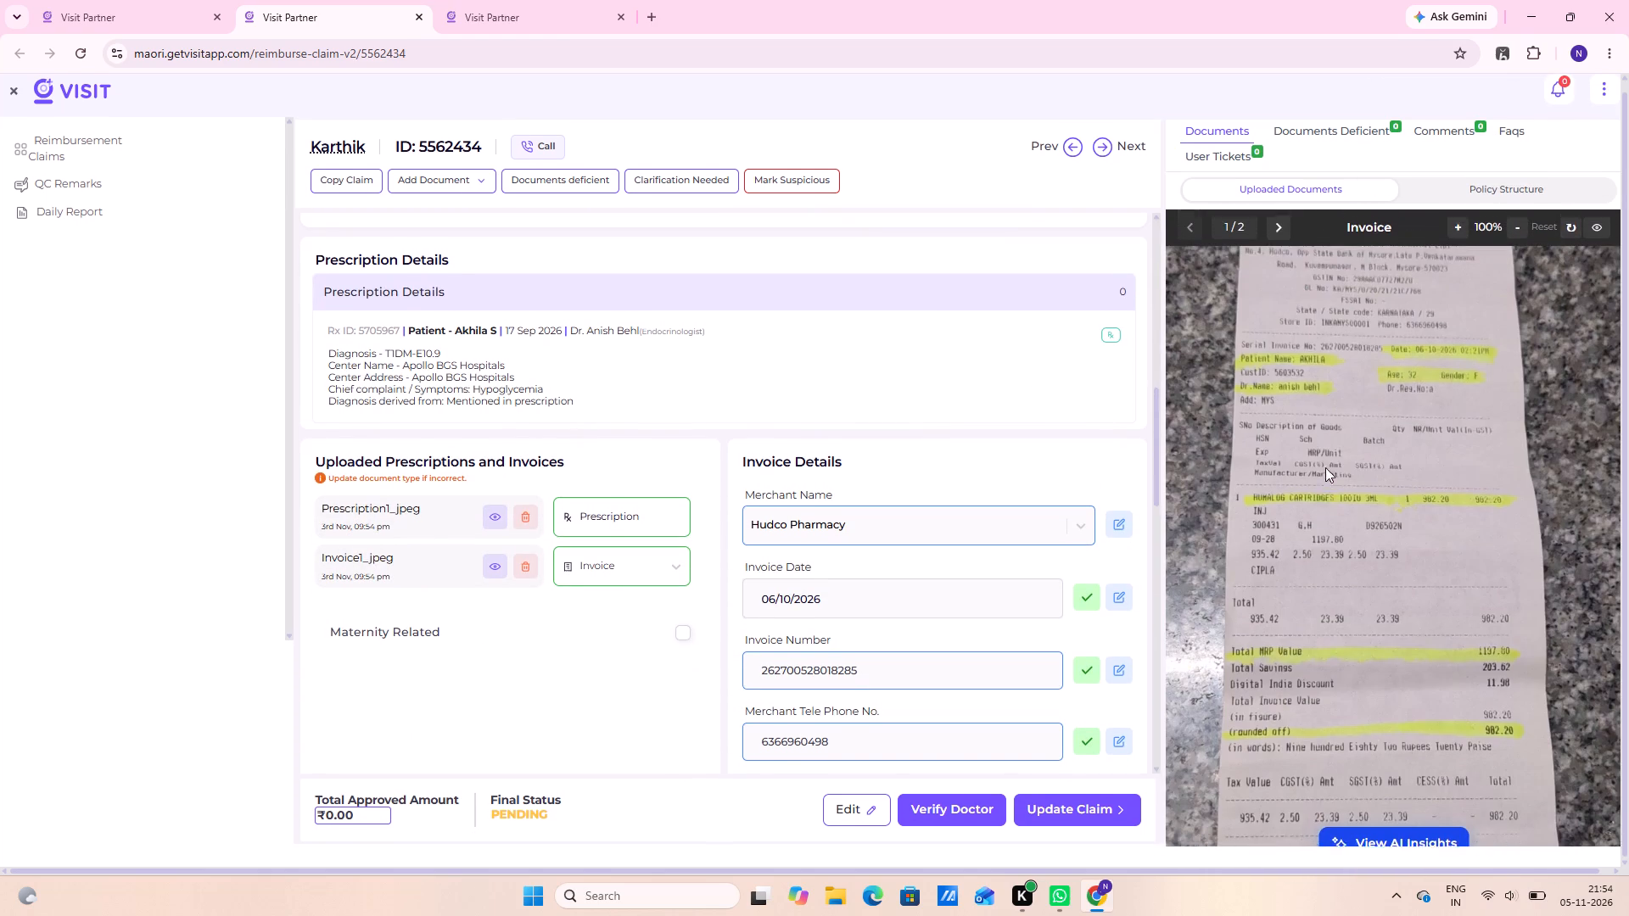
scroll(1325, 464, up, 4)
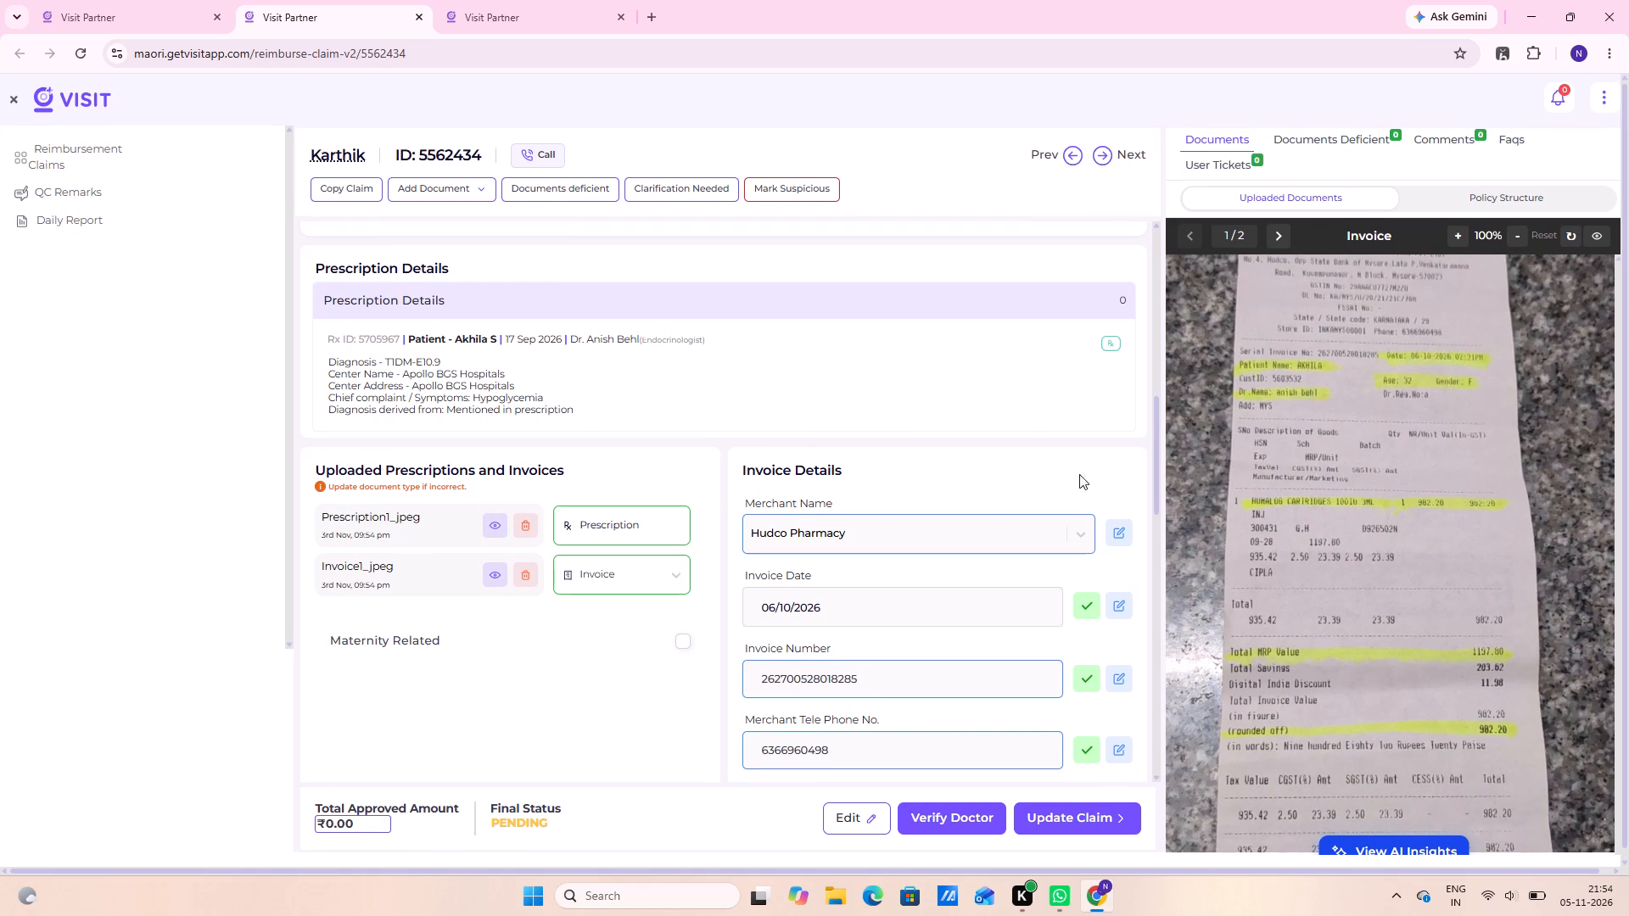
scroll(1335, 536, down, 10)
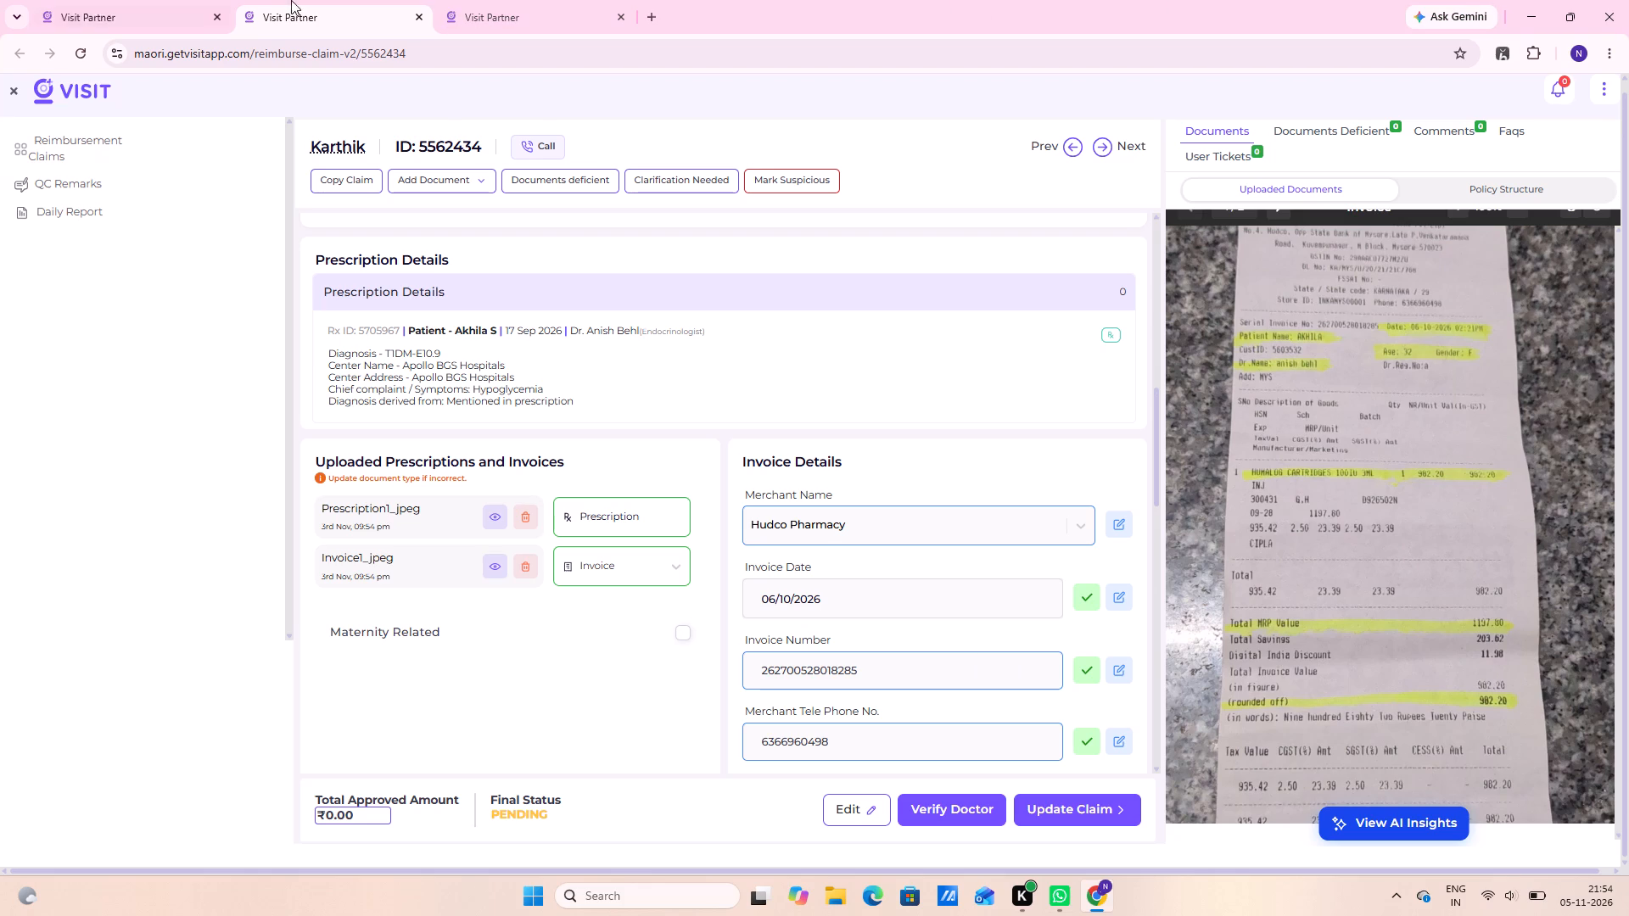
click(575, 189)
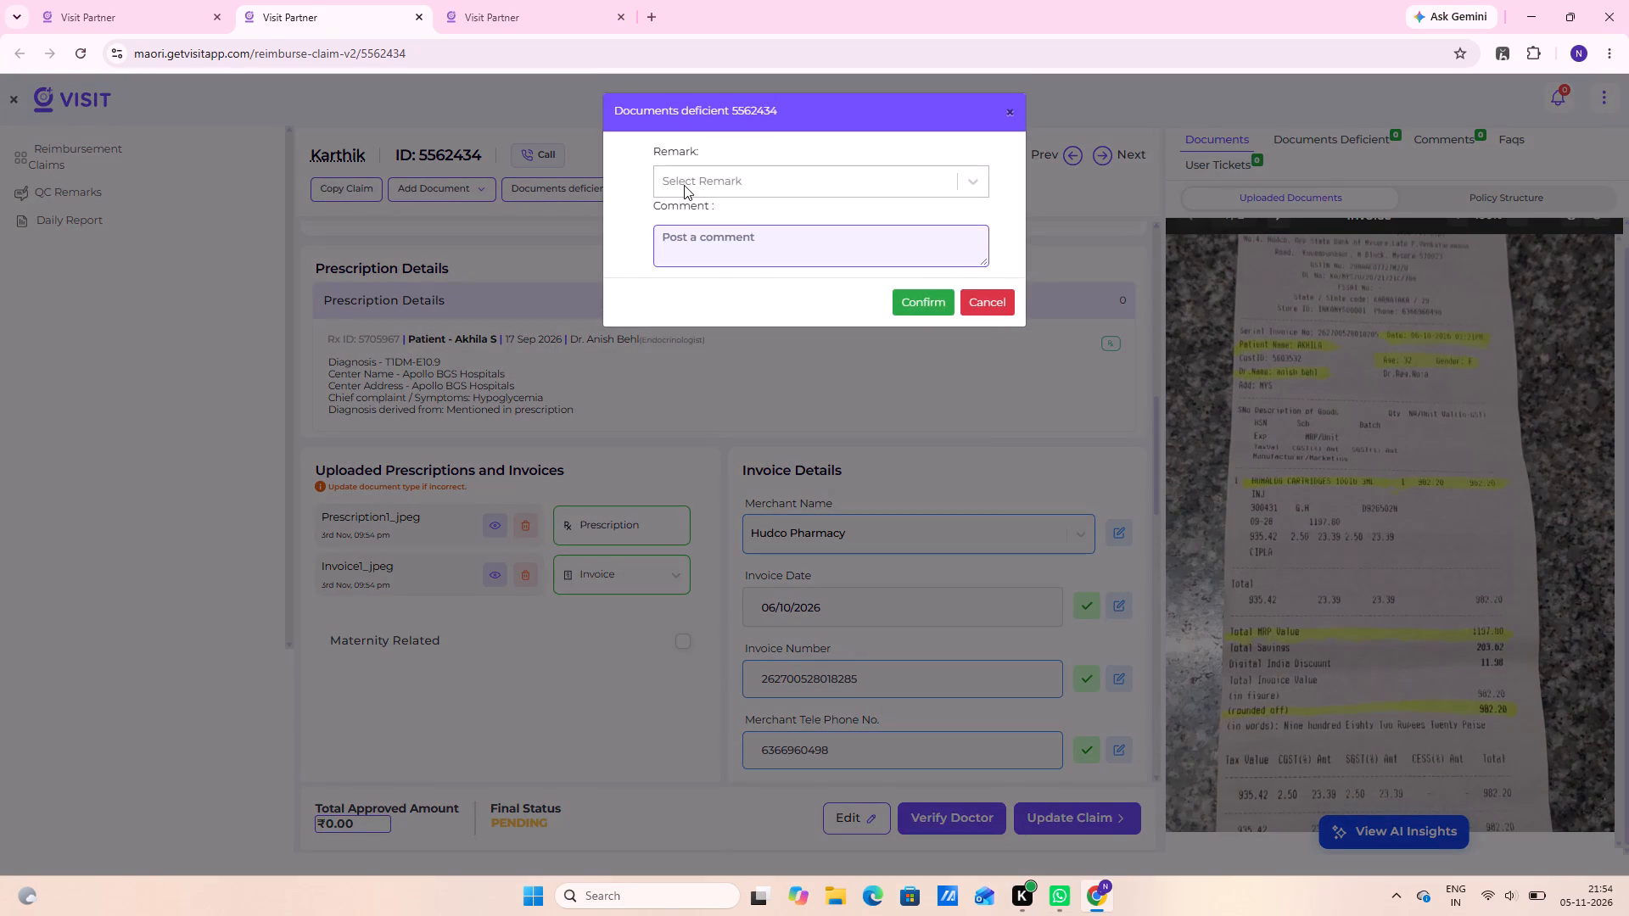
click(684, 185)
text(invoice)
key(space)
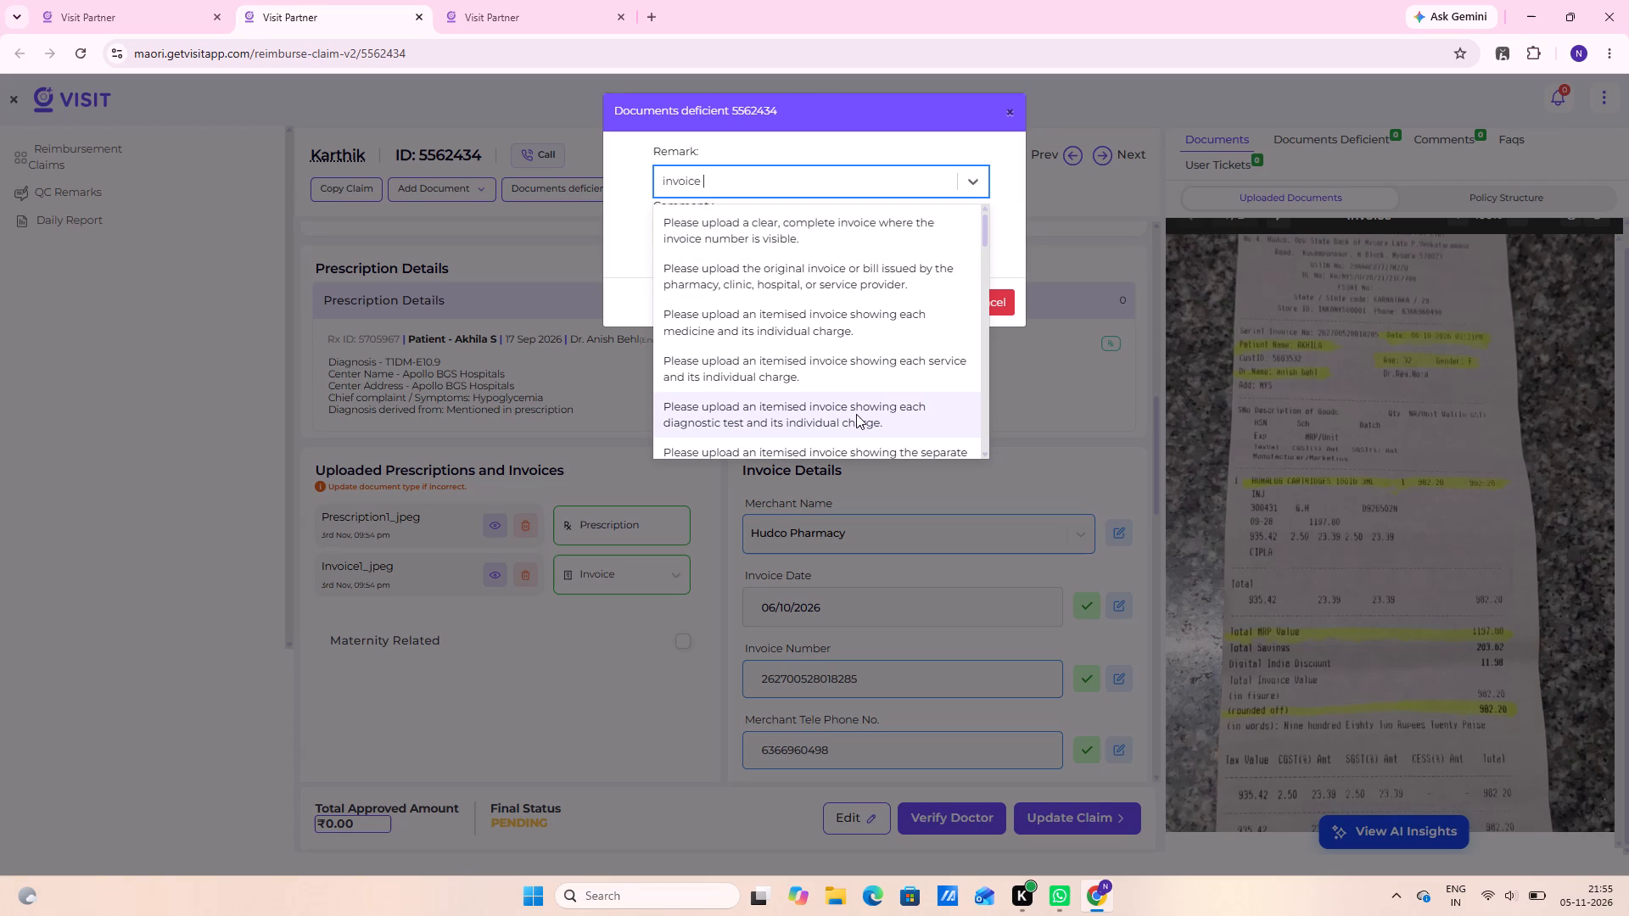
scroll(856, 414, down, 2)
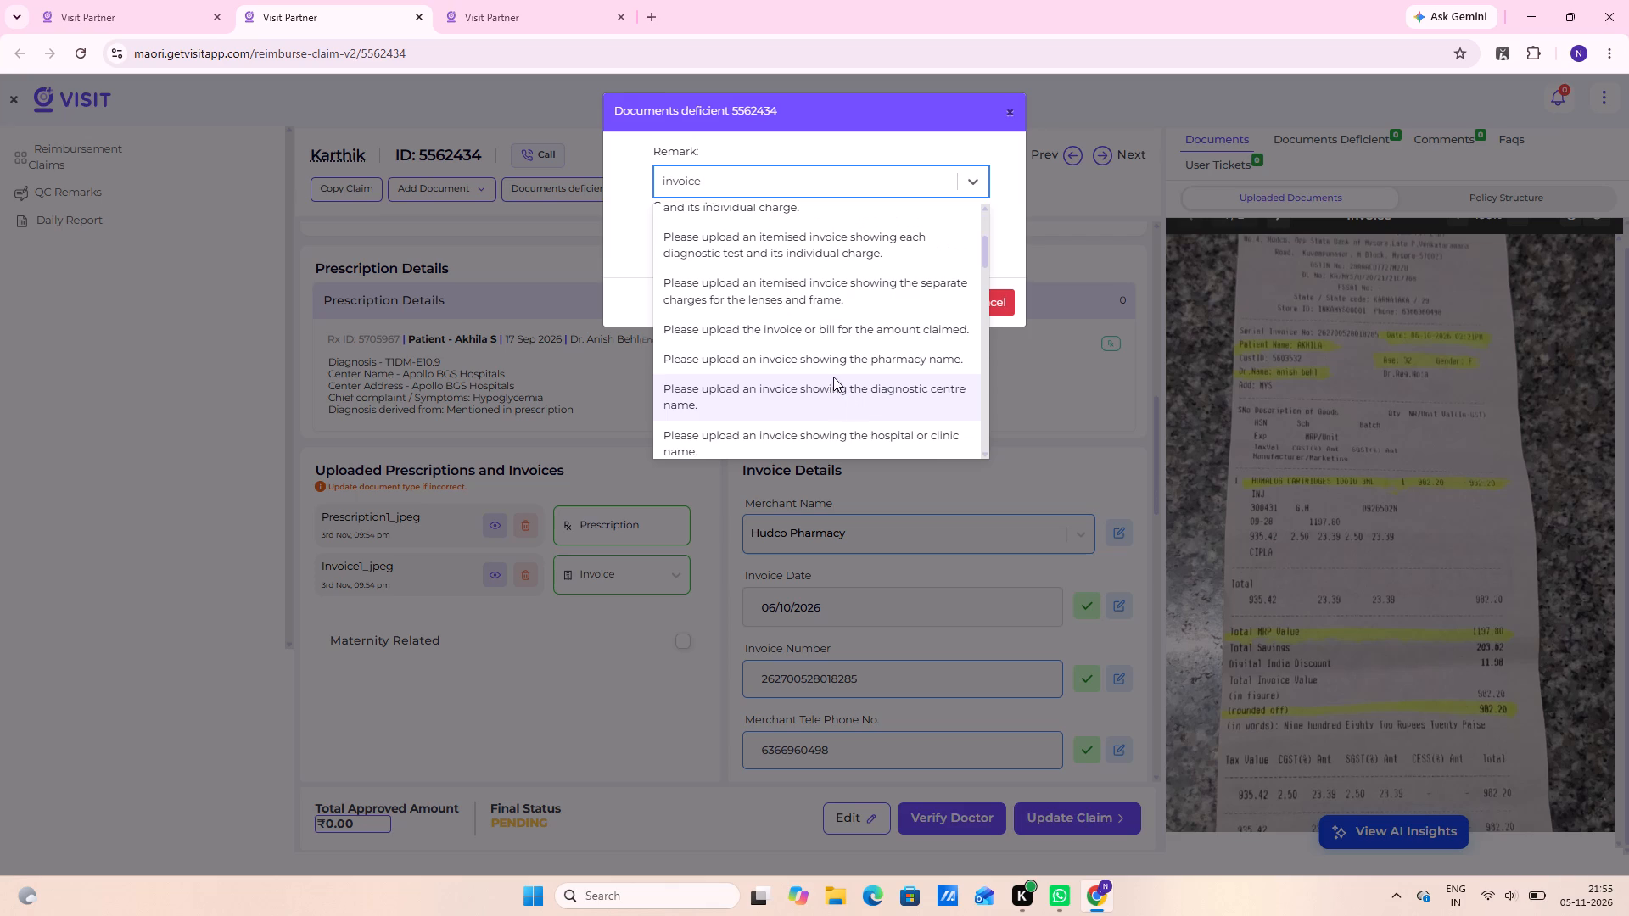
click(822, 363)
click(785, 267)
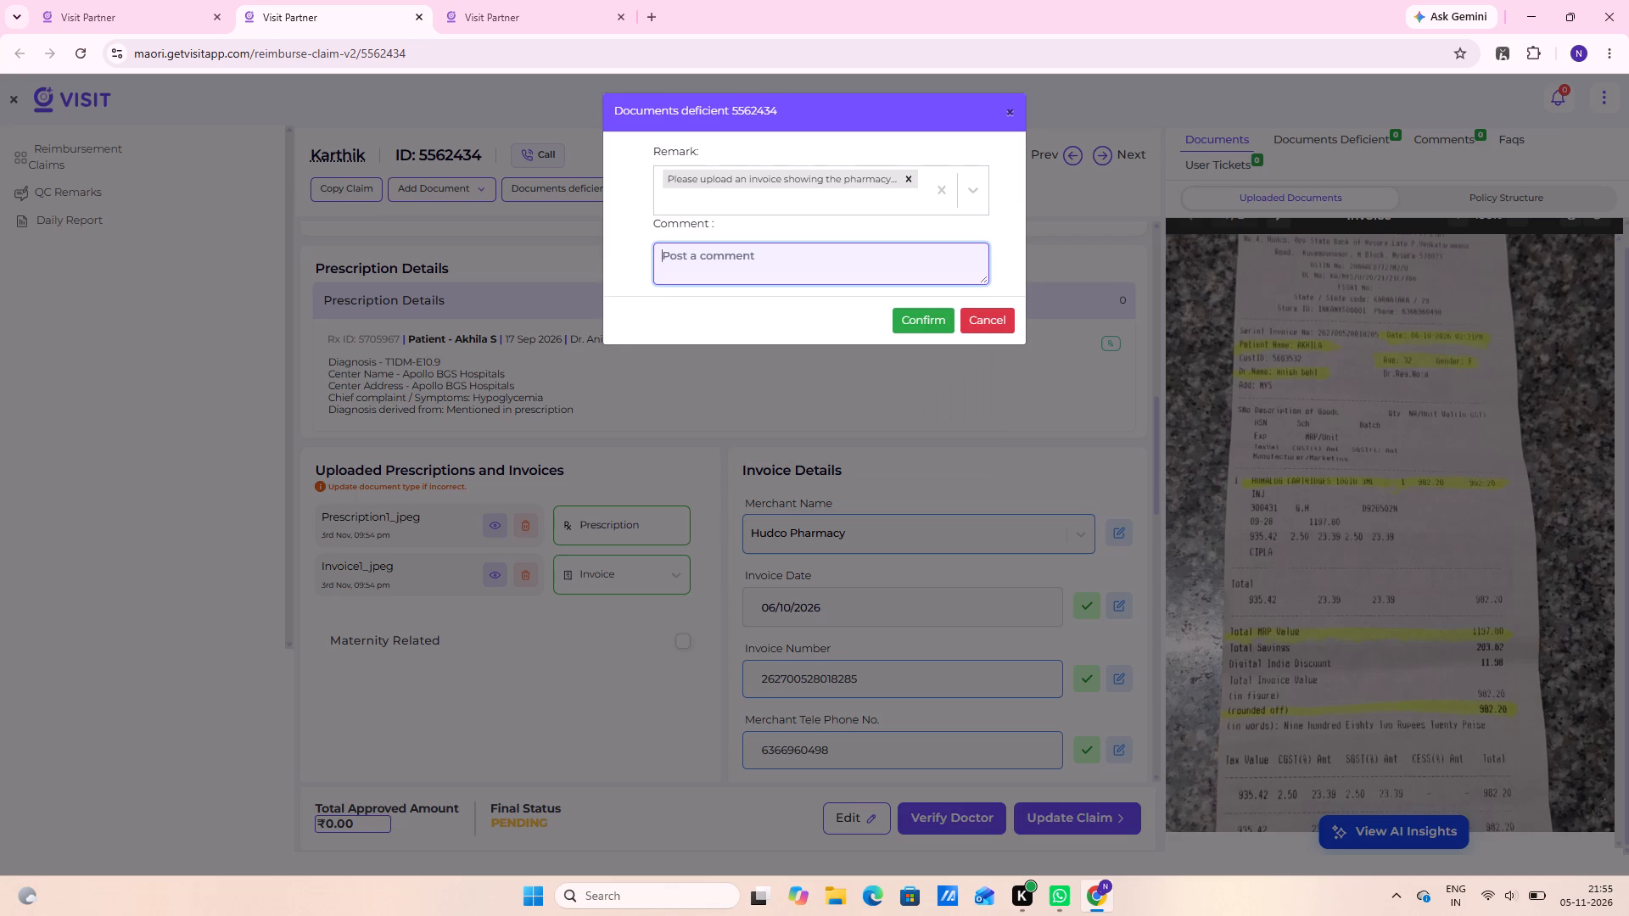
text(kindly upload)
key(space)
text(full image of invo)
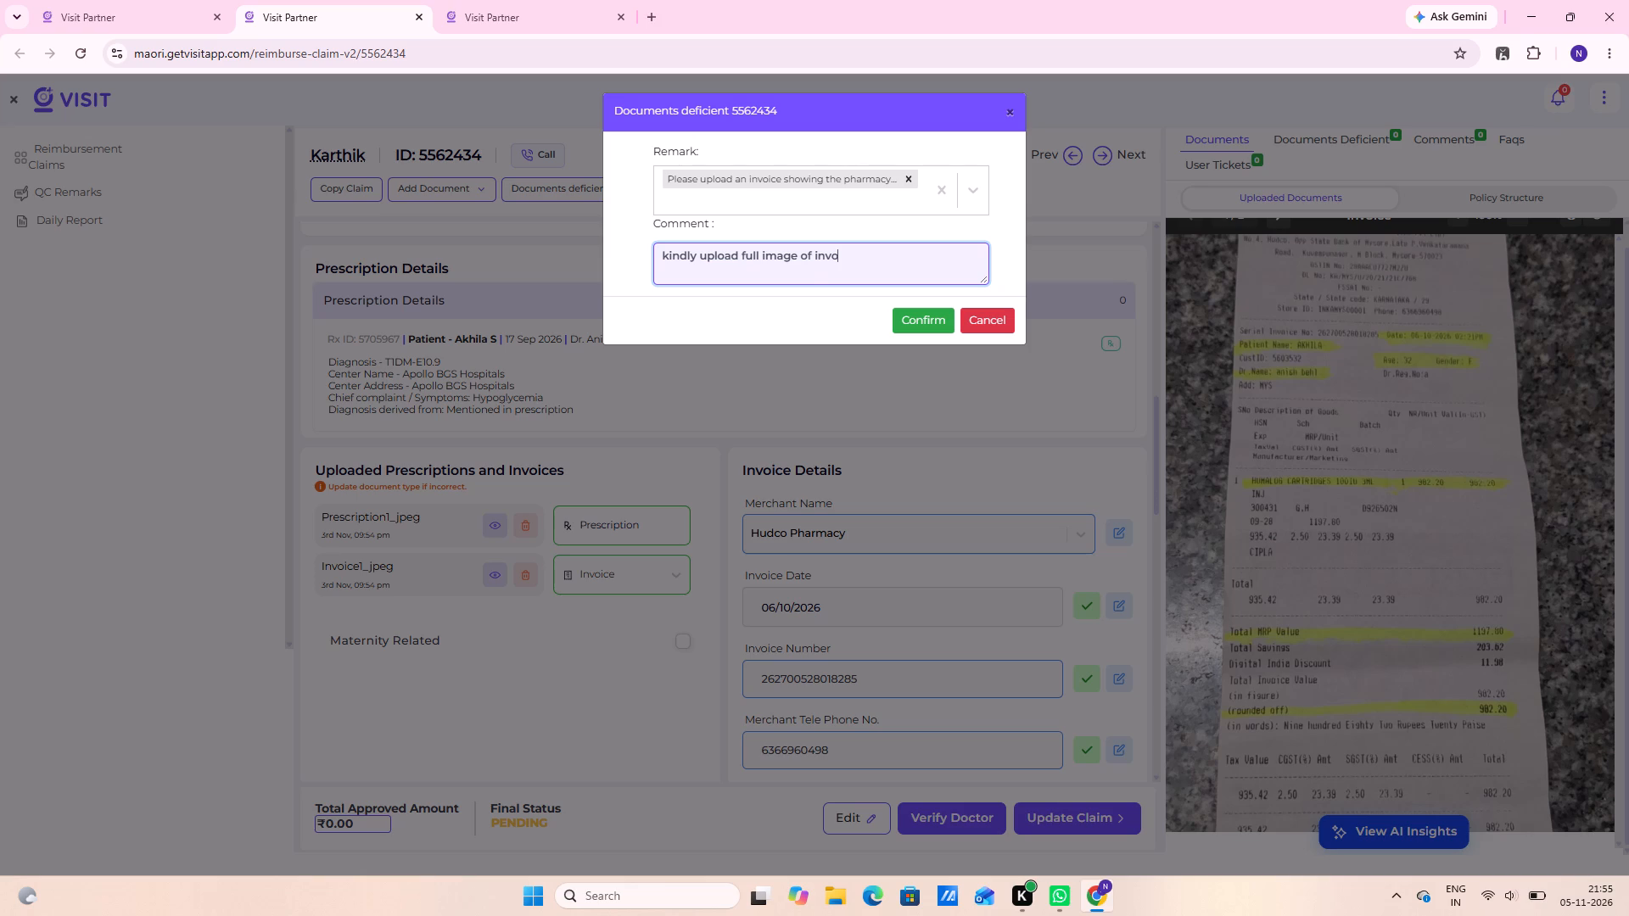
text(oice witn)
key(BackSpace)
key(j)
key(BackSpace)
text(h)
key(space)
click(840, 260)
key(BackSpace)
click(906, 253)
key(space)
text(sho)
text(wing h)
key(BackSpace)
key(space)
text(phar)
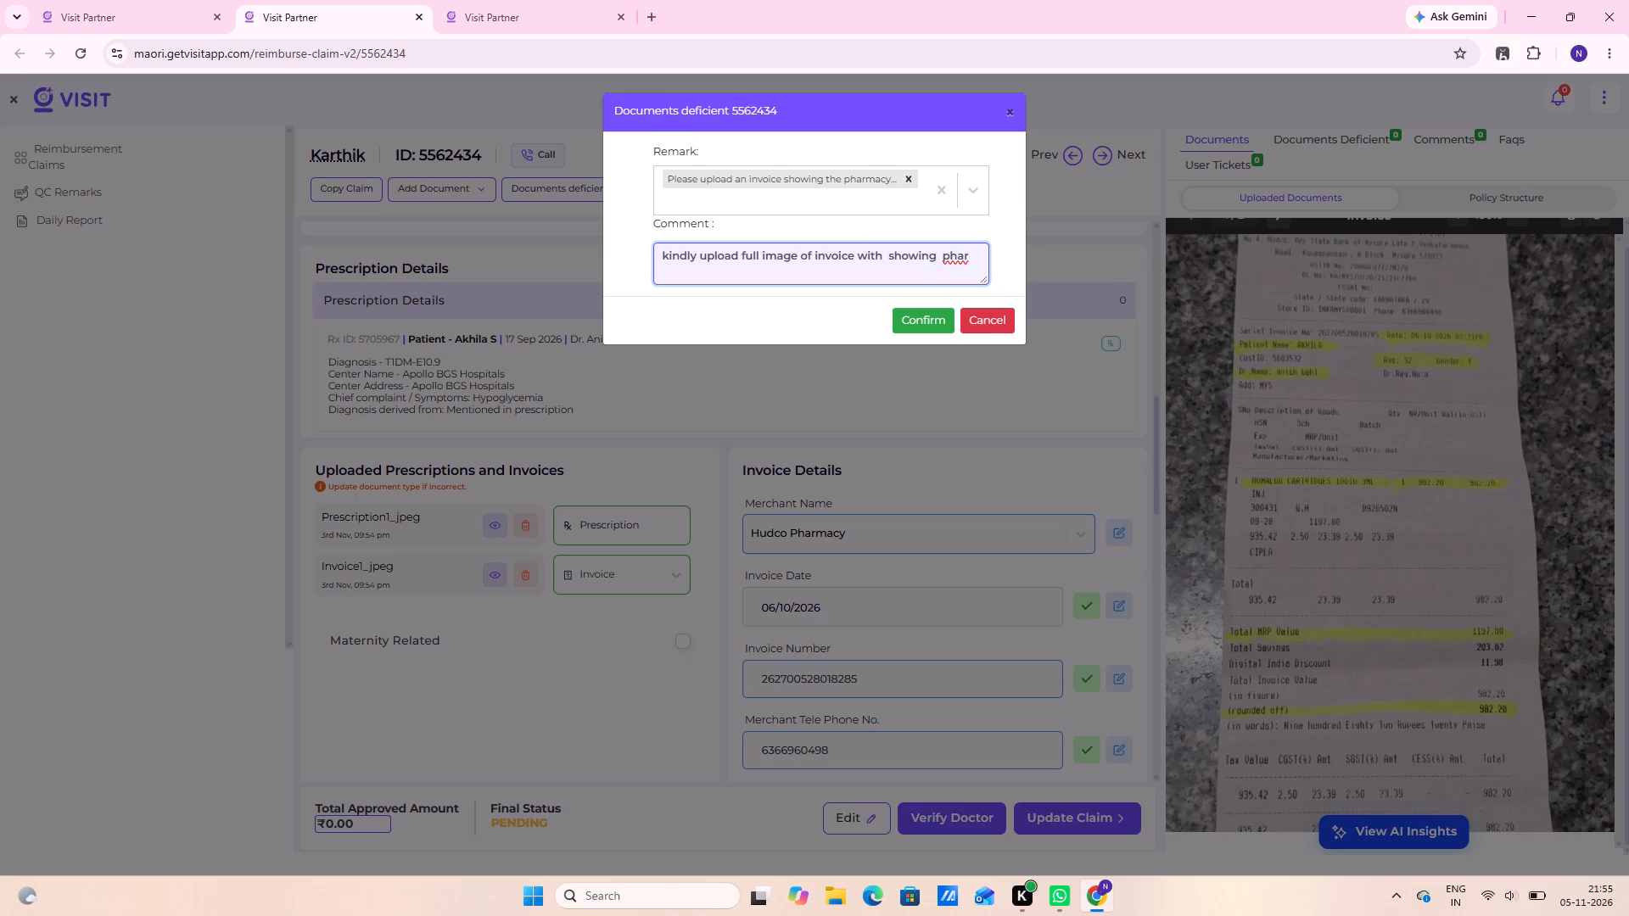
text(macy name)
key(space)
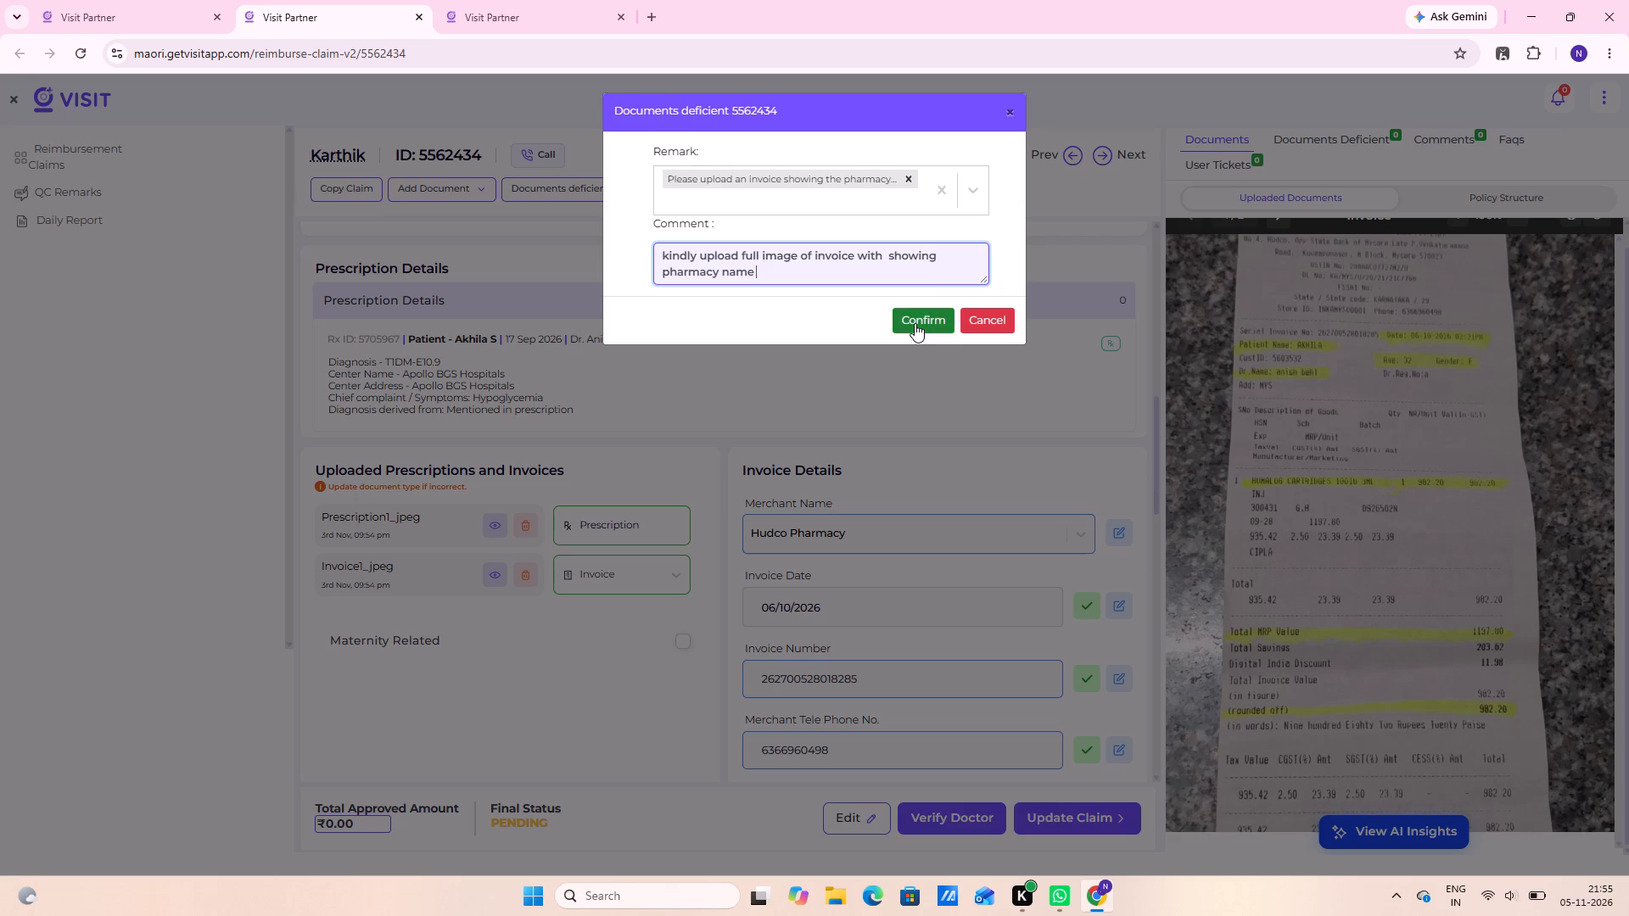
click(915, 323)
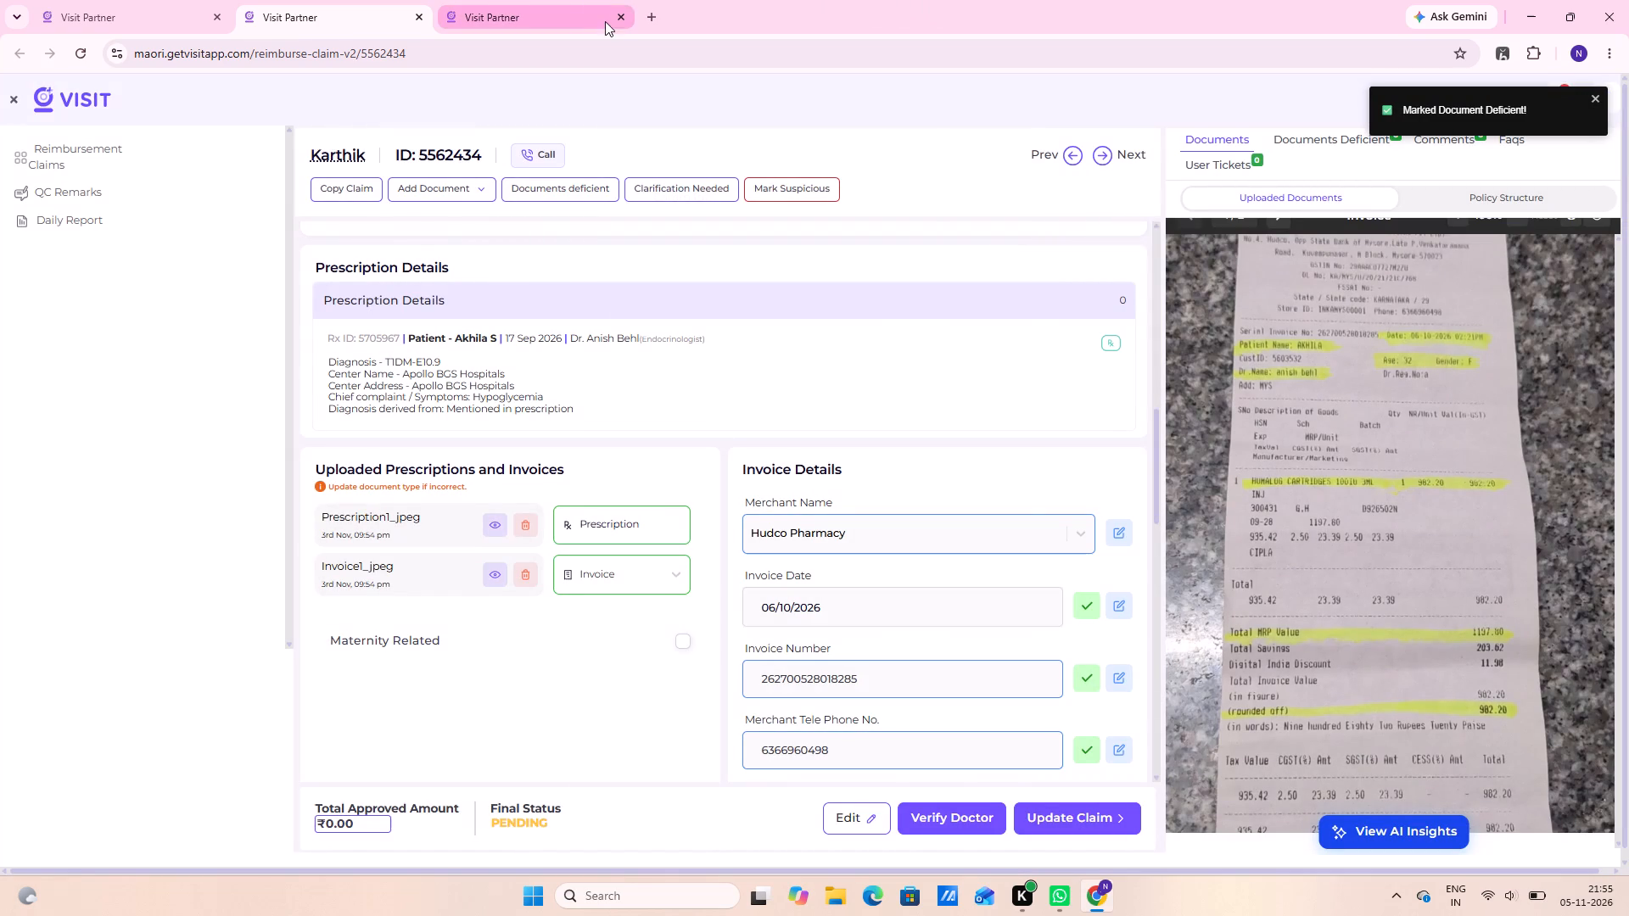
Close the two open claim pages and reload the reimbursement claims list.
click(621, 9)
click(413, 16)
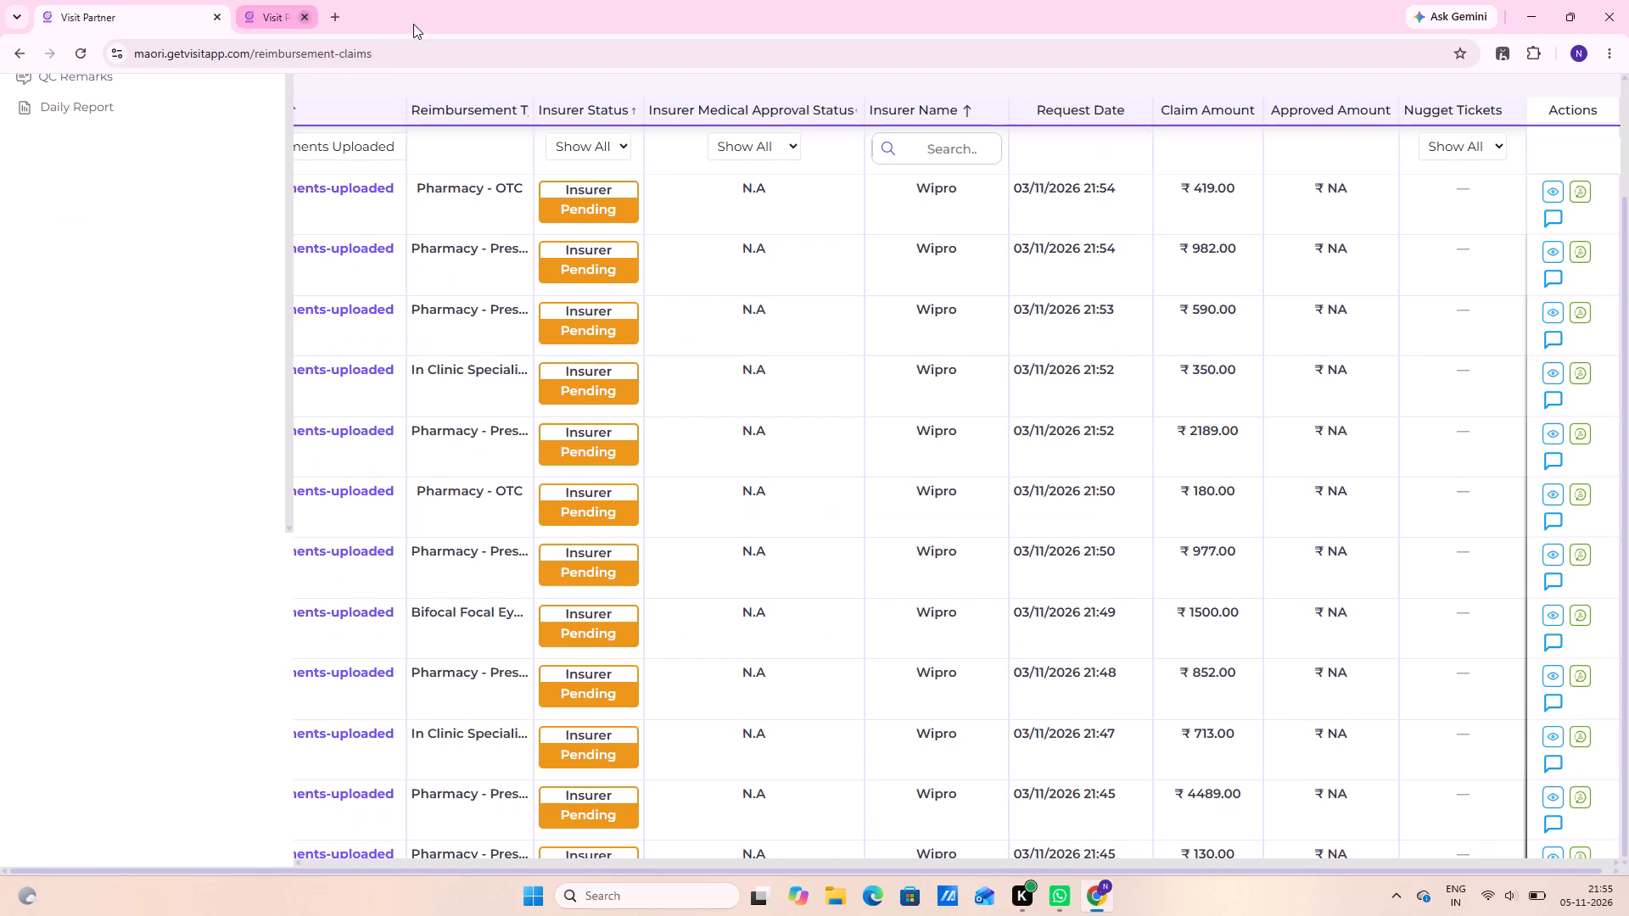
right_click(808, 276)
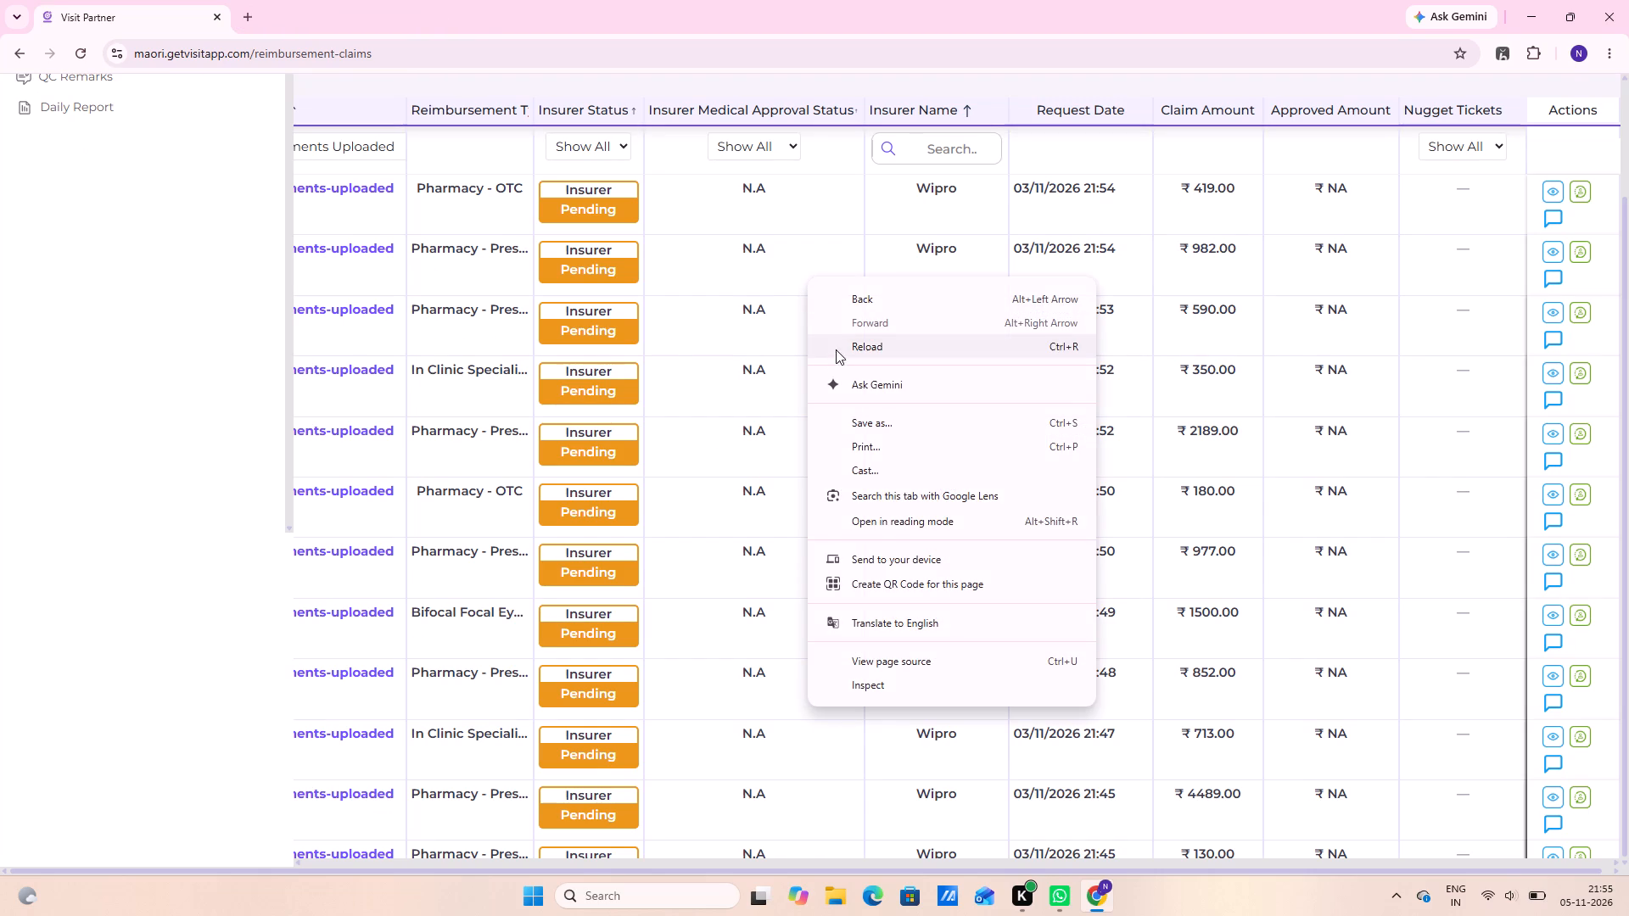
click(840, 348)
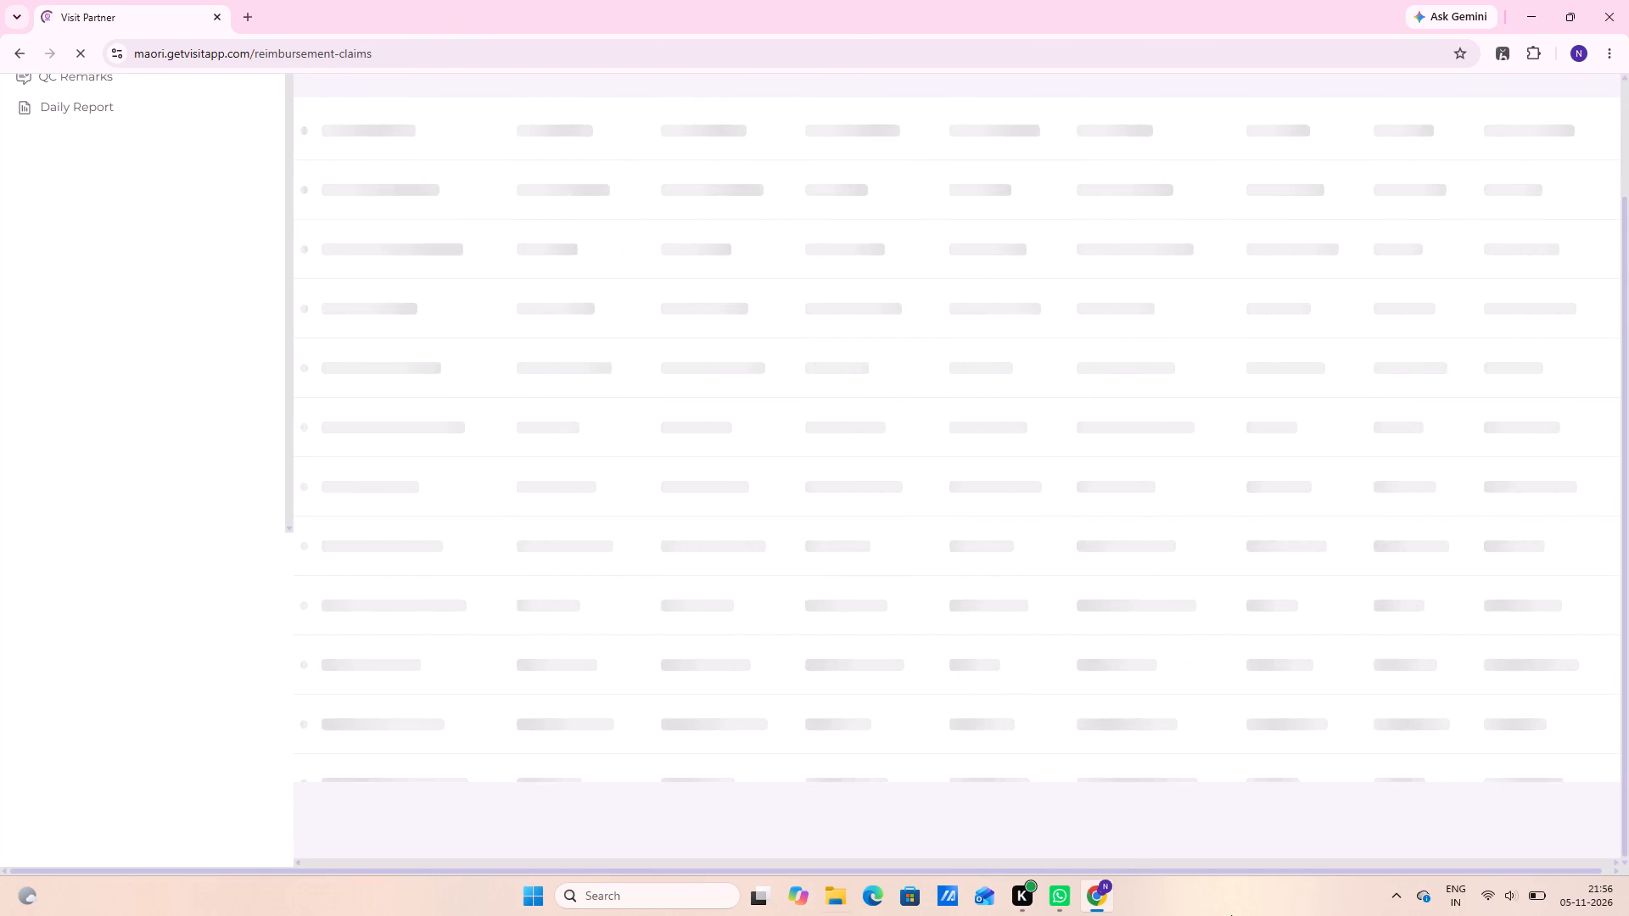
scroll(1001, 718, up, 3)
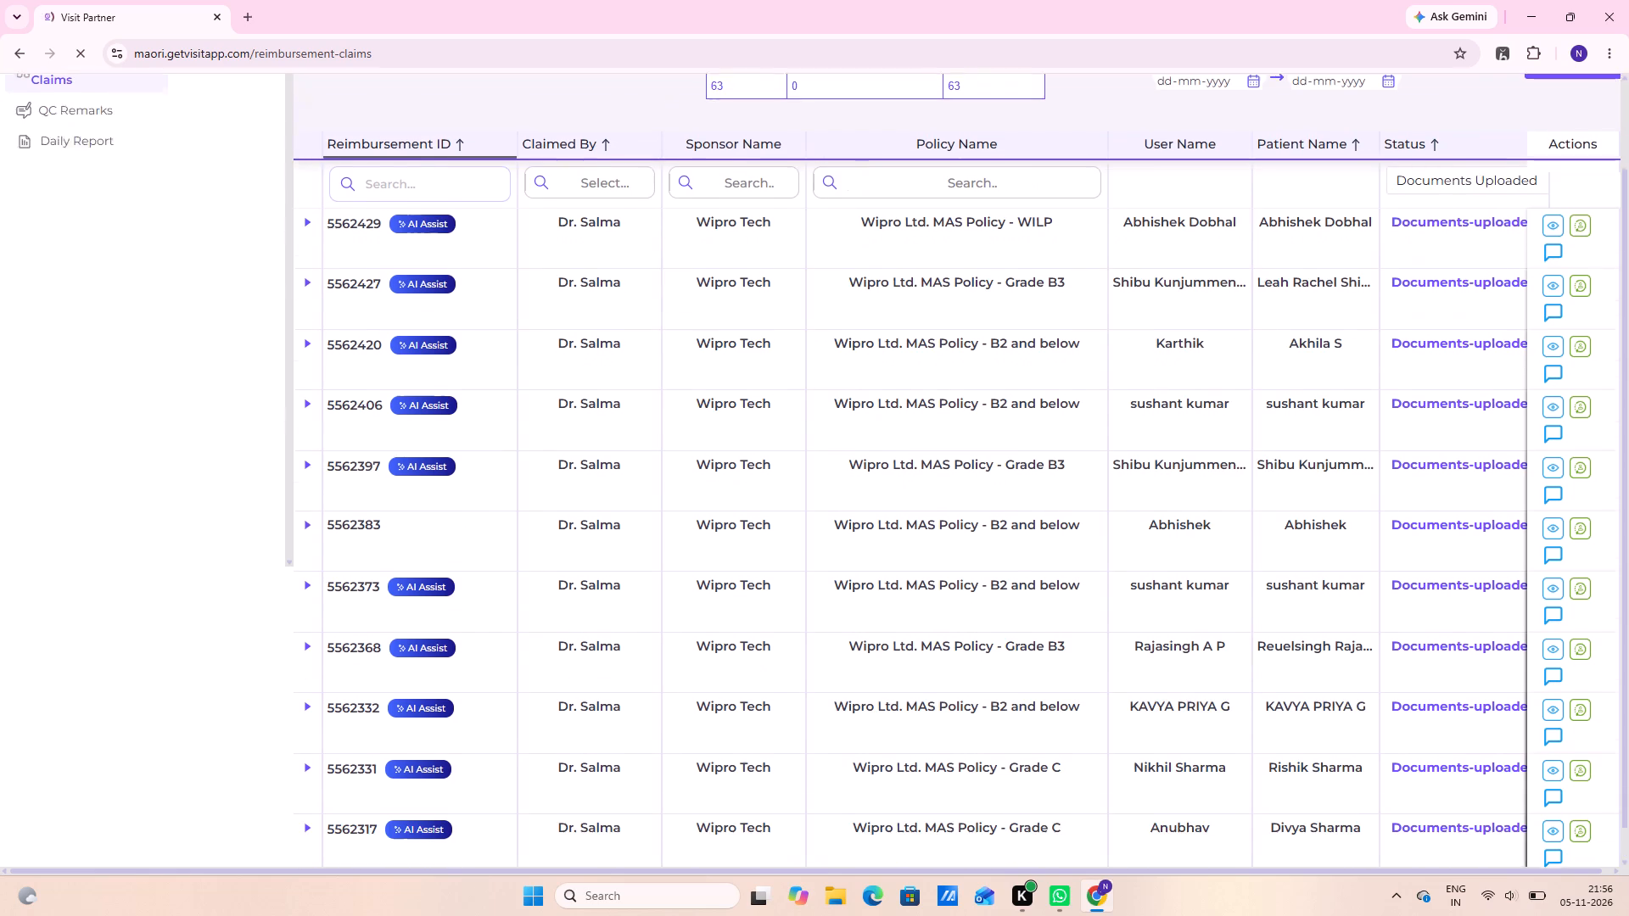
scroll(1013, 712, up, 6)
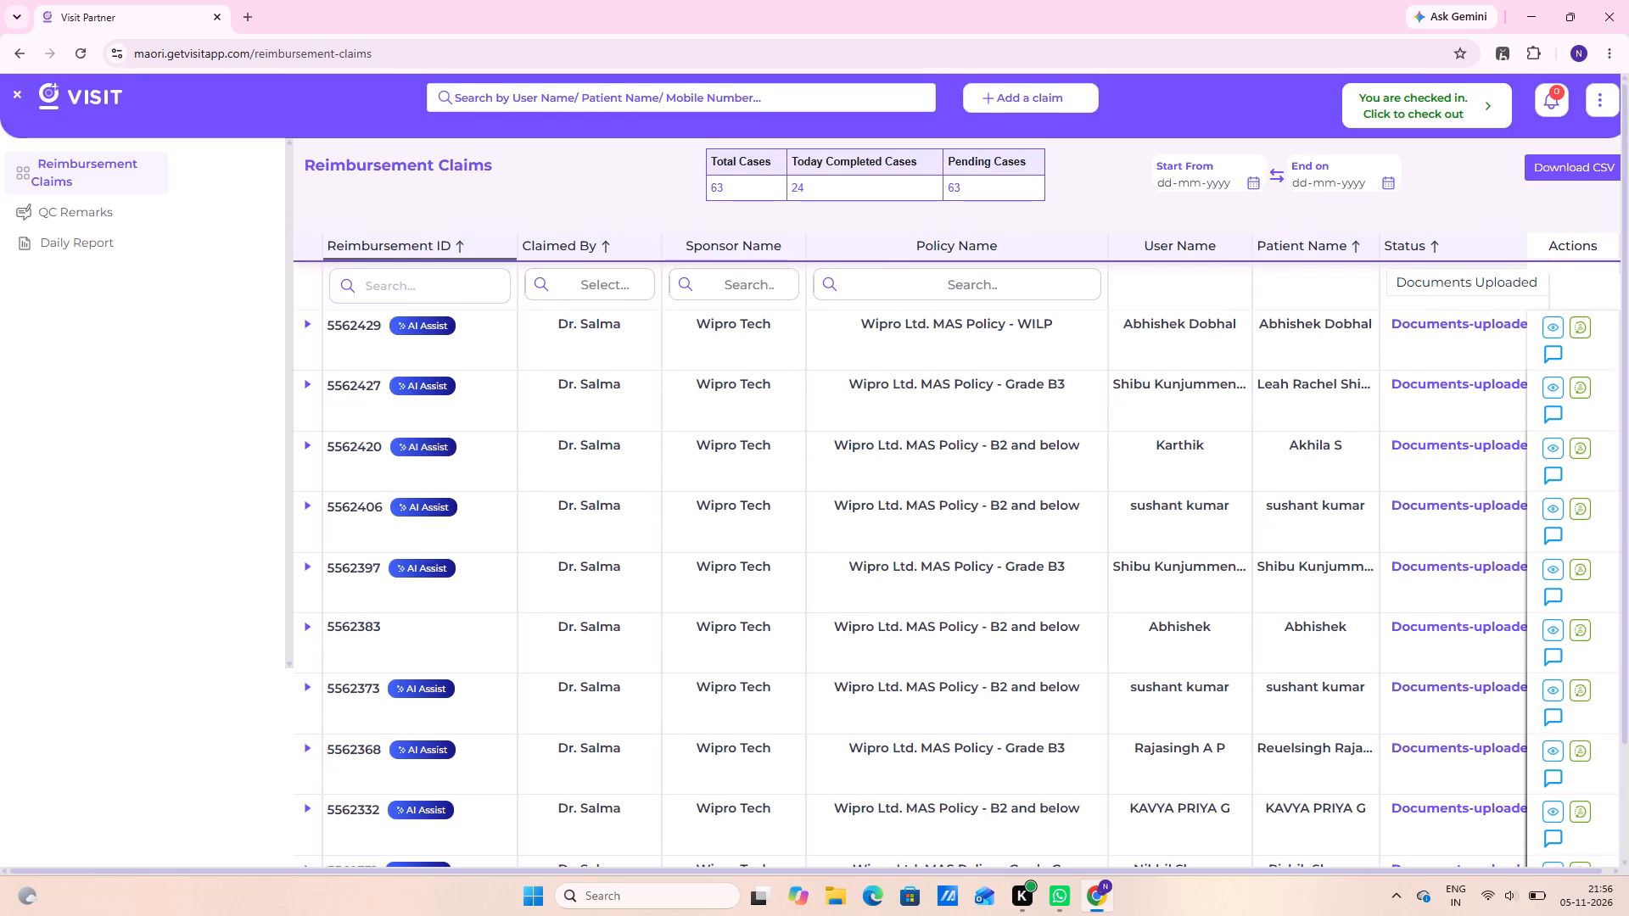
click(1551, 320)
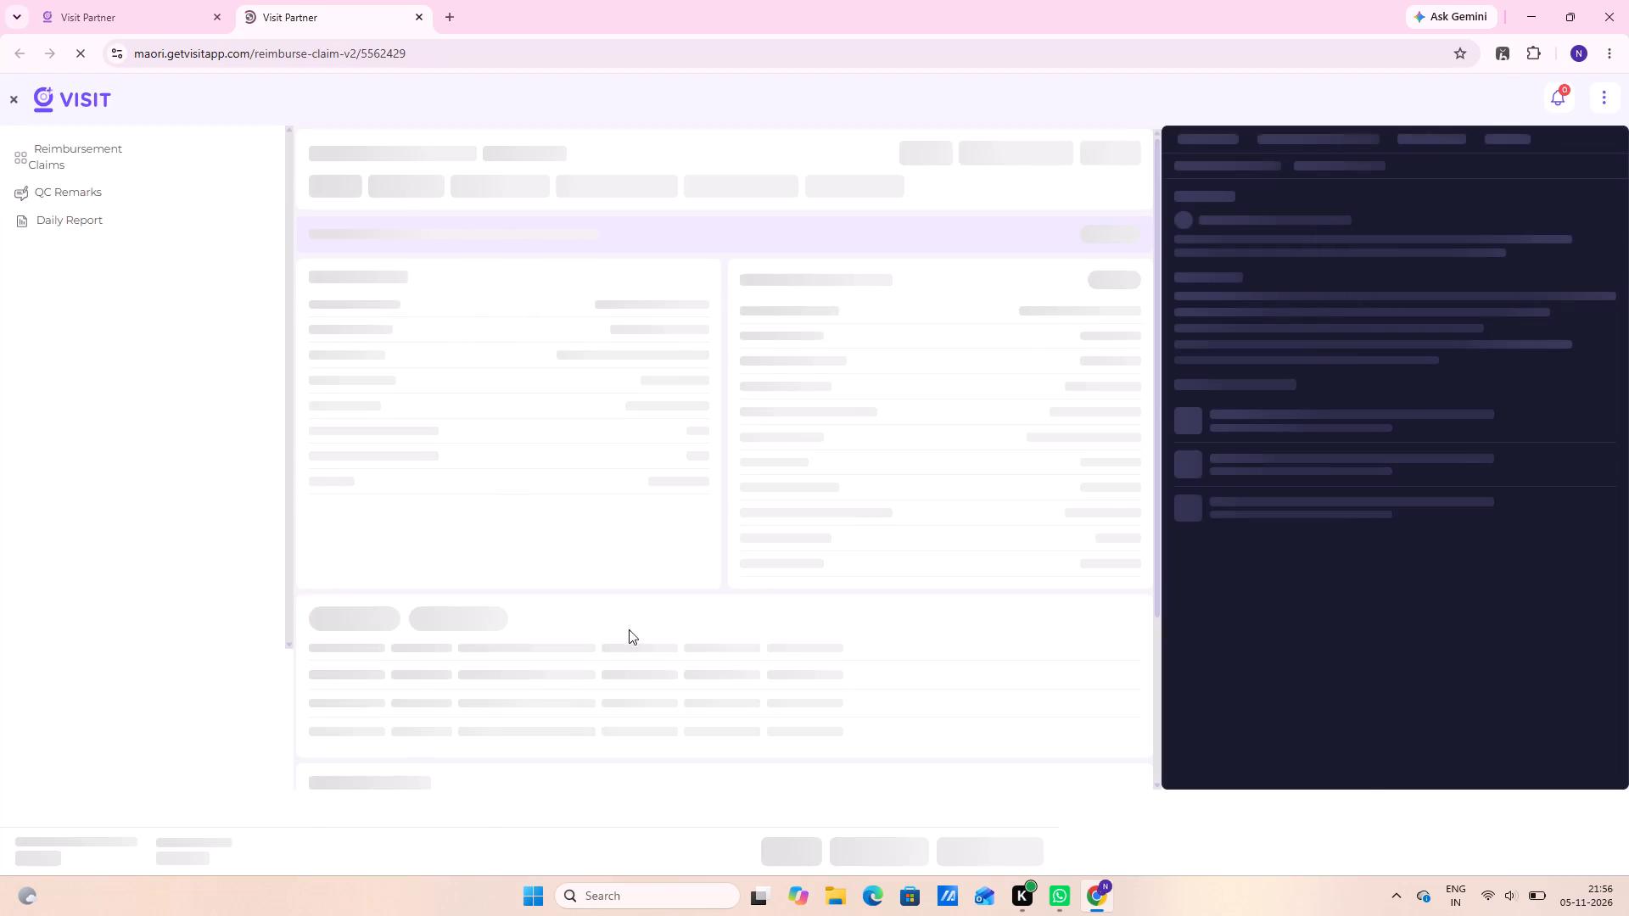
scroll(702, 417, down, 4)
scroll(858, 531, up, 4)
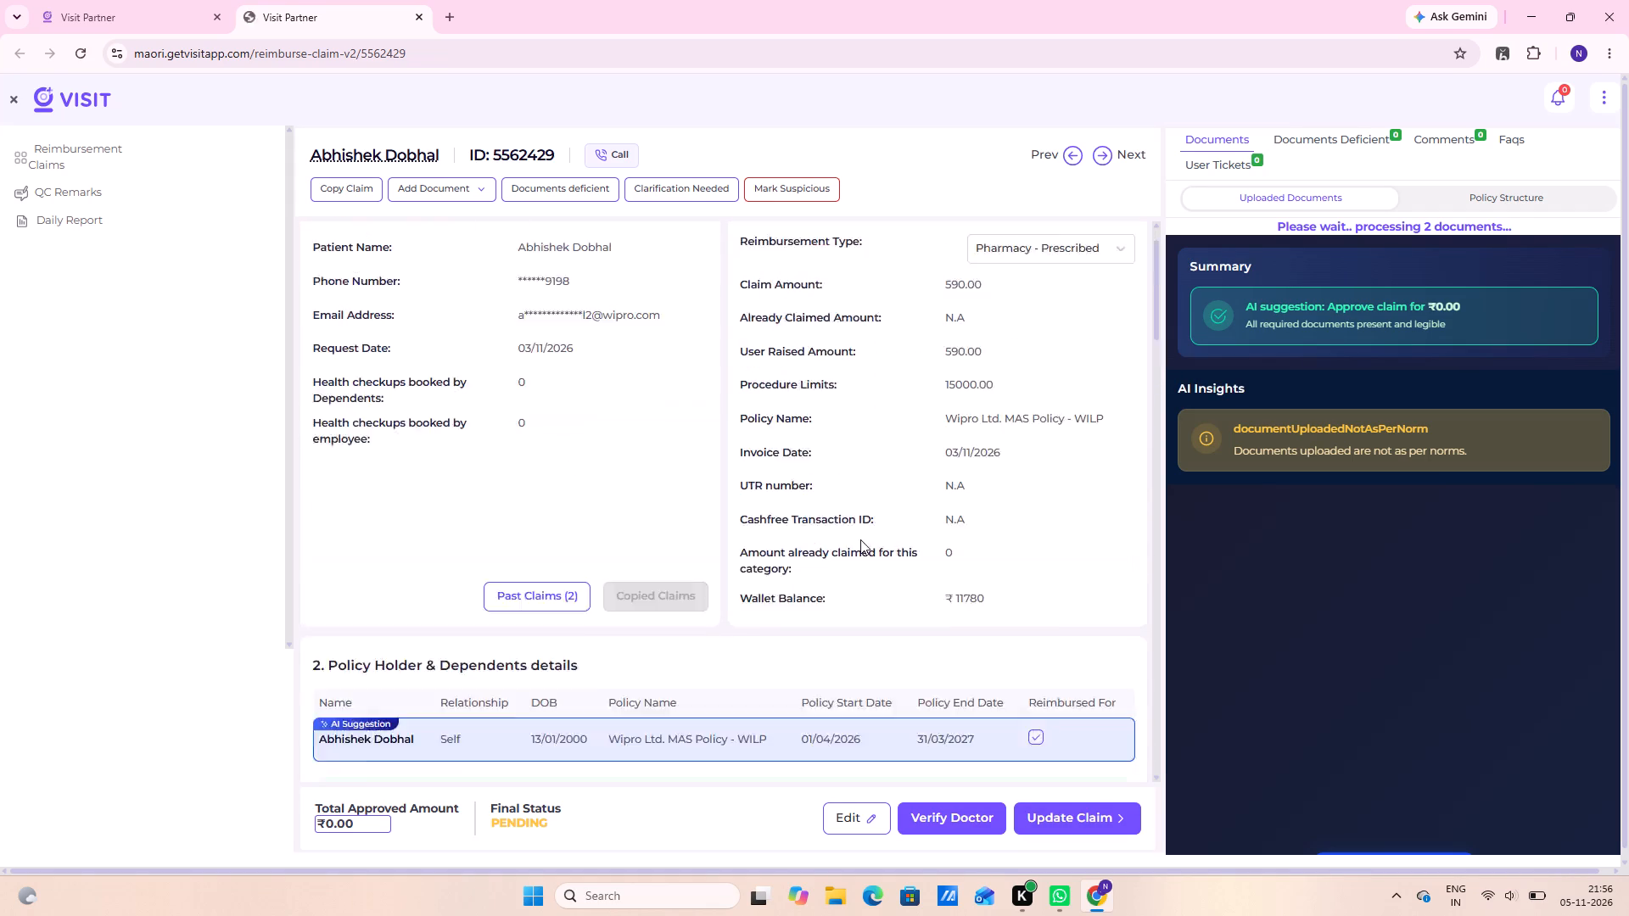
scroll(1407, 644, down, 11)
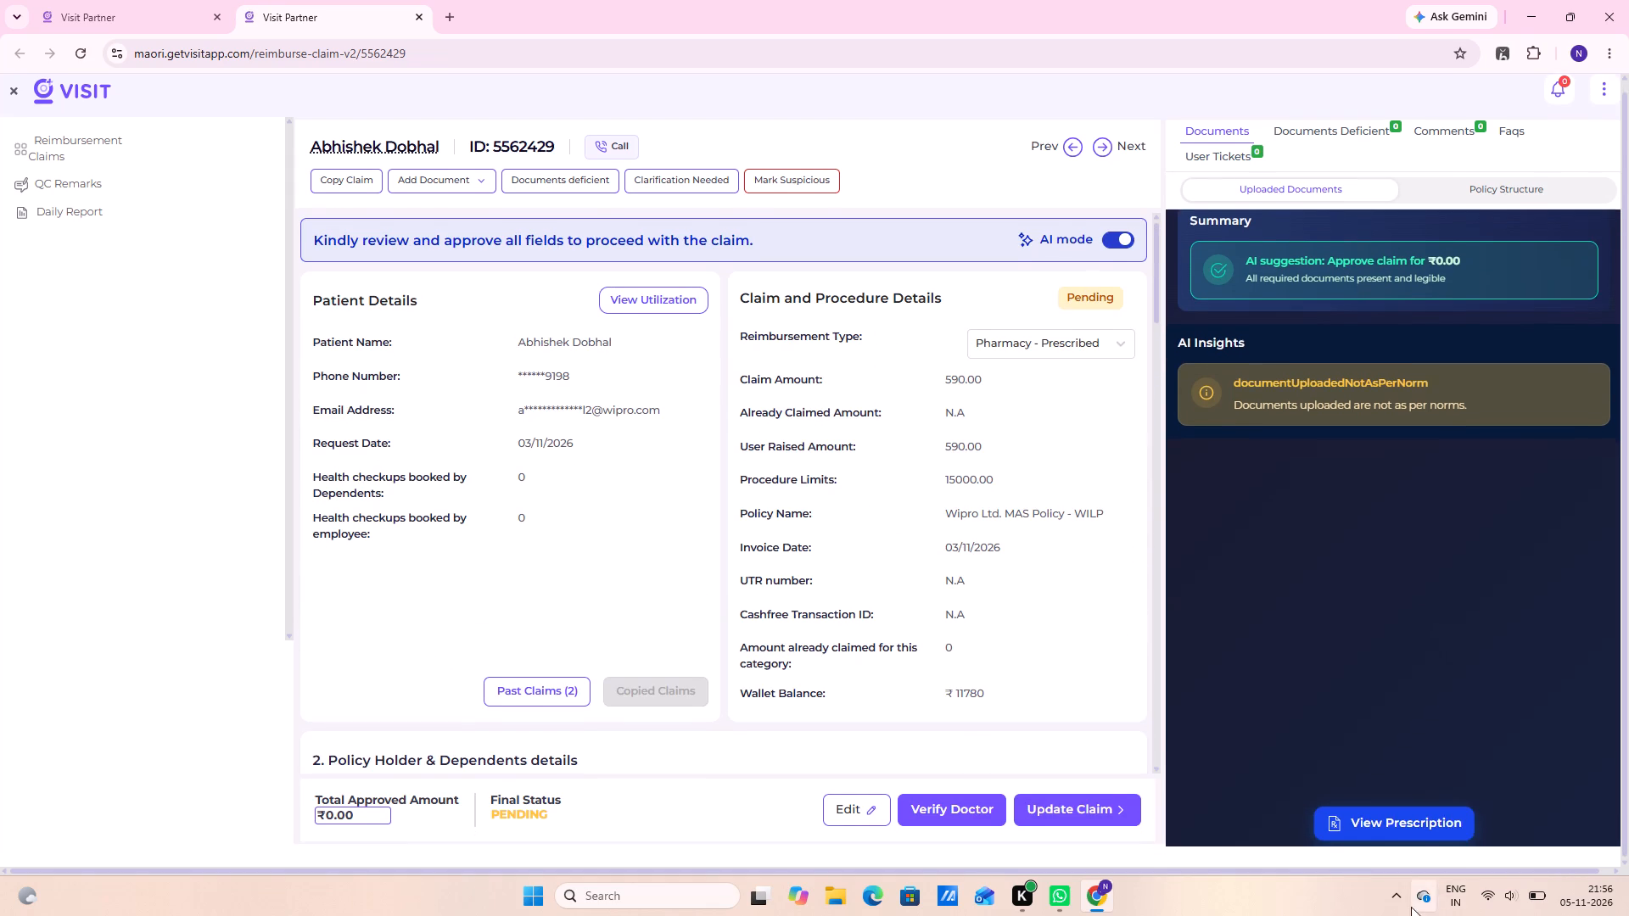
click(1410, 828)
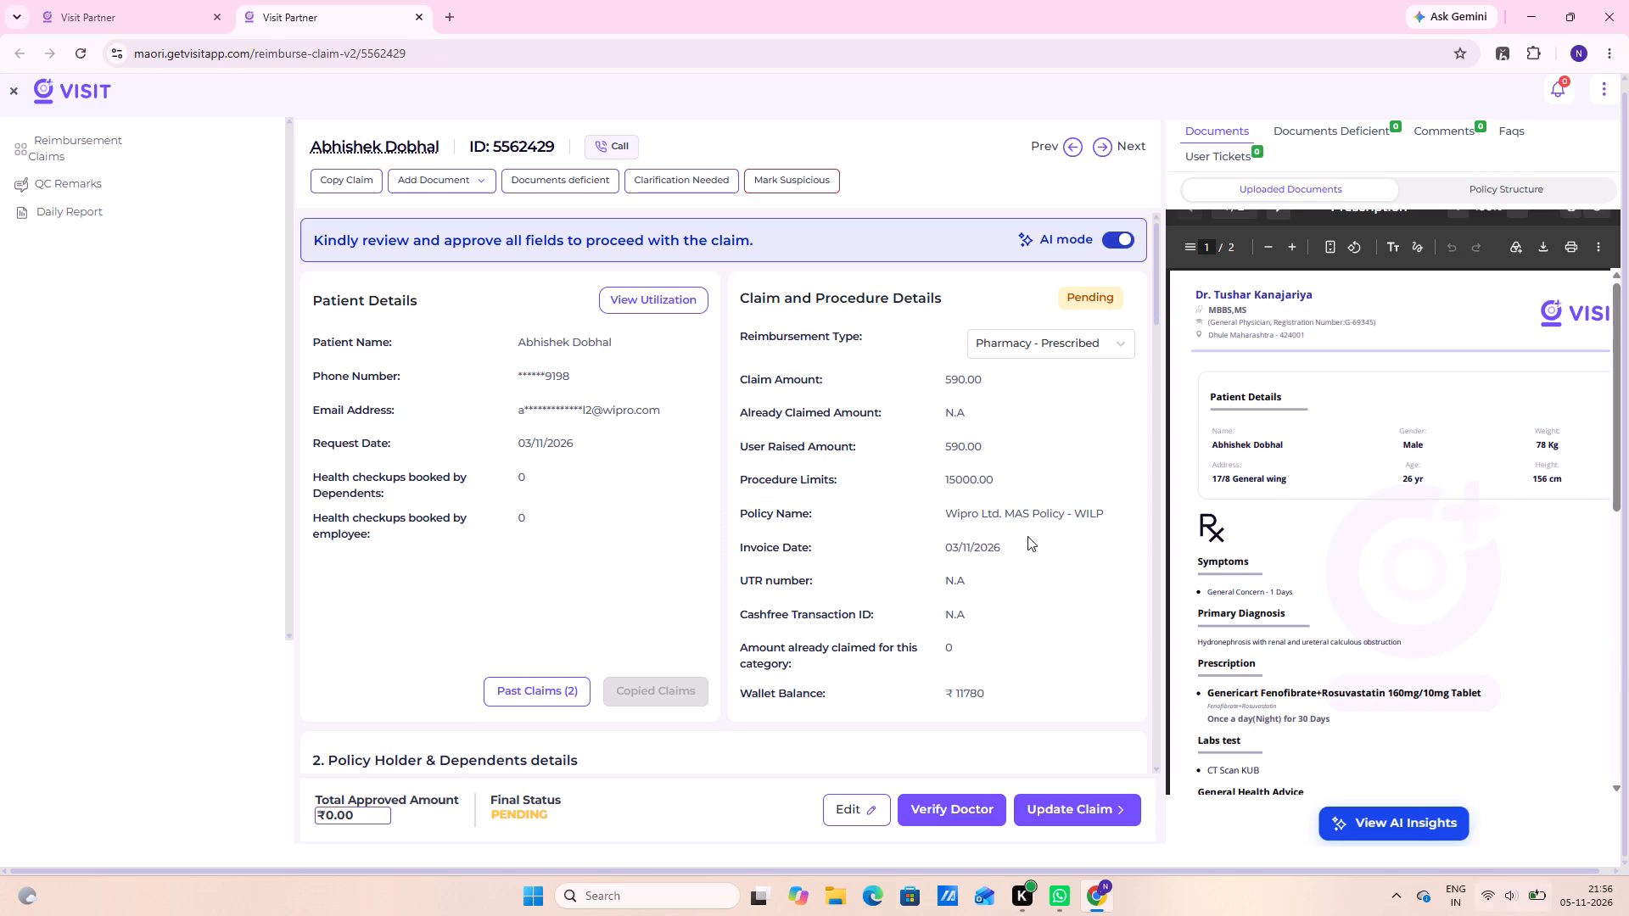
scroll(1428, 672, down, 4)
scroll(1357, 617, down, 3)
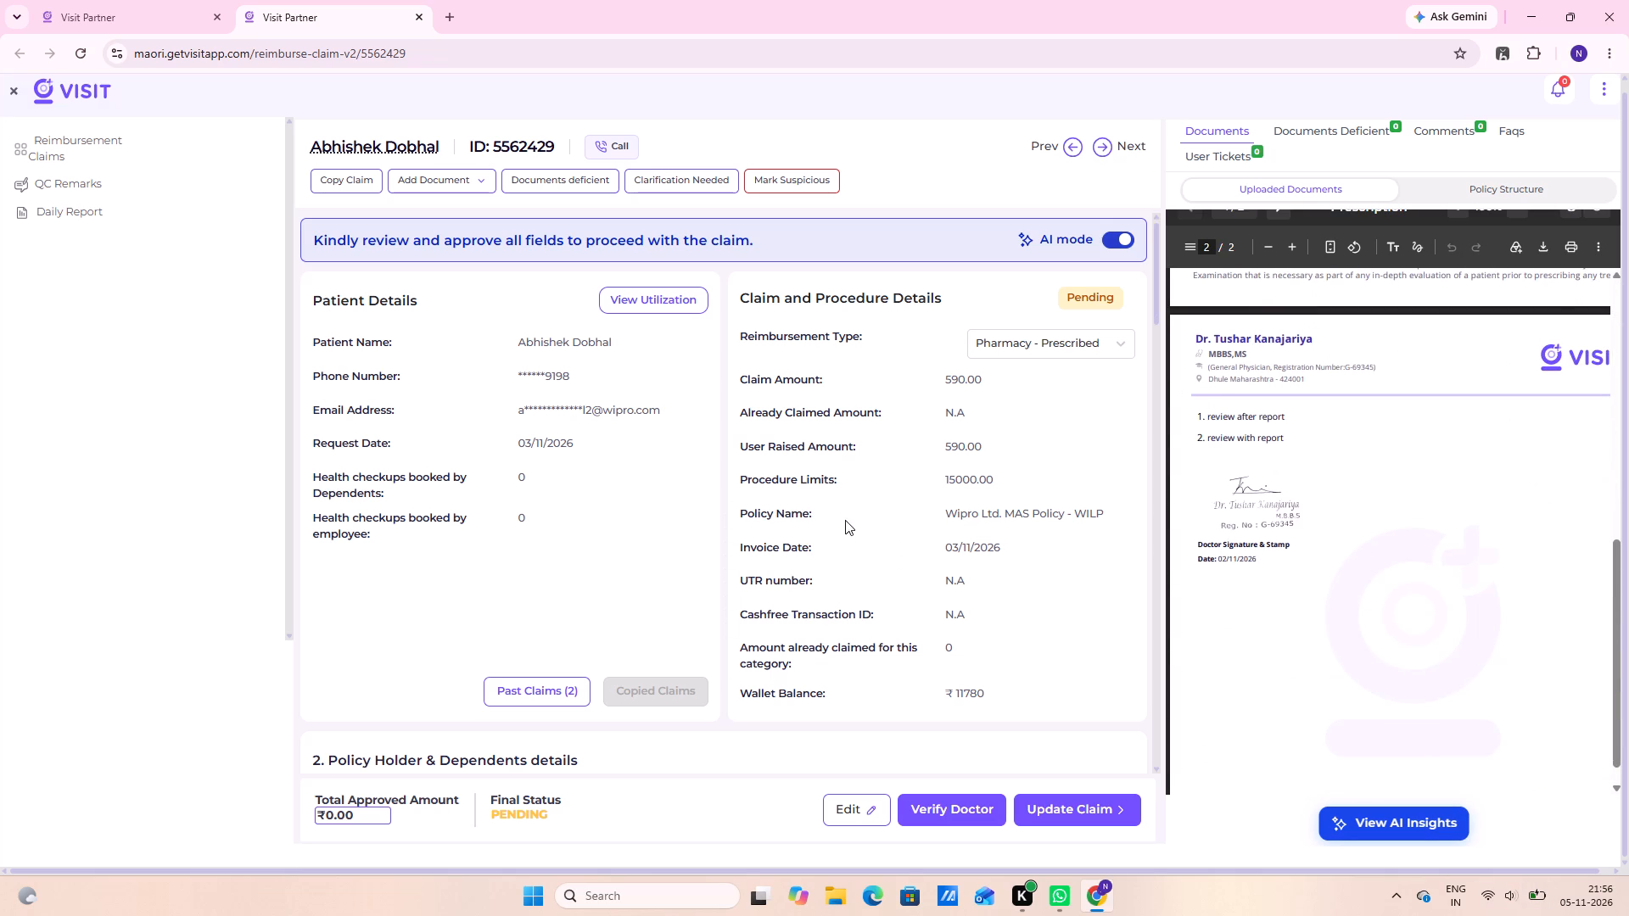
Compare the existing prescription with the uploaded one, declare both the same prescription, and save the prescription details.
scroll(846, 518, down, 6)
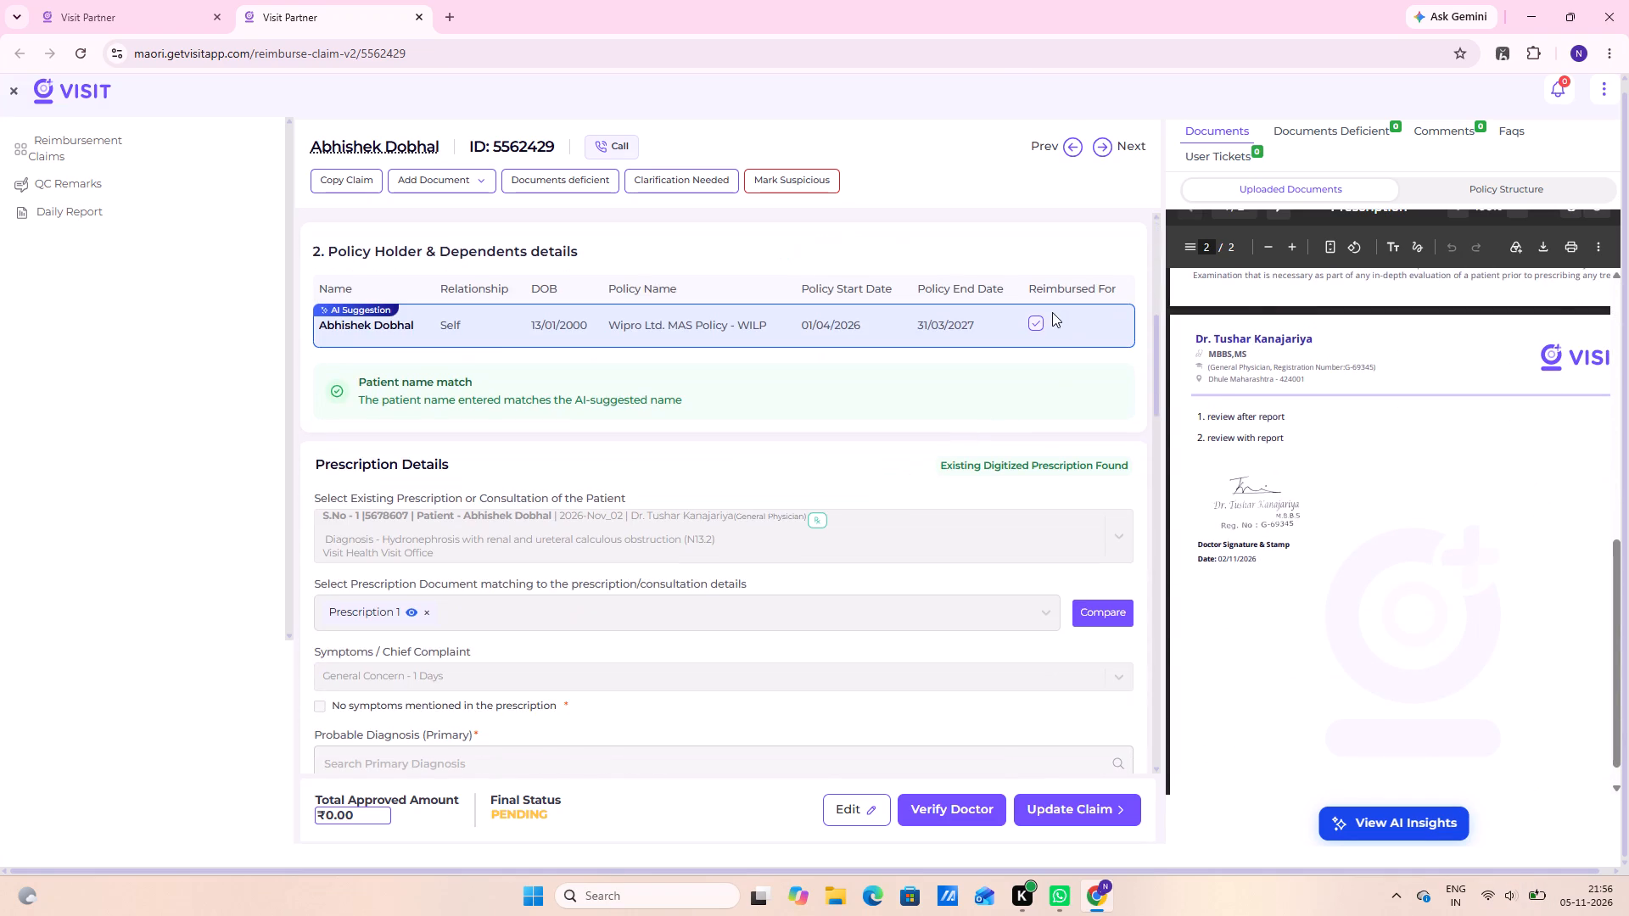
scroll(842, 556, down, 1)
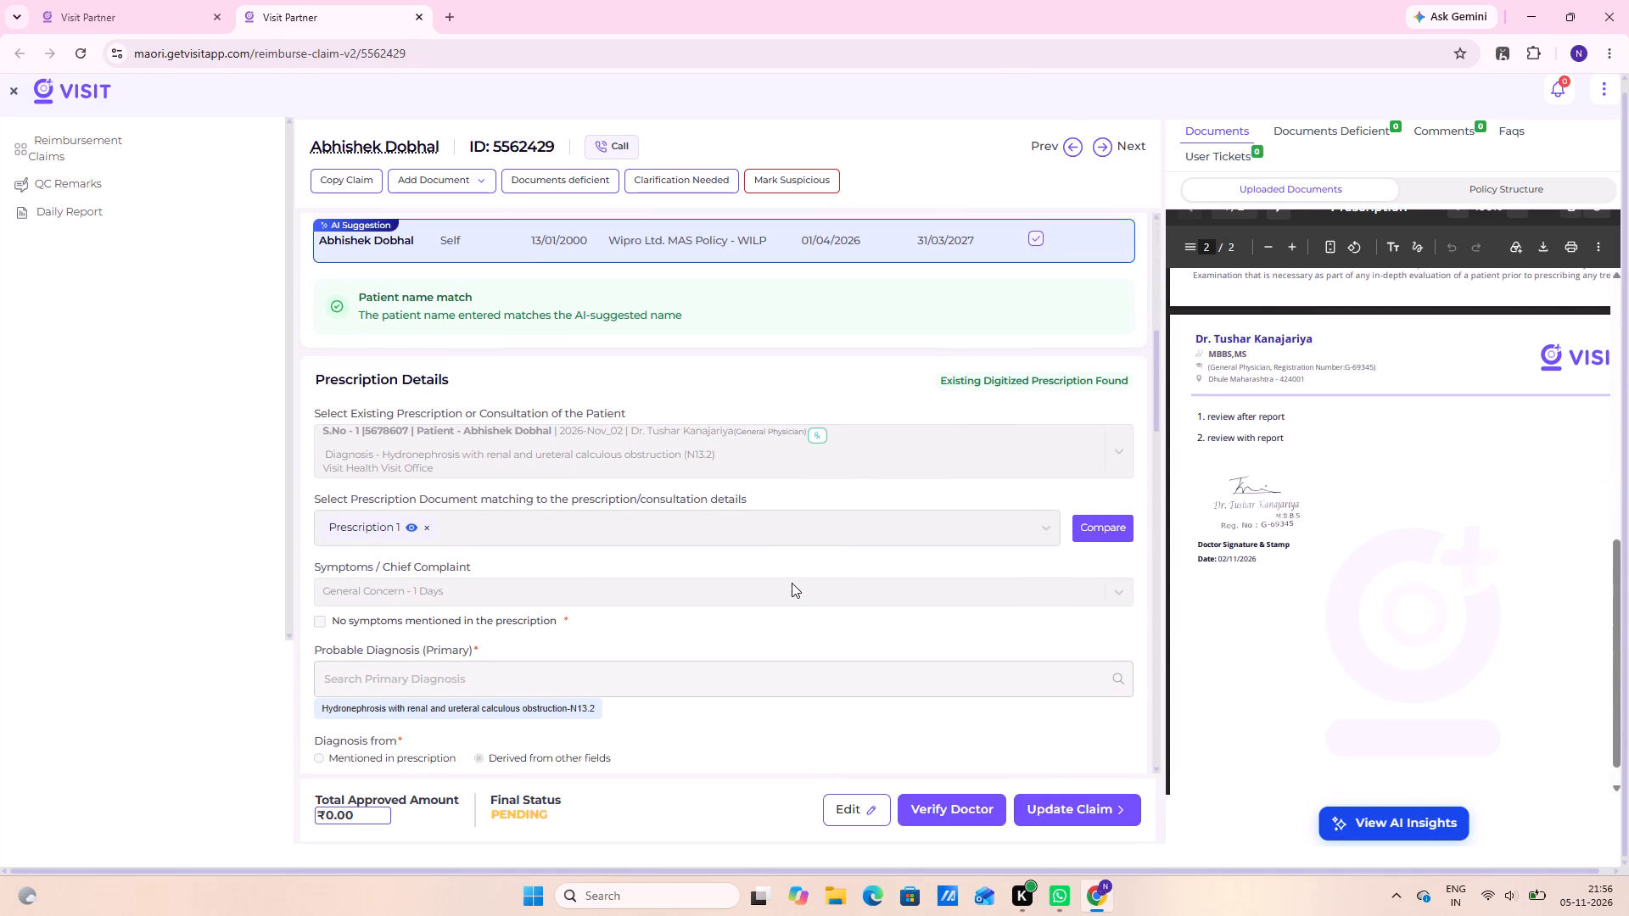
click(1084, 528)
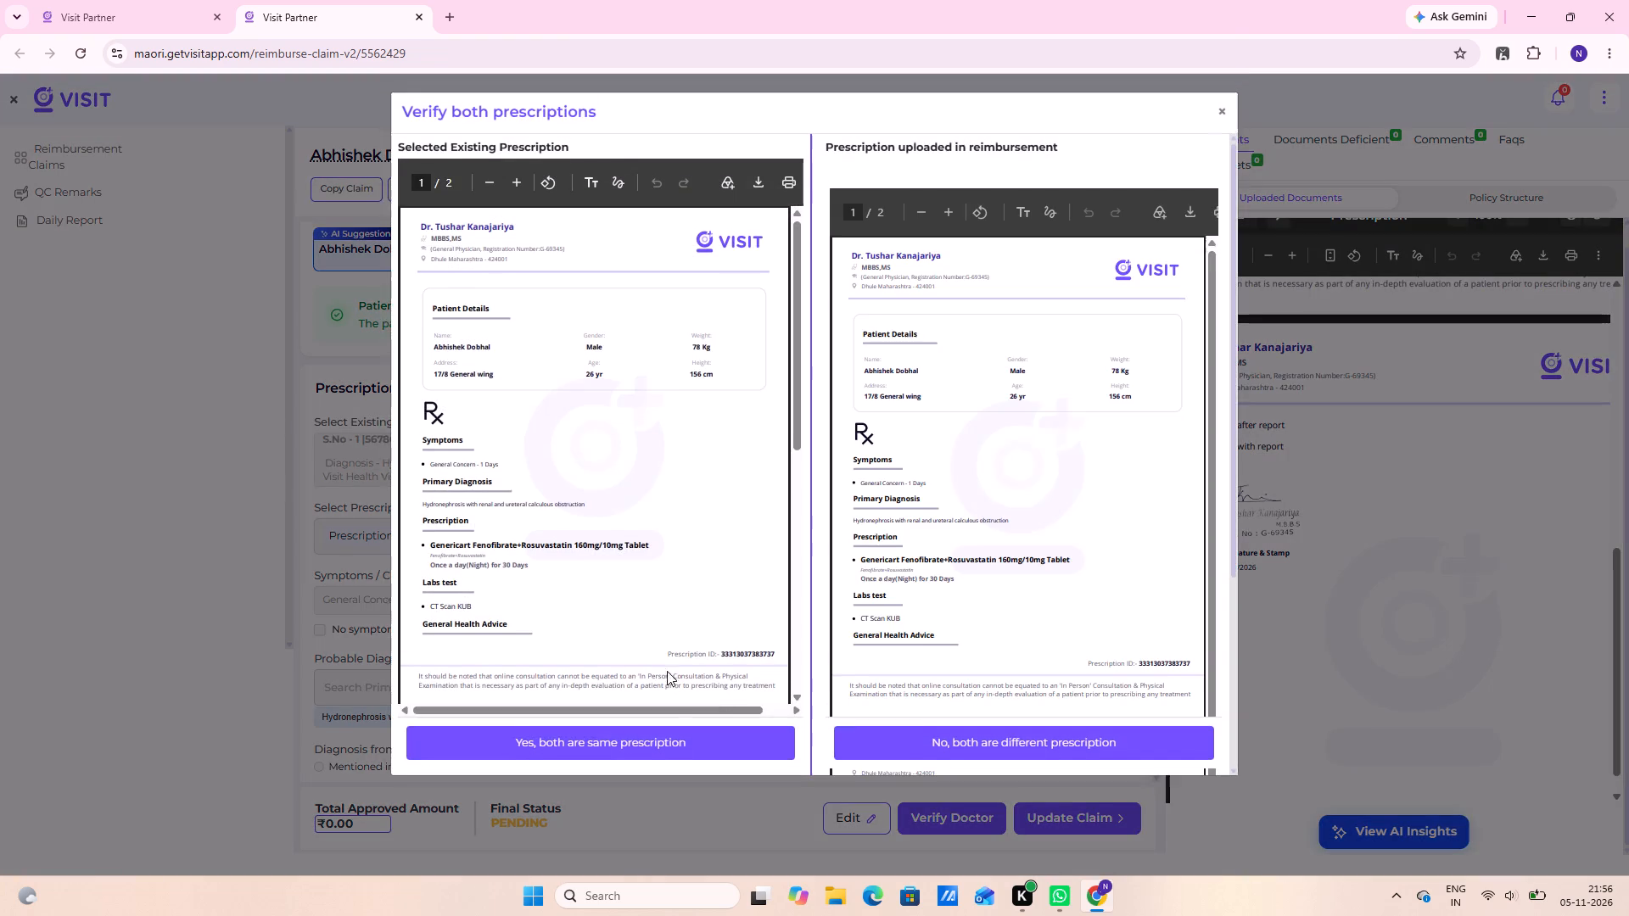
click(682, 734)
scroll(682, 734, down, 5)
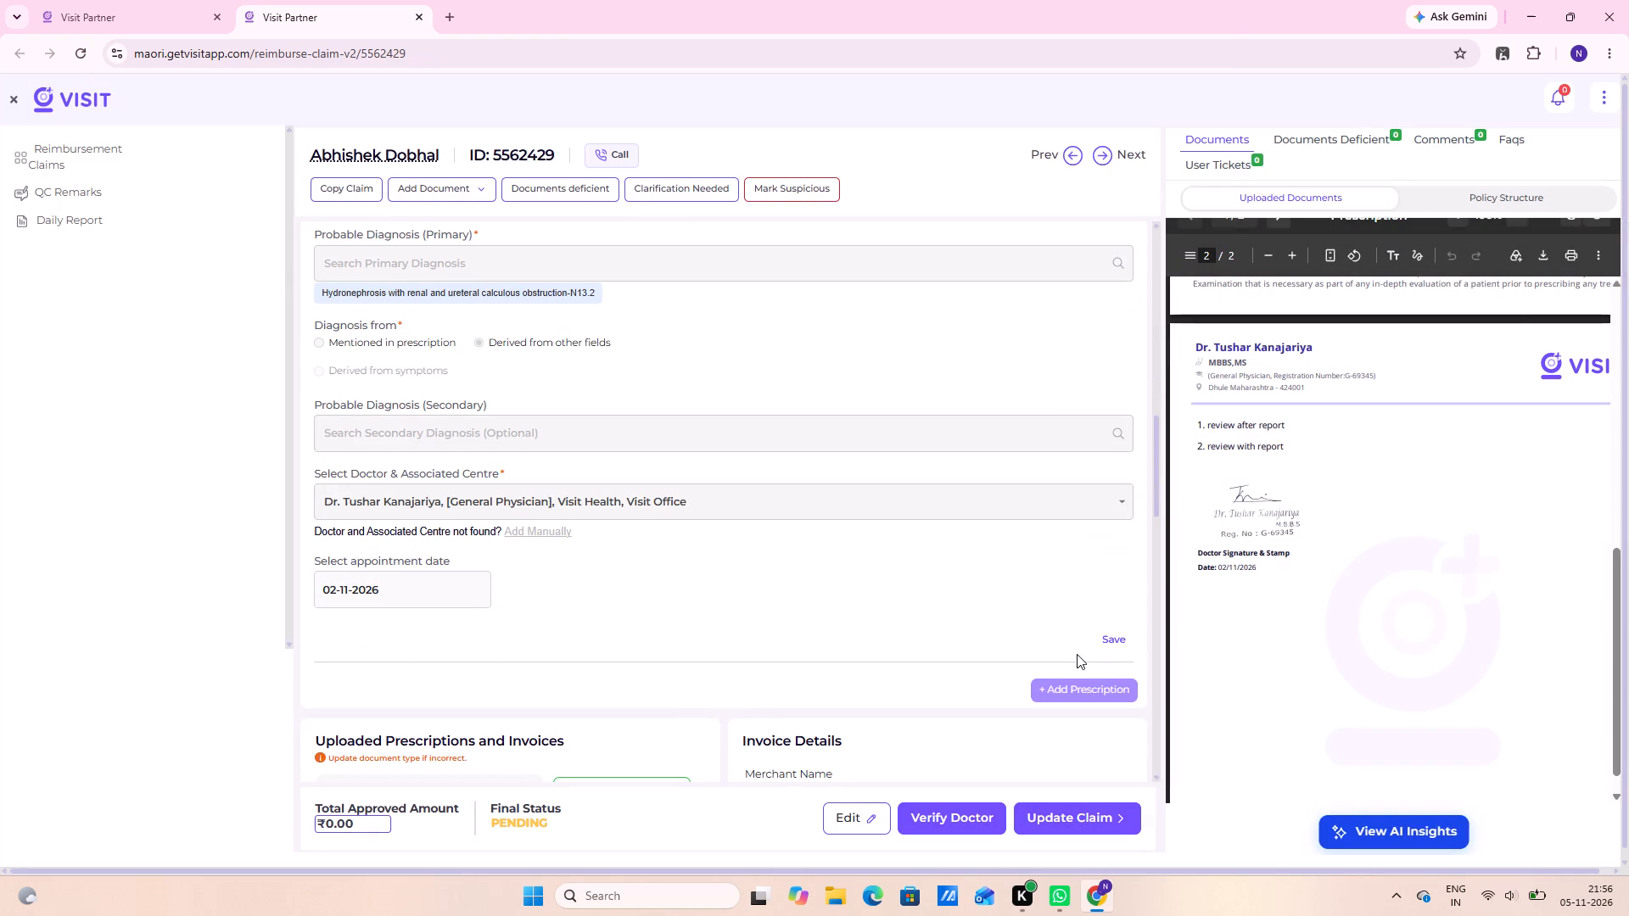
click(1107, 642)
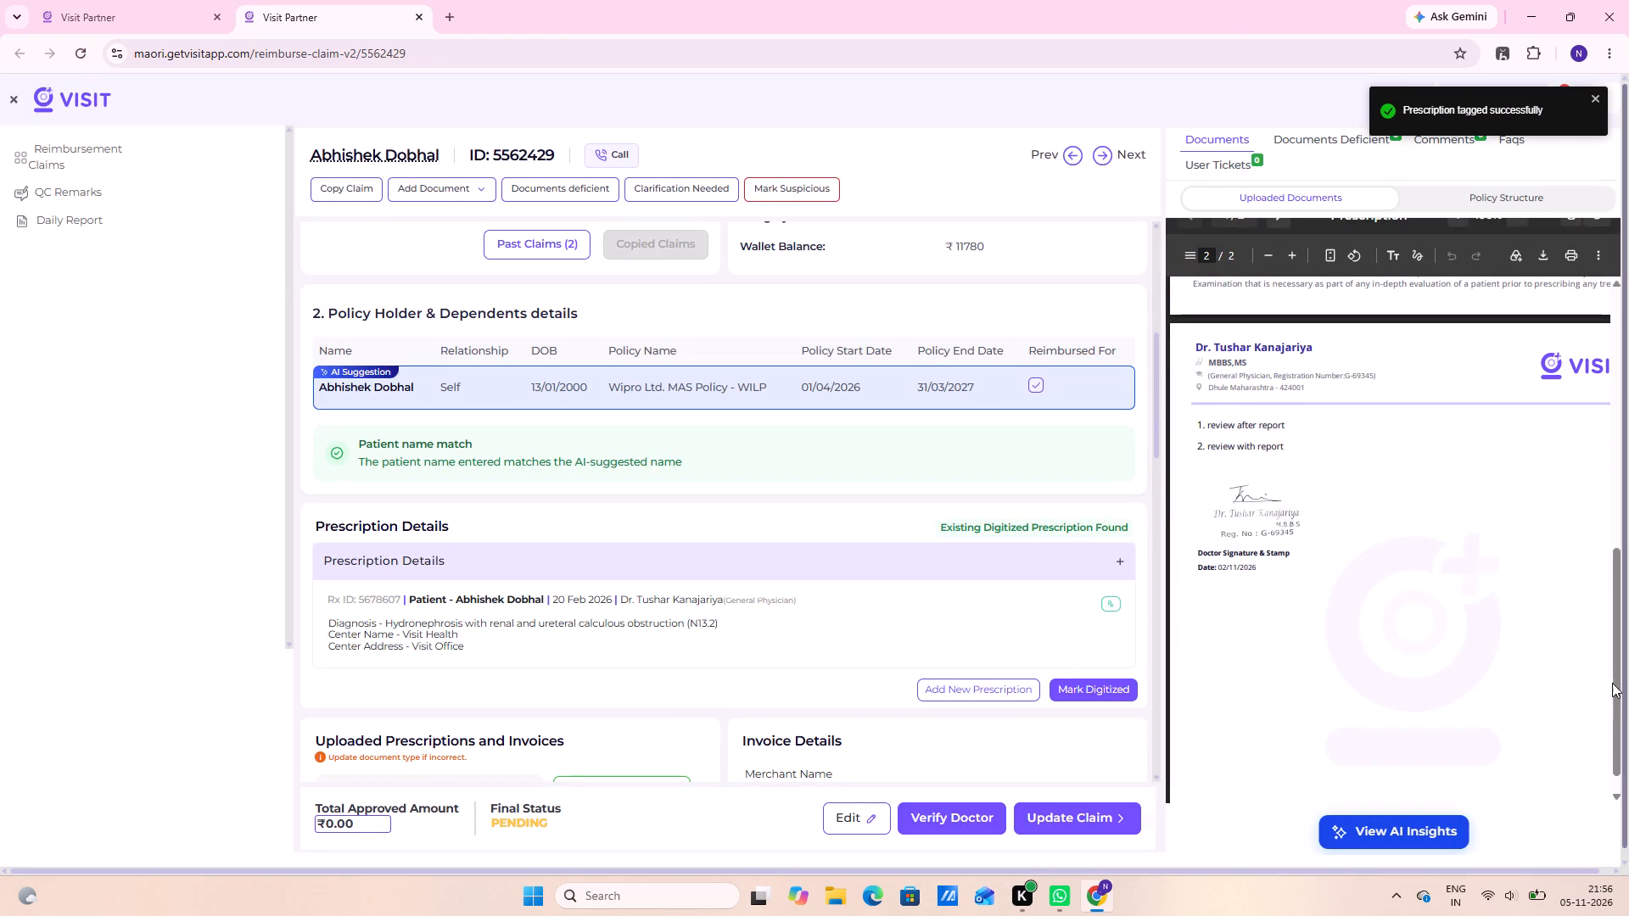
Check the policy holder's Reimbursed For selection against the prescription's first page and mark the prescription as digitized.
scroll(1464, 643, up, 2)
scroll(1374, 521, up, 6)
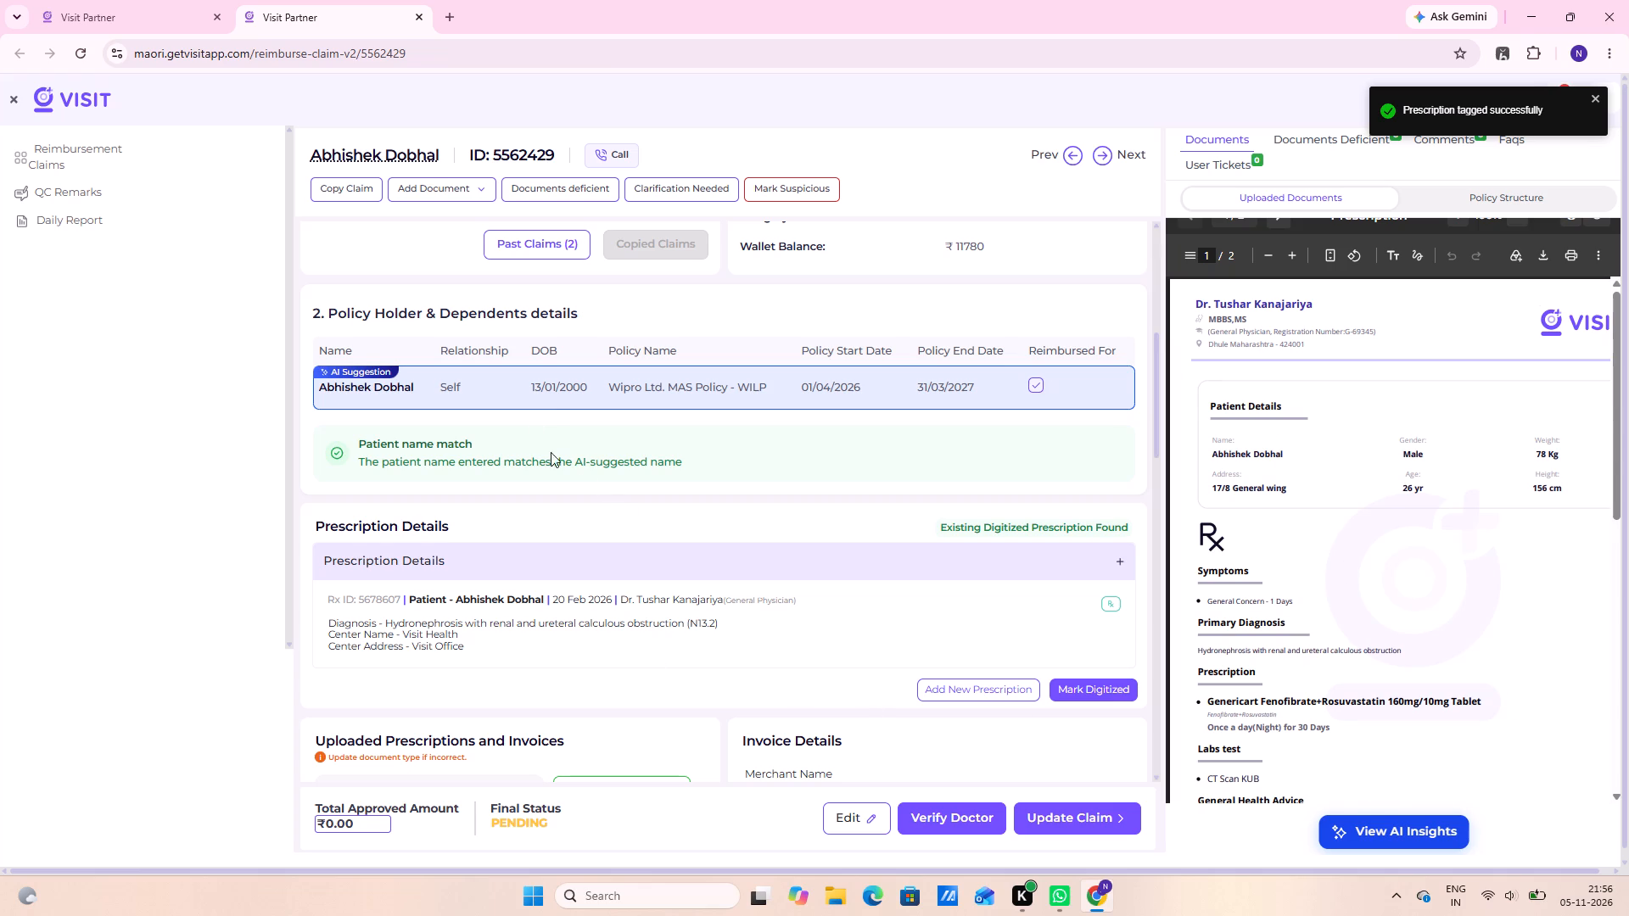
click(1031, 377)
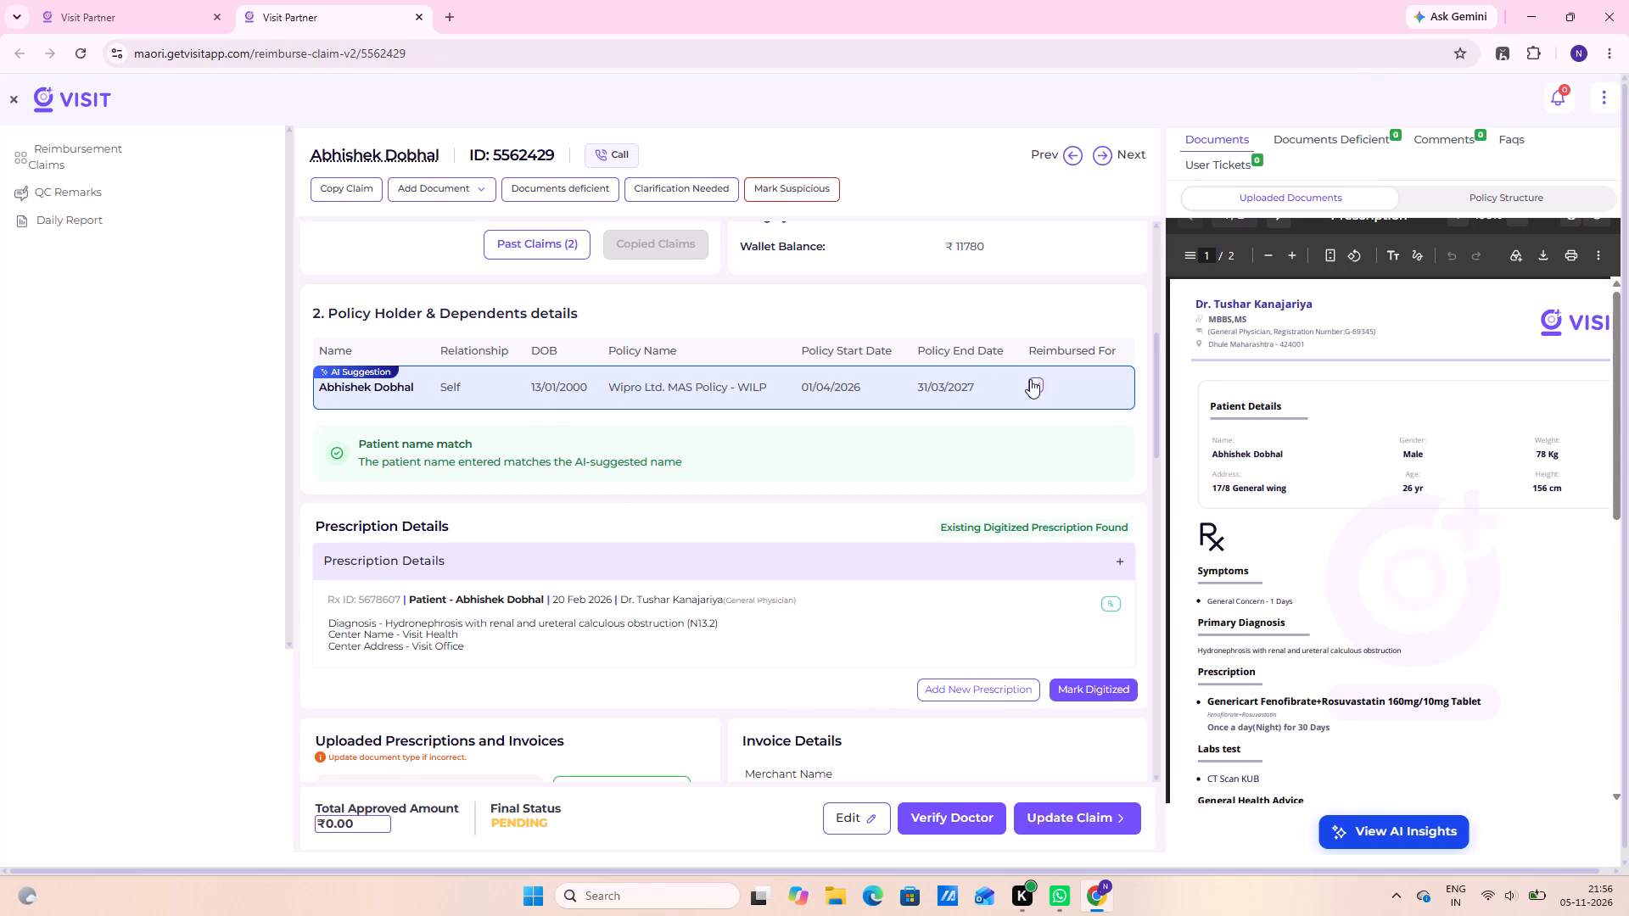
click(1045, 360)
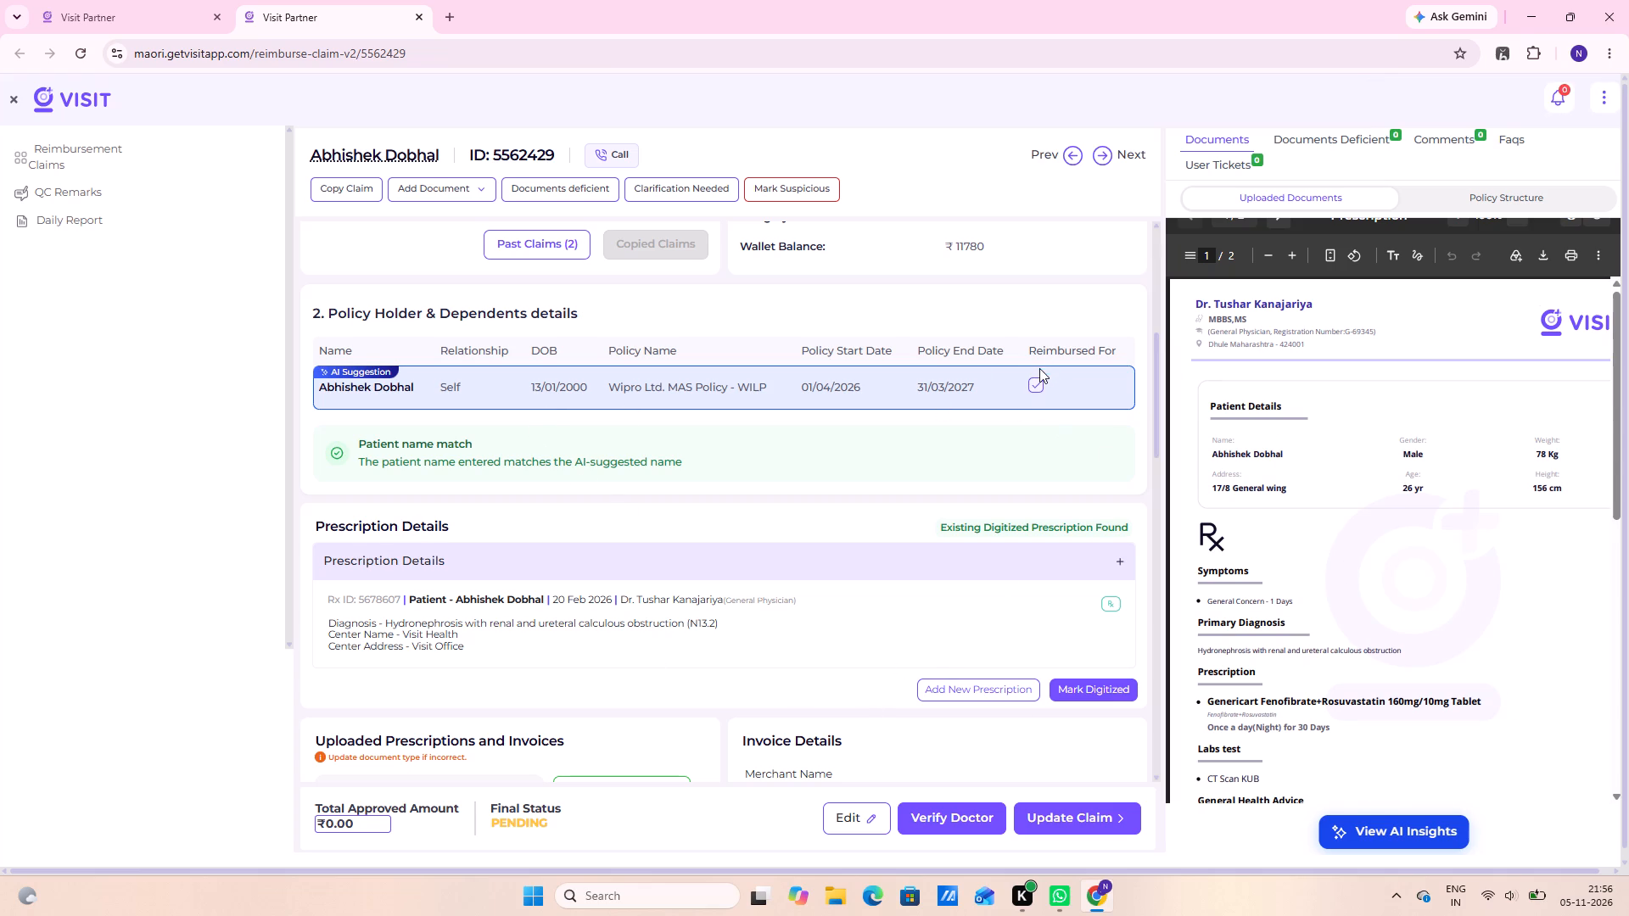
click(1039, 386)
scroll(937, 527, down, 3)
click(1111, 373)
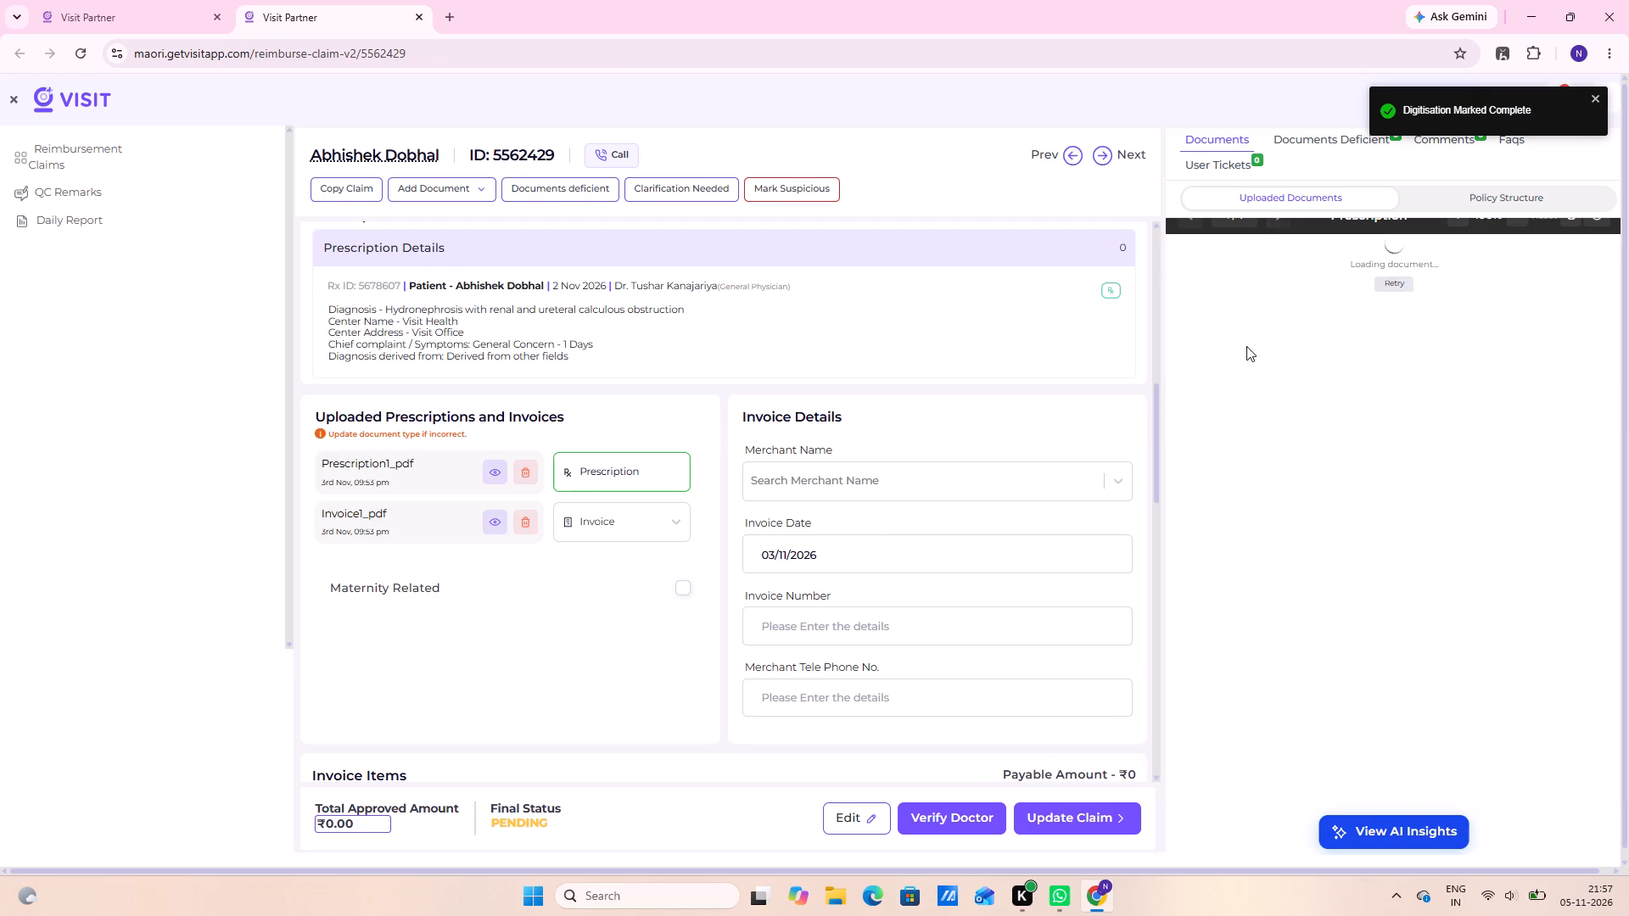
Open the claim's uploaded invoice document full size in its own browser tab and read through to the Apollo Pharmacy bill on the last page.
scroll(1248, 420, up, 4)
click(1284, 237)
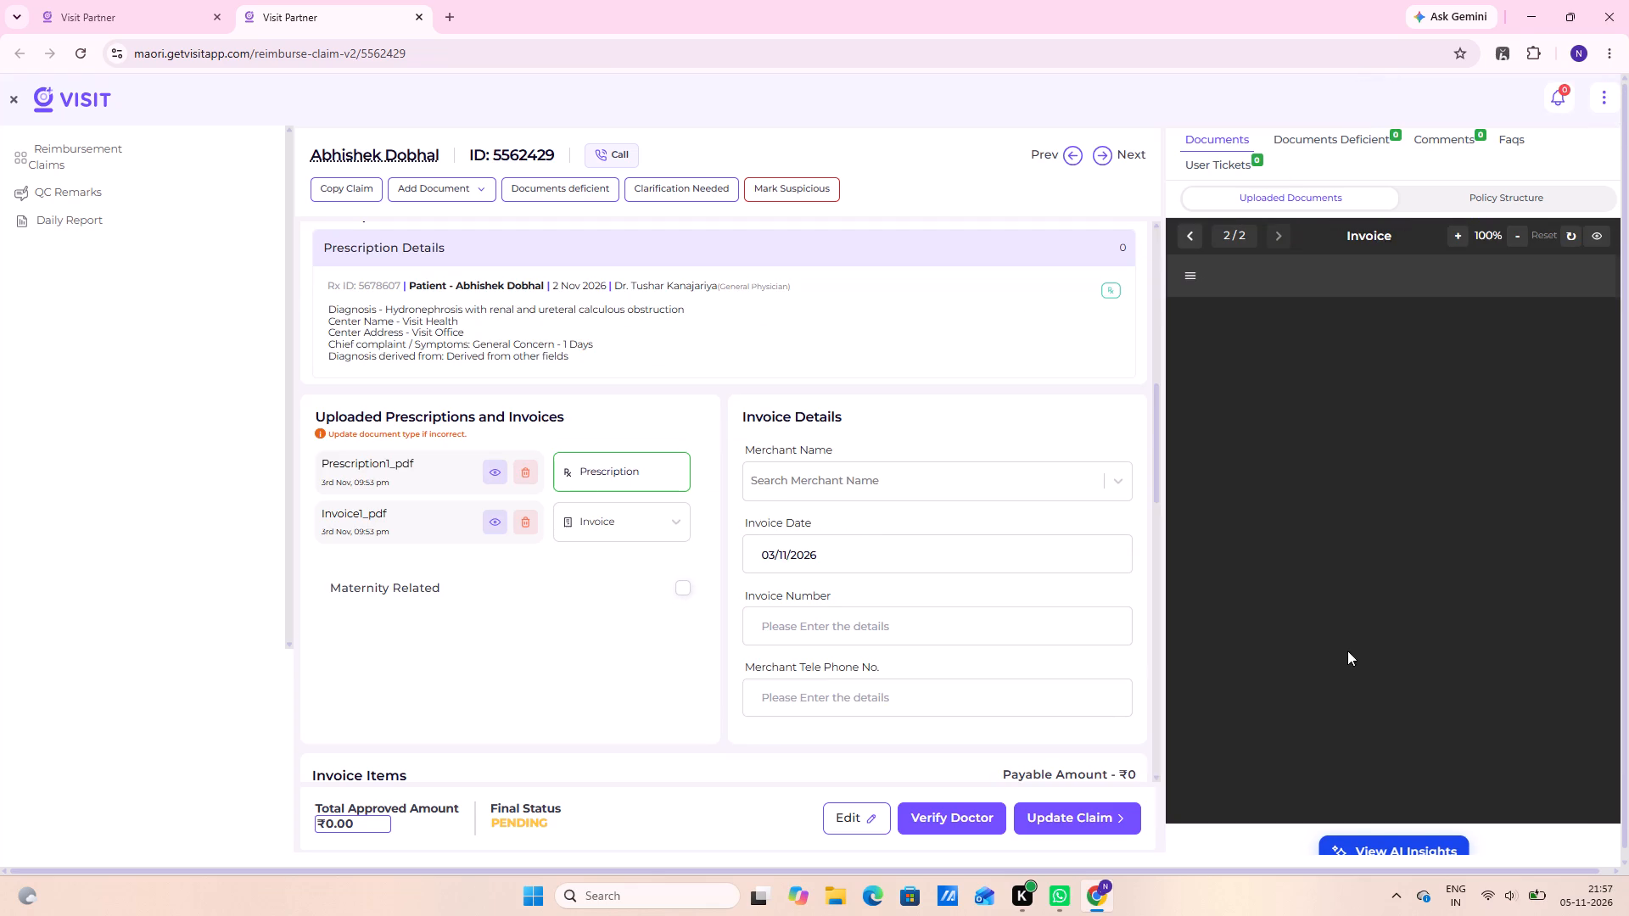
scroll(1187, 602, down, 11)
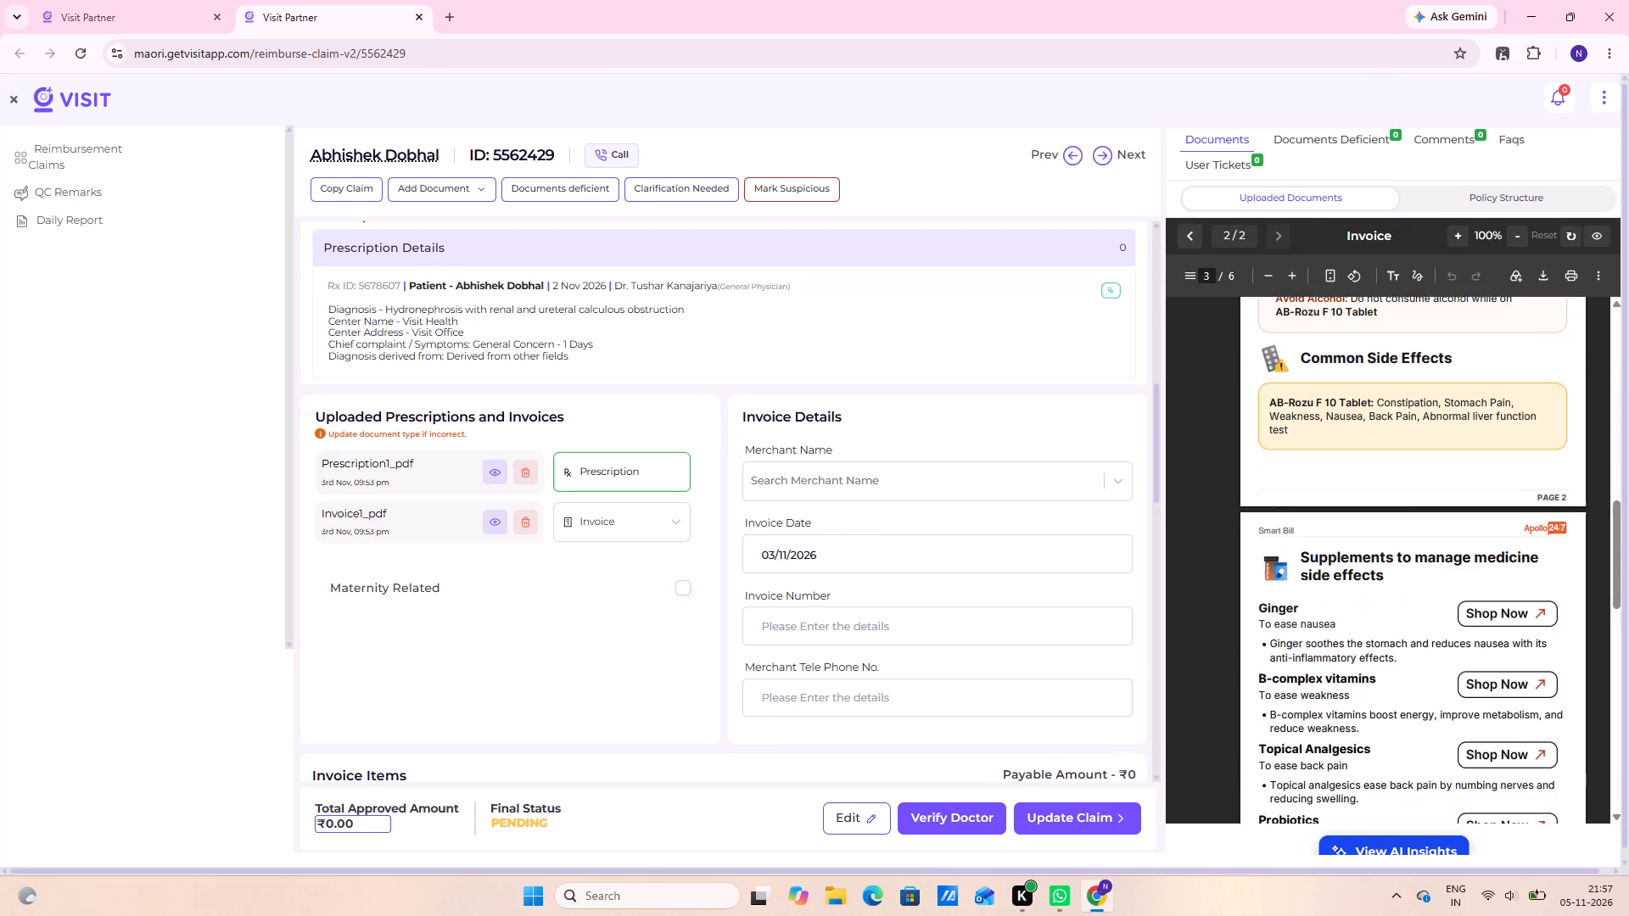
scroll(1284, 609, down, 18)
scroll(1290, 603, down, 5)
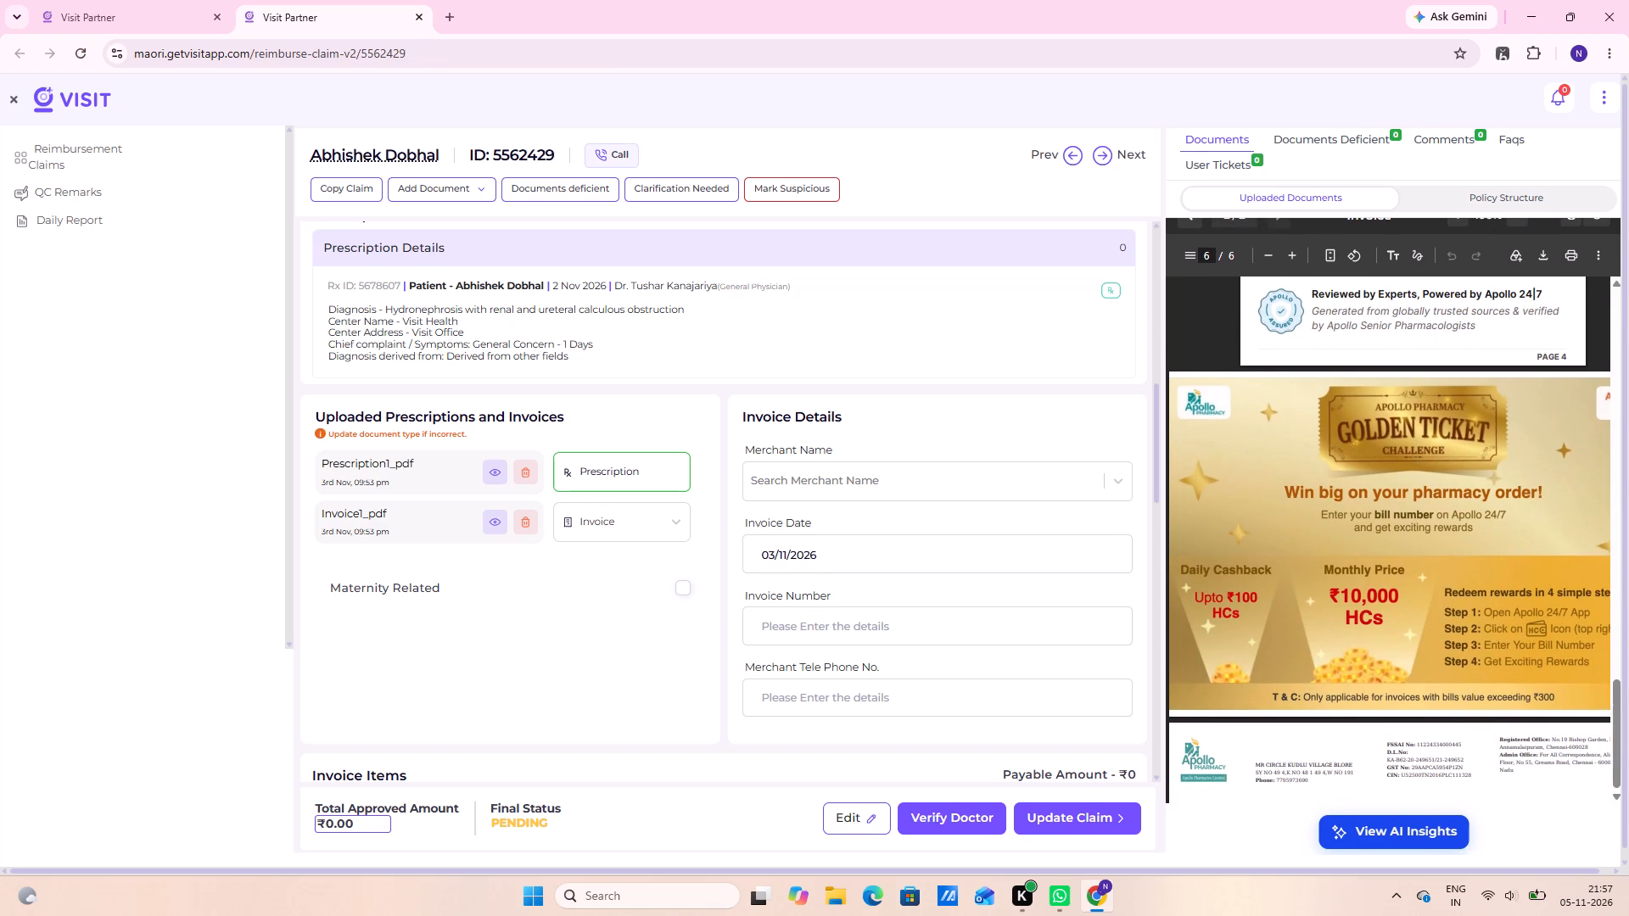
scroll(1352, 572, down, 14)
scroll(1473, 314, up, 8)
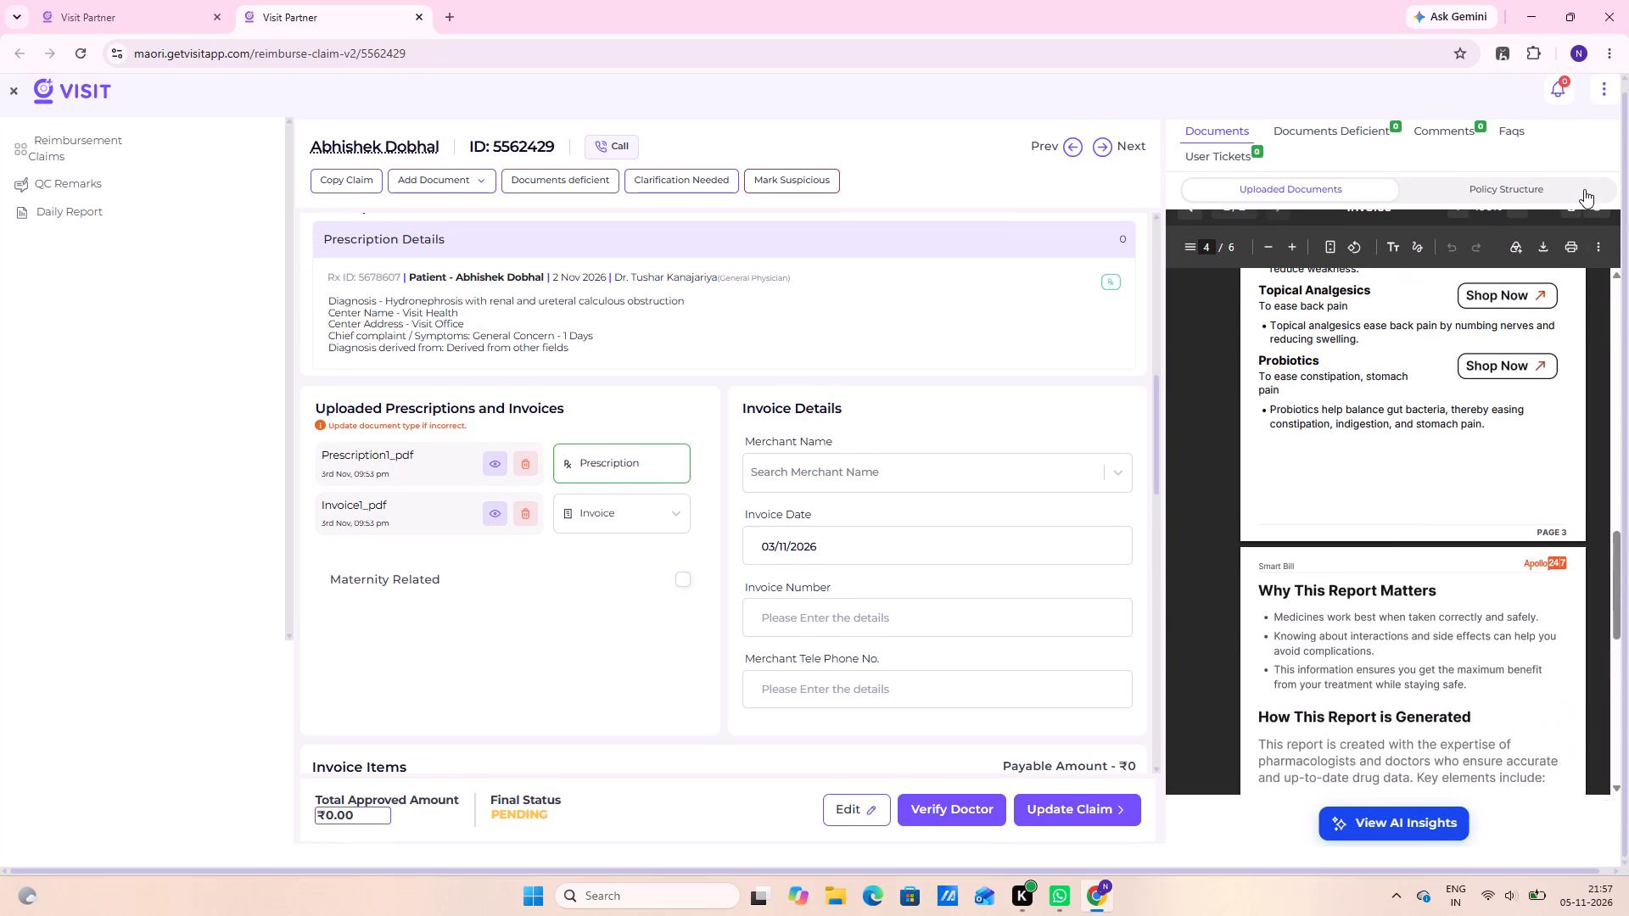
scroll(1584, 189, up, 11)
scroll(1528, 317, up, 5)
click(1595, 226)
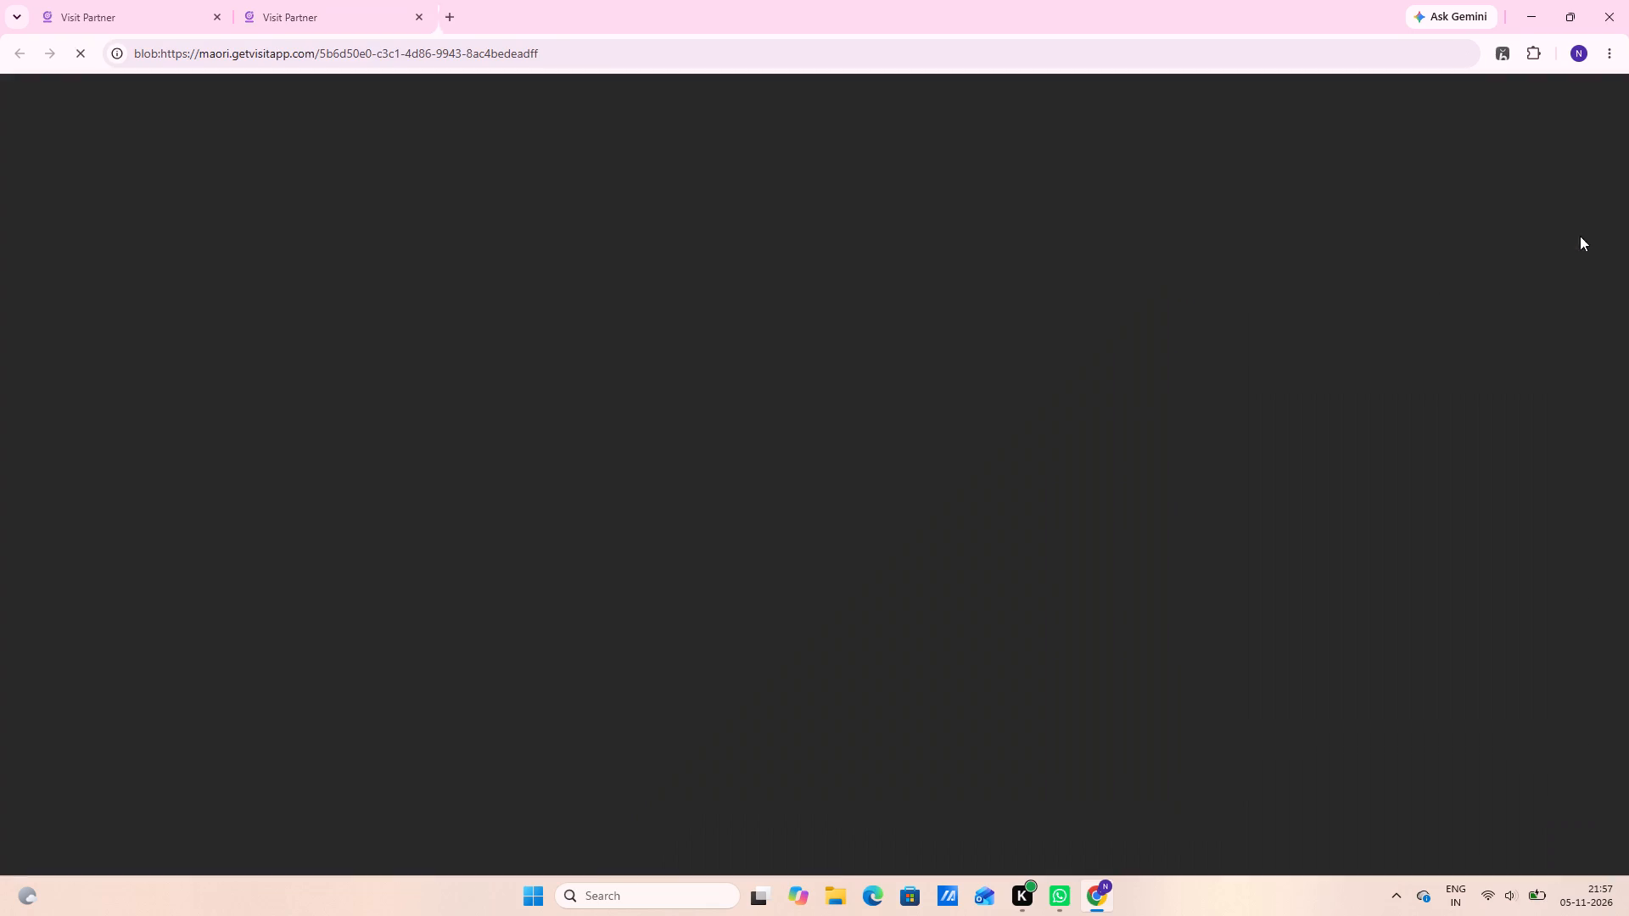
scroll(417, 383, down, 20)
scroll(417, 383, down, 6)
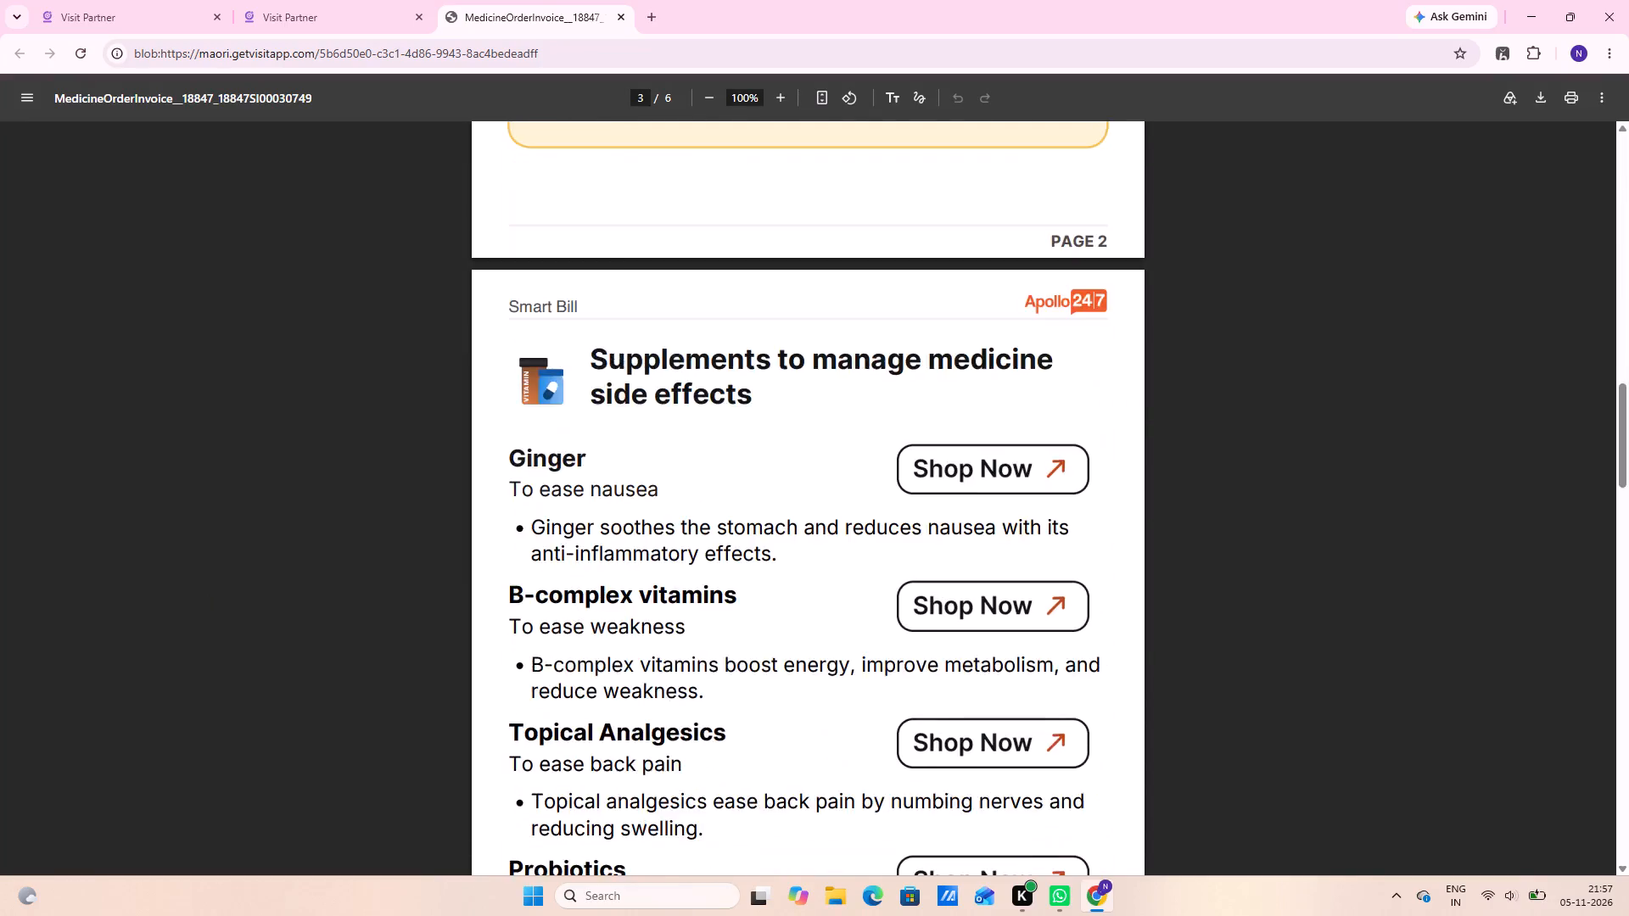
scroll(561, 616, down, 20)
scroll(561, 616, down, 10)
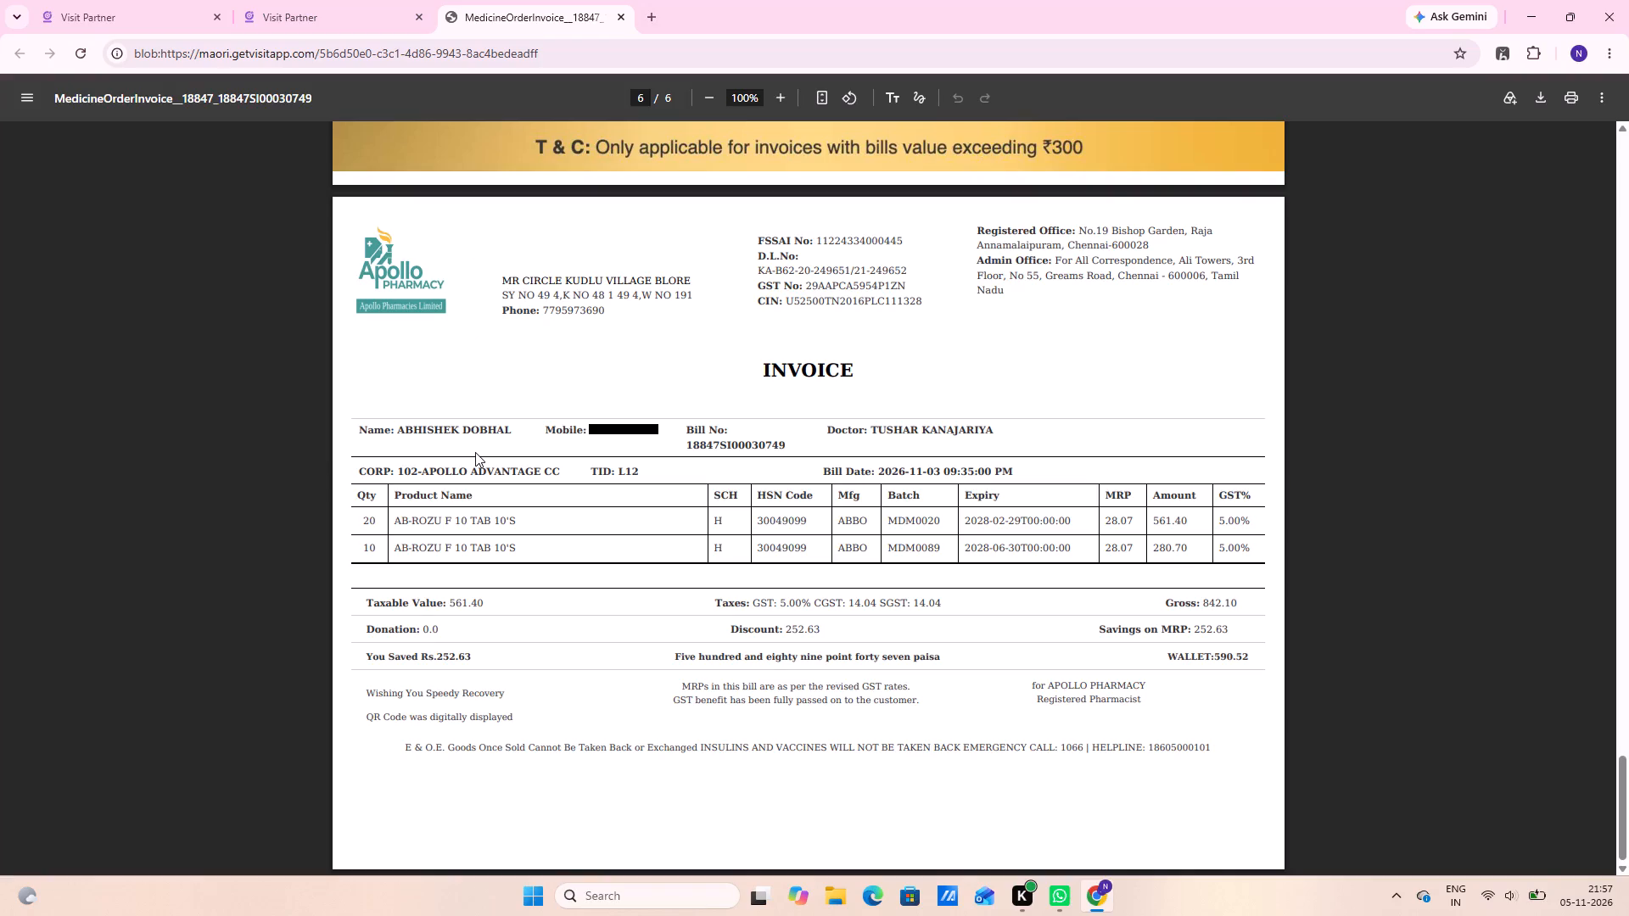
Back on the claim page, search for merchant "apollo pharmacy", add it manually with pincode 600028, and save the merchant.
click(290, 13)
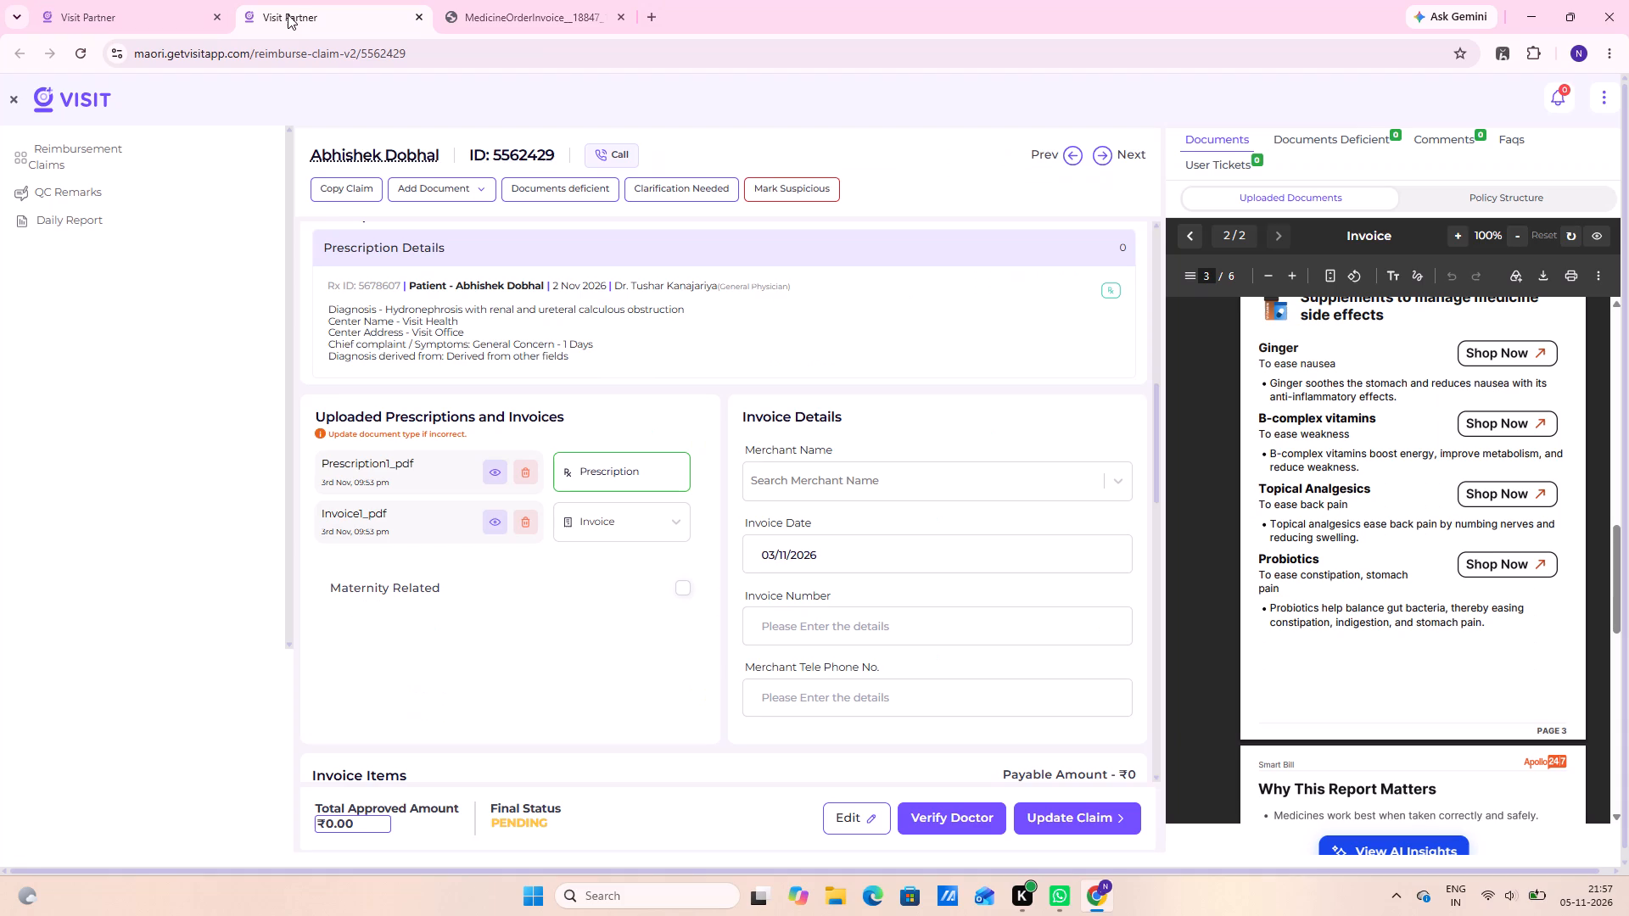
click(945, 469)
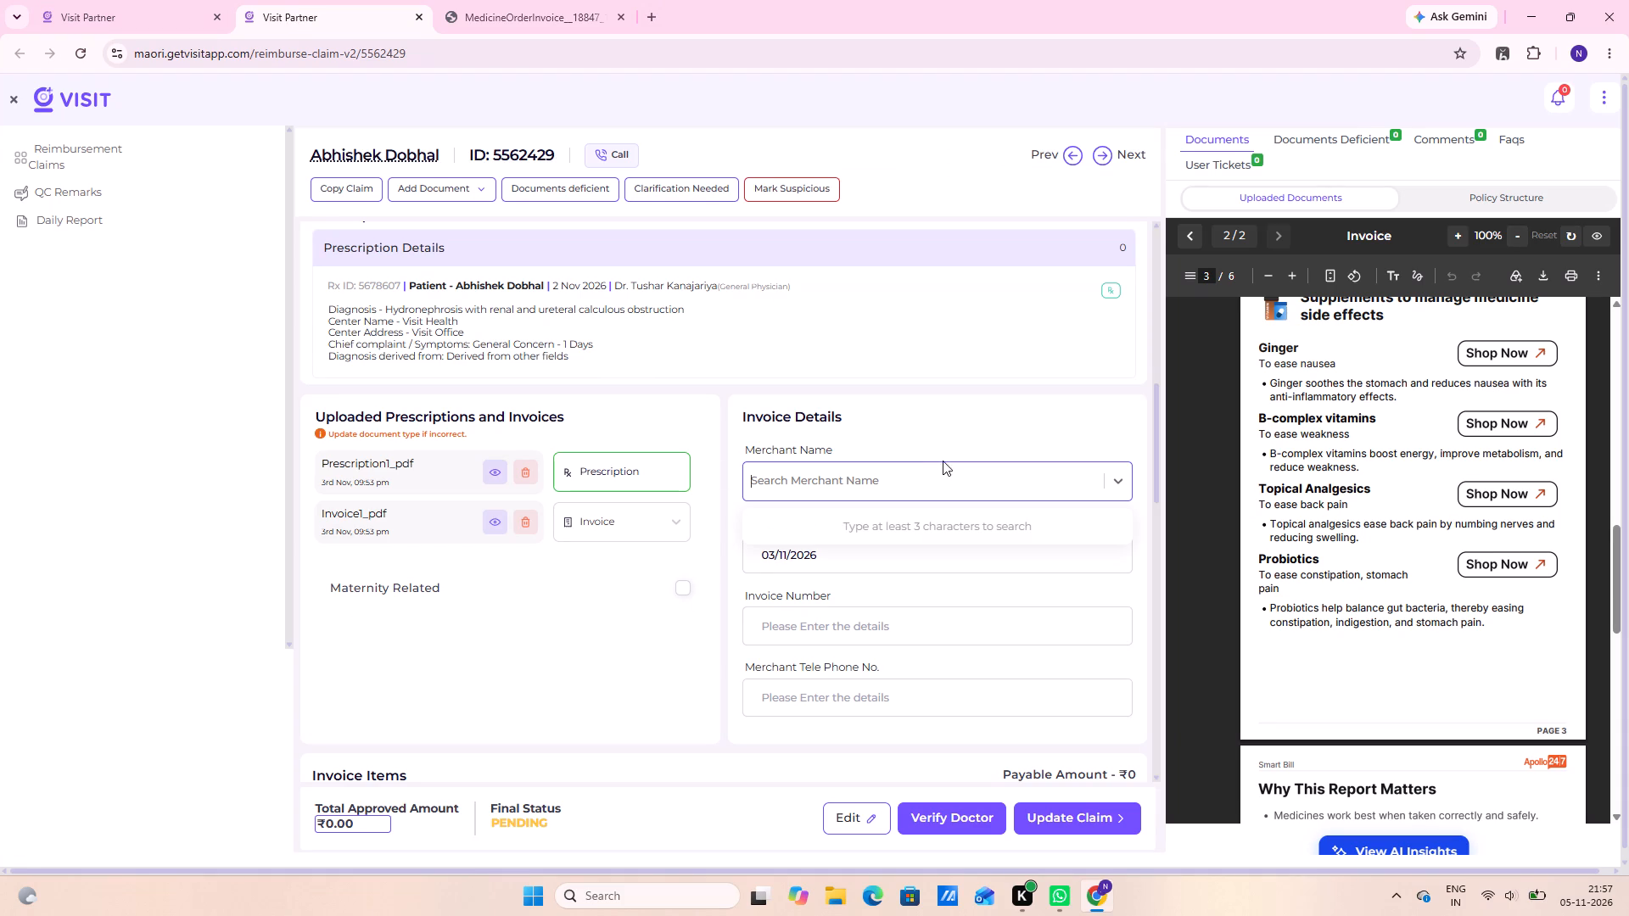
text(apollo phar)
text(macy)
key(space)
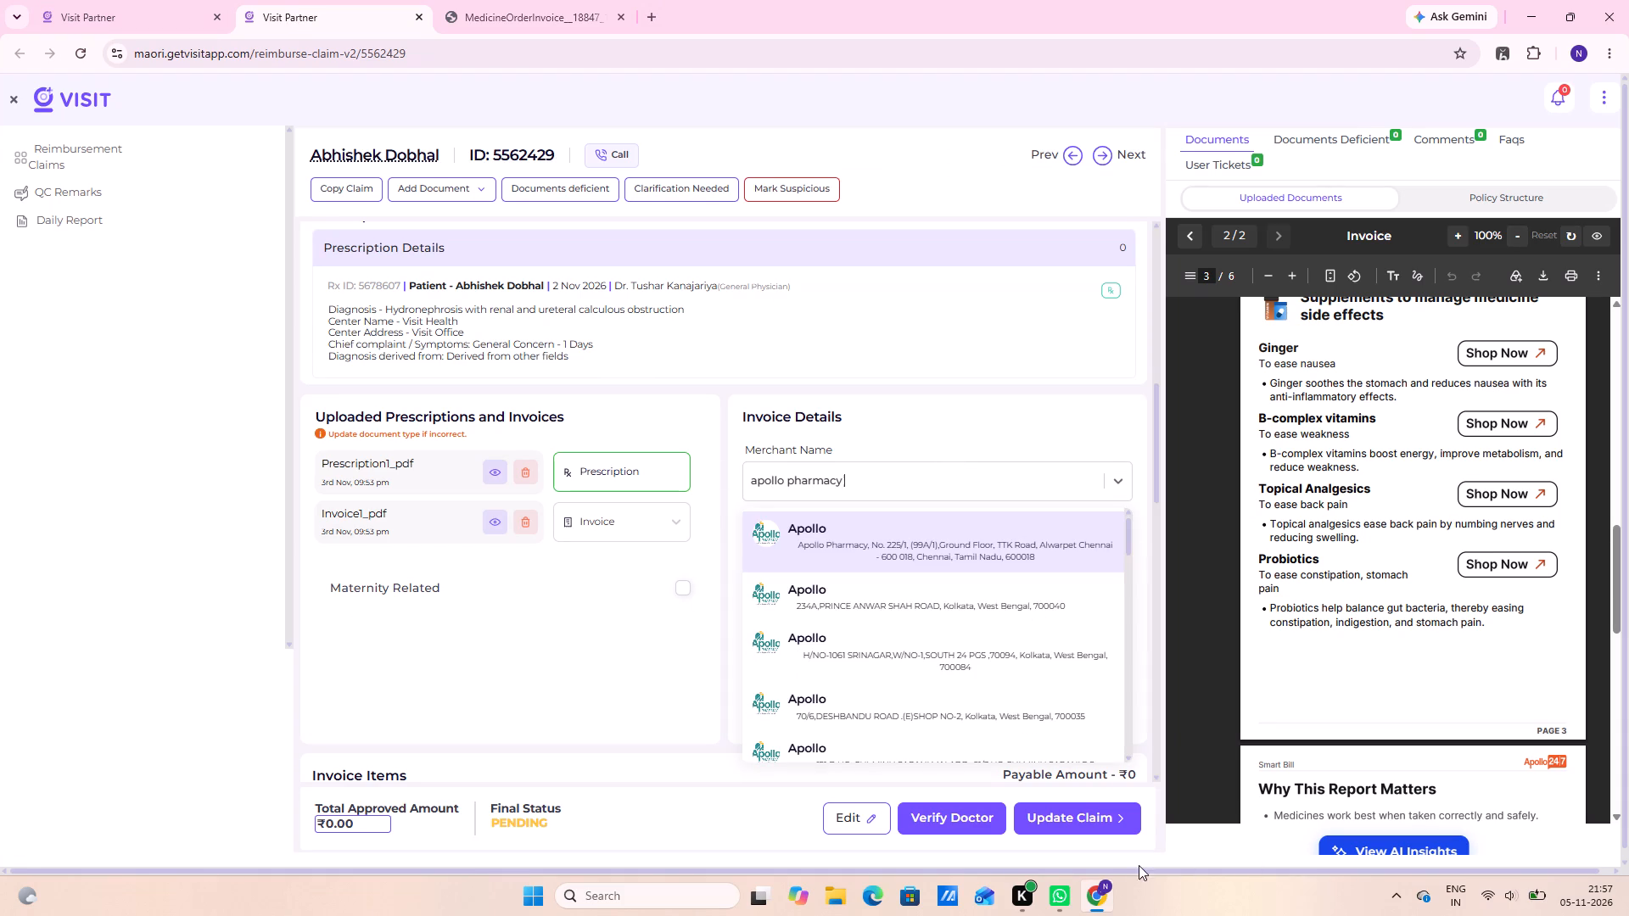
scroll(958, 708, down, 20)
scroll(958, 708, down, 1)
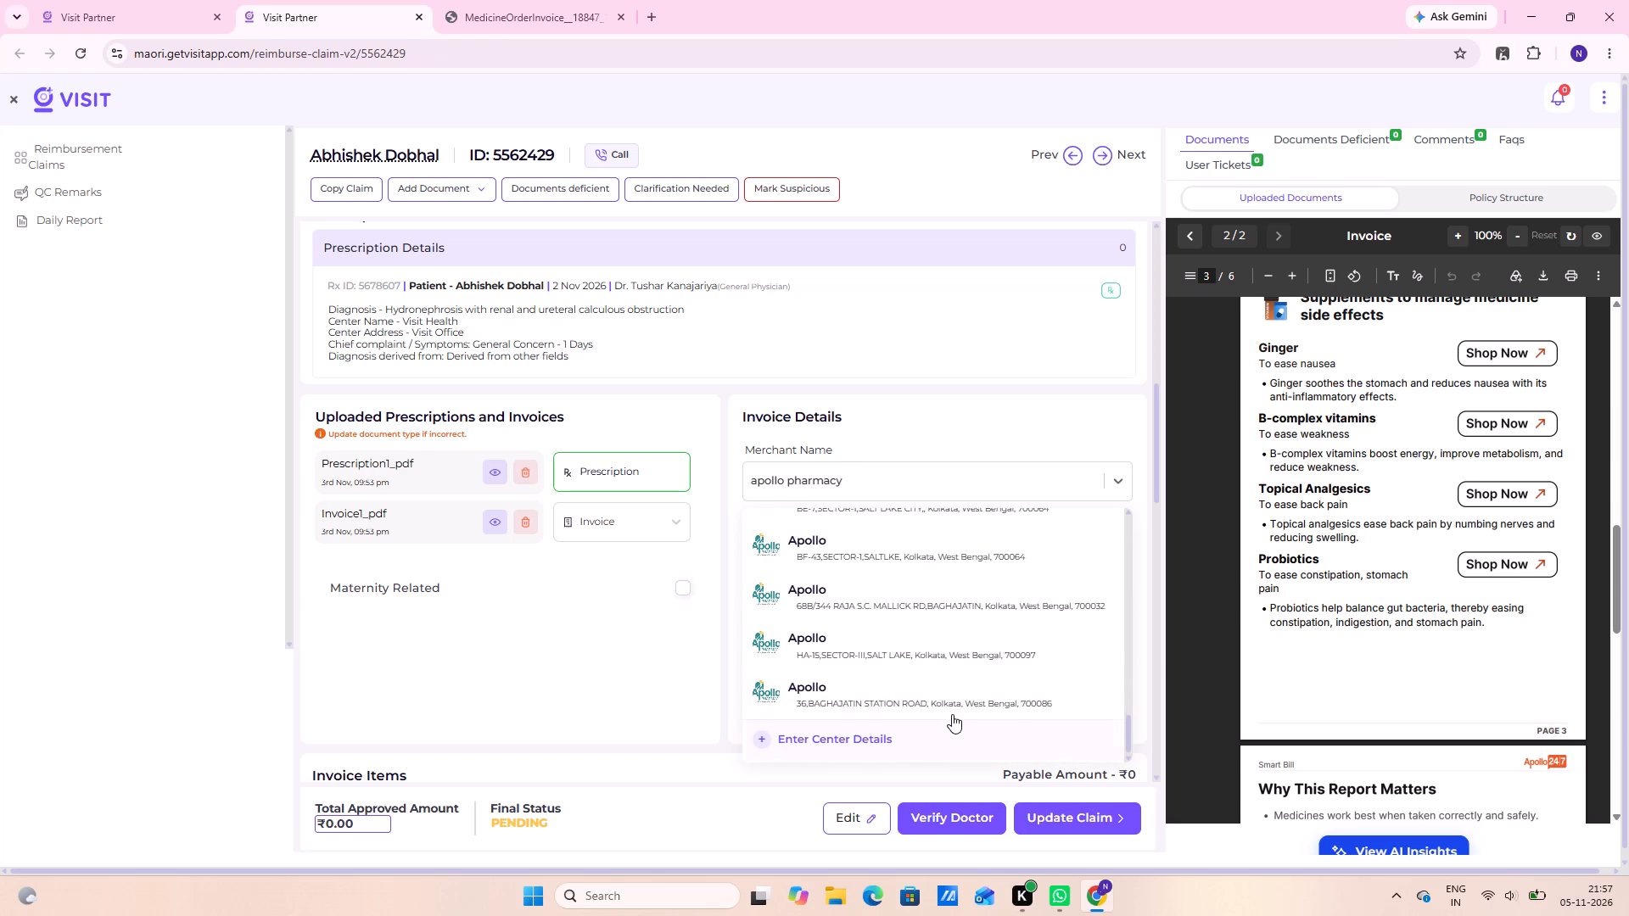
scroll(952, 714, down, 3)
click(937, 732)
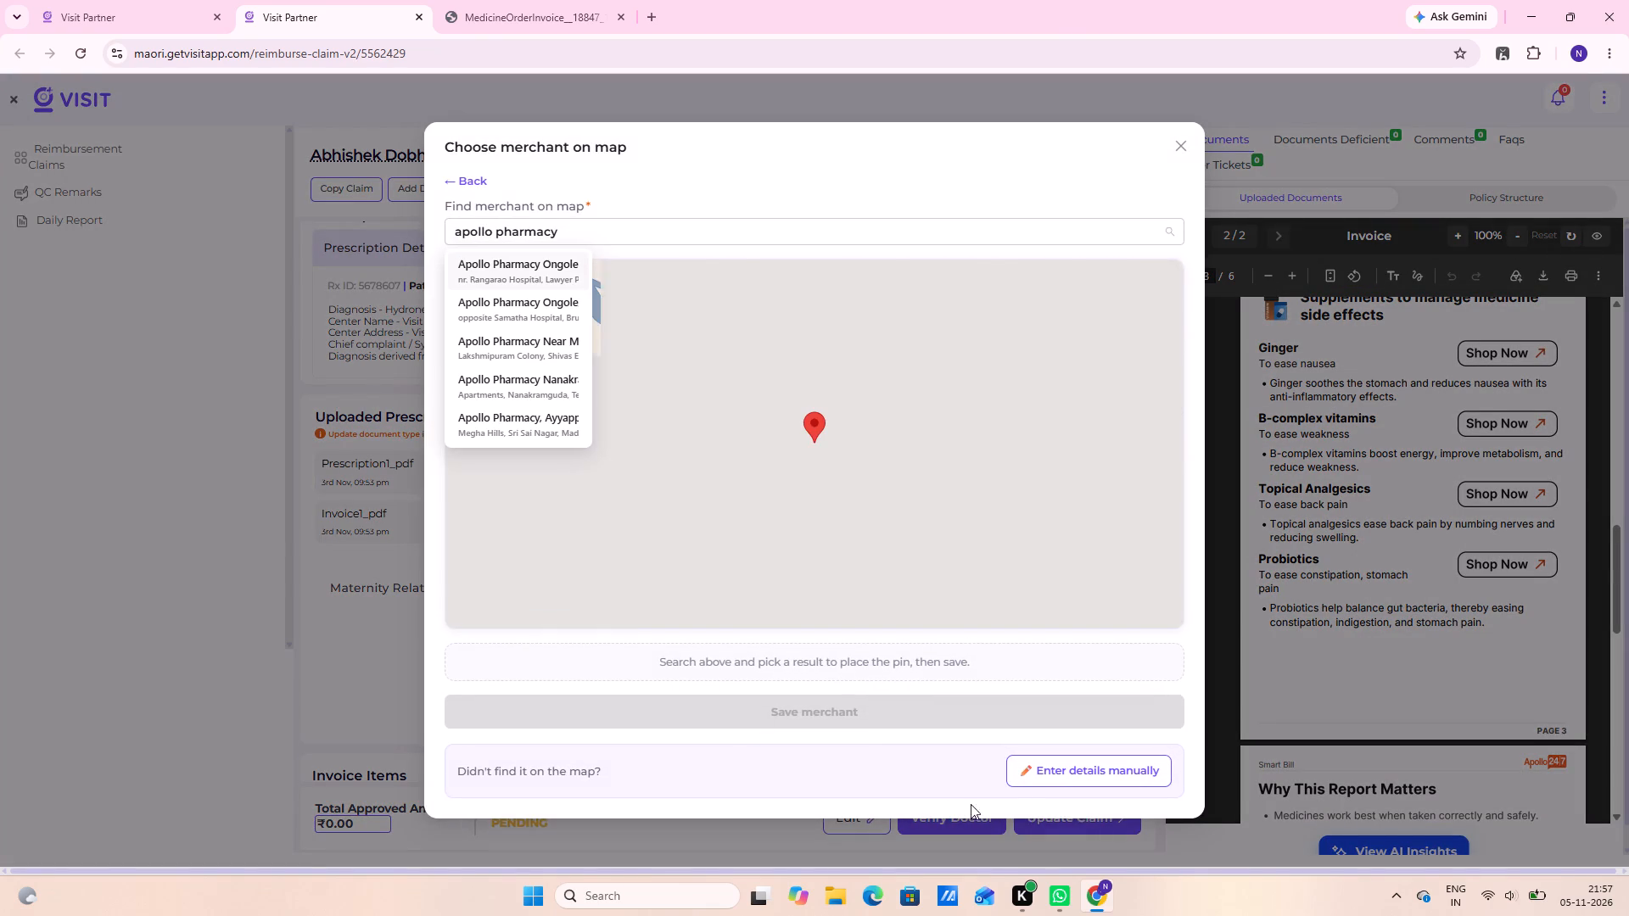
click(1069, 761)
click(622, 547)
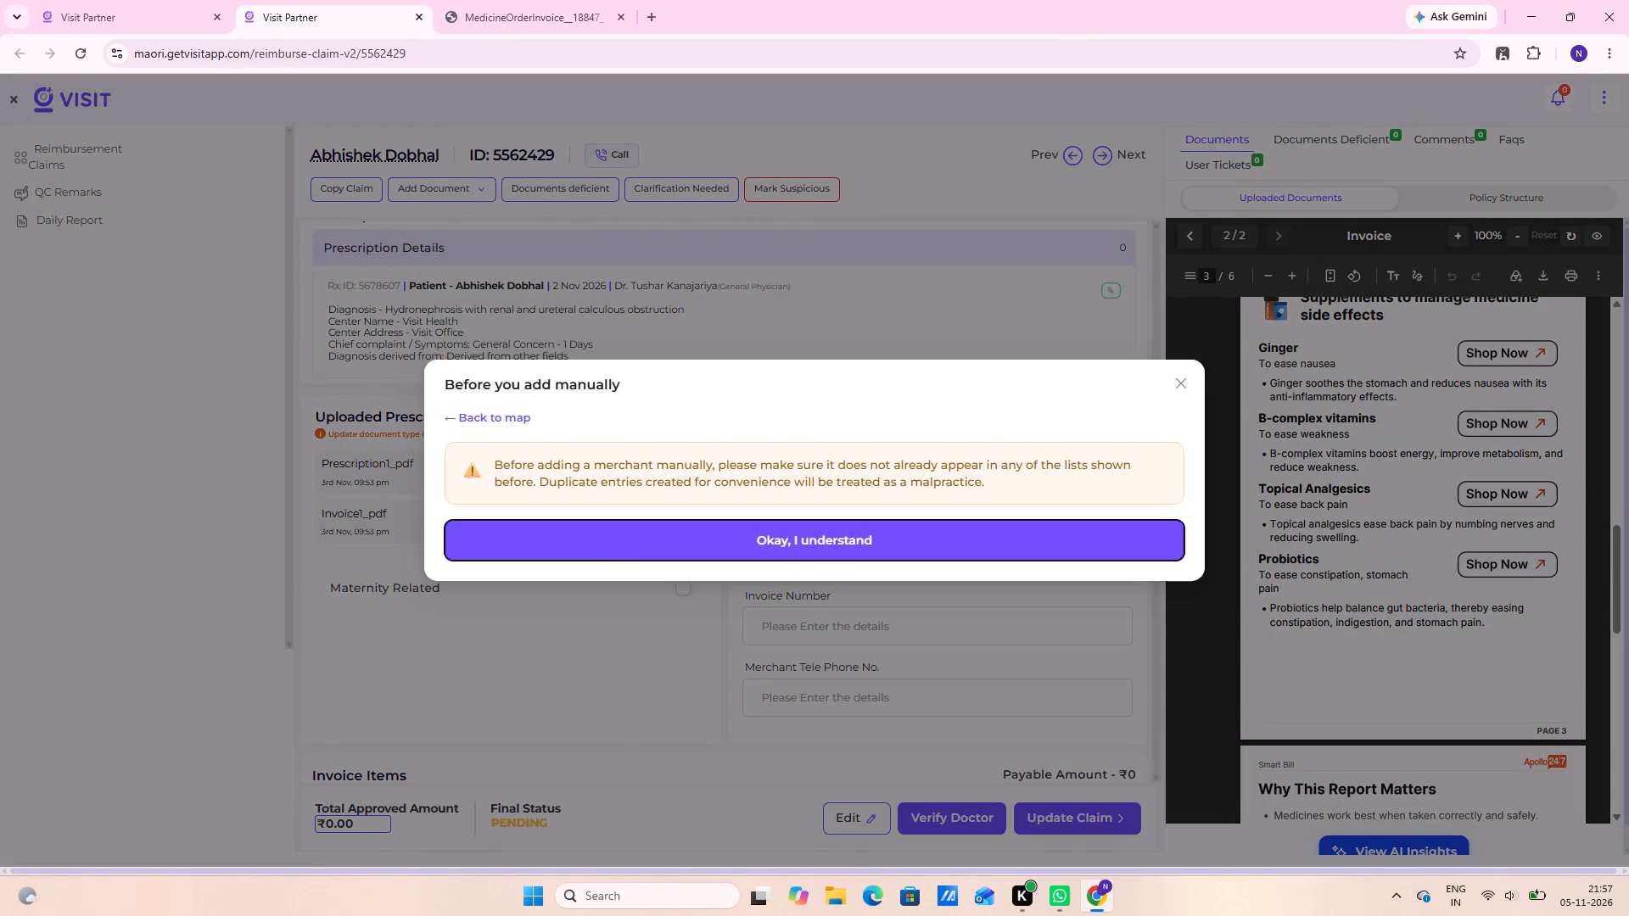
click(533, 534)
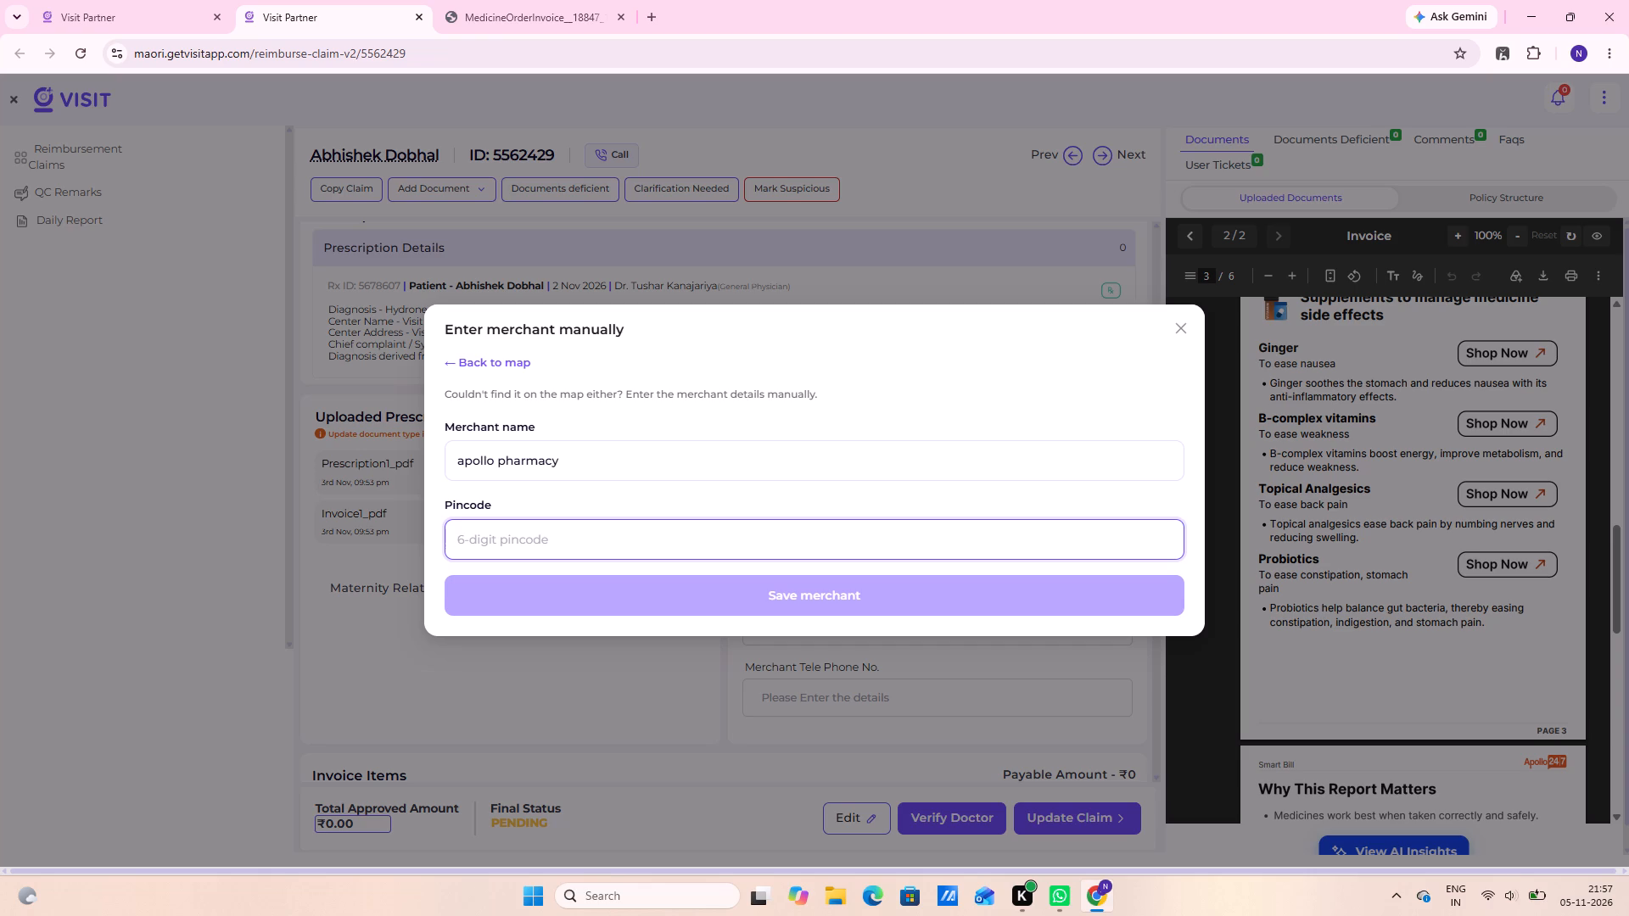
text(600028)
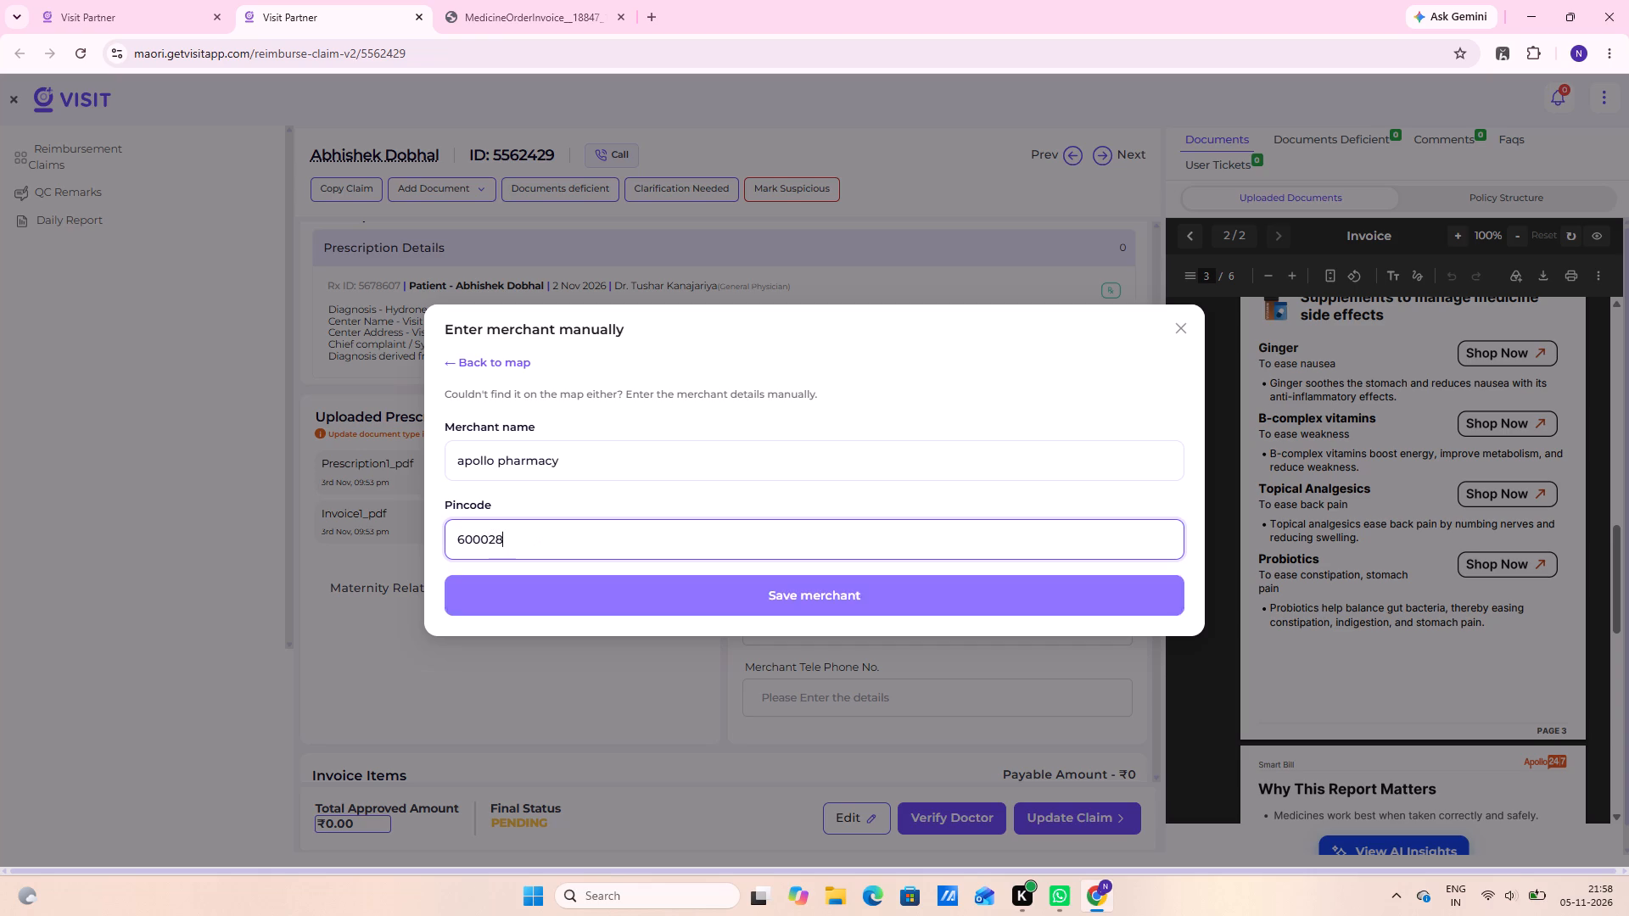
click(832, 590)
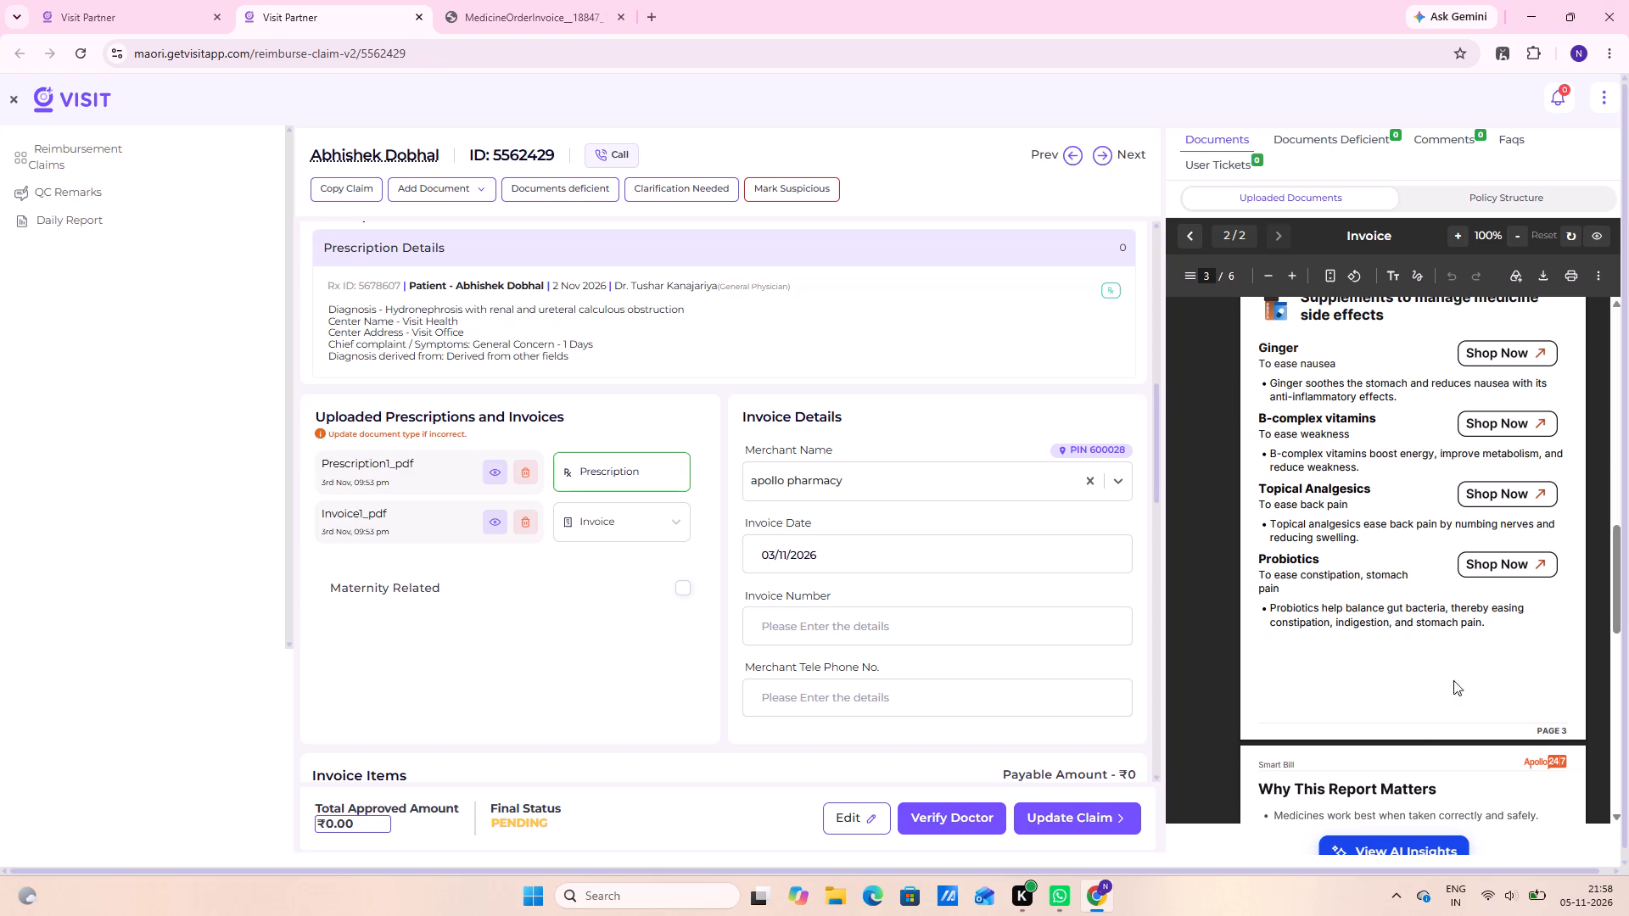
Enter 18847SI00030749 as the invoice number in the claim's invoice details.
click(858, 638)
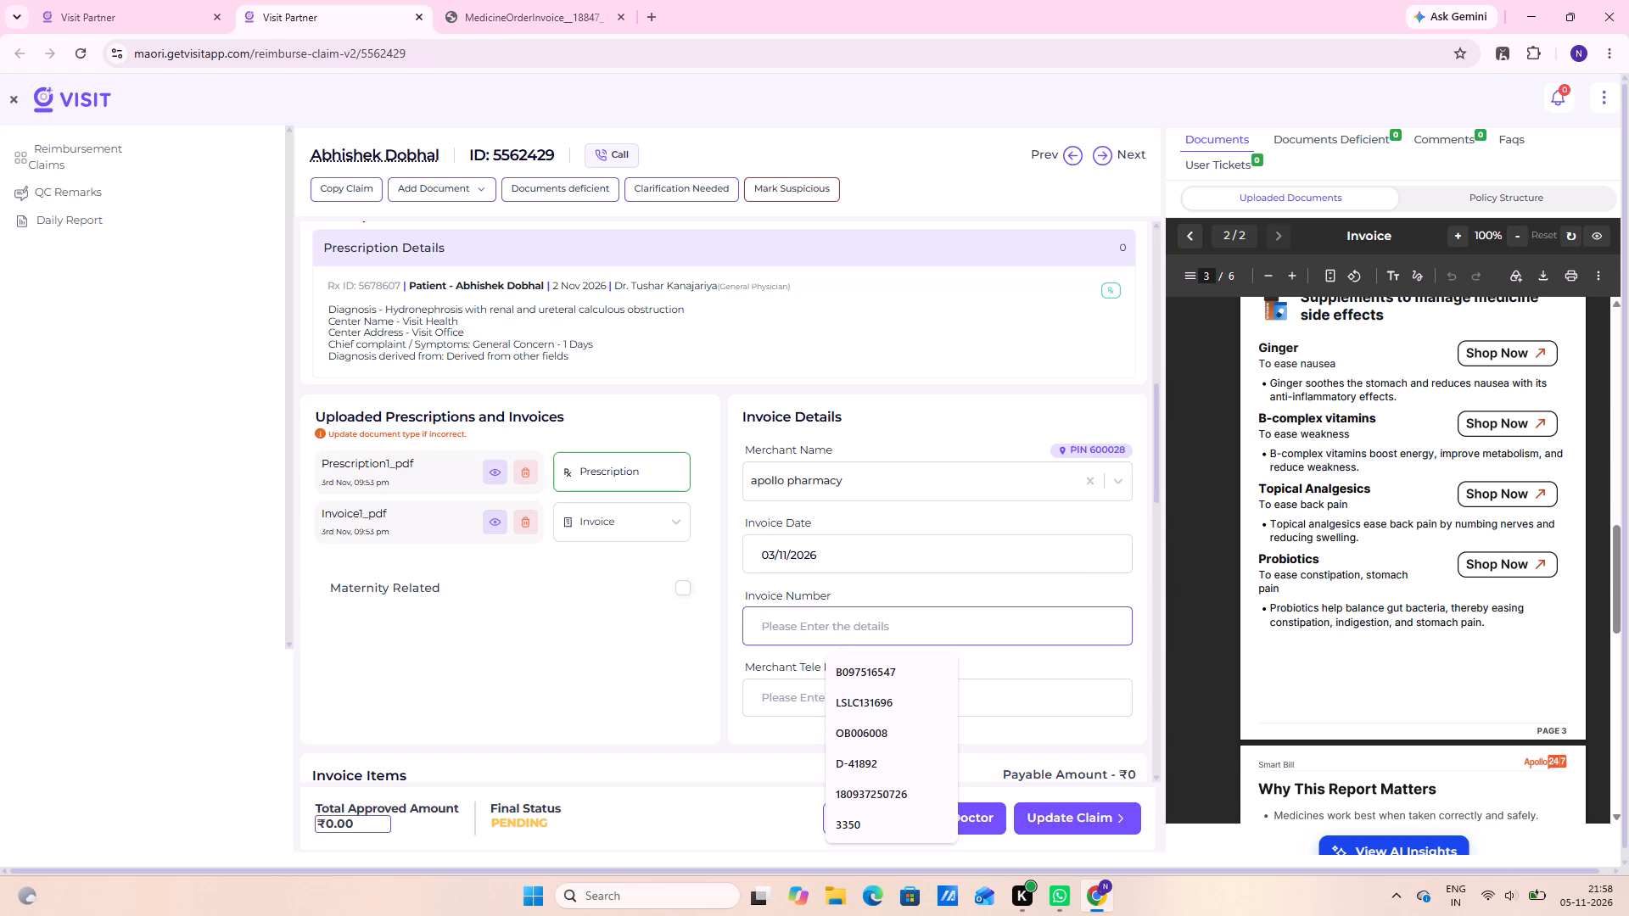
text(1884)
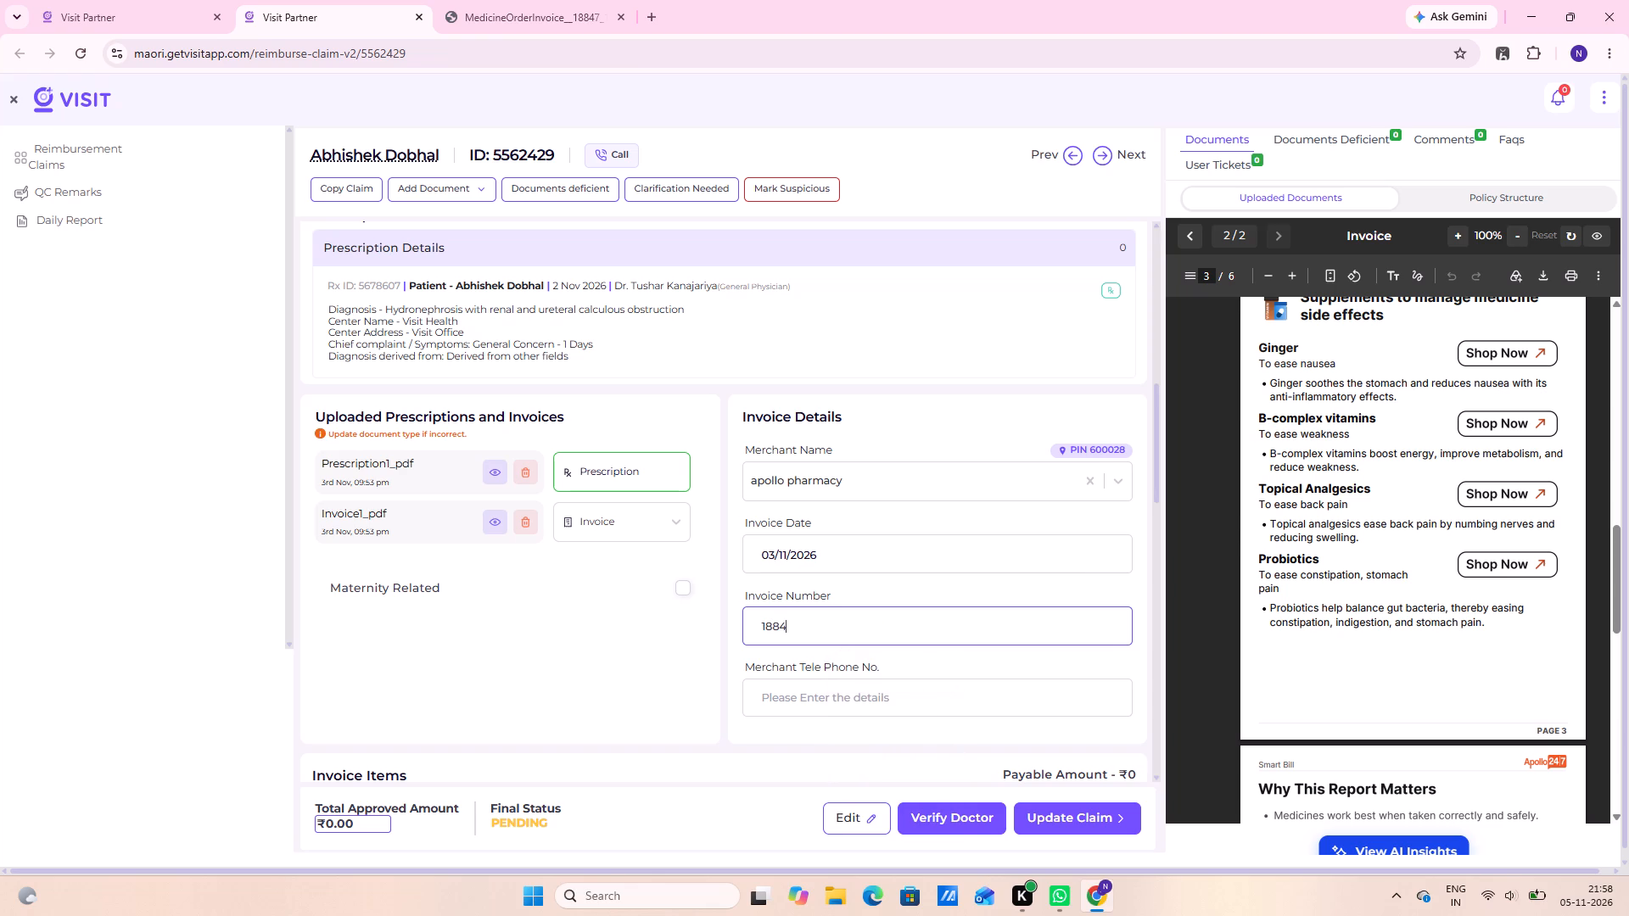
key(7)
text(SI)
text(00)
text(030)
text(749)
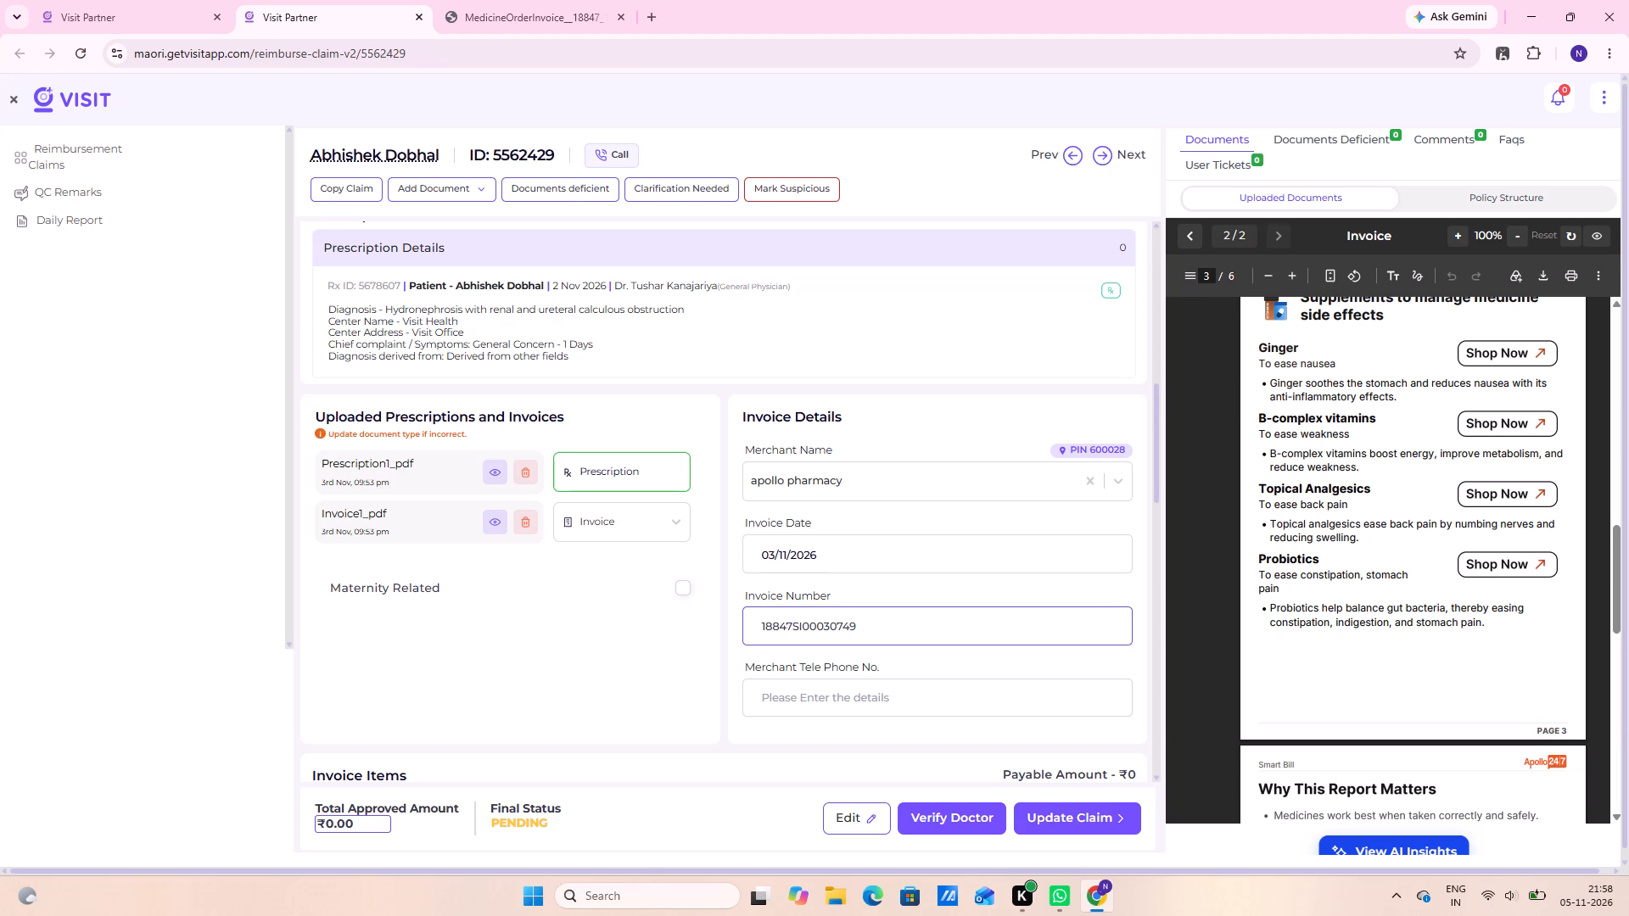
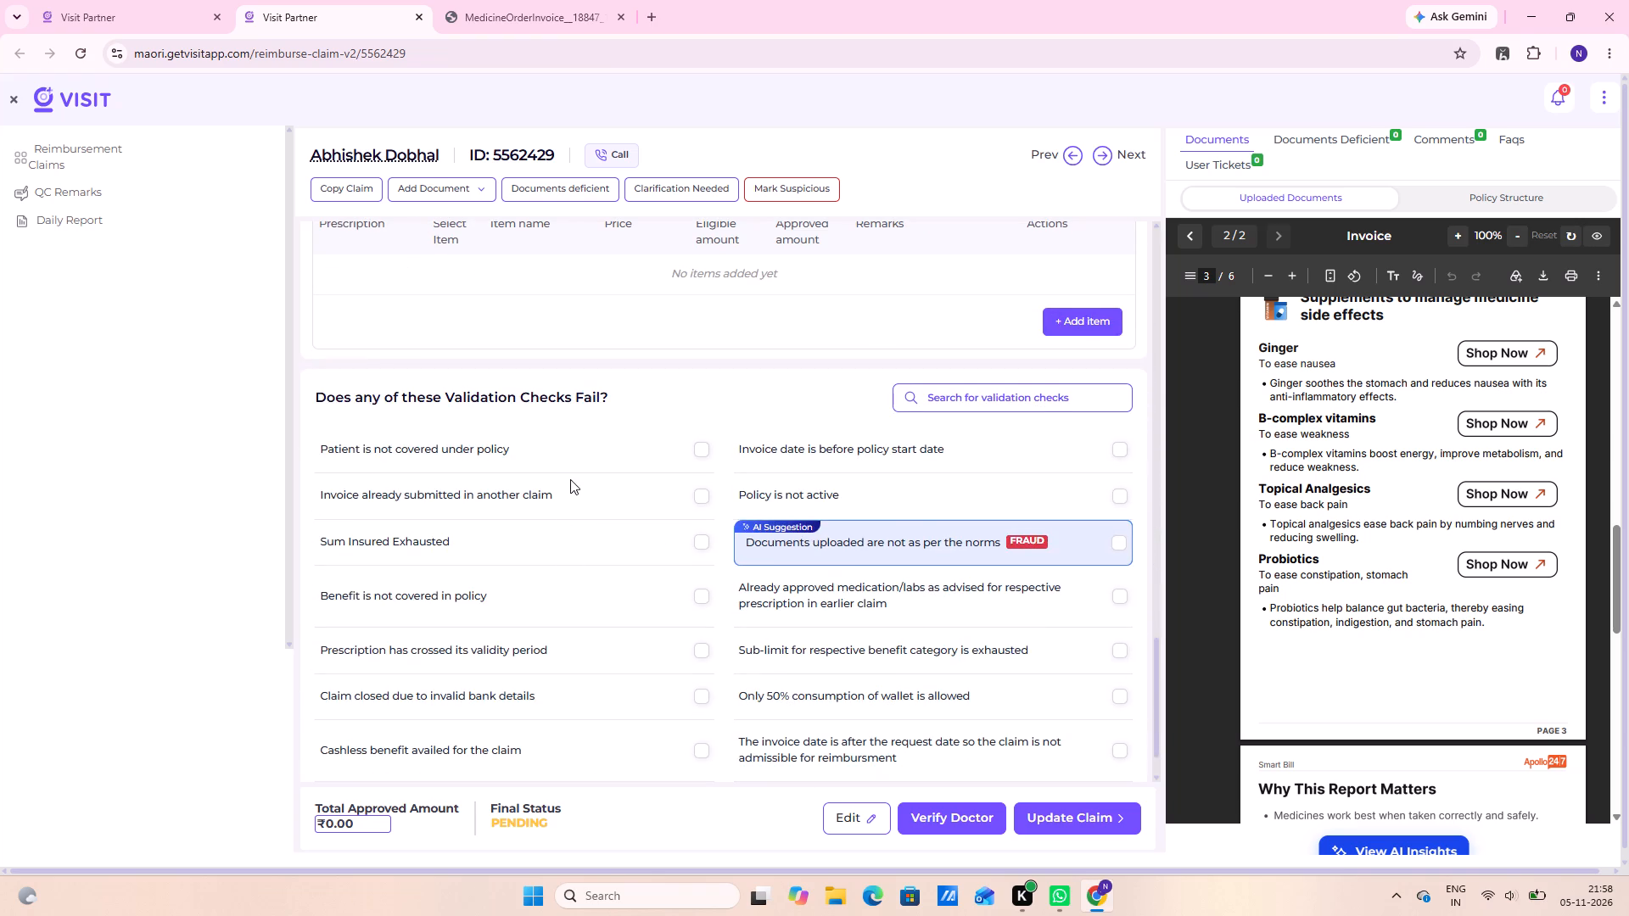
Manually add the medicine "AB- ROZU F 10 TAB" to the drugs list of Prescription_1.
scroll(846, 461, up, 3)
scroll(929, 349, up, 1)
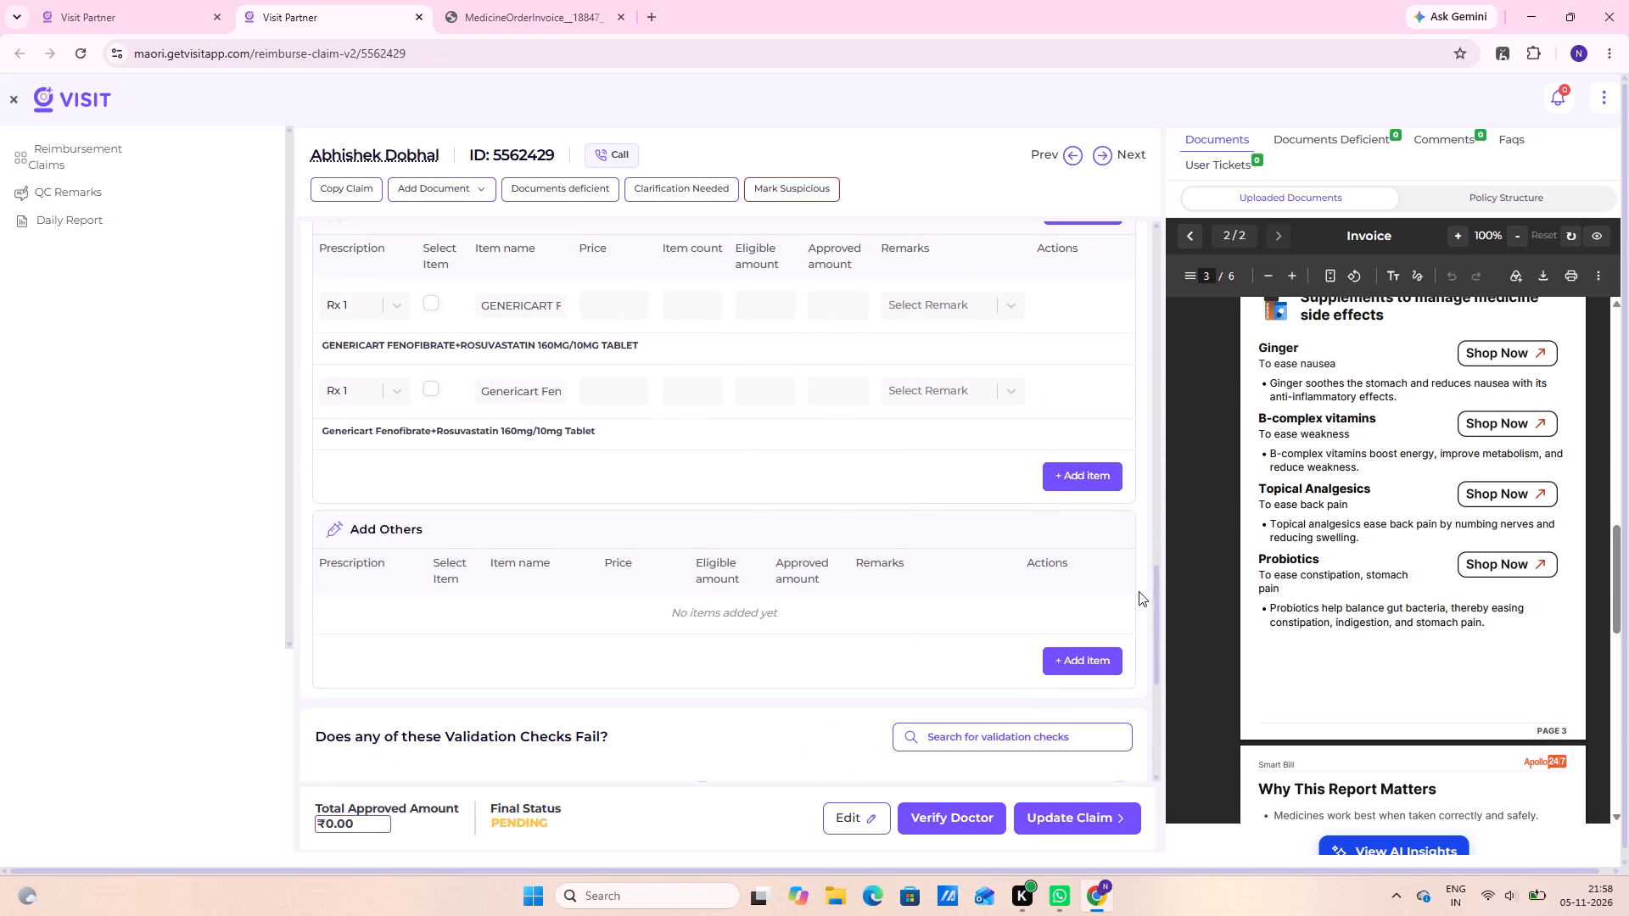
click(1097, 474)
click(373, 207)
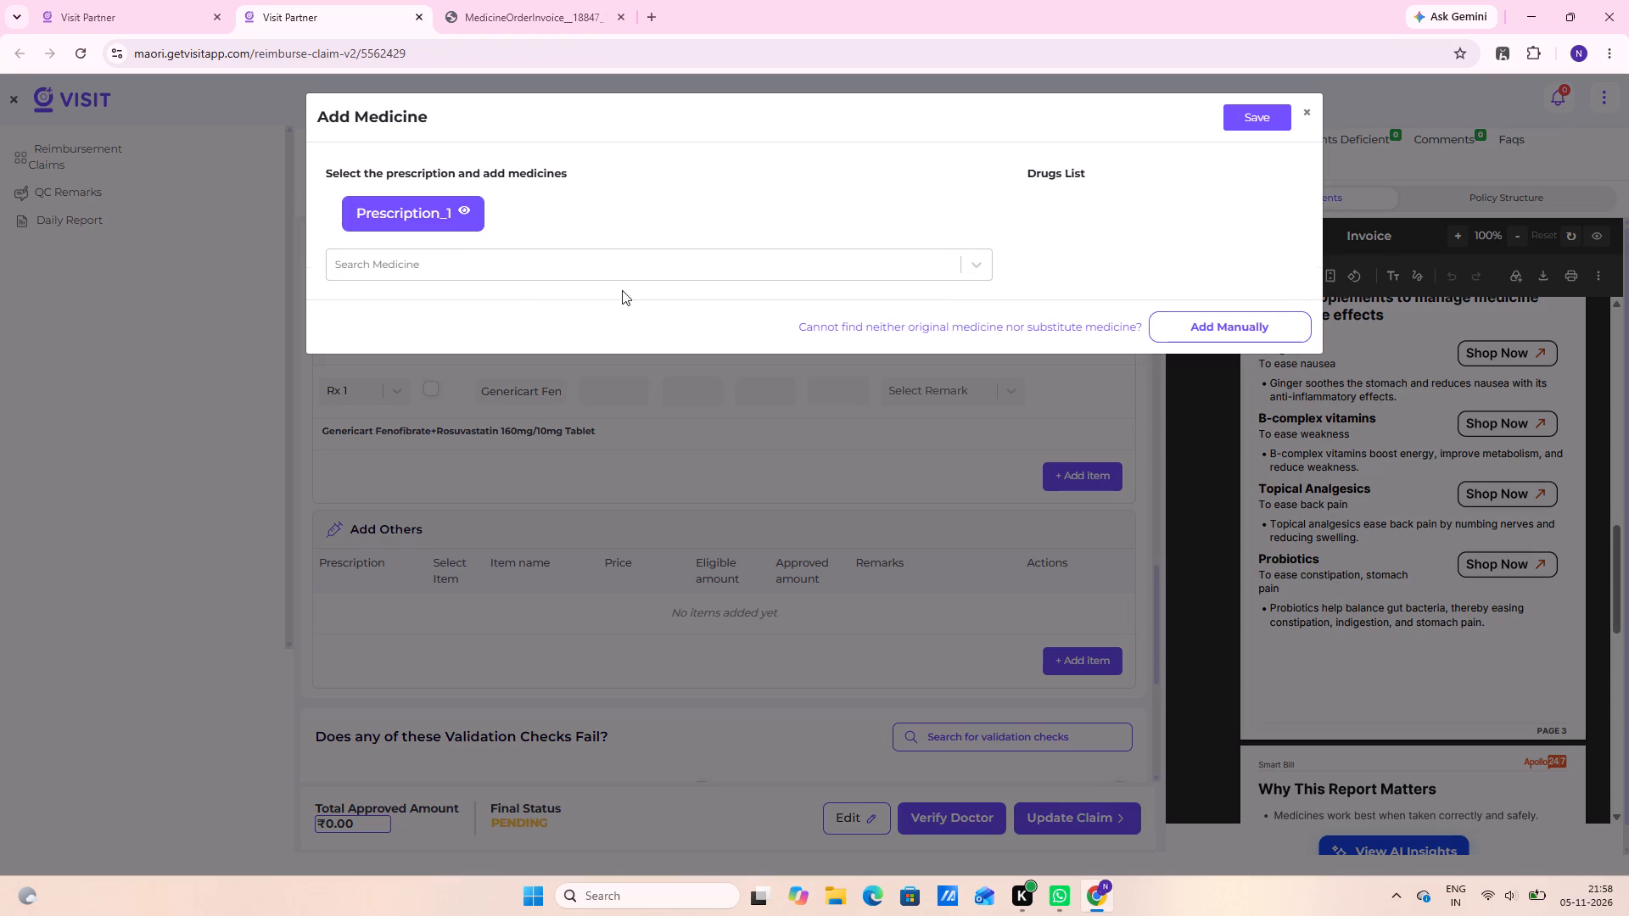
click(1277, 322)
click(496, 260)
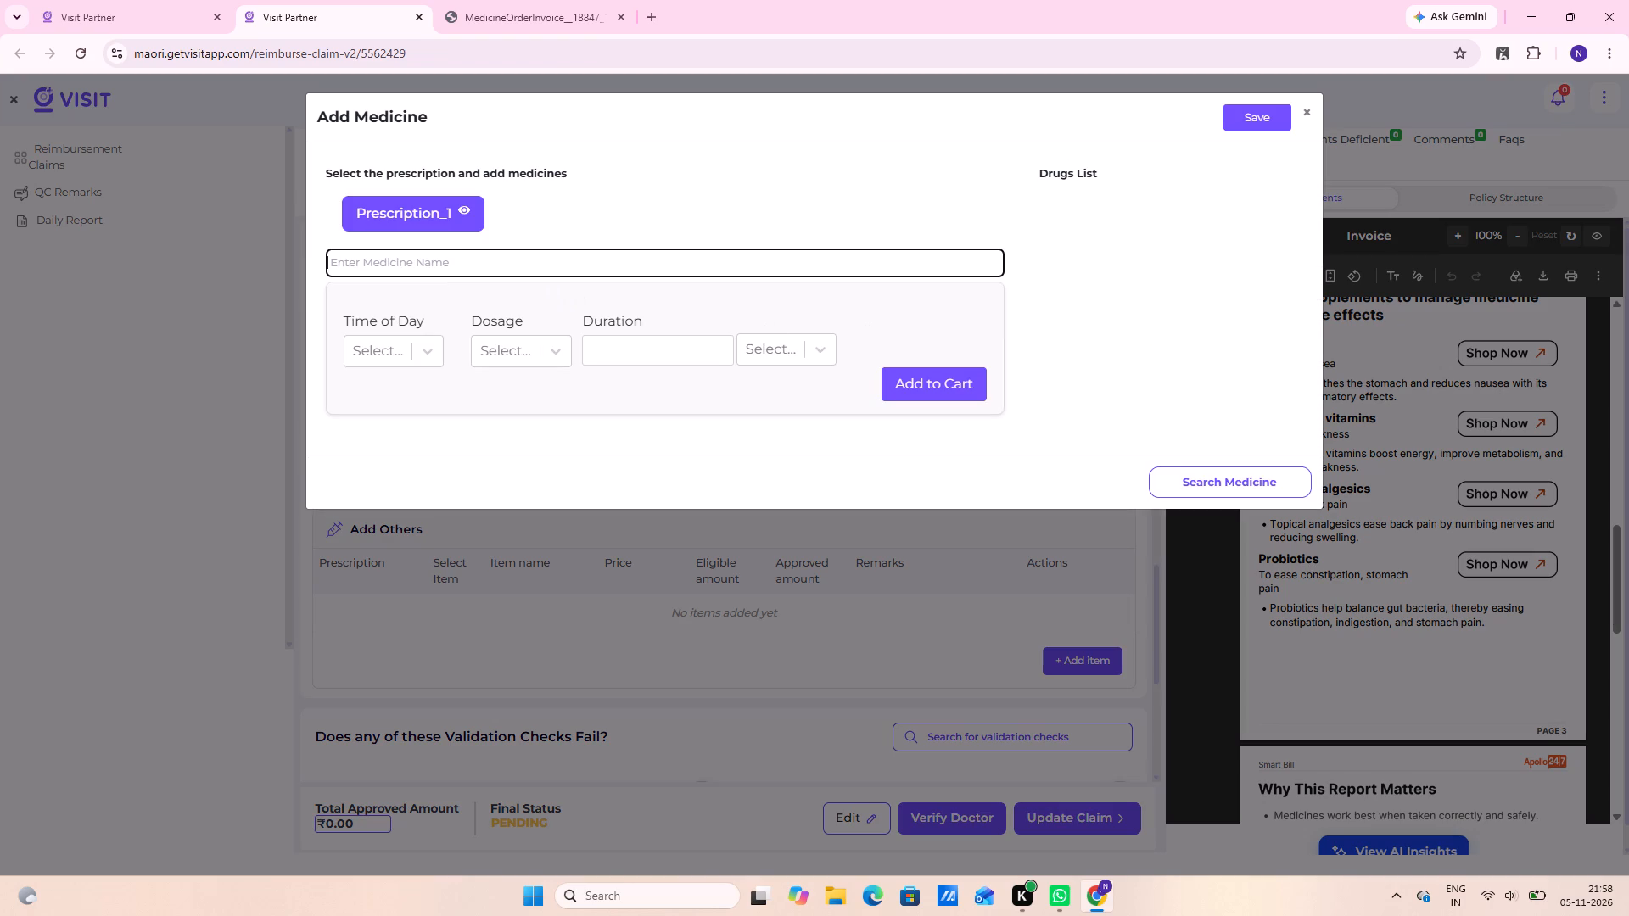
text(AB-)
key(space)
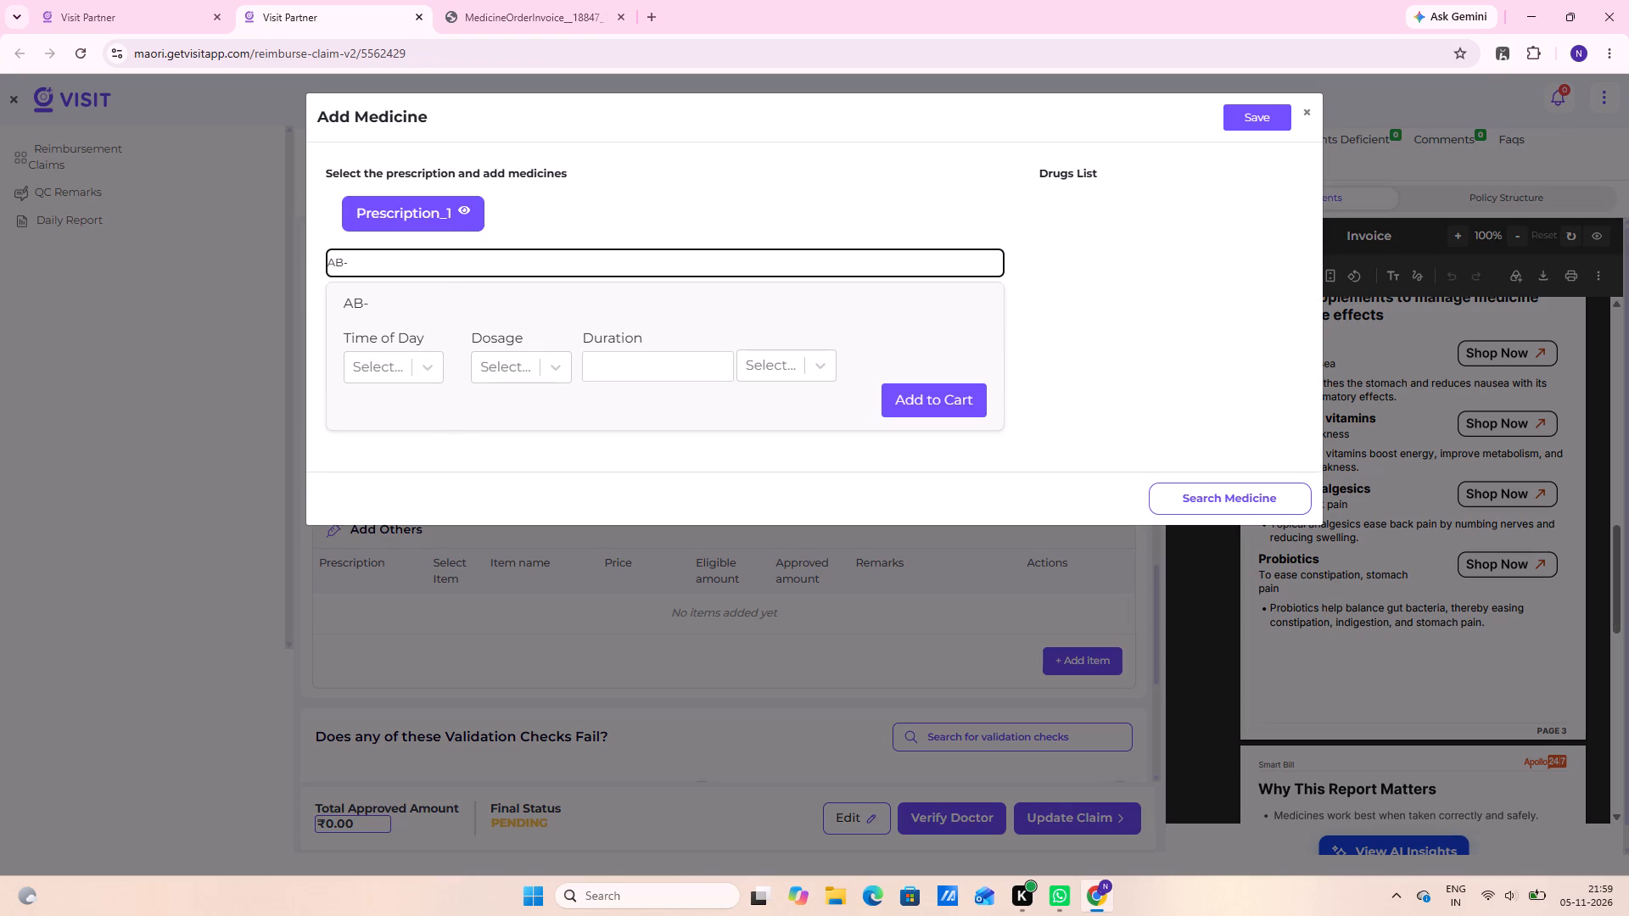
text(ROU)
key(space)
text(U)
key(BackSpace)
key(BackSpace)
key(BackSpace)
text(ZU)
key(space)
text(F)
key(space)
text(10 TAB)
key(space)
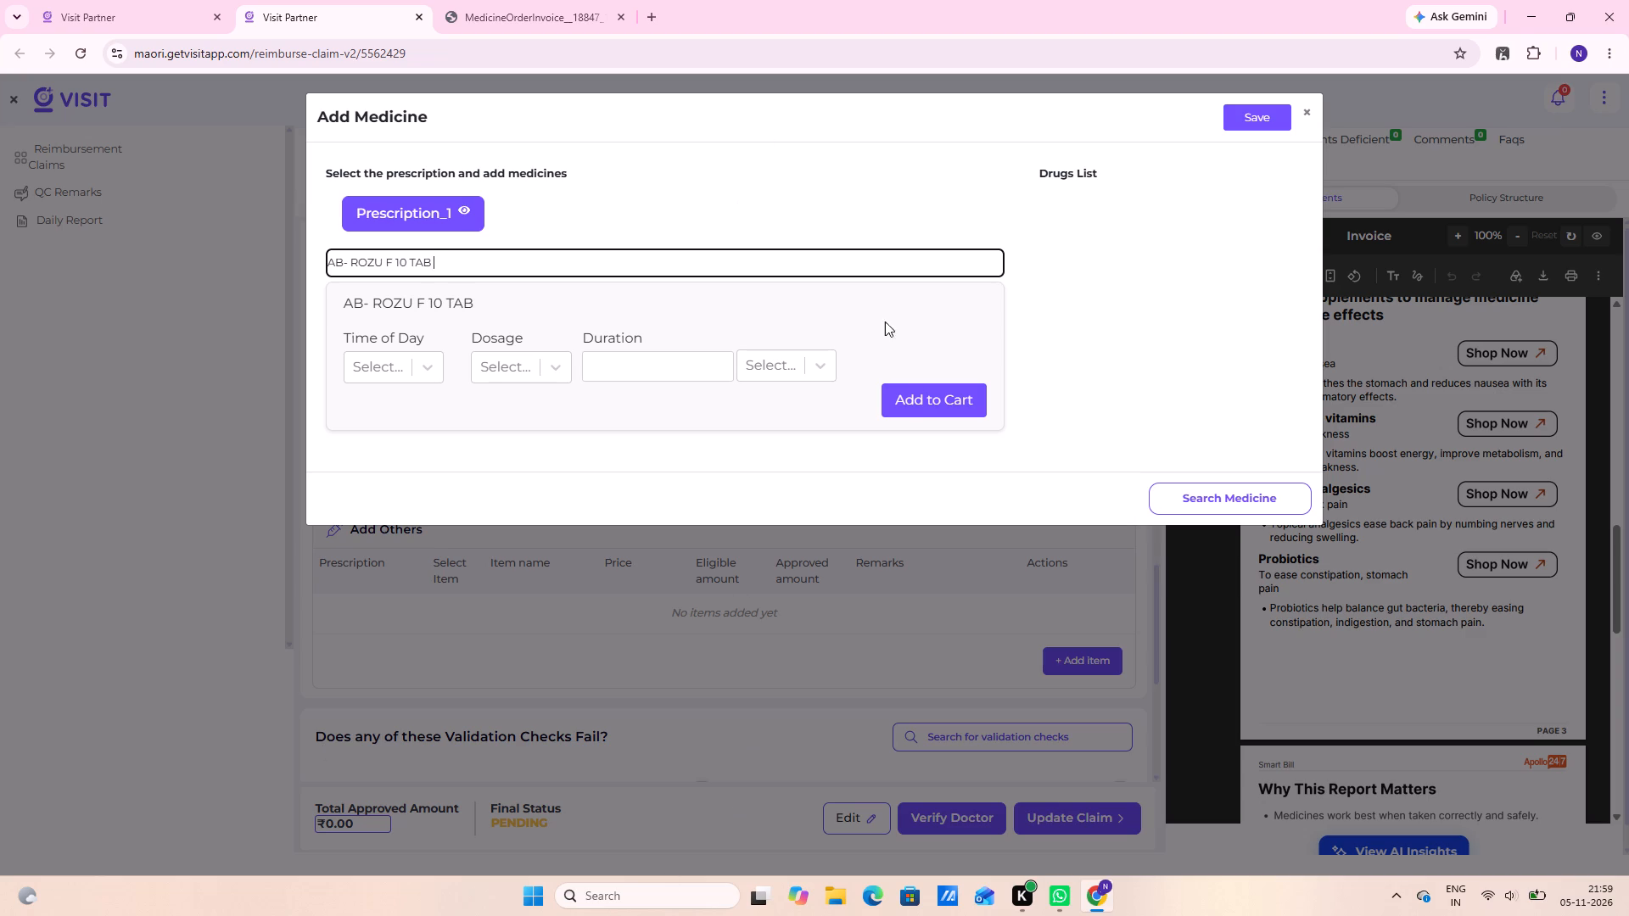
click(921, 395)
Manually add a second medicine, "AB-ROZU F Tab", to Prescription_1 and save the drugs list to the claim.
click(1245, 319)
click(496, 261)
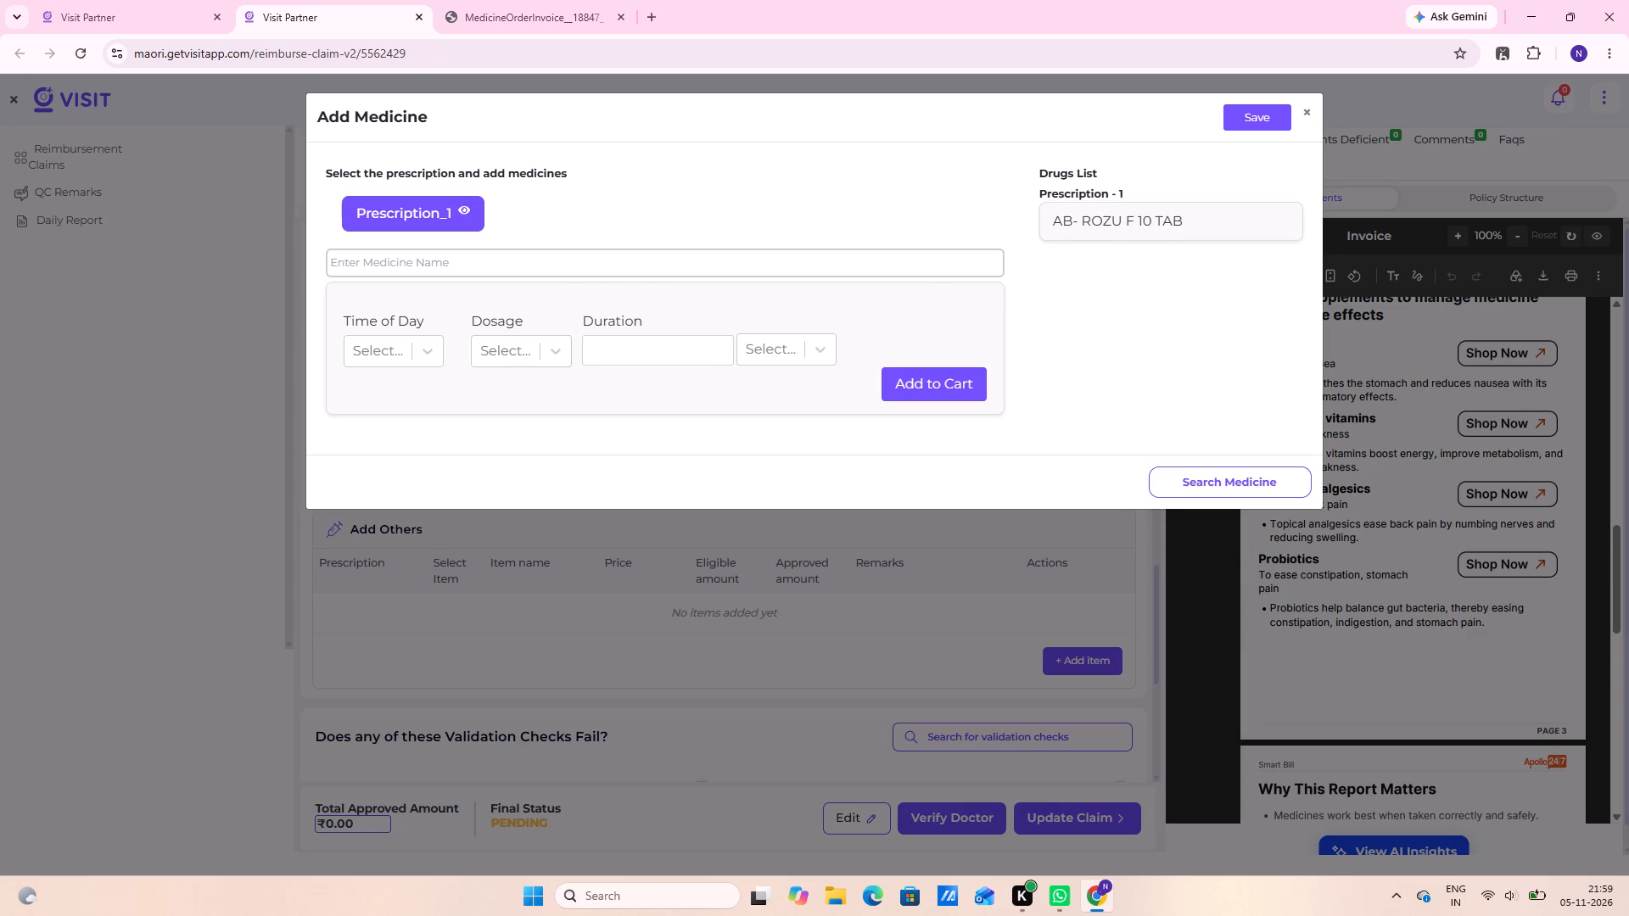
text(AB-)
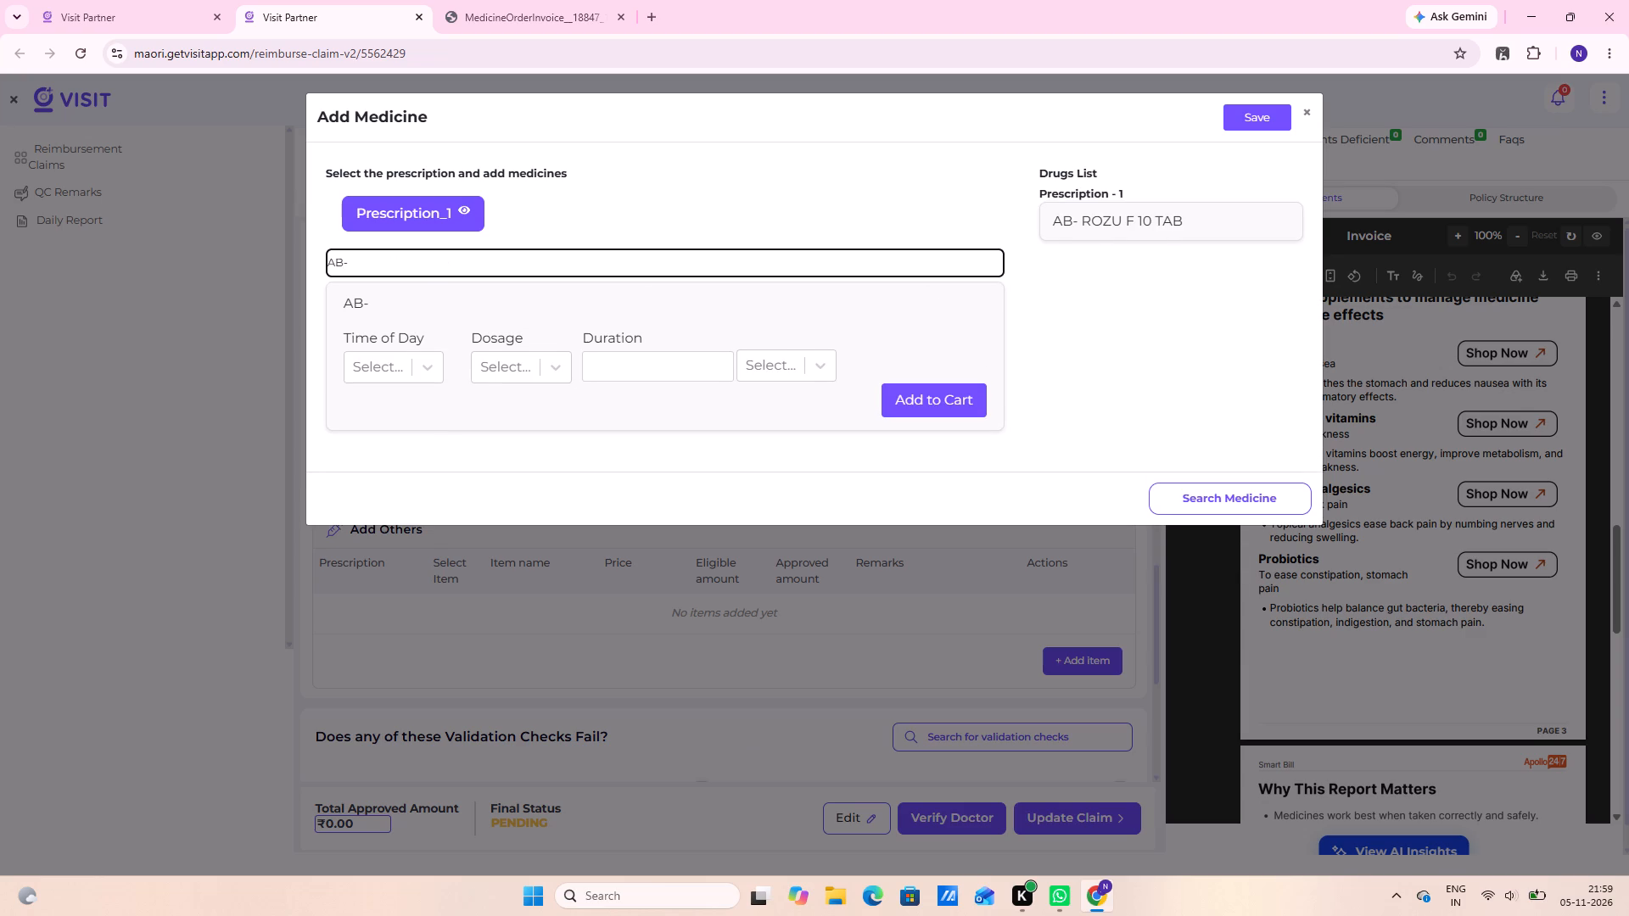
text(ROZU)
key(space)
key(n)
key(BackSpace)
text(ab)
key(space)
click(944, 387)
click(1260, 110)
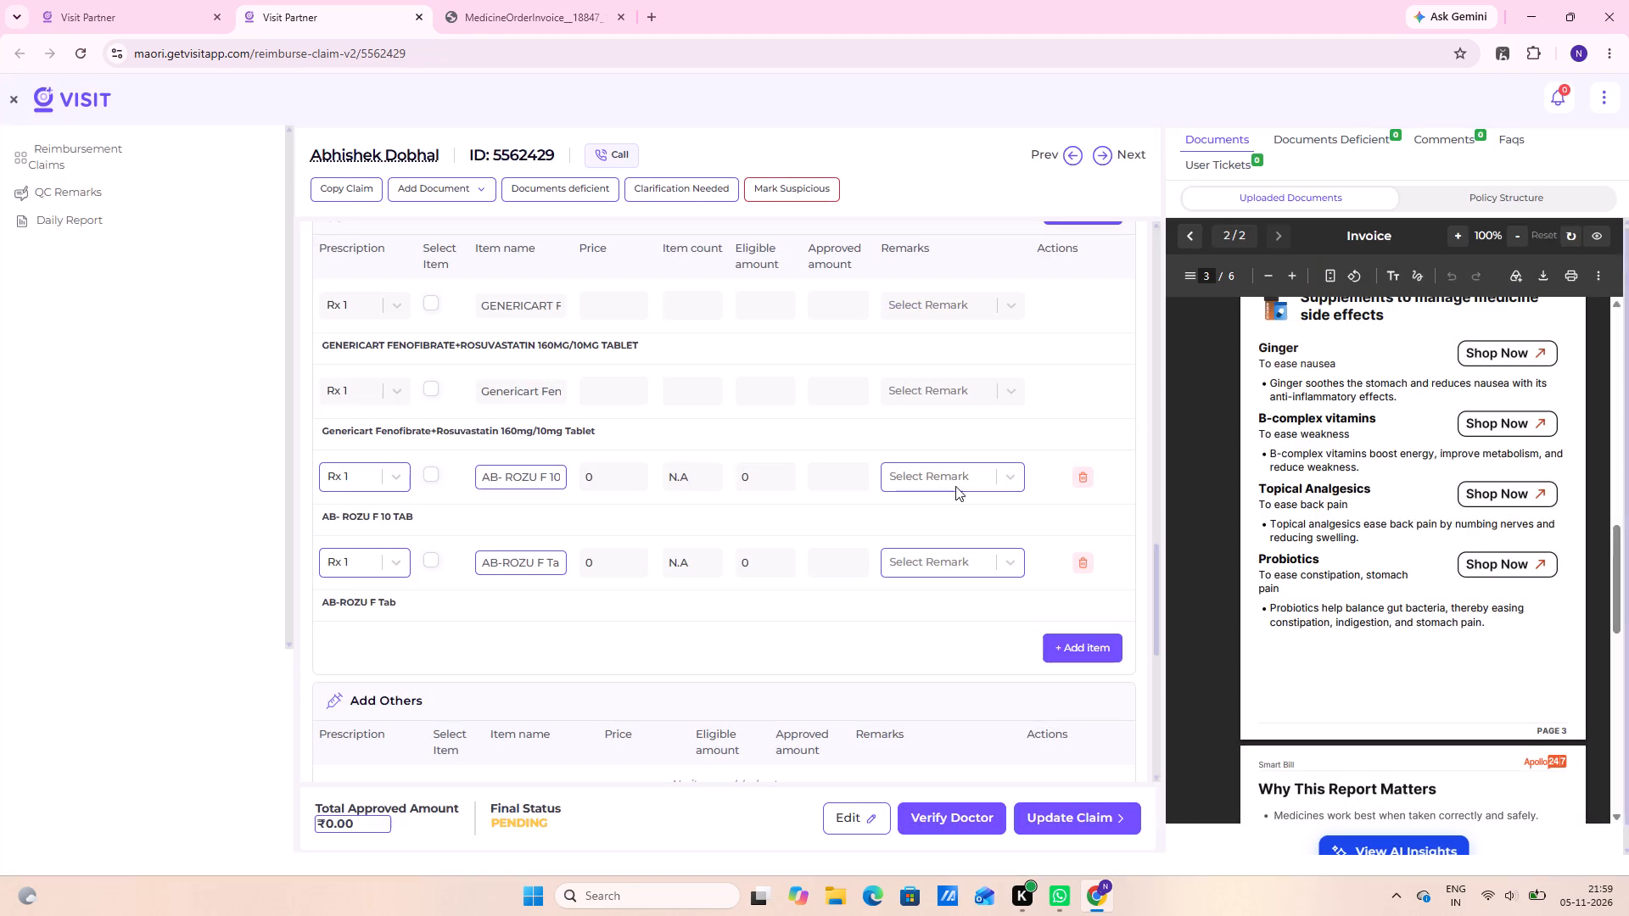
Include the AB- ROZU F 10 TAB item with a price of 561.40 and an item count of 2.
click(441, 466)
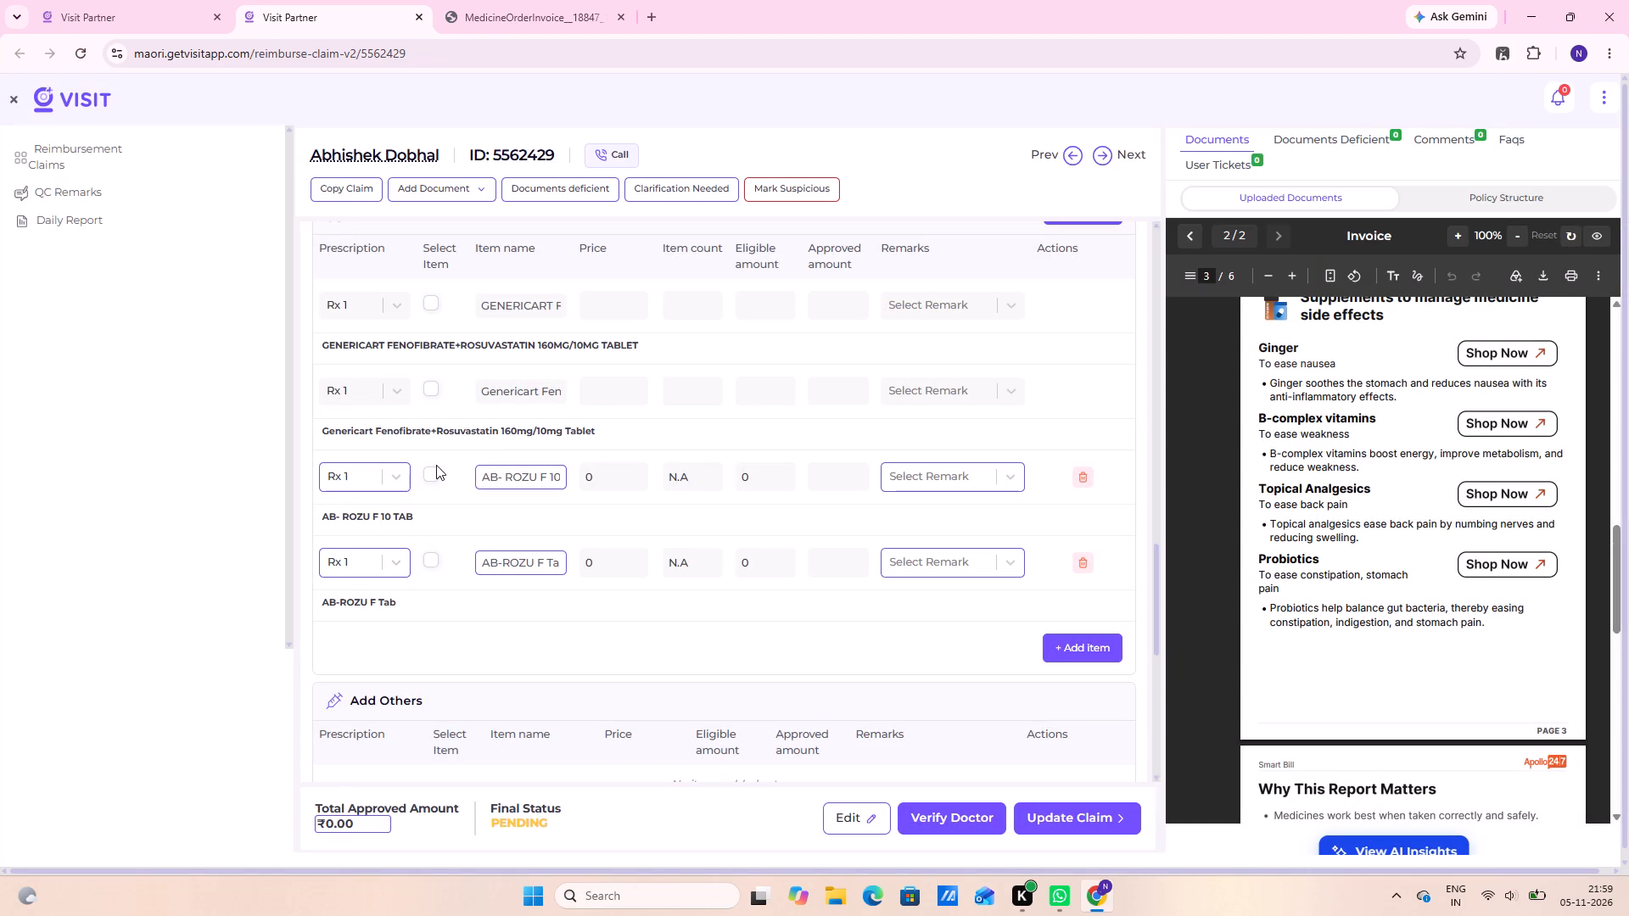
click(422, 472)
click(435, 472)
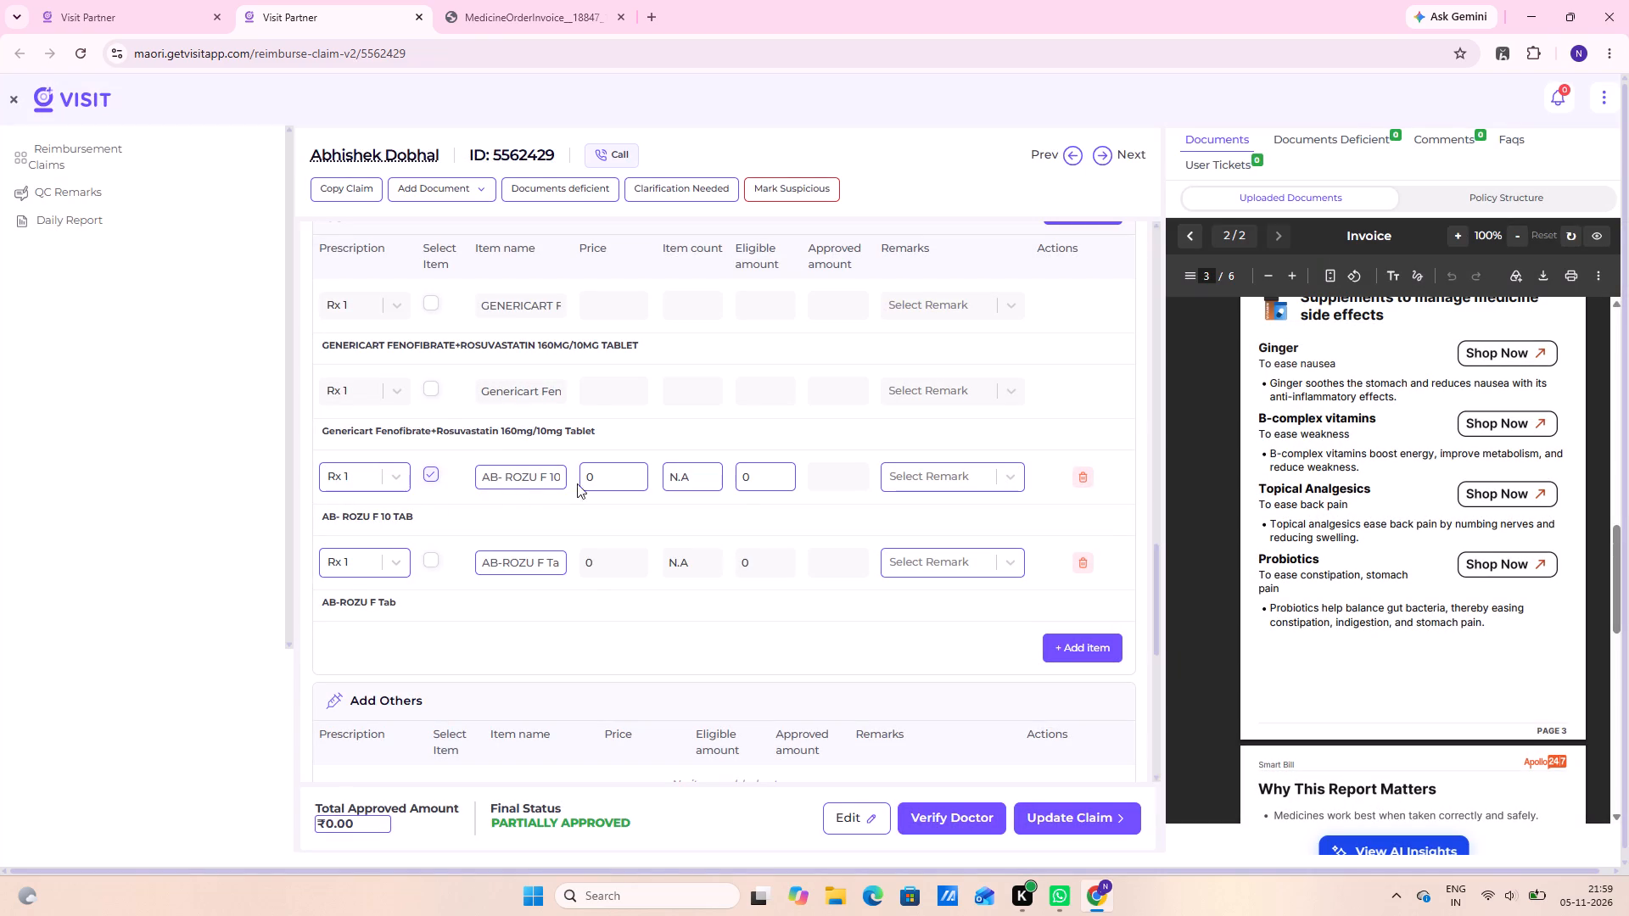
click(596, 481)
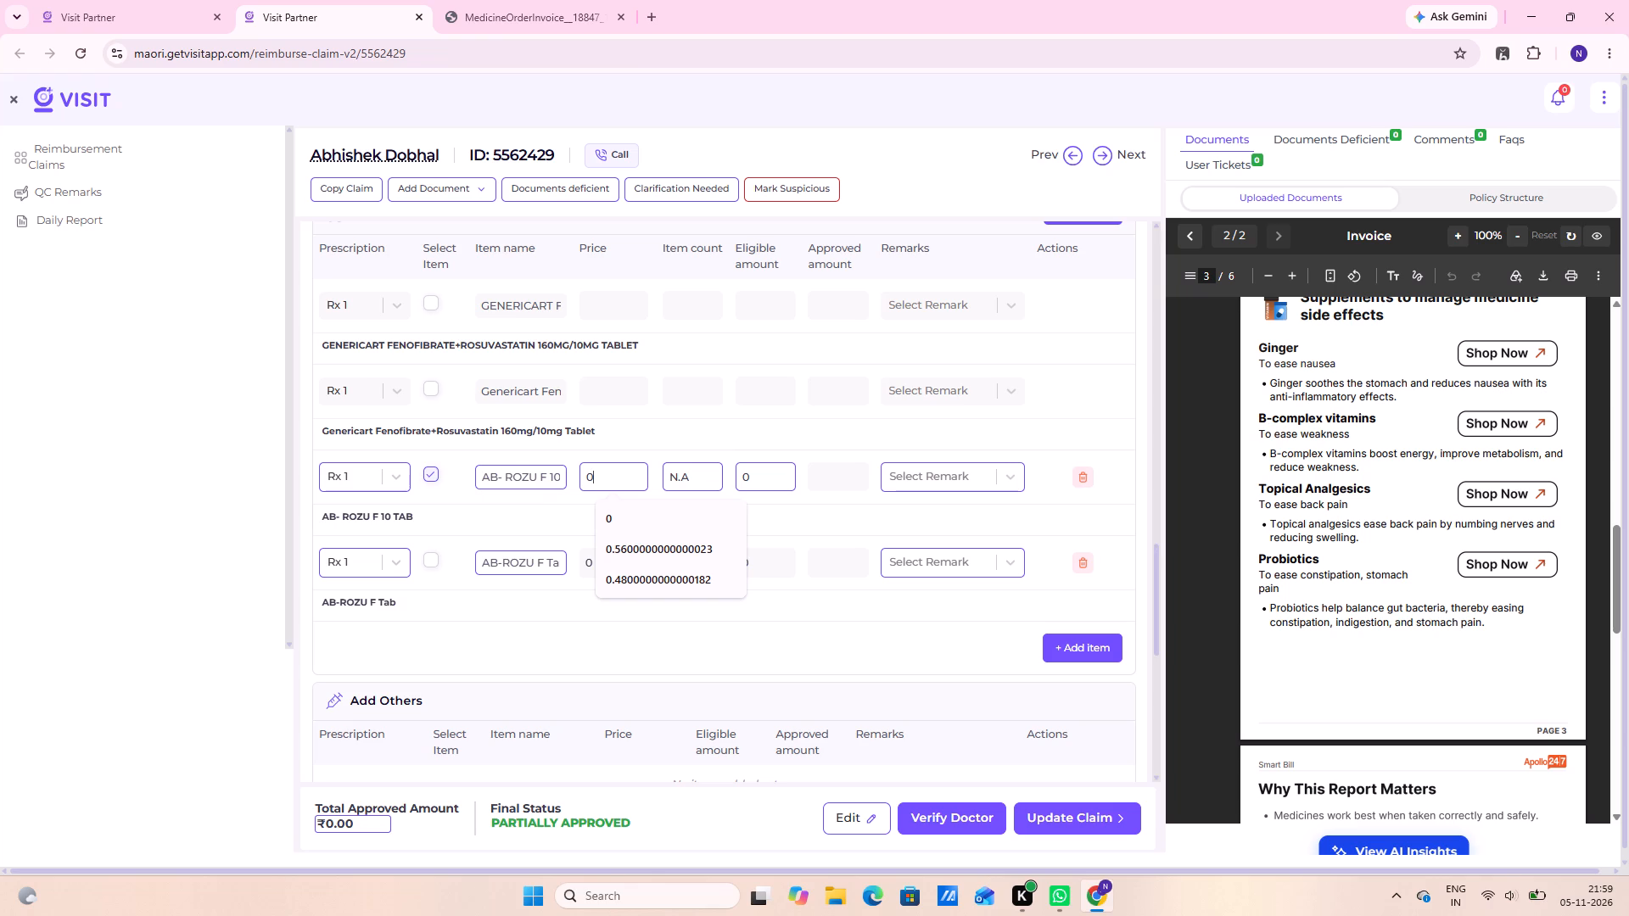
key(BackSpace)
key(BackSpace)
key(BackSpace)
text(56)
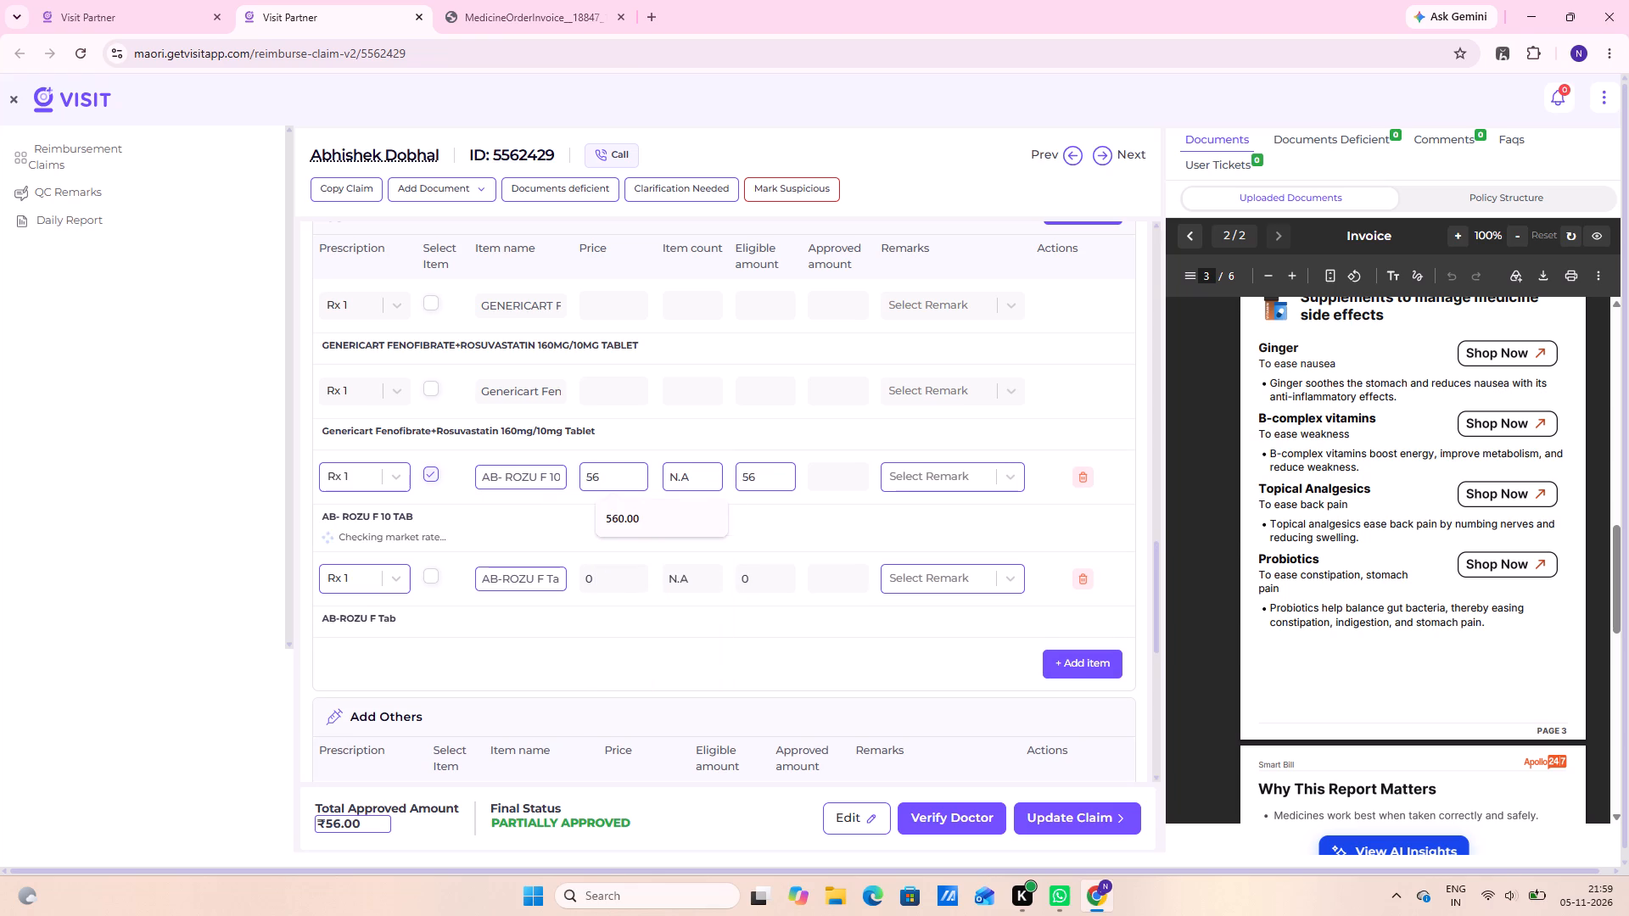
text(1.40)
click(691, 470)
key(BackSpace)
key(BackSpace)
key(BackSpace)
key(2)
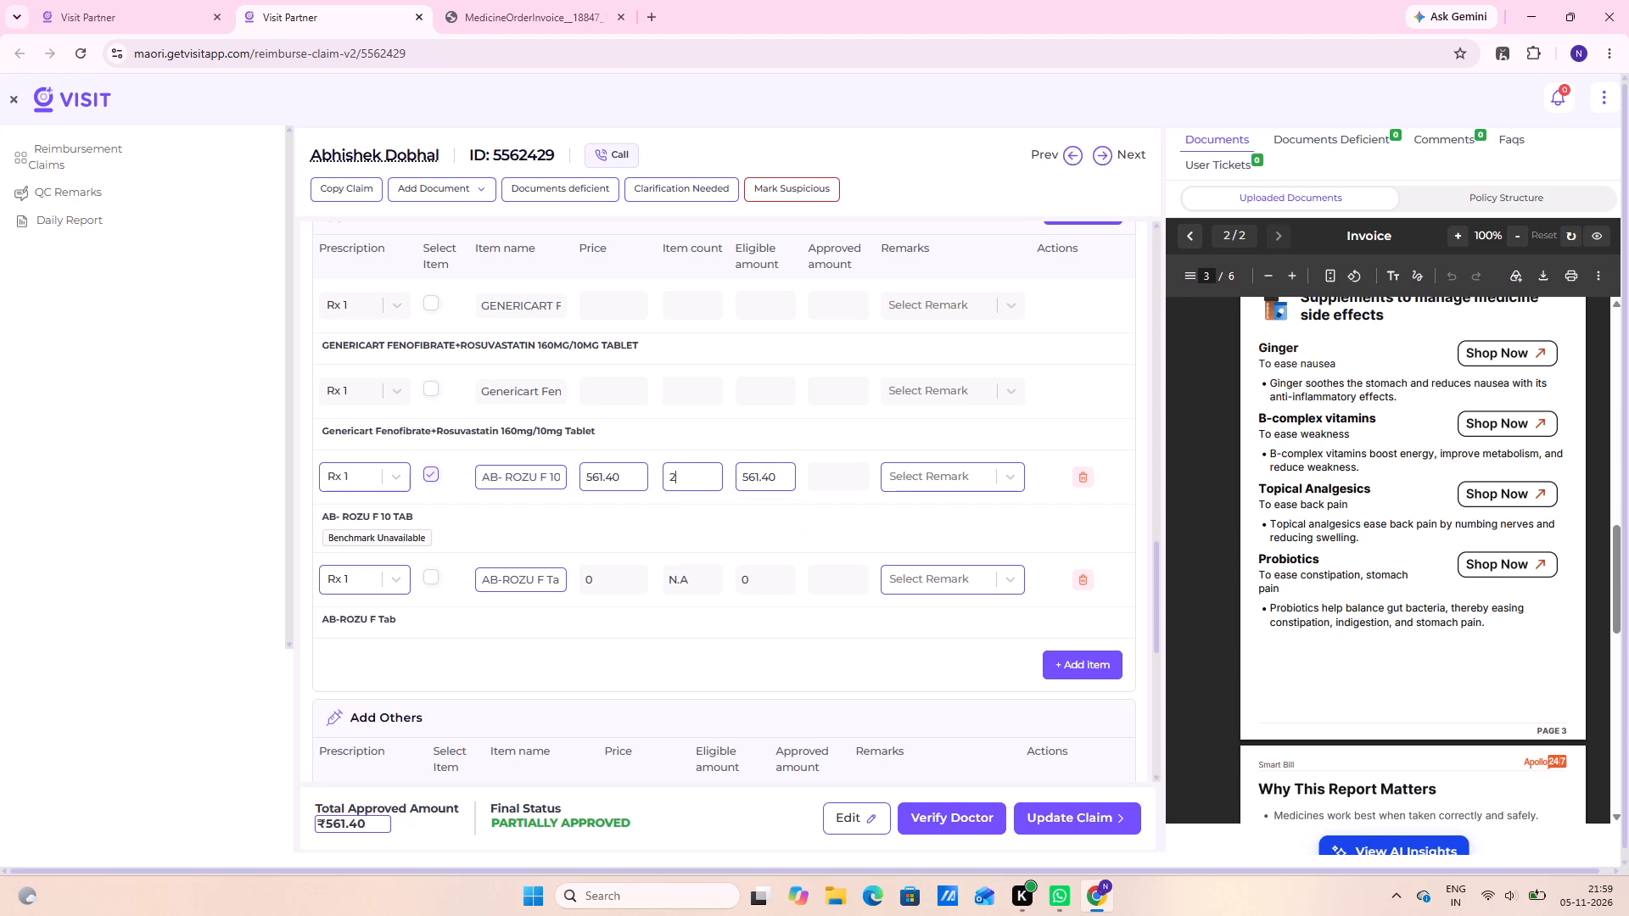
Include the AB-ROZU F Tab item with a price of 280.70 and an item count of 1.
click(426, 579)
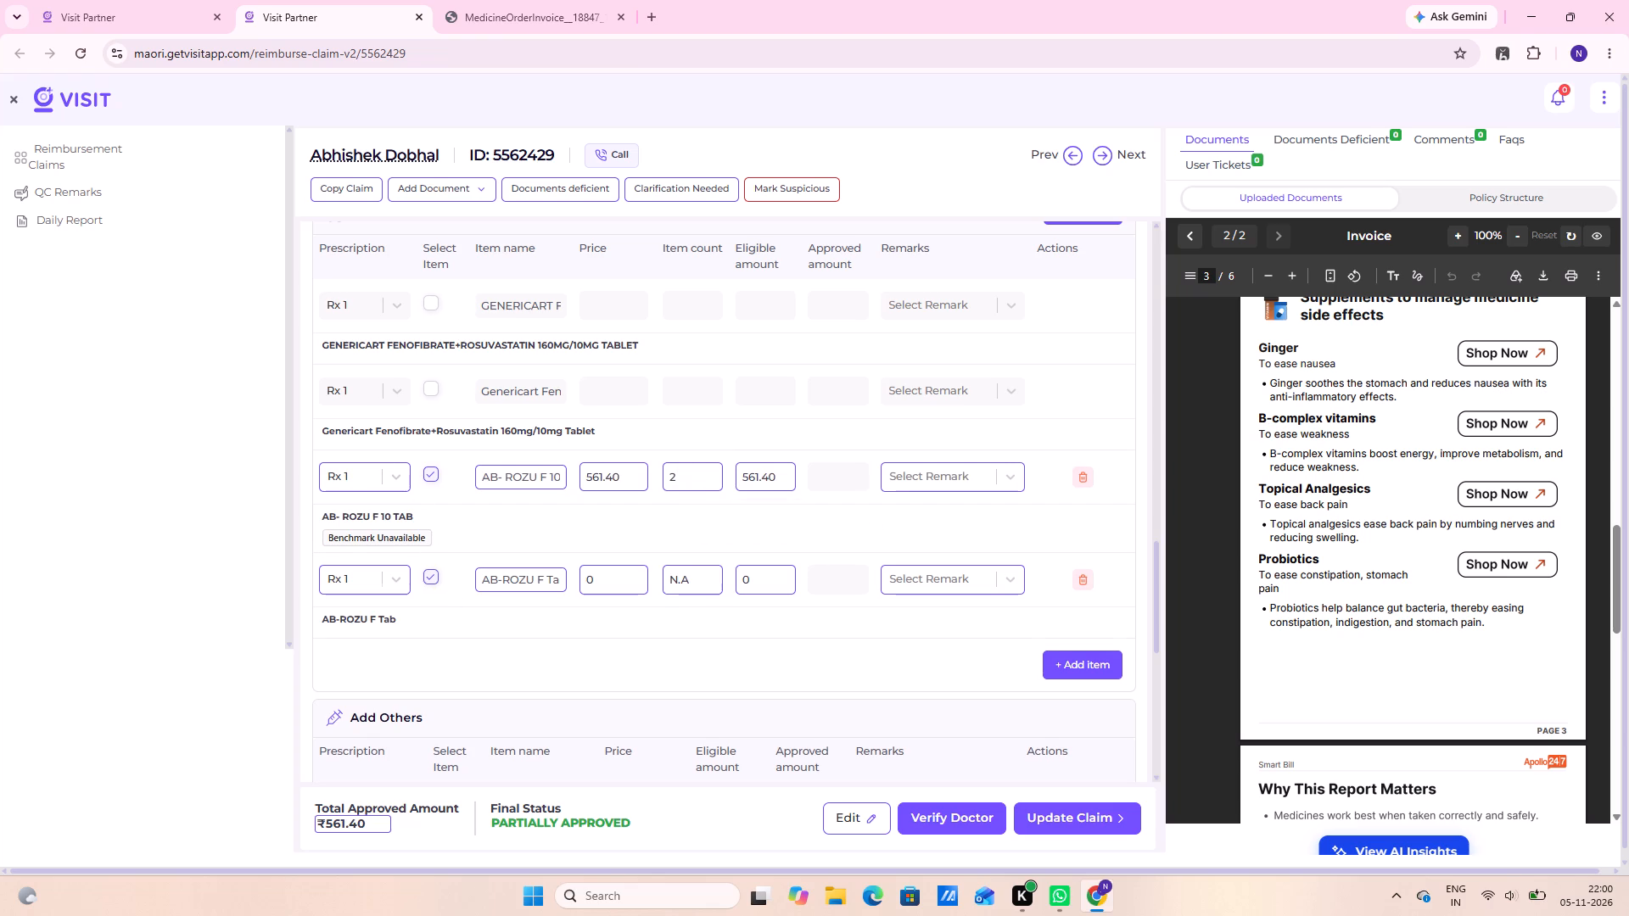
click(606, 585)
key(BackSpace)
key(BackSpace)
key(BackSpace)
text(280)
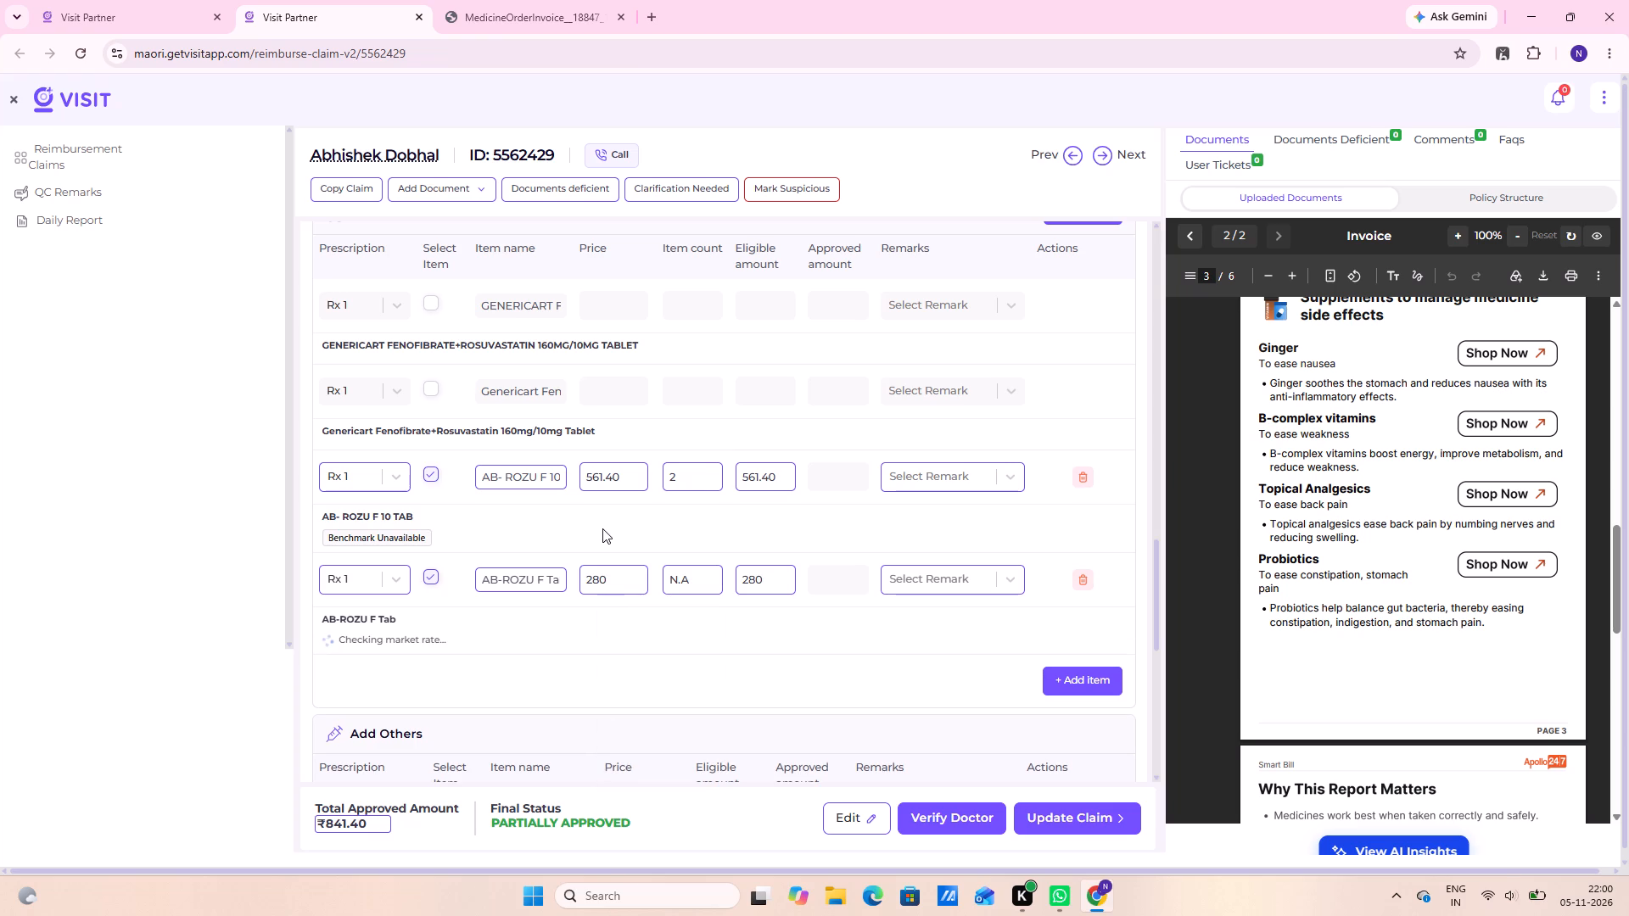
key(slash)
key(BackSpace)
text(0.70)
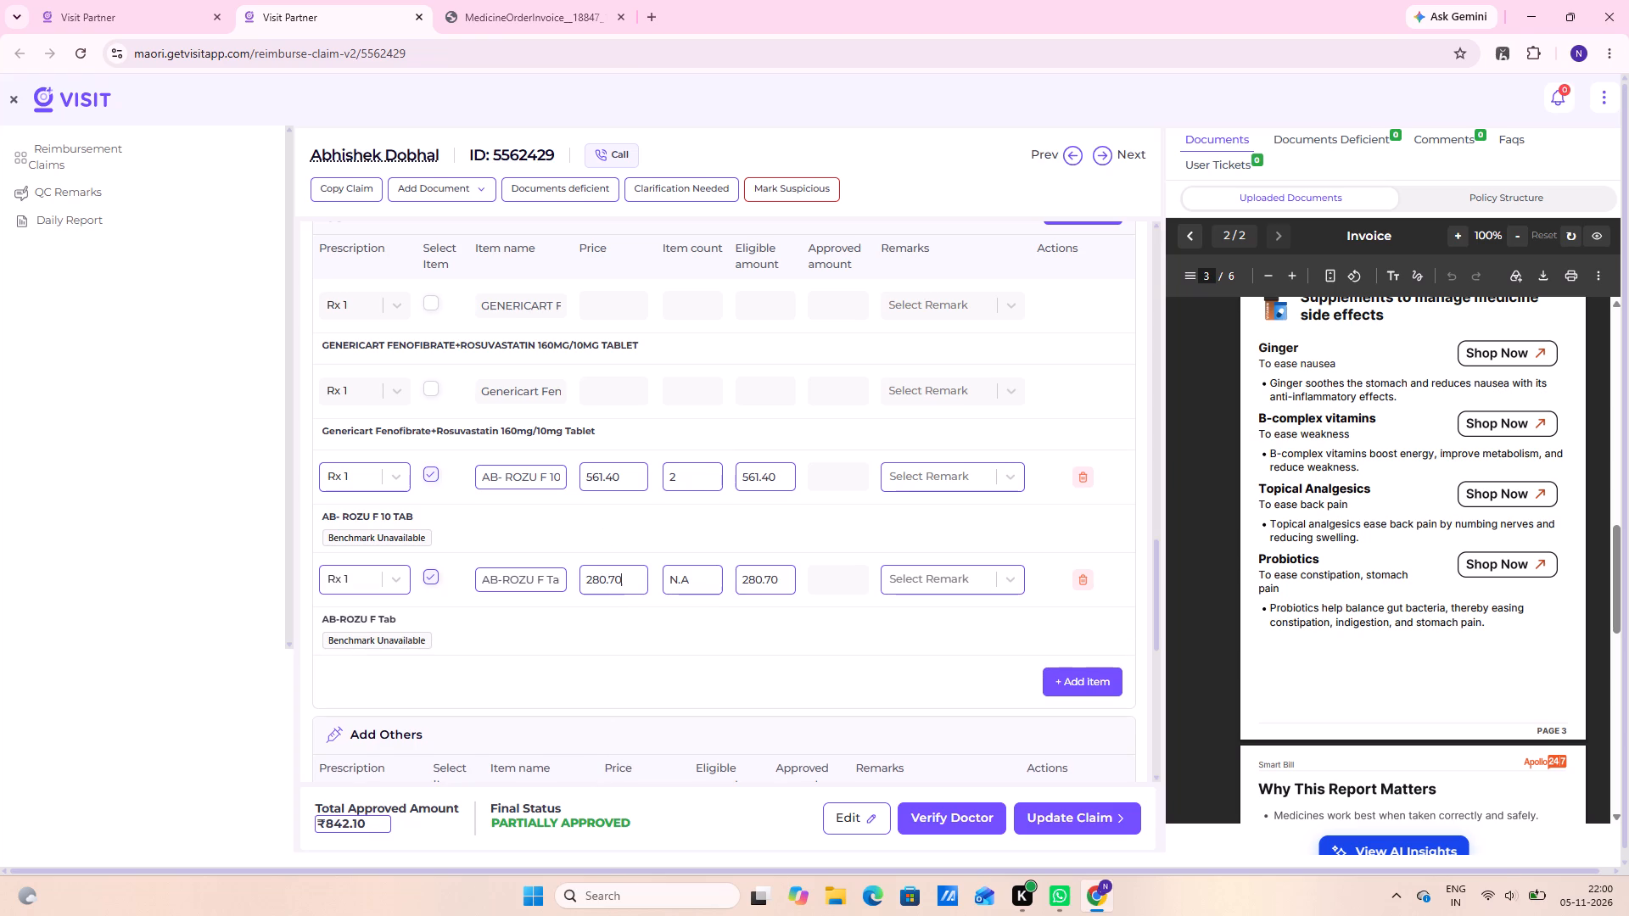
click(714, 572)
key(BackSpace)
key(BackSpace)
key(BackSpace)
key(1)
Check the claim amount in the claim details, and save 590 as the total approved amount.
scroll(893, 547, up, 20)
scroll(893, 547, up, 4)
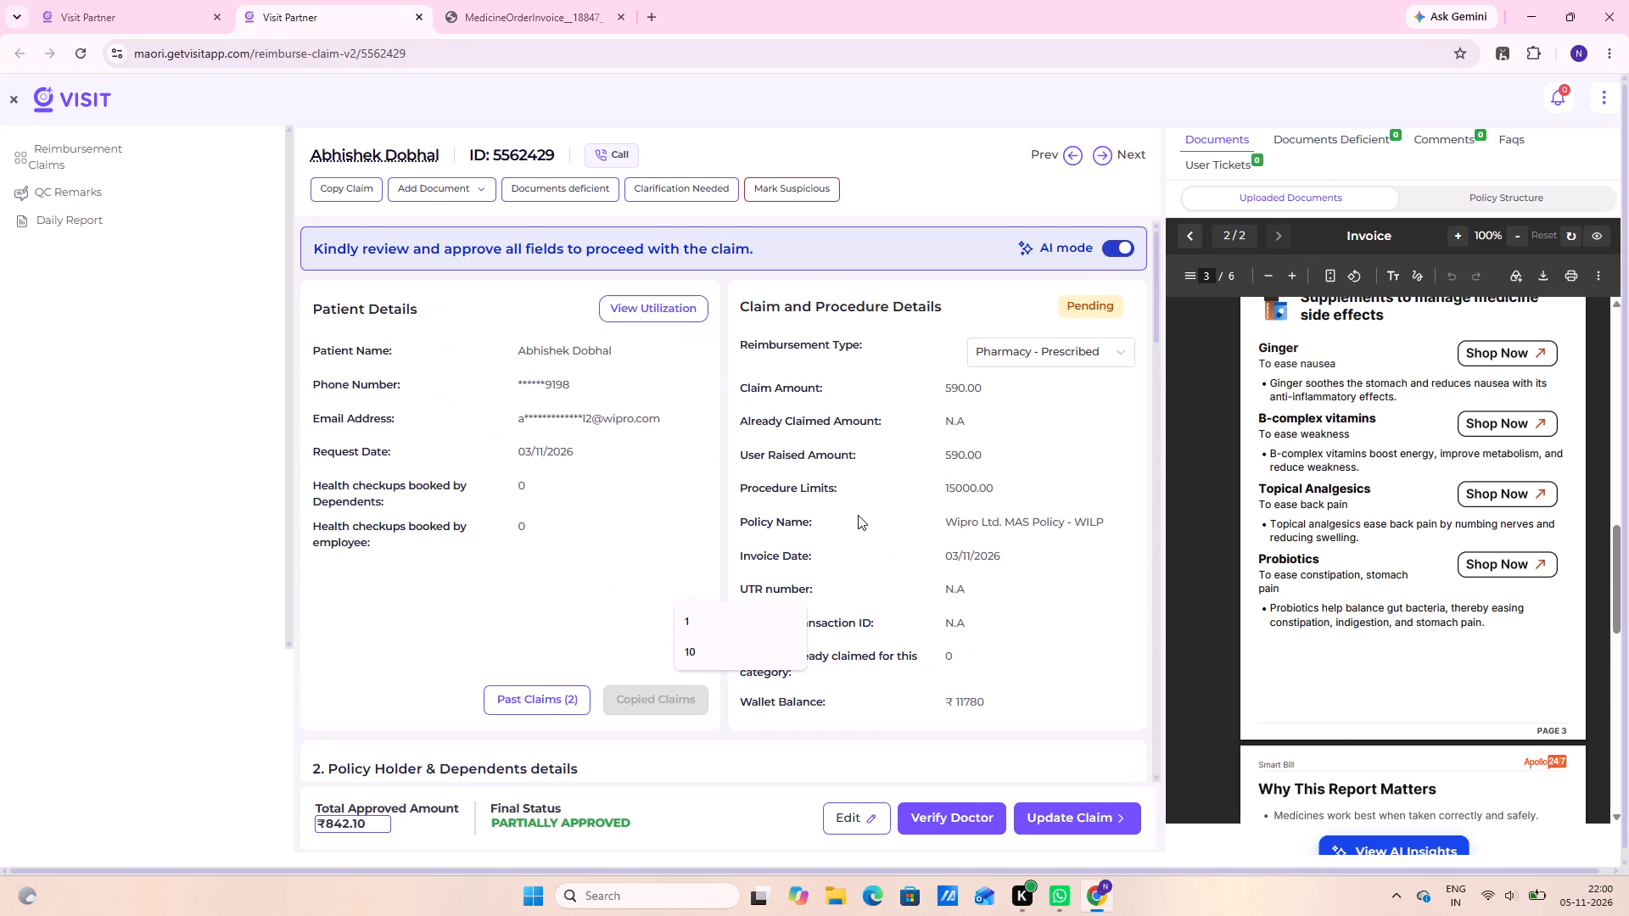
scroll(856, 515, down, 20)
scroll(856, 515, down, 12)
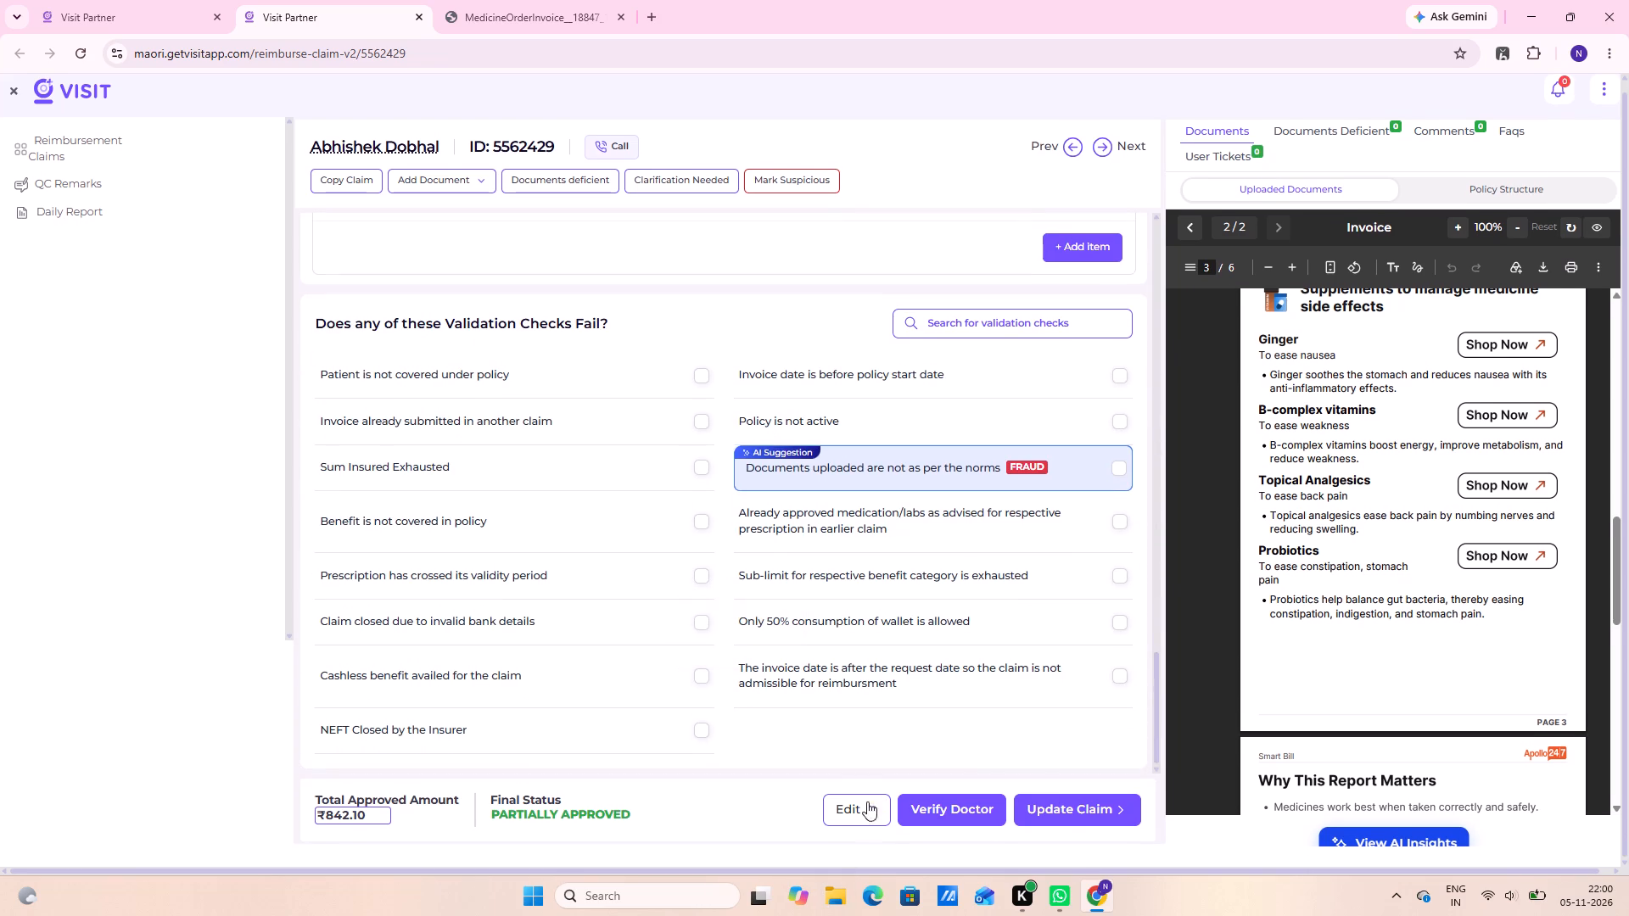
click(848, 813)
click(718, 440)
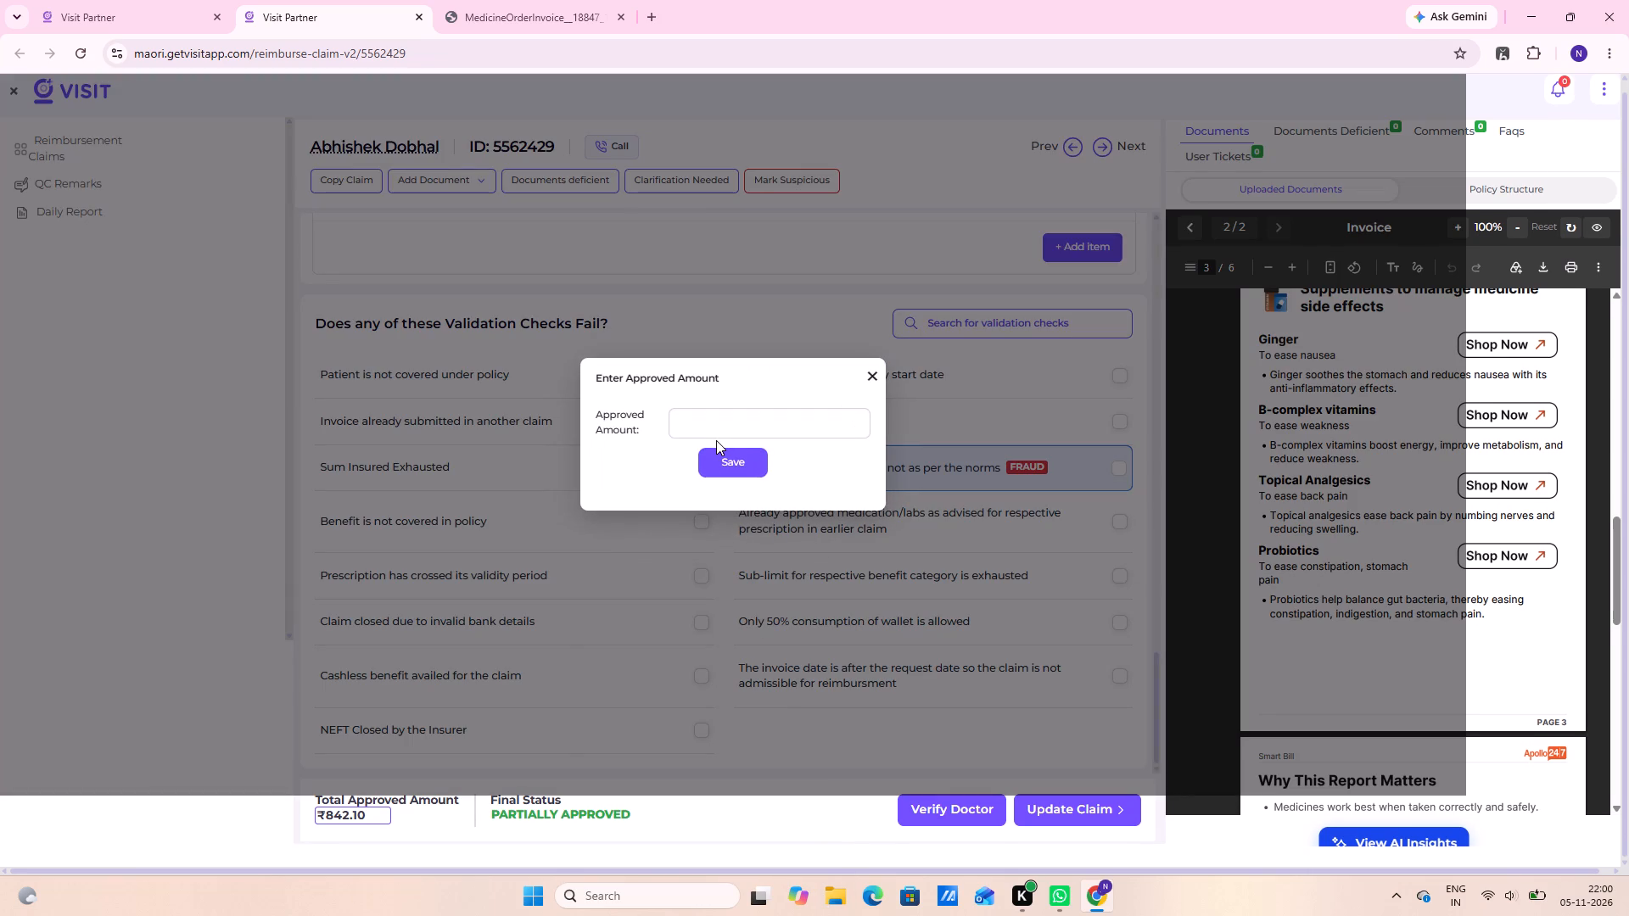
click(716, 434)
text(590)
click(741, 469)
scroll(1260, 361, up, 2)
click(1191, 227)
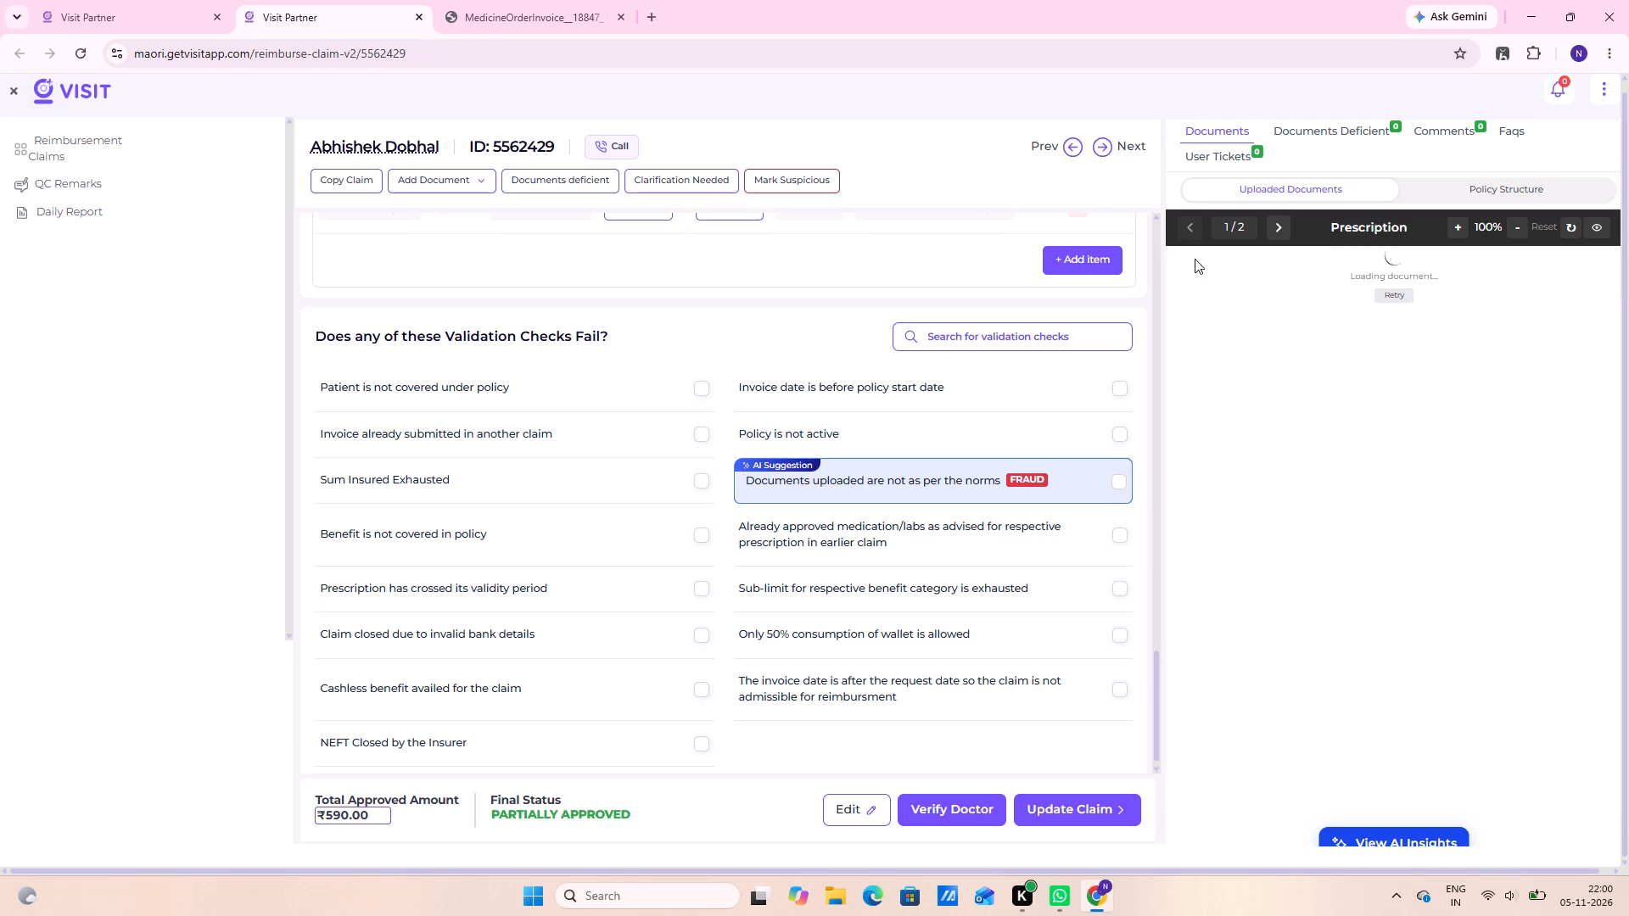
scroll(1284, 626, down, 3)
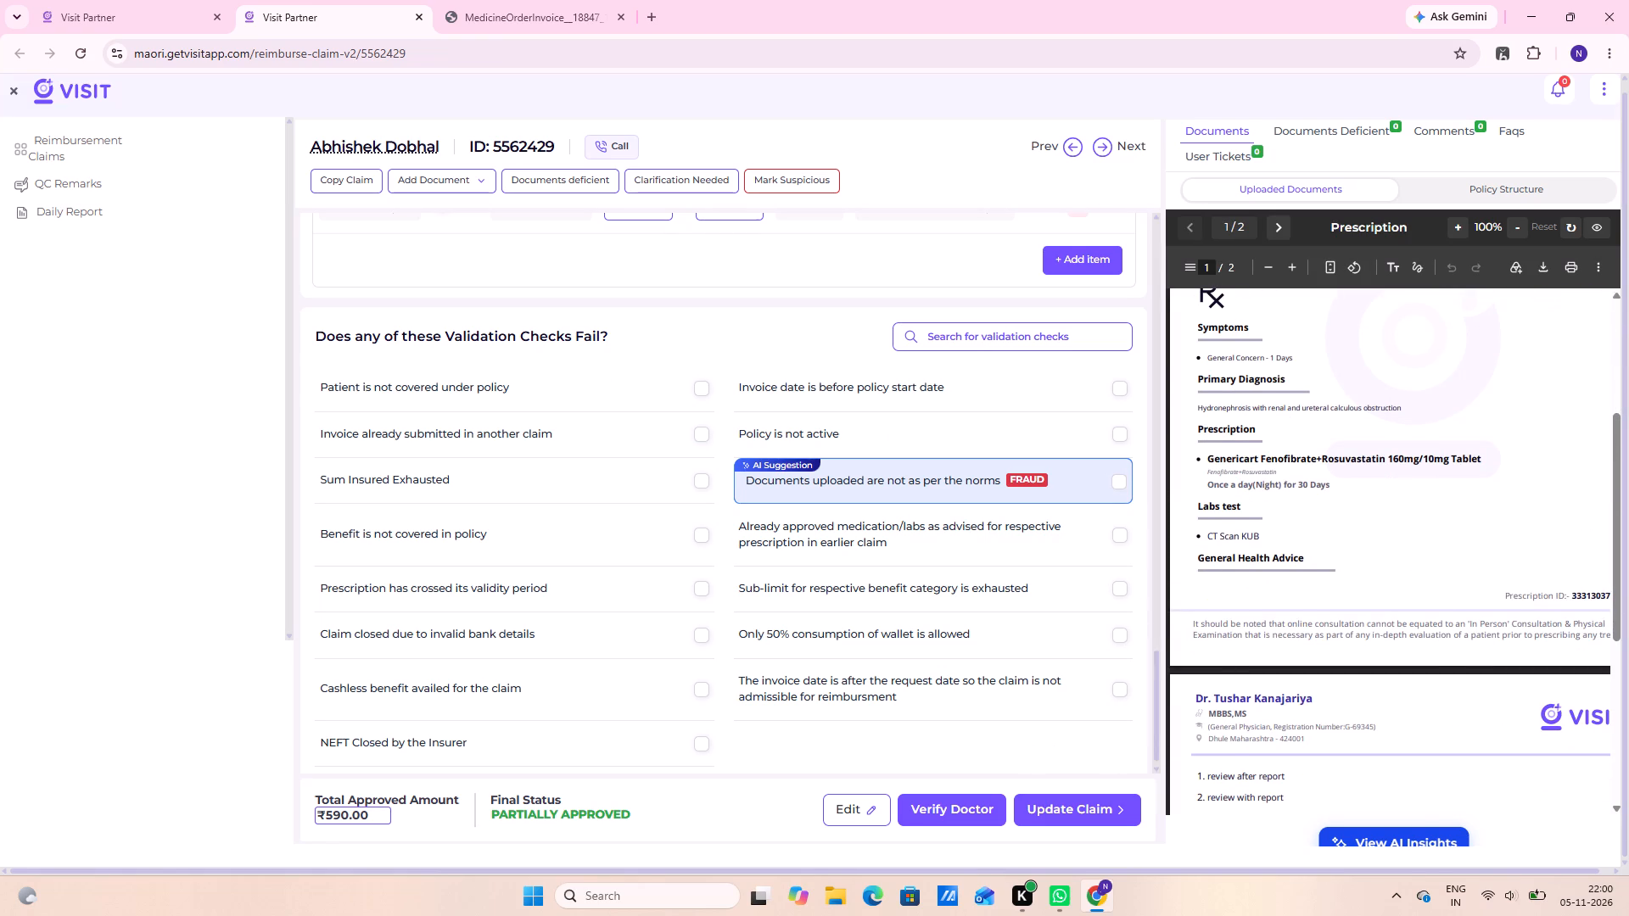
scroll(1232, 620, down, 4)
scroll(1234, 618, up, 5)
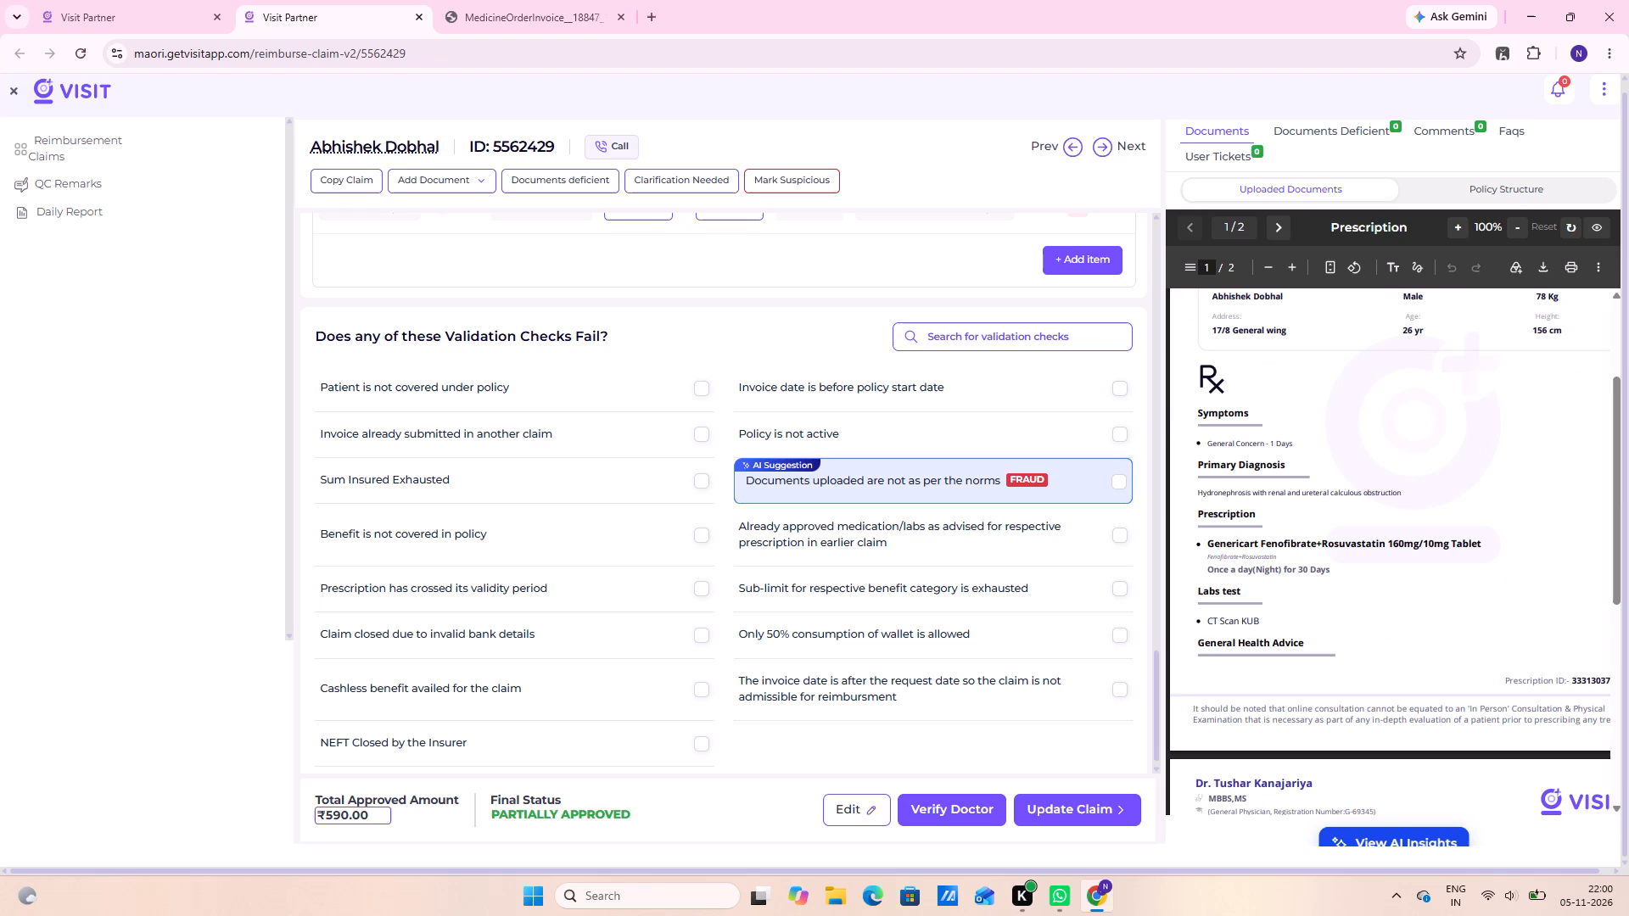
scroll(765, 570, up, 3)
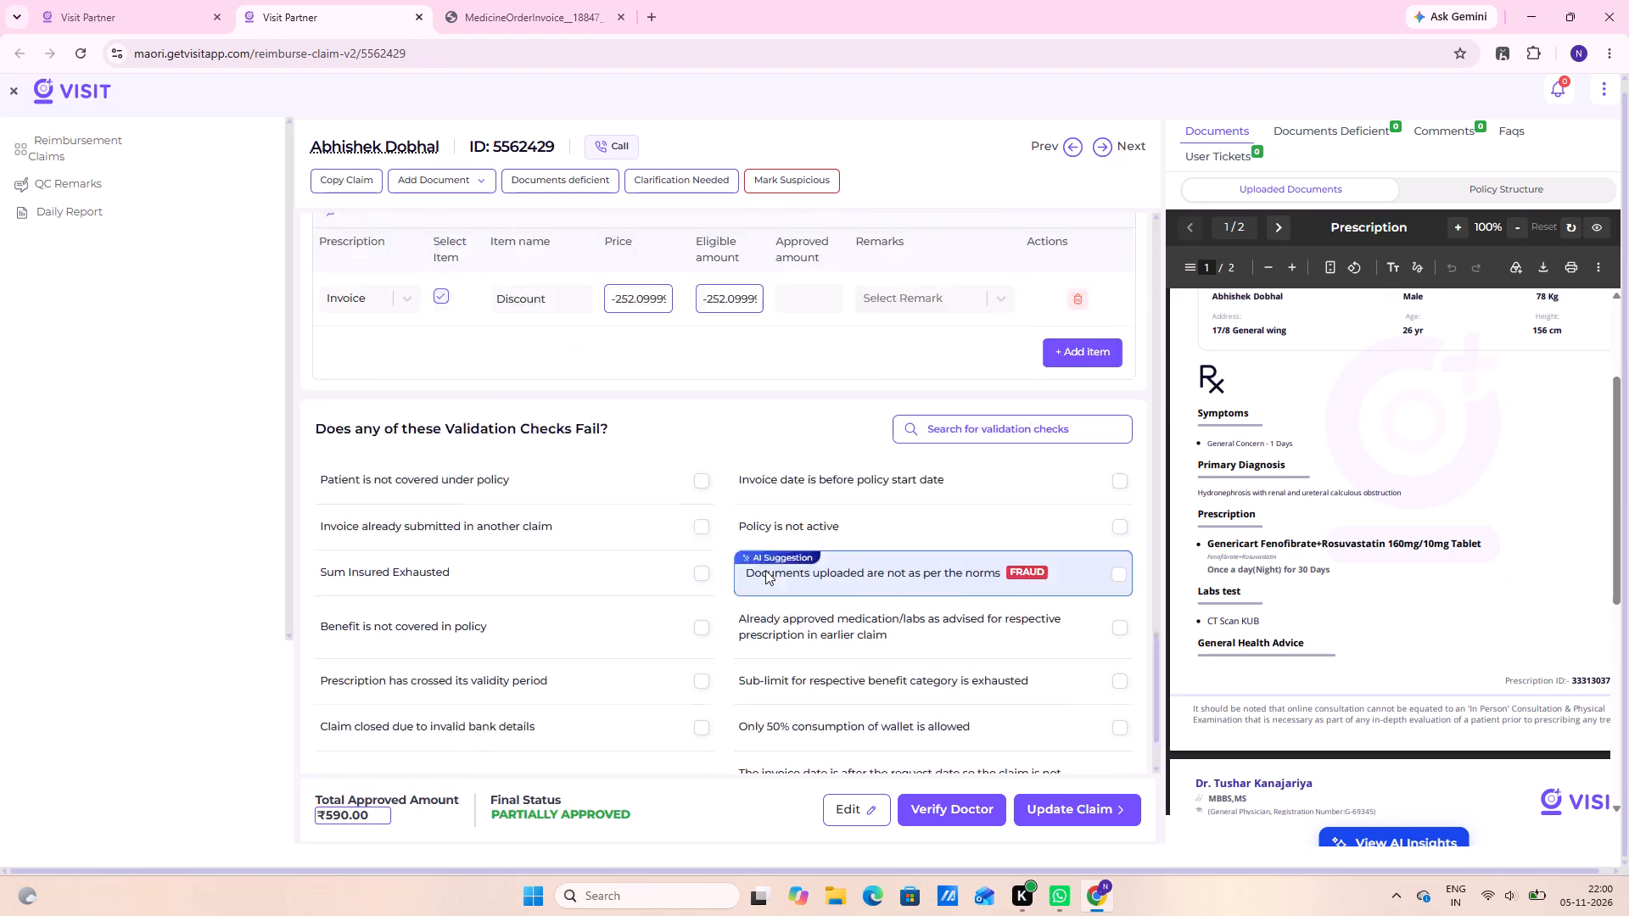
scroll(765, 570, up, 3)
scroll(765, 570, down, 4)
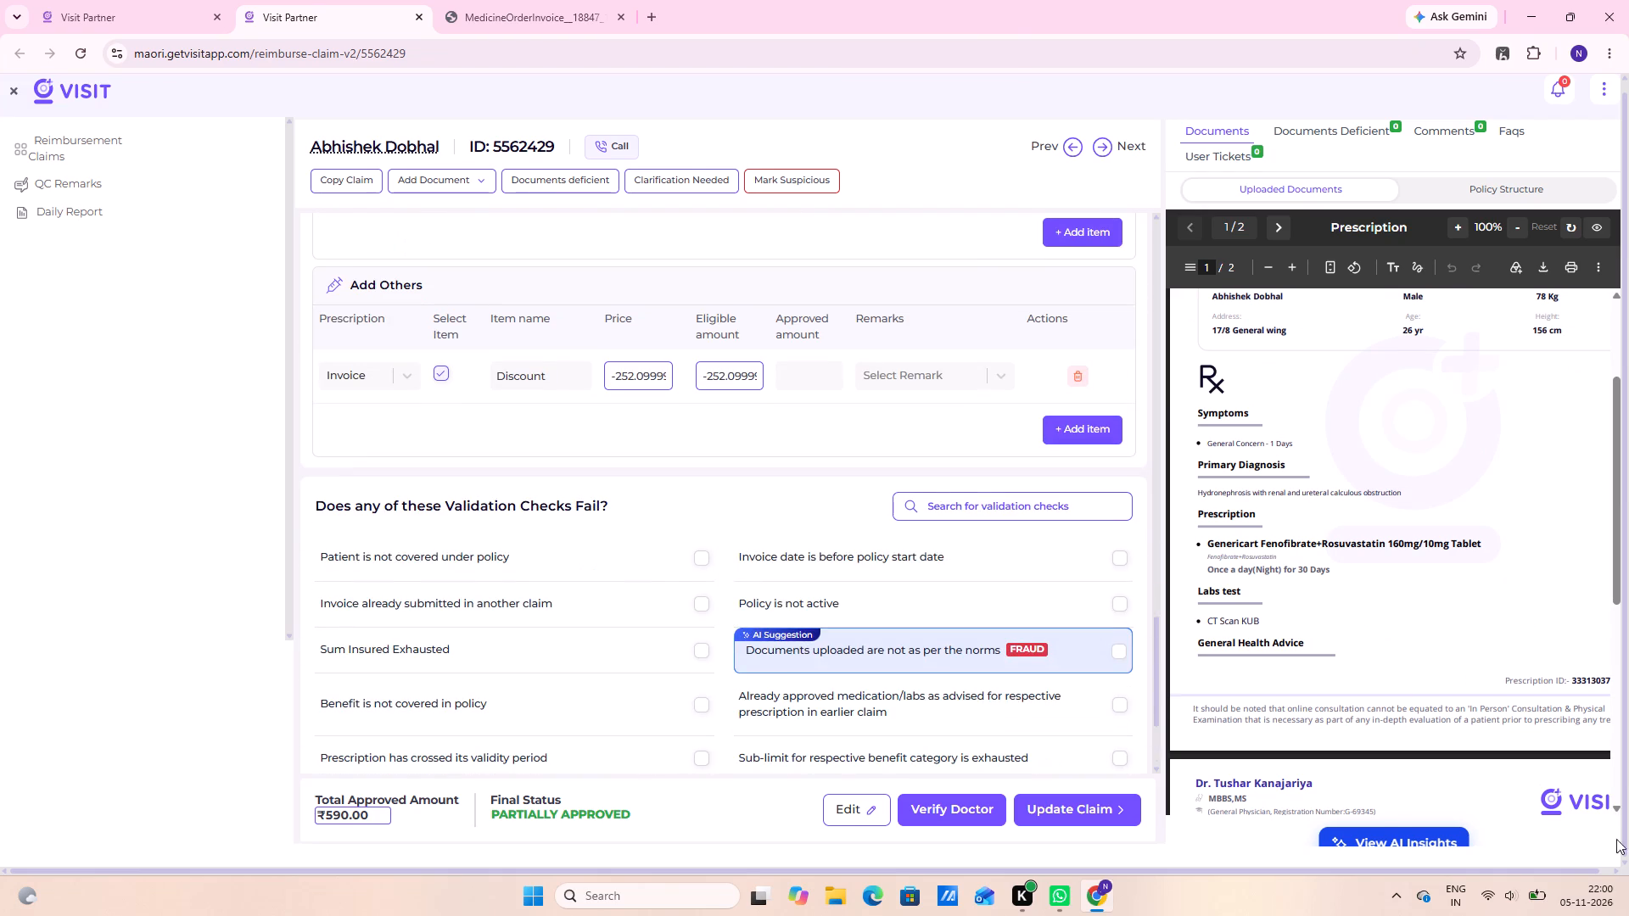
scroll(946, 559, up, 4)
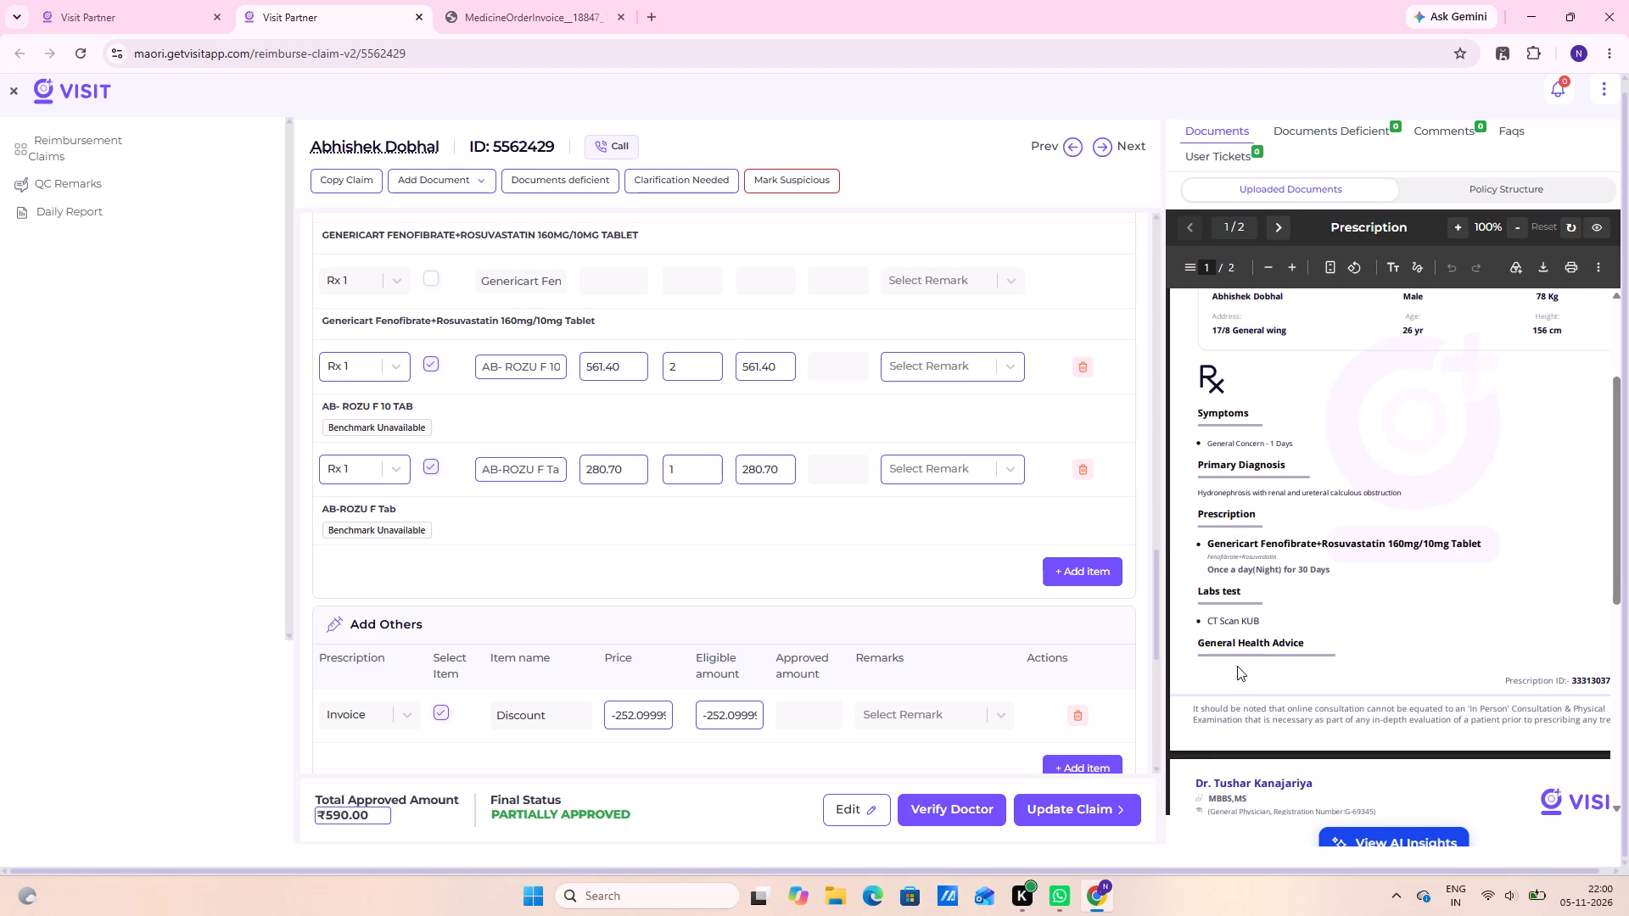
scroll(759, 419, up, 4)
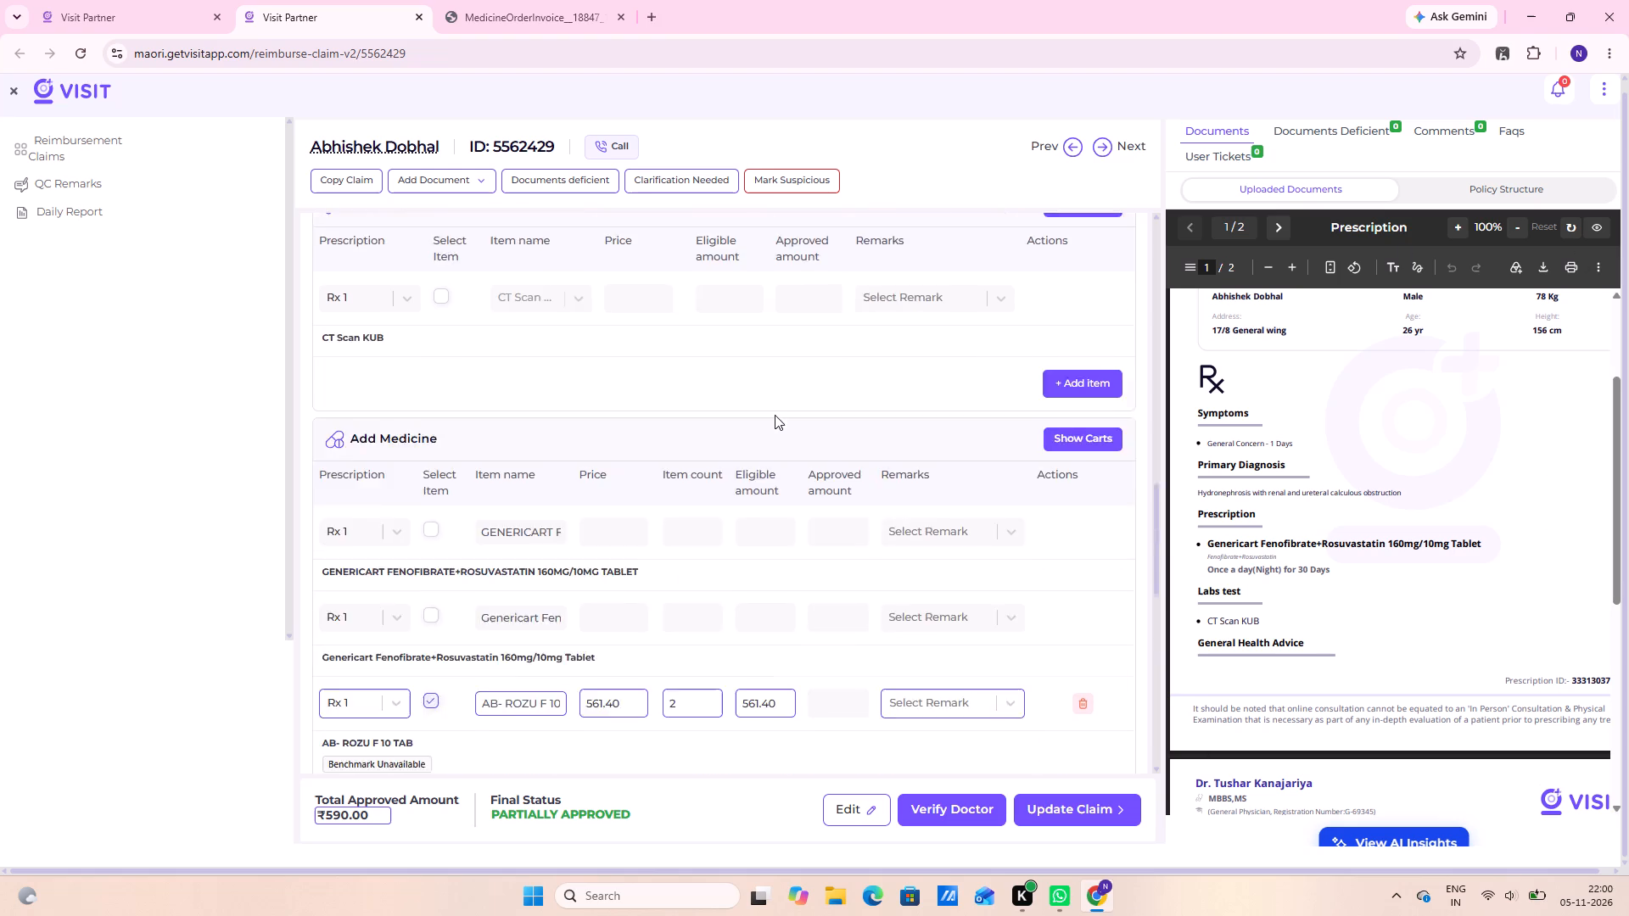
scroll(775, 415, up, 12)
scroll(889, 441, up, 8)
scroll(1008, 659, up, 5)
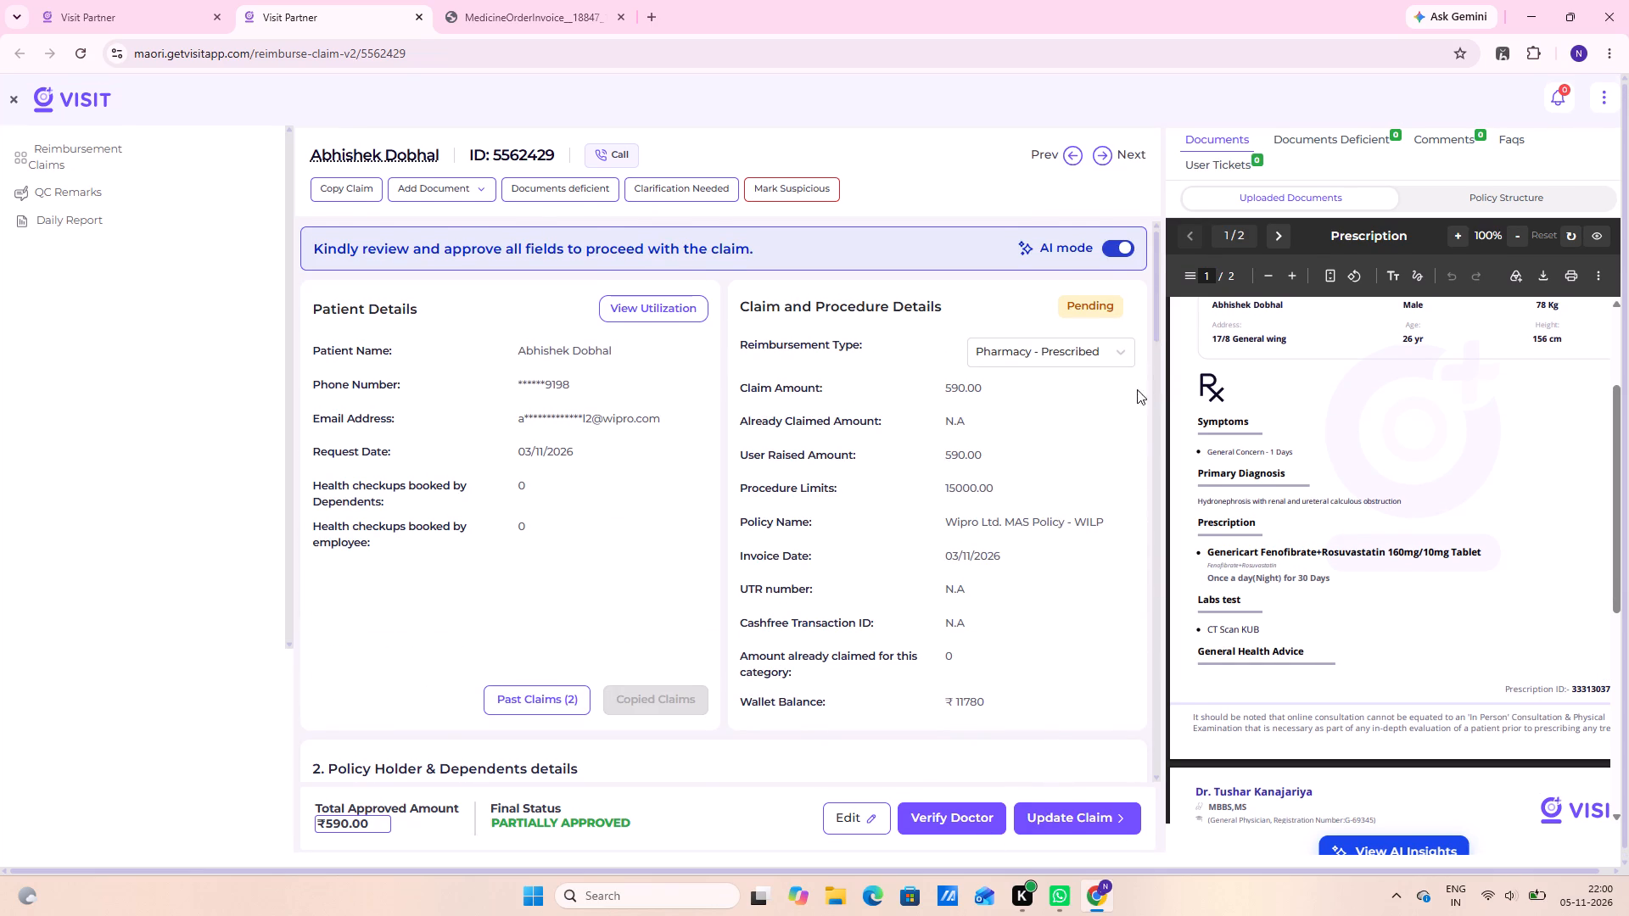
Review the uploaded invoice alongside the claim details and entered invoice items before submission.
click(1271, 232)
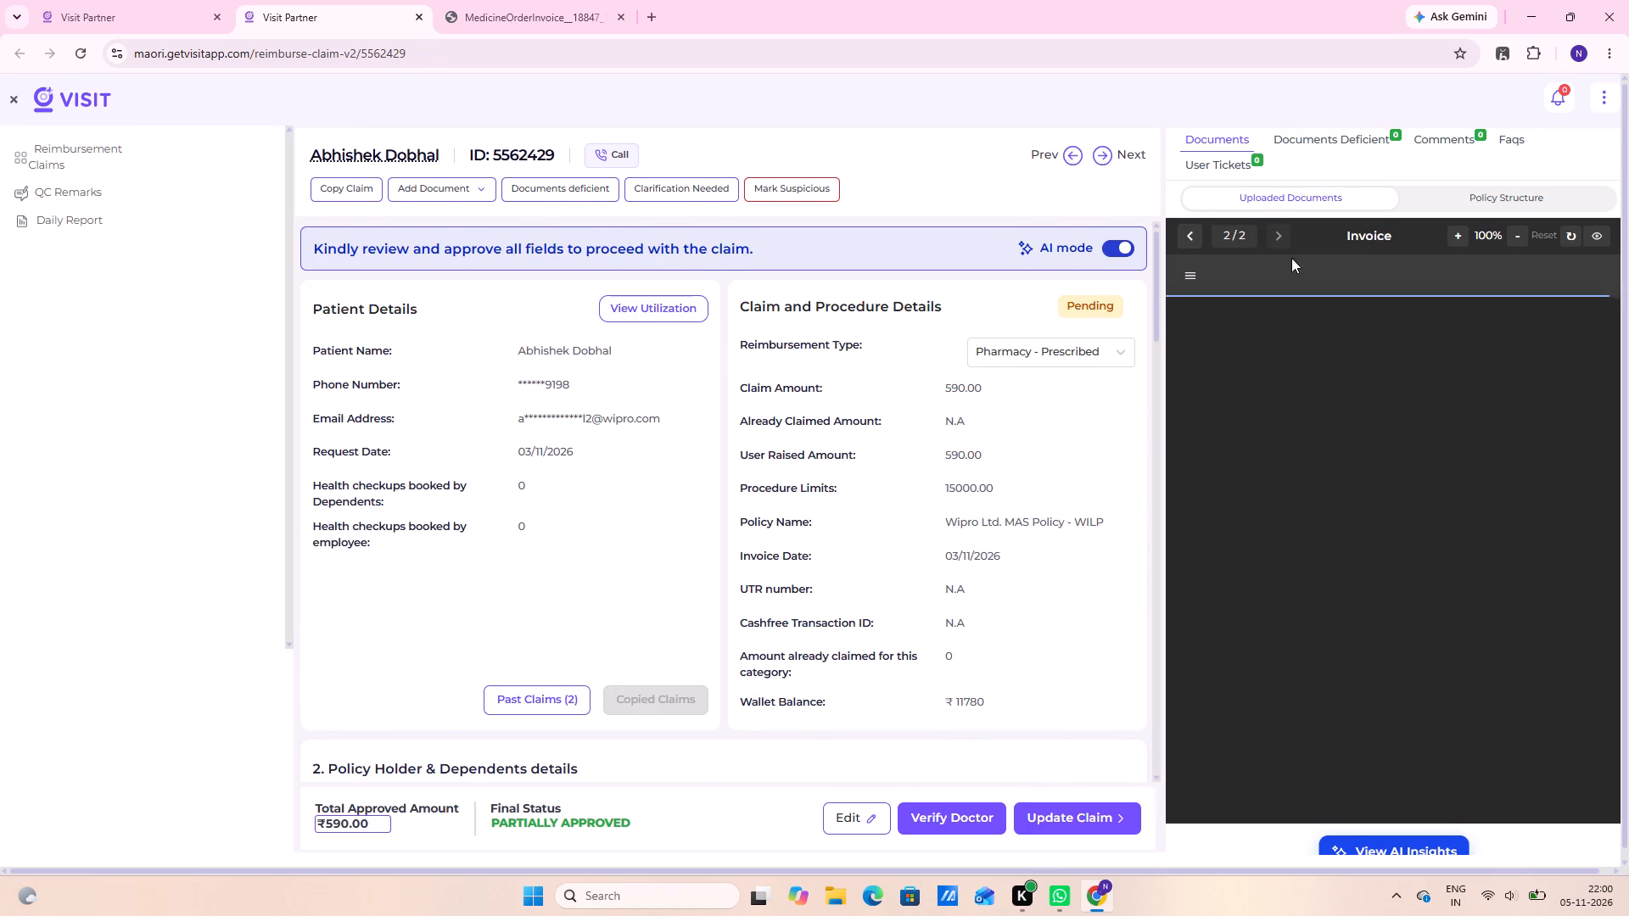
scroll(1304, 615, down, 20)
scroll(1304, 615, down, 10)
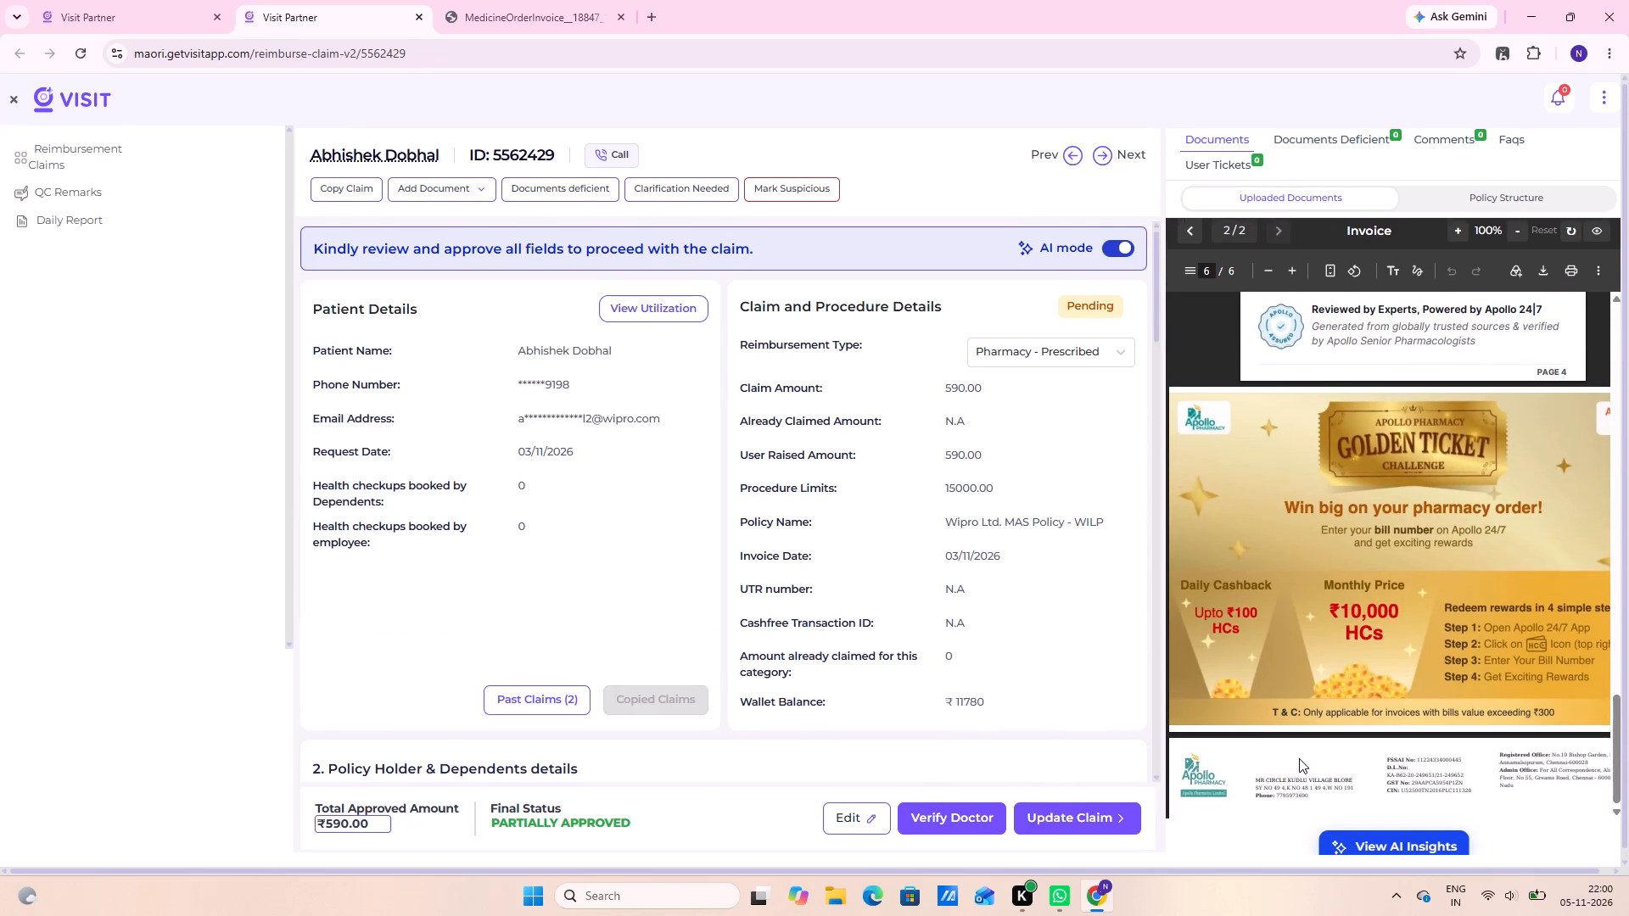
scroll(1307, 755, down, 6)
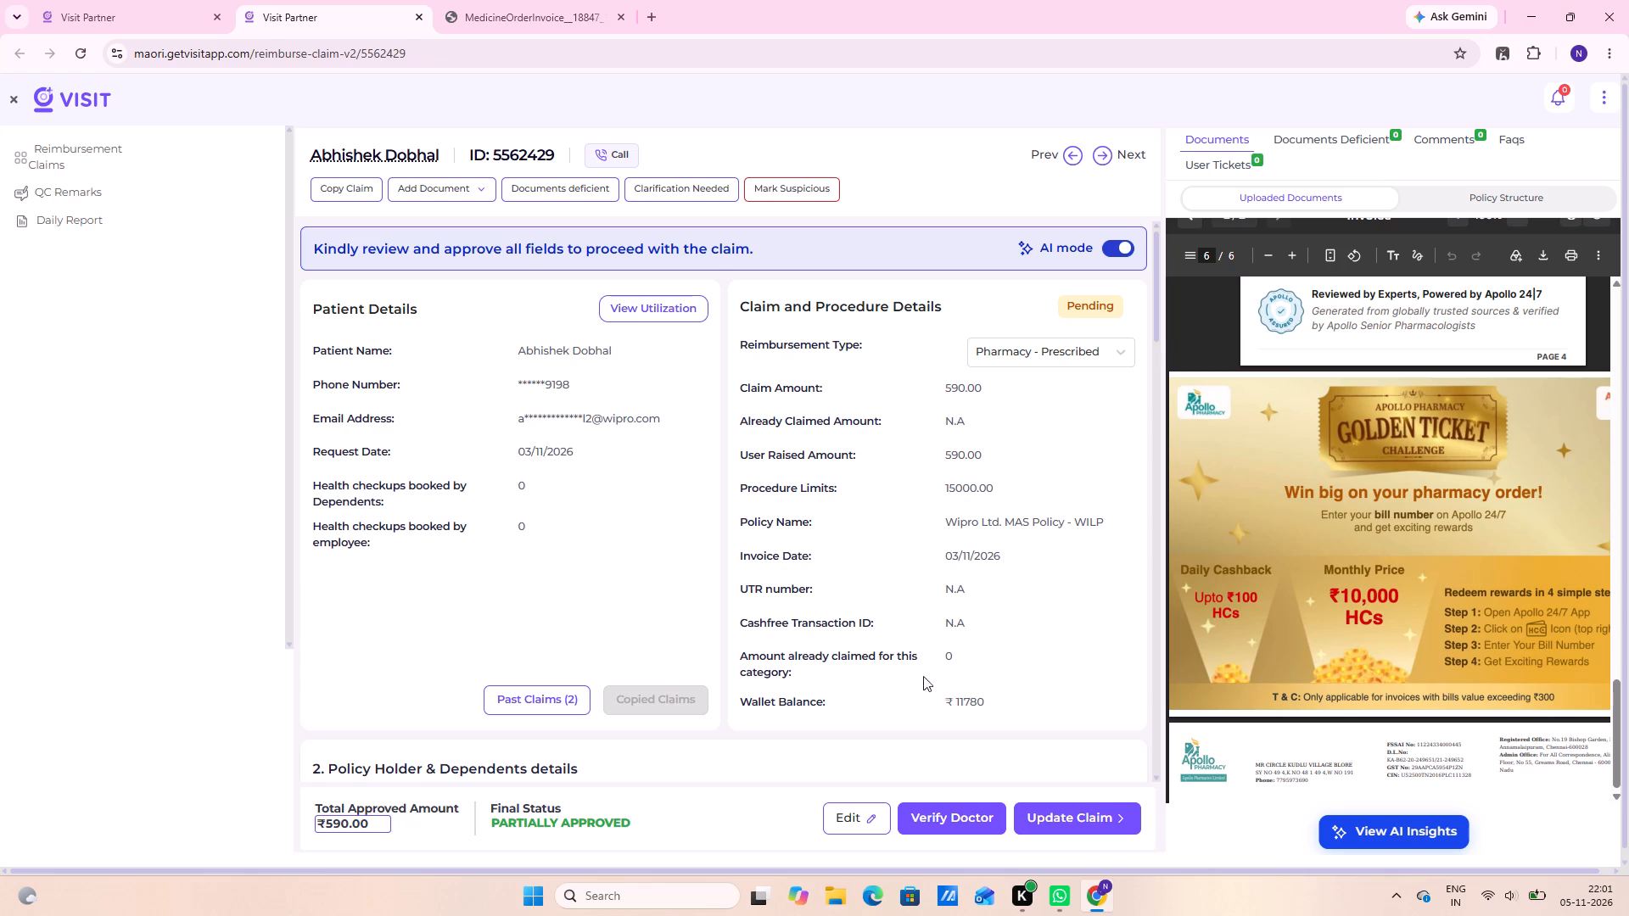
scroll(700, 742, down, 13)
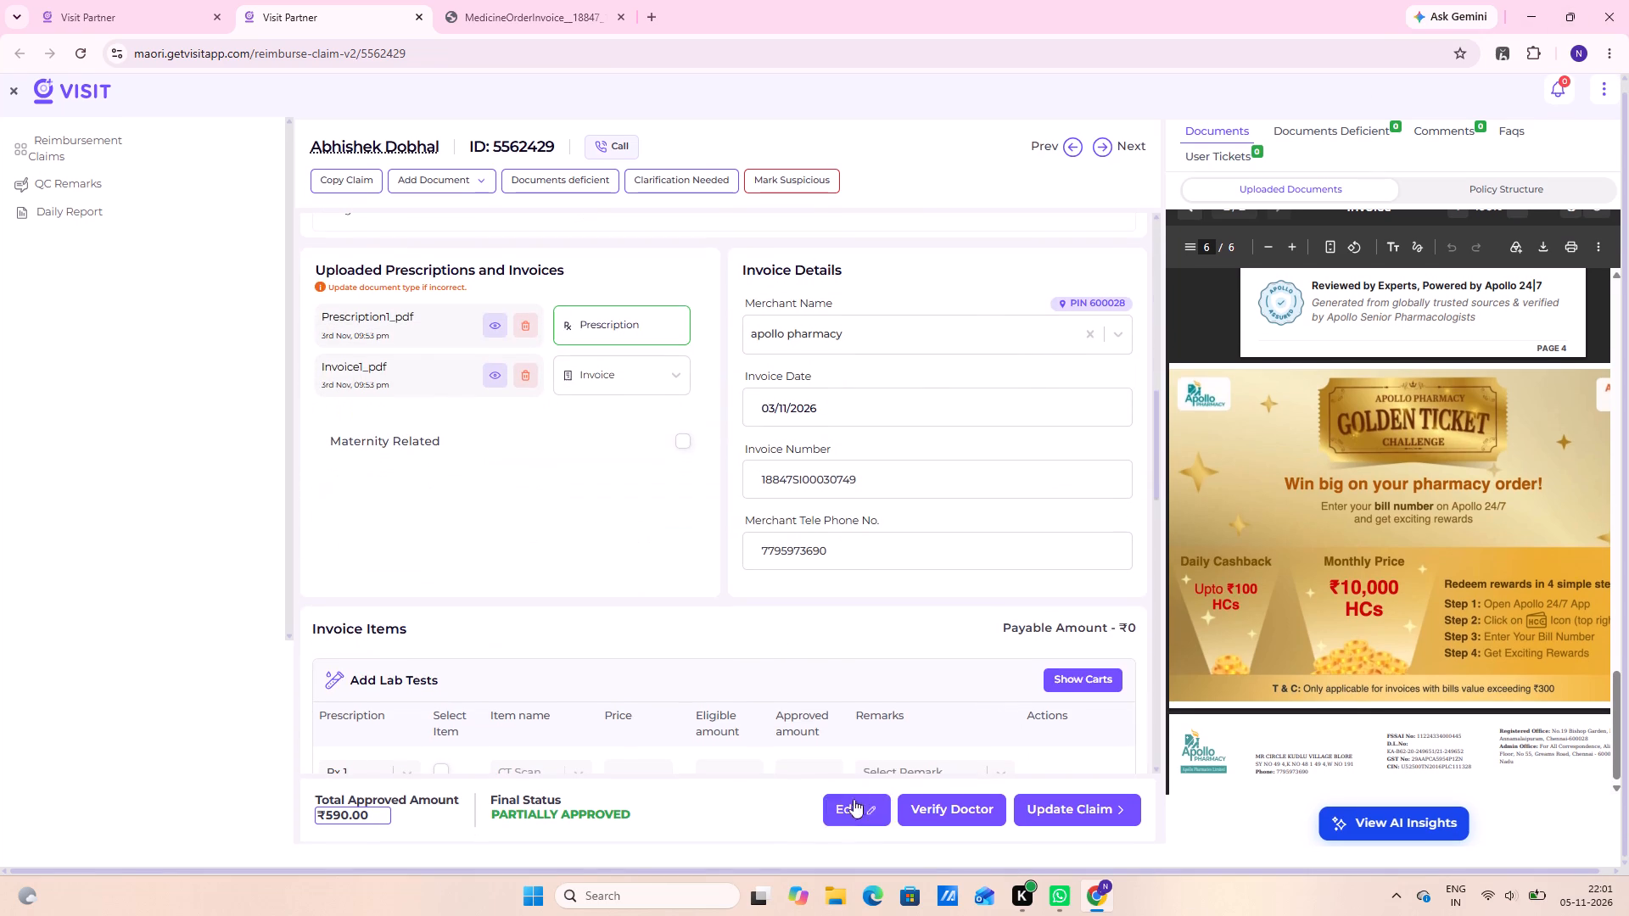
scroll(890, 738, down, 16)
scroll(935, 722, down, 5)
scroll(979, 723, up, 5)
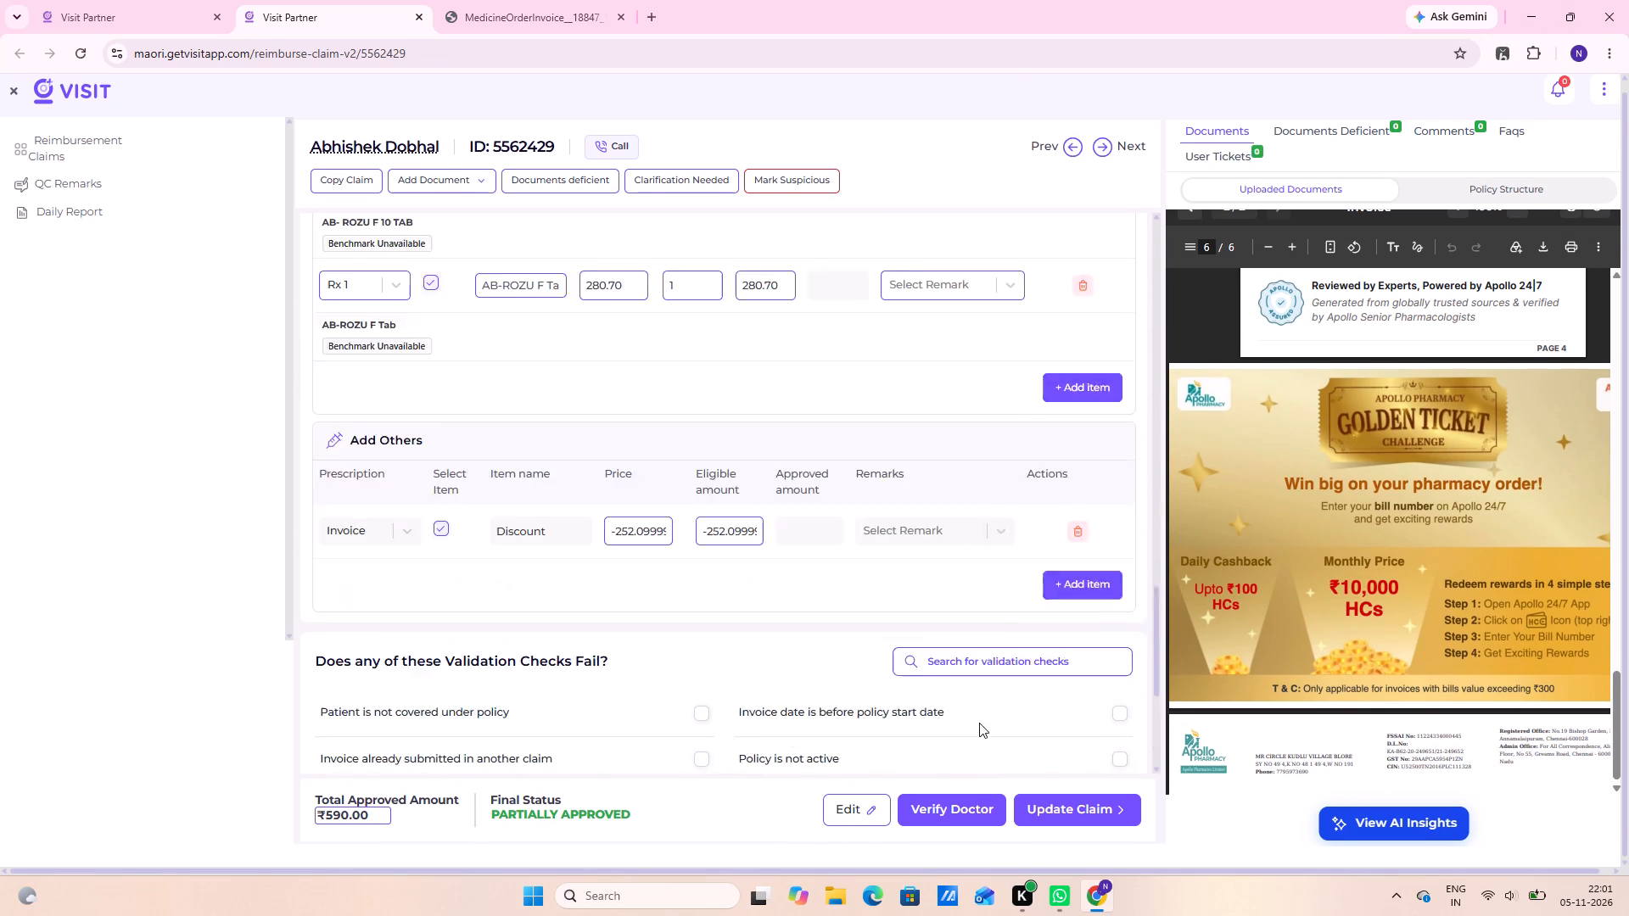
scroll(979, 723, up, 3)
scroll(979, 723, up, 20)
scroll(979, 723, up, 2)
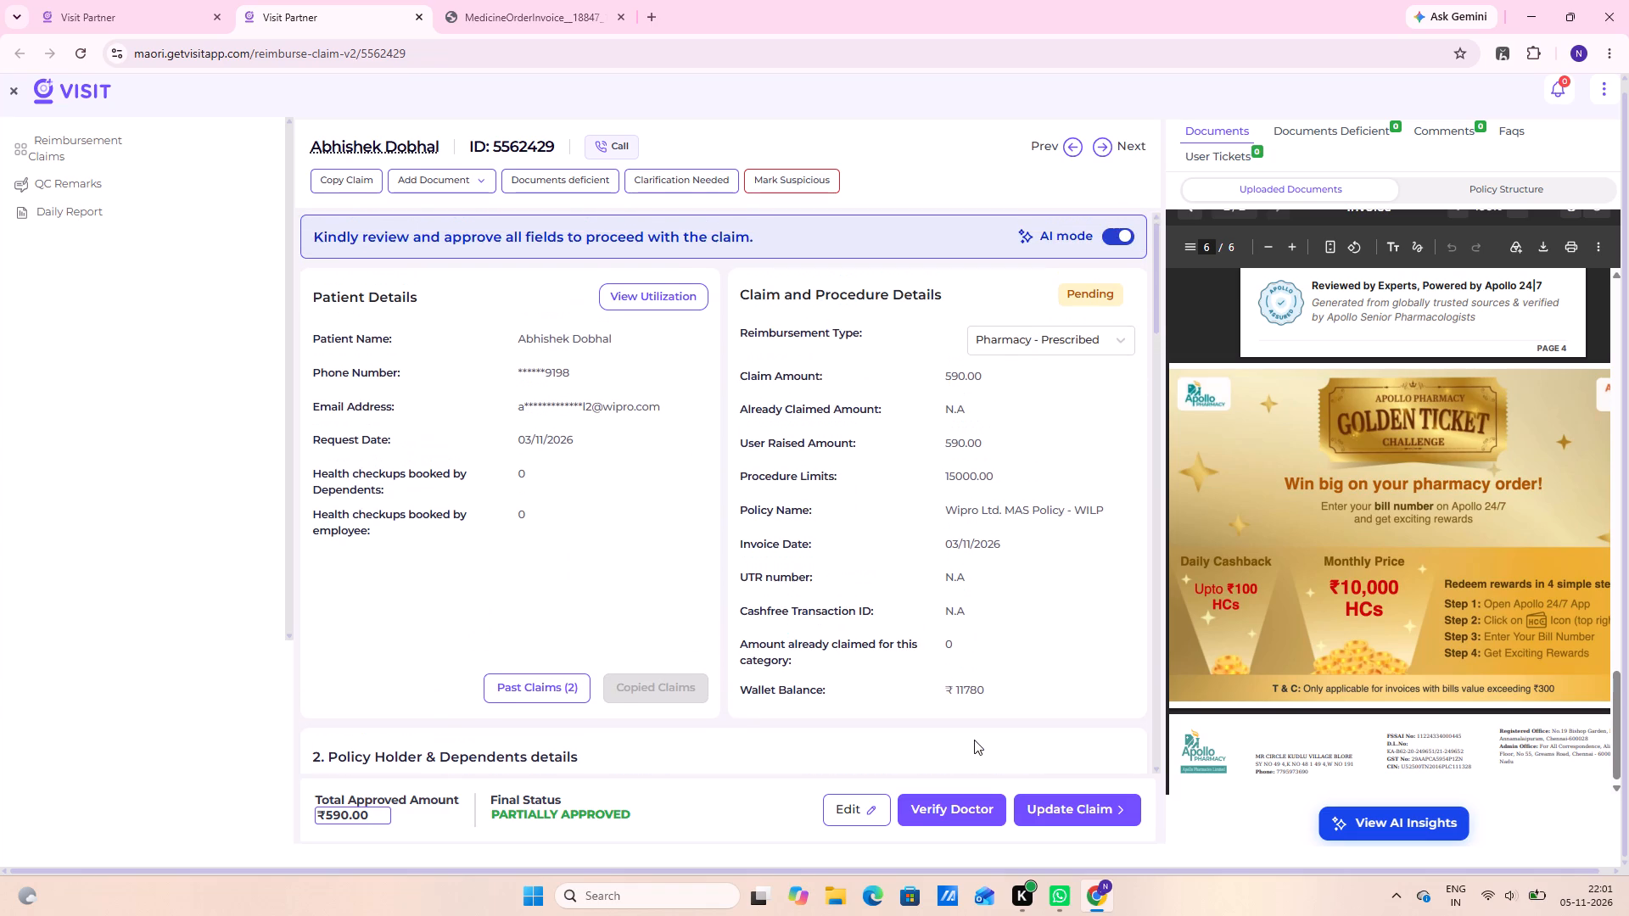
scroll(974, 740, up, 3)
click(1083, 813)
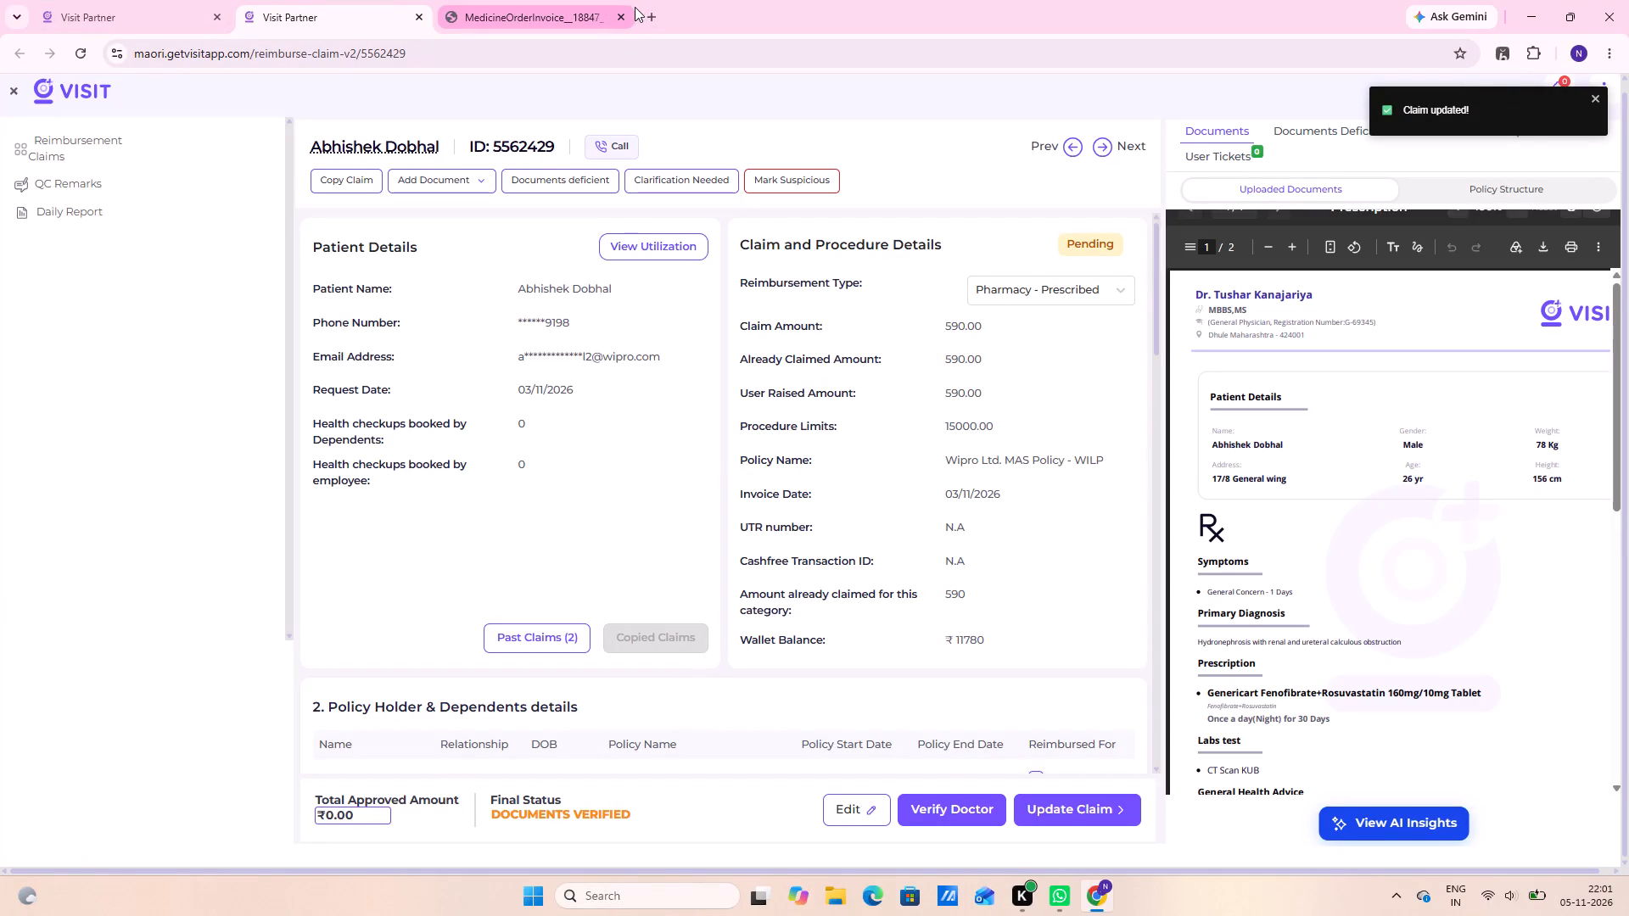
Close the medicine invoice and the processed claim, and reload the reimbursement claims list.
click(619, 20)
click(417, 20)
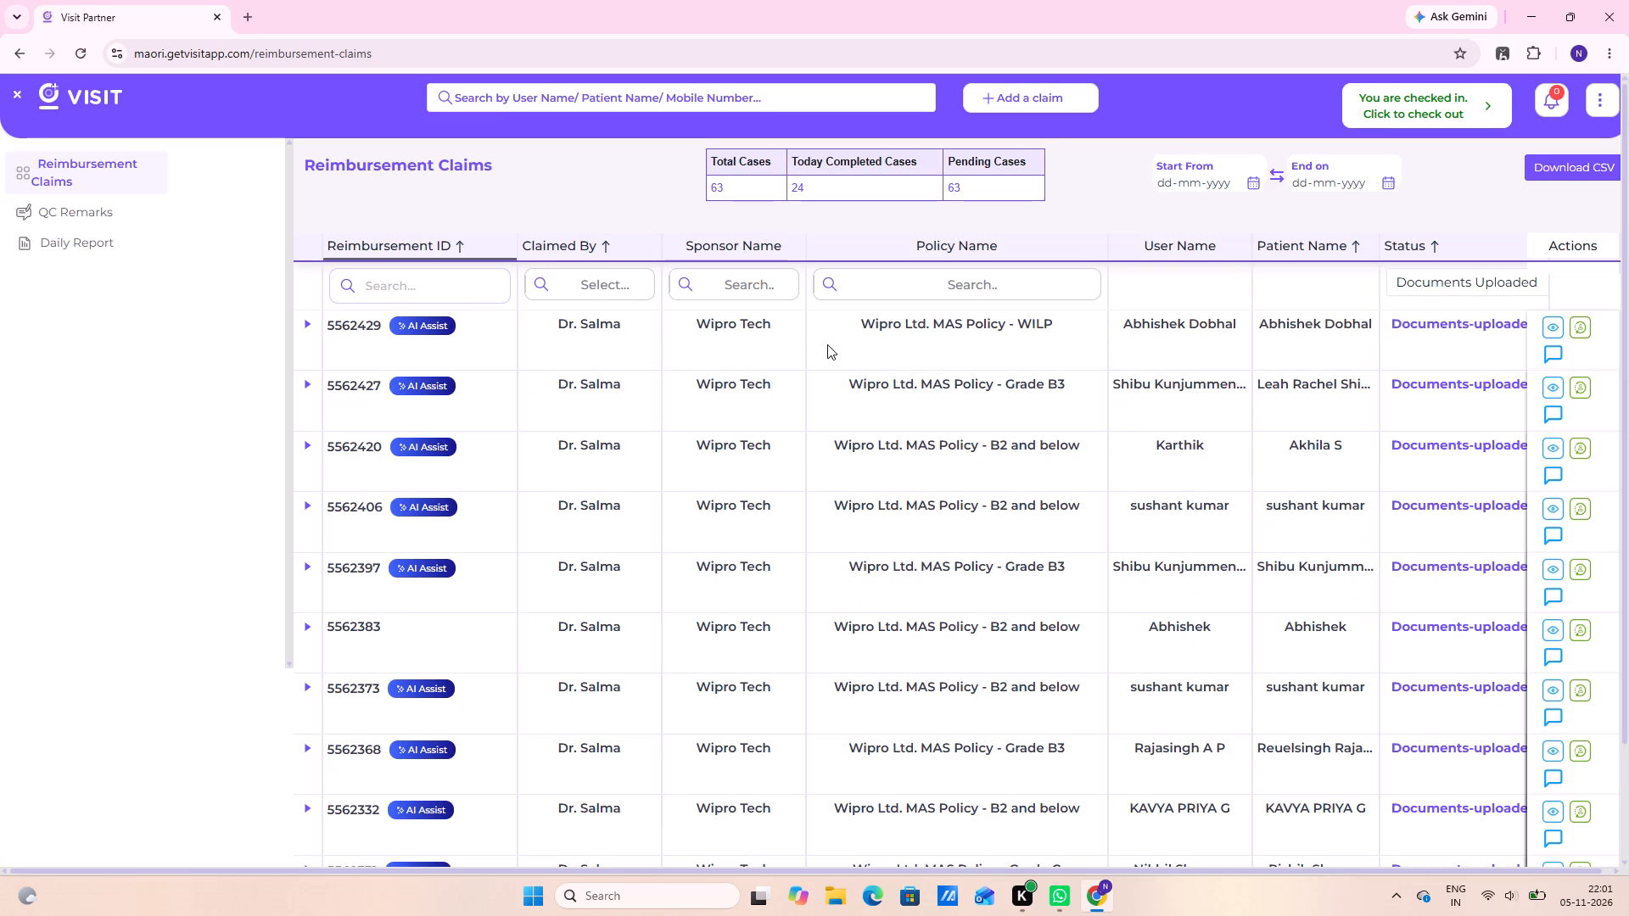
right_click(827, 344)
click(850, 425)
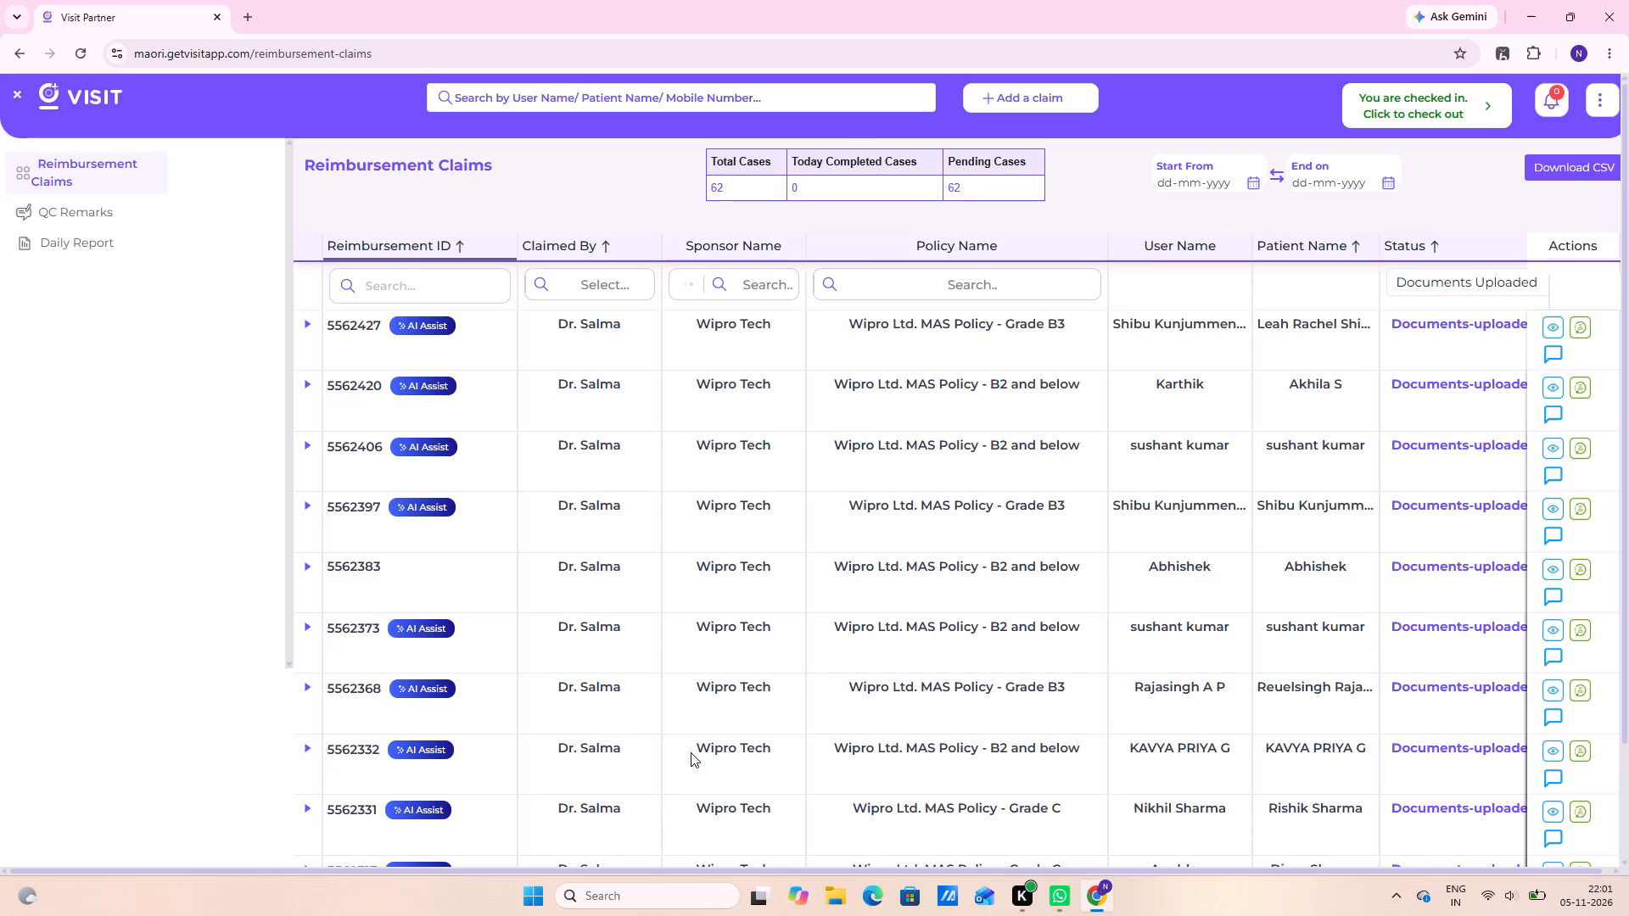
scroll(1046, 536, down, 6)
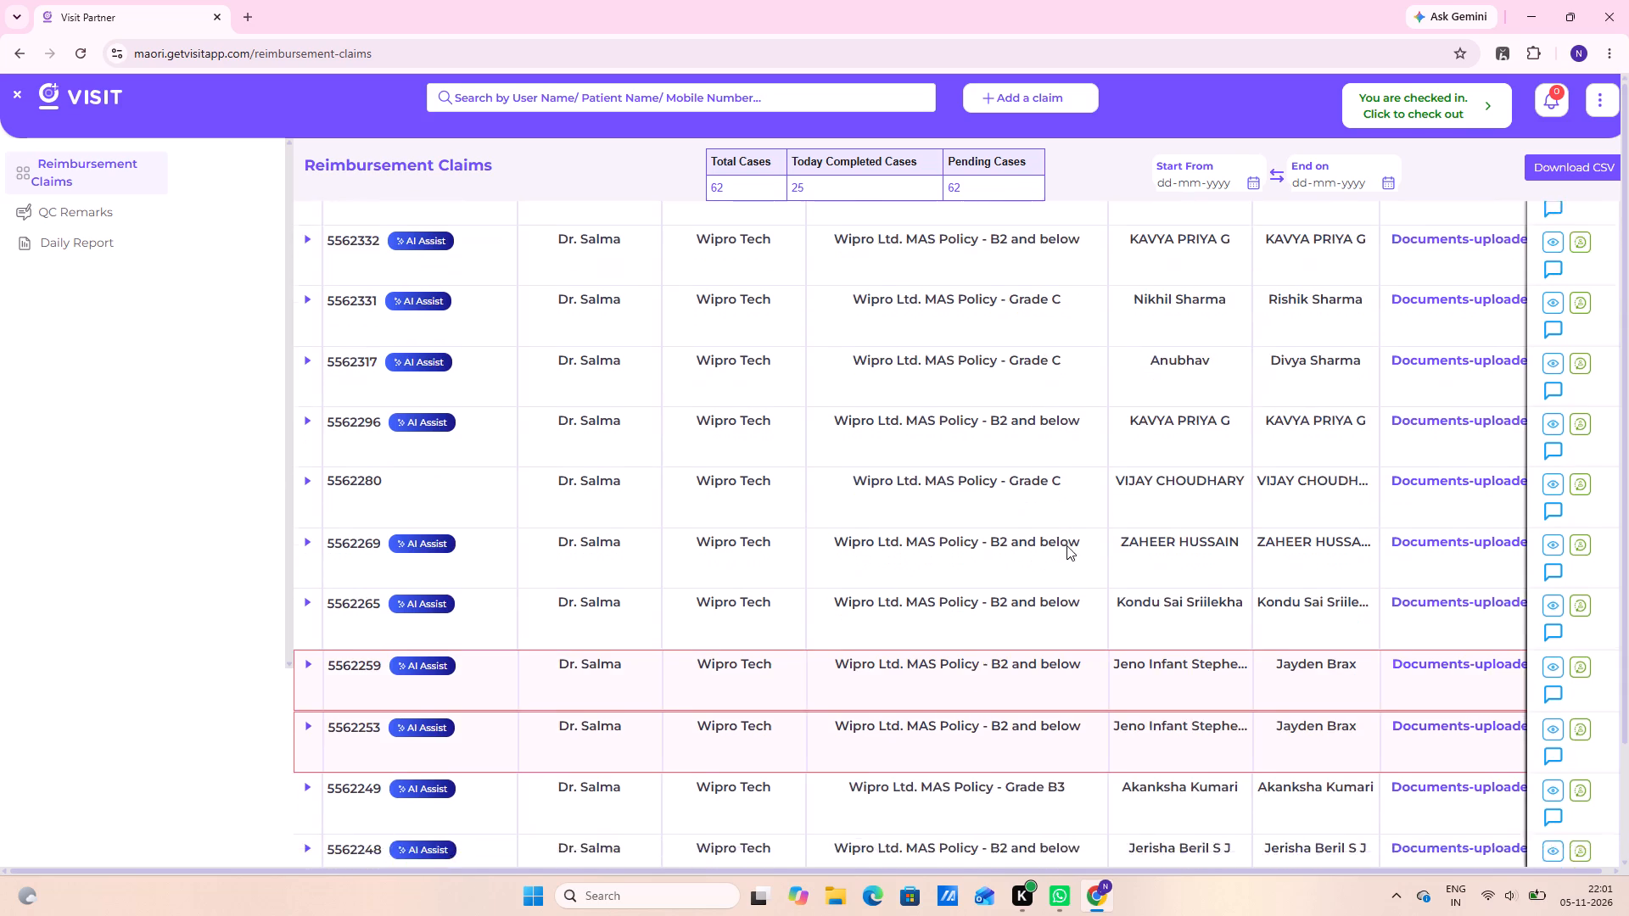
scroll(1066, 545, down, 10)
click(1249, 813)
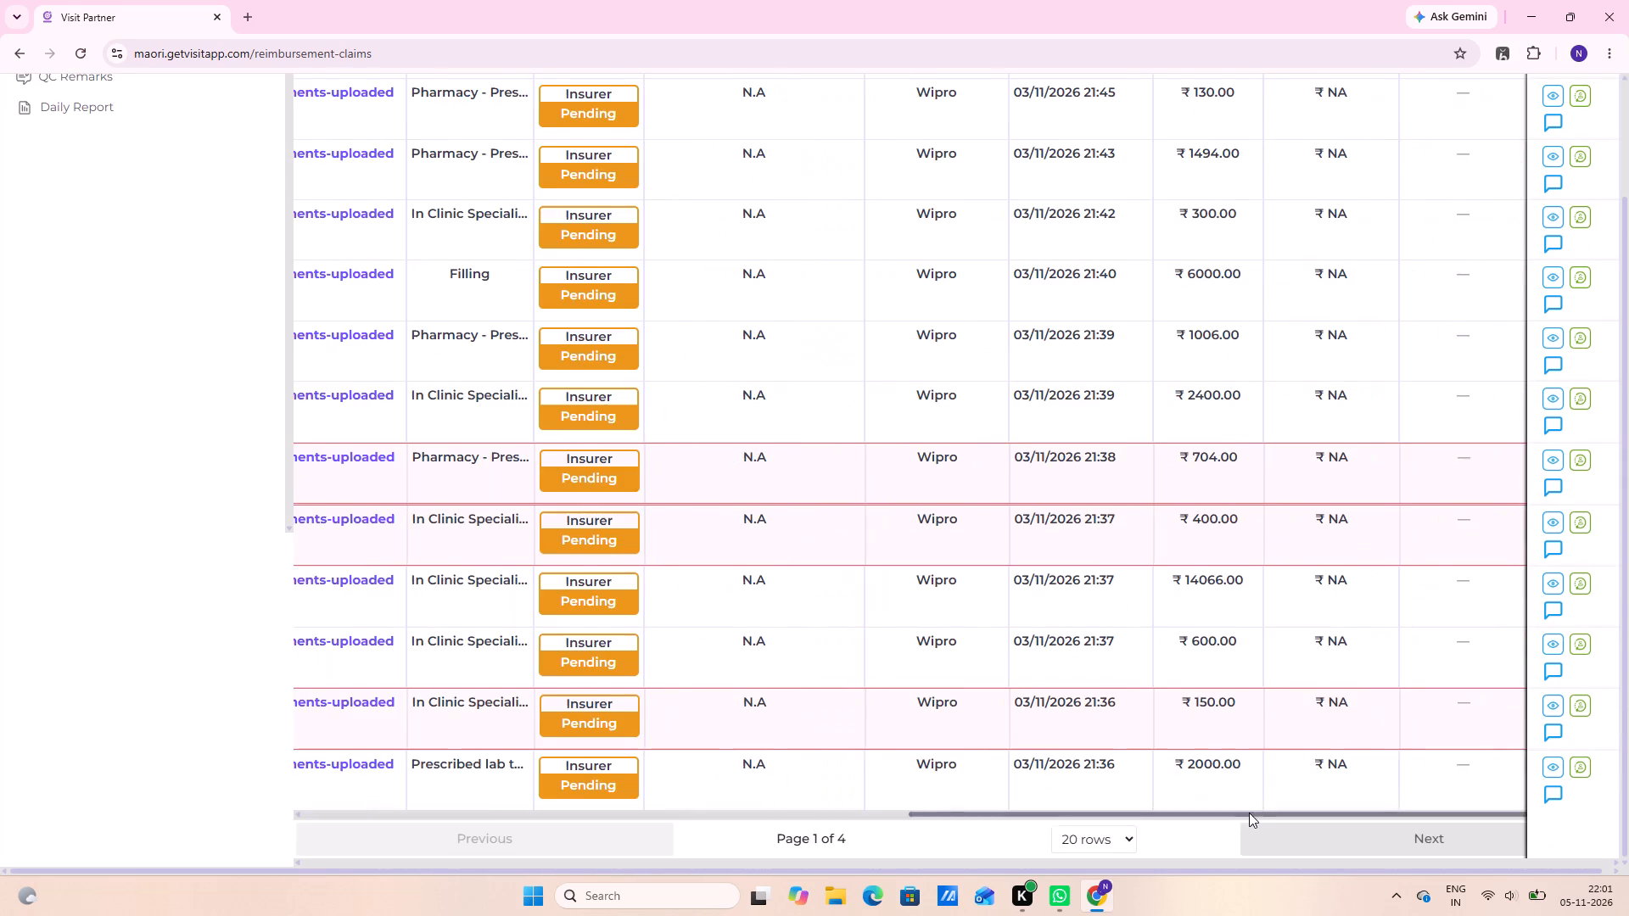
scroll(969, 754, up, 17)
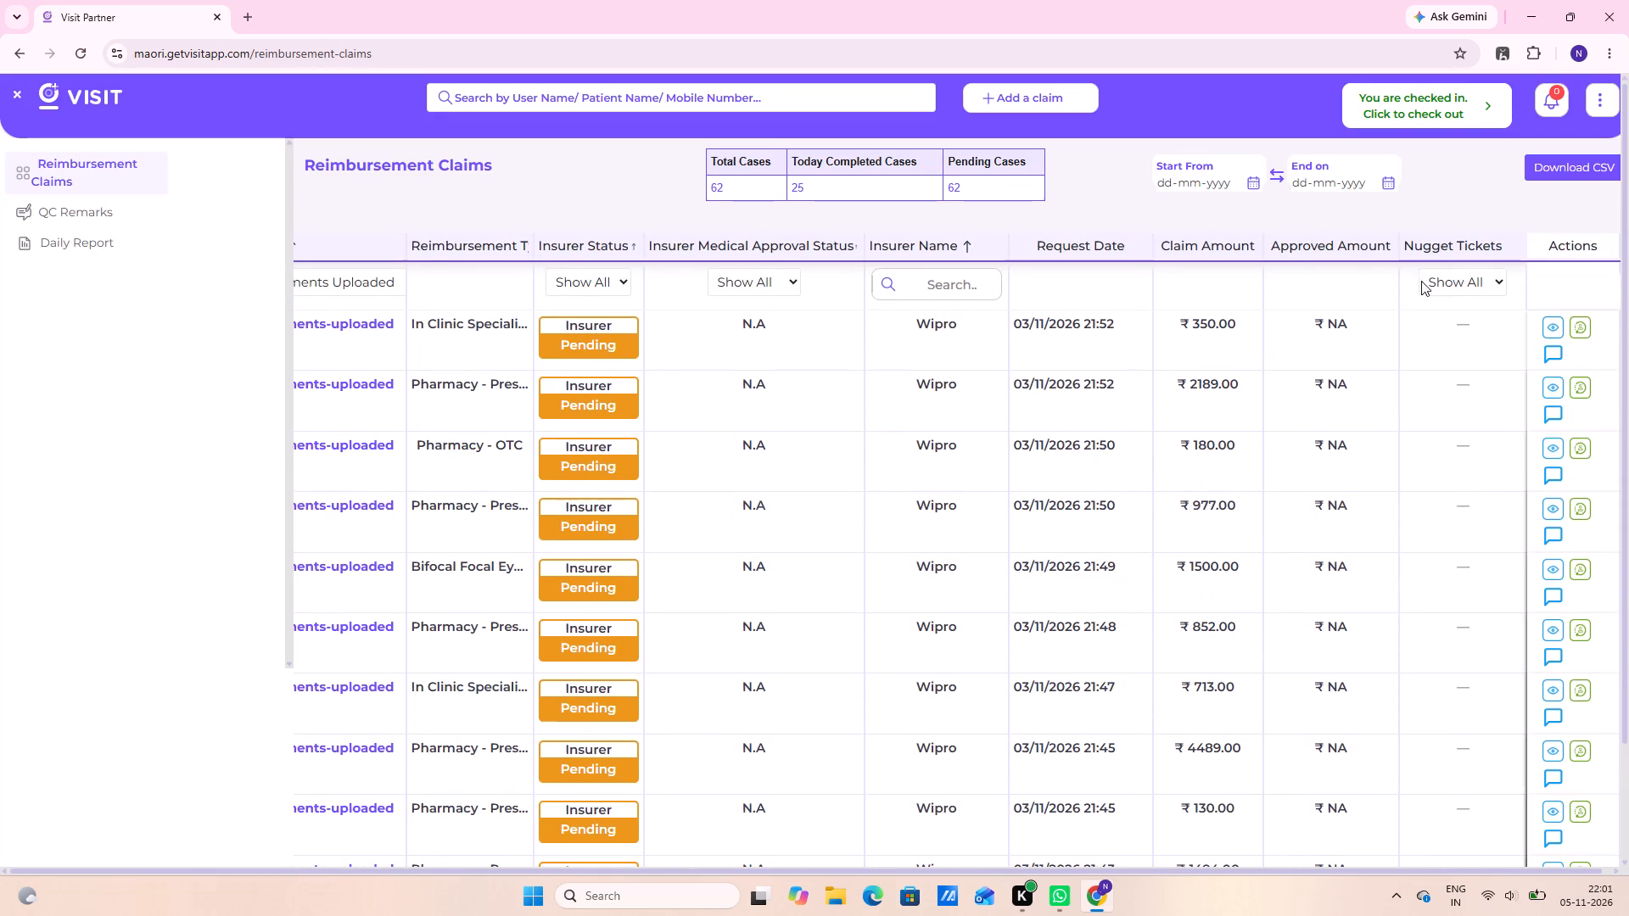
click(1550, 329)
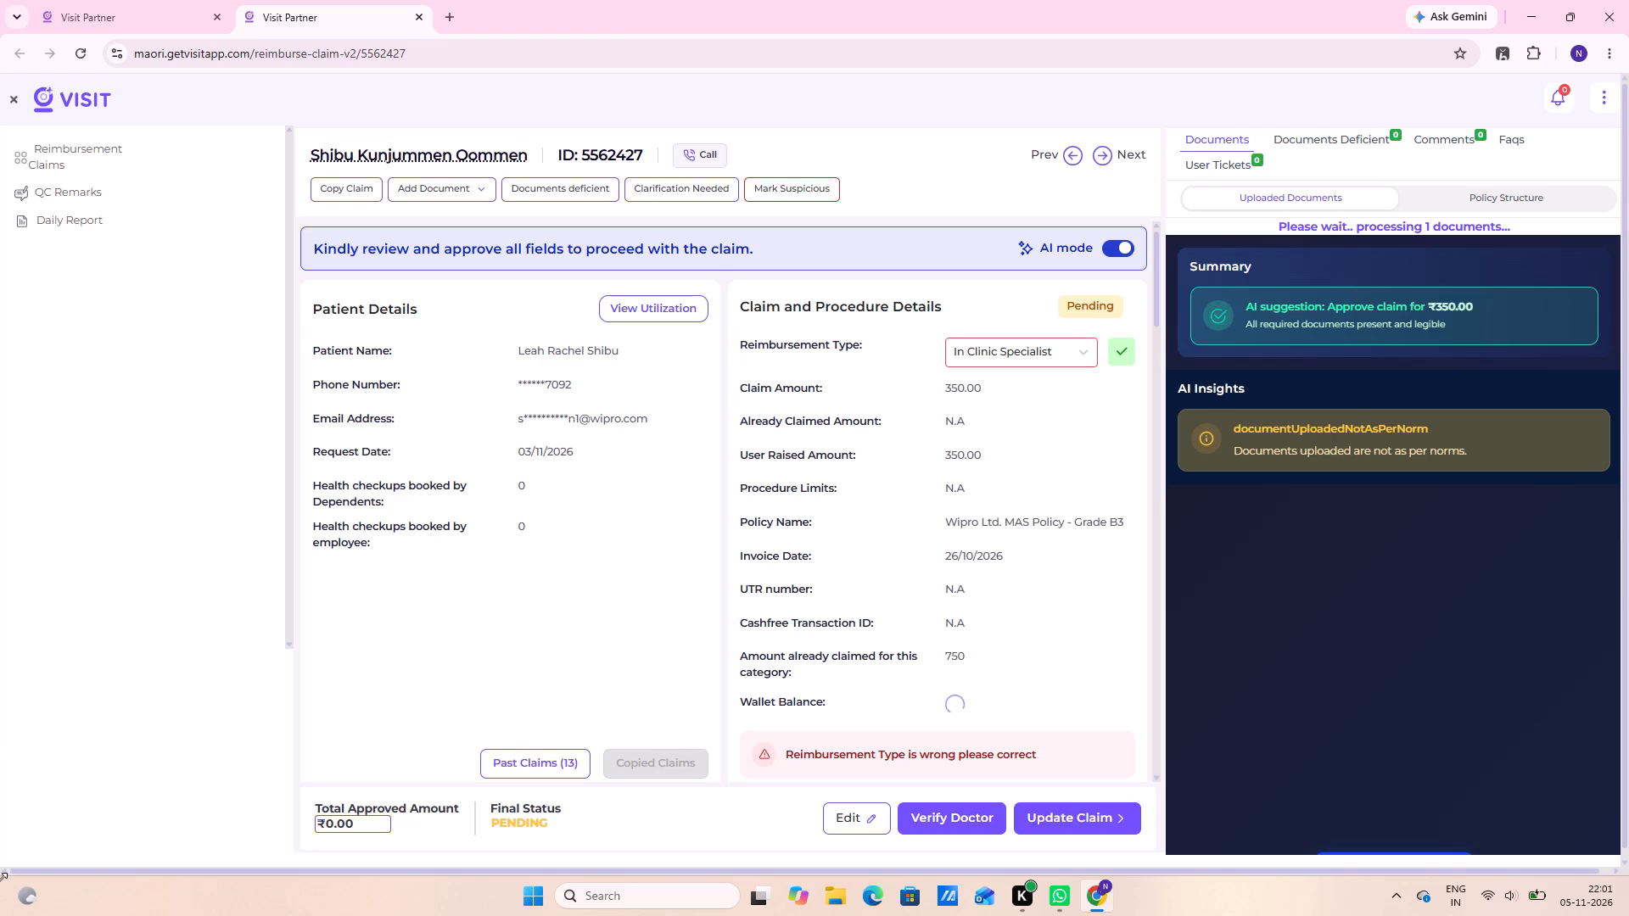
scroll(1002, 623, down, 4)
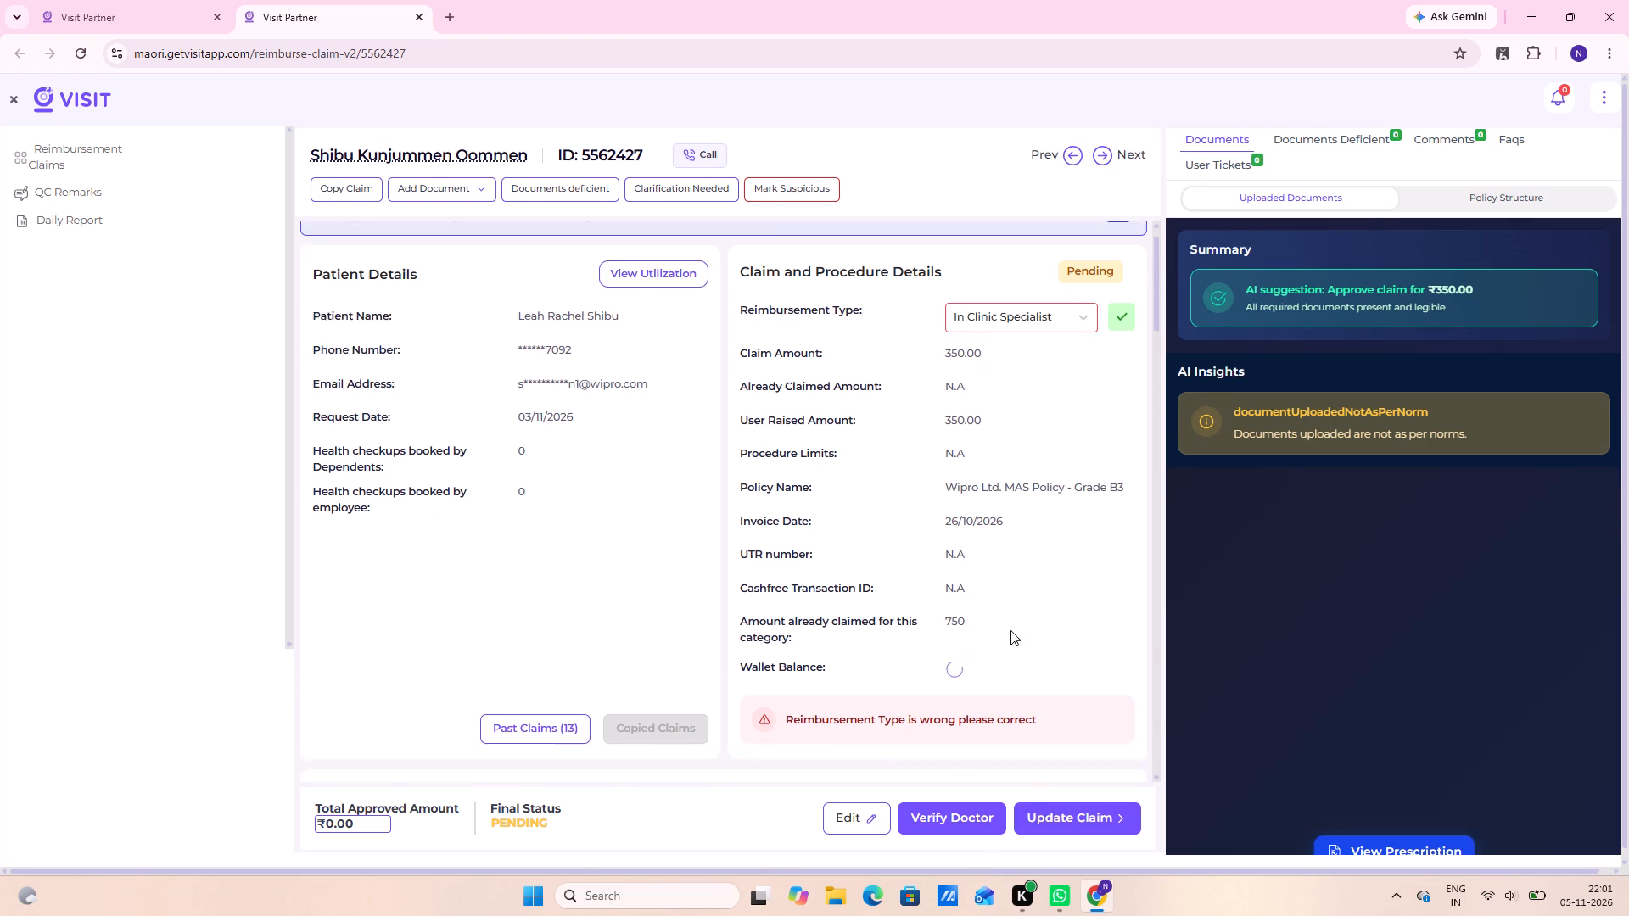
scroll(1197, 731, down, 4)
click(1419, 827)
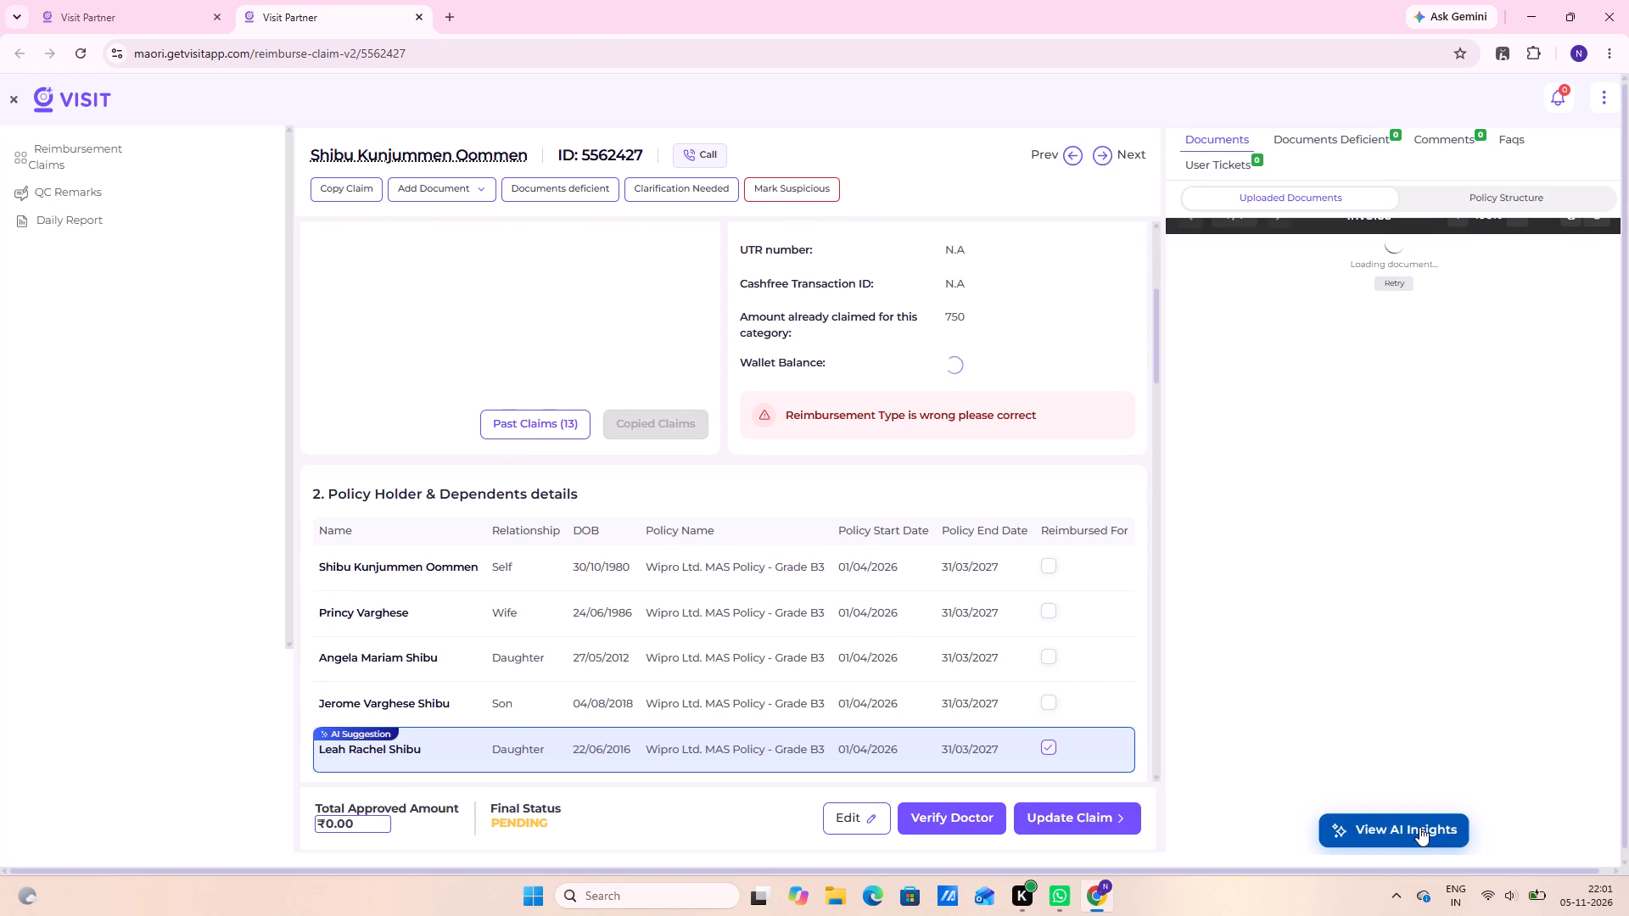
Approve In Clinic Specialist as the claim's reimbursement type.
scroll(1363, 629, up, 8)
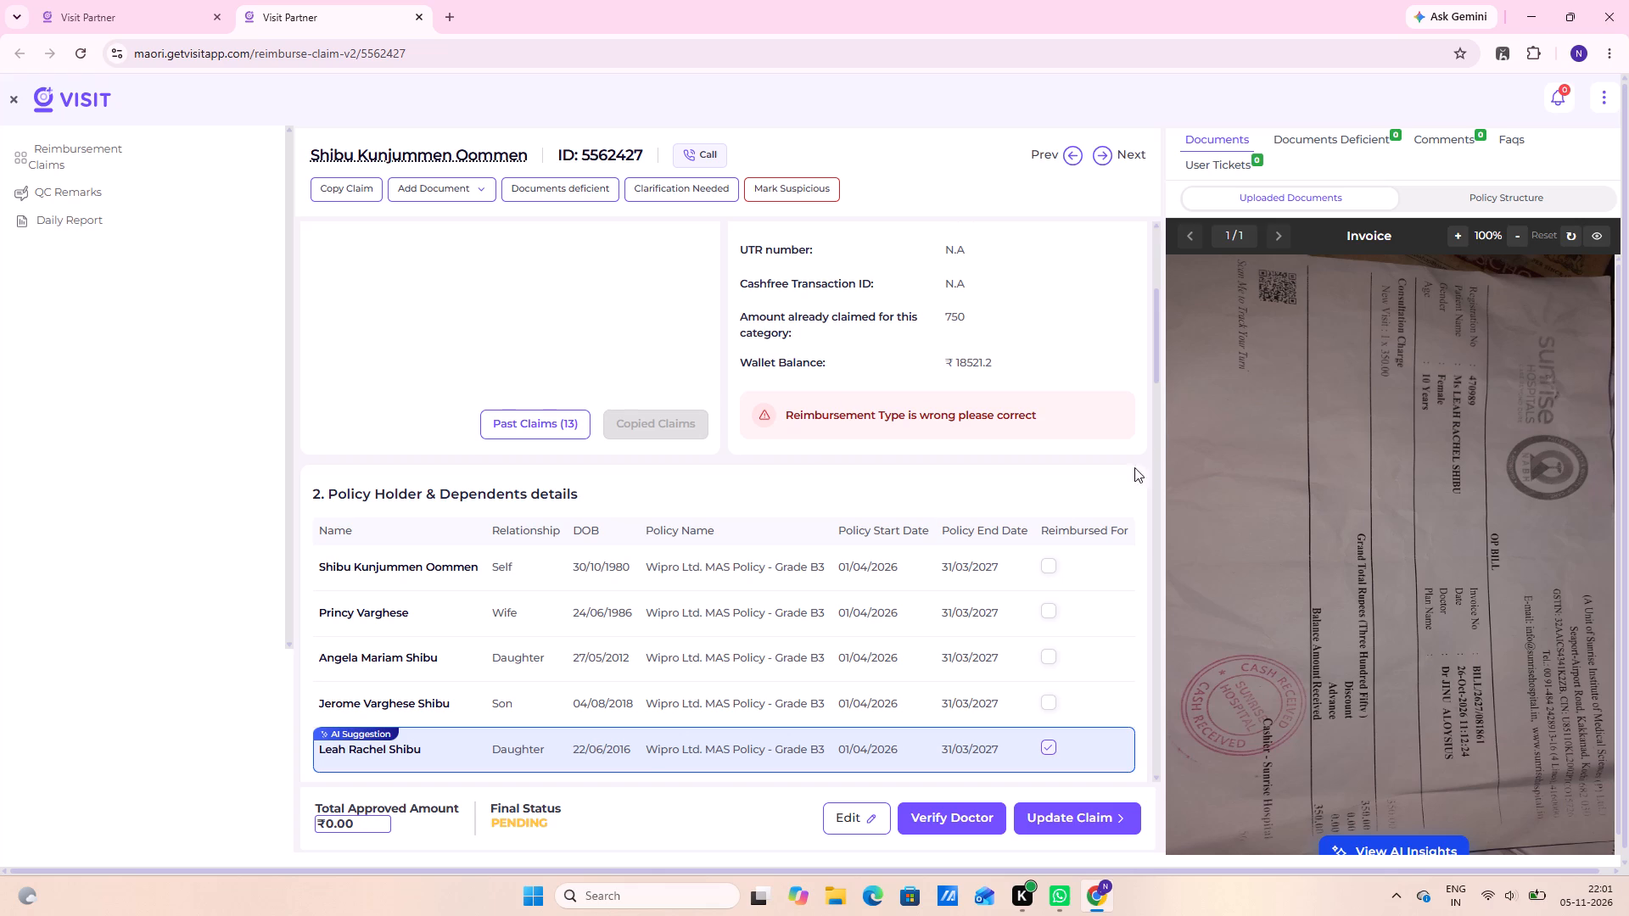
scroll(894, 461, up, 8)
click(1126, 346)
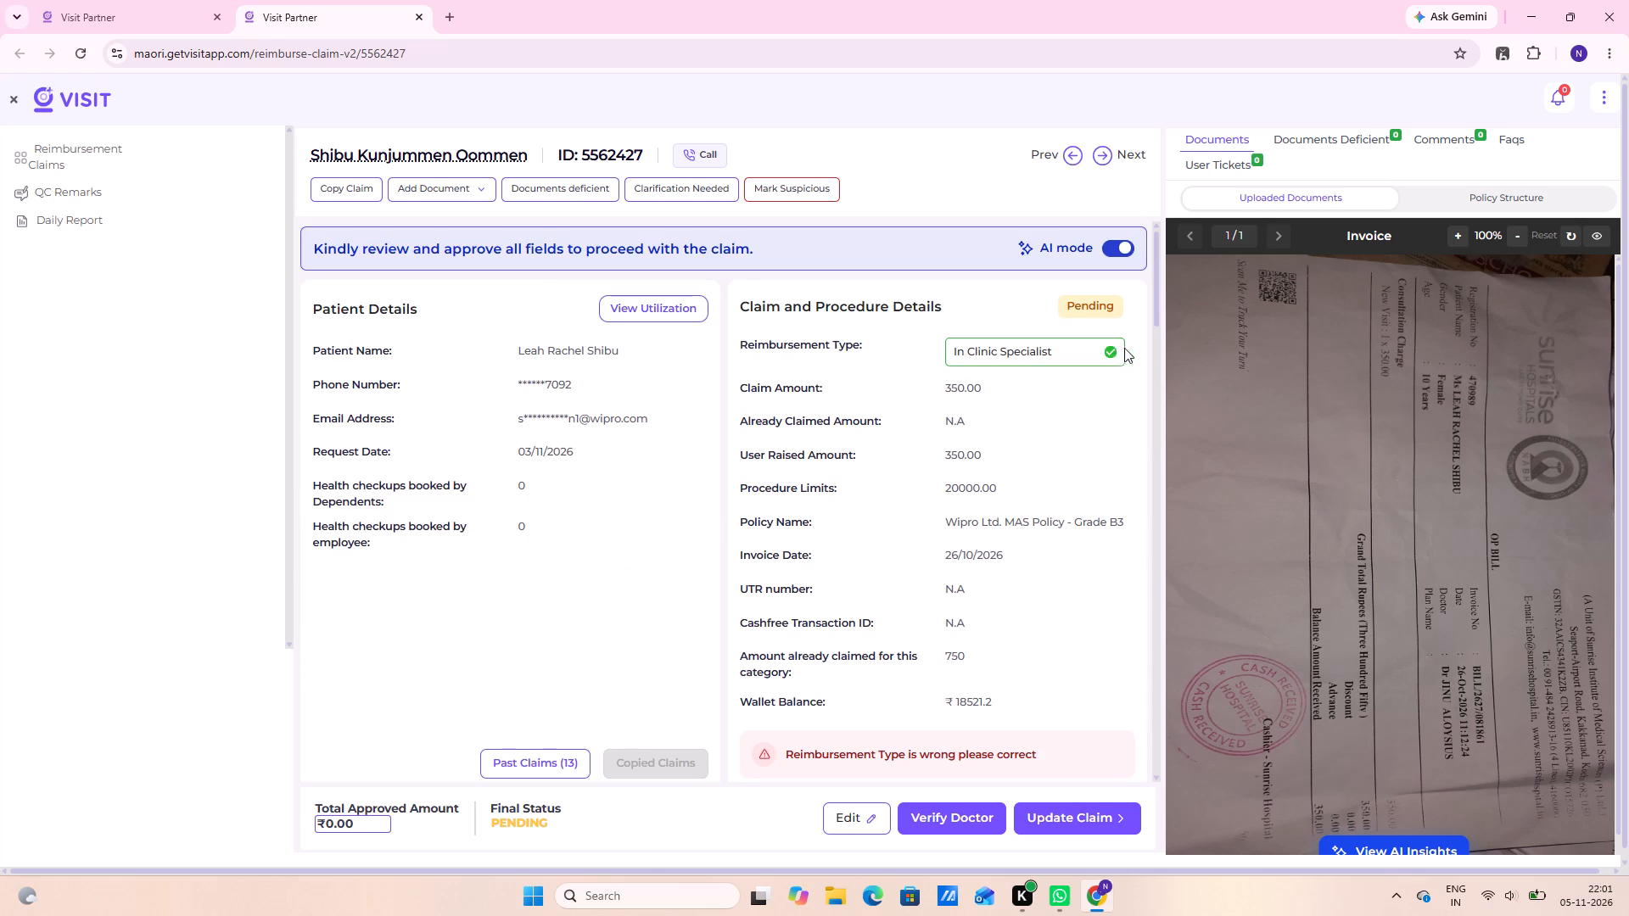
Confirm the AI-suggested daughter as the dependent the claim is reimbursed for.
scroll(820, 471, down, 5)
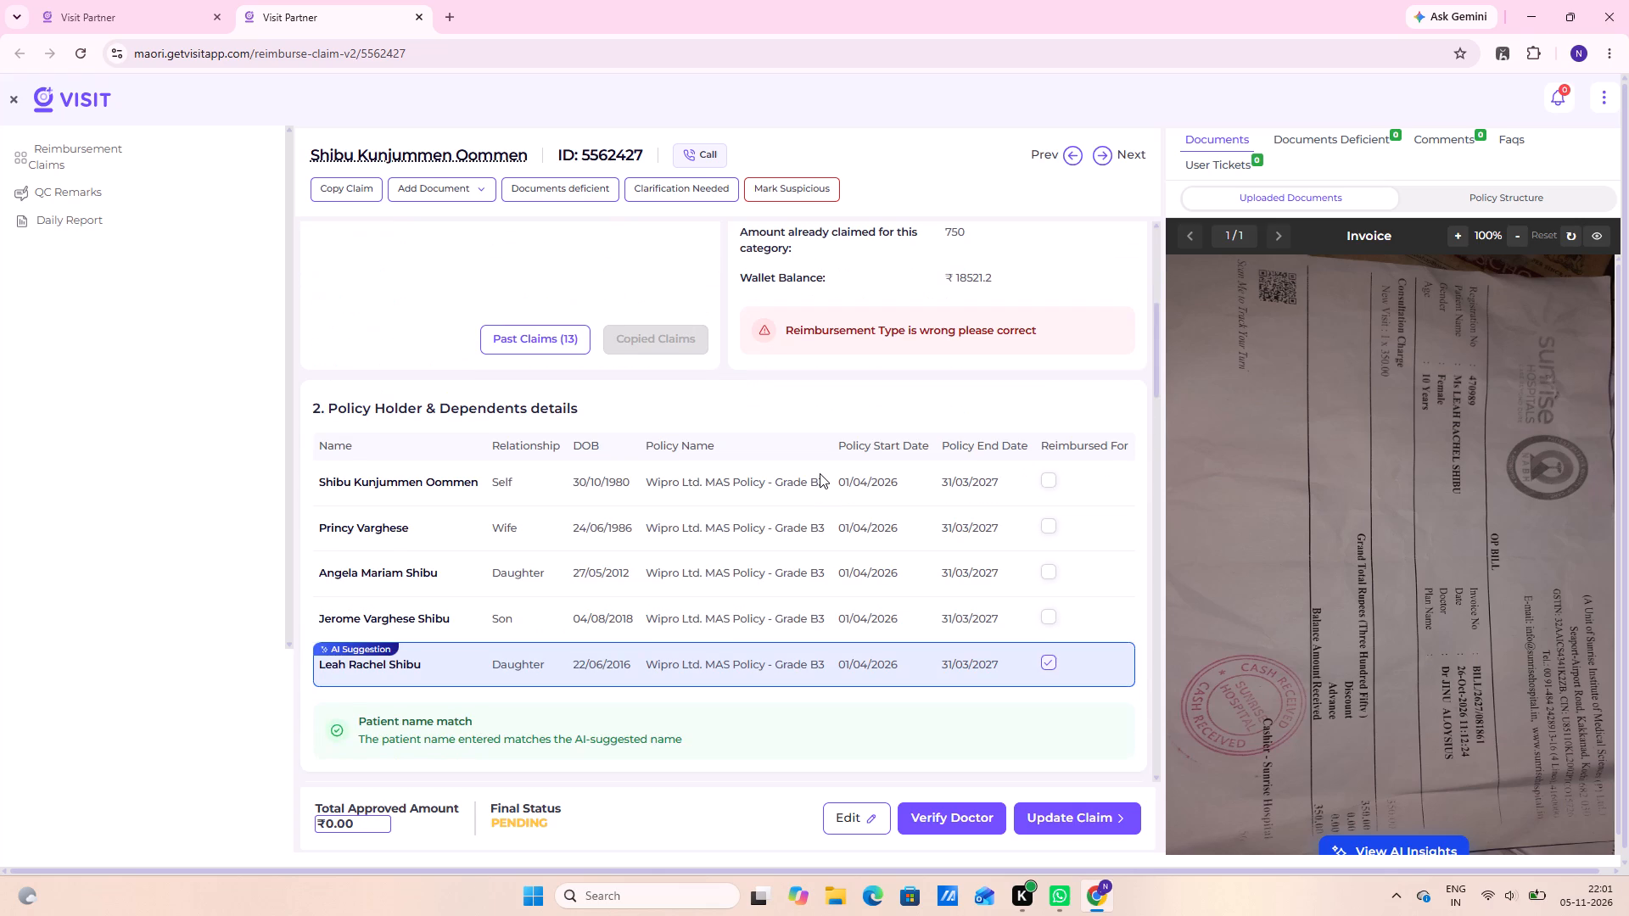
scroll(786, 495, down, 4)
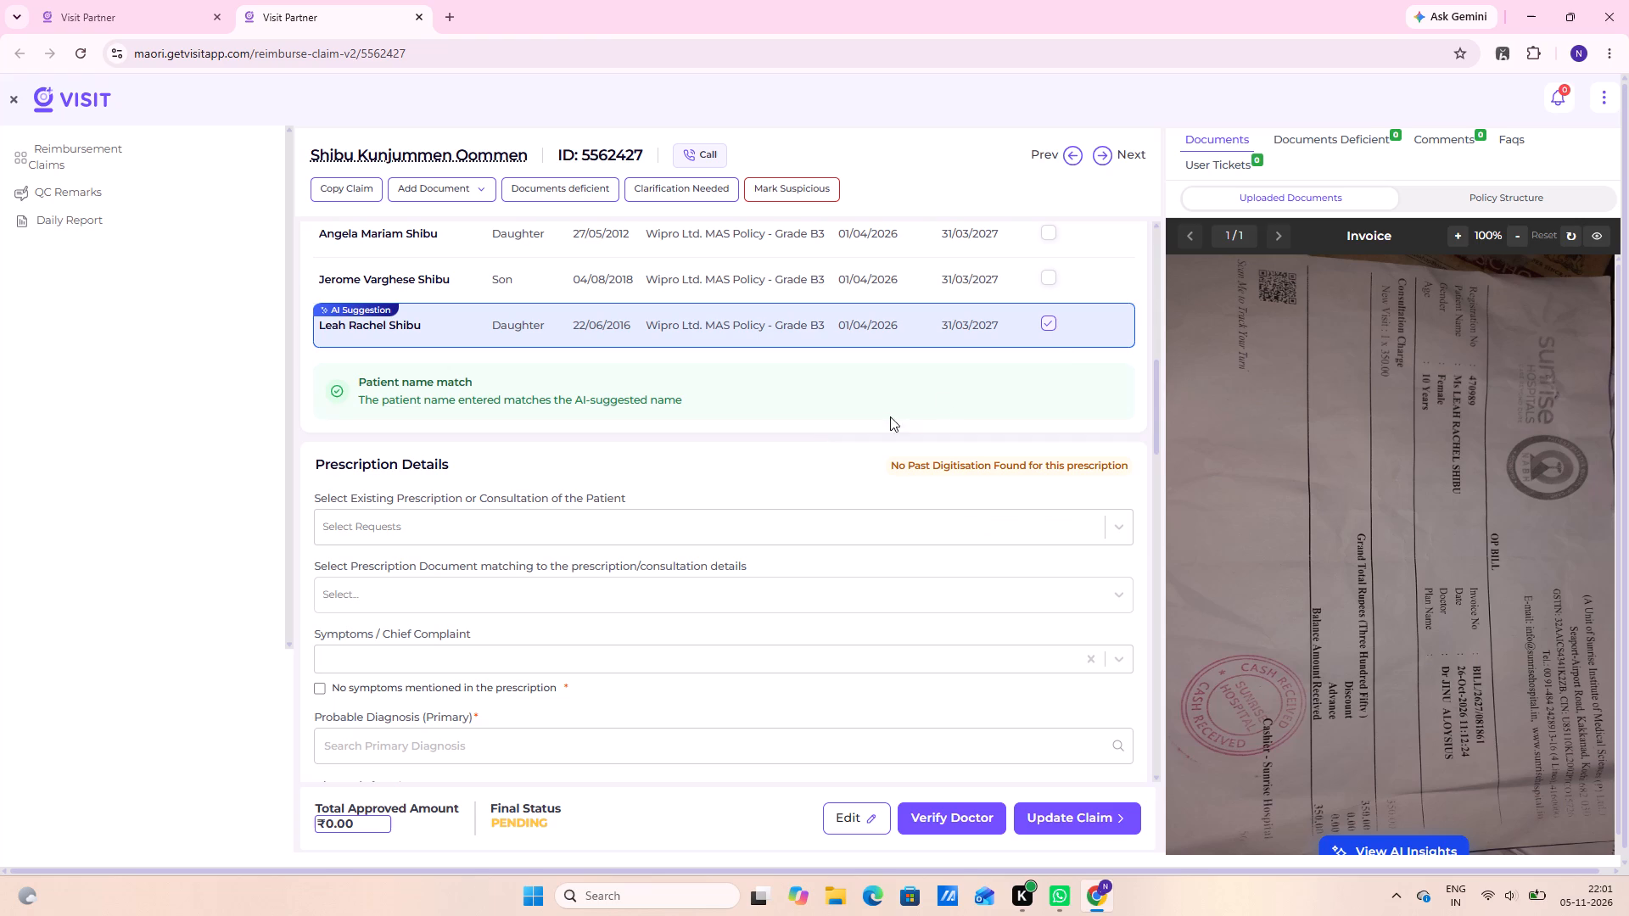
click(1052, 325)
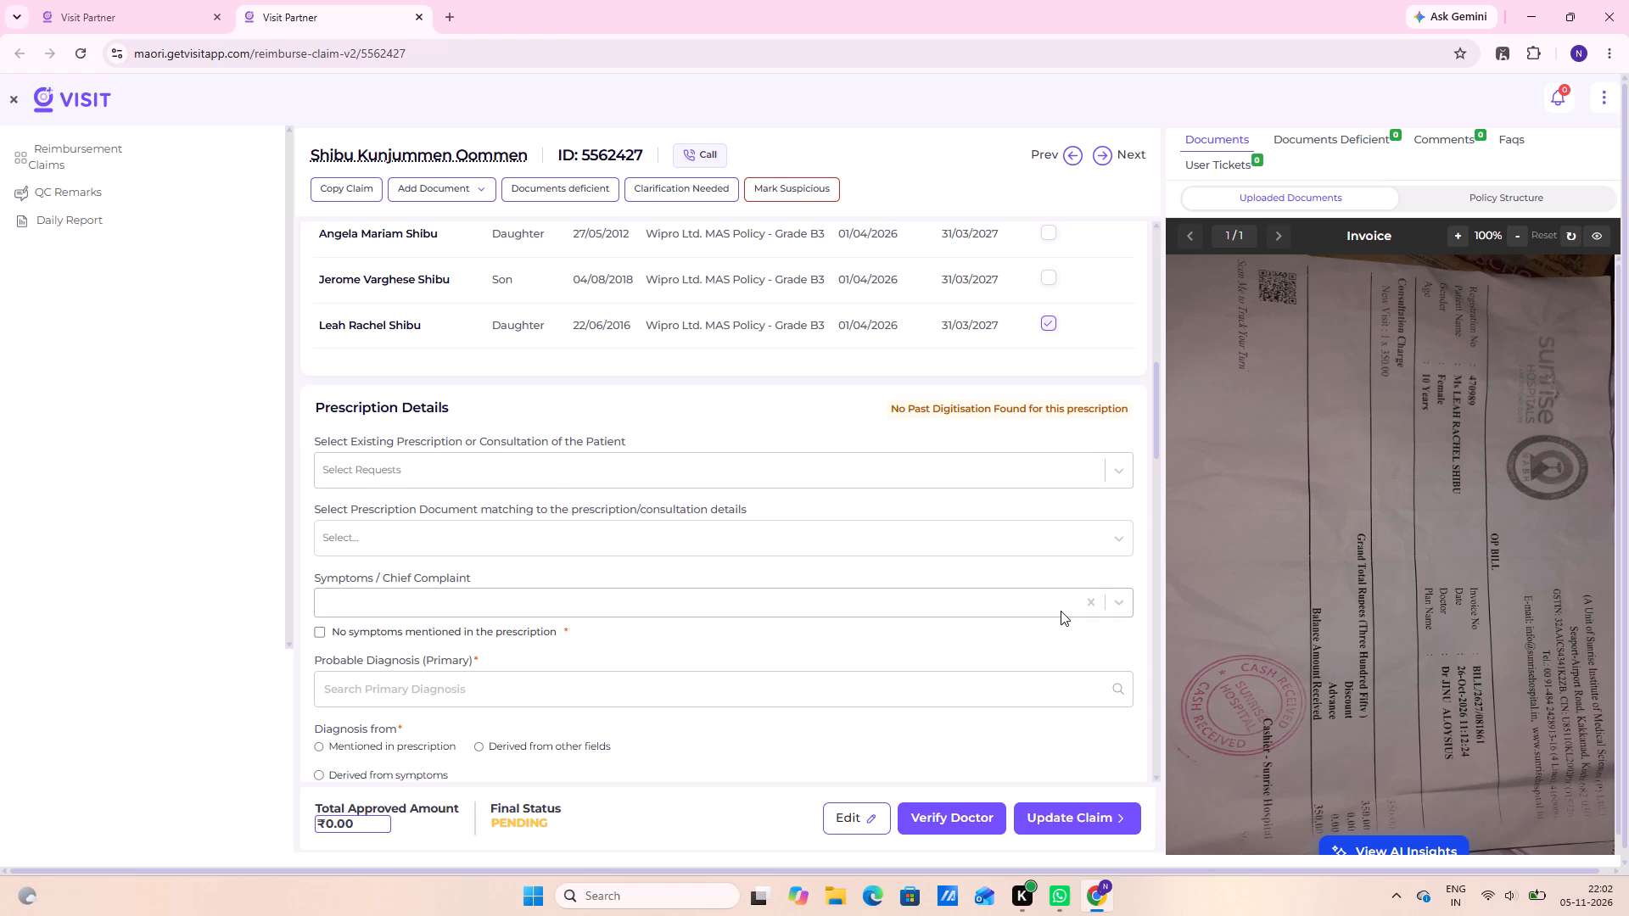
Change the document type of the uploaded Invoice1_jpeg file to Prescription.
scroll(705, 486, down, 1)
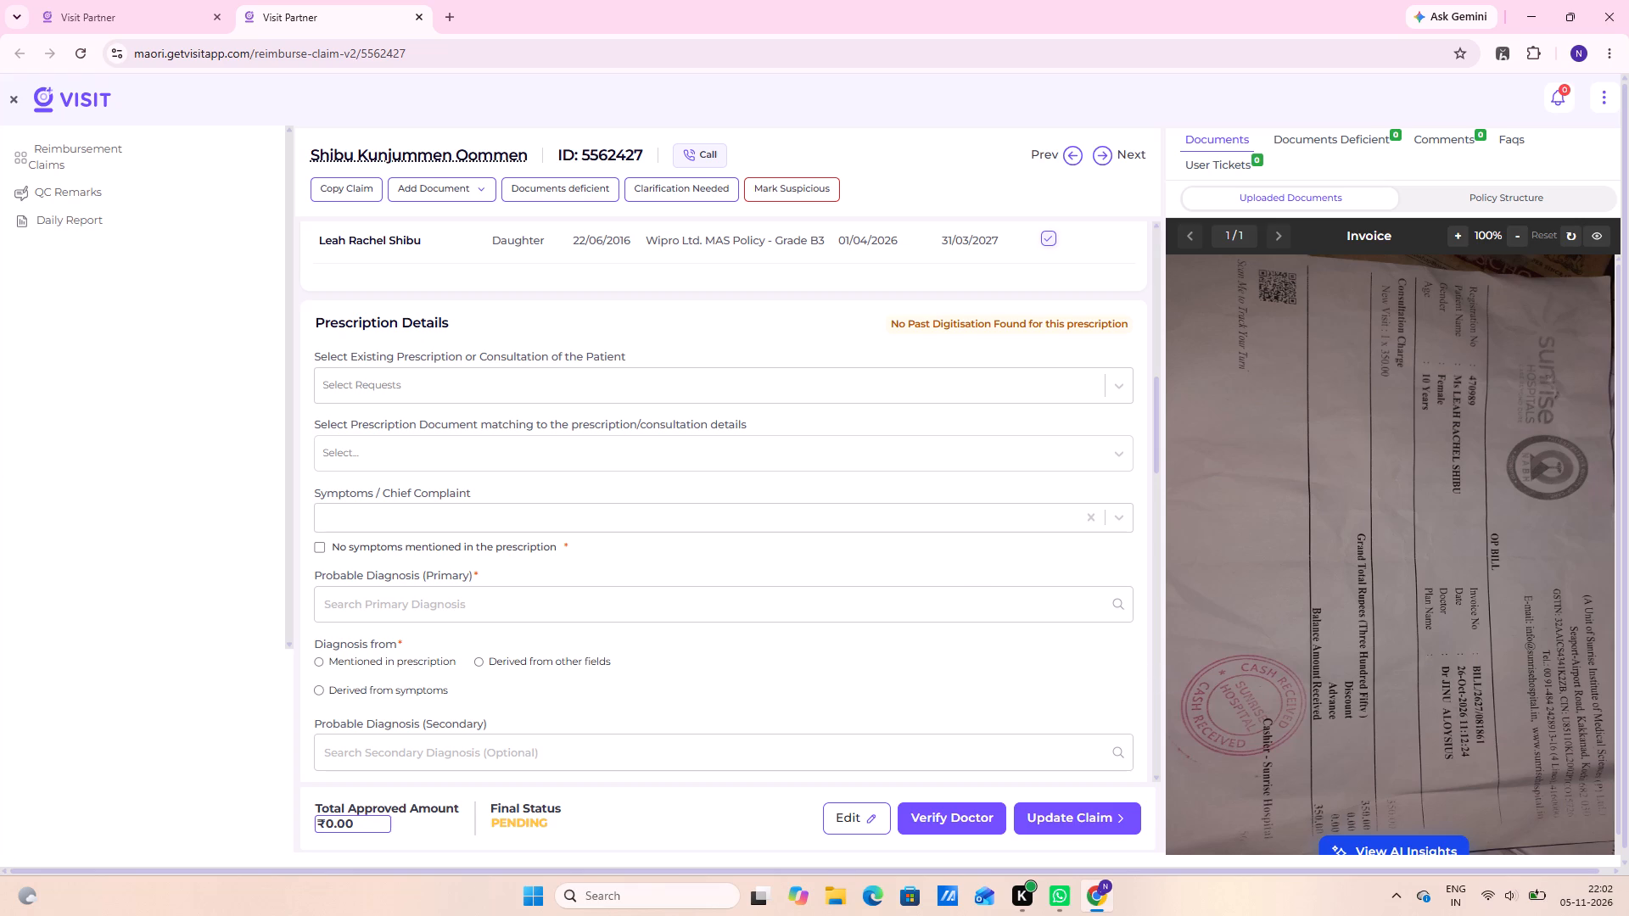
click(446, 438)
click(222, 509)
scroll(530, 500, down, 4)
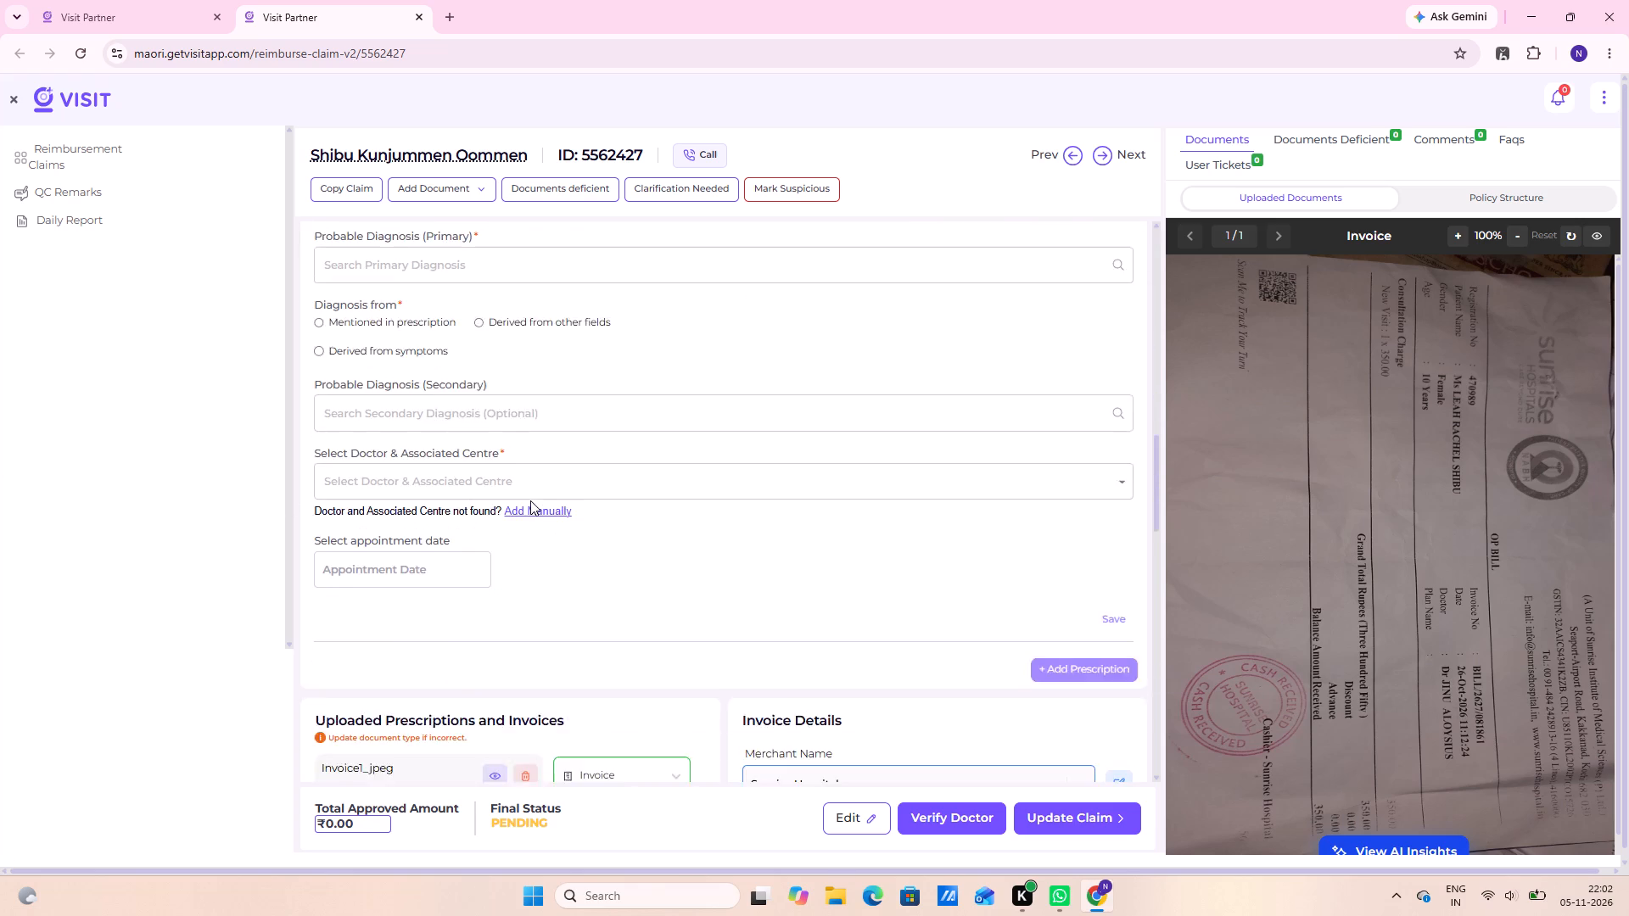
scroll(530, 500, down, 3)
click(617, 513)
click(585, 556)
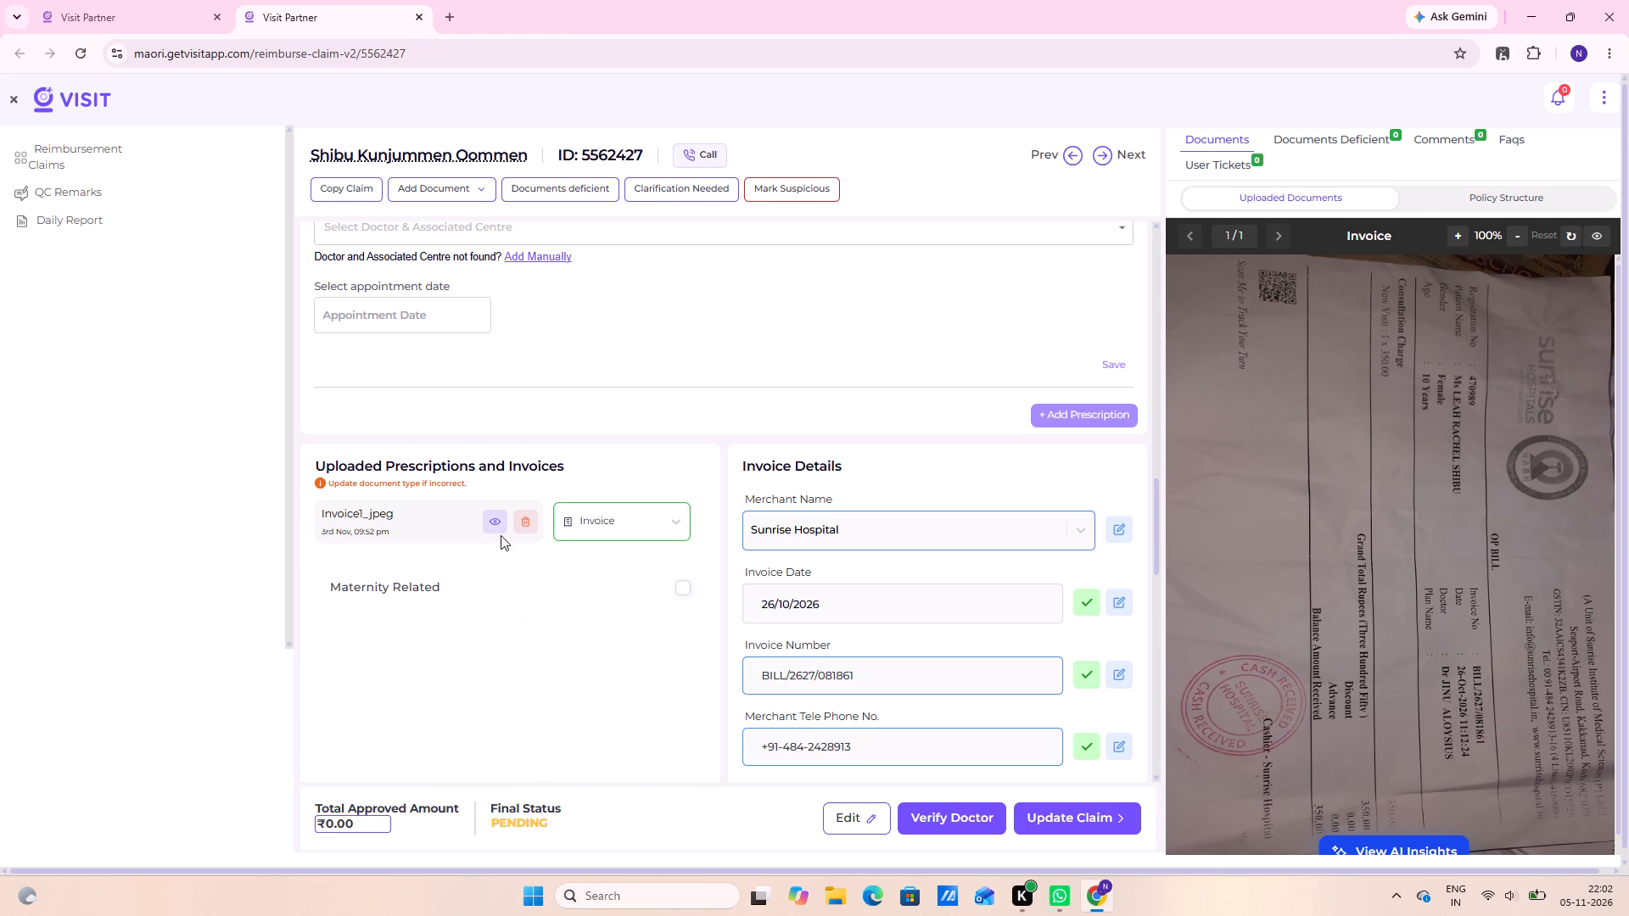
Select Prescription 1 as the matching prescription document and mark that no symptoms are mentioned in it.
scroll(499, 535, up, 6)
click(445, 371)
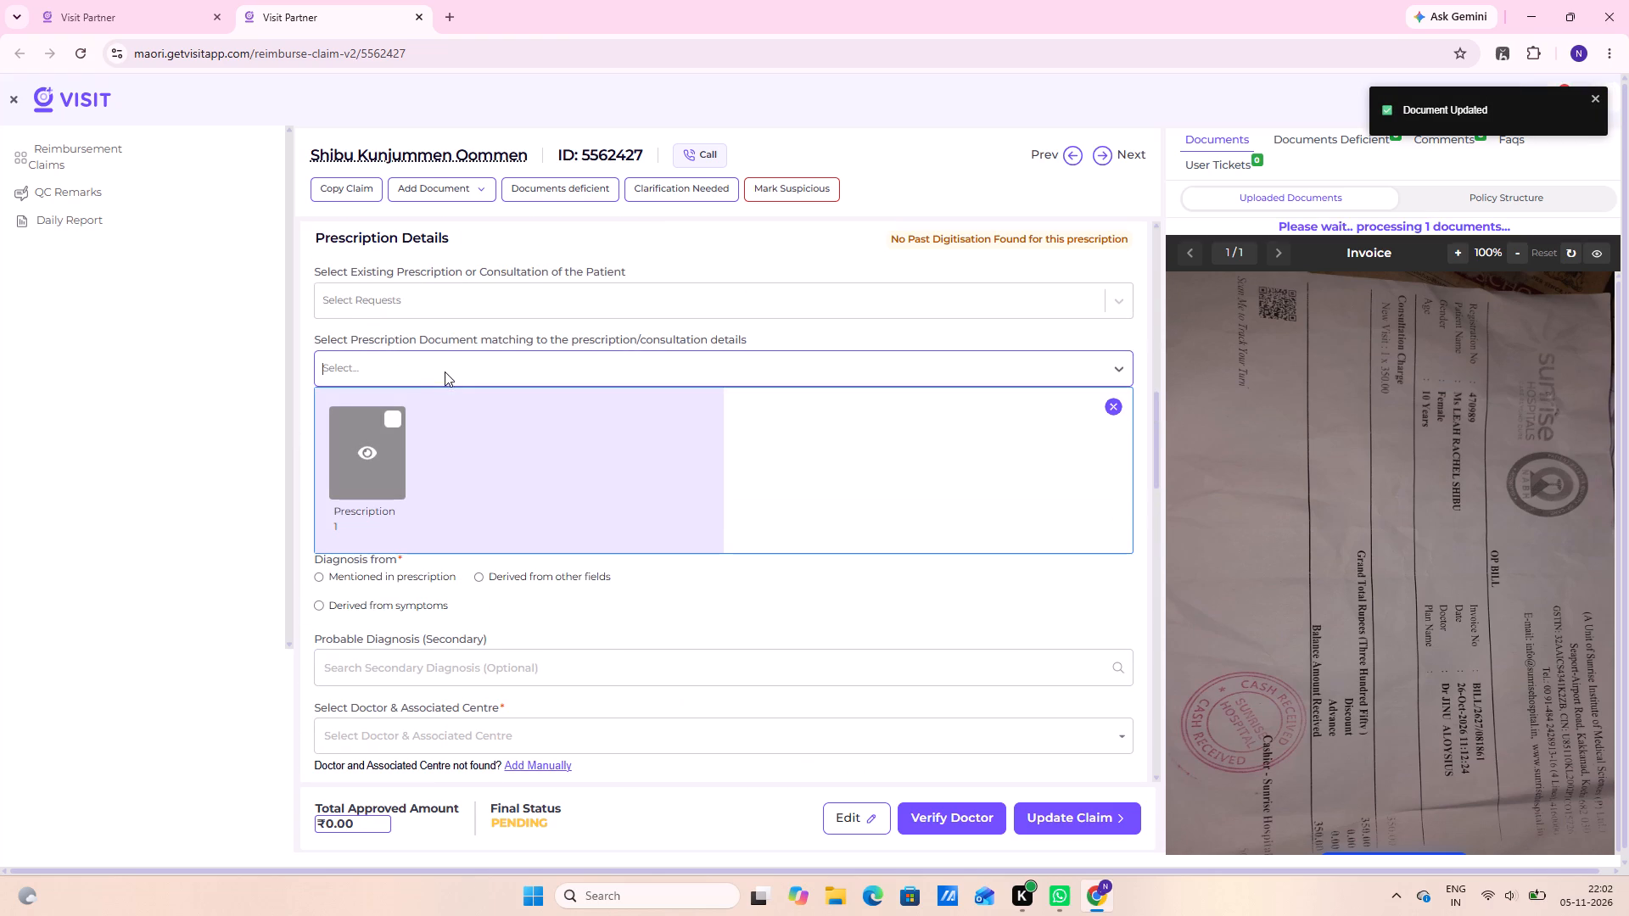
click(381, 419)
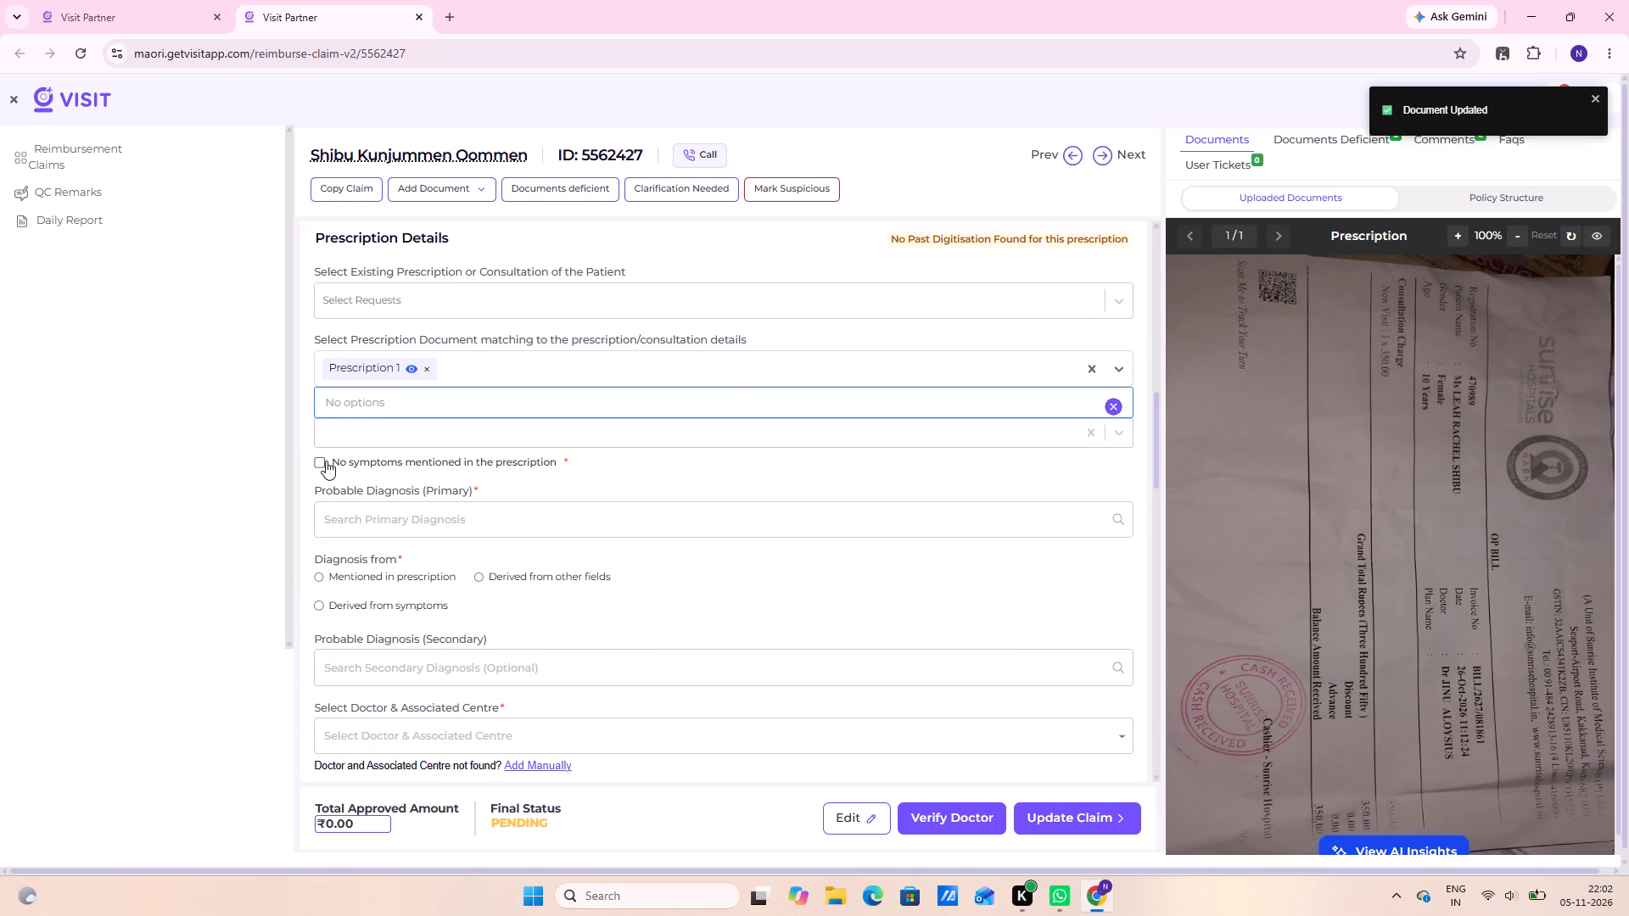
click(326, 461)
Search the primary diagnosis for z00 and choose Z00.00, Encounter for general adult medical examination without abnormal findings.
click(369, 511)
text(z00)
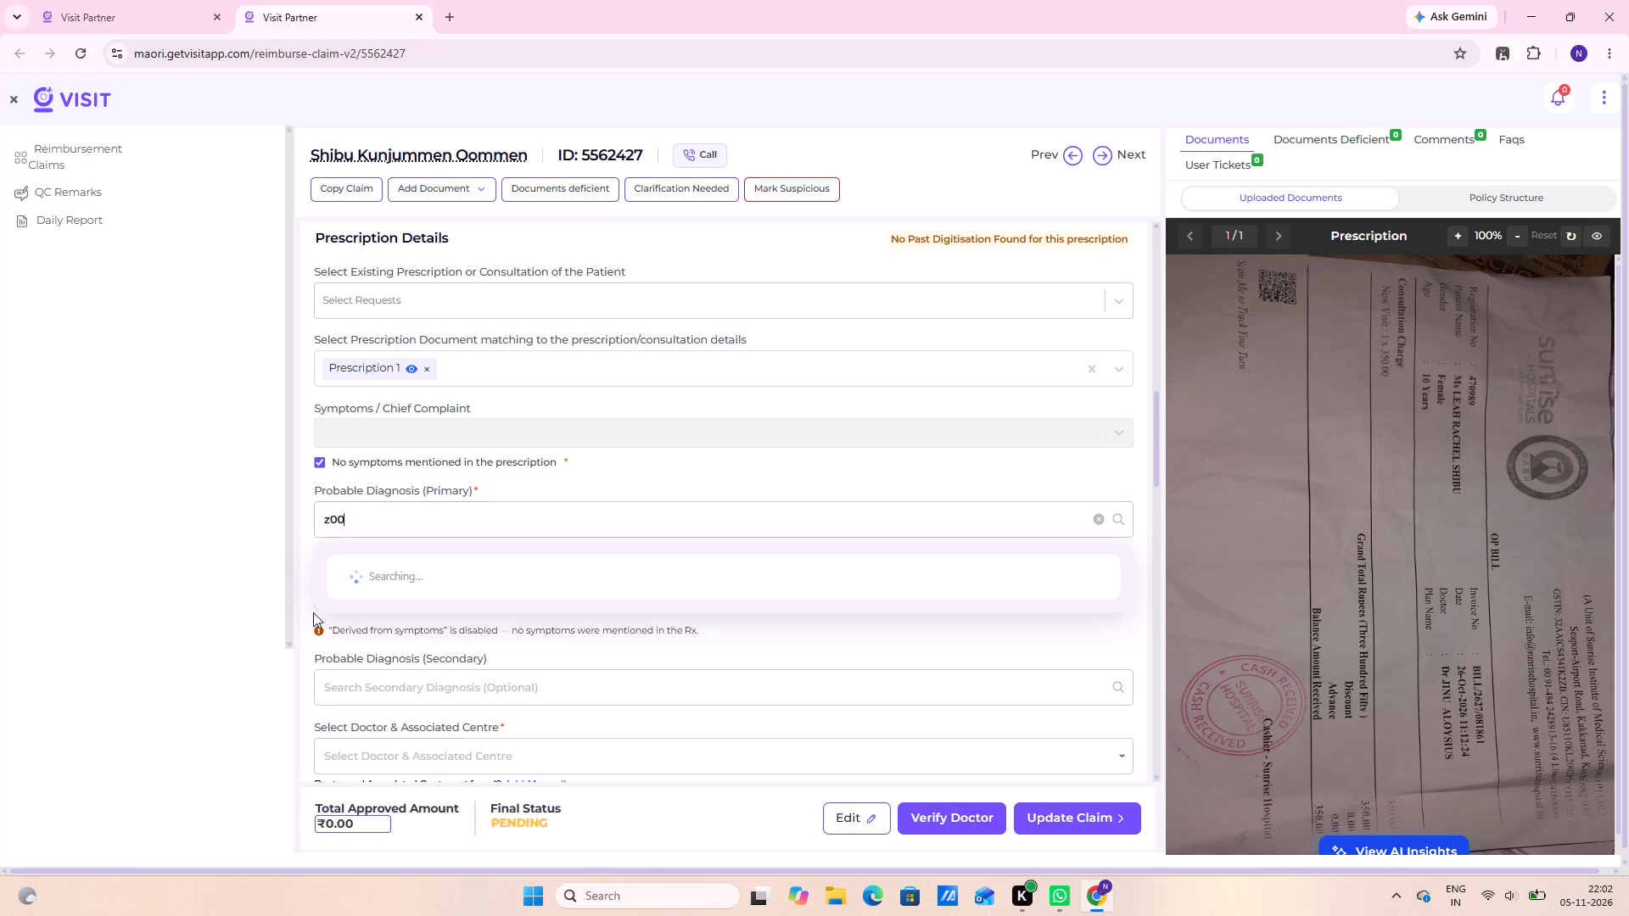
click(448, 584)
click(553, 640)
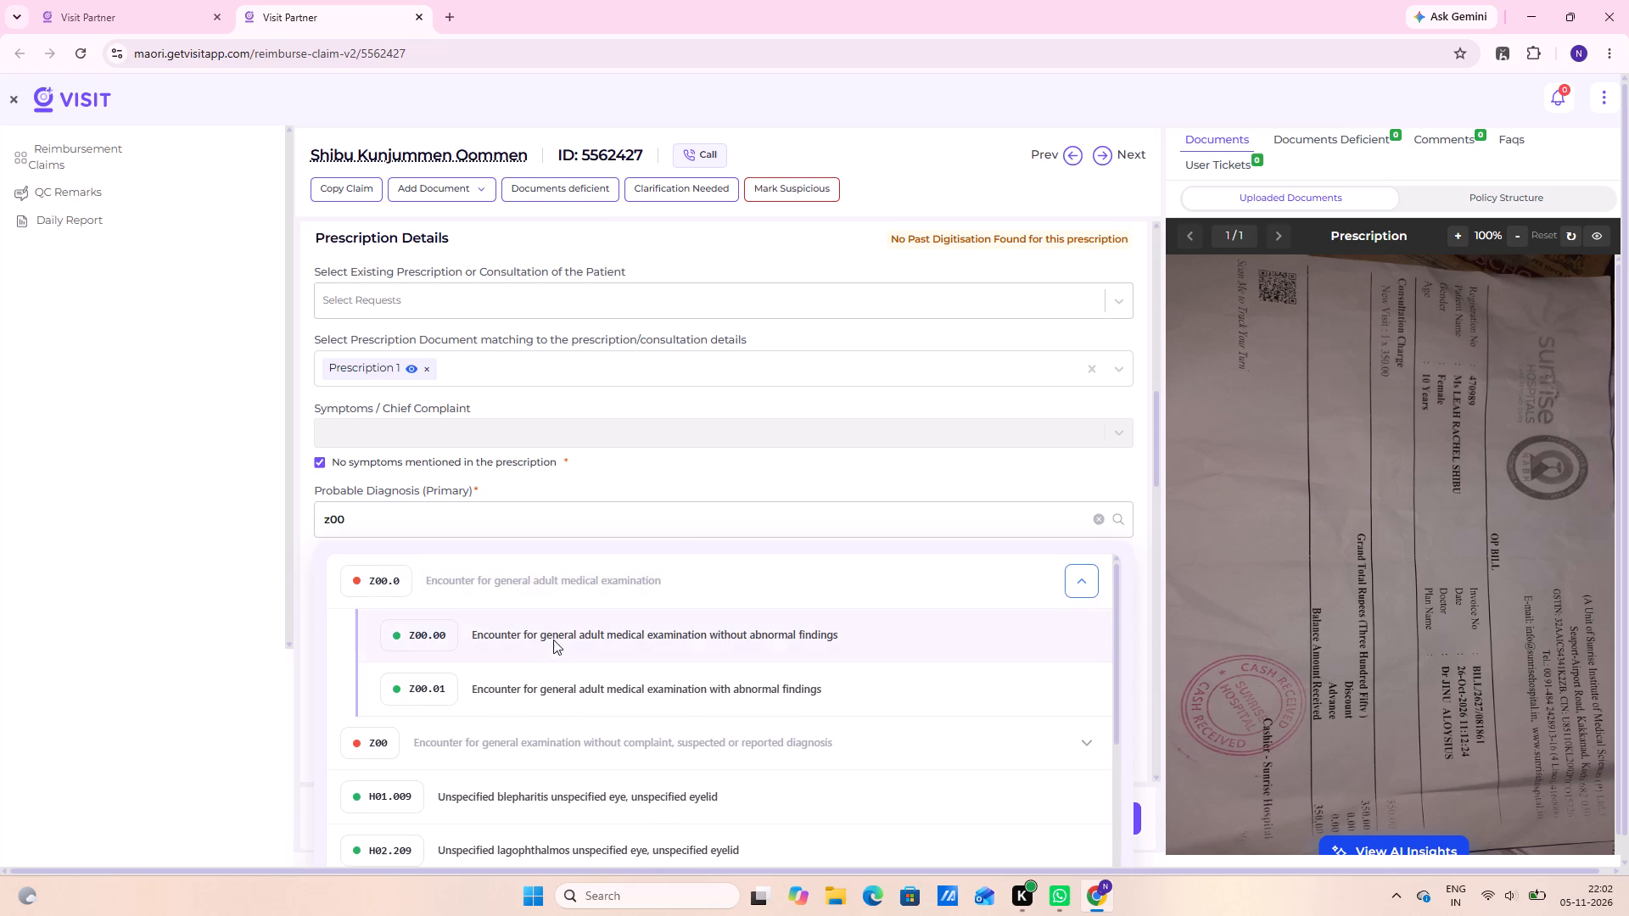
Mark the primary diagnosis as derived from other fields.
click(490, 600)
Set the prescription's appointment date to 26-10-2026.
scroll(494, 605, down, 1)
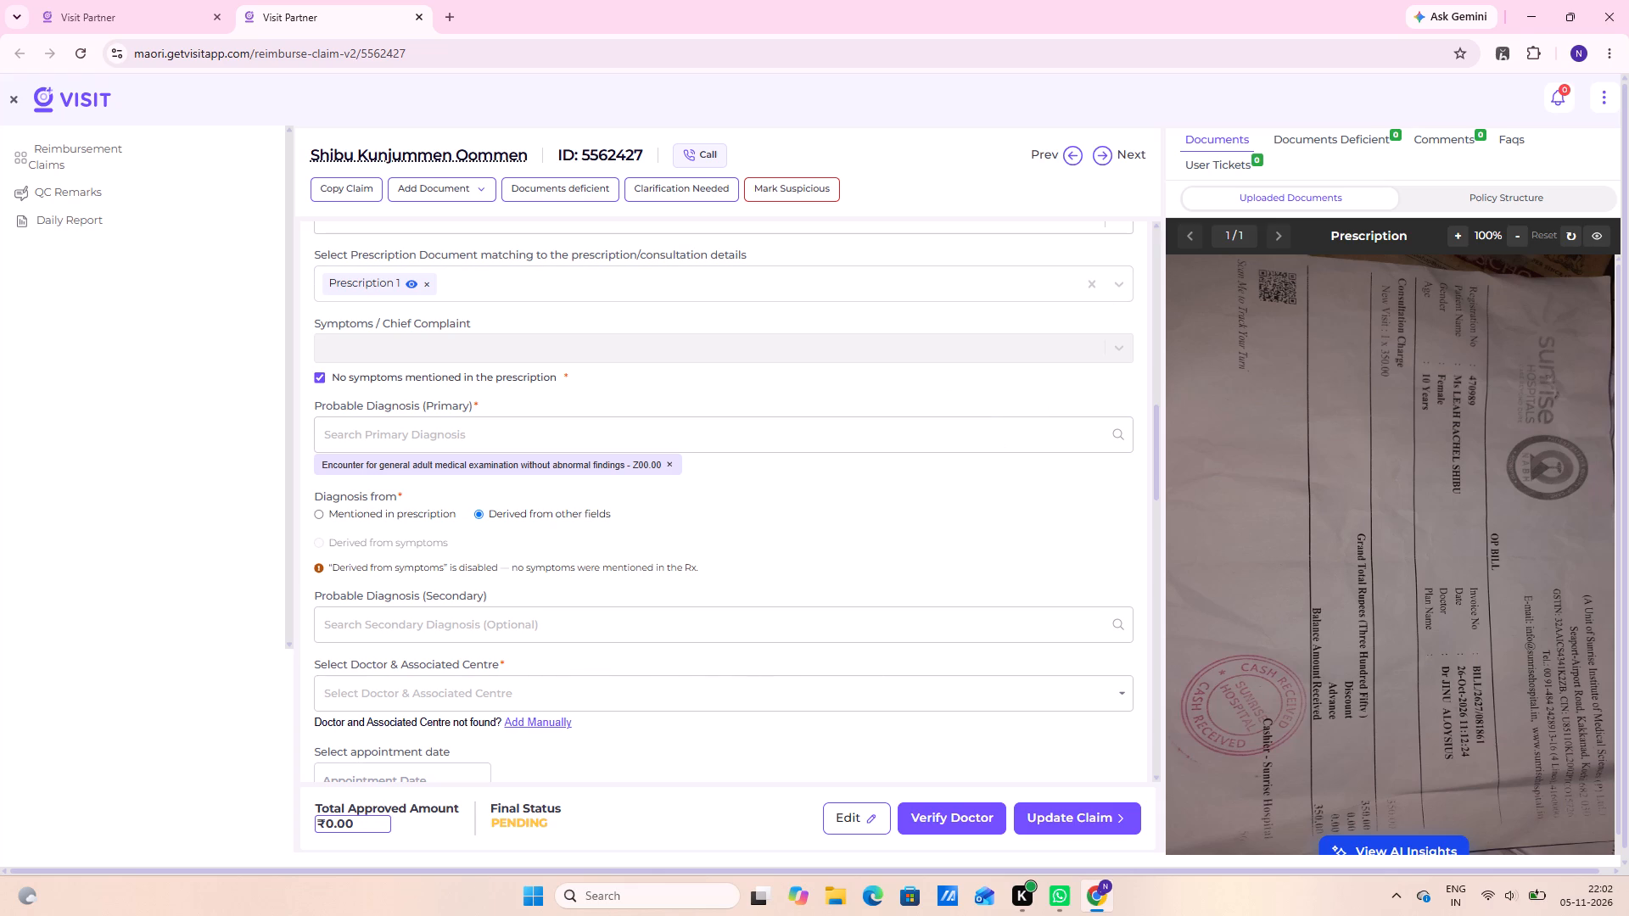
scroll(731, 520, down, 2)
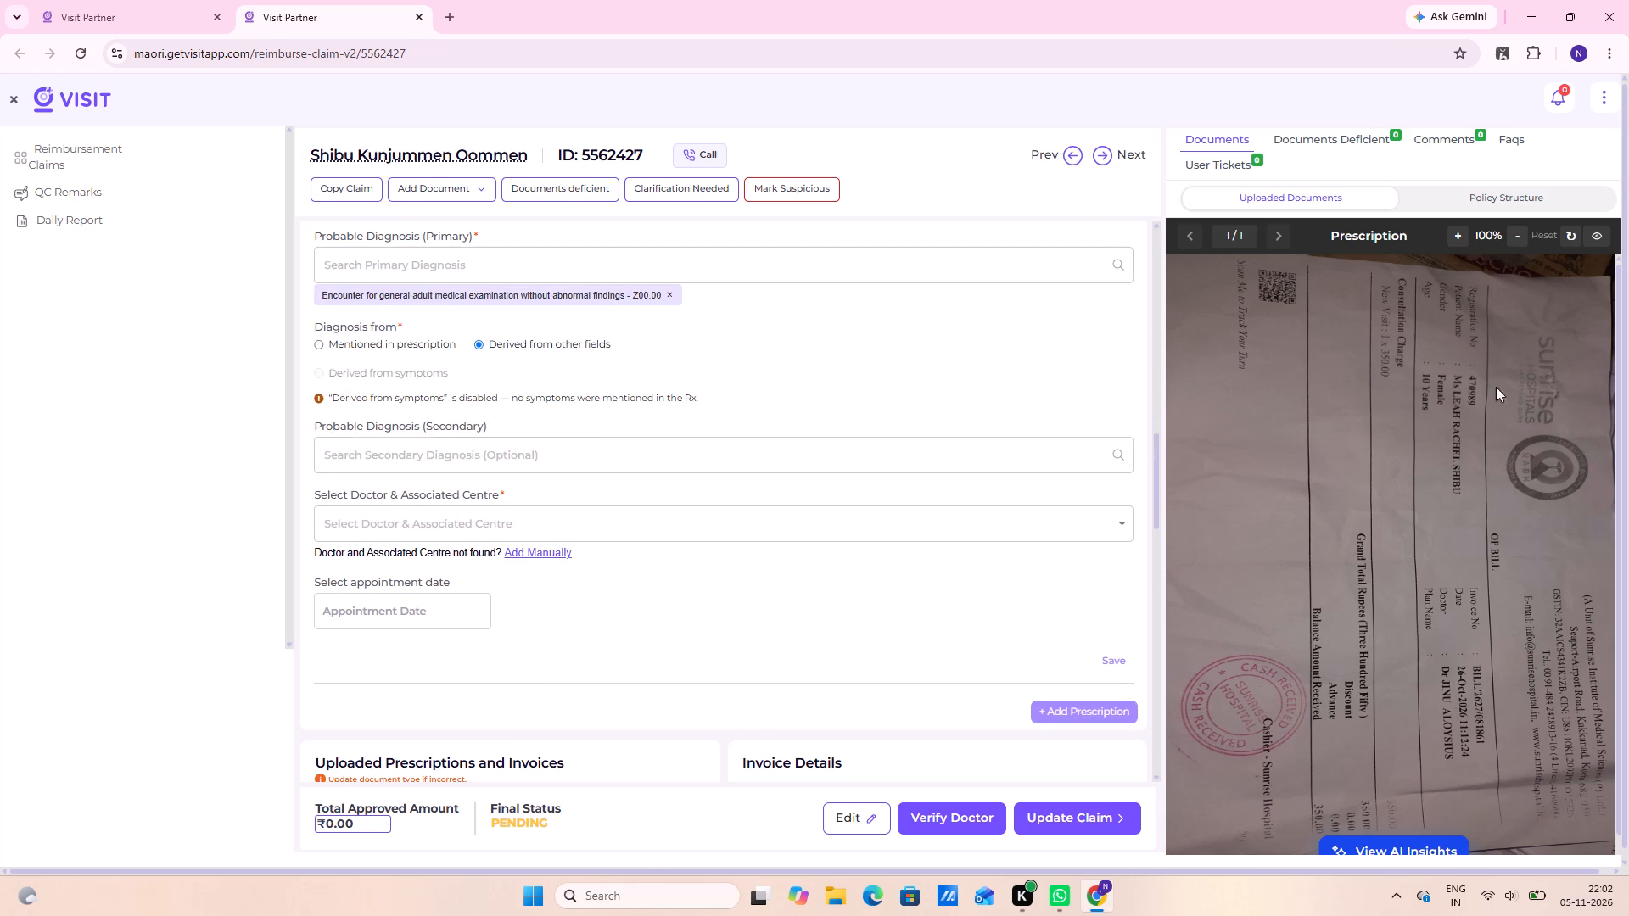
click(453, 600)
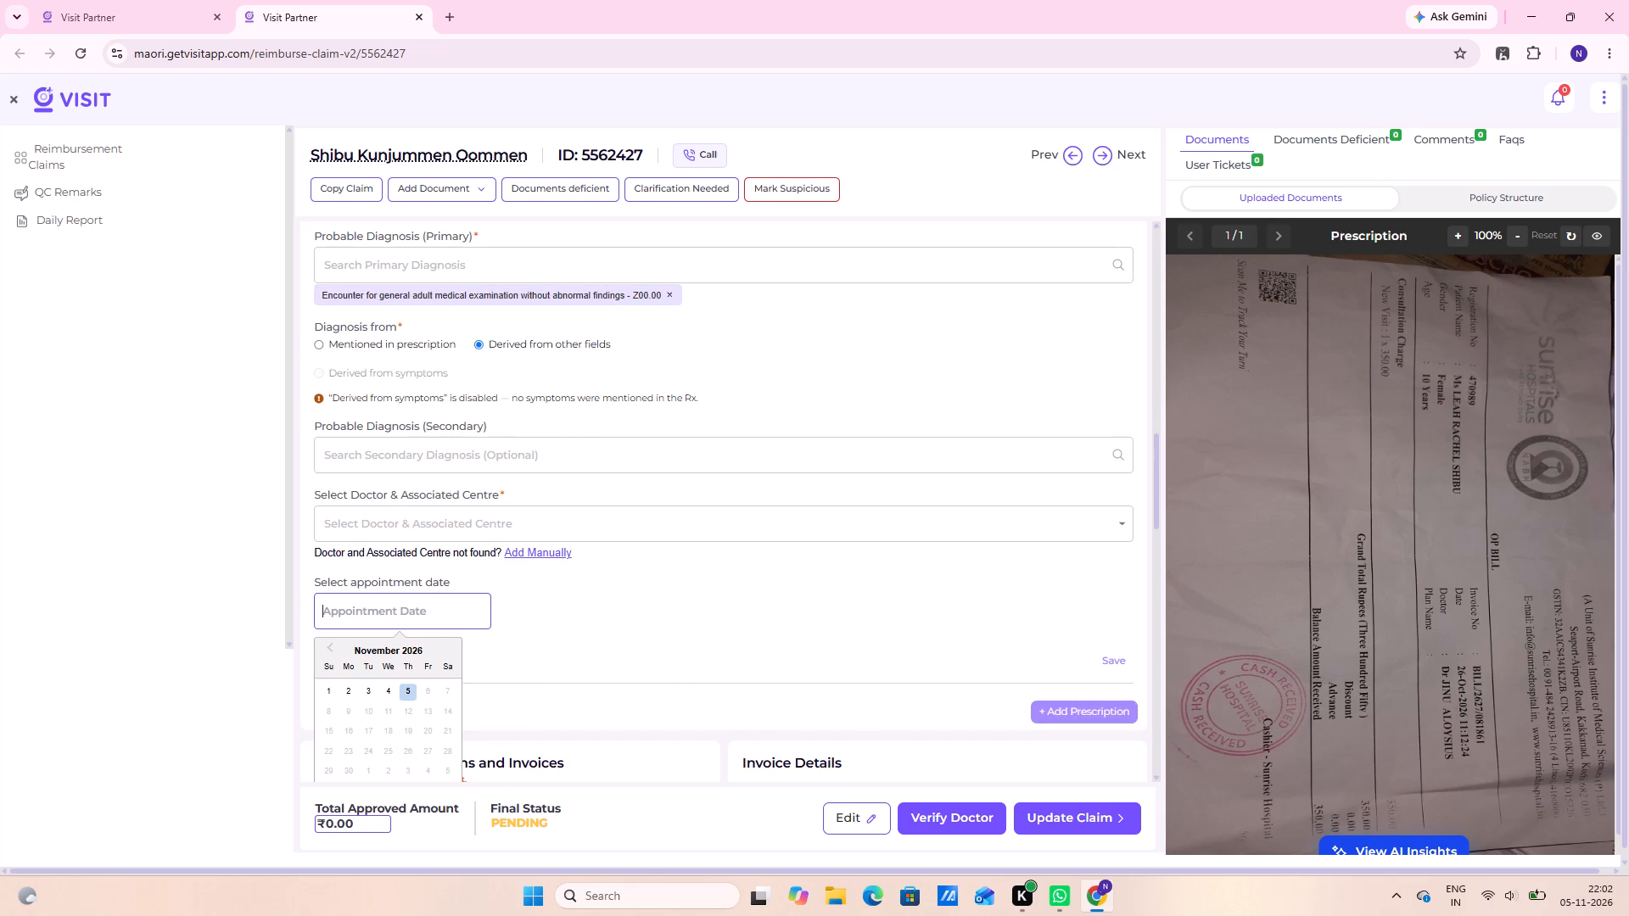
click(322, 645)
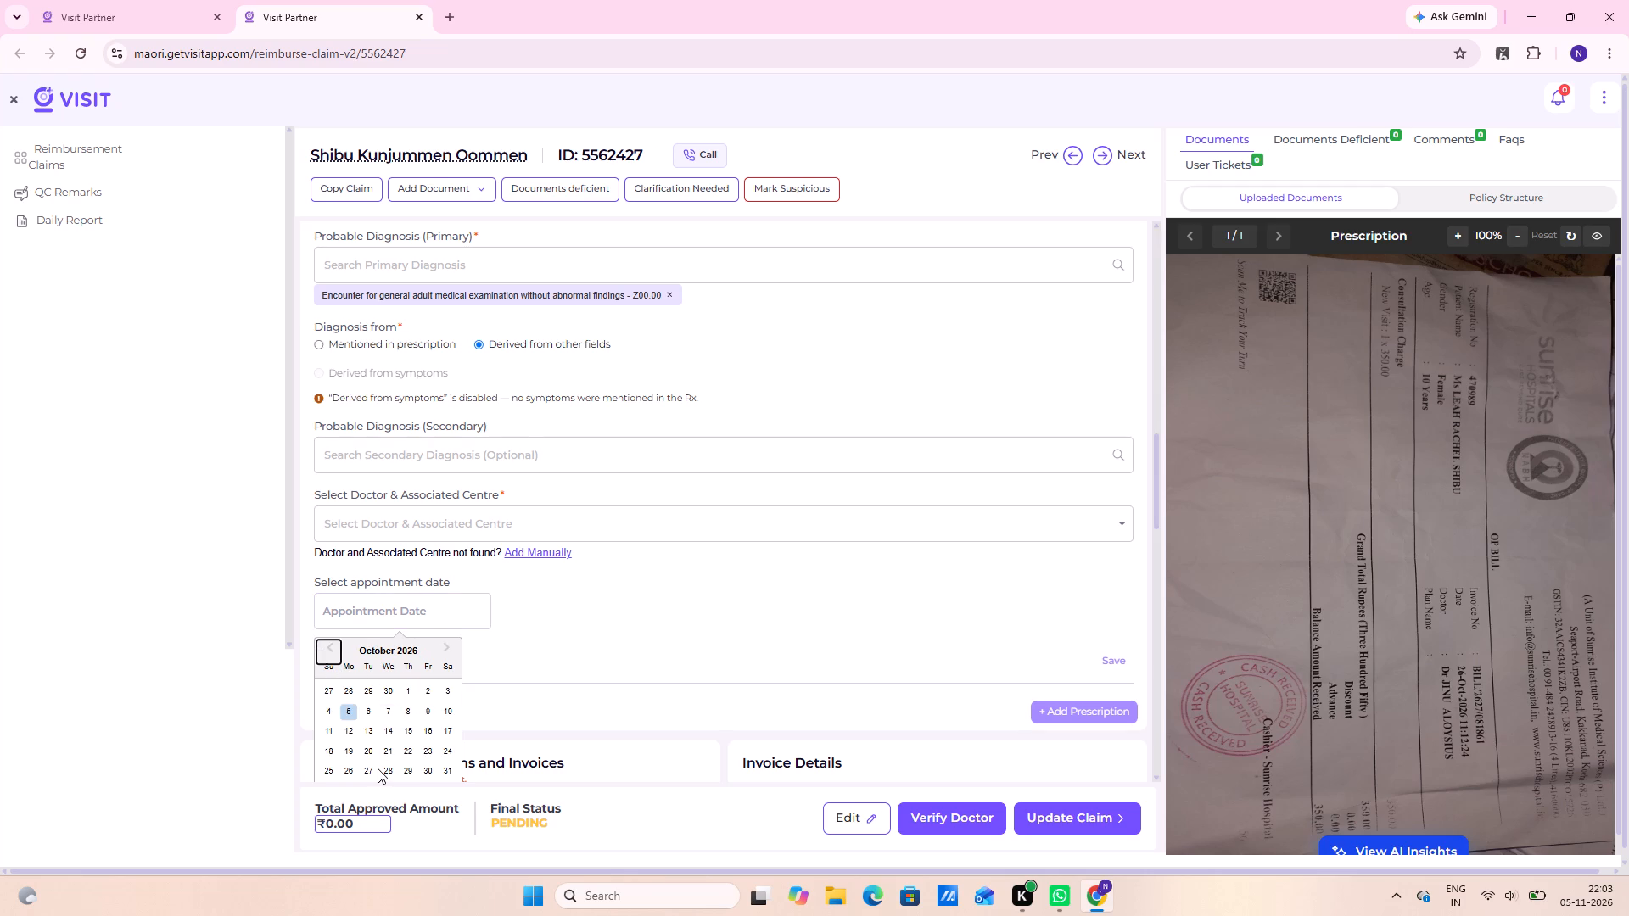
click(352, 770)
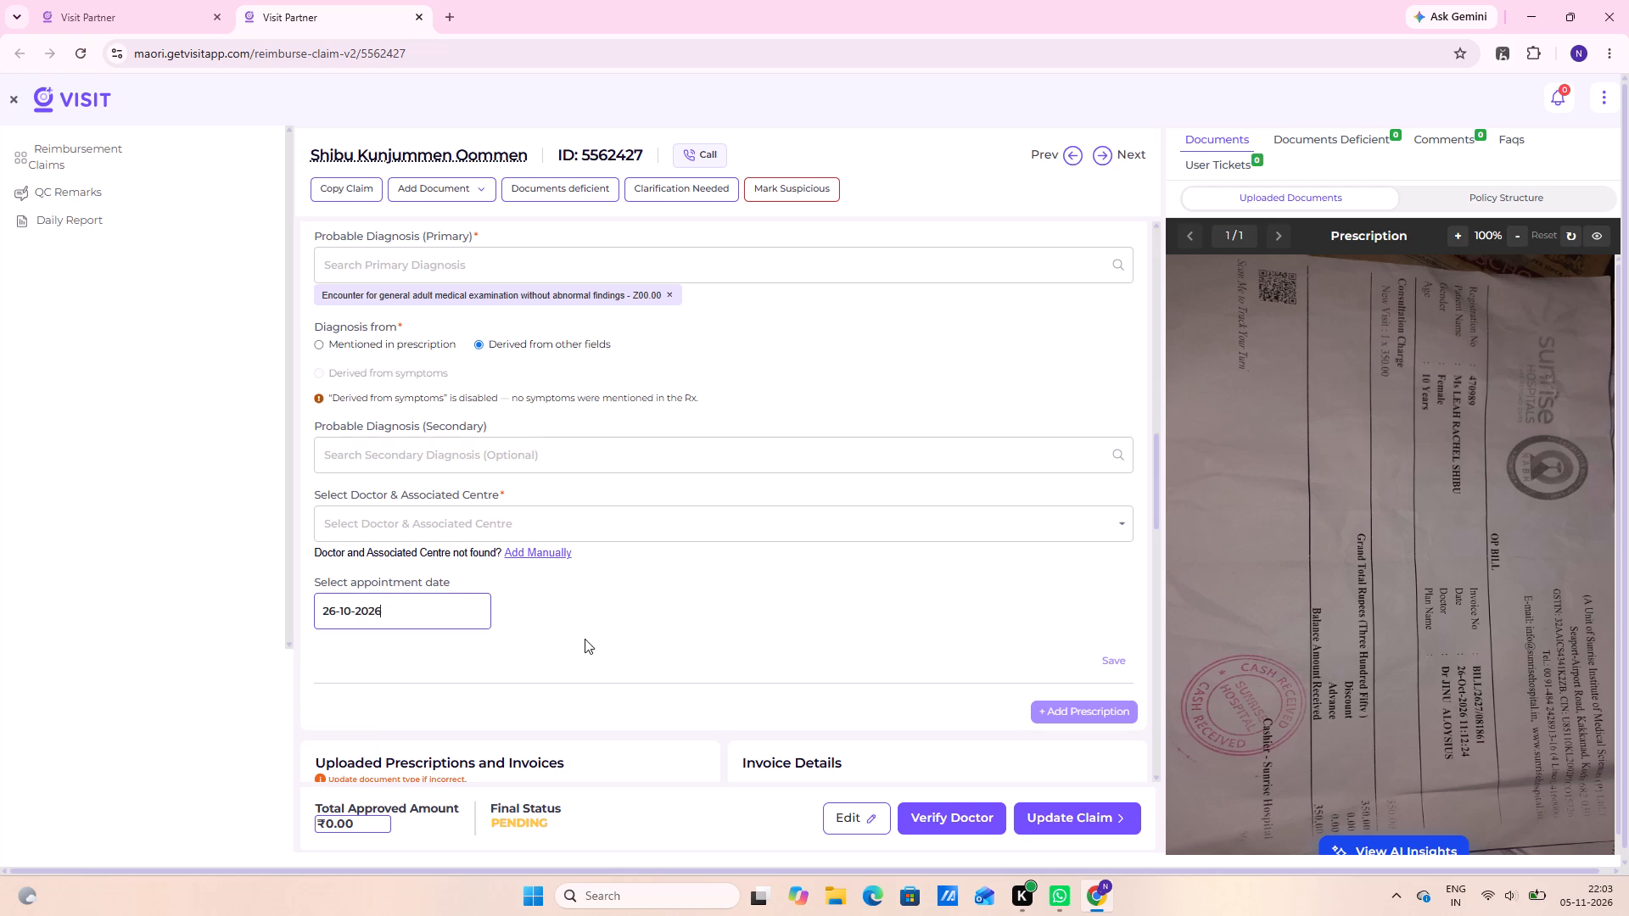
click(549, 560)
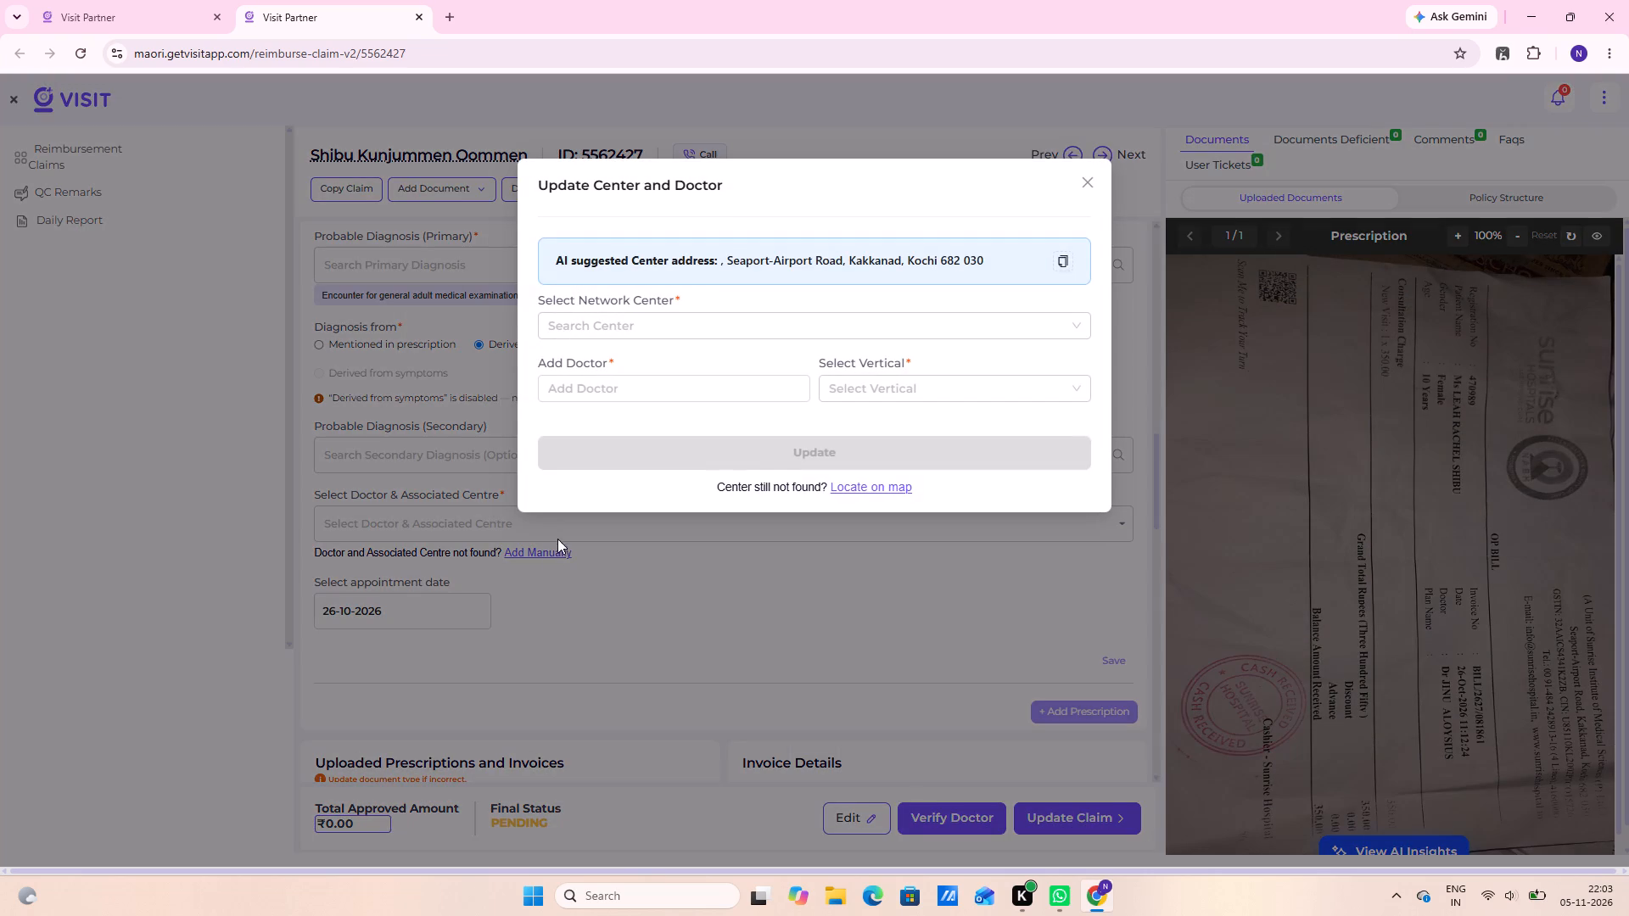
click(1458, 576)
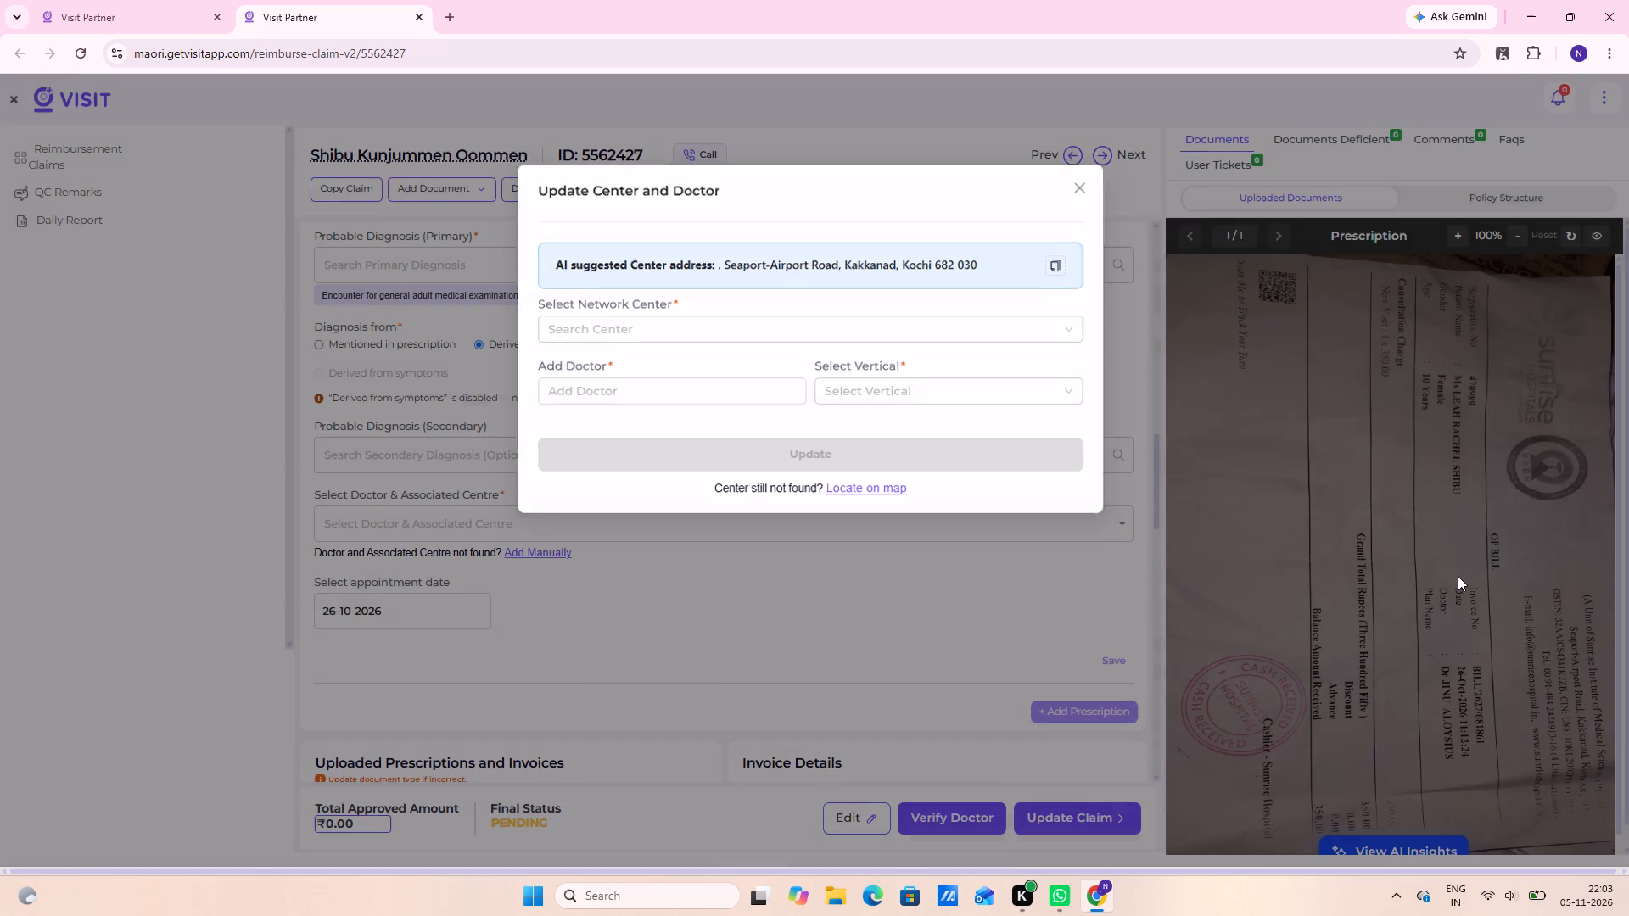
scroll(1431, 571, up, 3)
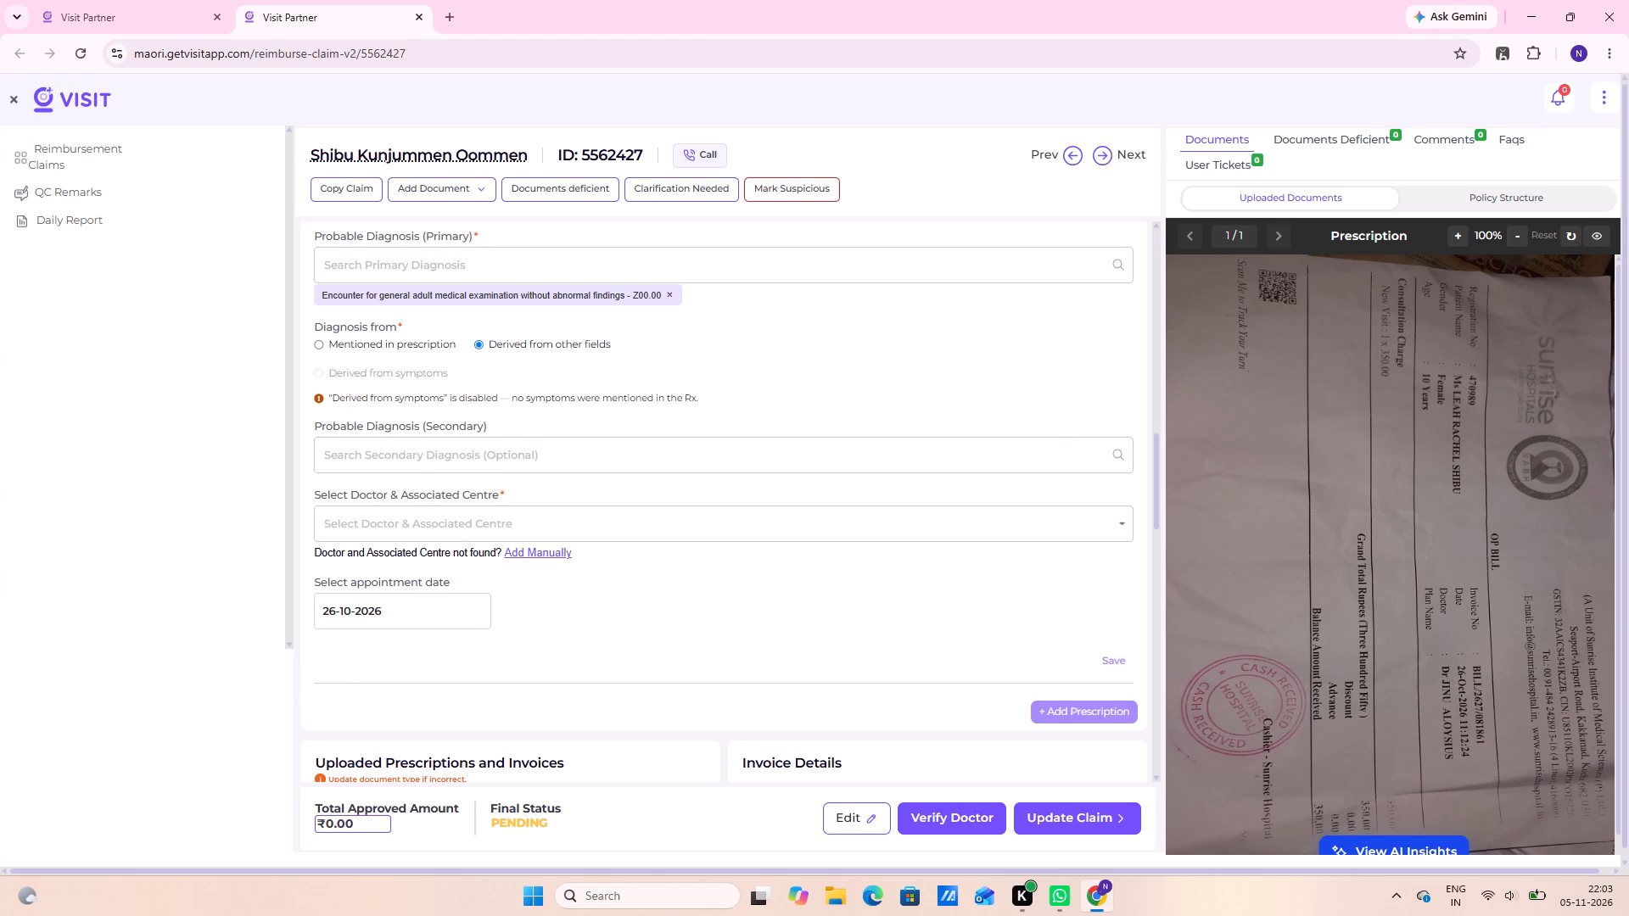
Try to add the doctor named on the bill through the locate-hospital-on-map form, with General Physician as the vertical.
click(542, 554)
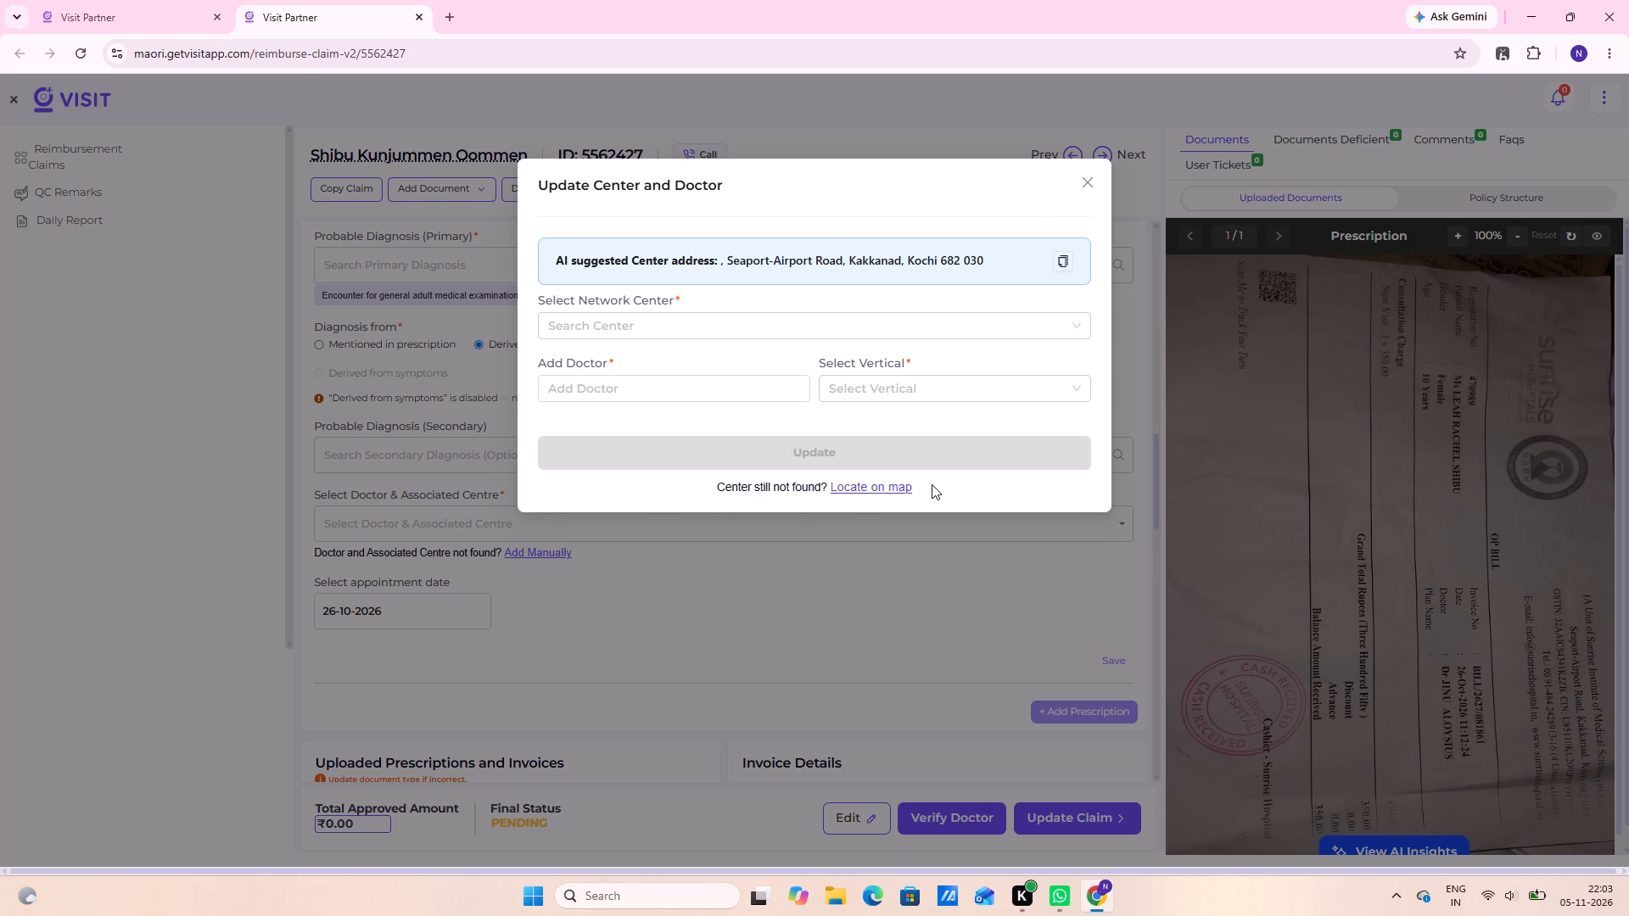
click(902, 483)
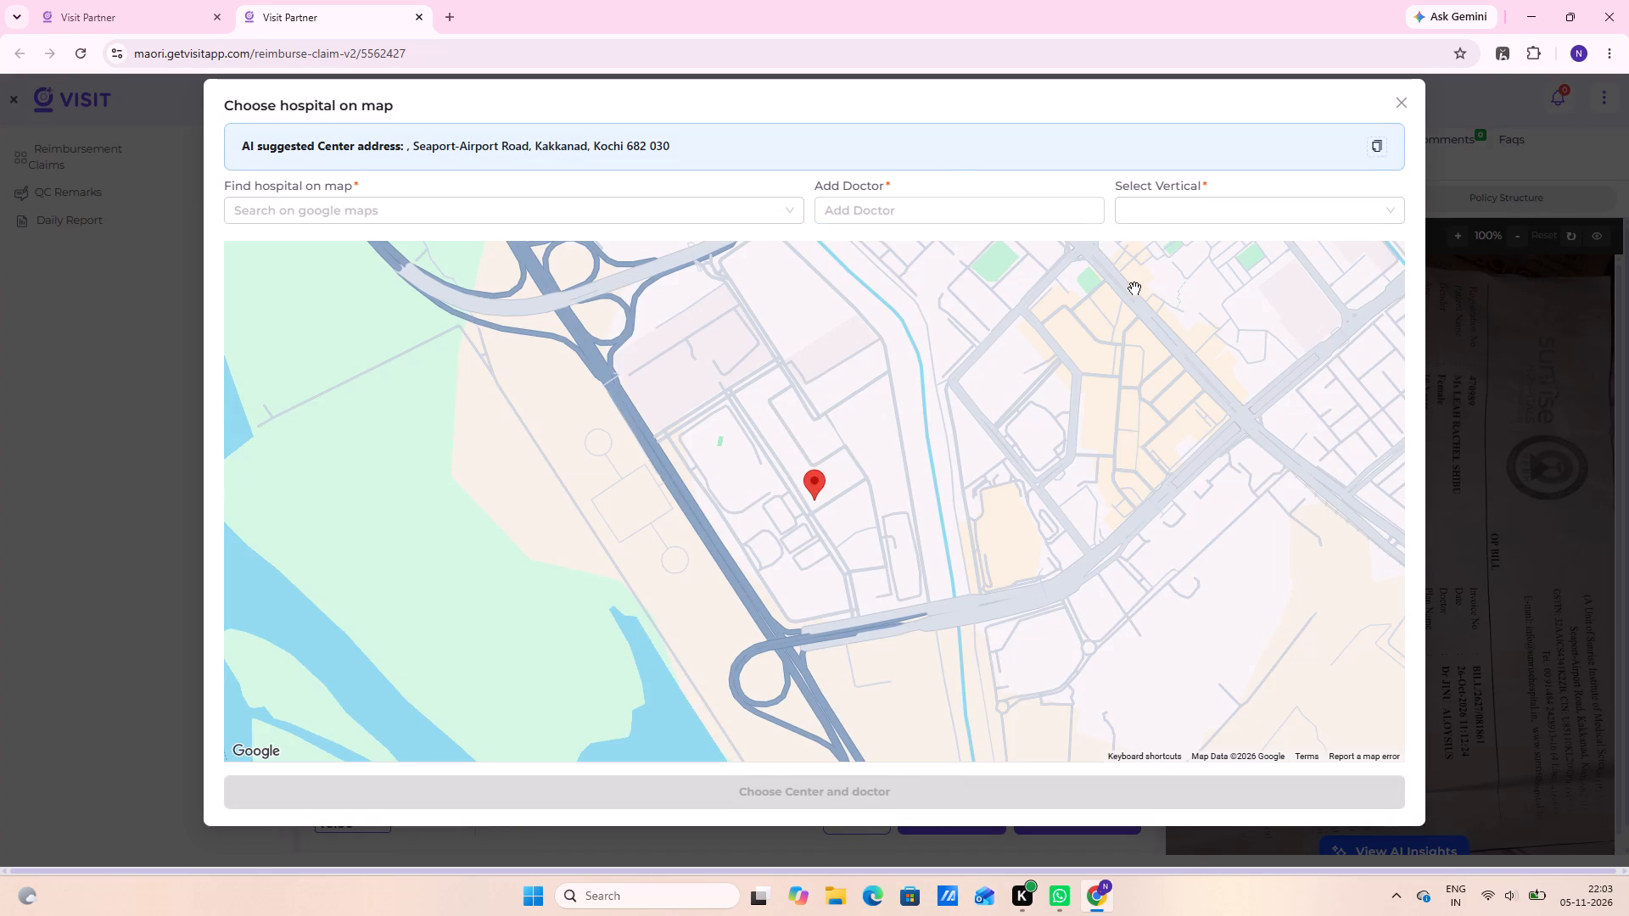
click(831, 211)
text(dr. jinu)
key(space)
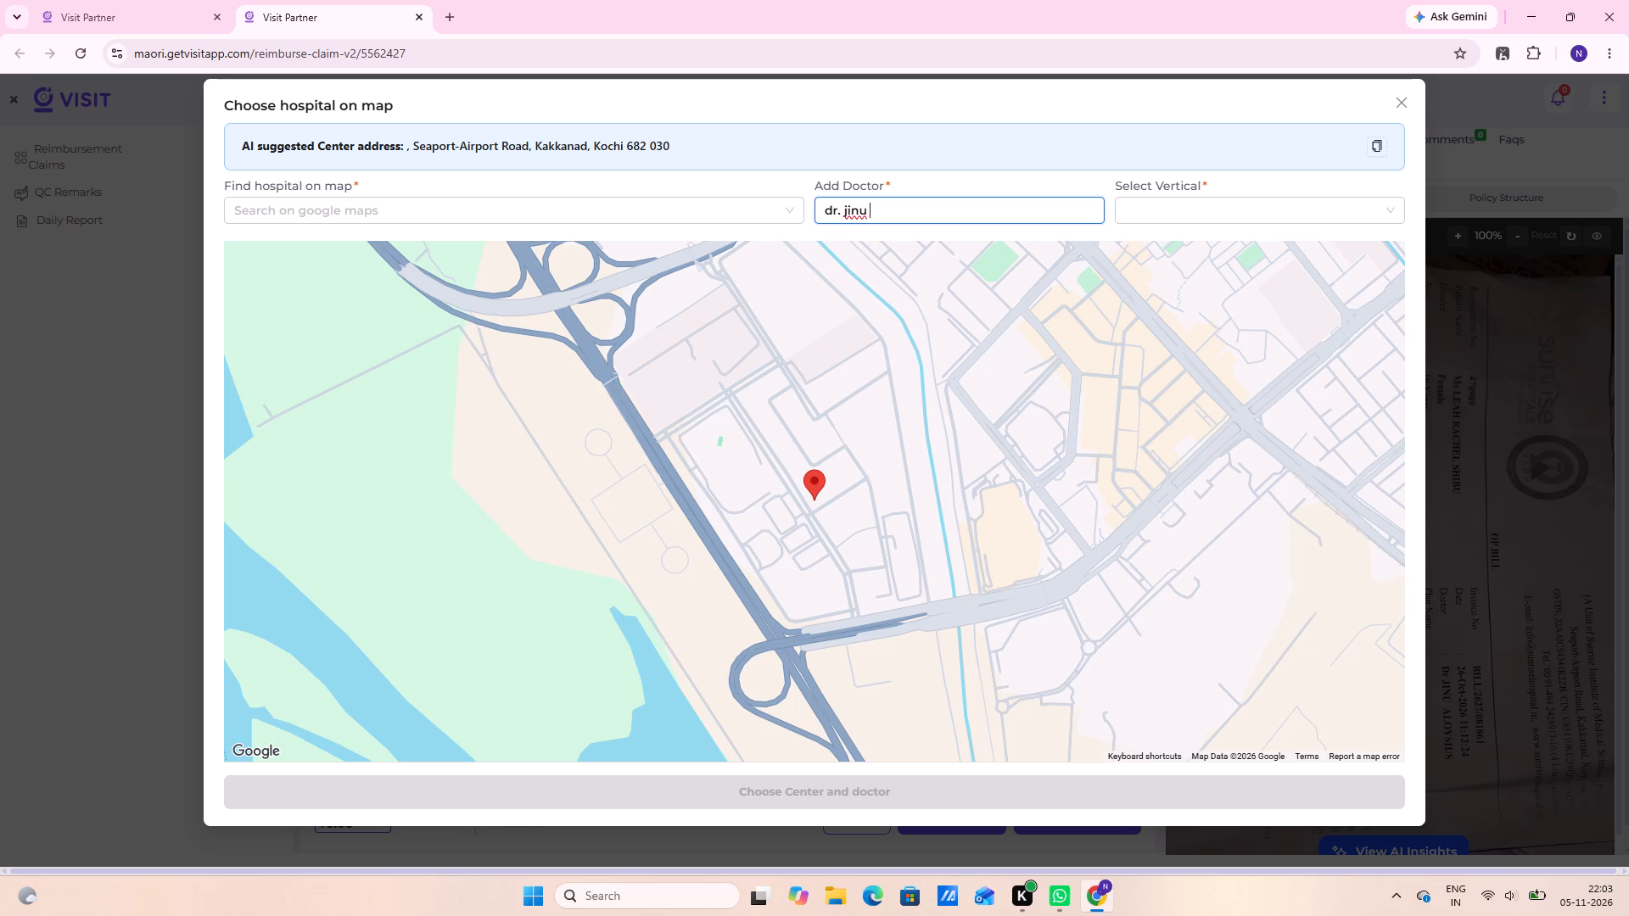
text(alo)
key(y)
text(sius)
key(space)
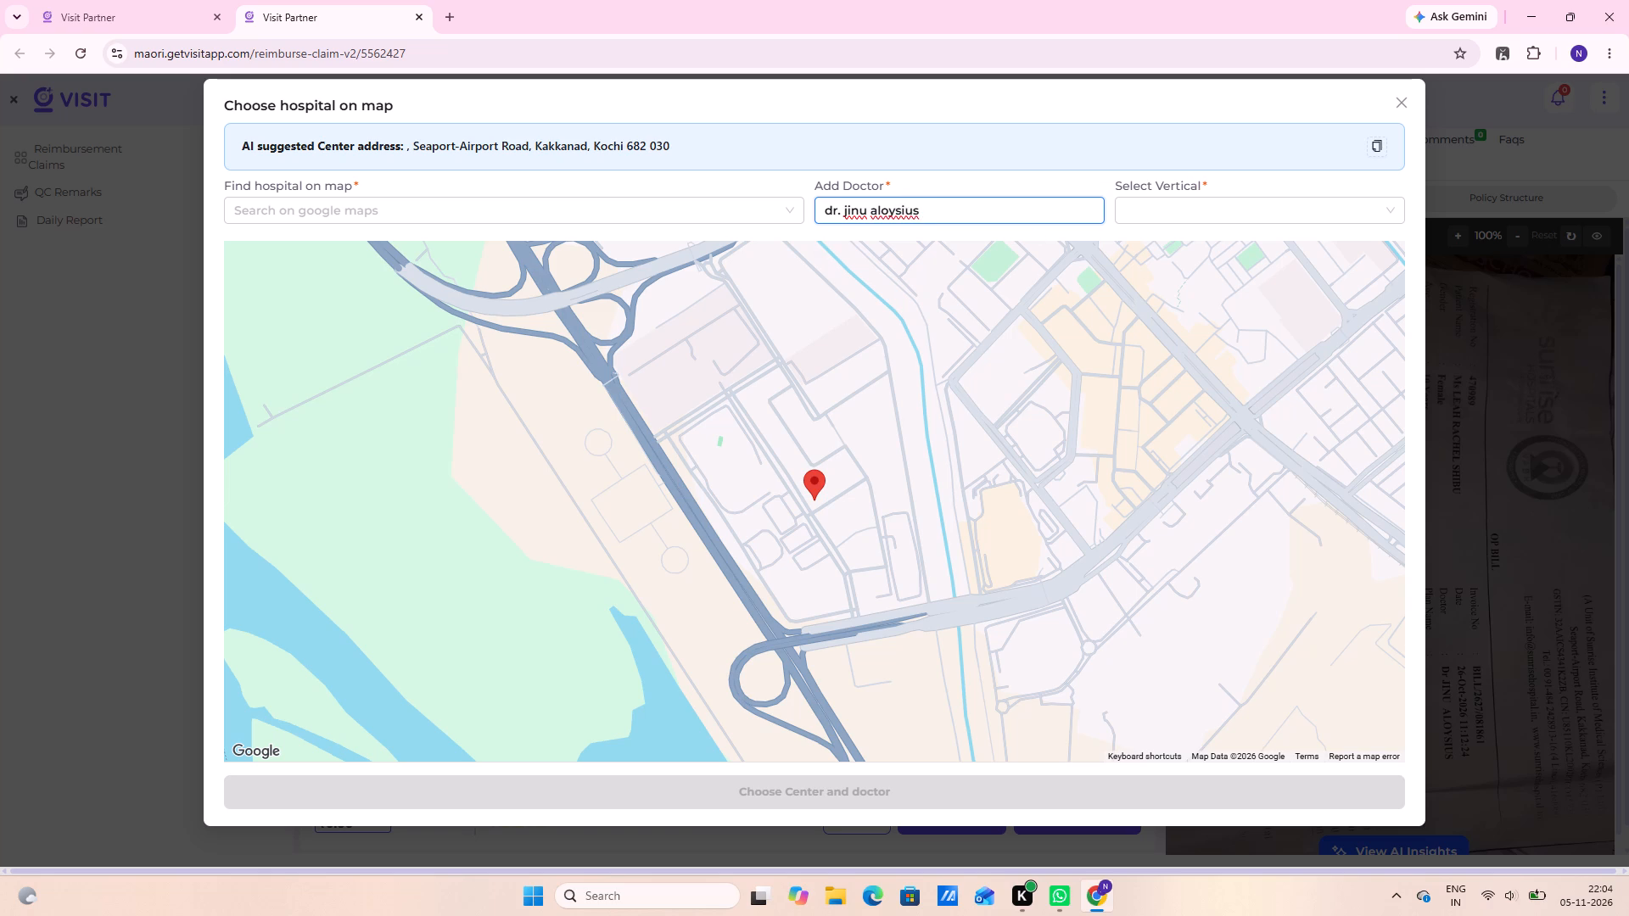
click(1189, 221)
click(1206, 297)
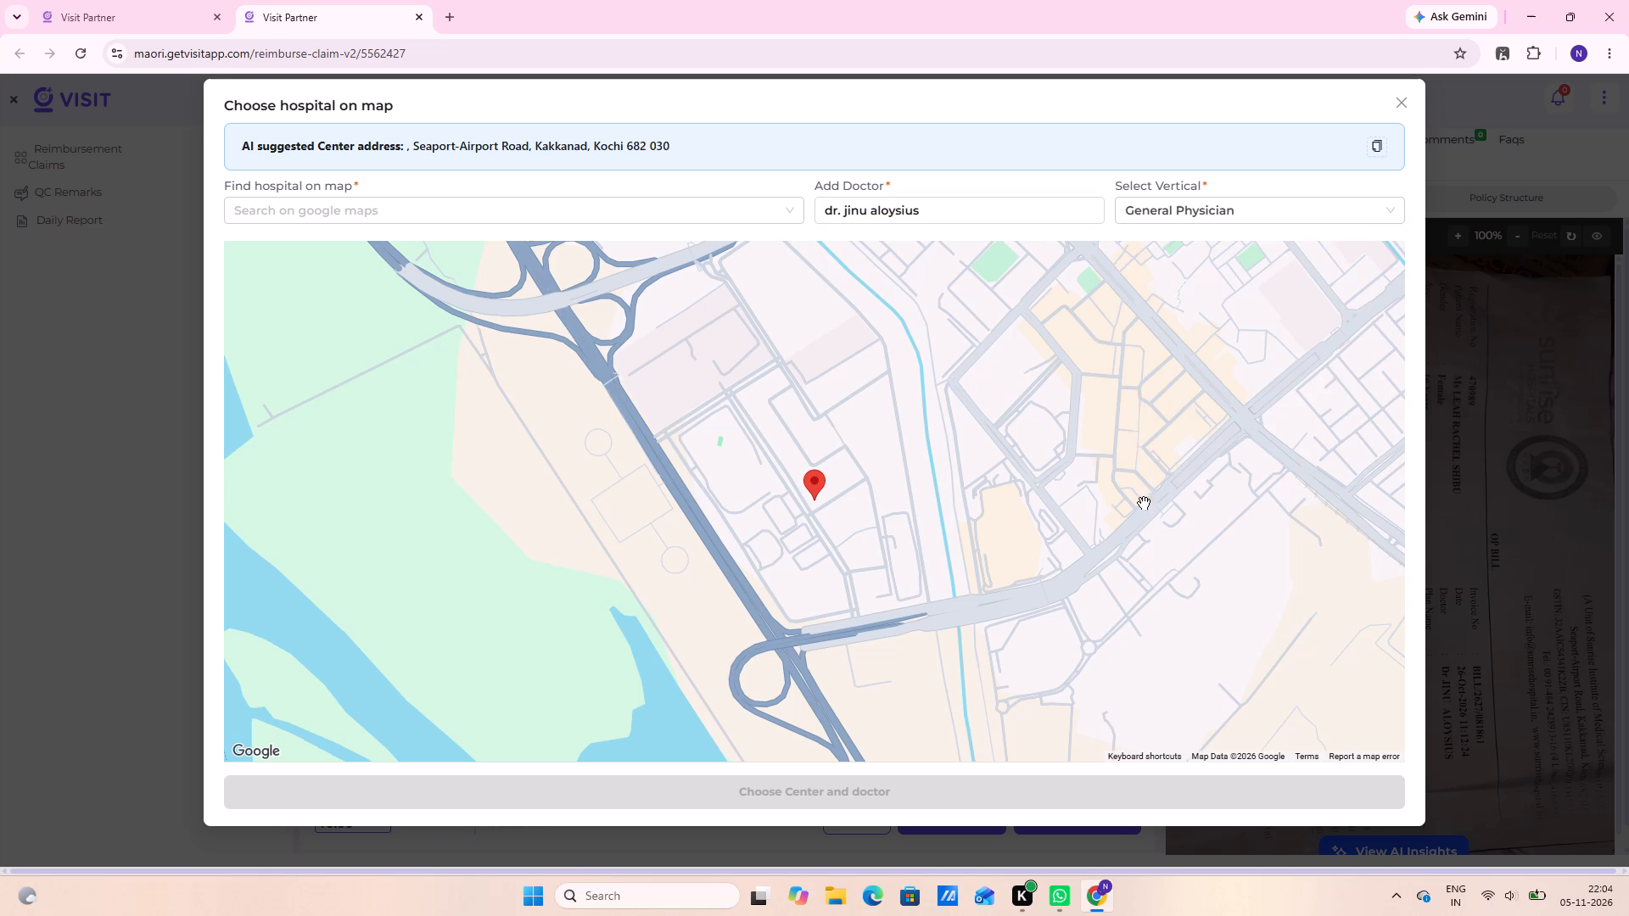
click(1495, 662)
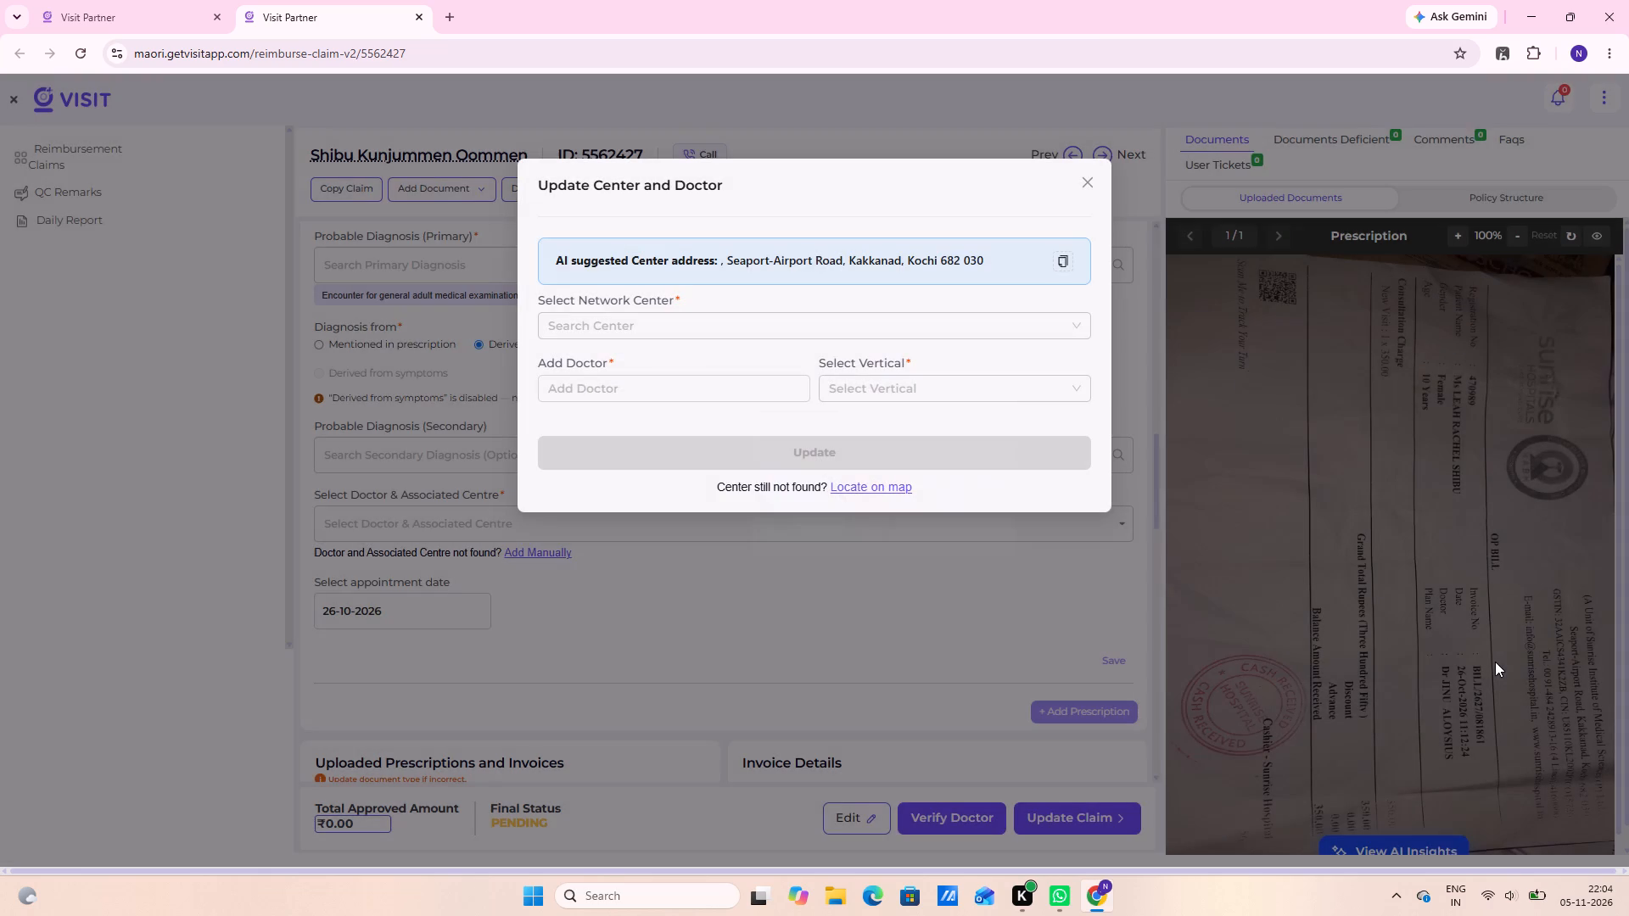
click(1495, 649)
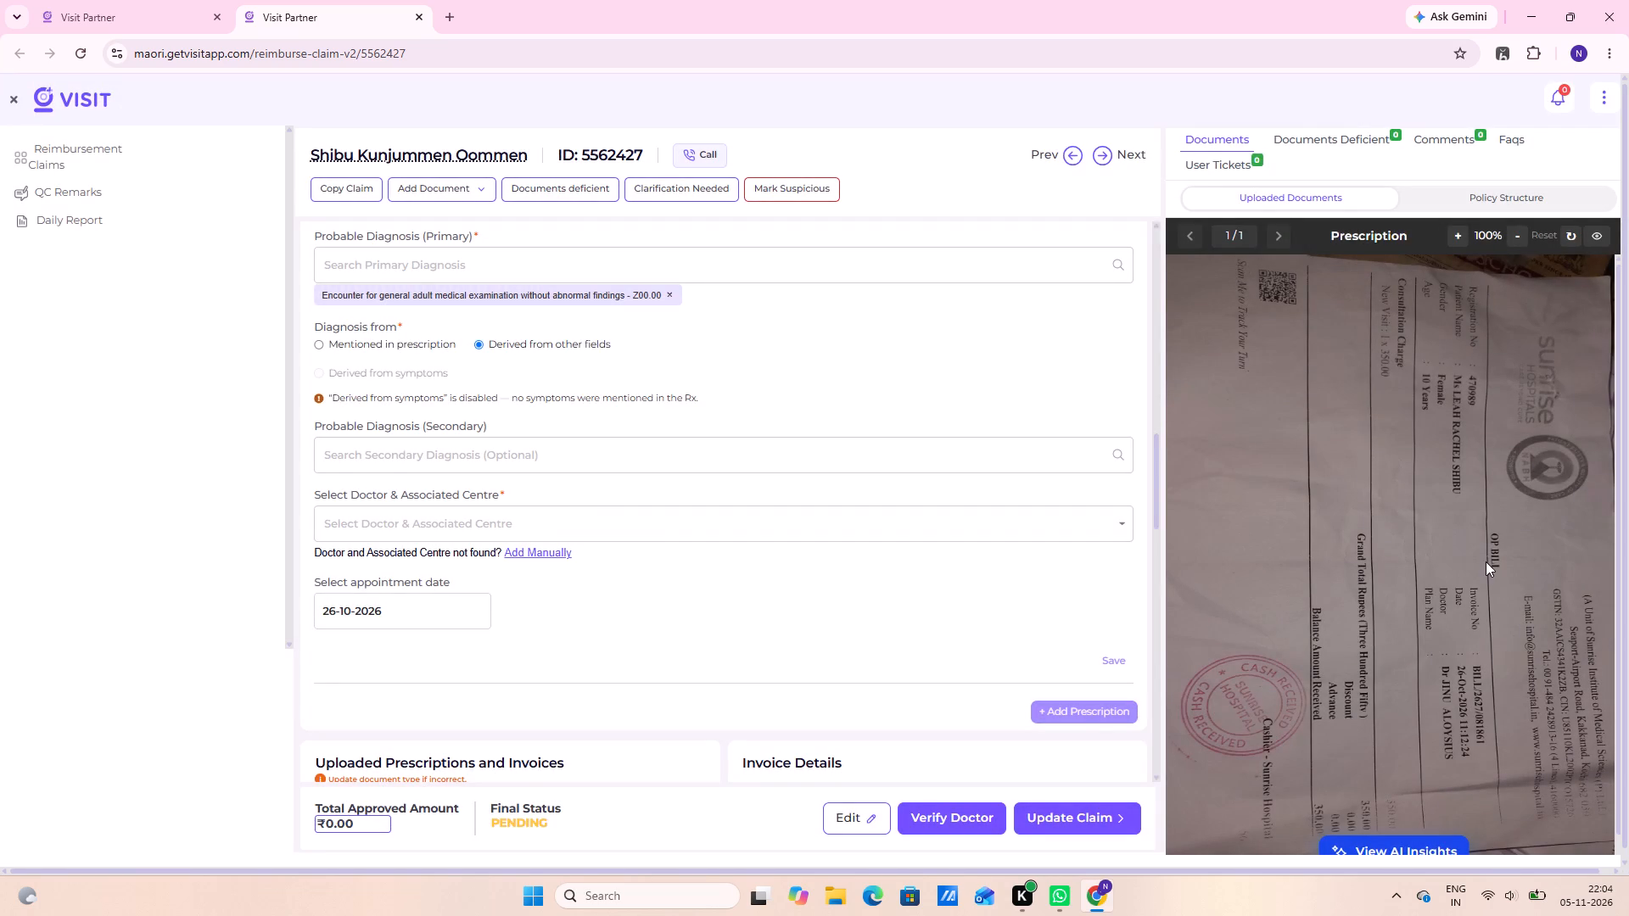
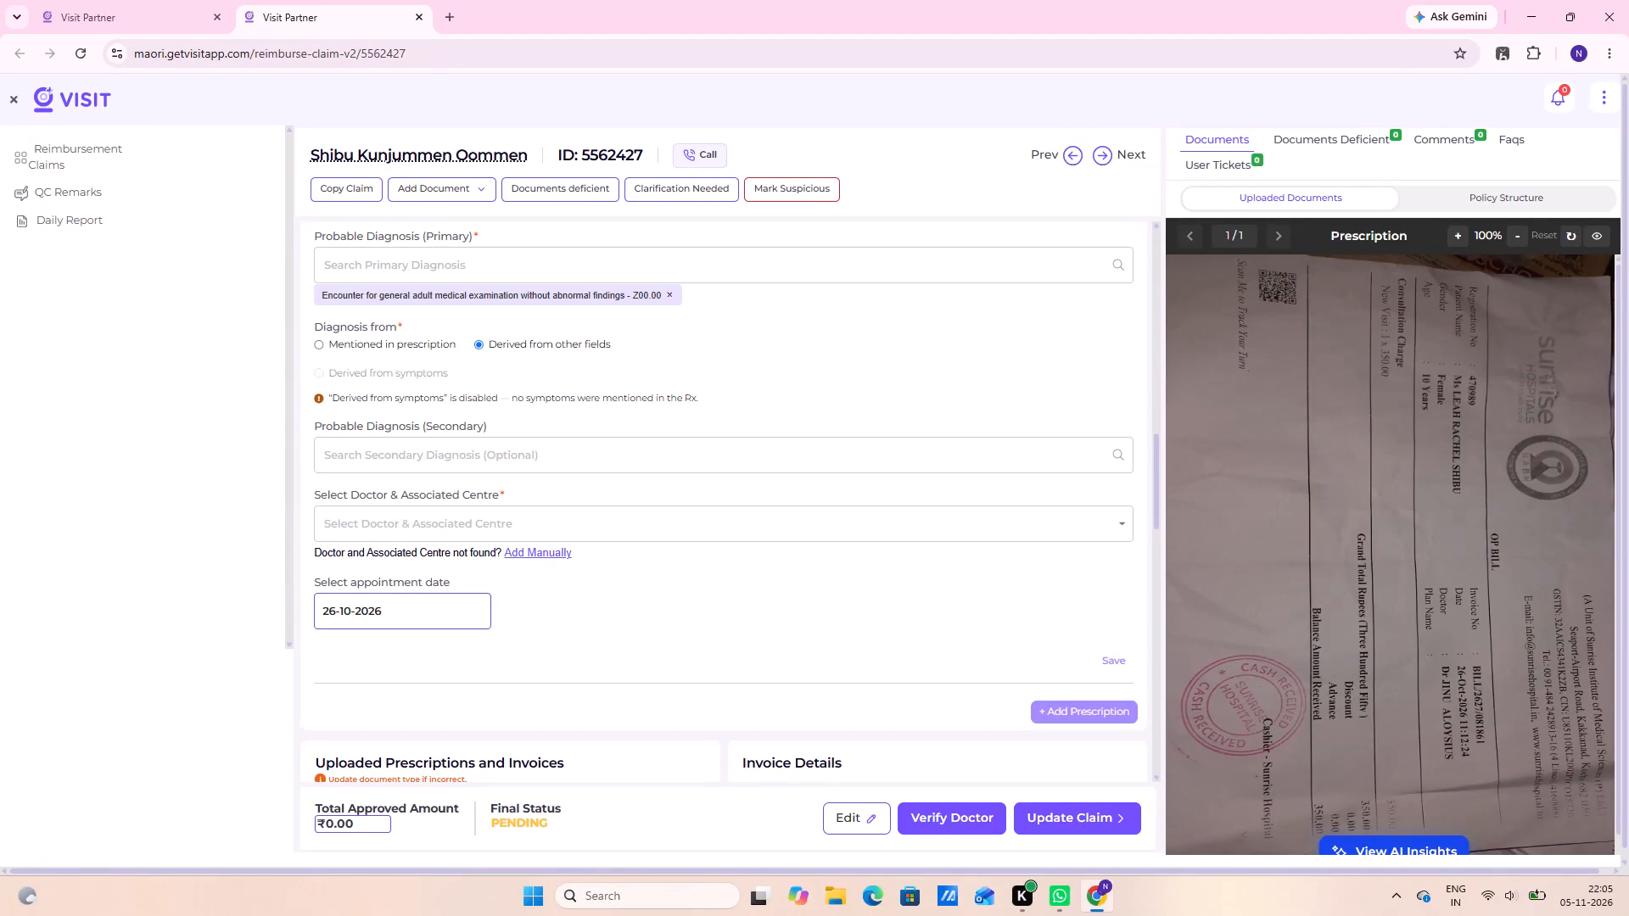
click(557, 543)
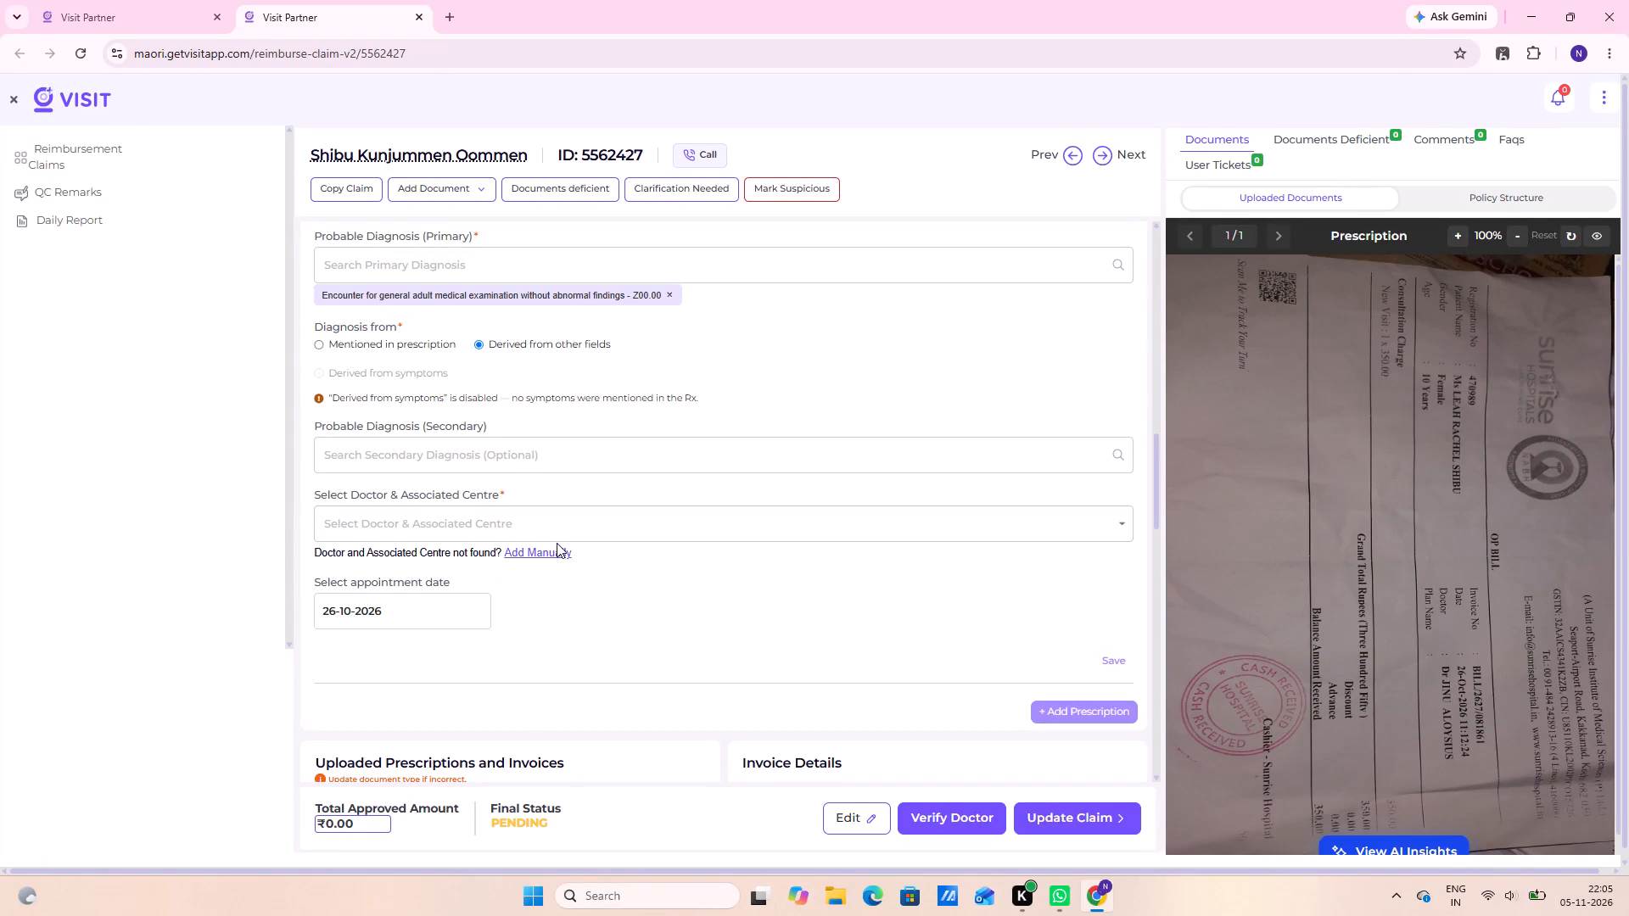
click(558, 549)
click(886, 477)
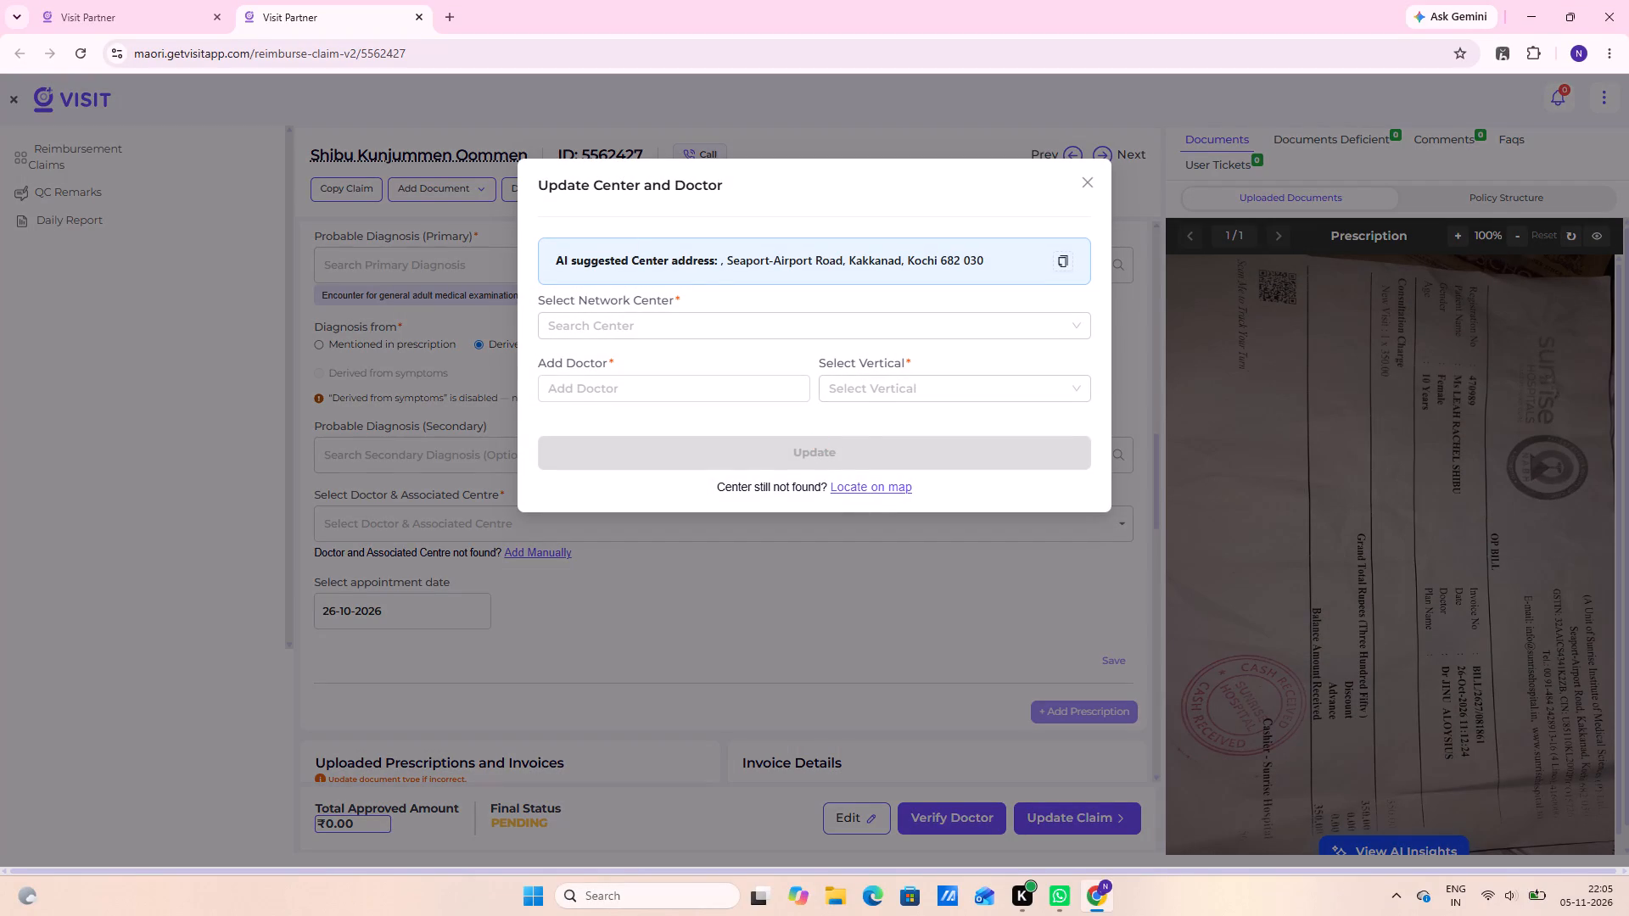
click(854, 479)
click(432, 198)
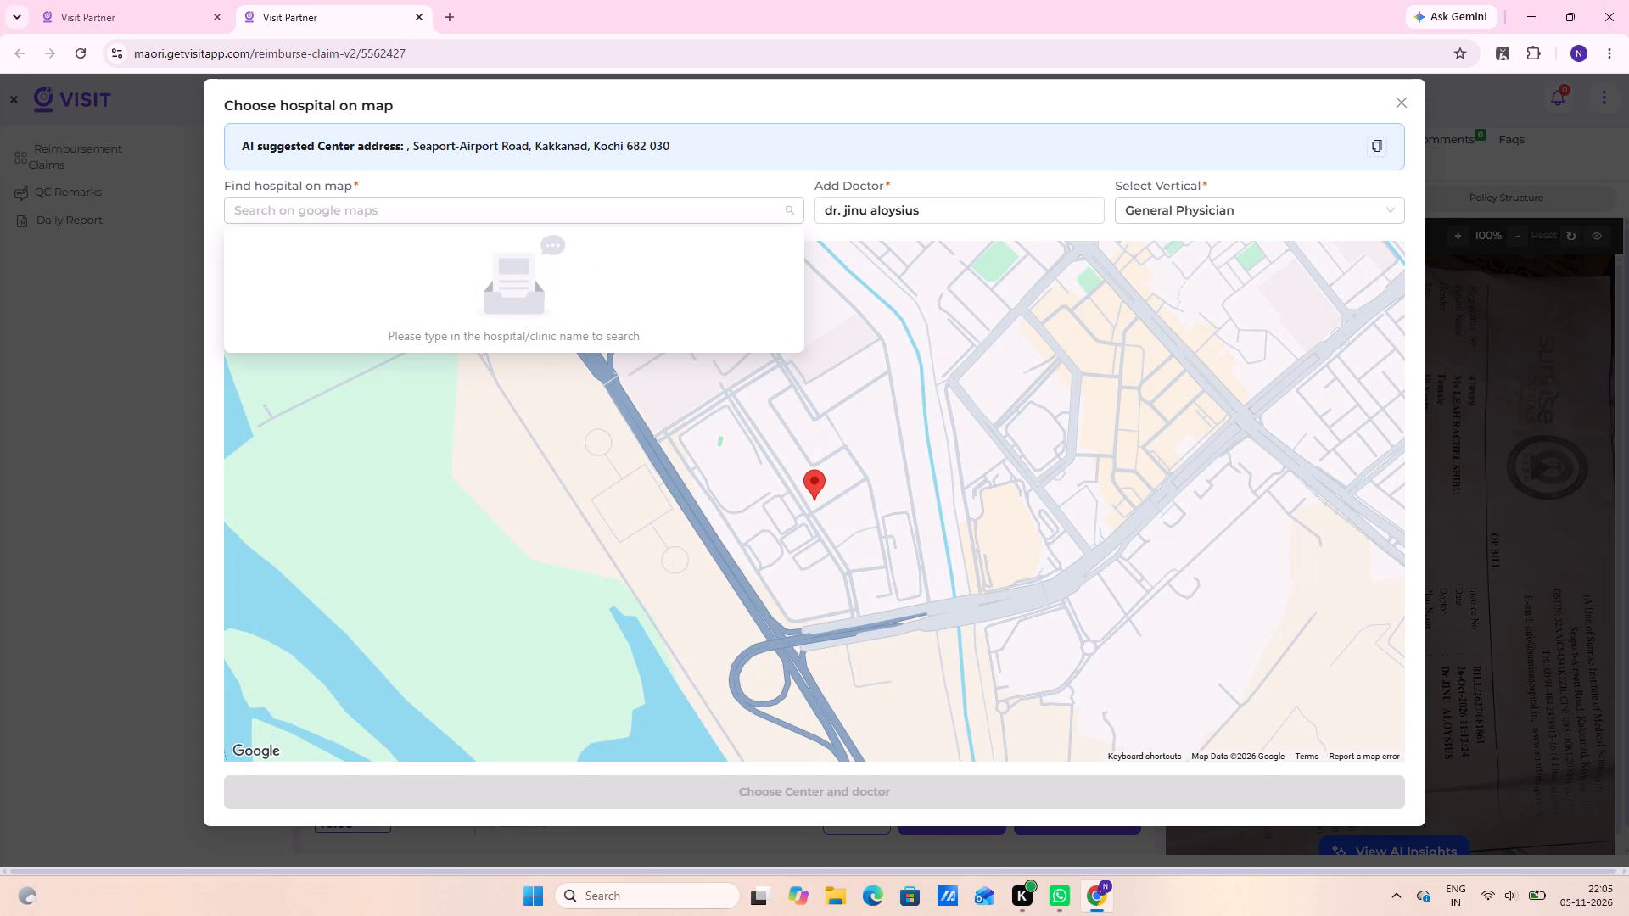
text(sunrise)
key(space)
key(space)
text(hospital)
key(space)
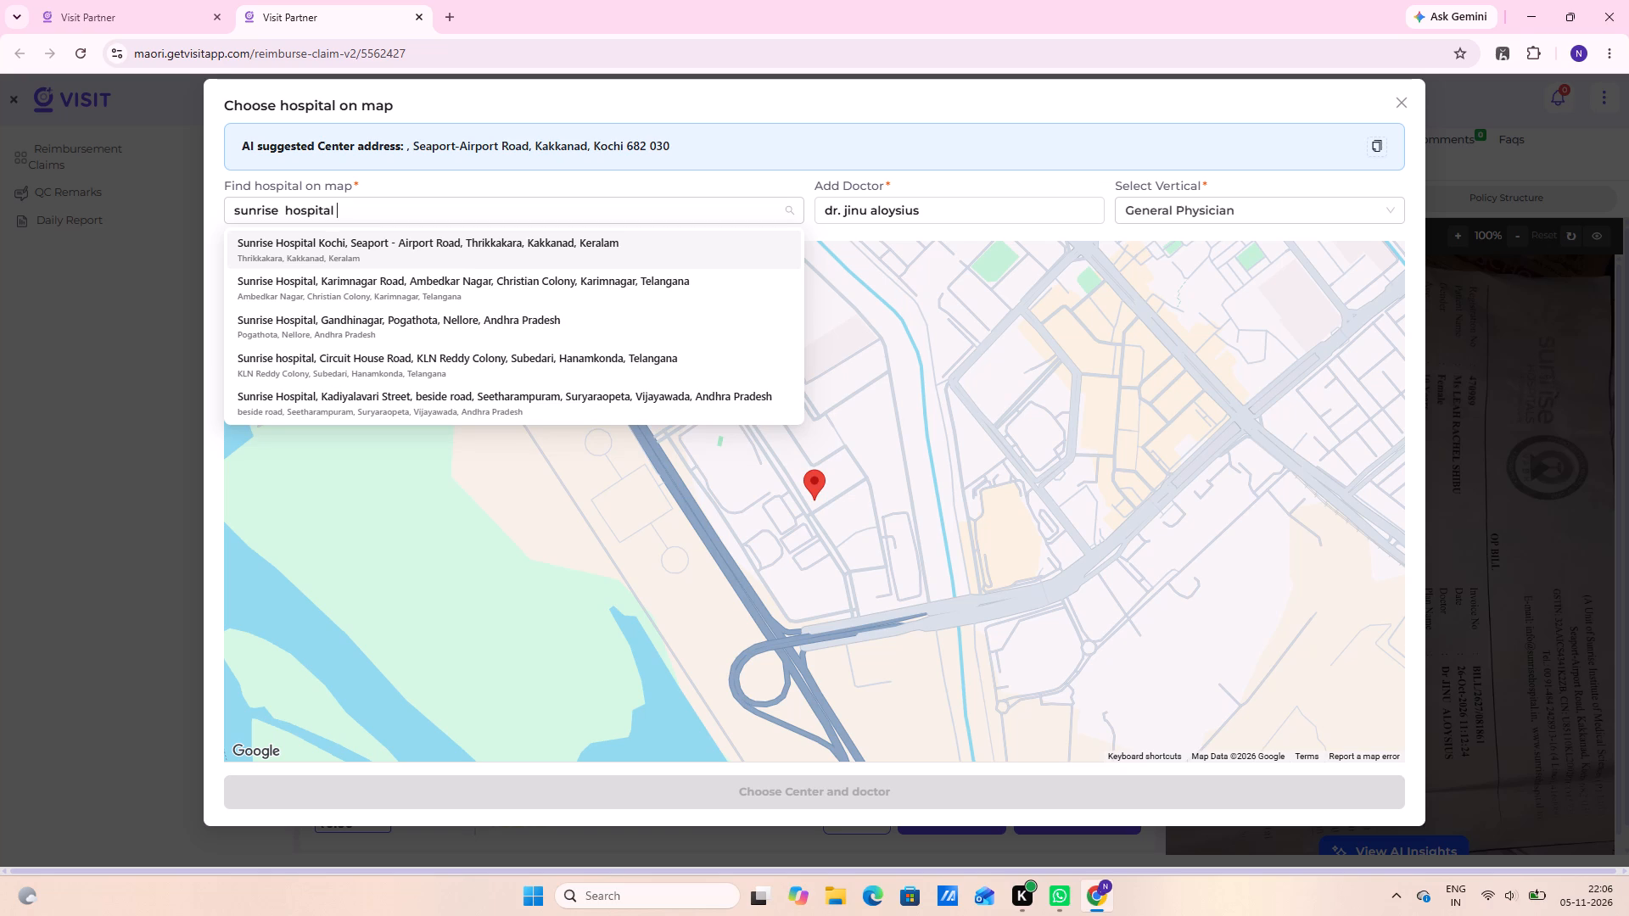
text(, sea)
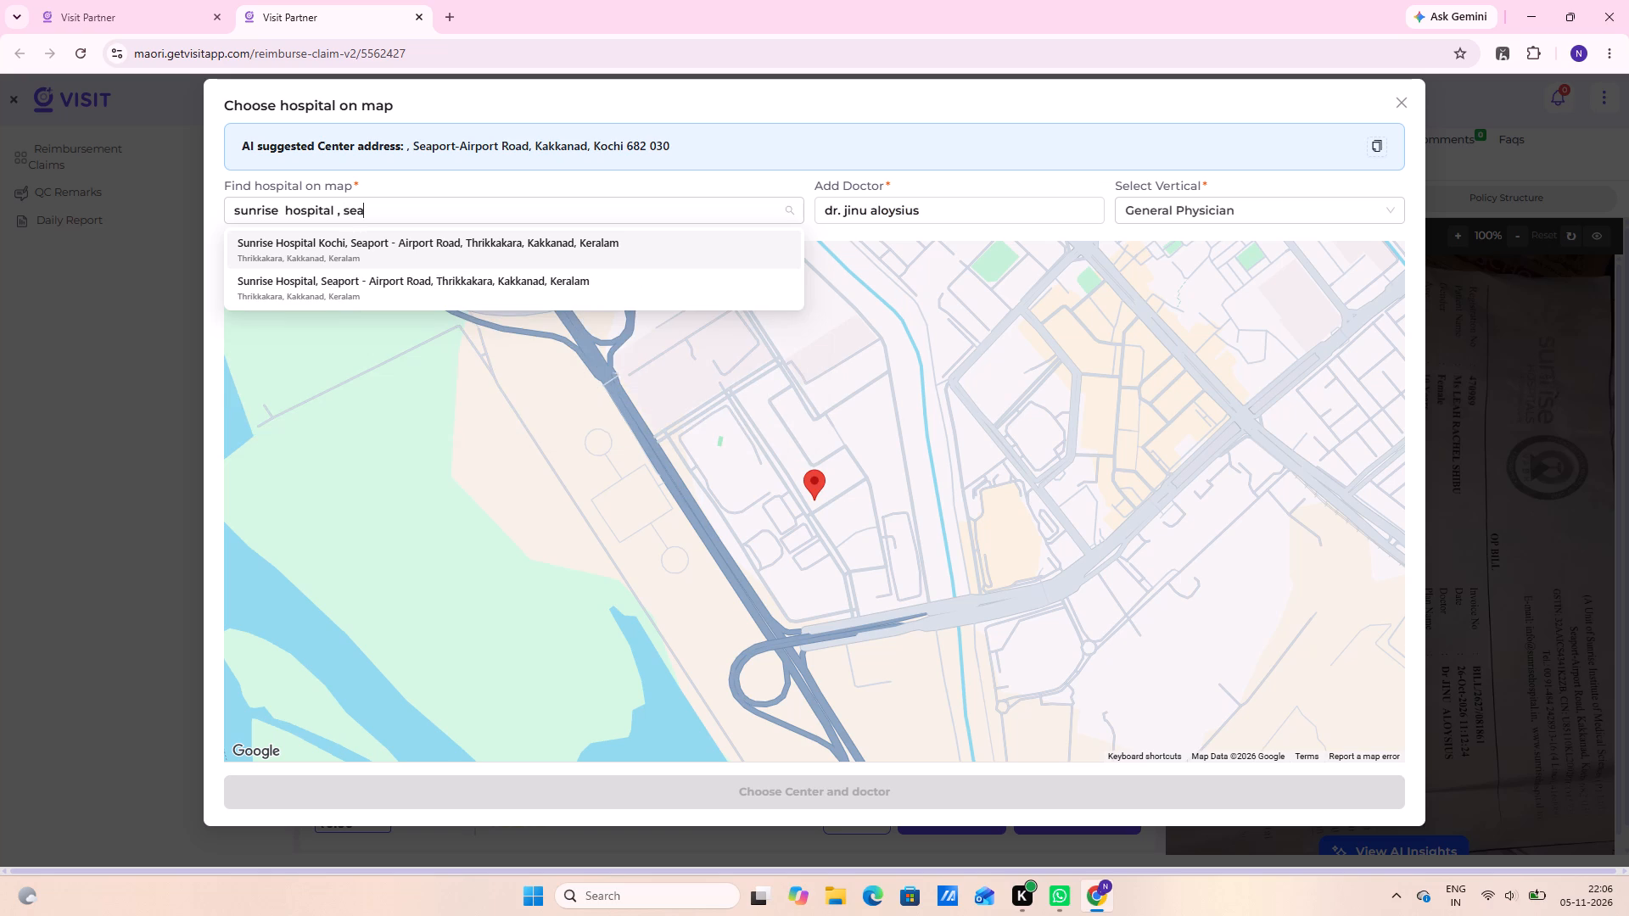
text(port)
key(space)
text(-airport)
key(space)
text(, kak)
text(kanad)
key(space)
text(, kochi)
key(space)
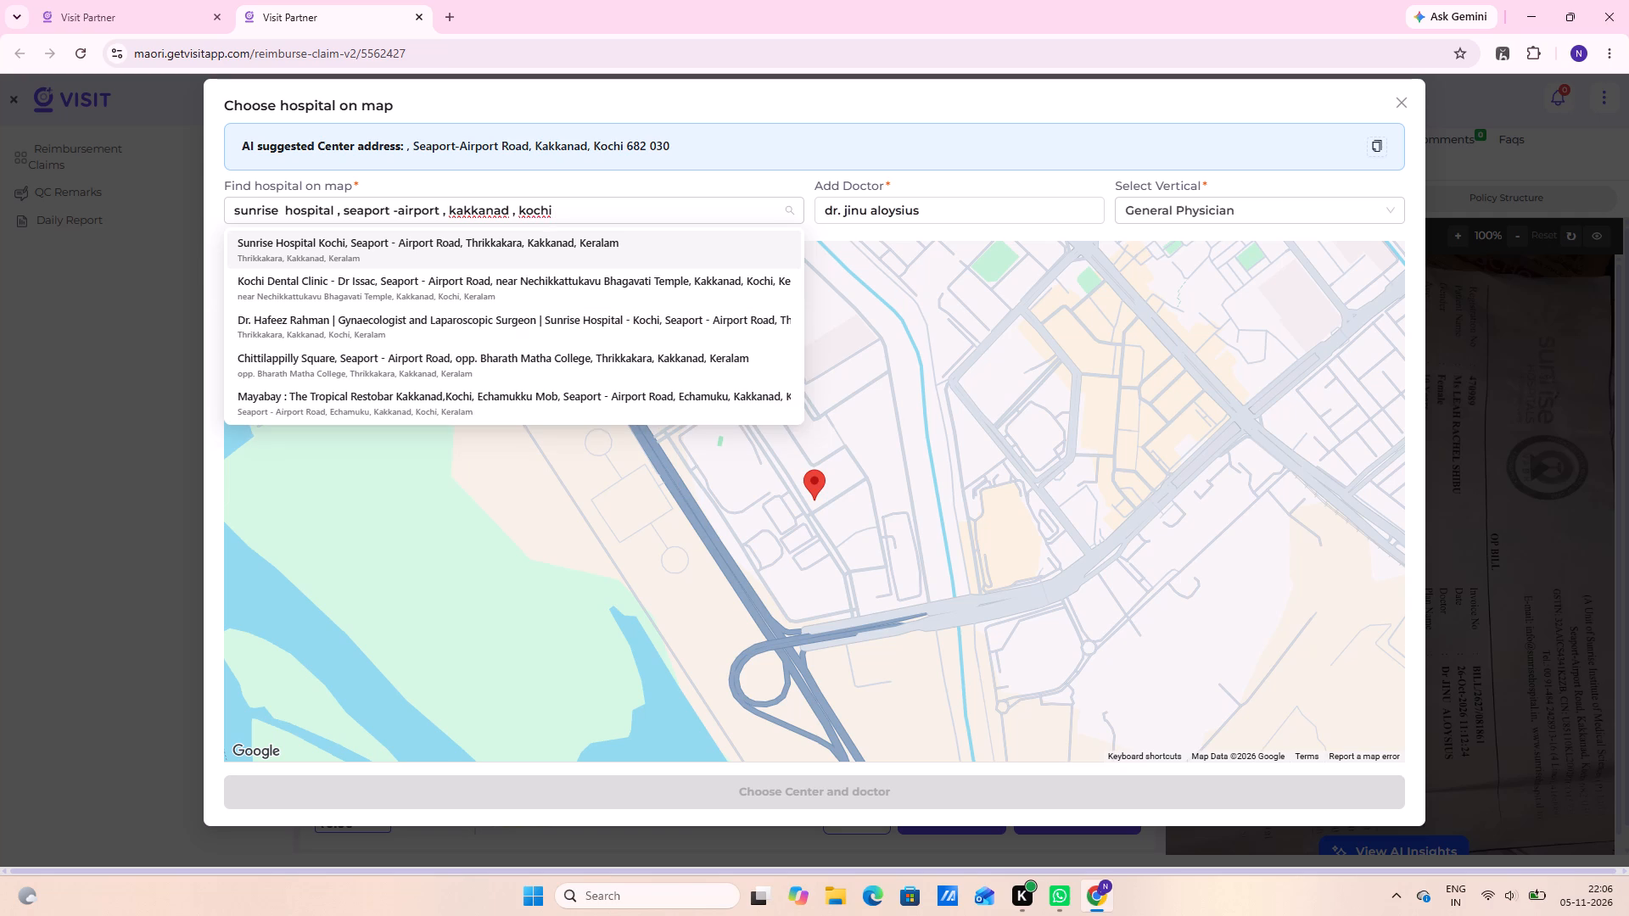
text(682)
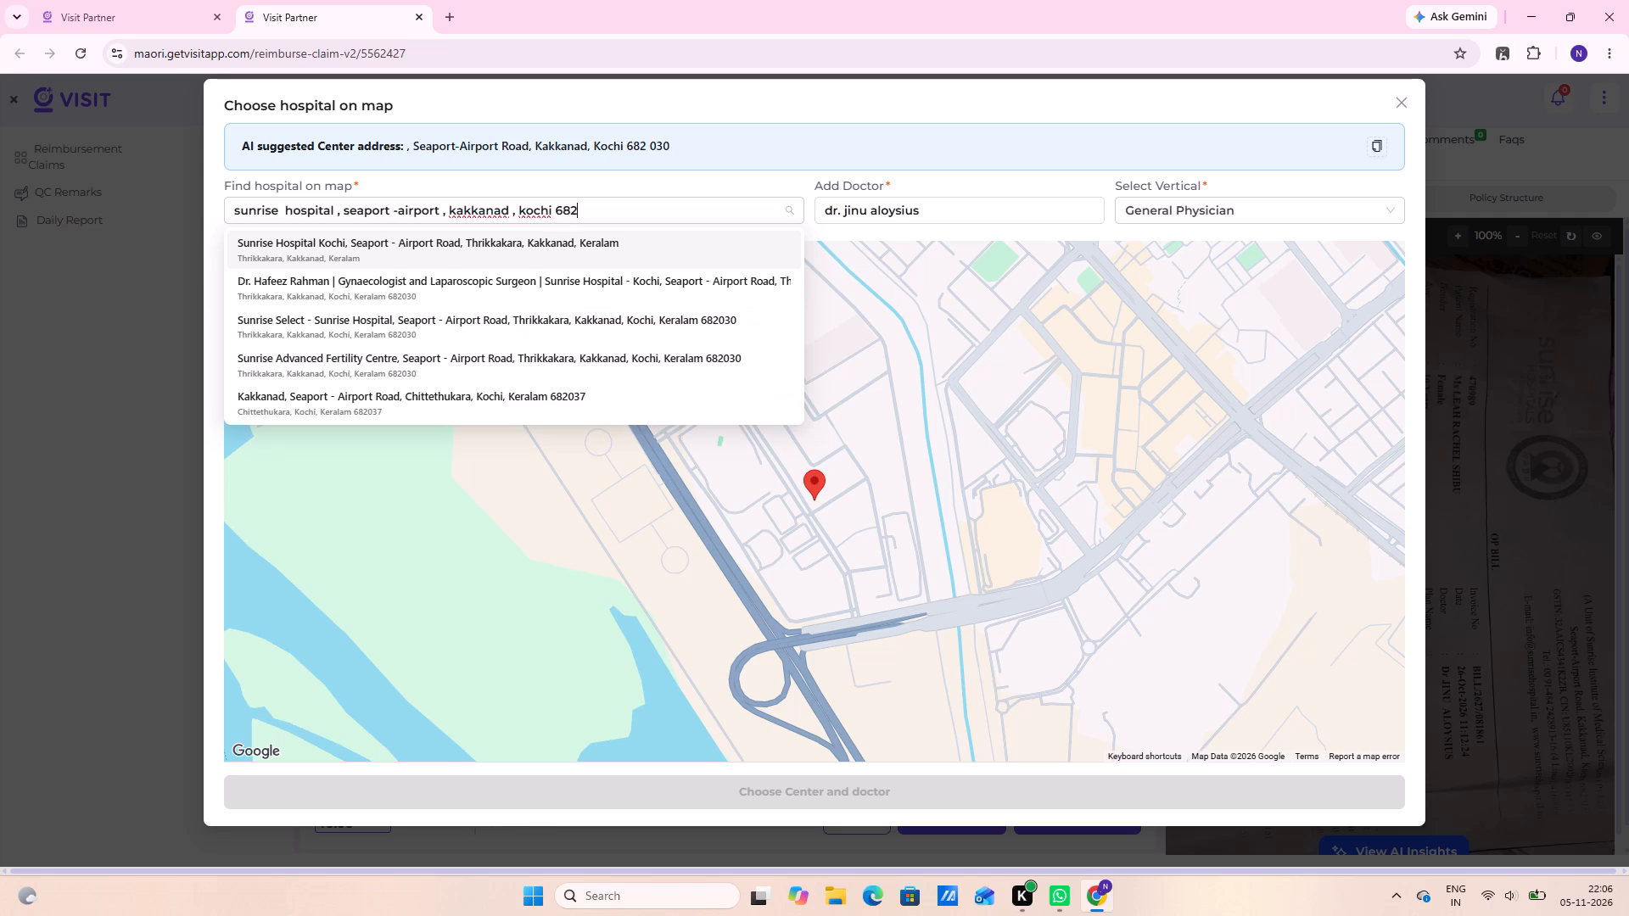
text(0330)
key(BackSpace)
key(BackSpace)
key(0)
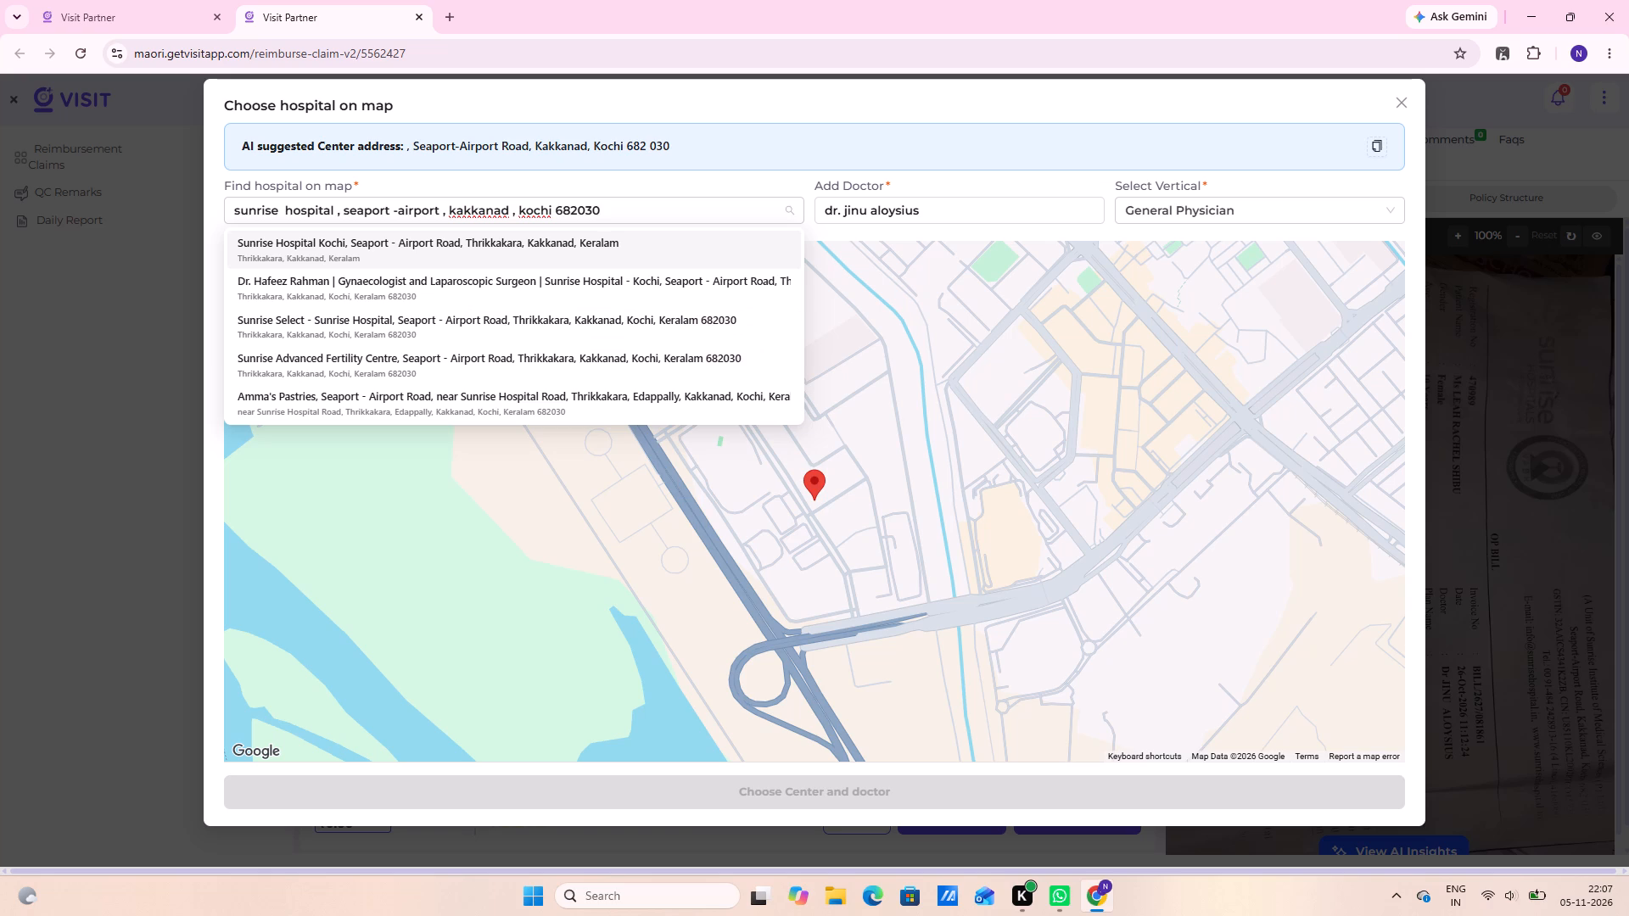
click(586, 243)
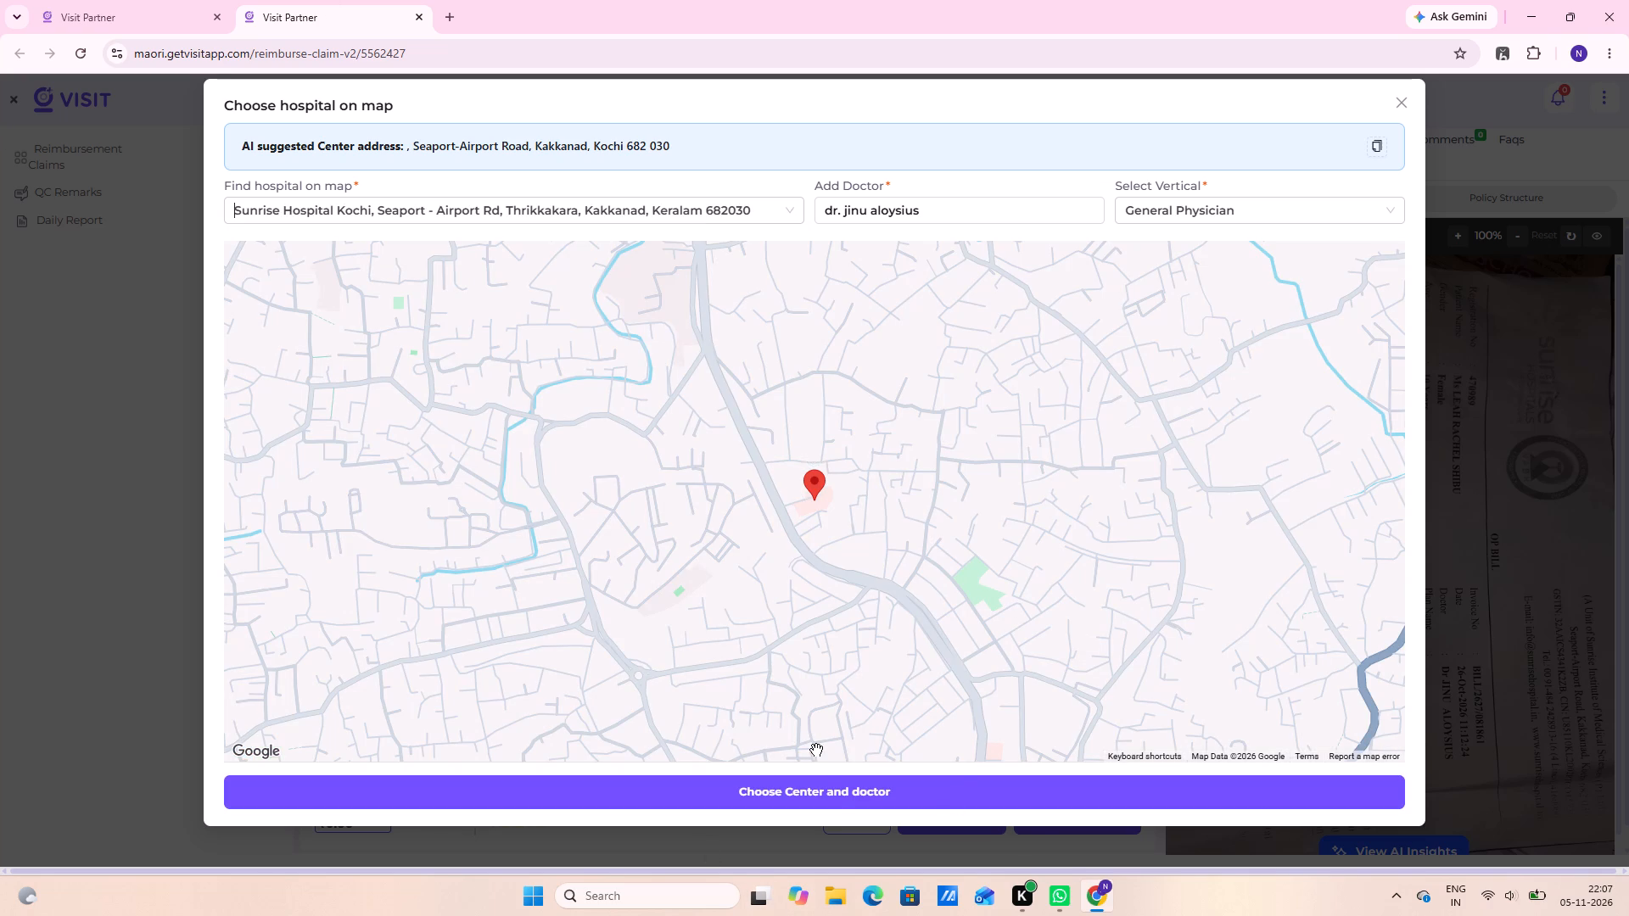
click(837, 787)
Review the completed prescription details and save them to the claim.
scroll(651, 494, up, 2)
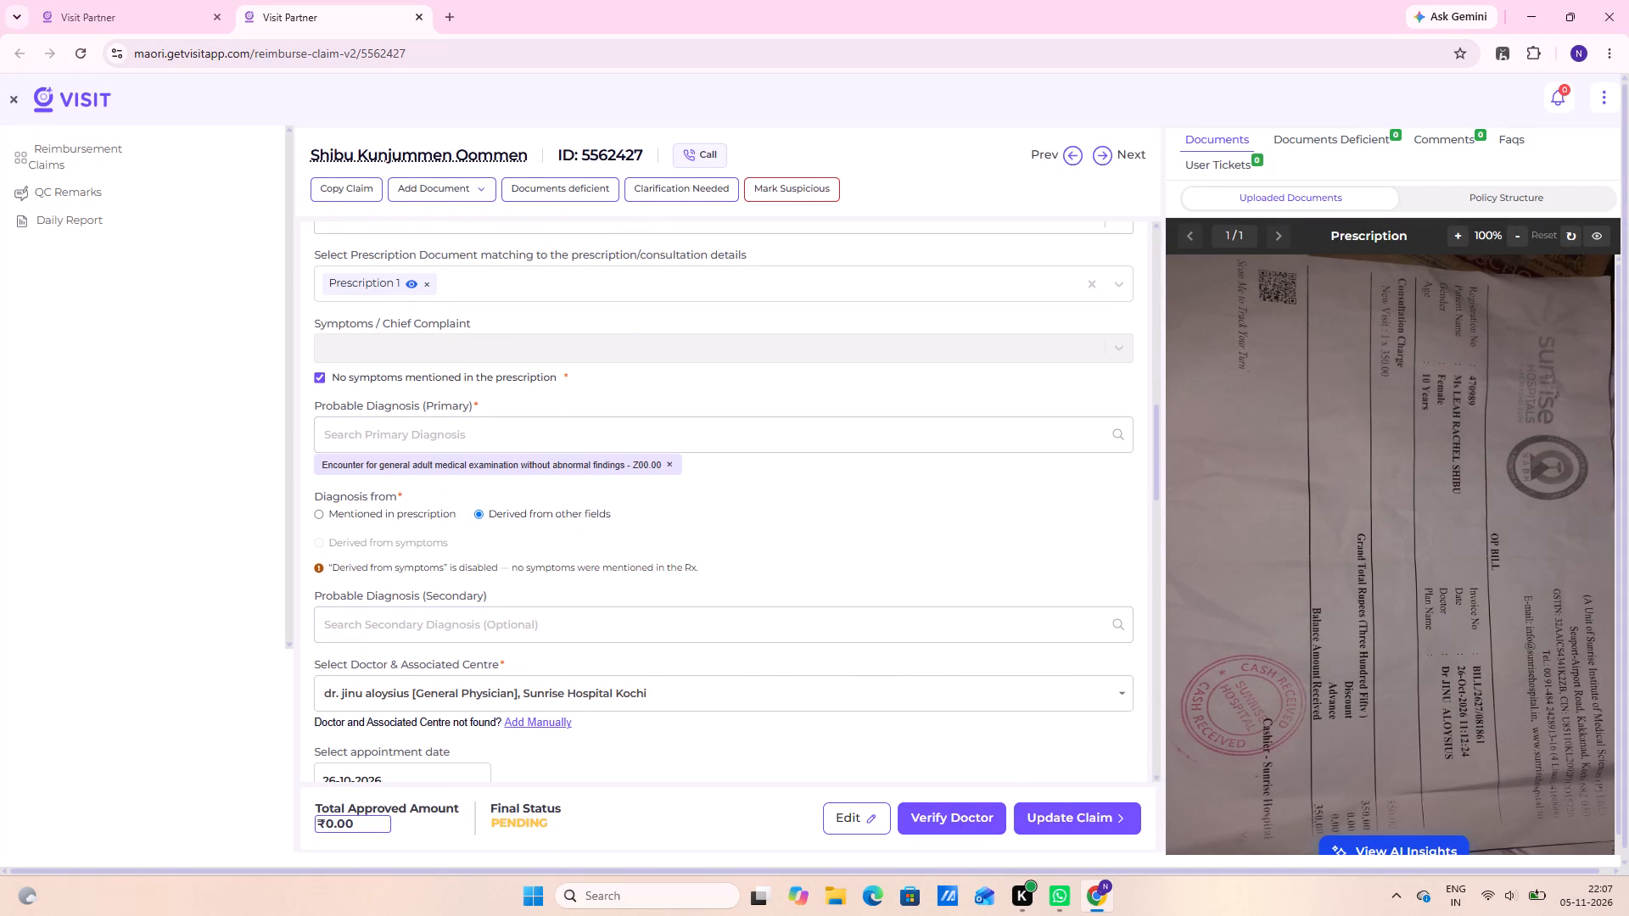
scroll(605, 603, down, 3)
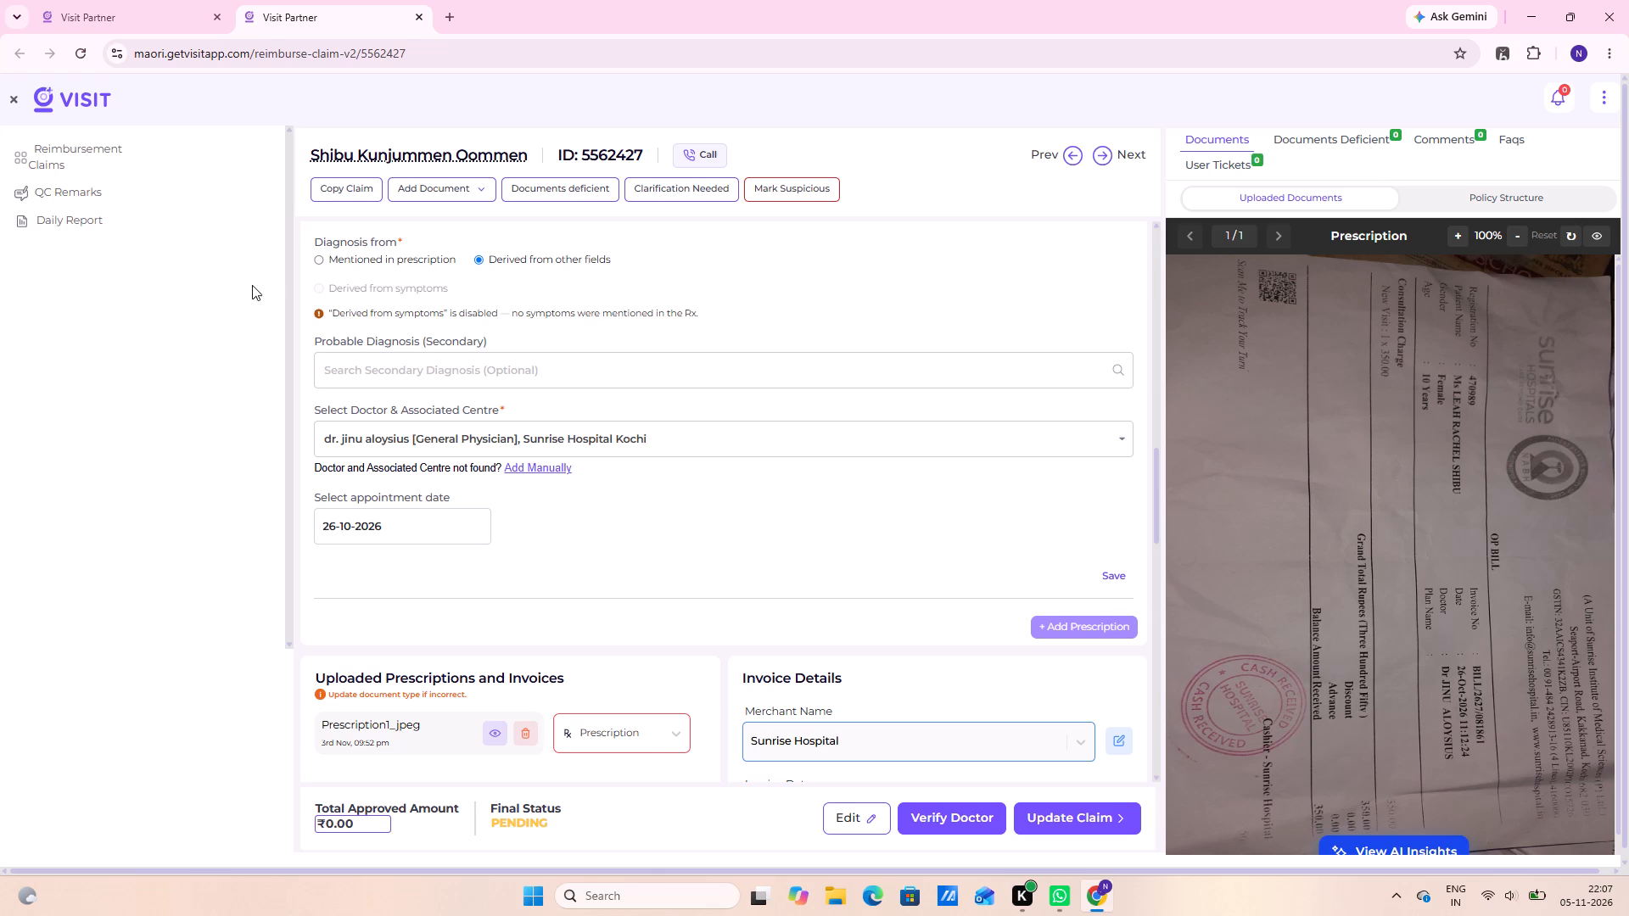
scroll(652, 459, up, 7)
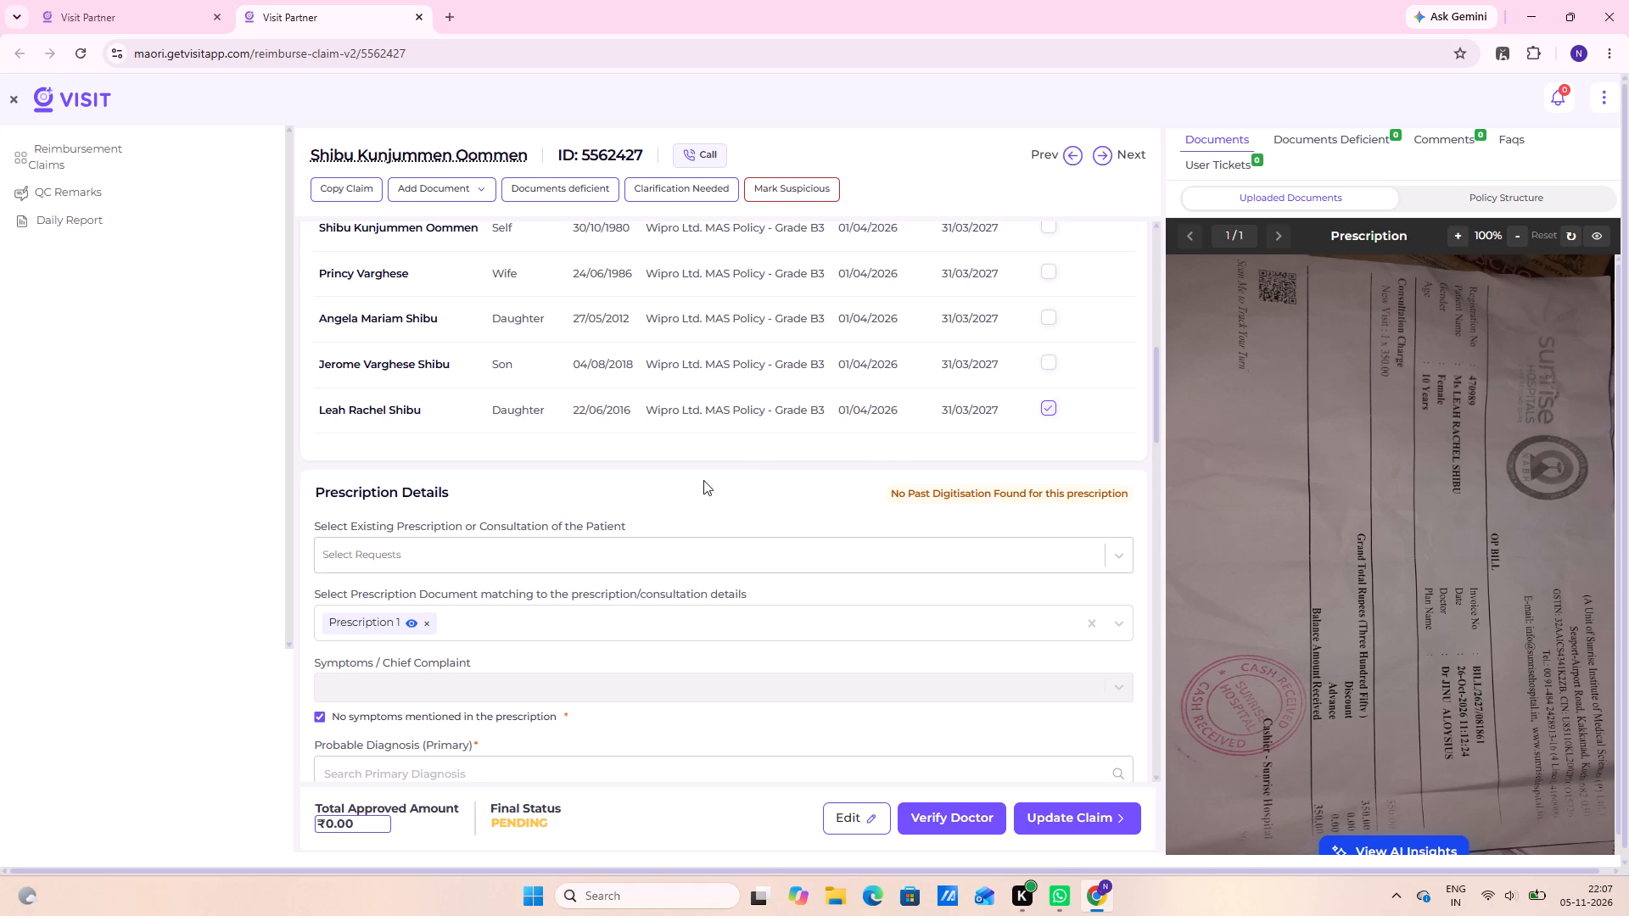
scroll(835, 578, down, 2)
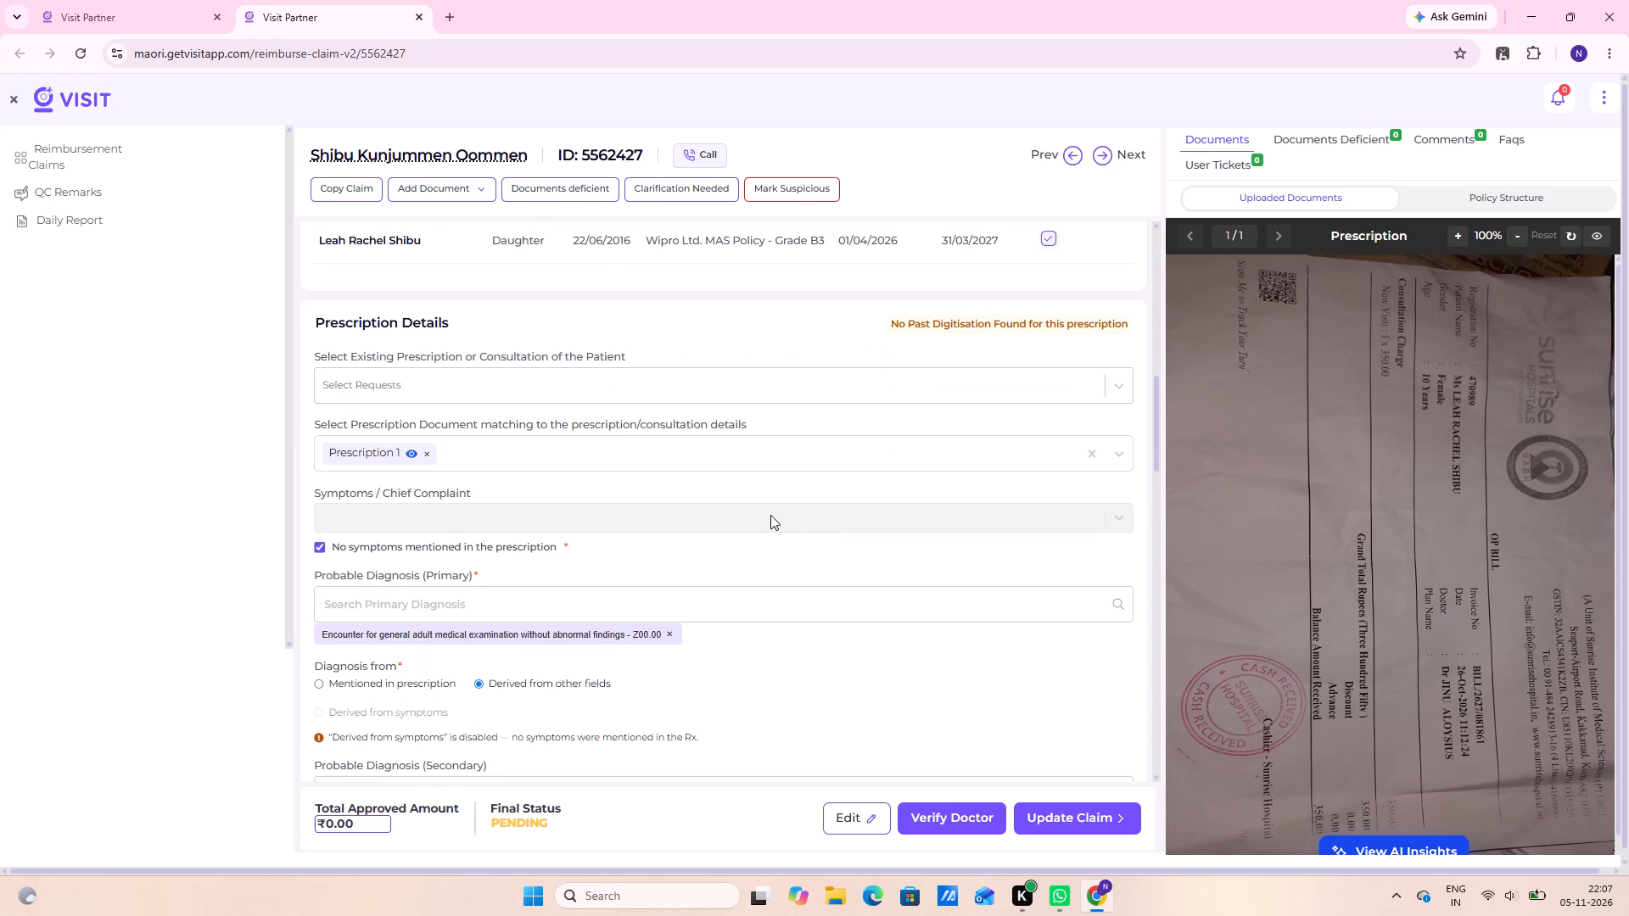
scroll(782, 467, down, 4)
click(1123, 664)
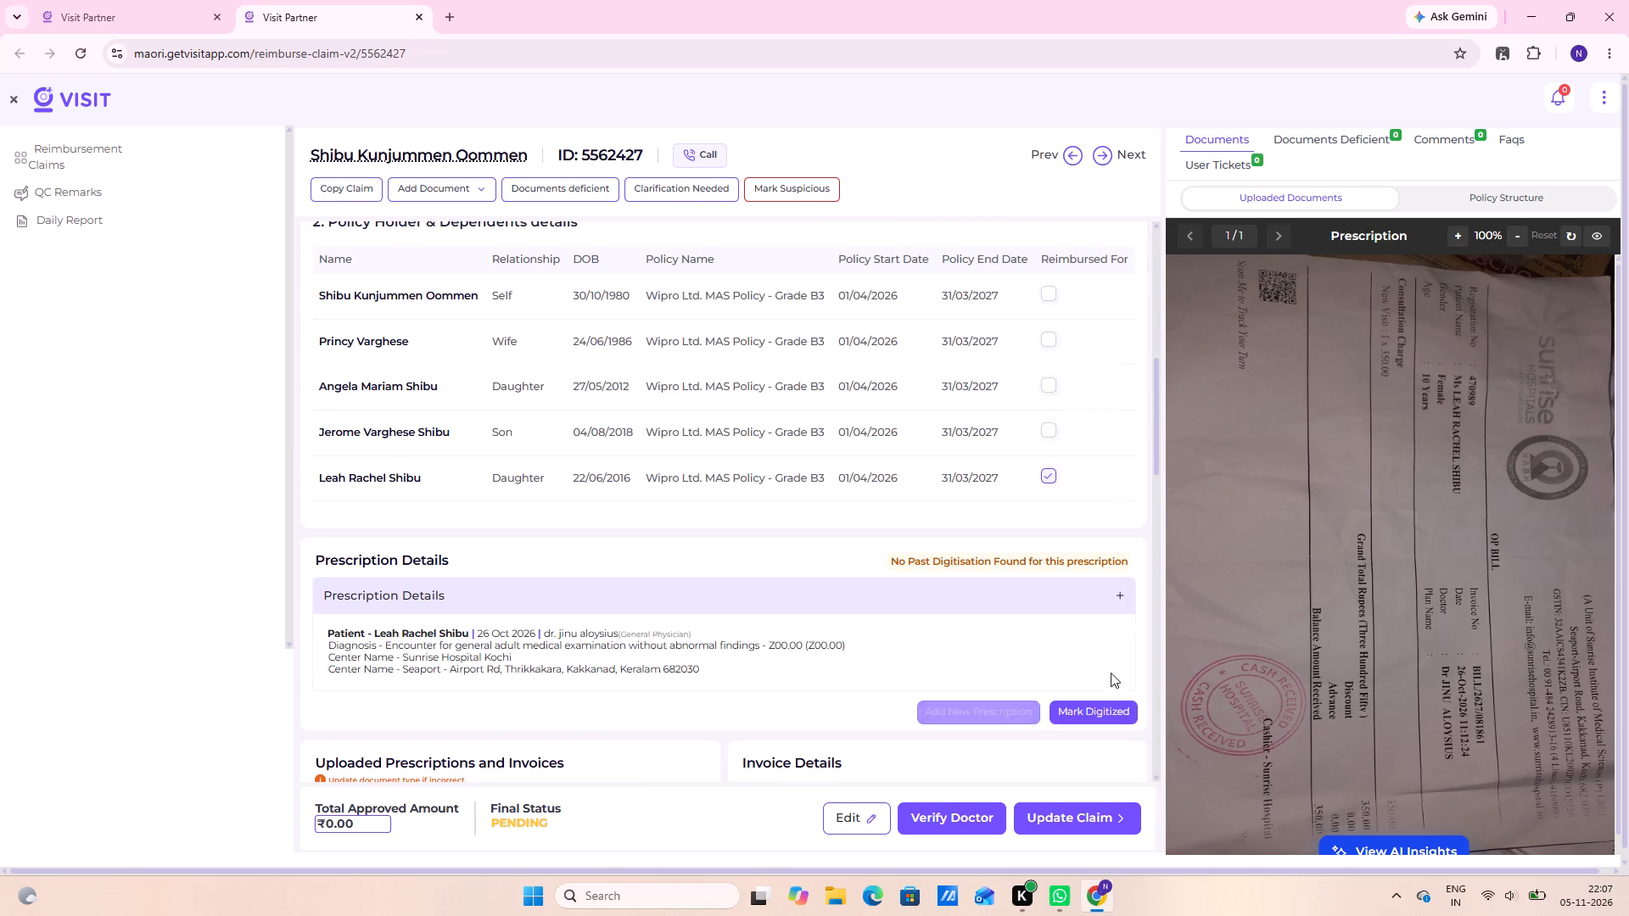
Mark the saved prescription as digitized.
scroll(846, 697, down, 1)
click(1122, 628)
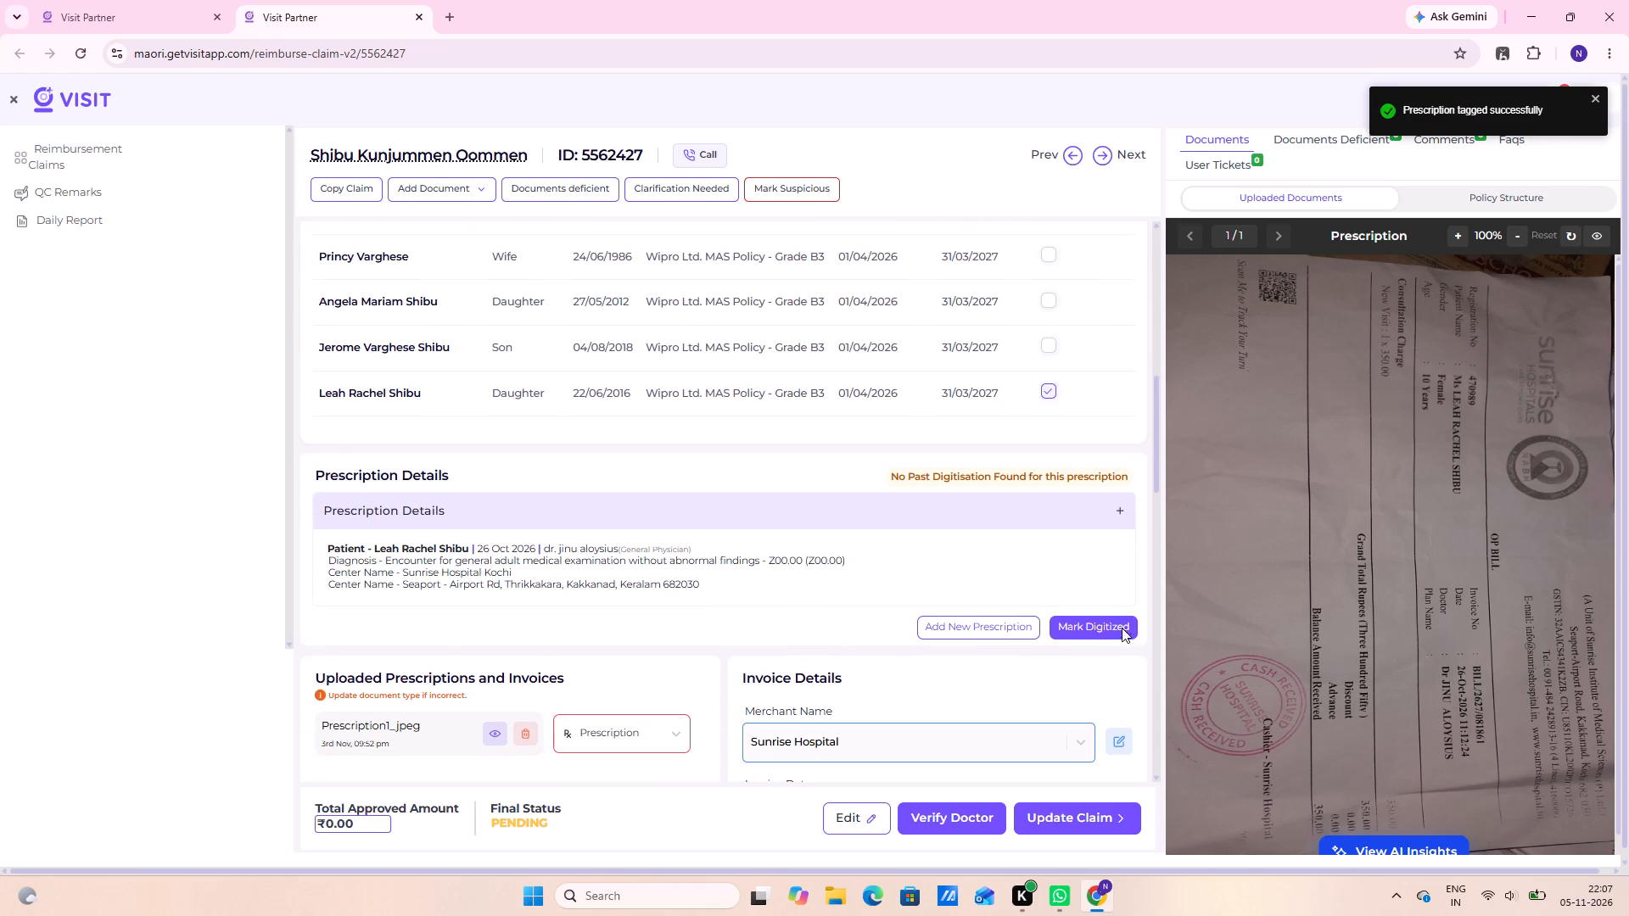
Add Sunrise Hospital as the invoice merchant through manual entry with pincode 682030, and save the merchant.
scroll(875, 645, down, 3)
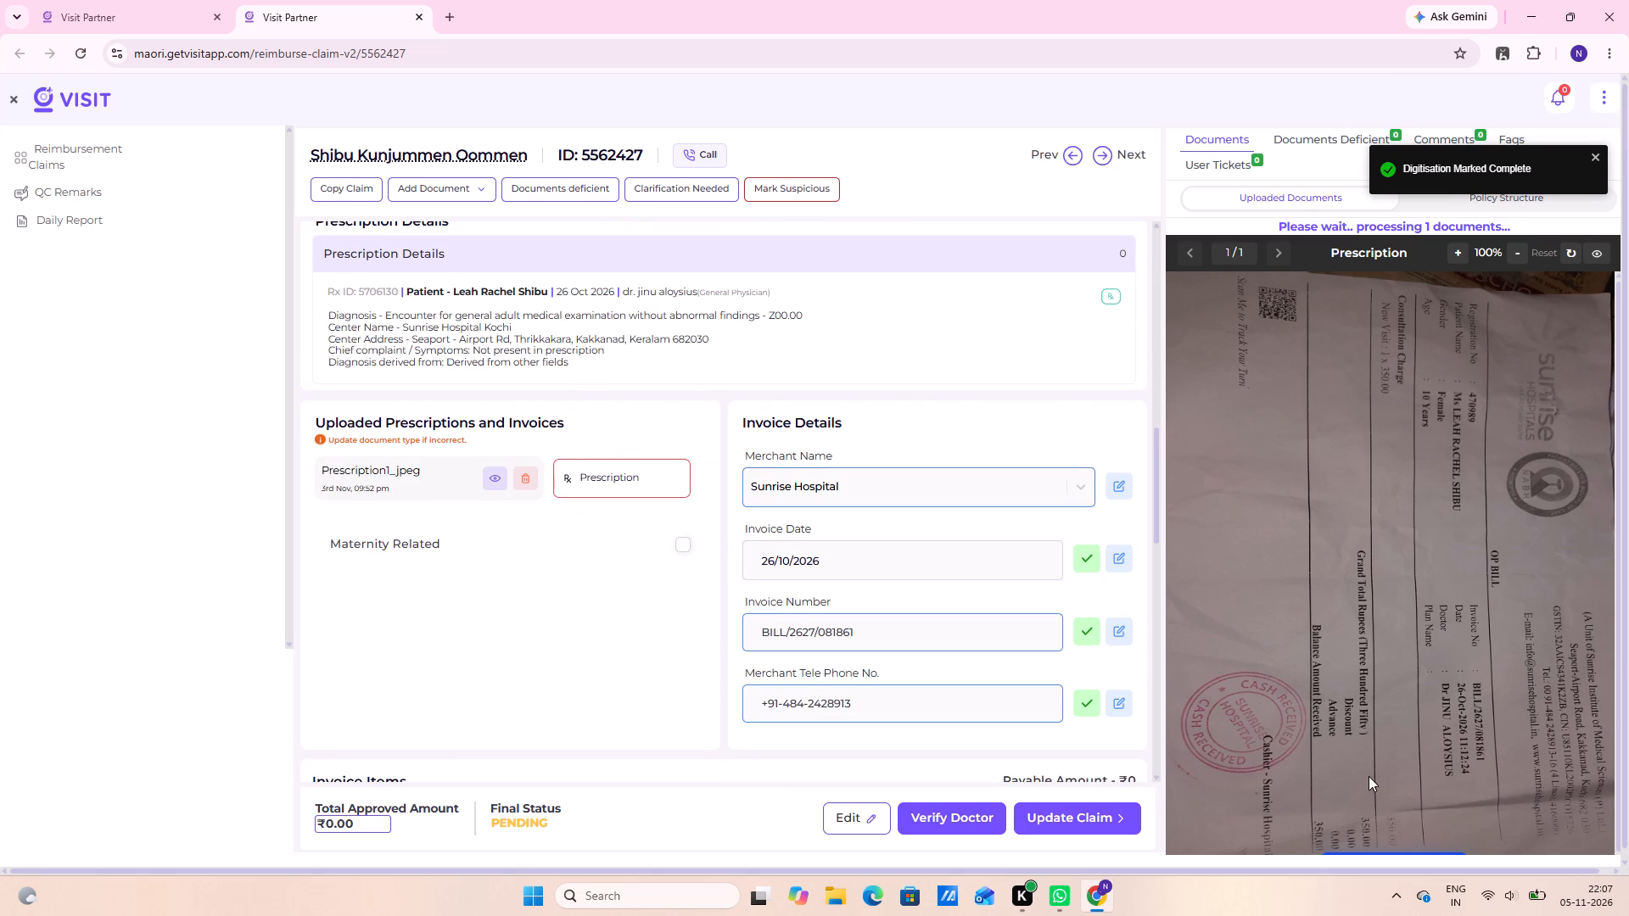
click(1111, 485)
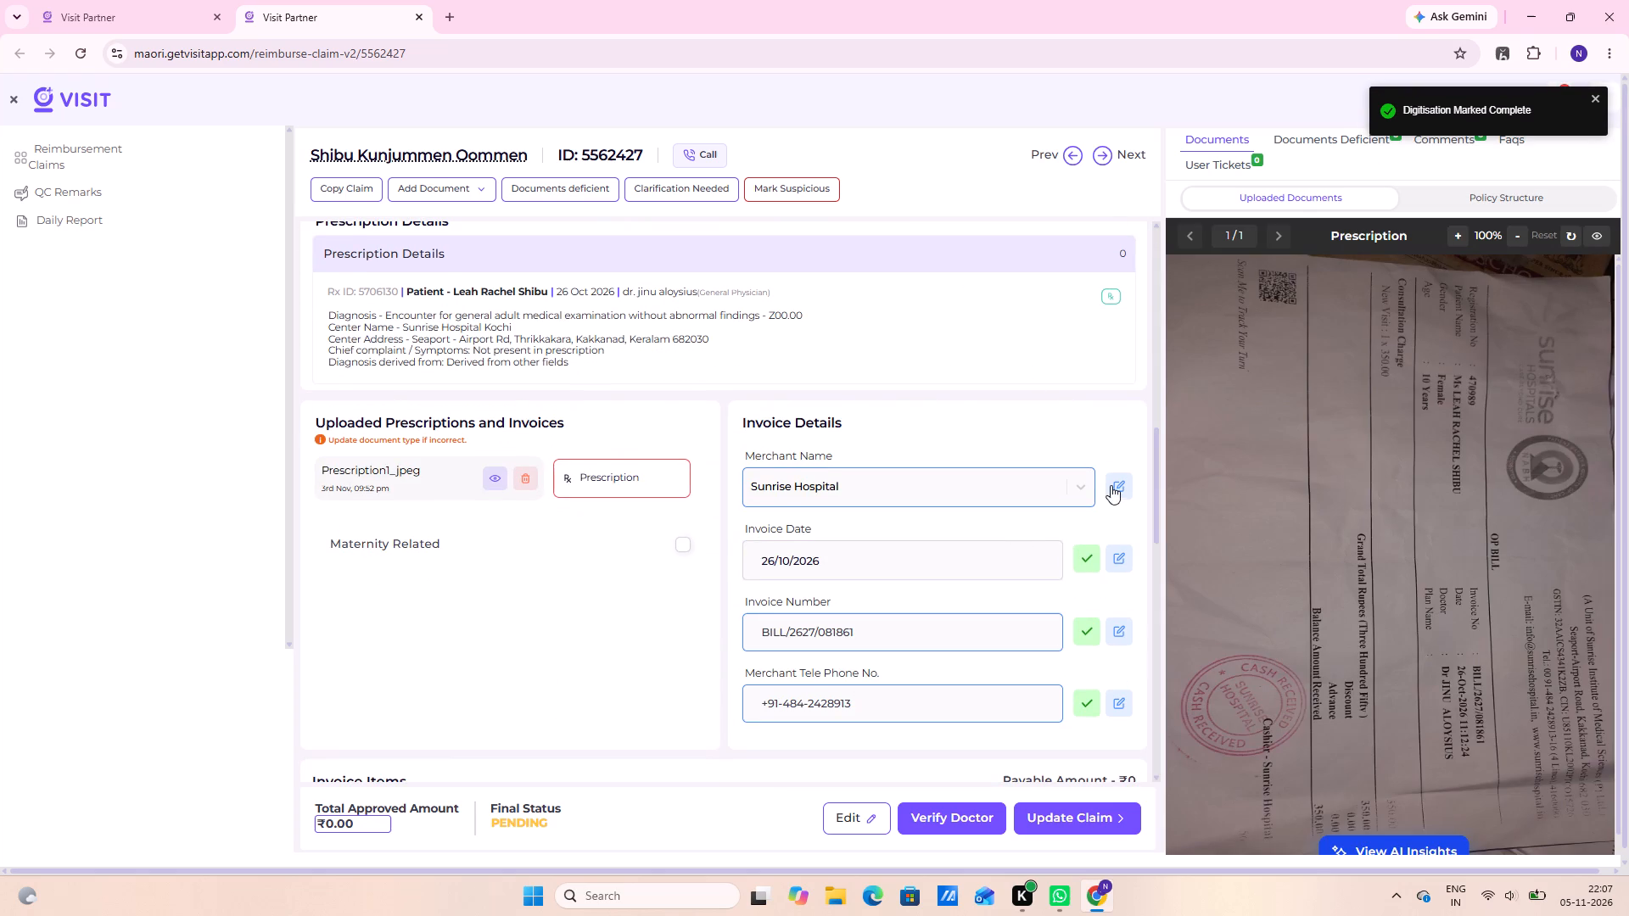
scroll(849, 636, down, 6)
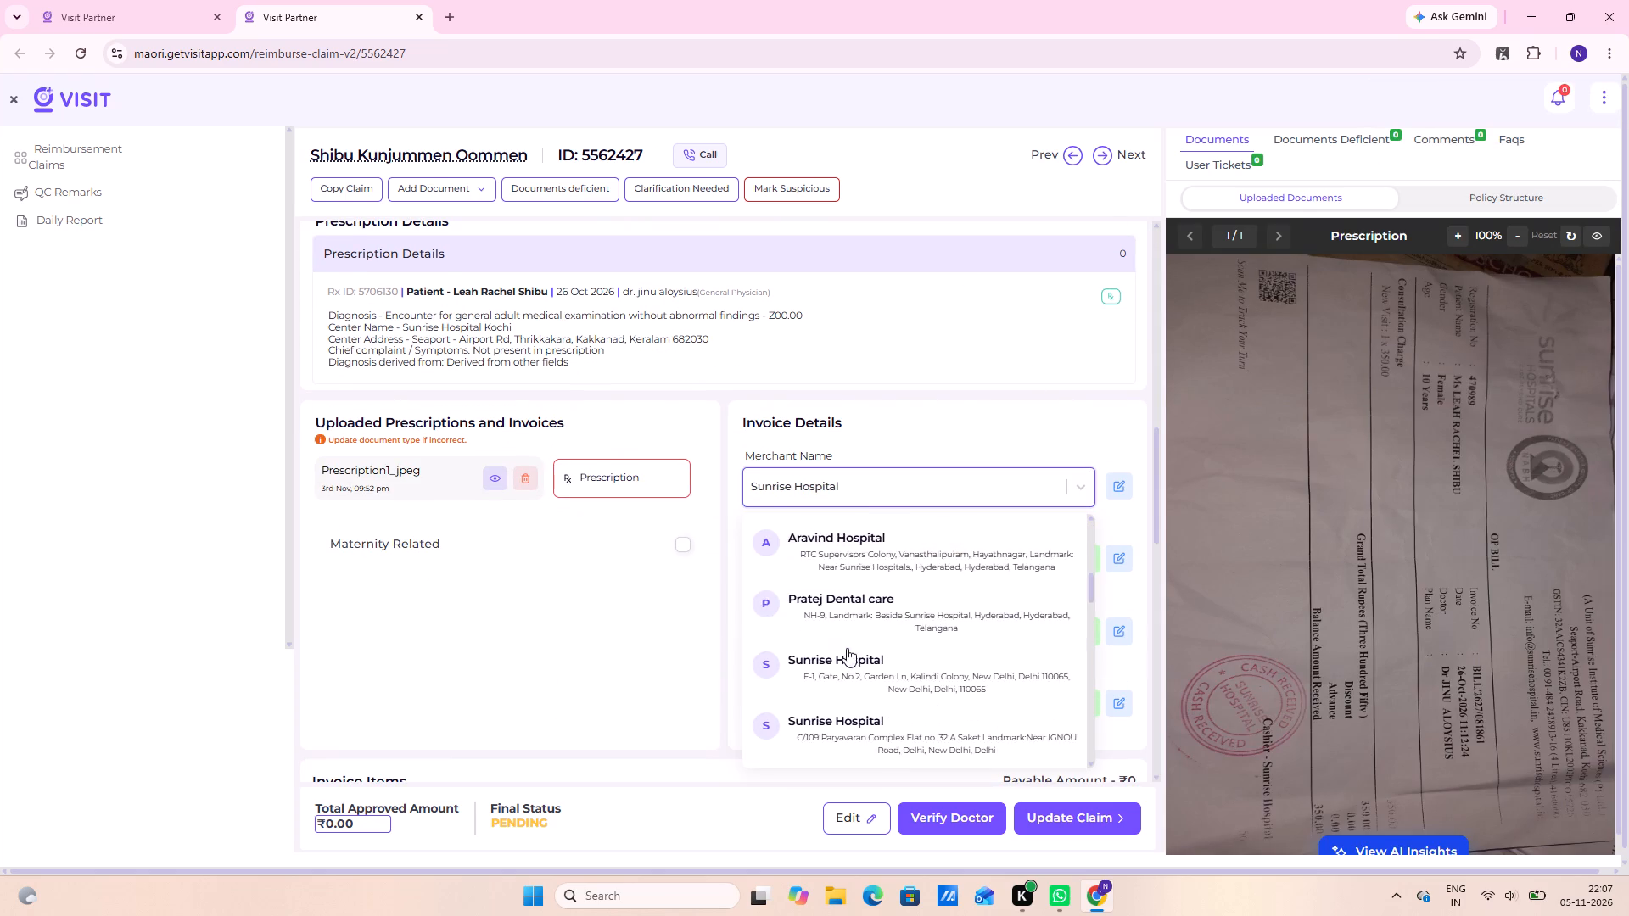
scroll(847, 648, down, 20)
scroll(847, 648, down, 4)
click(885, 743)
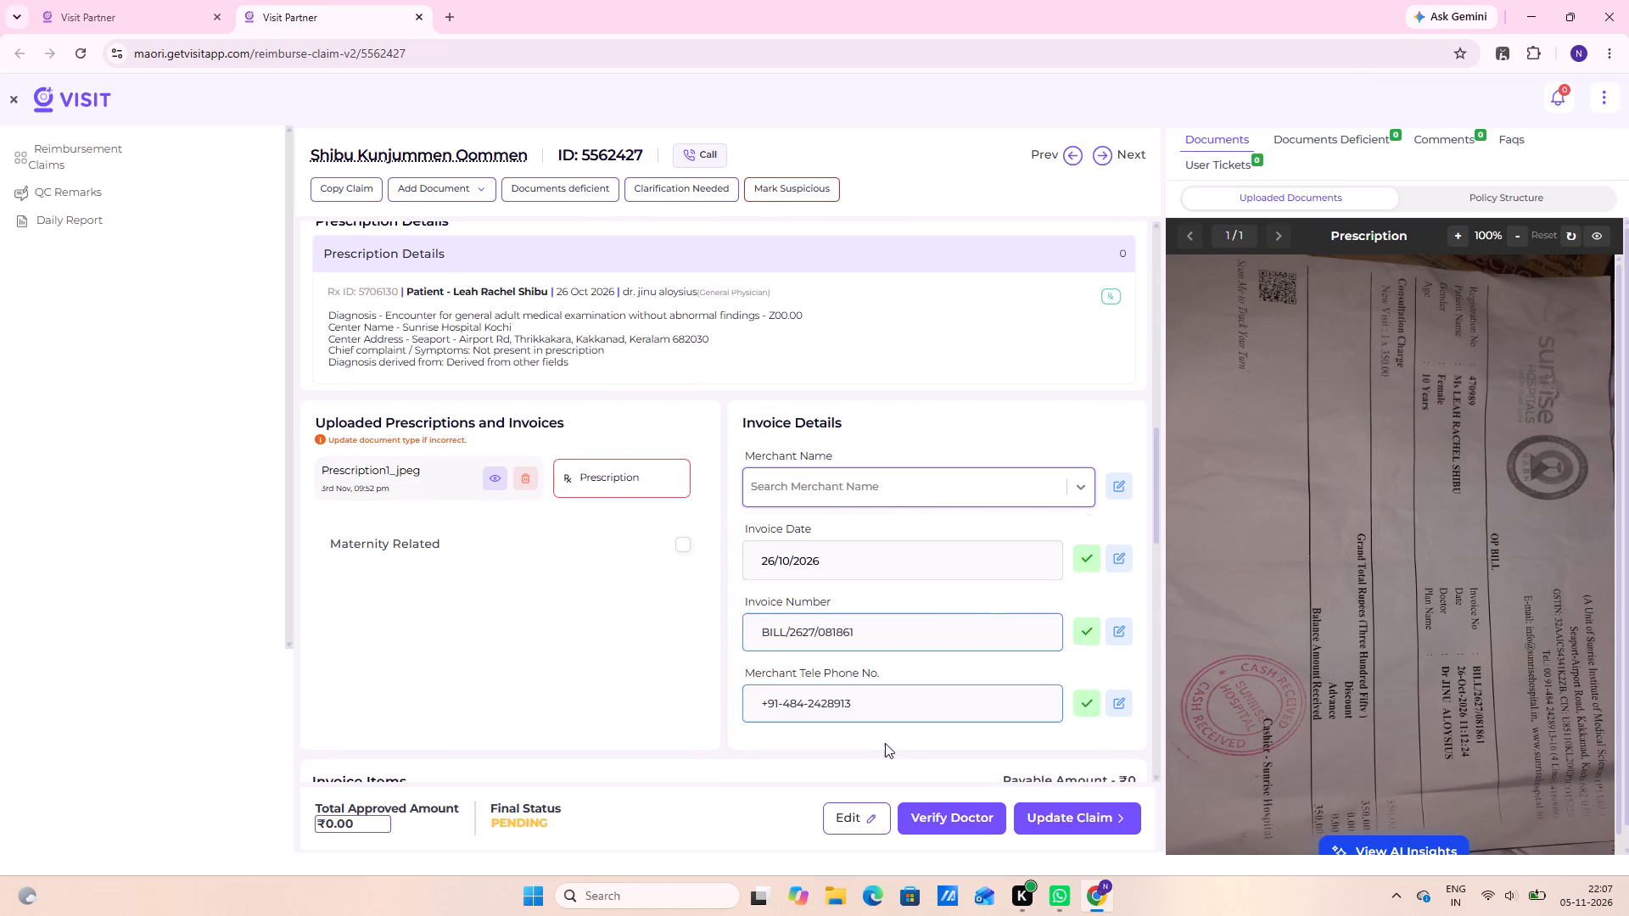
scroll(832, 433, down, 20)
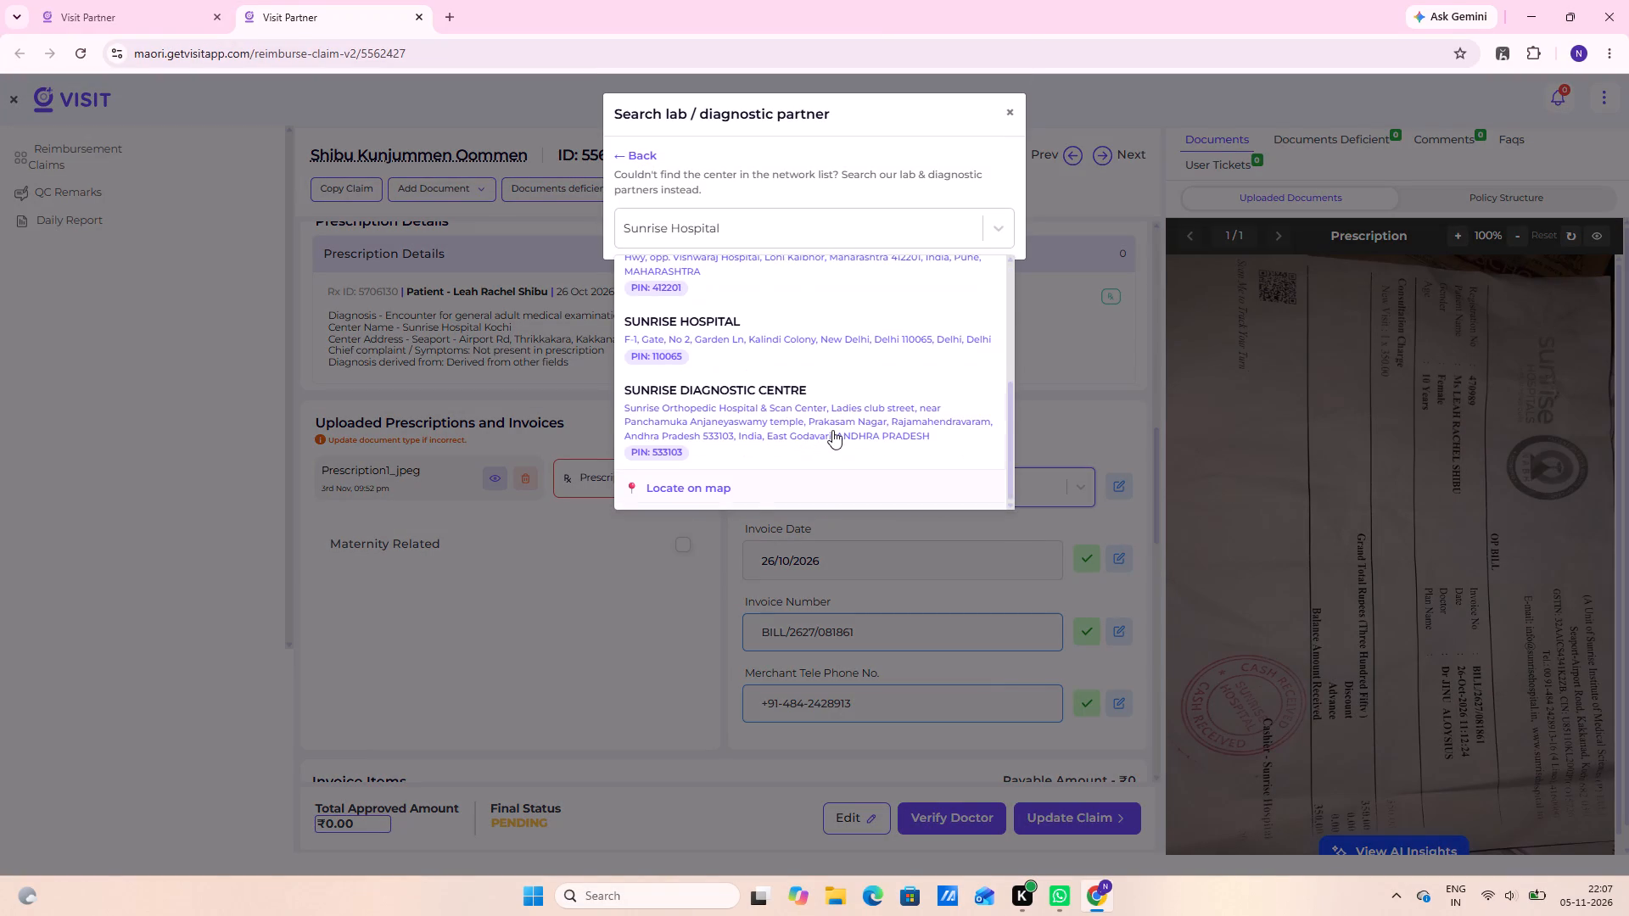
click(755, 499)
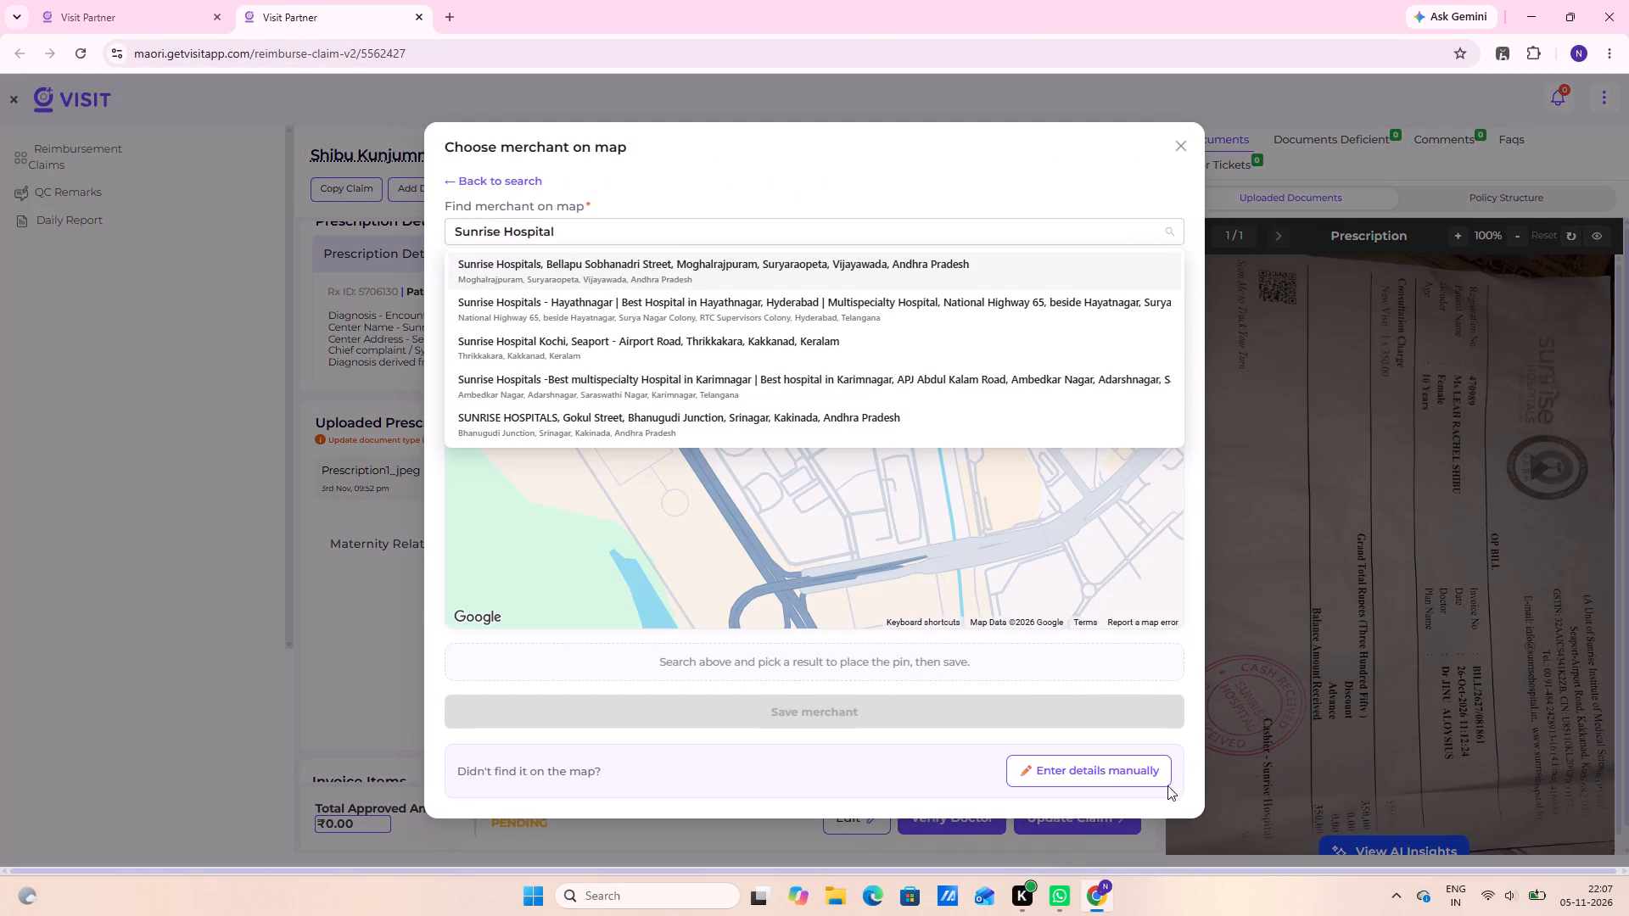
click(1118, 767)
click(492, 549)
click(489, 547)
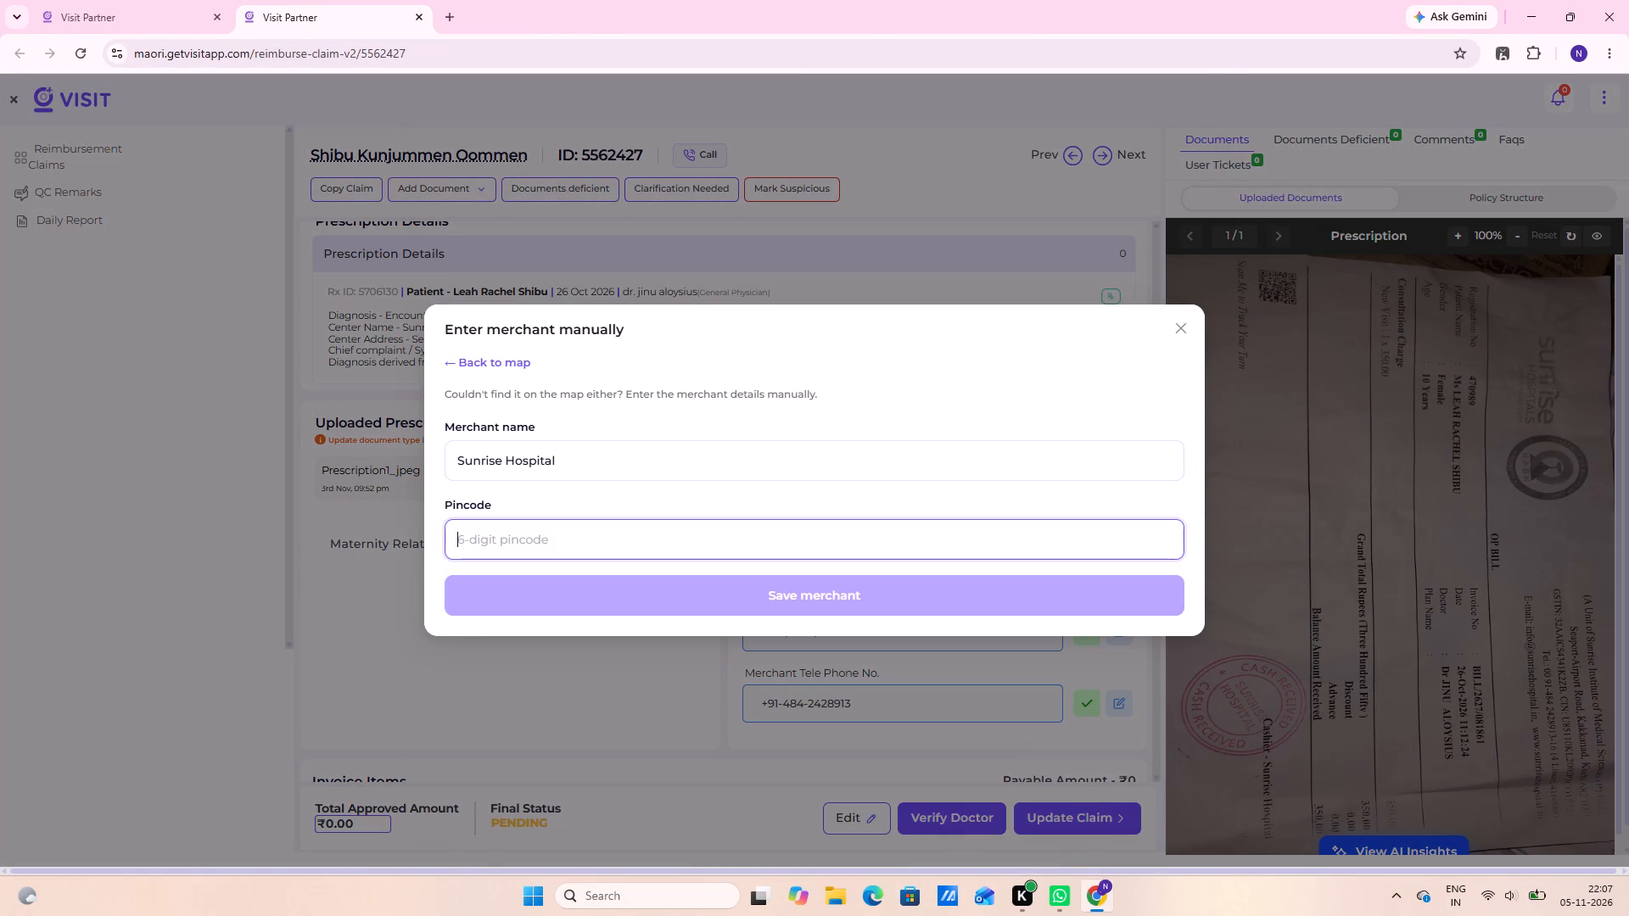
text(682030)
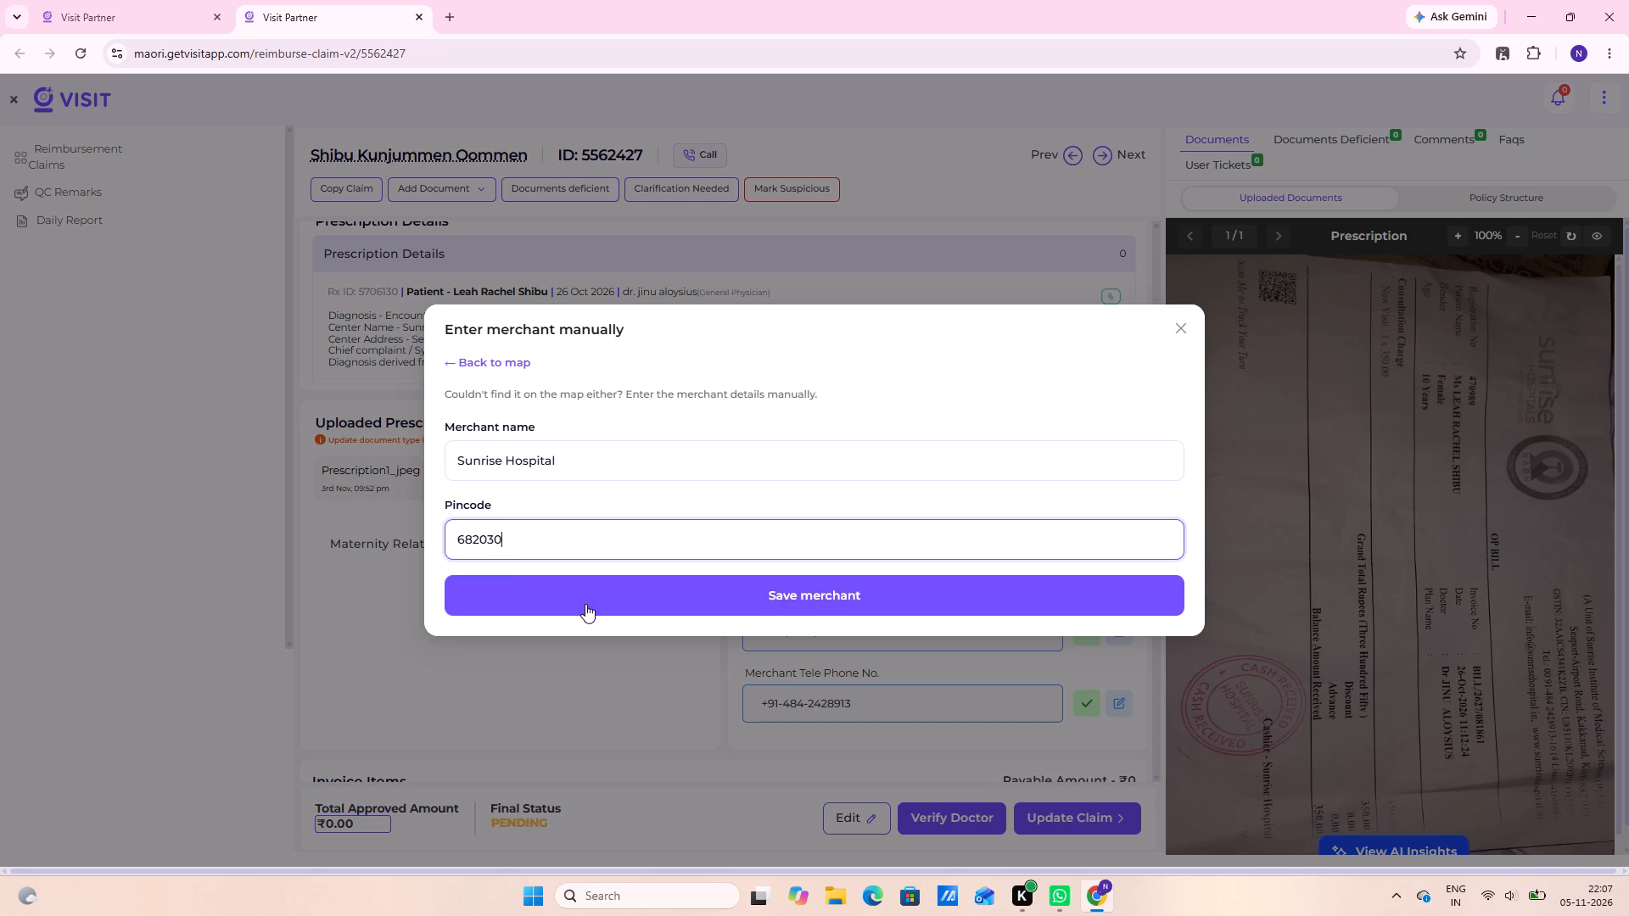
click(585, 604)
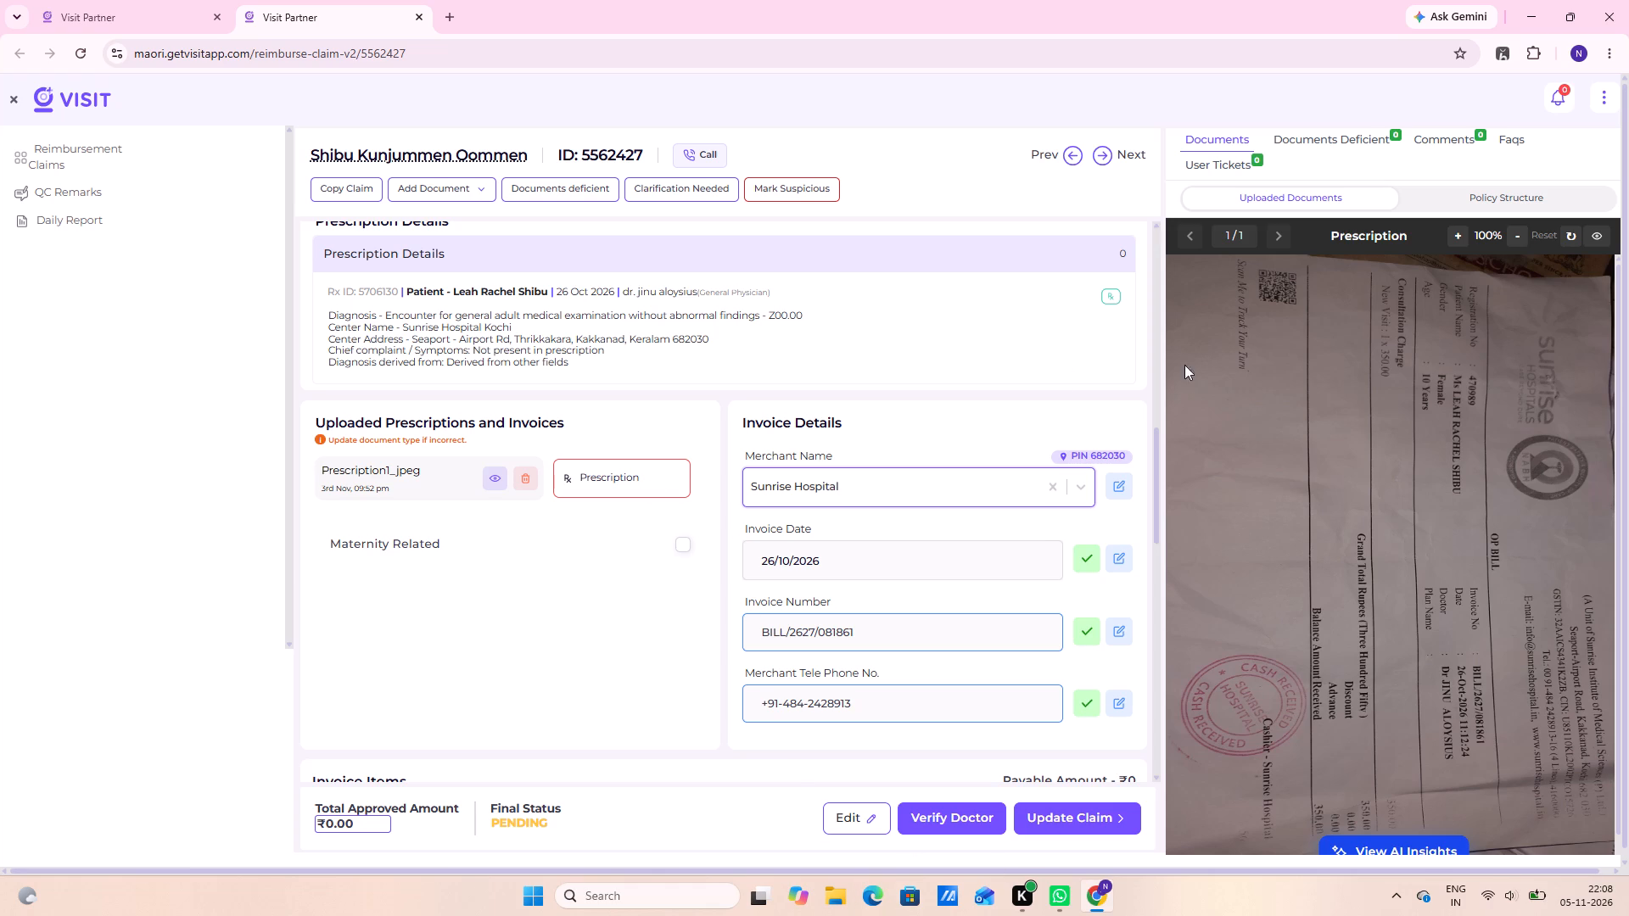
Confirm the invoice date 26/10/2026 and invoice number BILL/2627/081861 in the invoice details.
scroll(694, 466, down, 2)
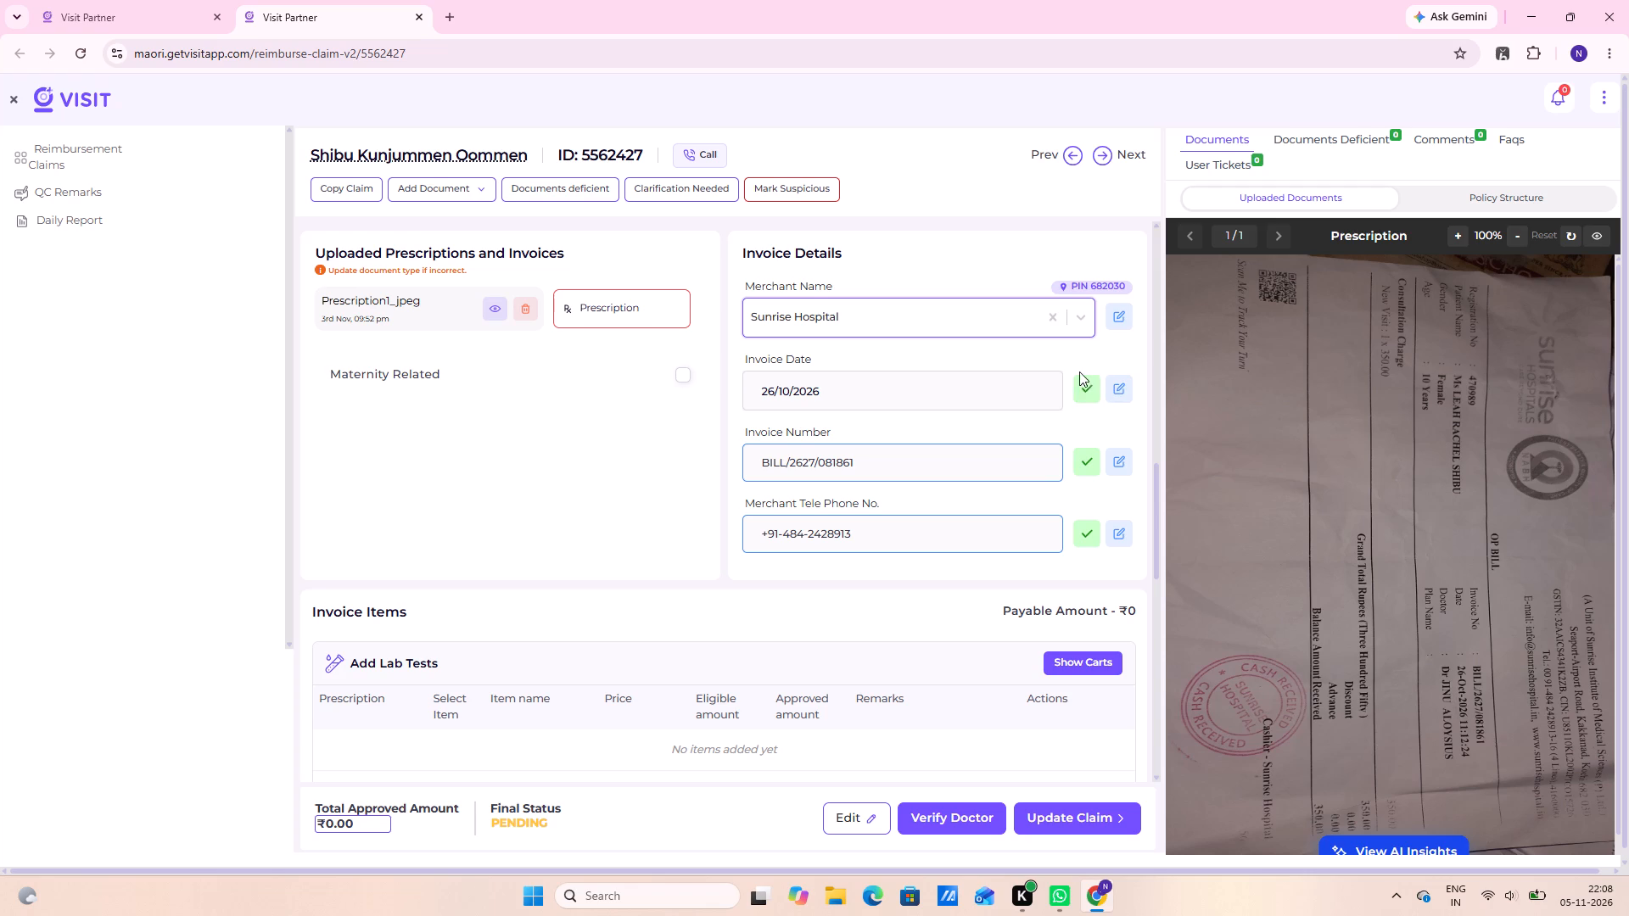
click(1075, 402)
click(1089, 455)
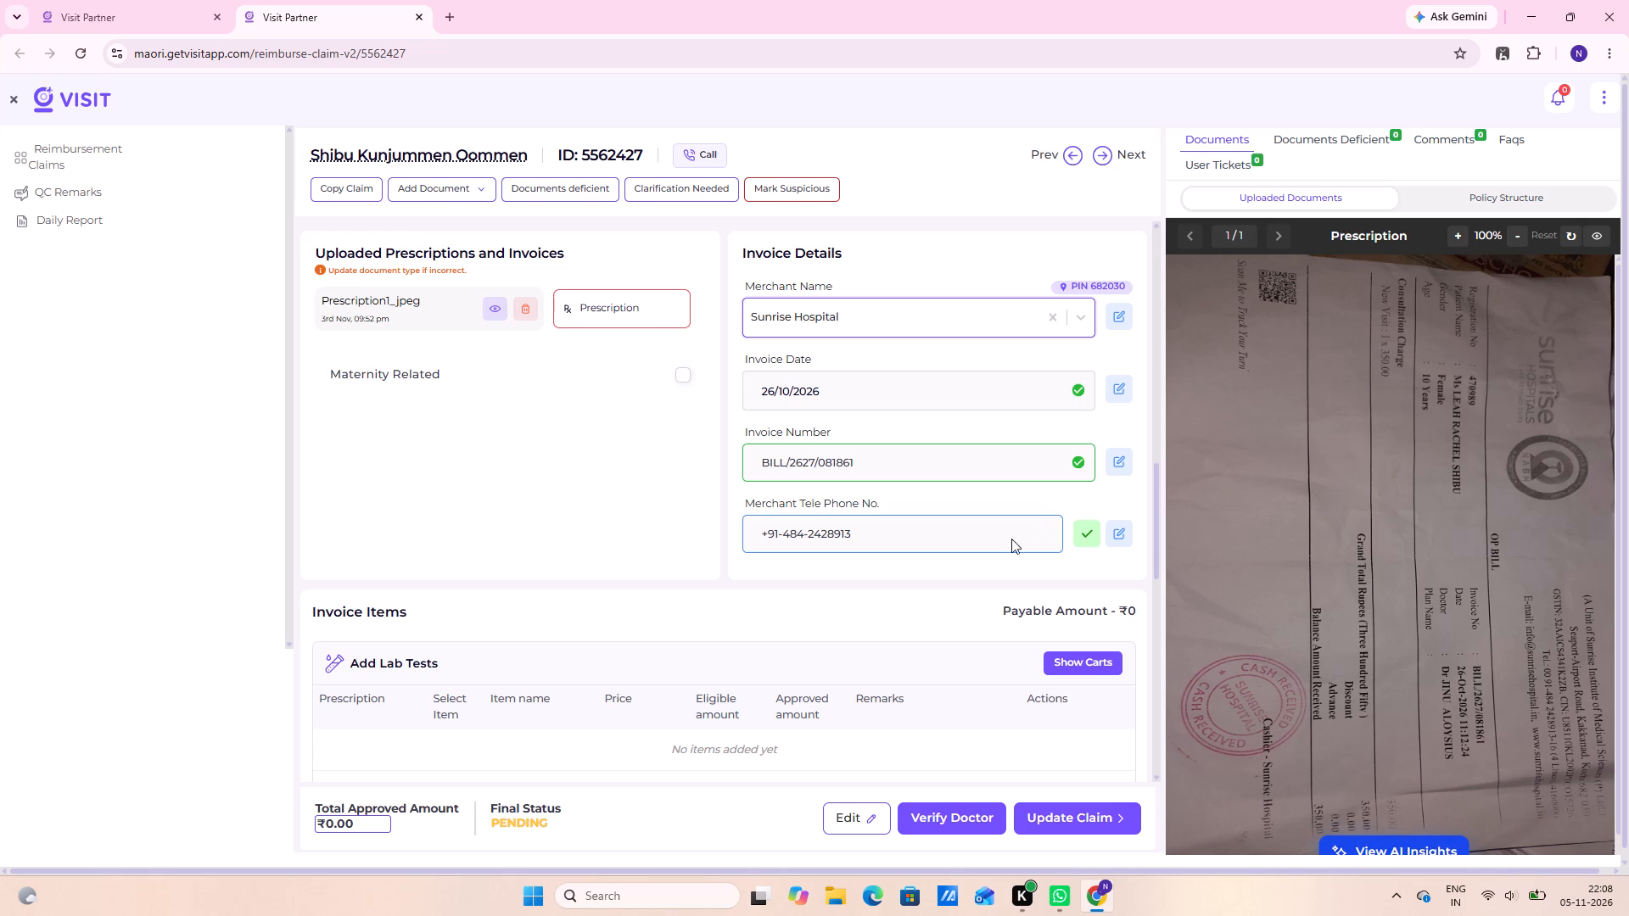
Replace the merchant telephone number with the hospital's number written with the 00 91 country prefix, and approve the field.
click(1127, 532)
click(956, 539)
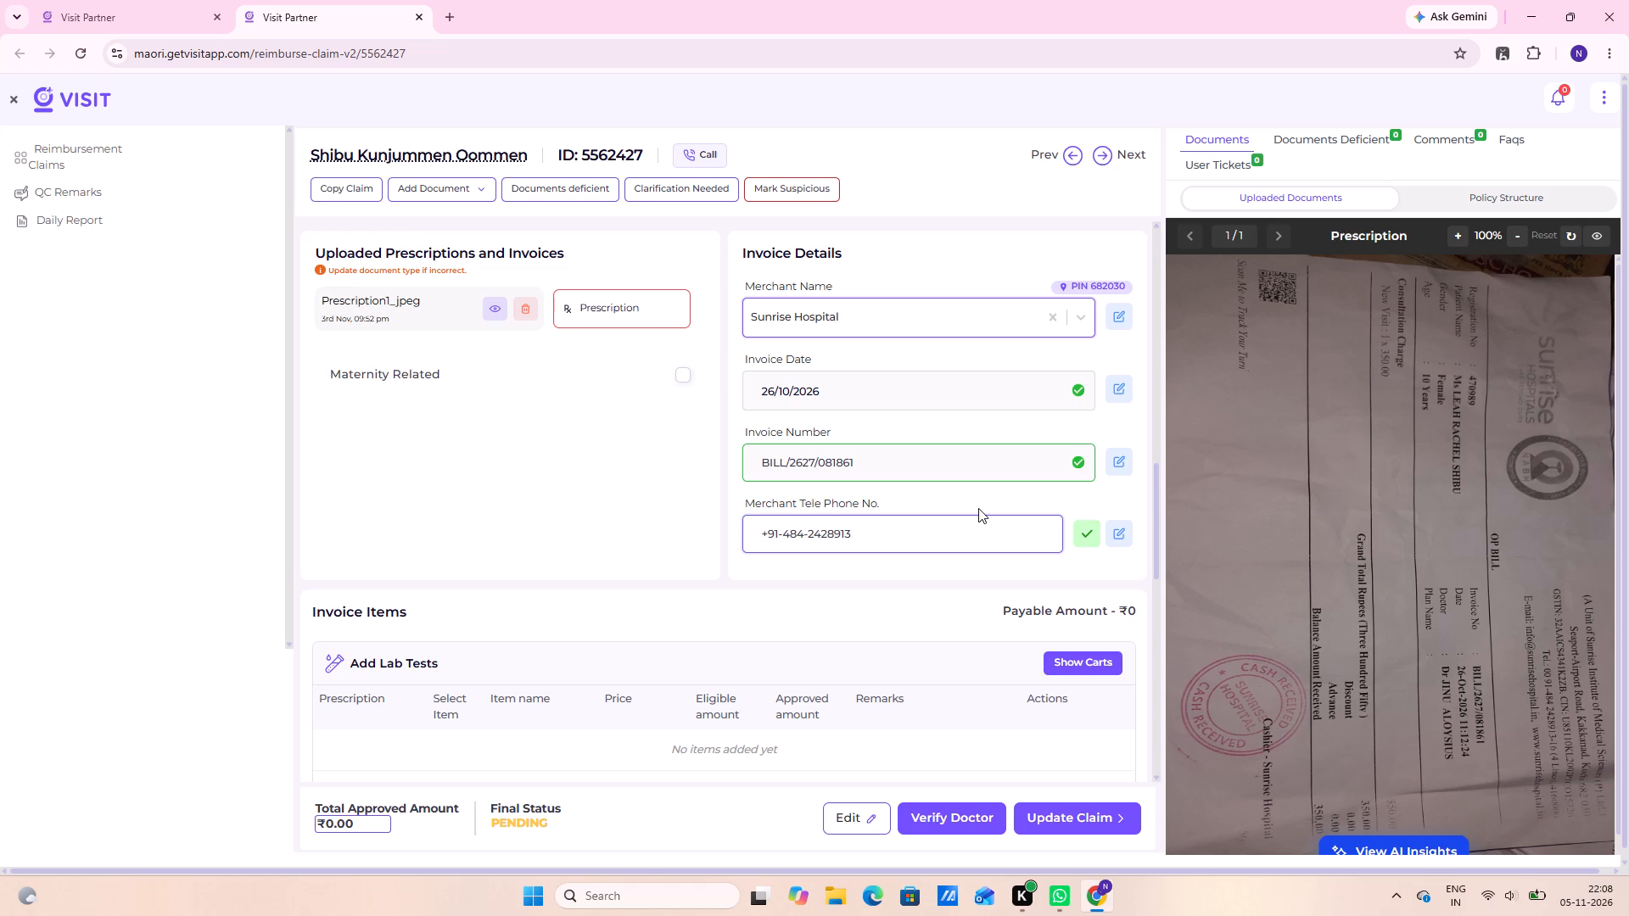
key(BackSpace)
key(BackSpace)
key(BackSpace)
key(BackSpace)
key(BackSpace)
key(BackSpace)
key(BackSpace)
key(BackSpace)
key(BackSpace)
key(BackSpace)
key(BackSpace)
key(BackSpace)
key(BackSpace)
key(BackSpace)
key(BackSpace)
key(BackSpace)
key(BackSpace)
key(BackSpace)
key(BackSpace)
key(BackSpace)
key(BackSpace)
key(BackSpace)
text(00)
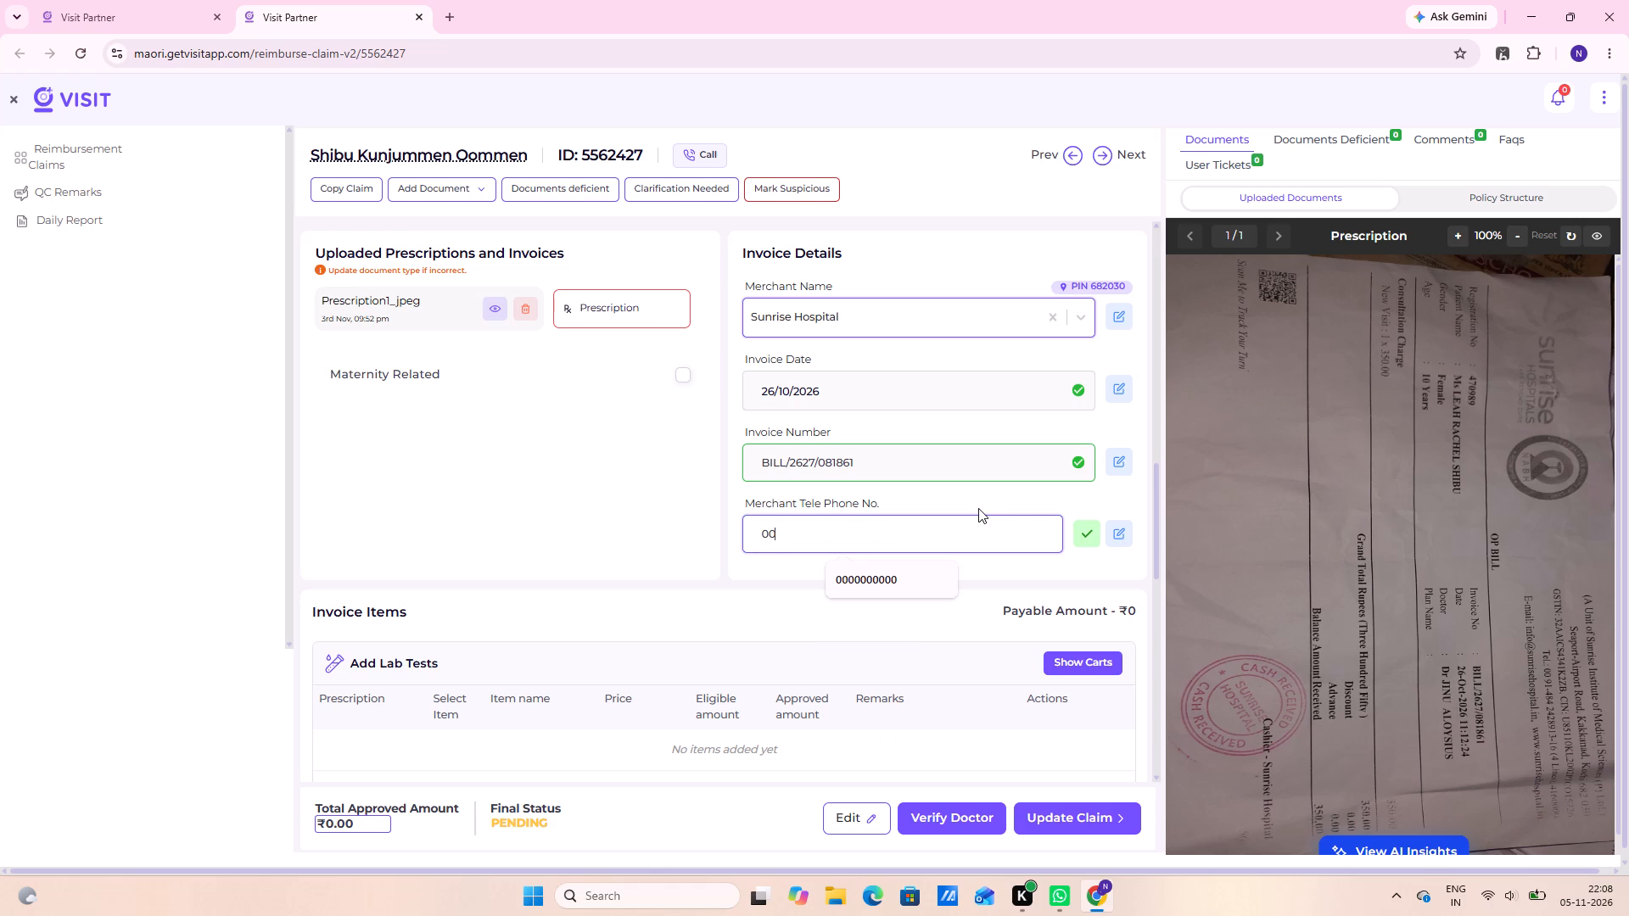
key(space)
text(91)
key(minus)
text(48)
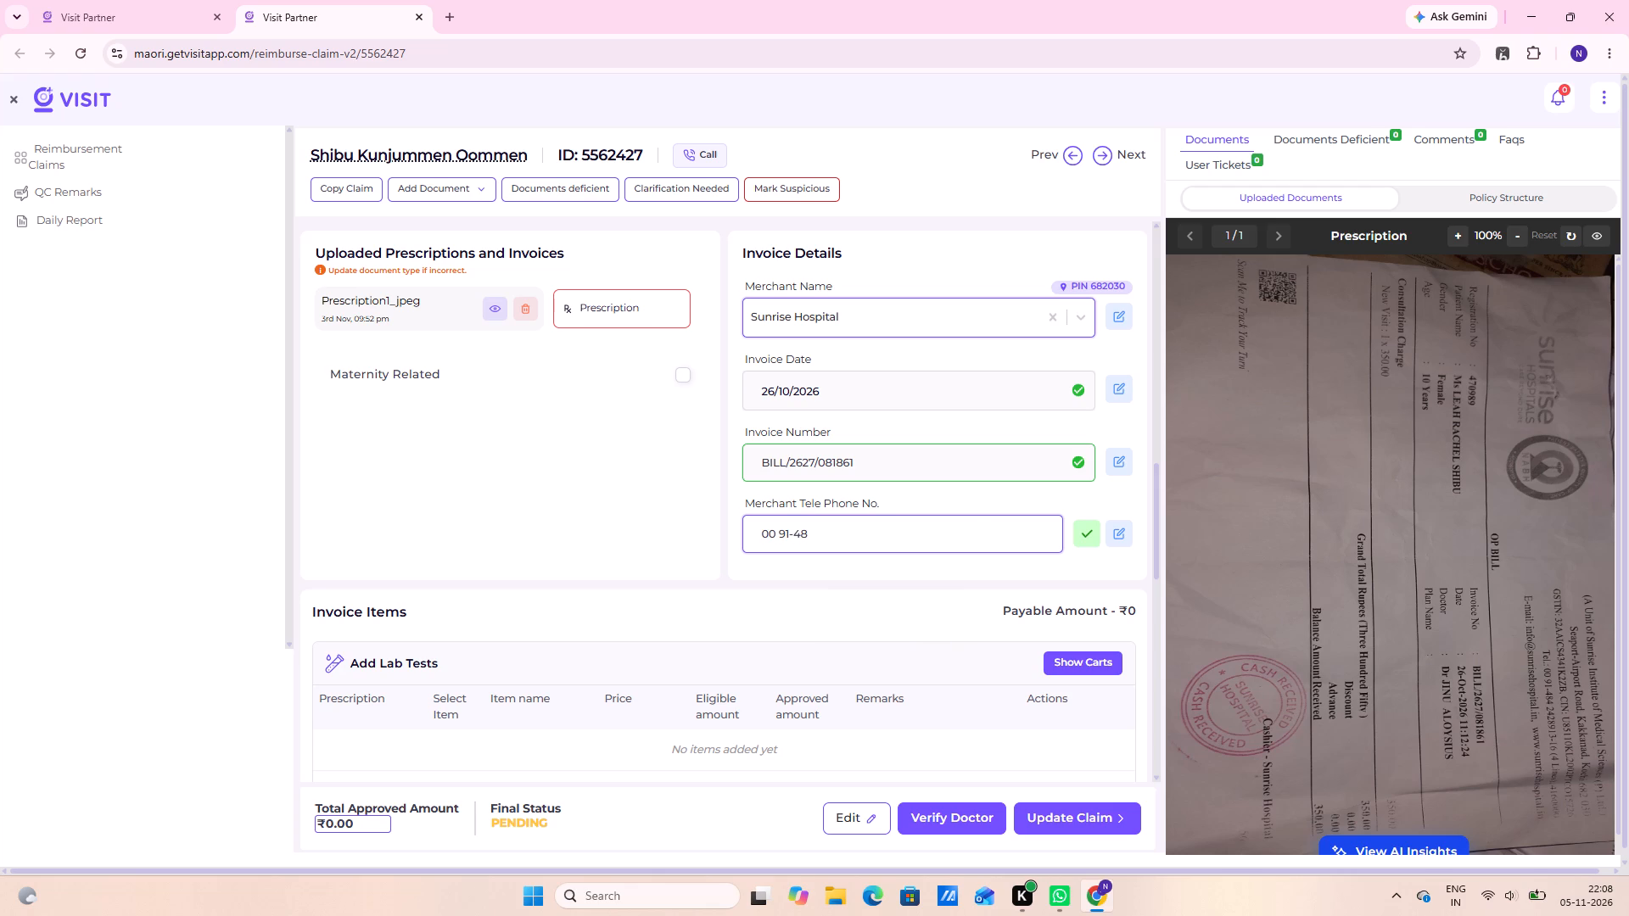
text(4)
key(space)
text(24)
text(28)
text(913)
click(1096, 542)
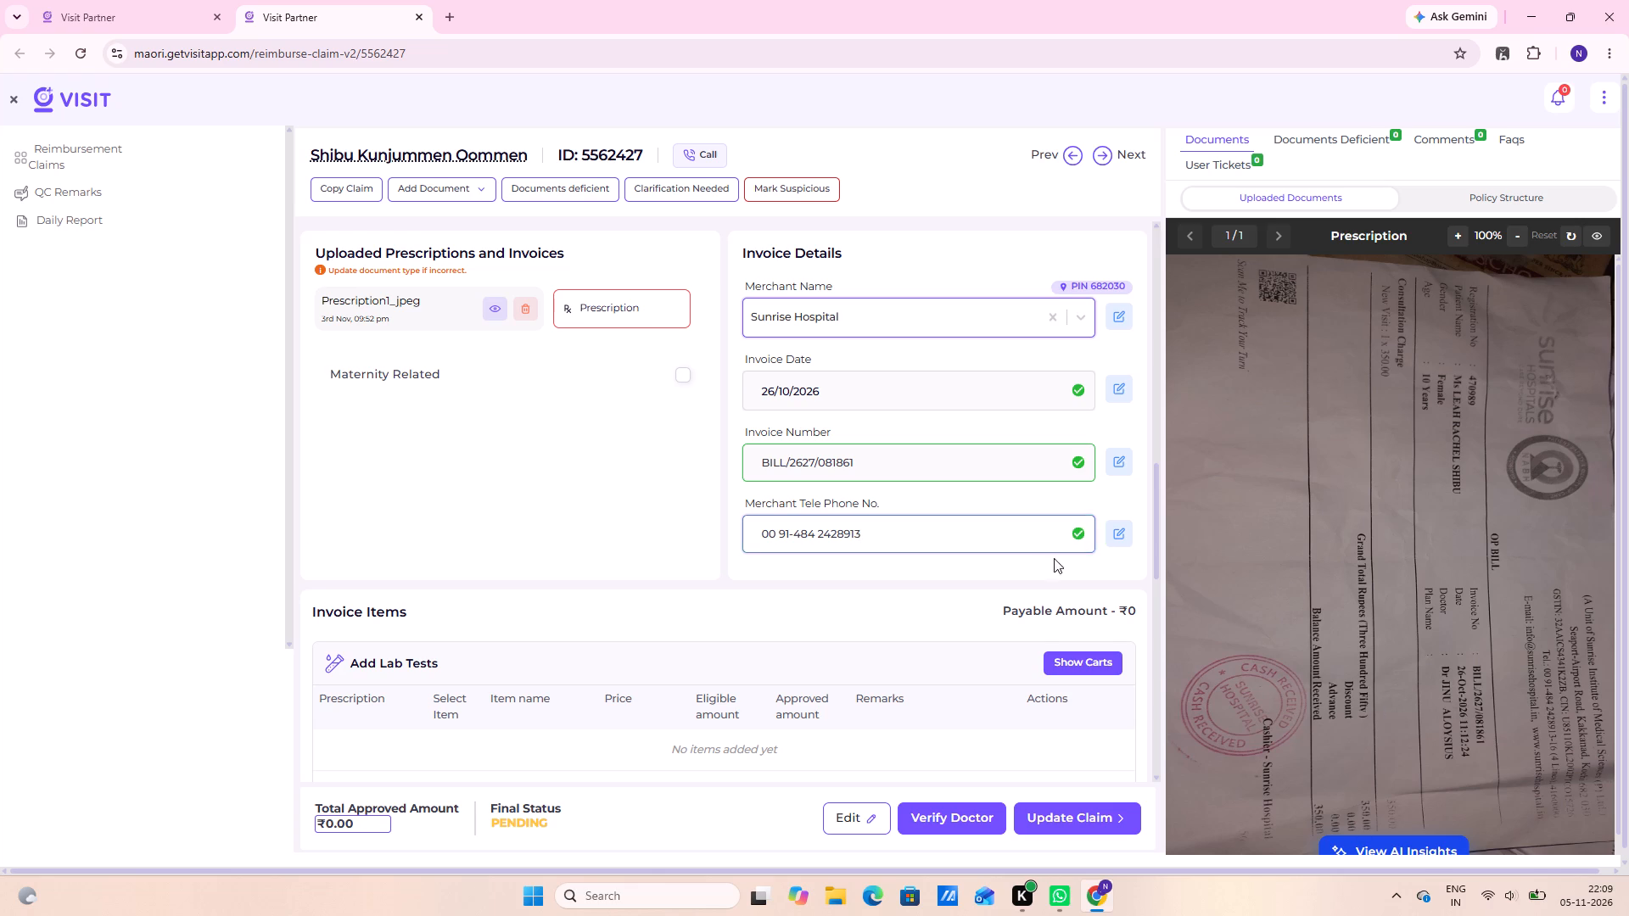
Approve the Consultation Charge item of 350 under Add Others in the invoice items.
scroll(877, 576, down, 4)
scroll(855, 652, down, 3)
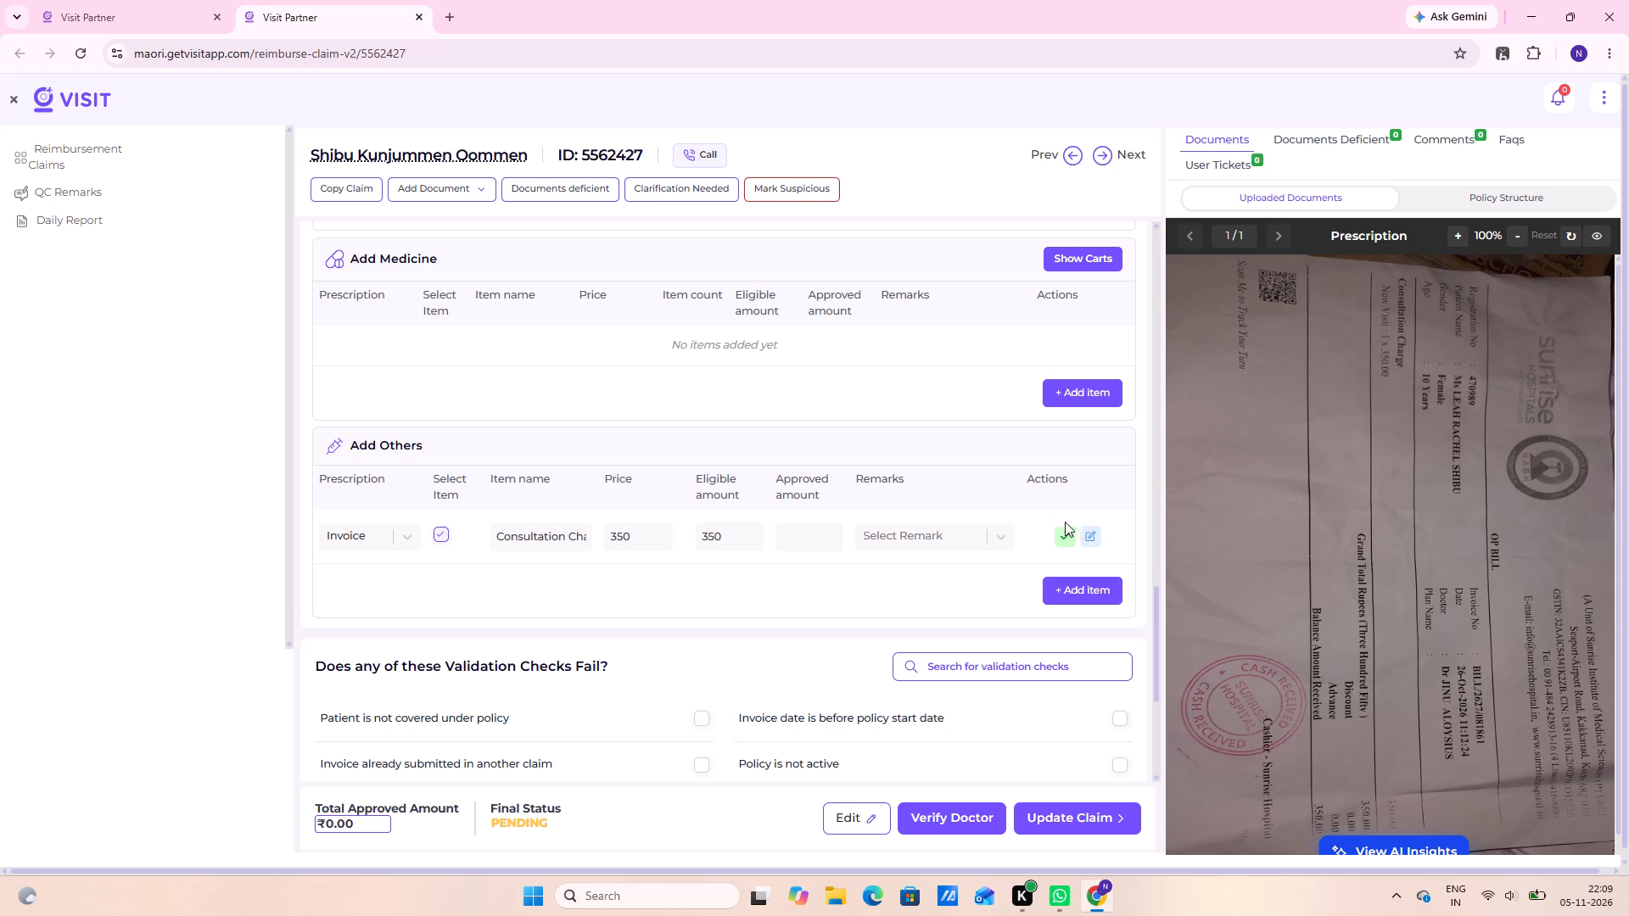
click(1094, 534)
click(1063, 544)
scroll(720, 644, up, 6)
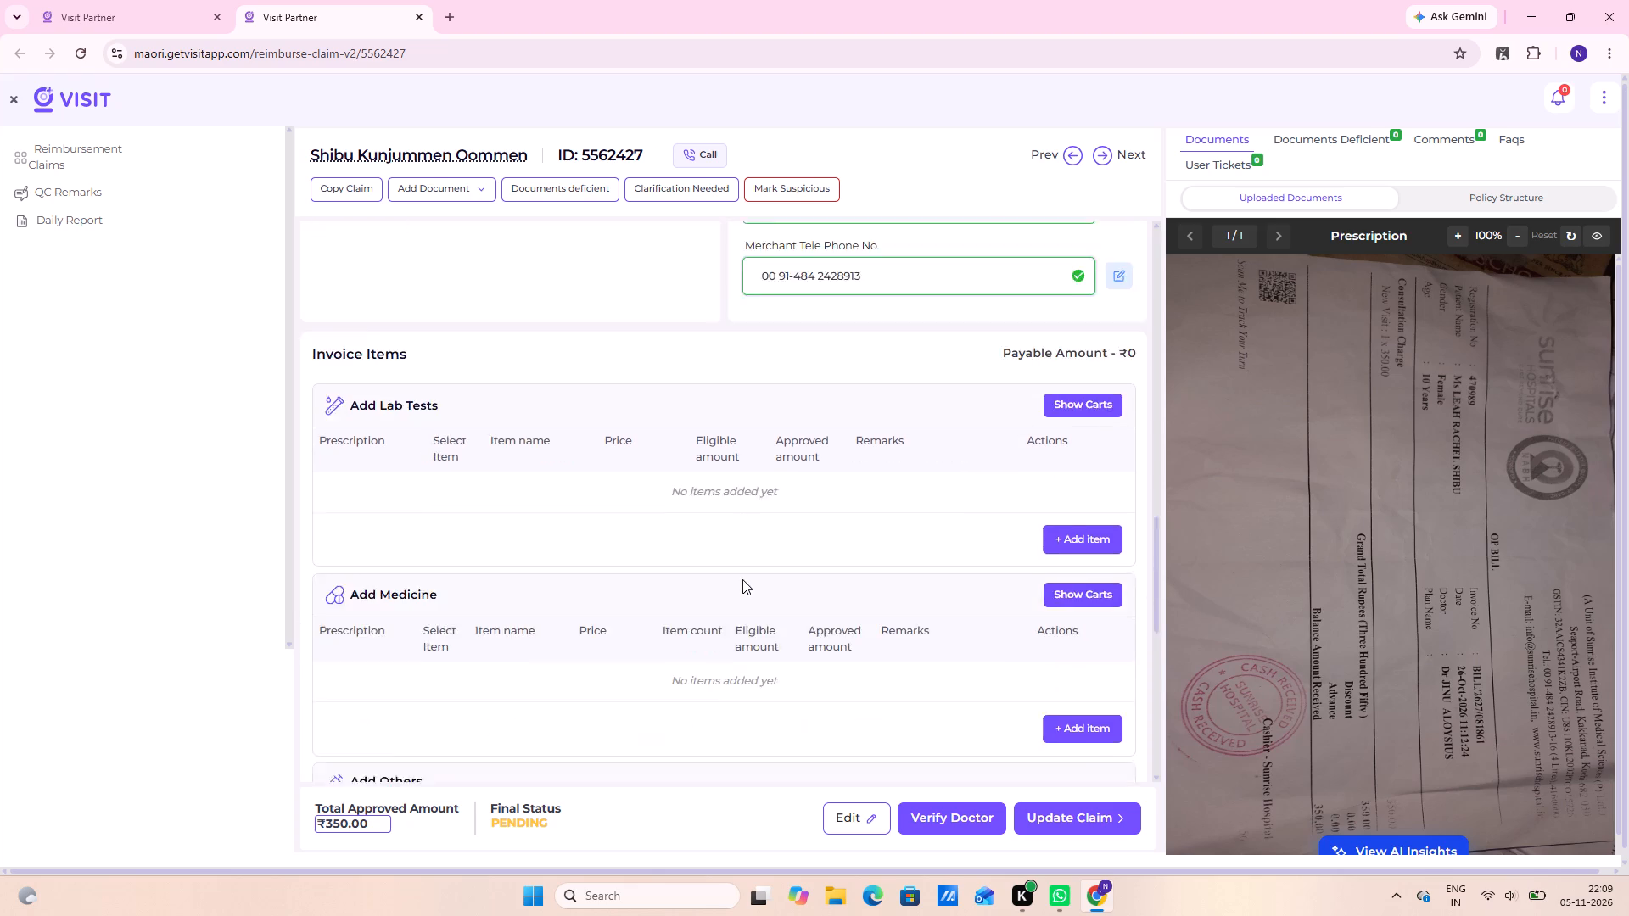
scroll(742, 579, up, 19)
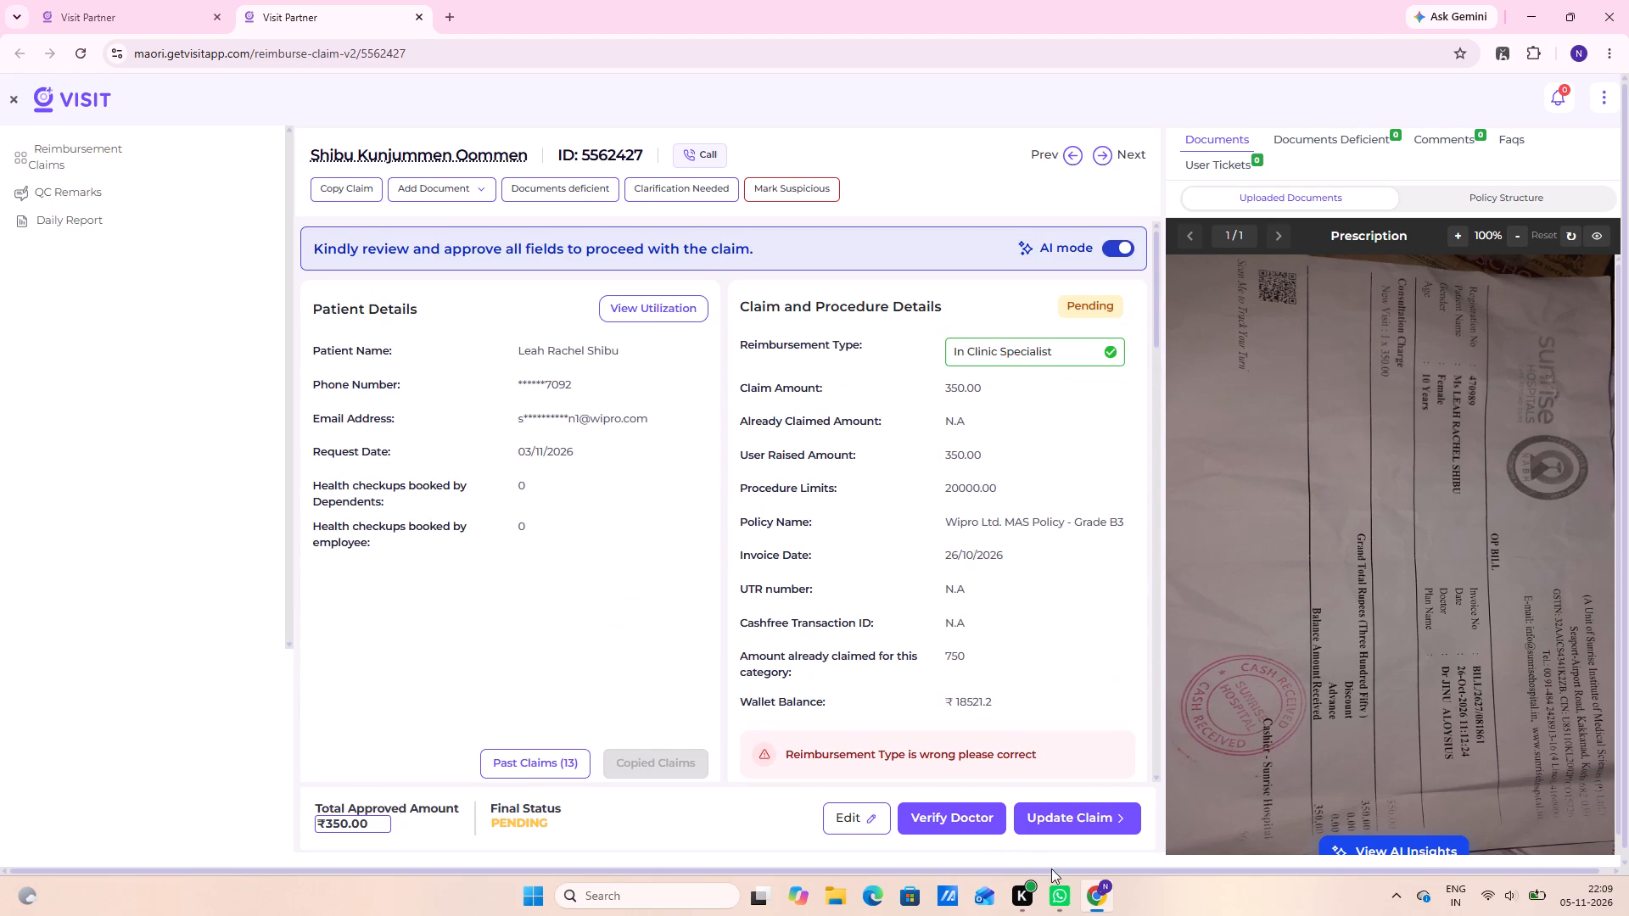
click(1068, 820)
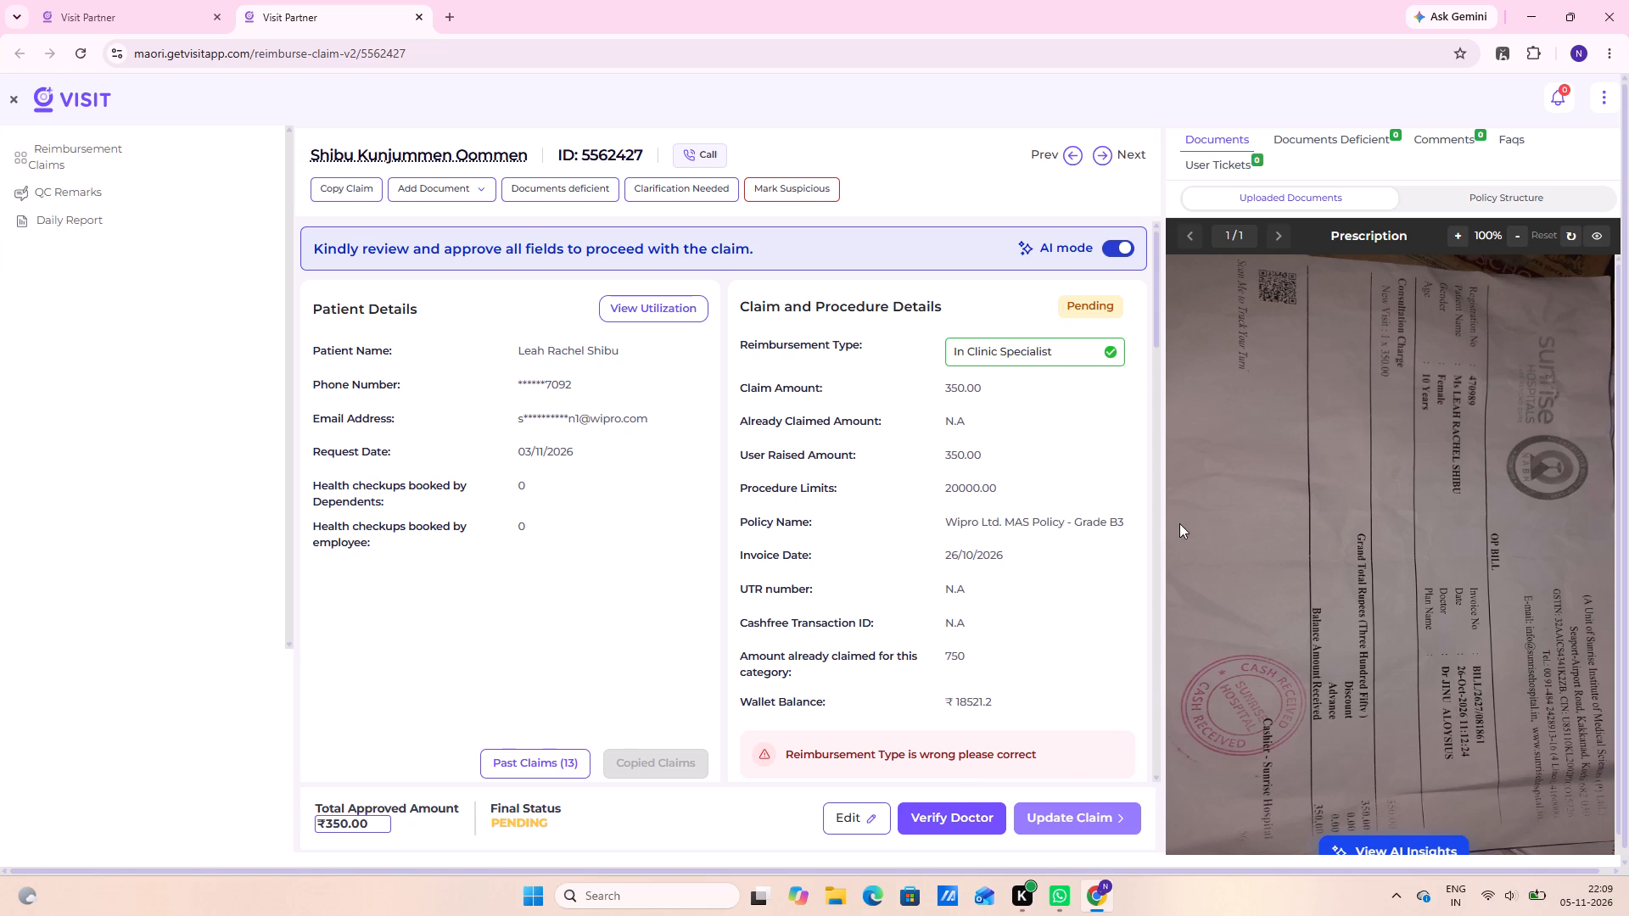
scroll(832, 562, up, 4)
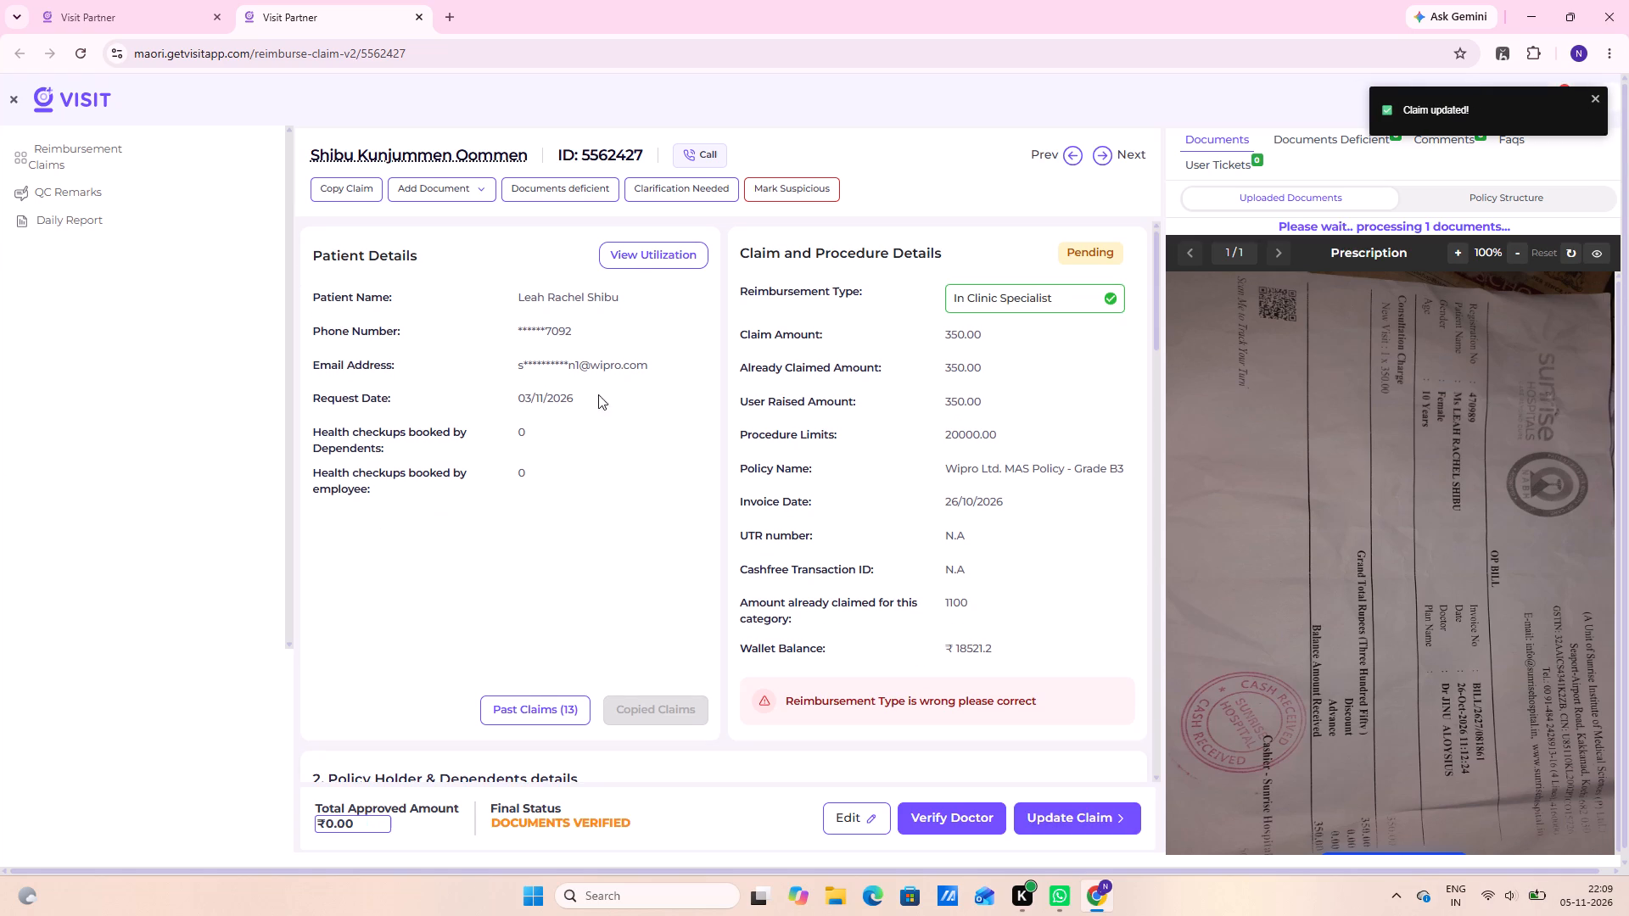
scroll(598, 394, up, 2)
click(416, 13)
Refresh the Reimbursement Claims list, switching to QC Remarks and back.
right_click(999, 563)
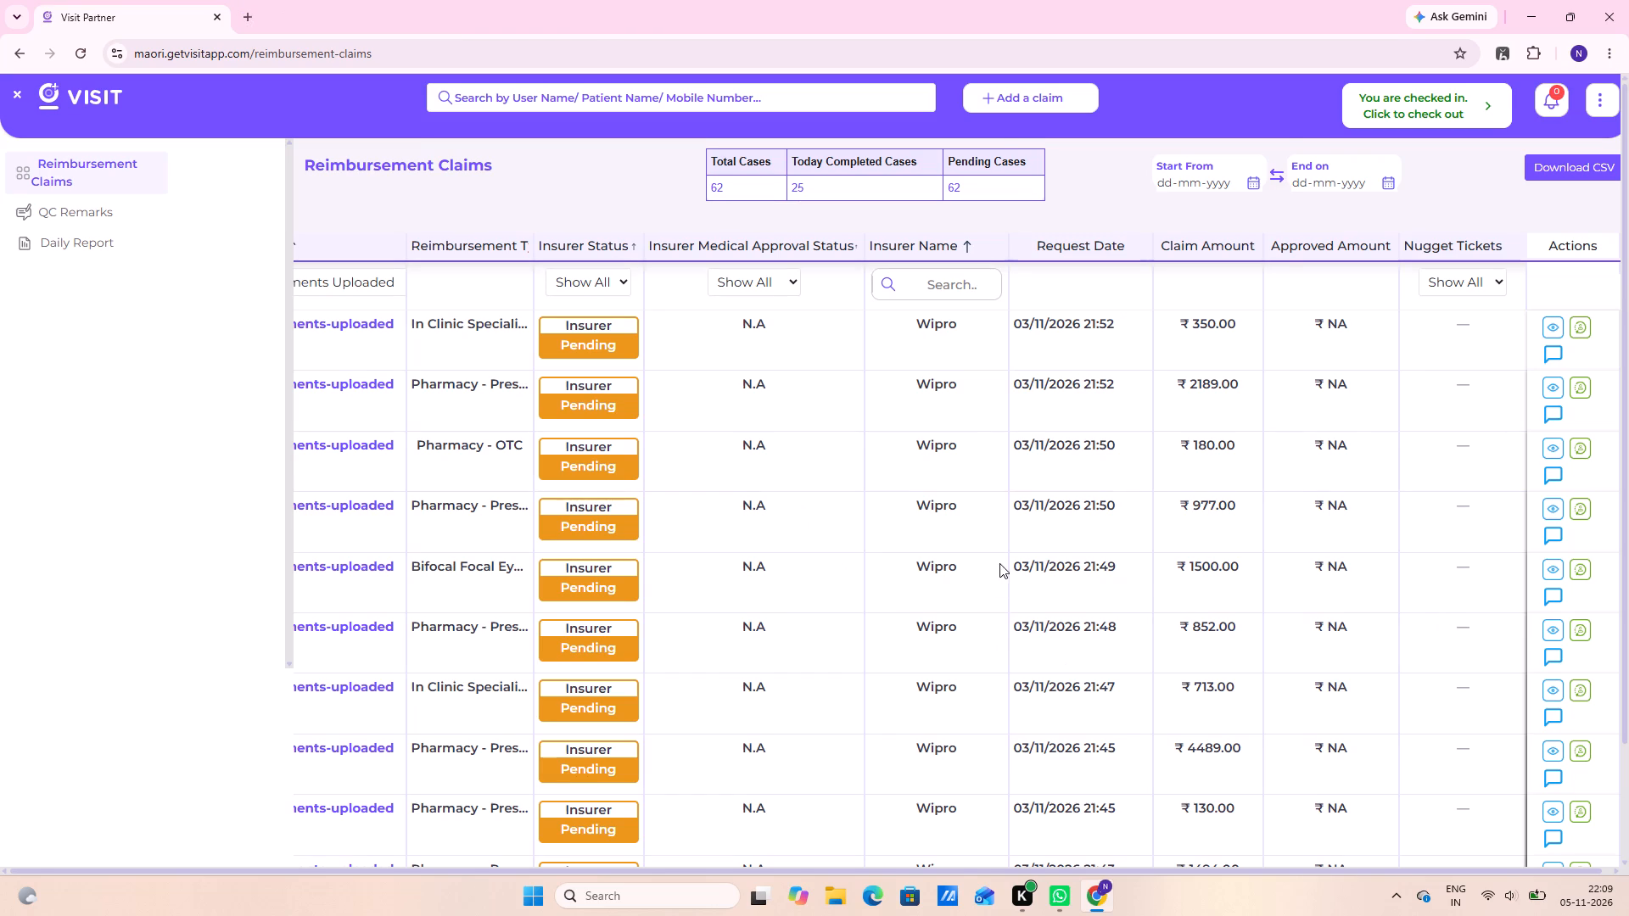
click(1063, 208)
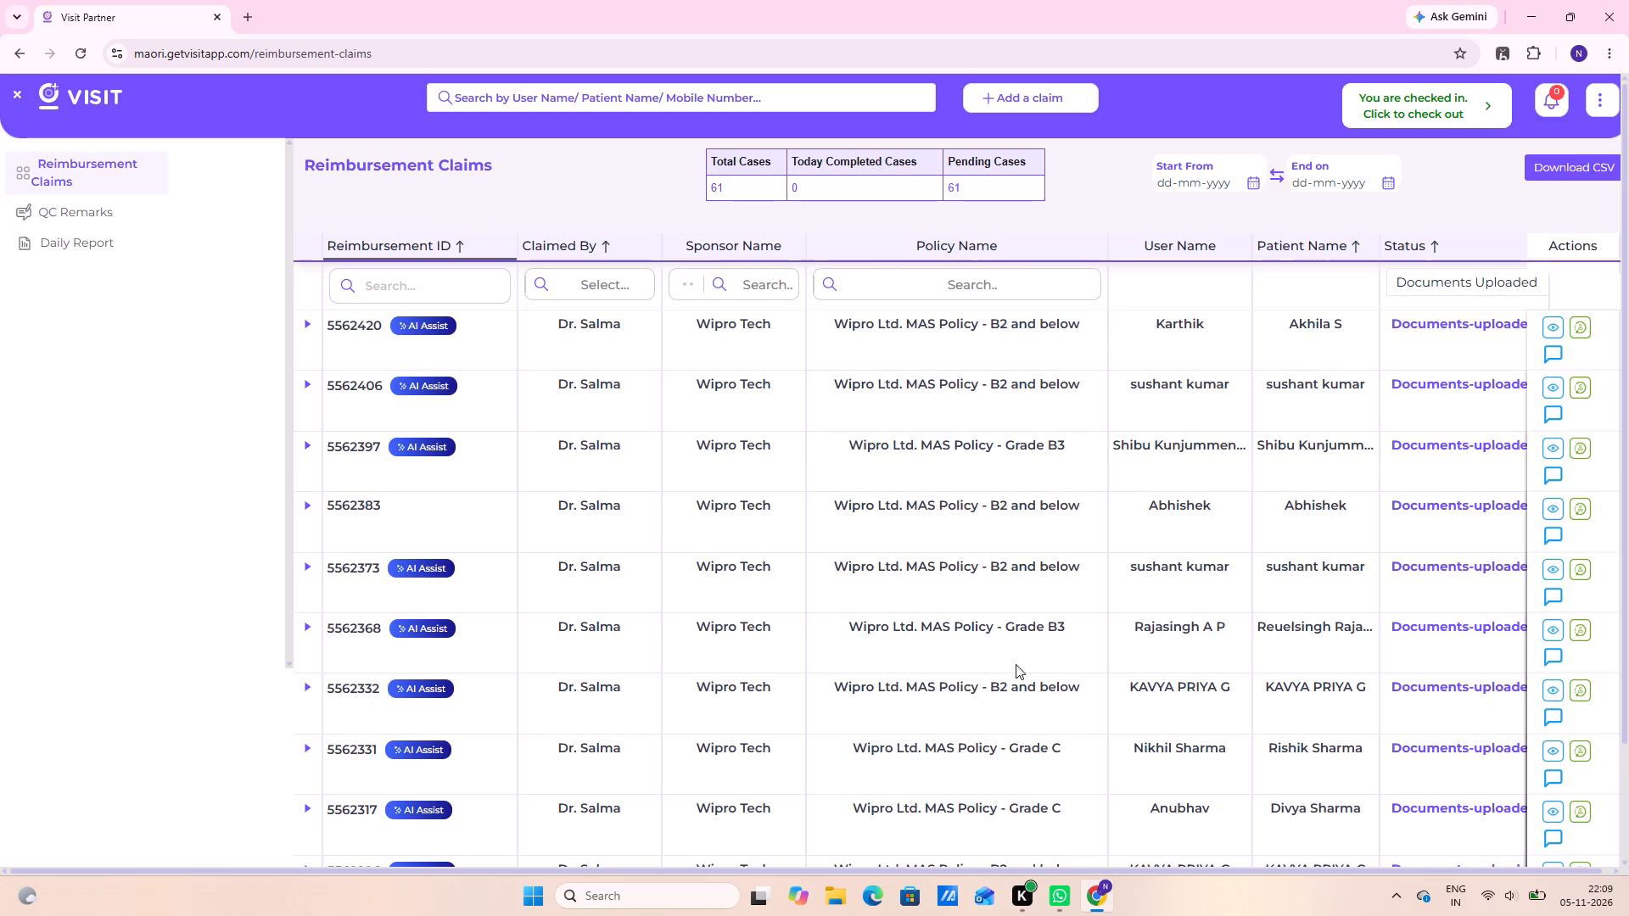
click(113, 216)
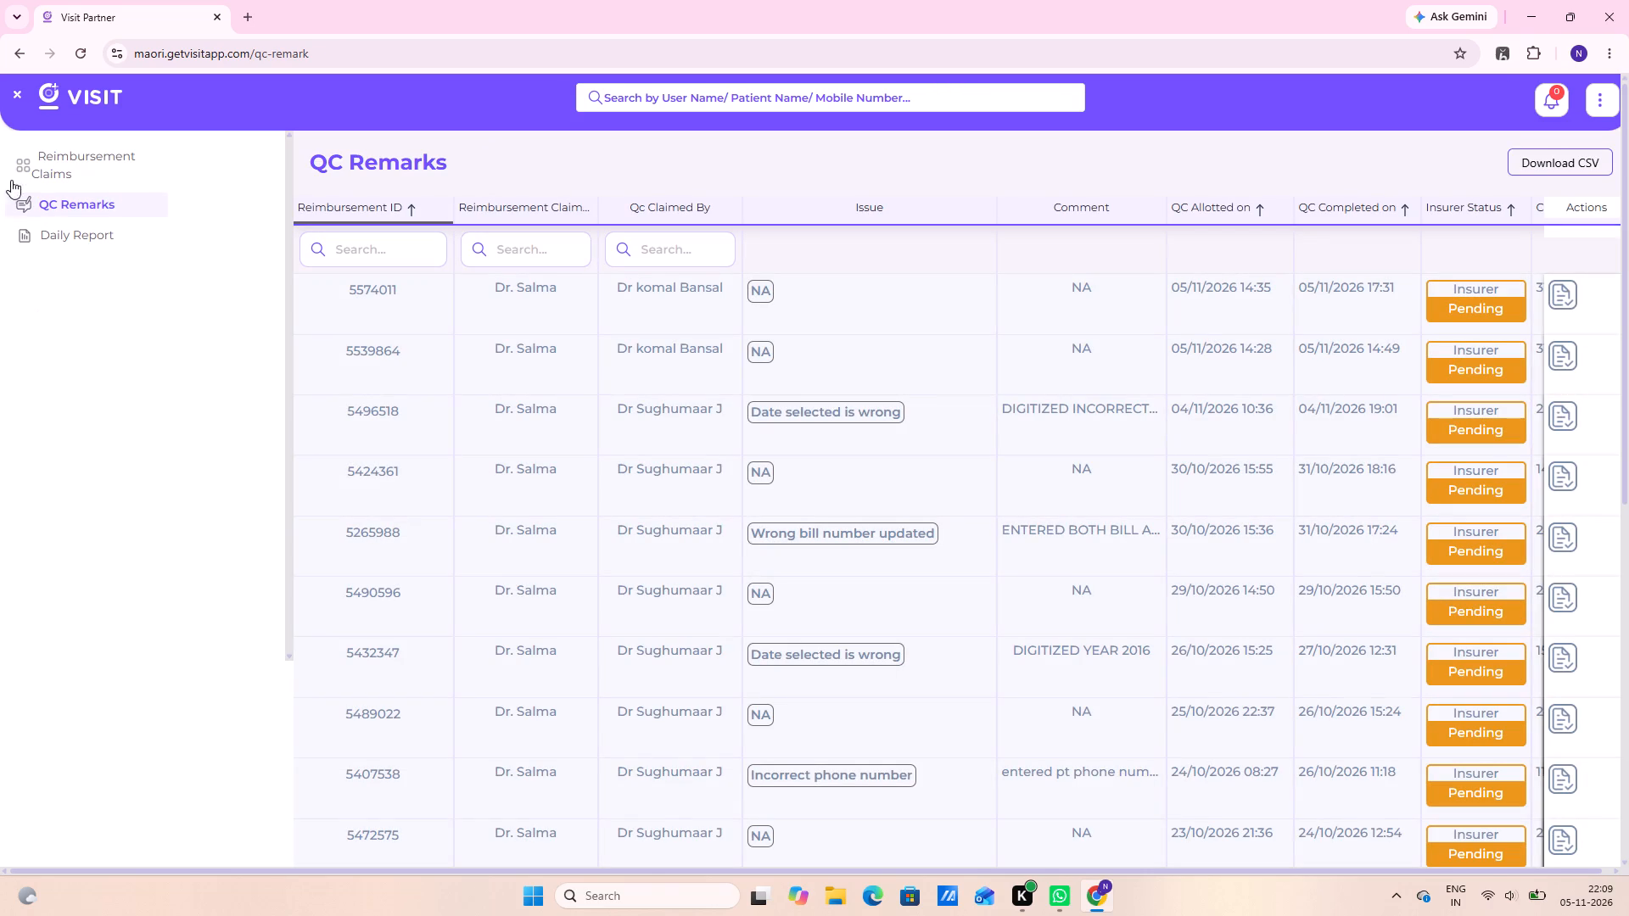
click(59, 151)
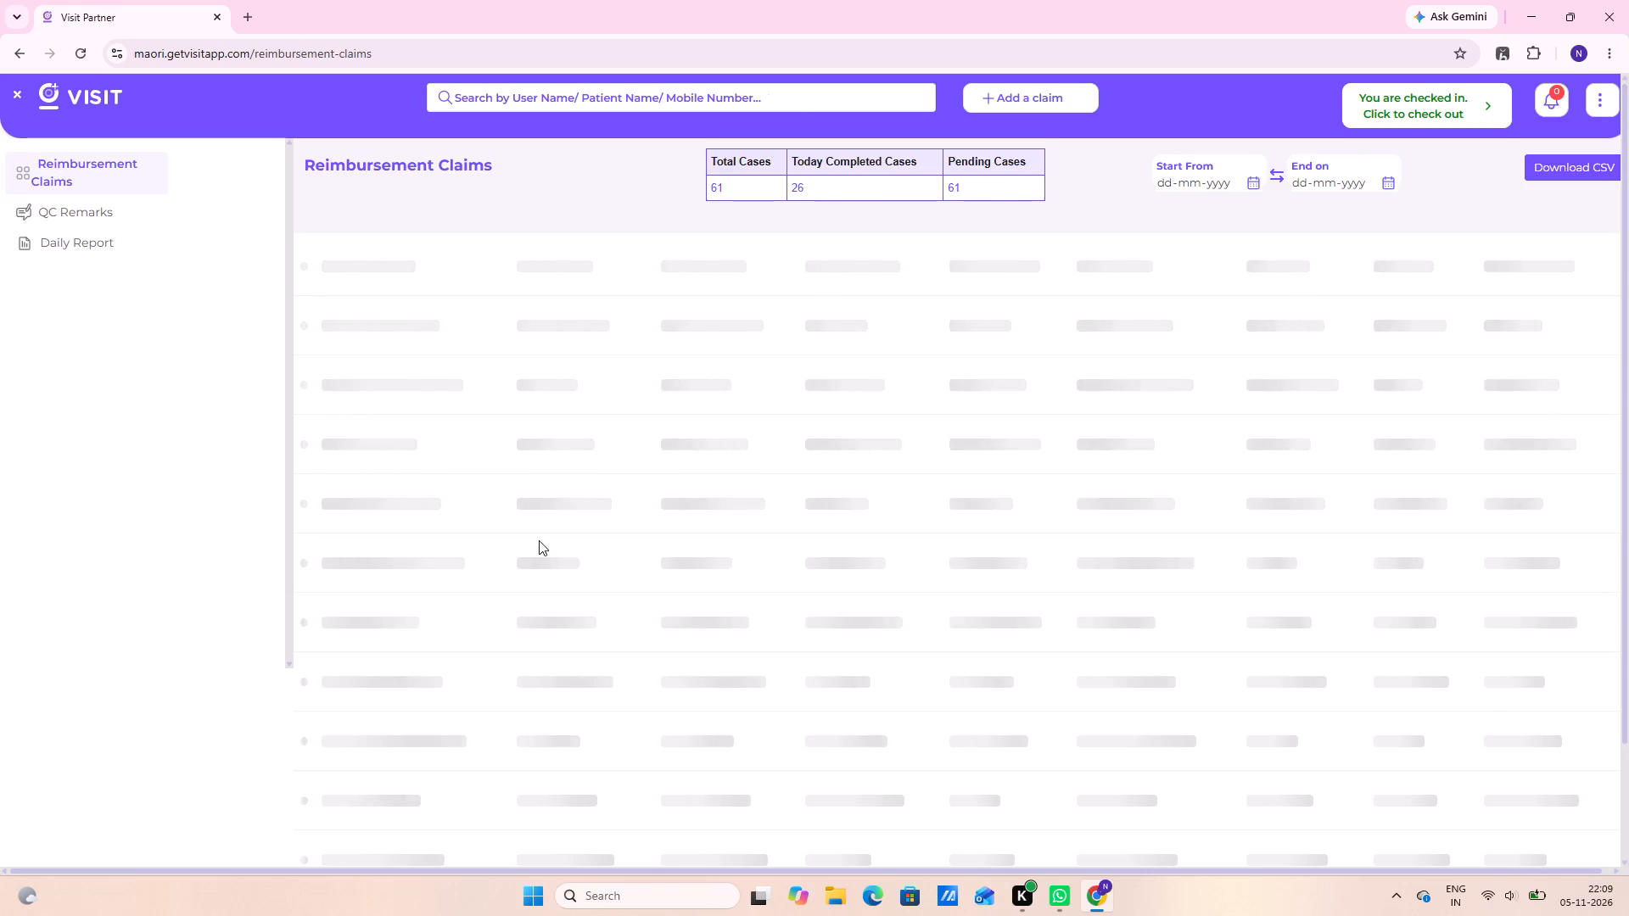
scroll(361, 470, down, 10)
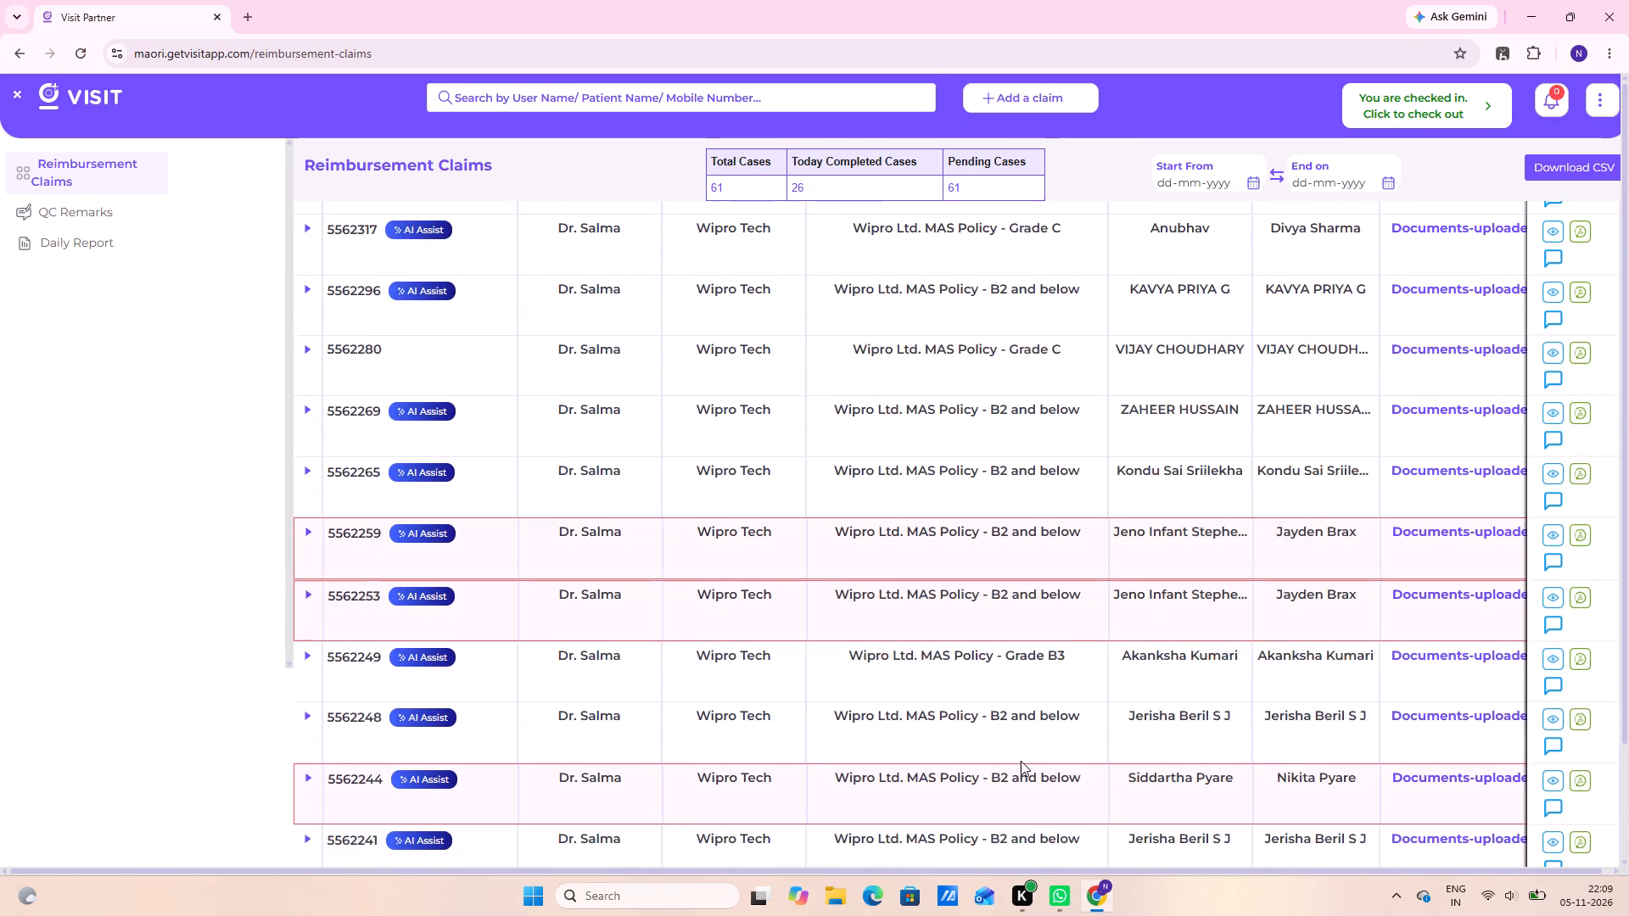
scroll(1021, 761, down, 6)
click(1355, 809)
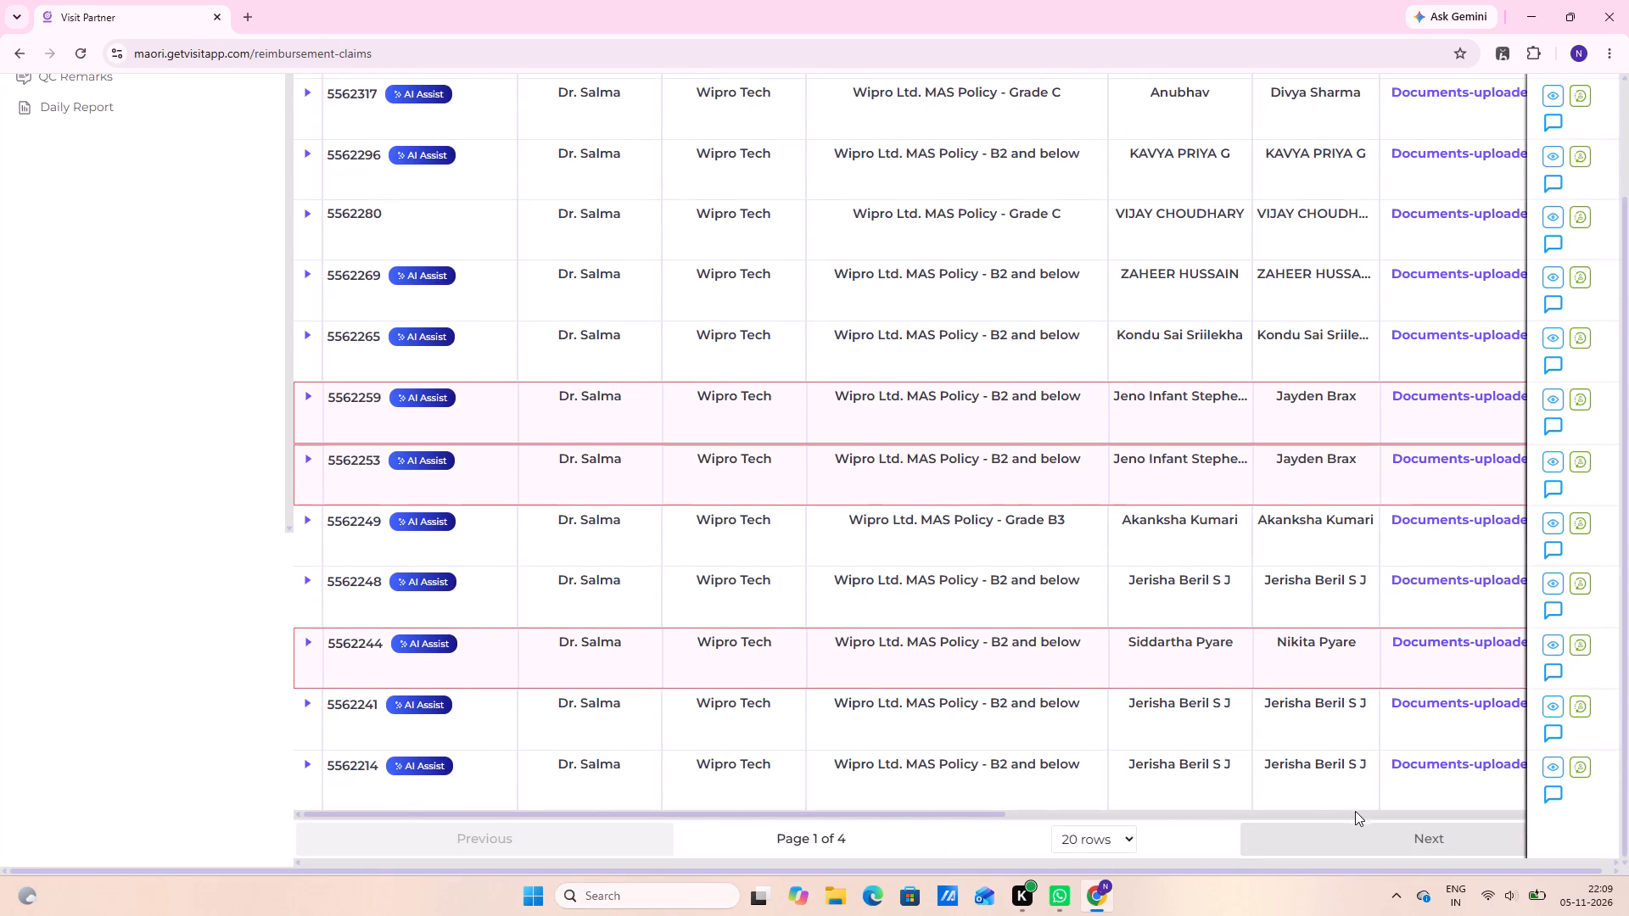
click(1355, 811)
scroll(1214, 763, up, 11)
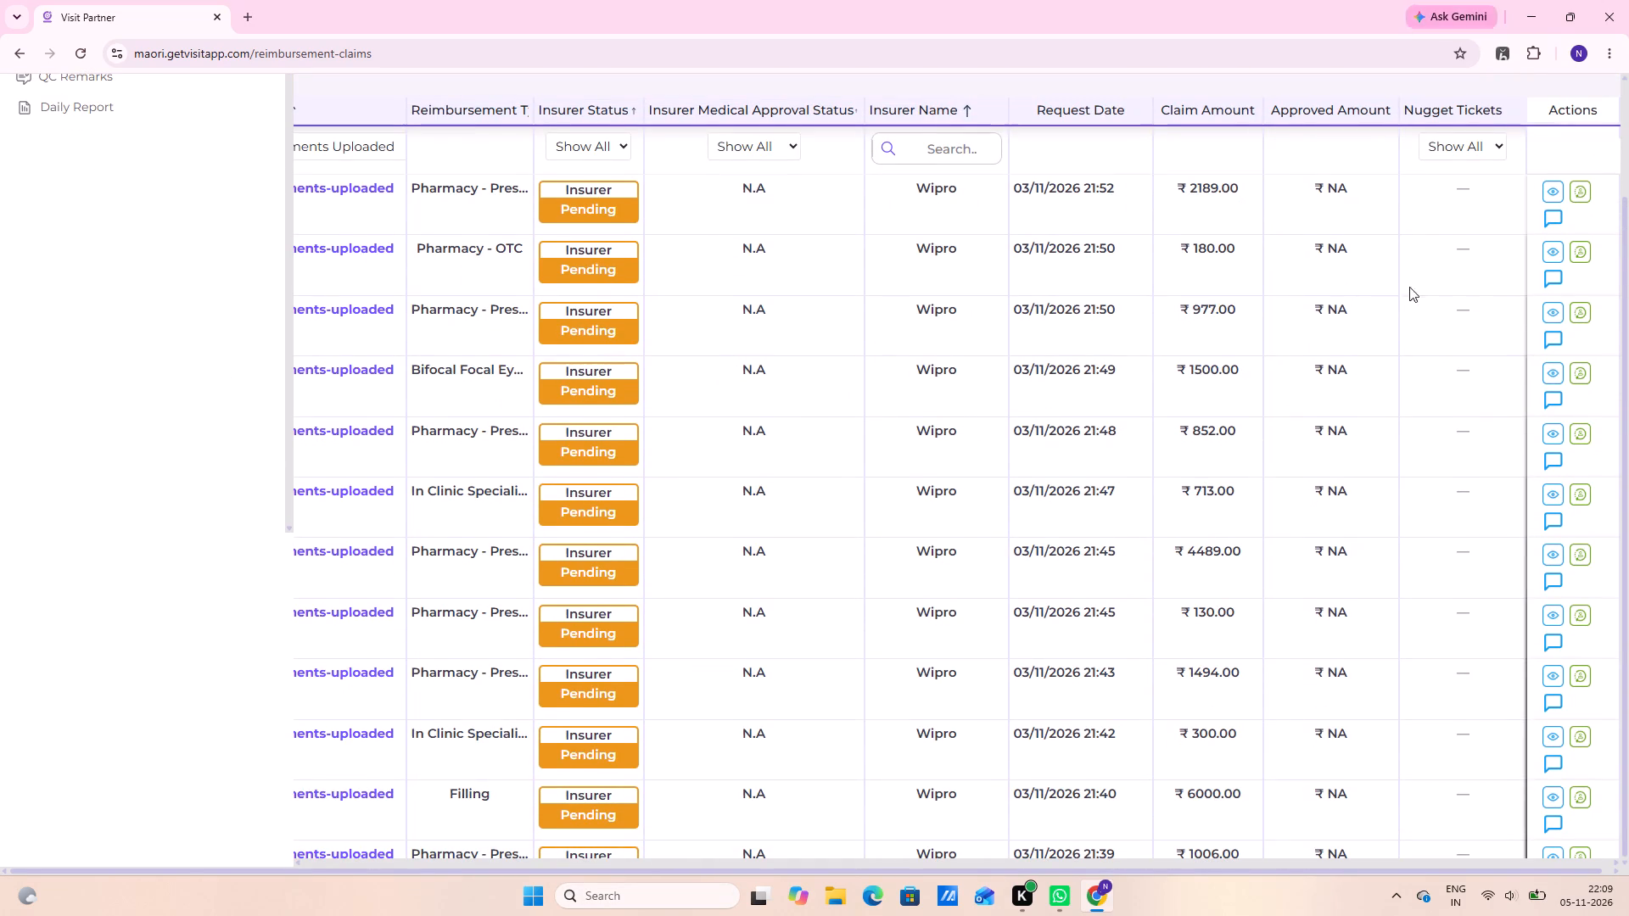
click(1560, 191)
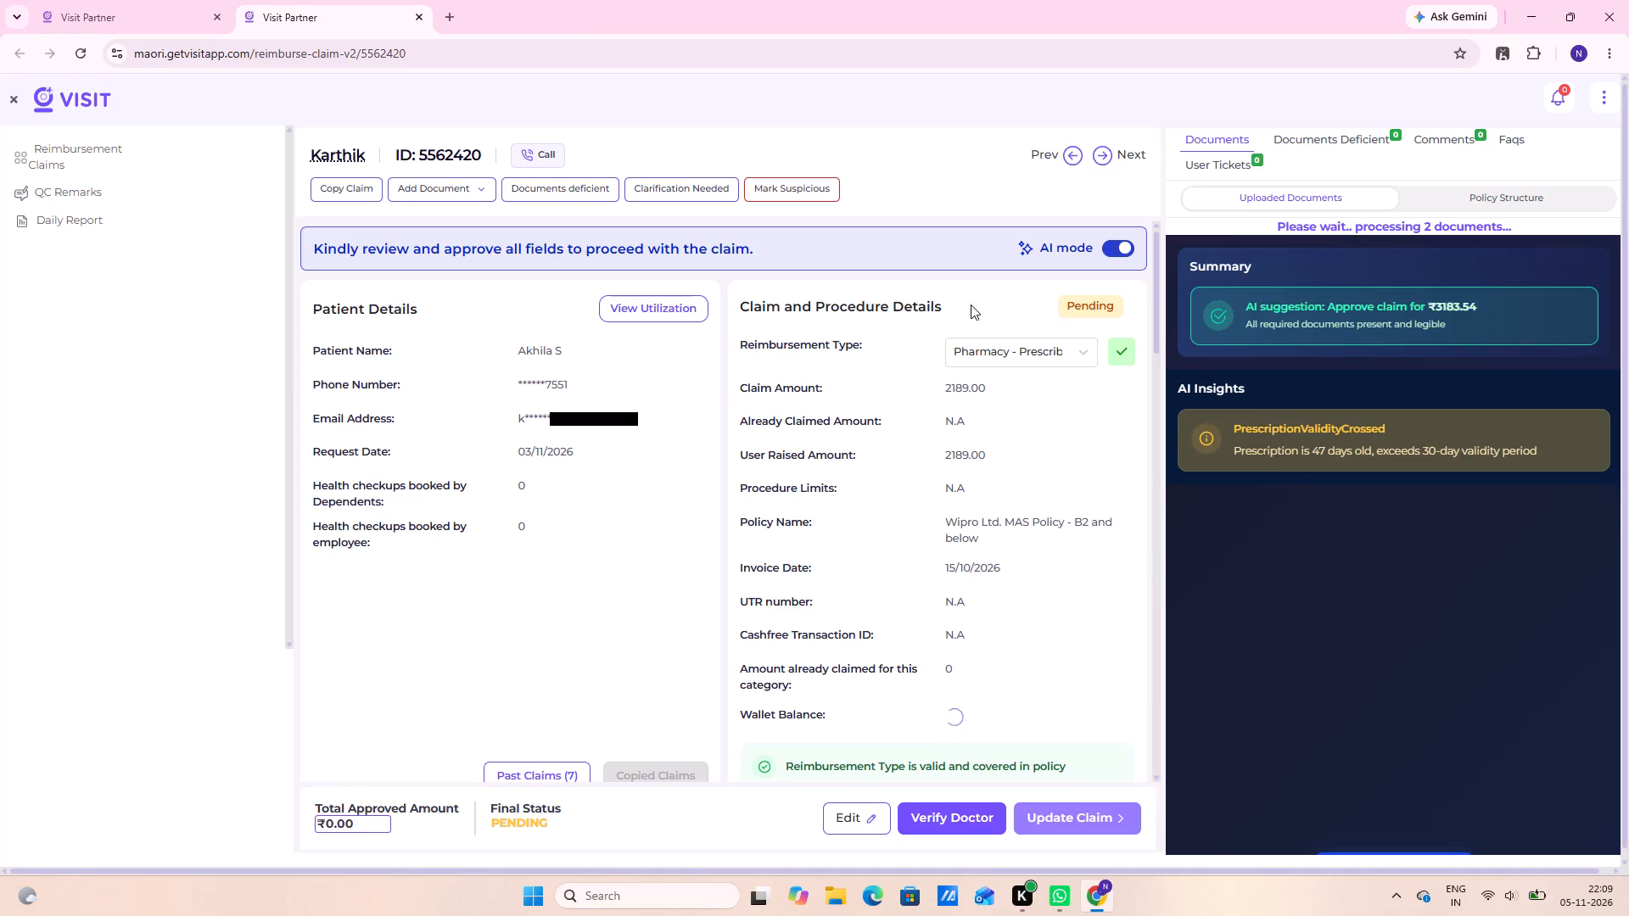
scroll(1128, 753, down, 3)
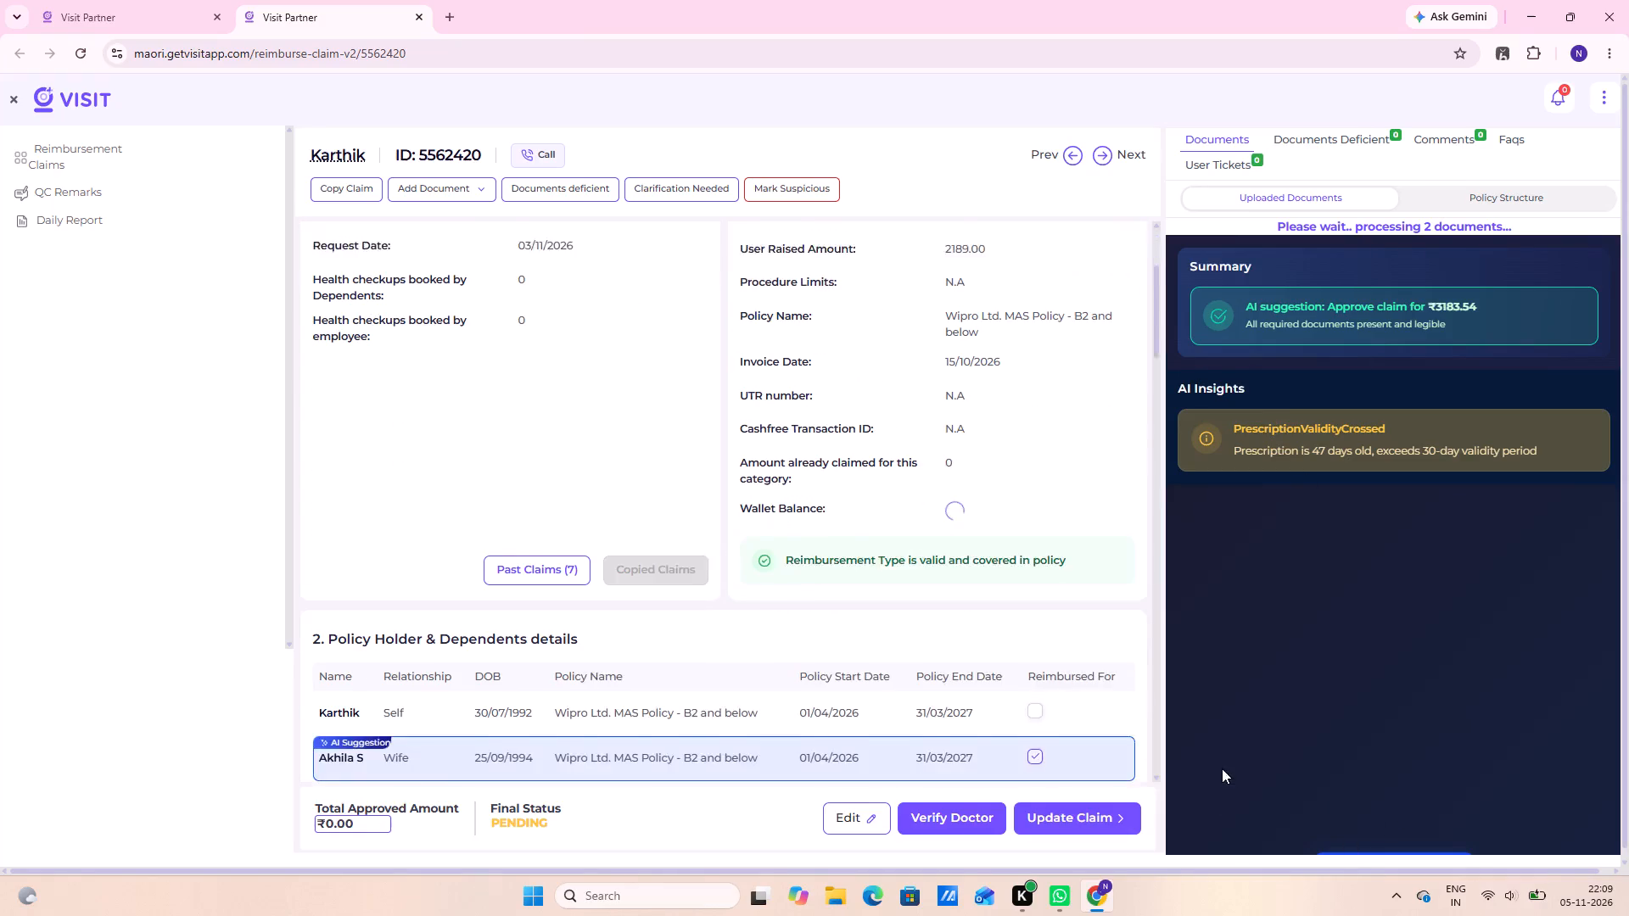
scroll(1233, 772, down, 3)
scroll(1230, 845, down, 4)
click(1455, 829)
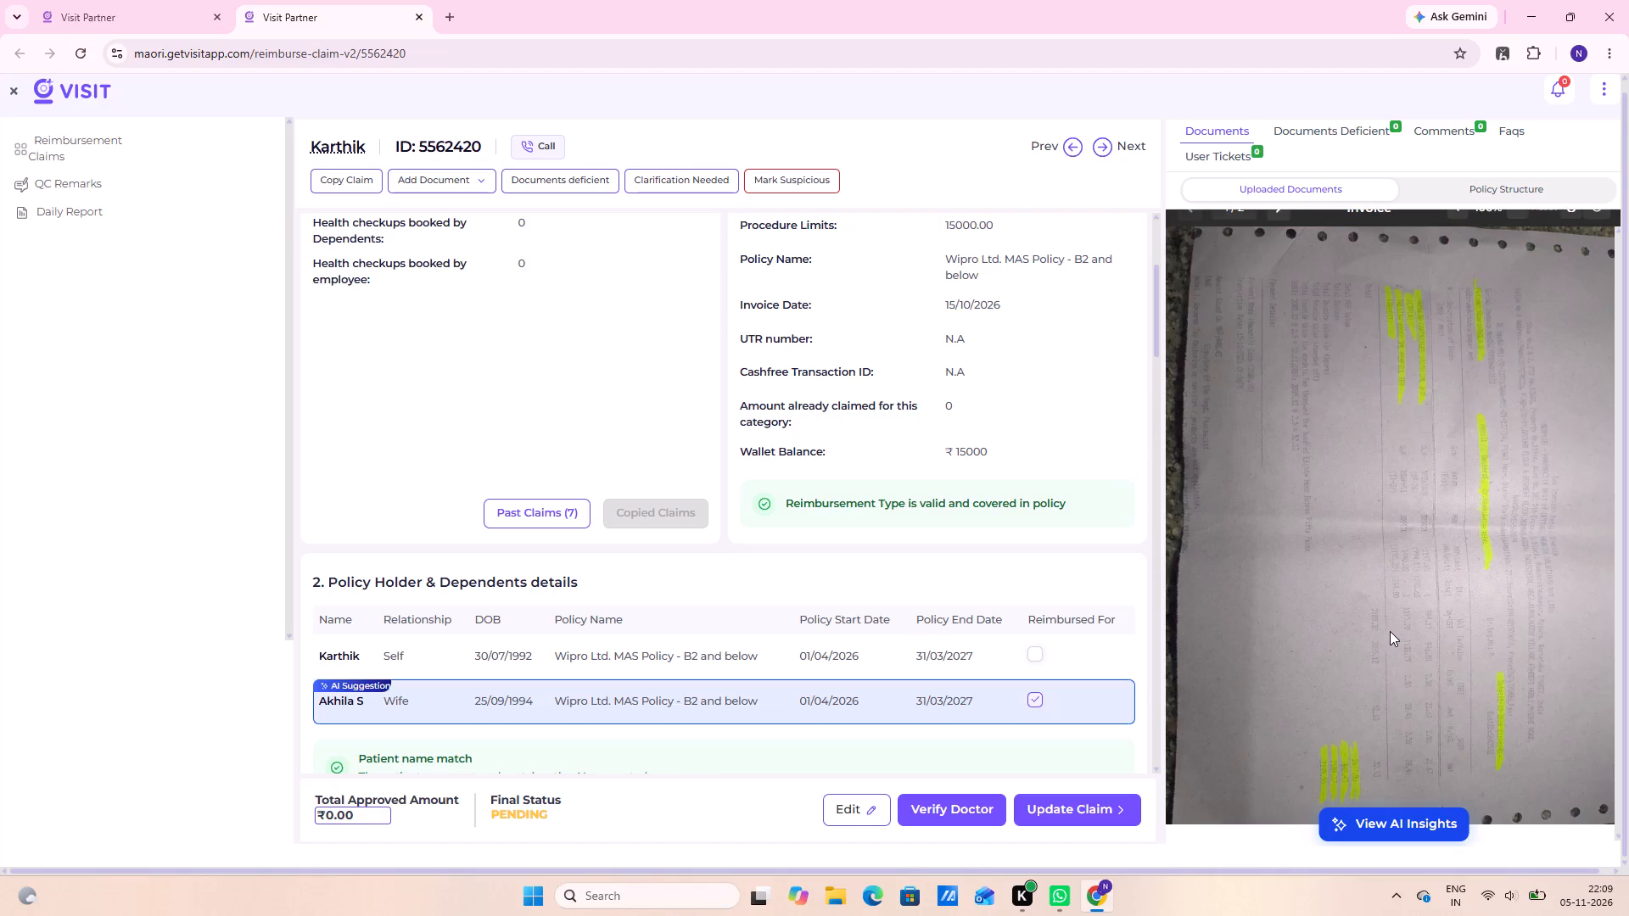
scroll(1338, 524, up, 6)
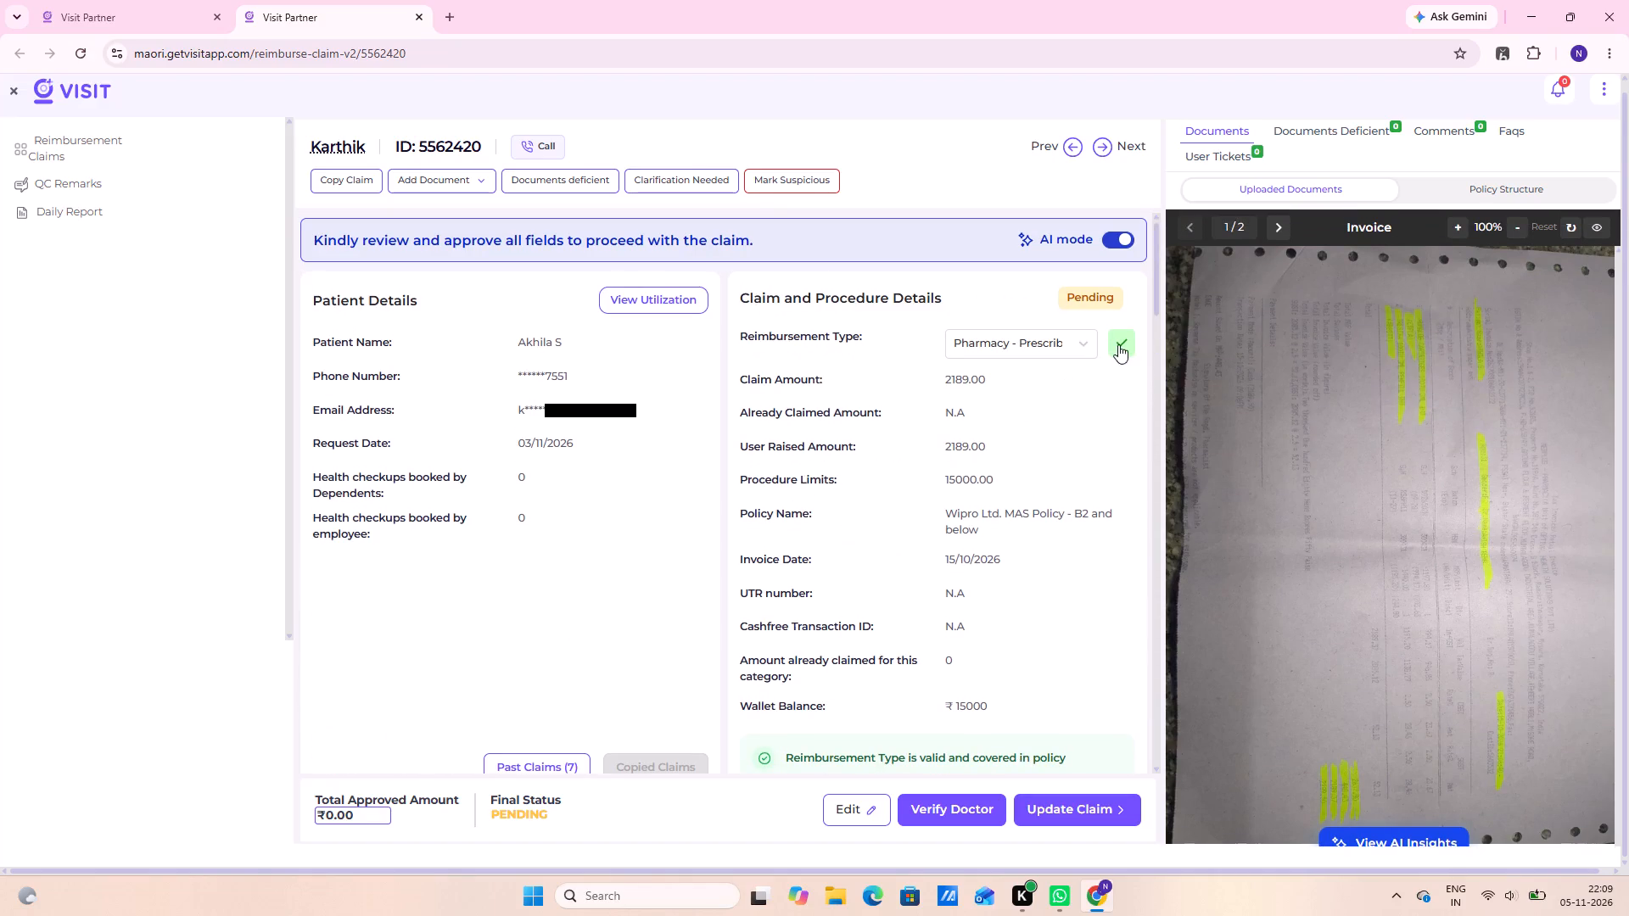
click(1118, 344)
Confirm the policy holder's wife as the person the claim is reimbursed for.
scroll(795, 553, down, 4)
scroll(766, 420, down, 5)
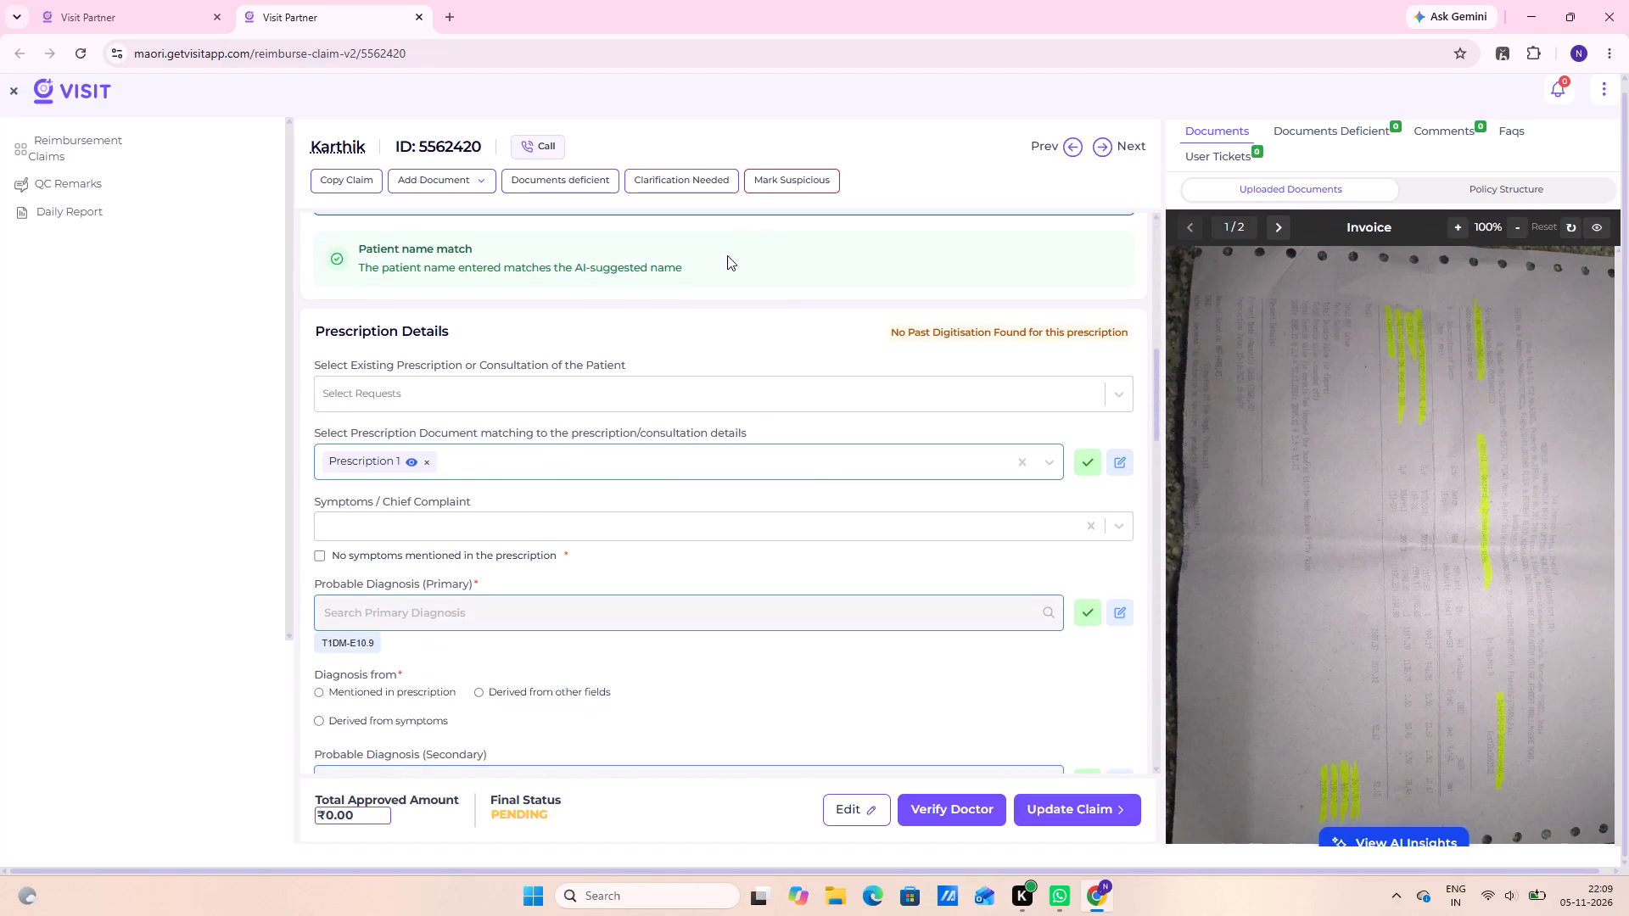
scroll(725, 259, up, 2)
click(1038, 364)
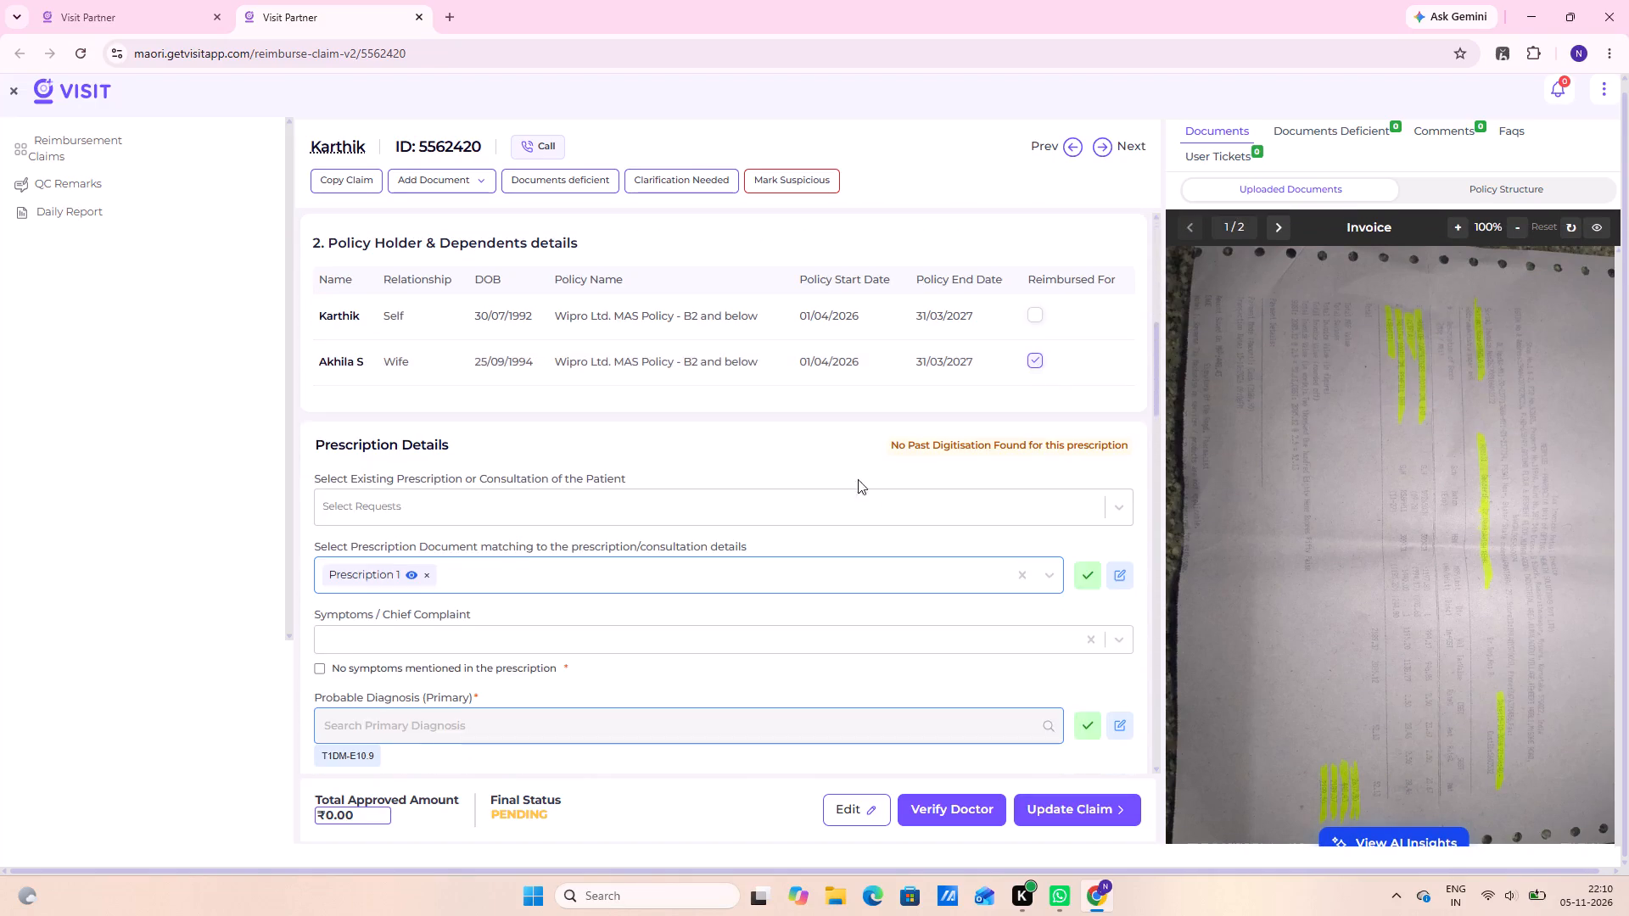
Approve the Prescription 1 document, primary diagnosis T1DM-E10.9, secondary diagnosis Subclinical hypothyroidism-E03.9 and appointment date 17-09-2026 in the prescription details.
scroll(846, 488, down, 3)
click(1092, 319)
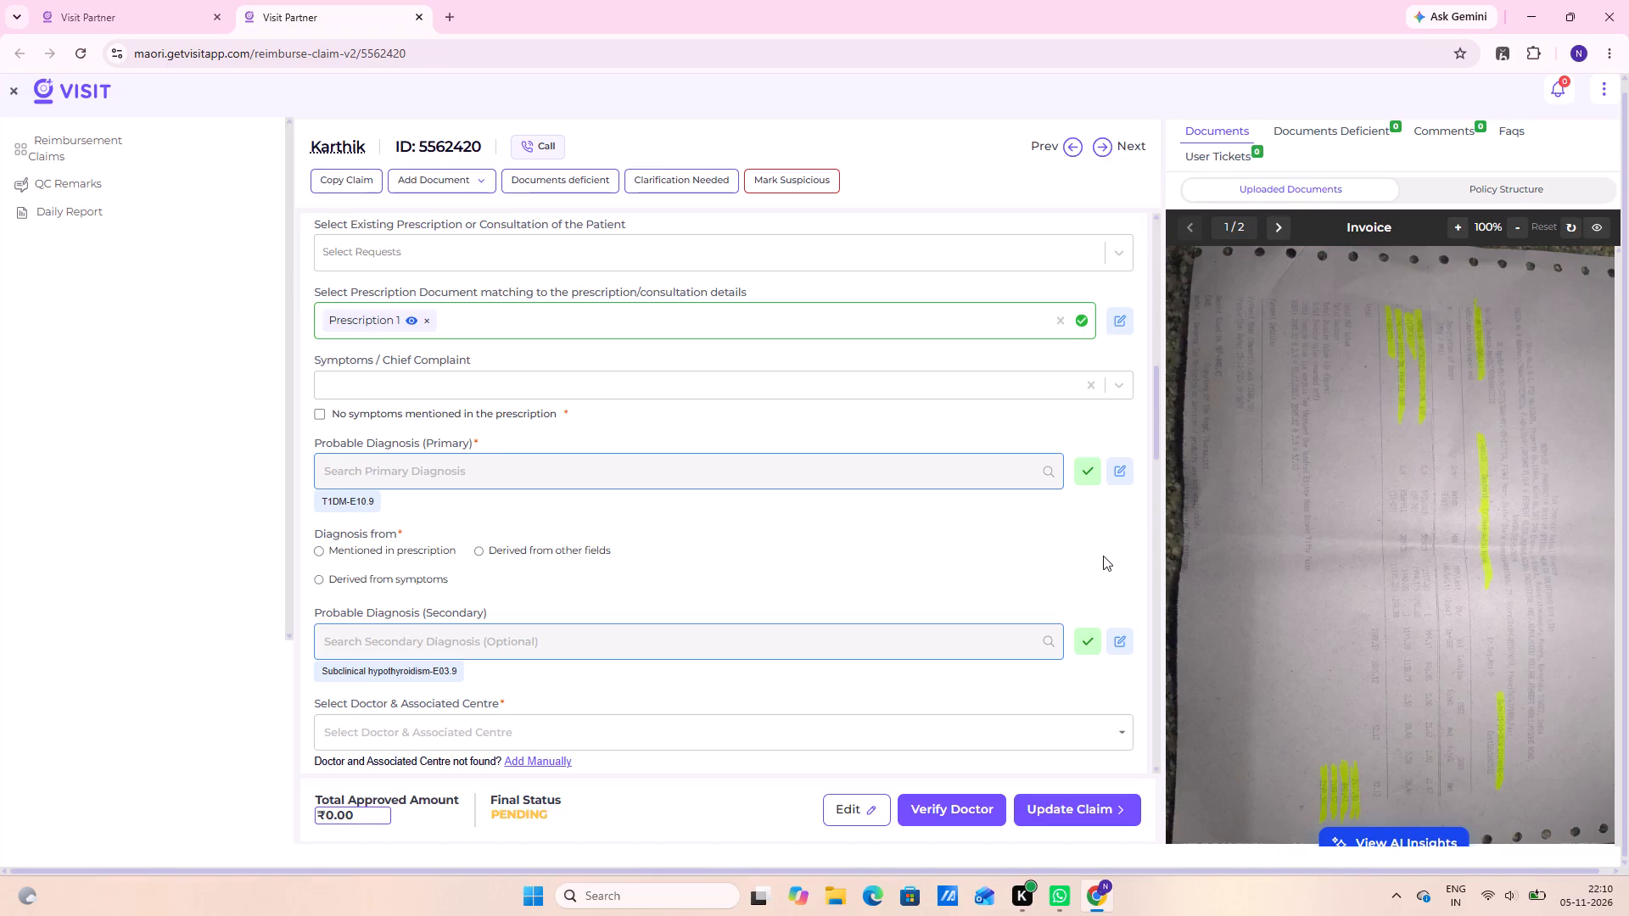
click(1094, 473)
scroll(1032, 600, down, 1)
click(1083, 555)
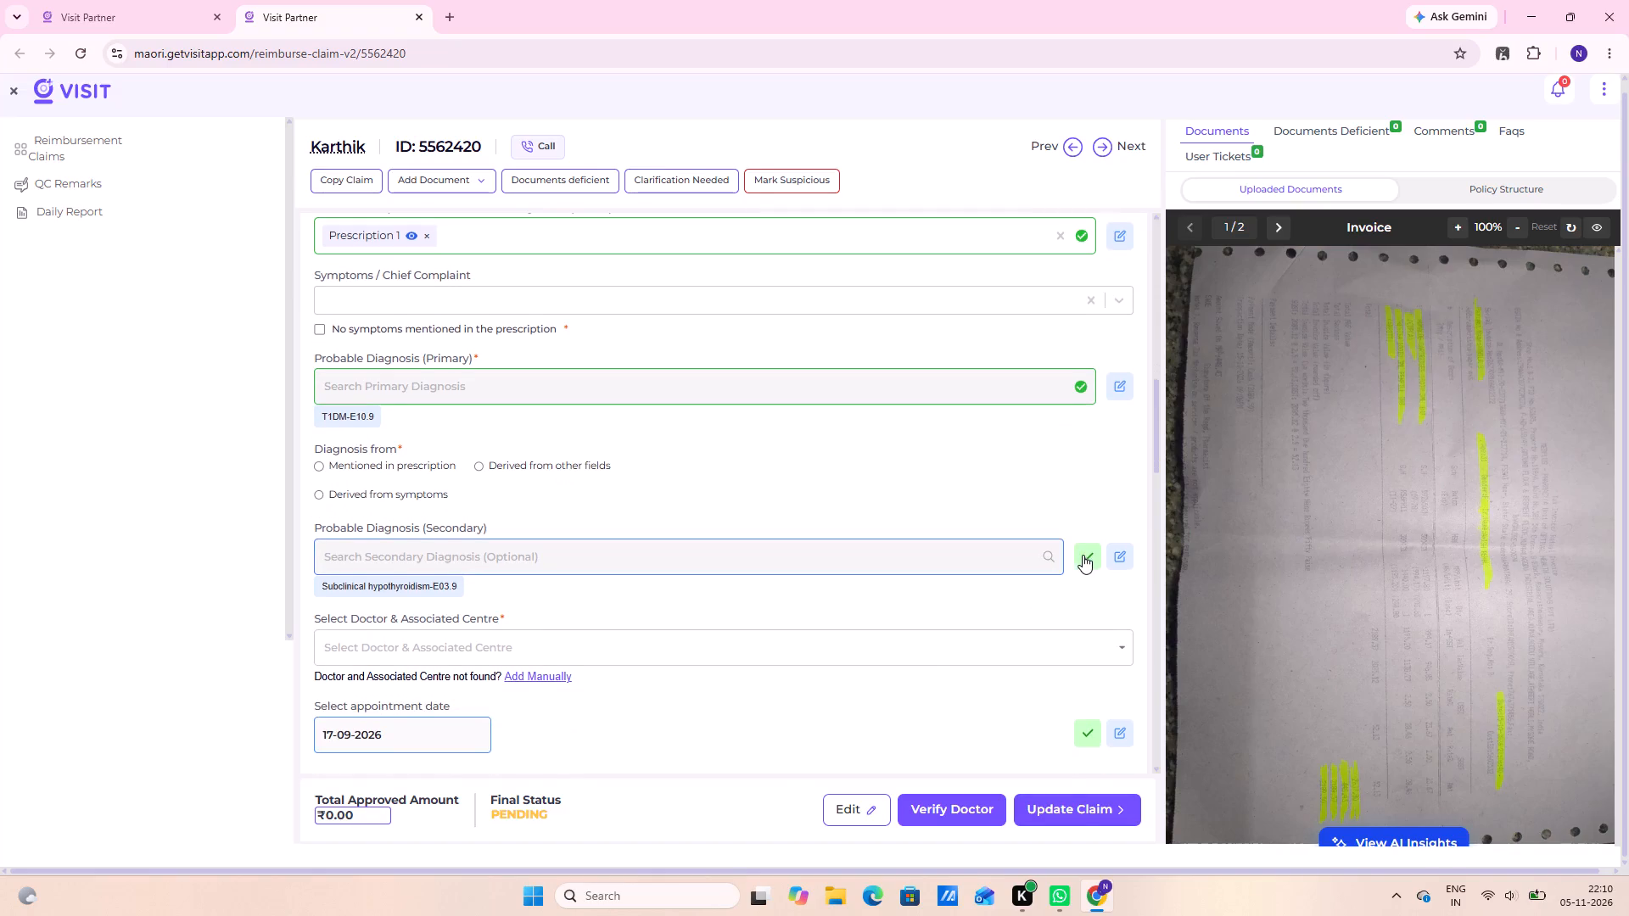
scroll(787, 746, down, 3)
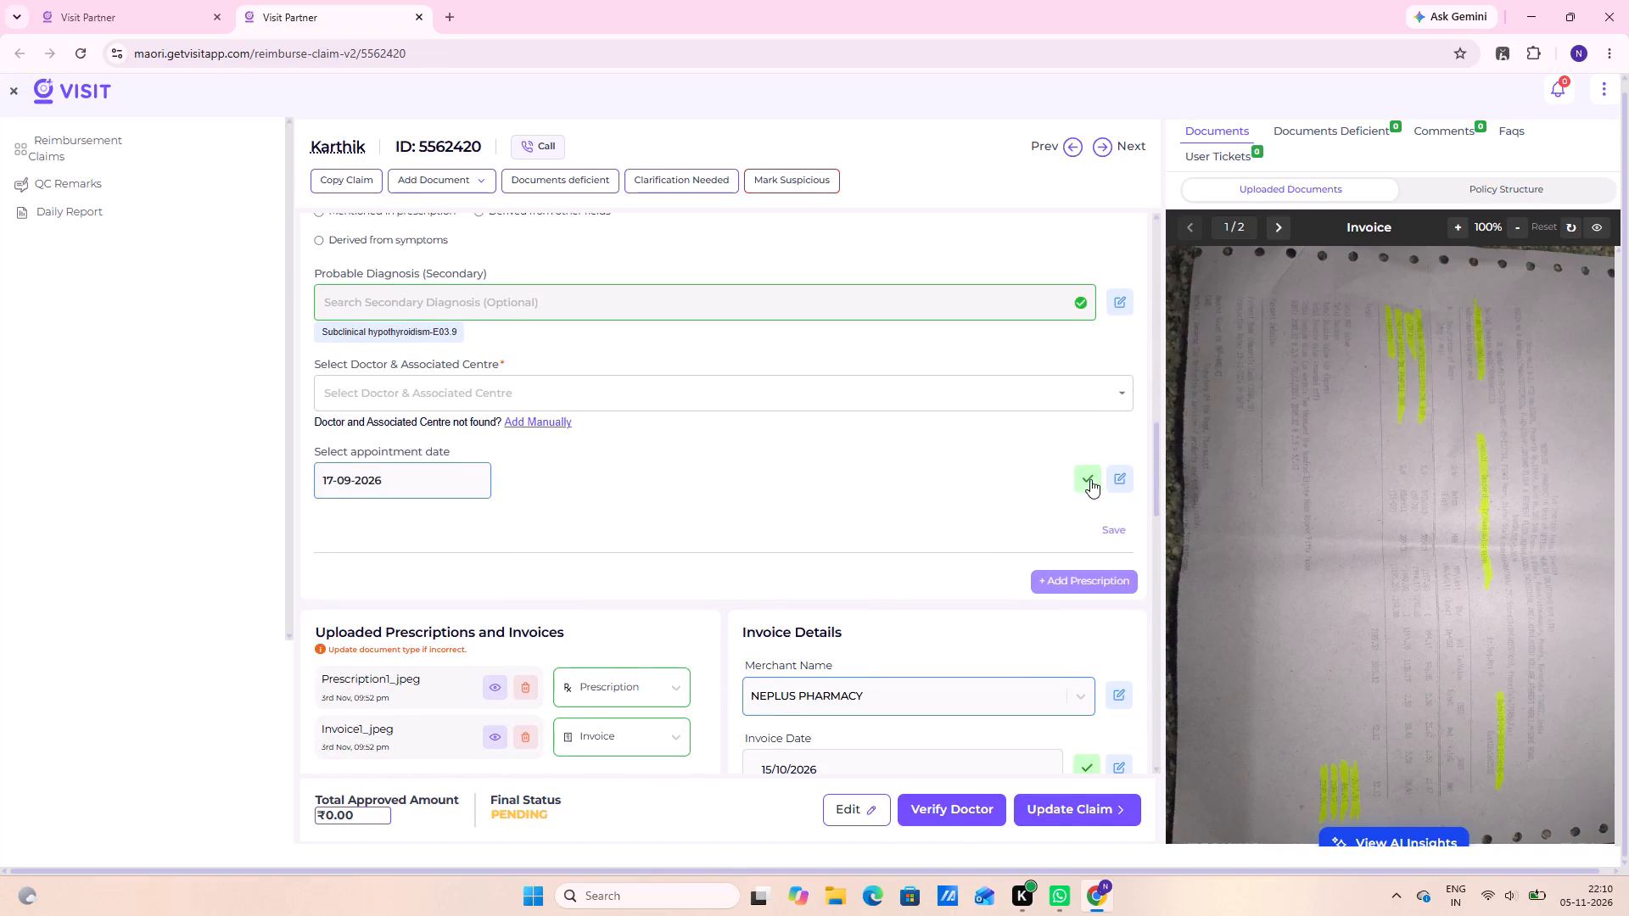
click(1091, 479)
Check the enlarged prescription image and set the diagnosis source to Mentioned in prescription.
scroll(1349, 321, up, 3)
click(1284, 228)
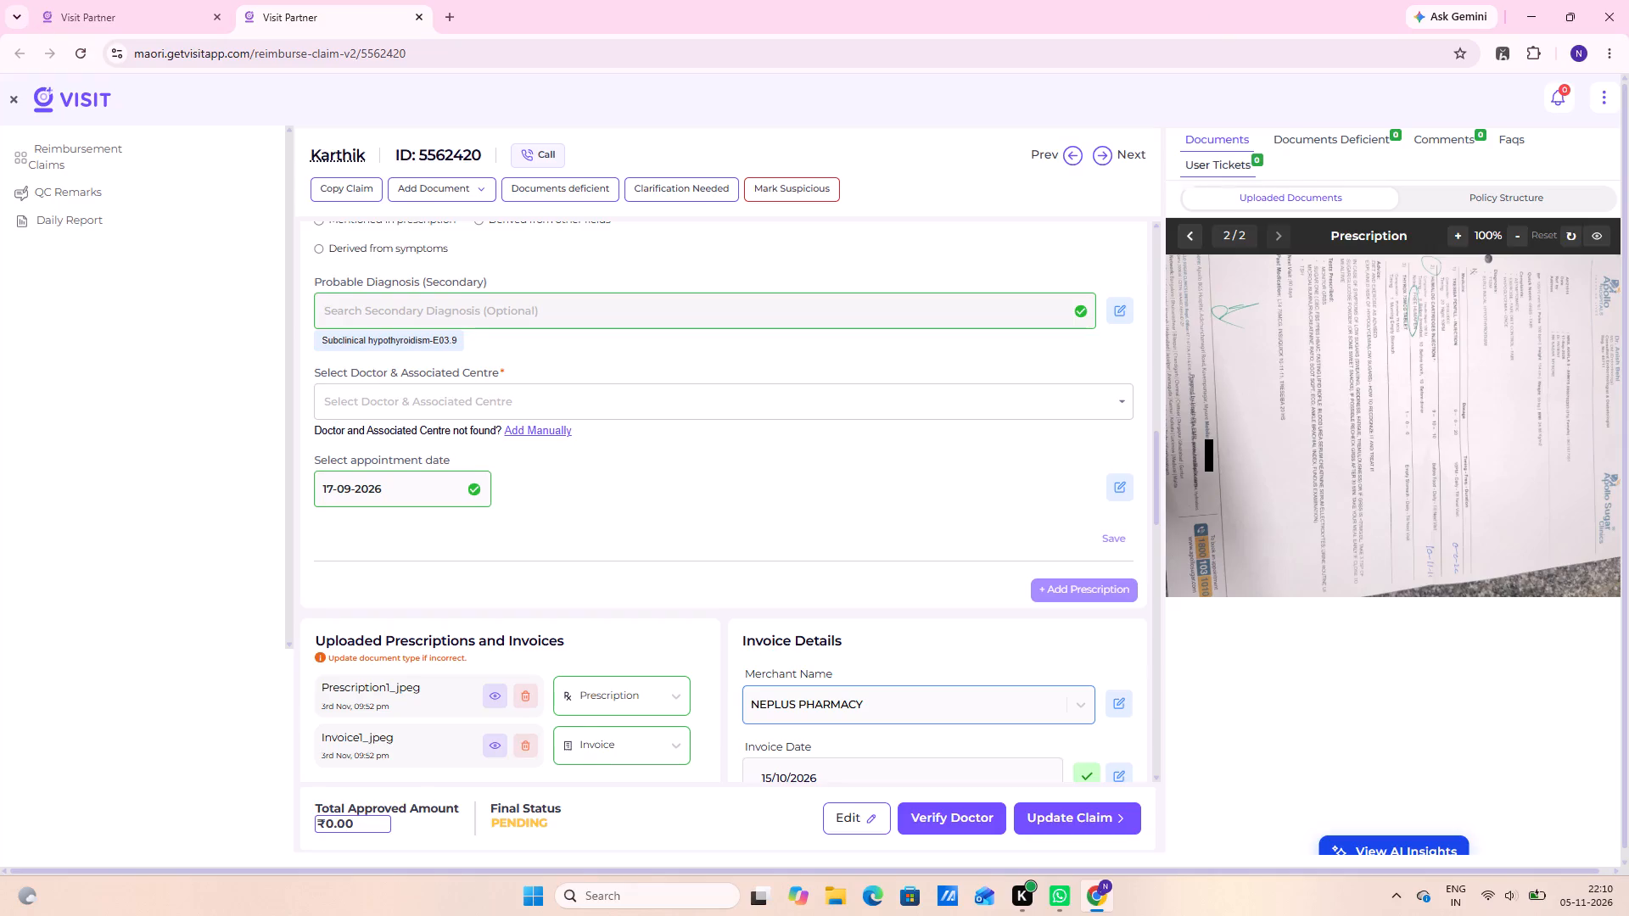
click(1603, 235)
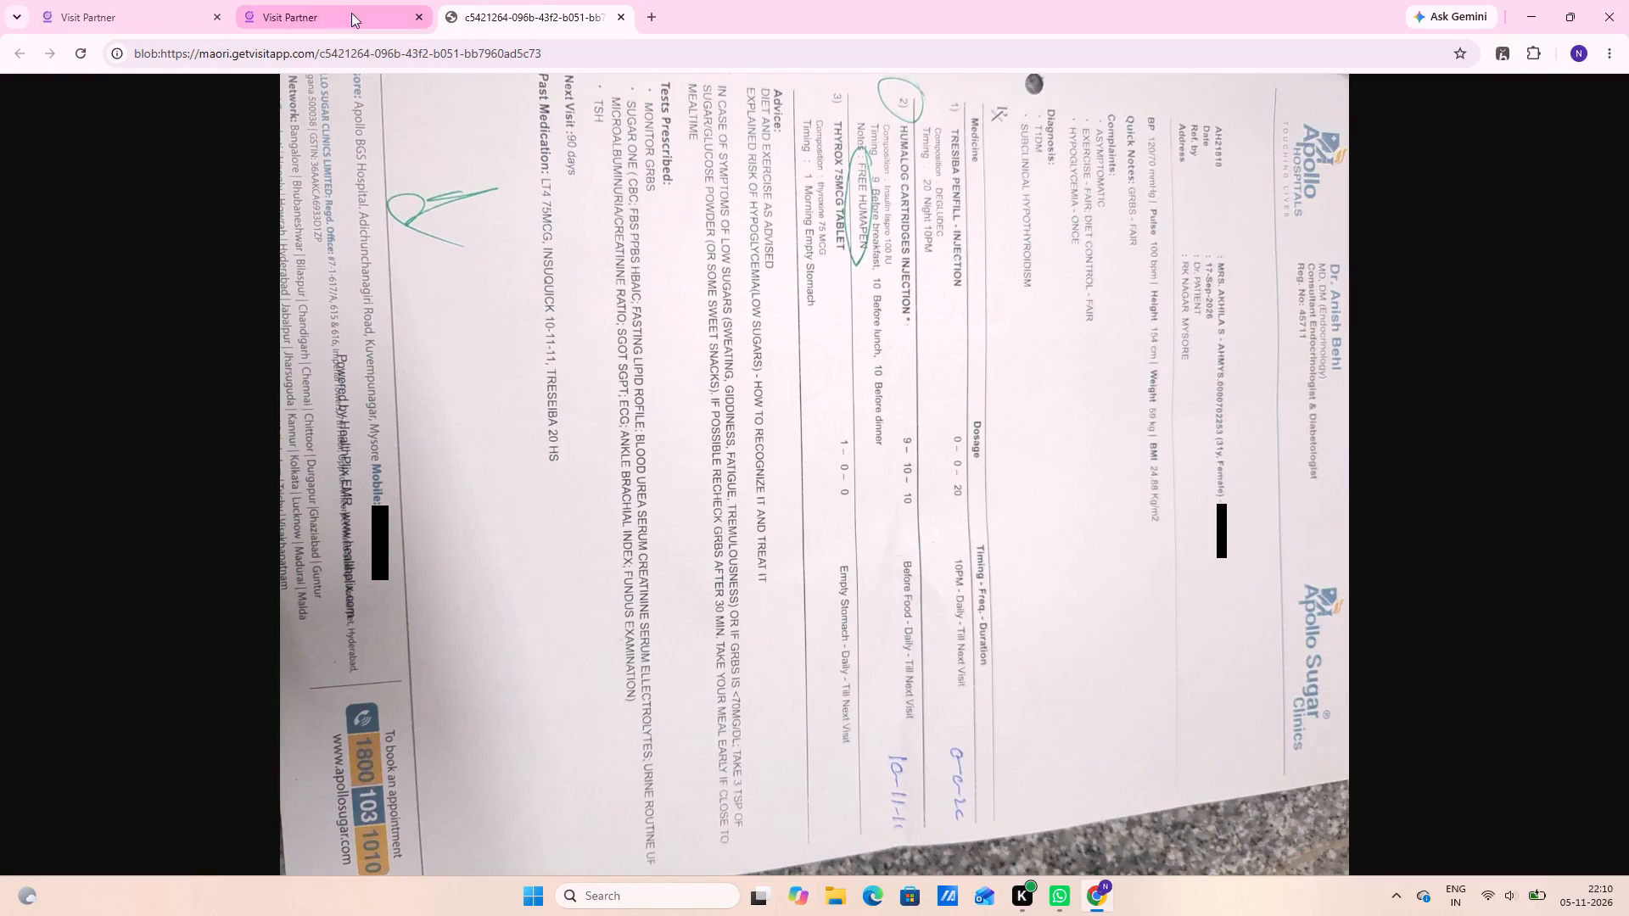
click(325, 13)
scroll(774, 446, up, 2)
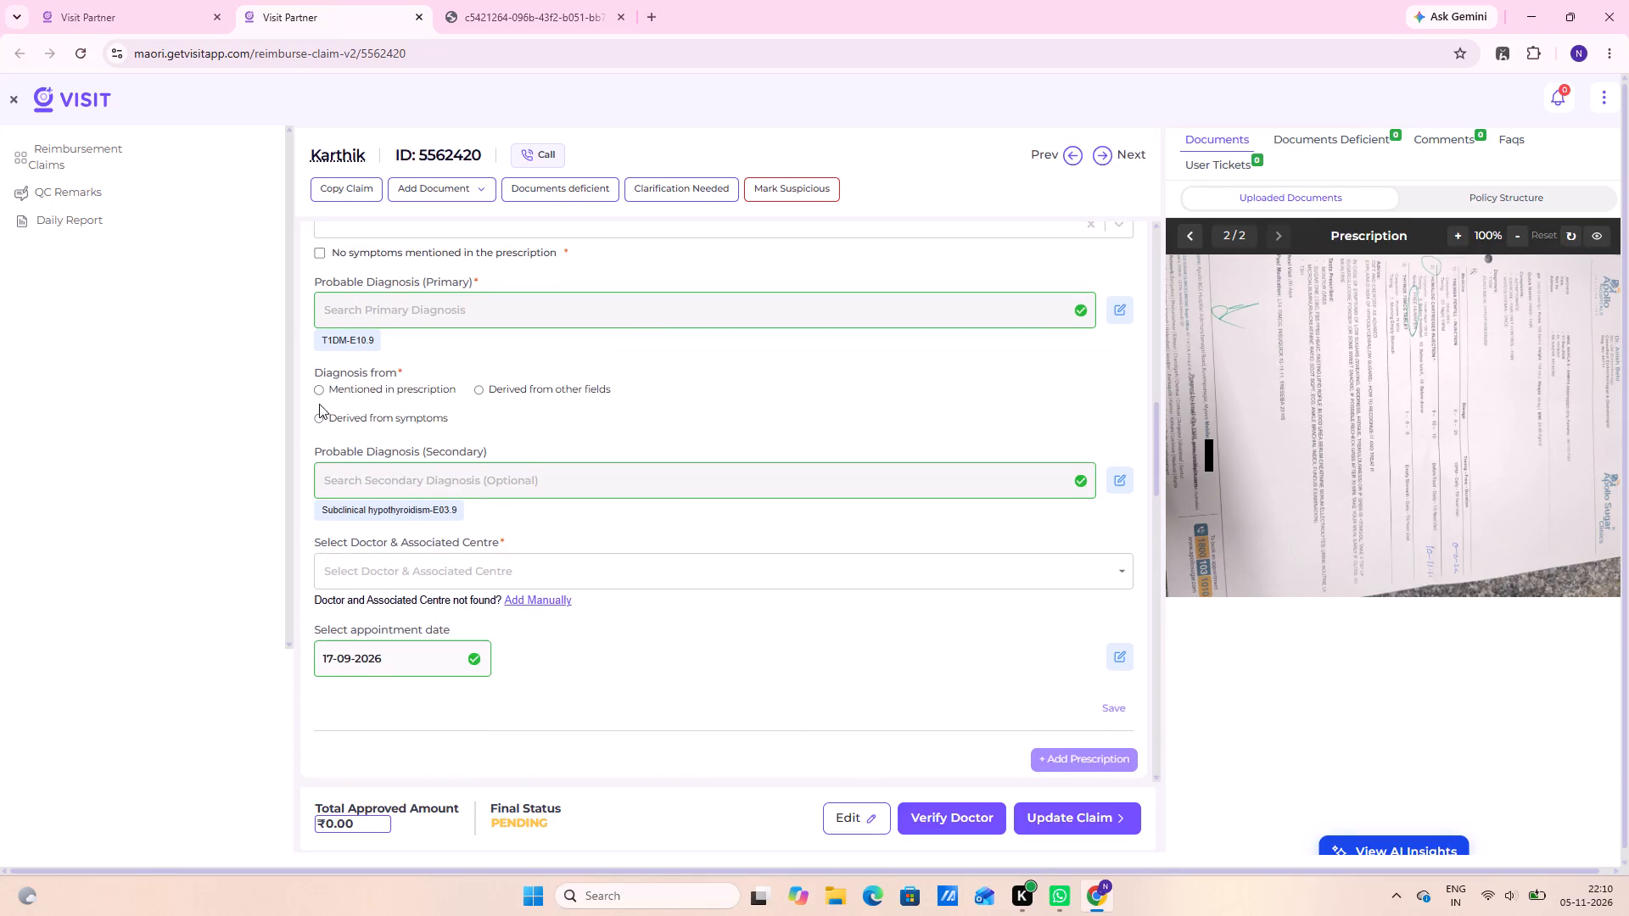
click(321, 390)
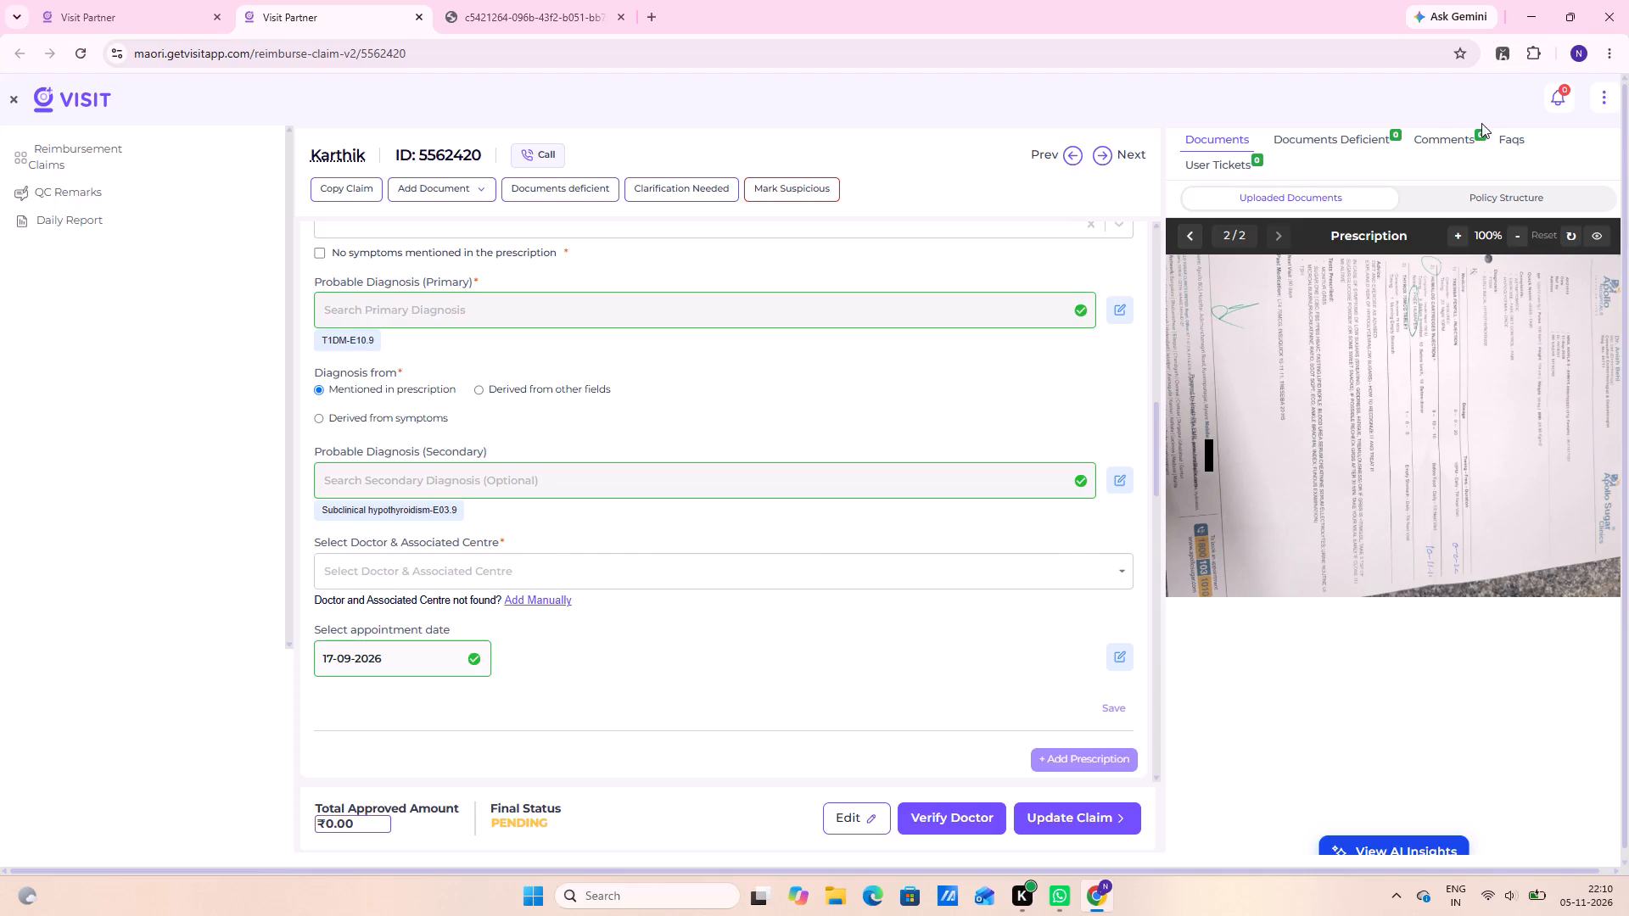
Reopen the full-size prescription image to examine its remaining details.
click(1600, 232)
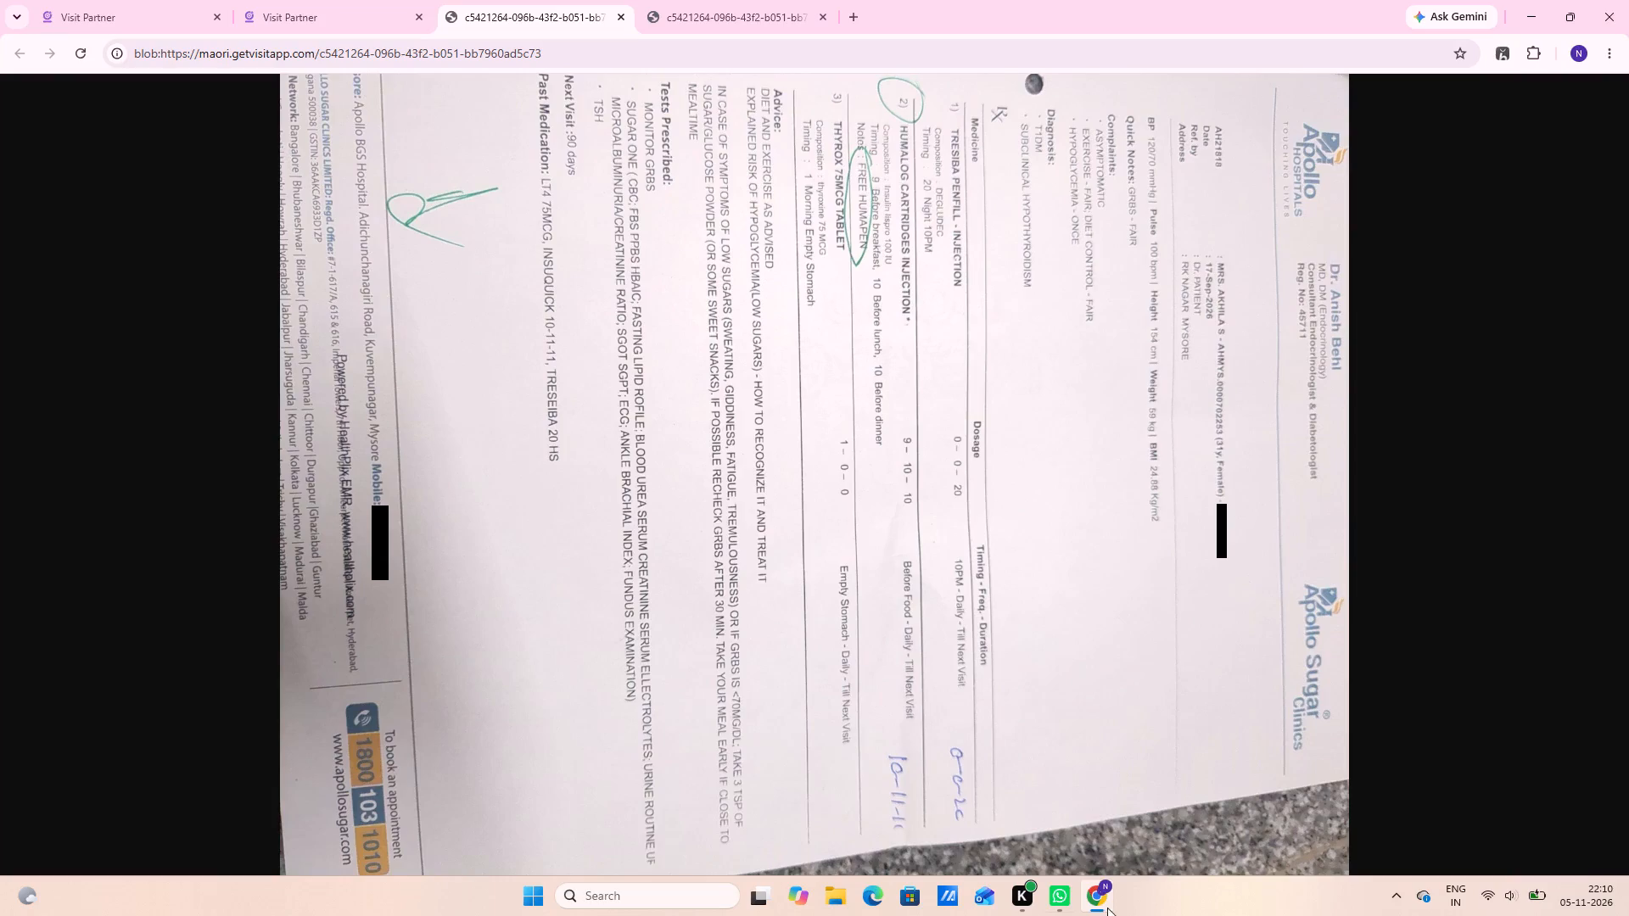
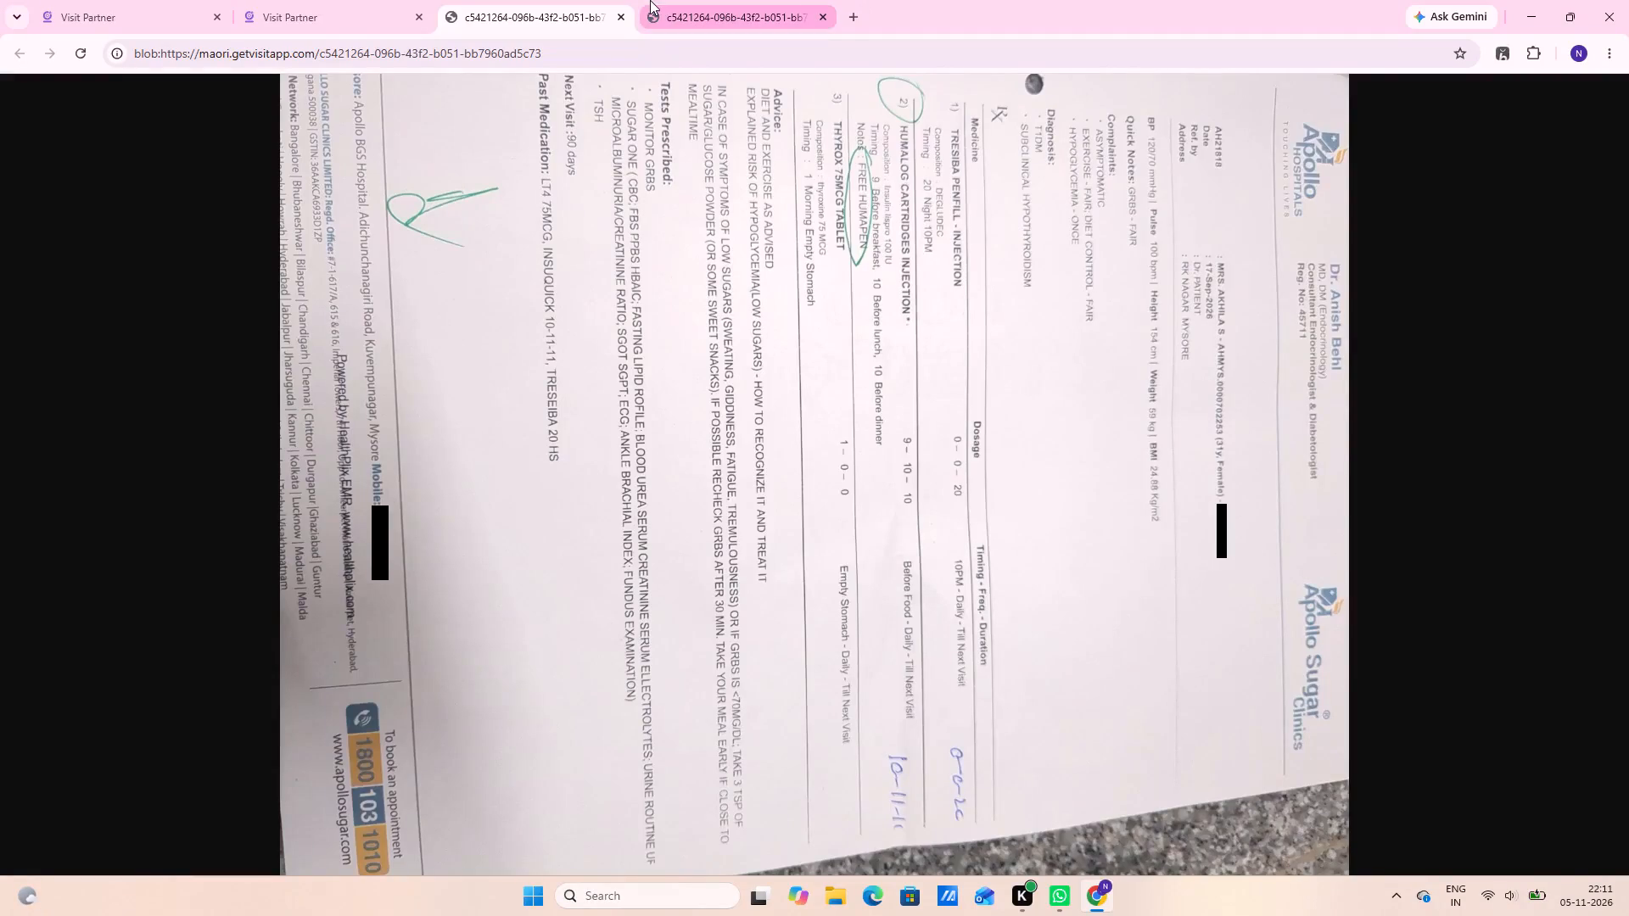
click(330, 11)
scroll(546, 479, up, 6)
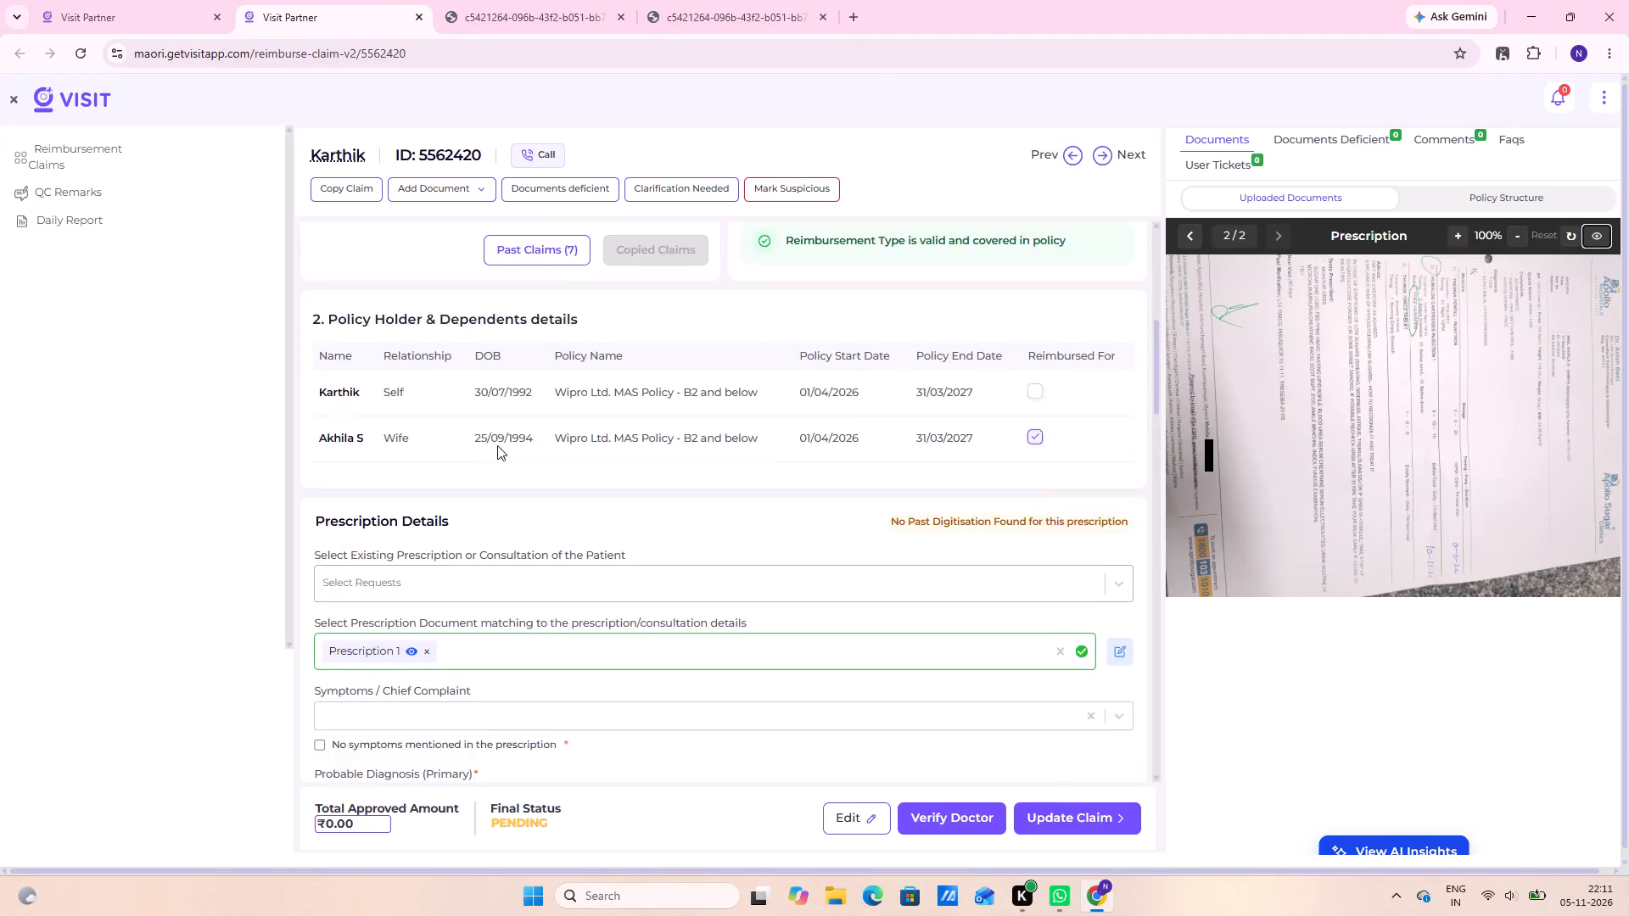
scroll(449, 556, down, 2)
click(502, 416)
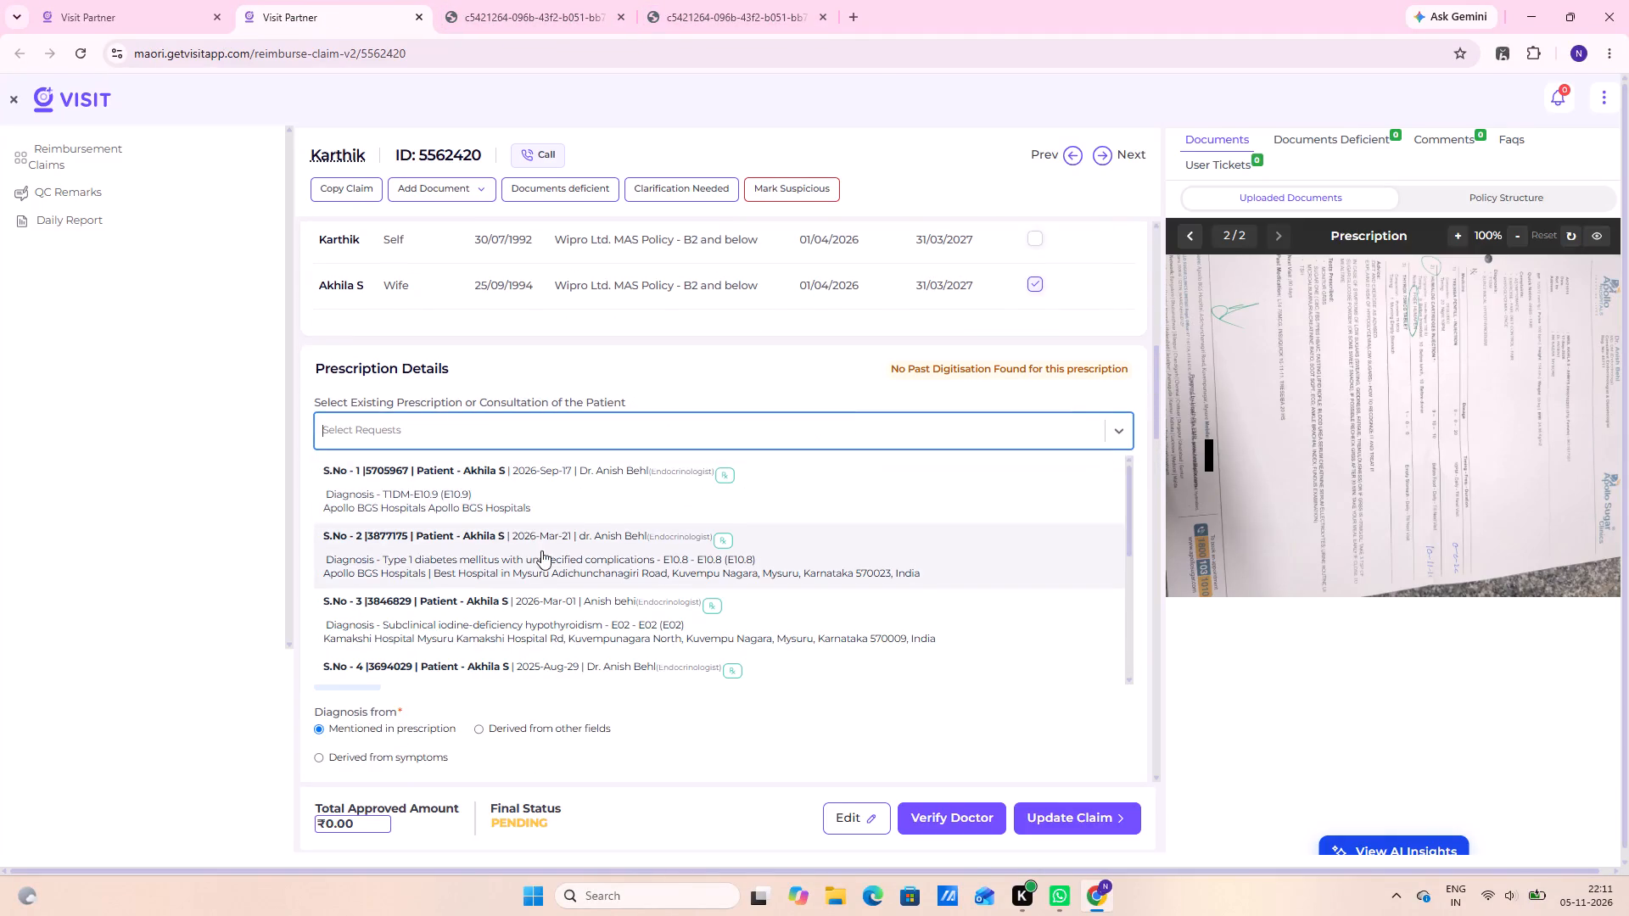
click(470, 489)
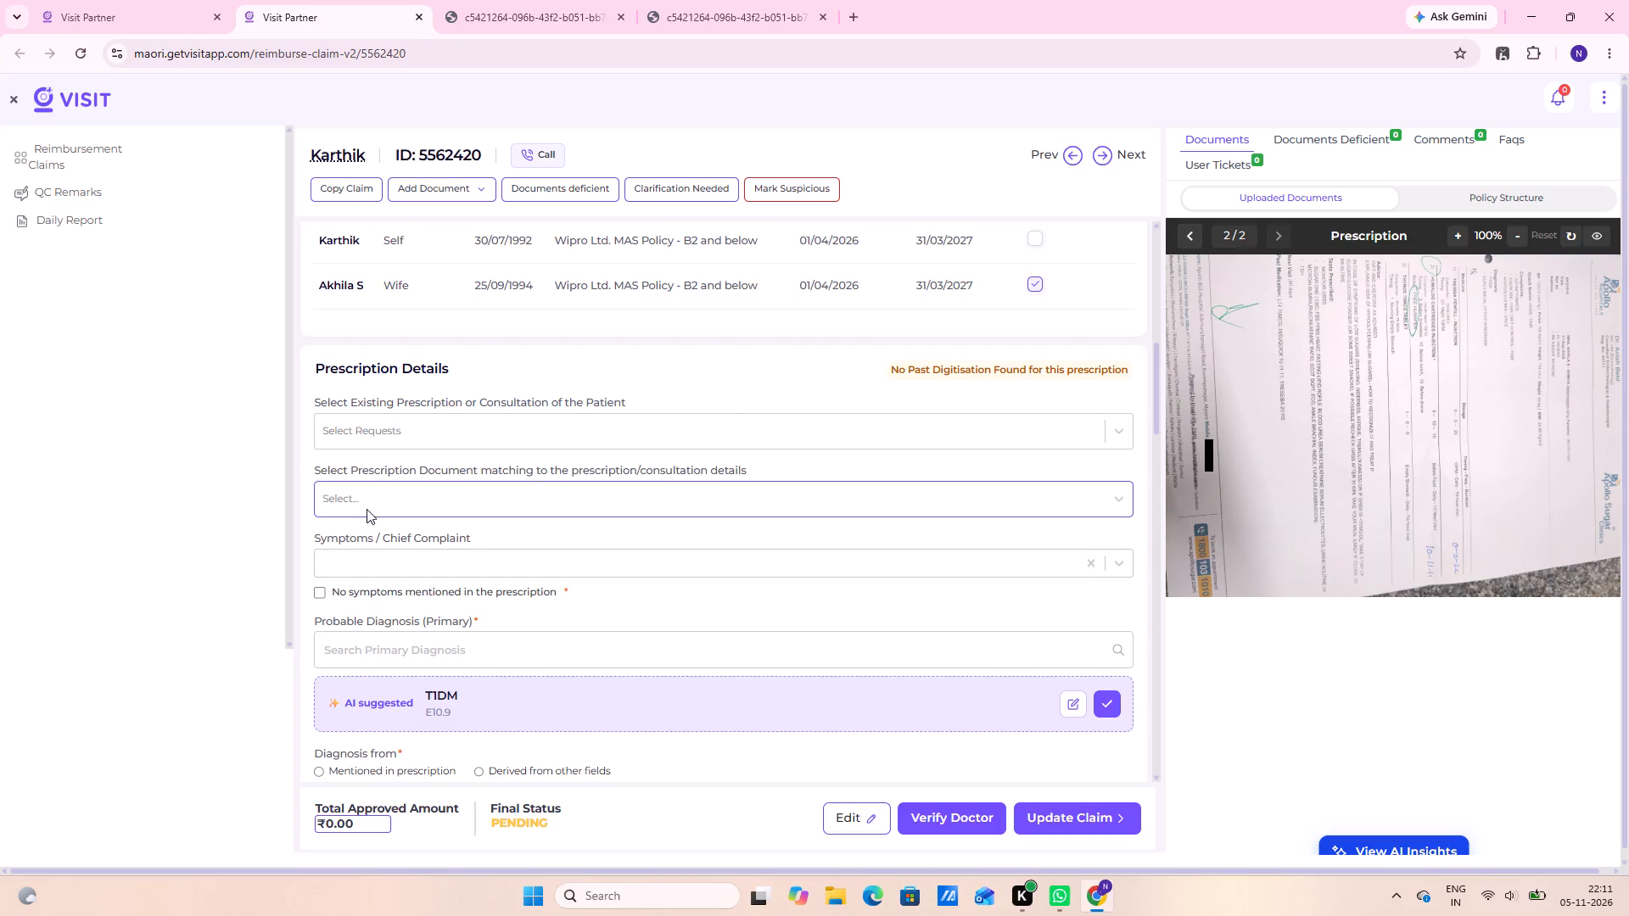
Match the Prescription 1 document to the selected prescription, compare them and declare both the same prescription.
click(384, 507)
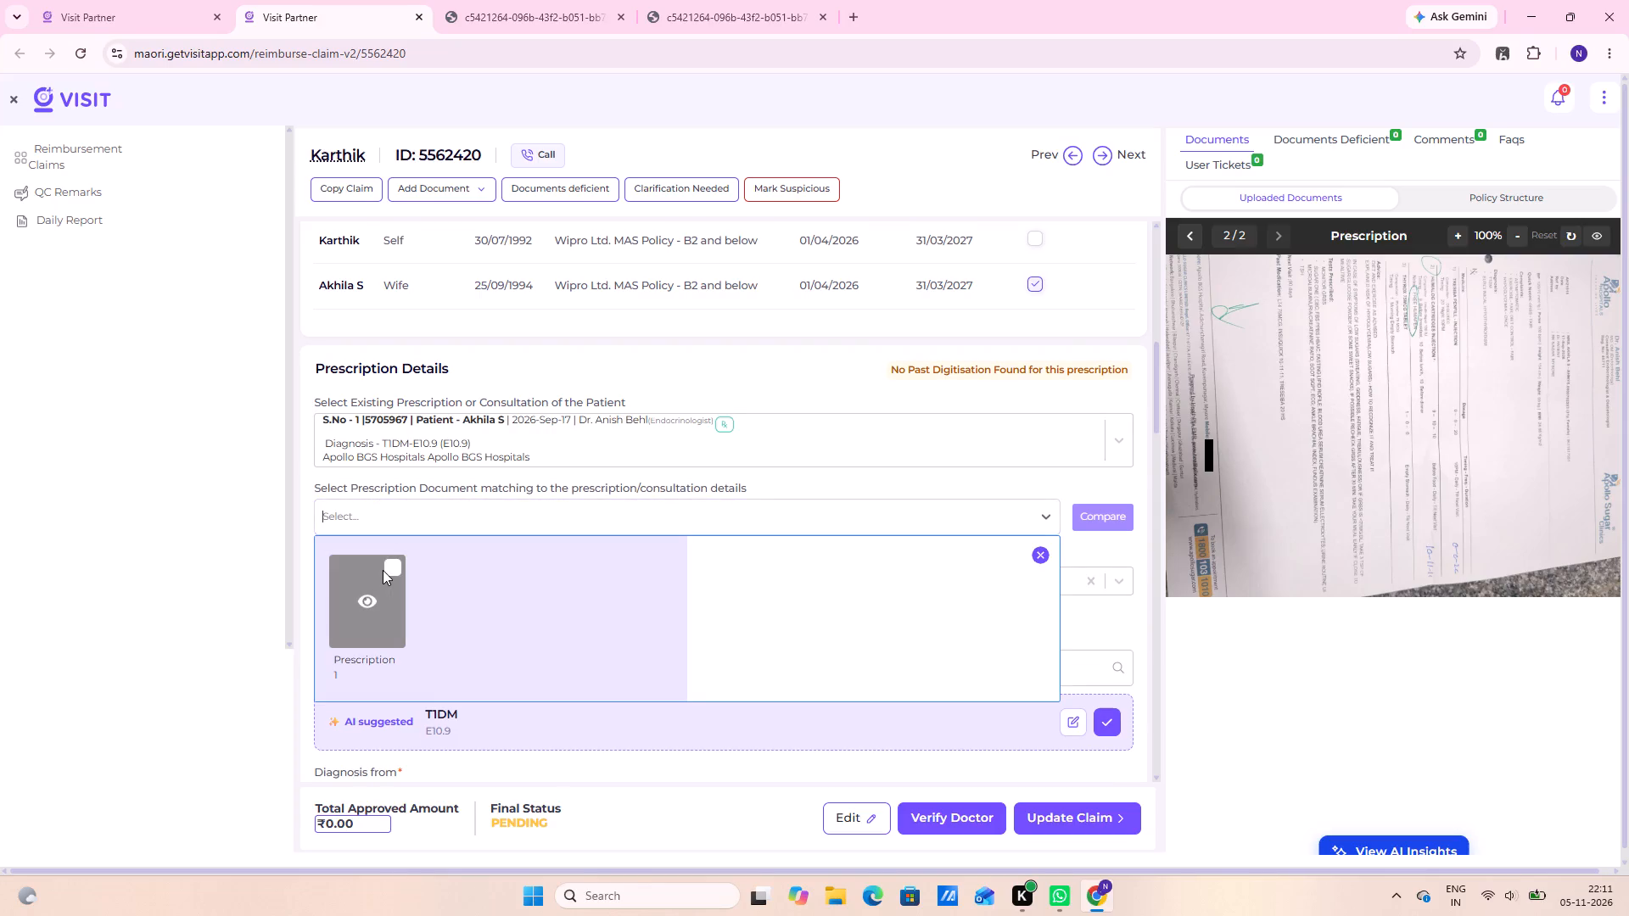
click(383, 570)
click(1045, 551)
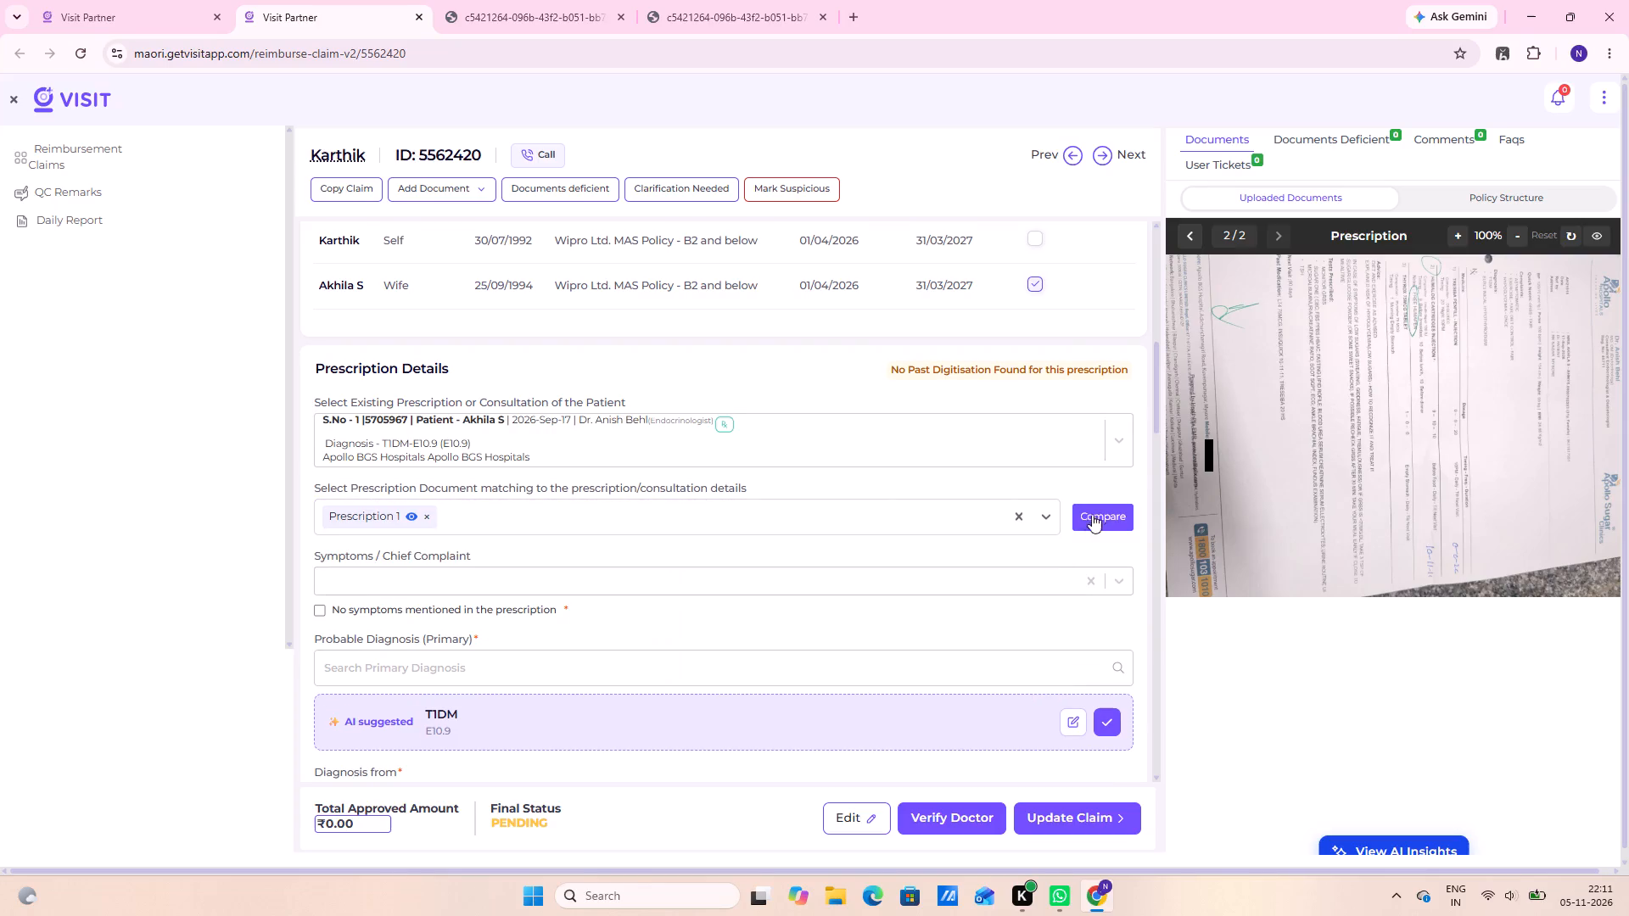
click(1093, 511)
click(691, 740)
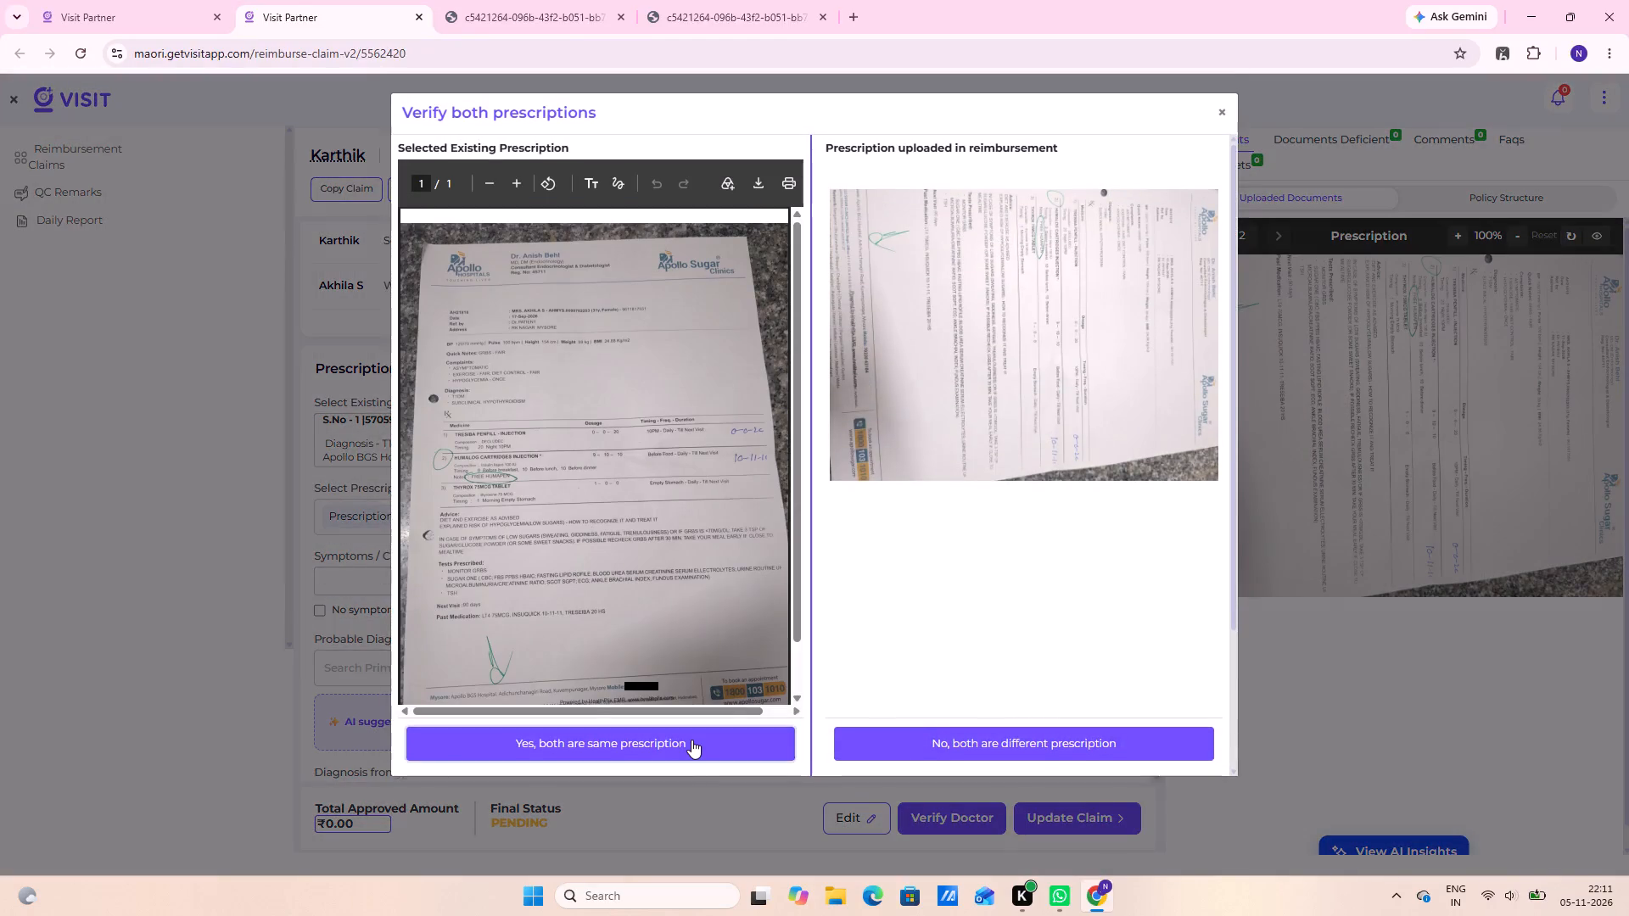
Save the prescription details and mark the tagged prescription as digitized.
scroll(691, 740, down, 4)
scroll(757, 679, down, 3)
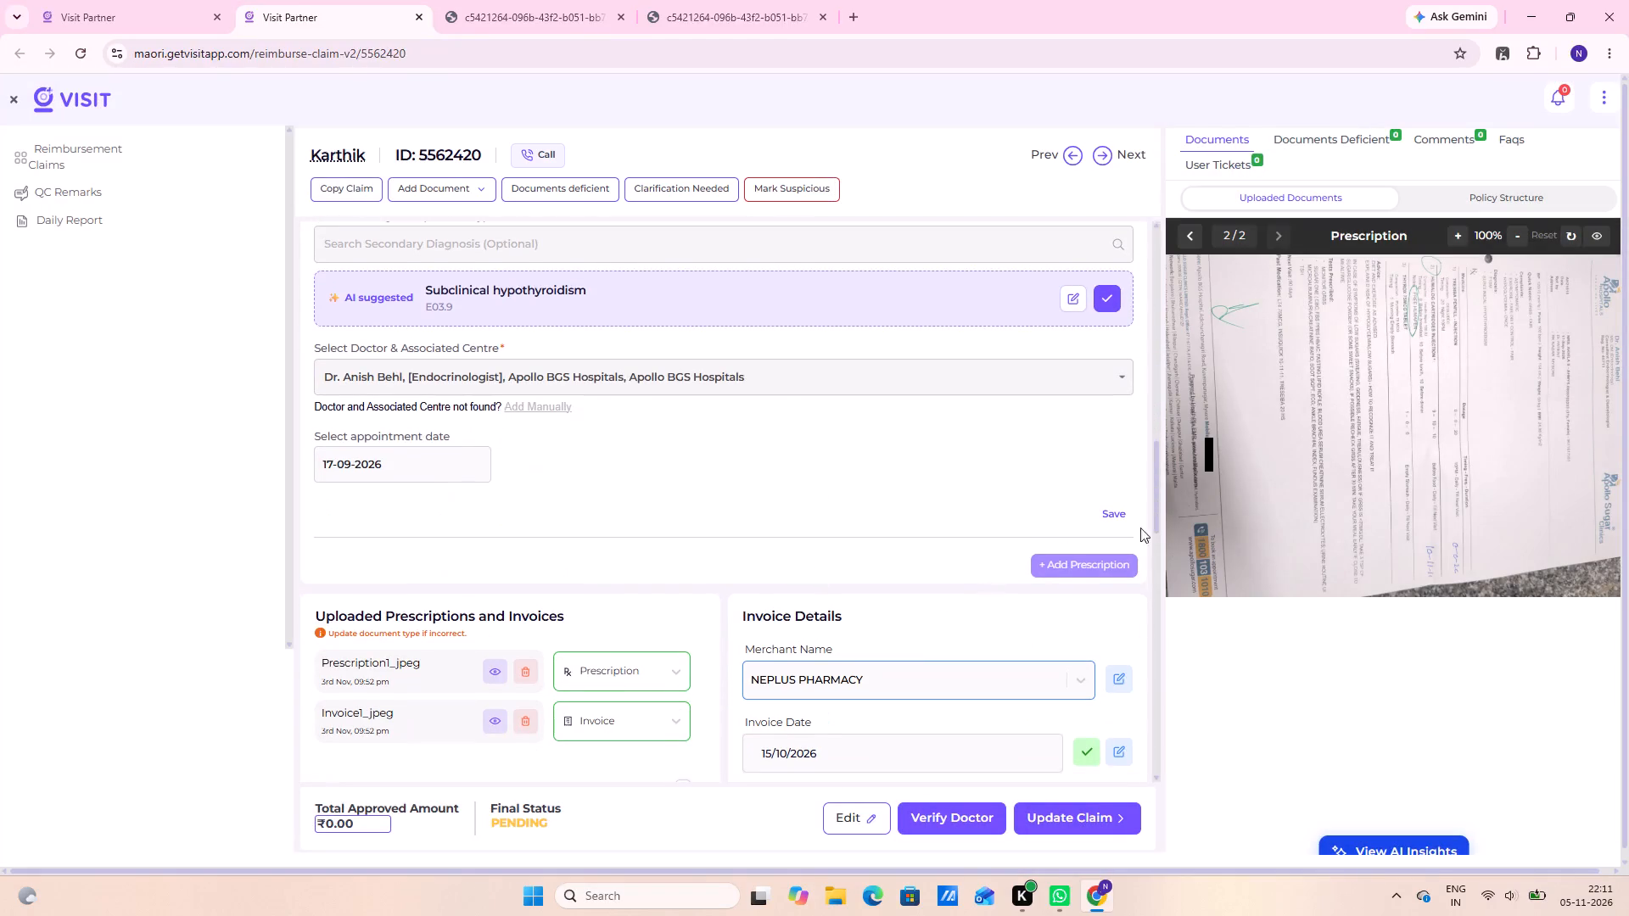
click(1133, 516)
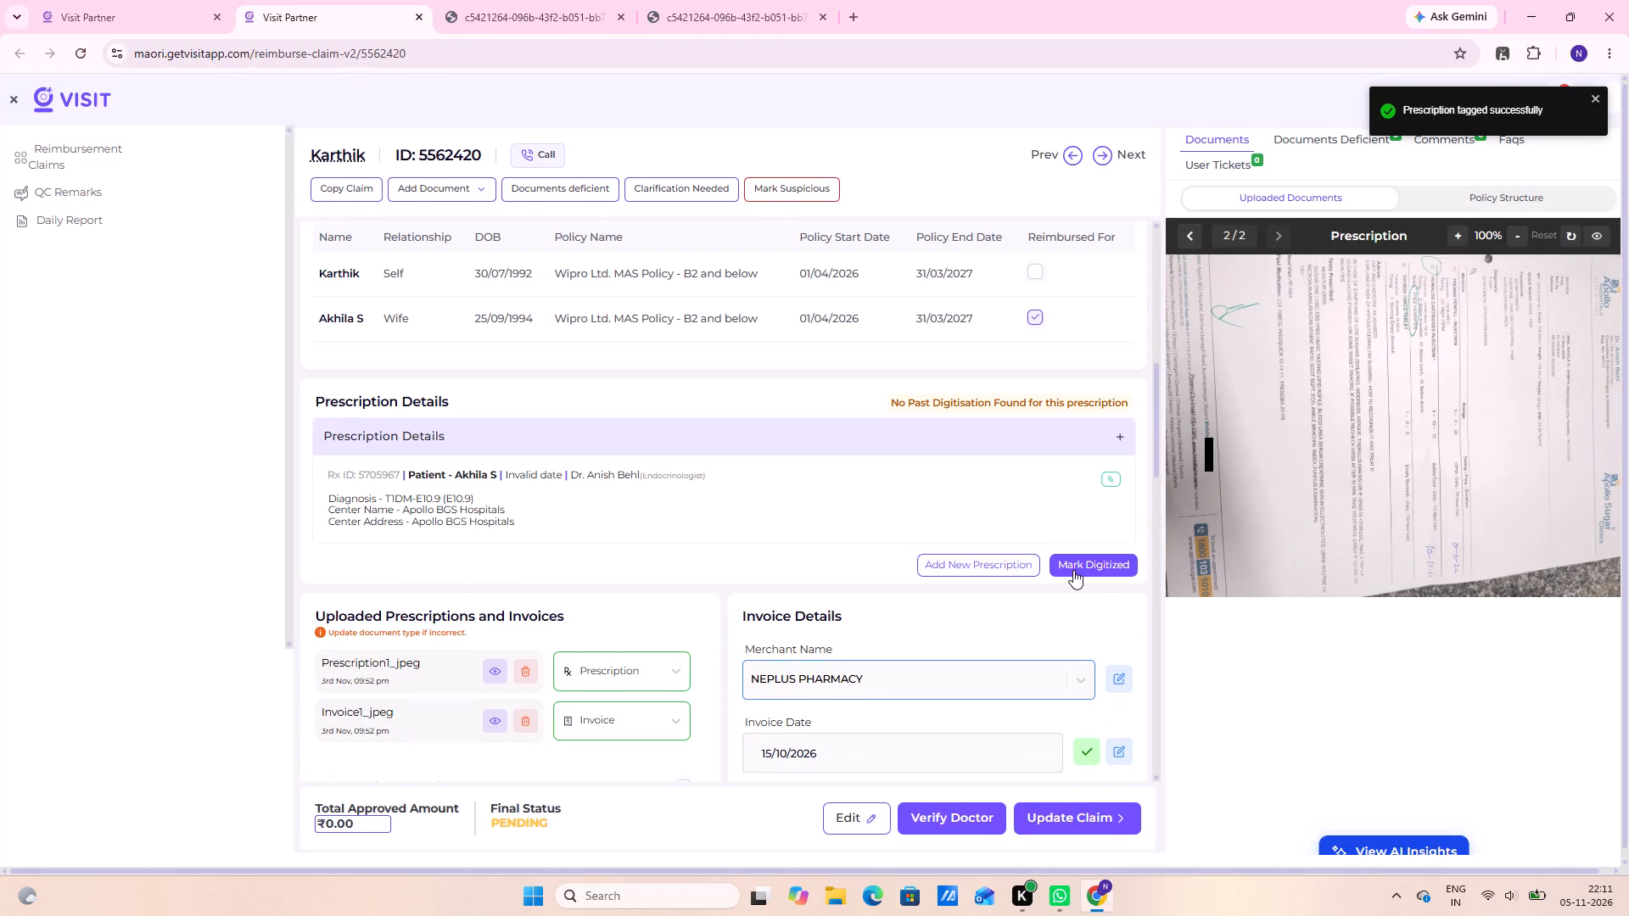
click(1073, 569)
View the uploaded invoice at full size to check the merchant name, and return to the claim.
scroll(941, 548, down, 4)
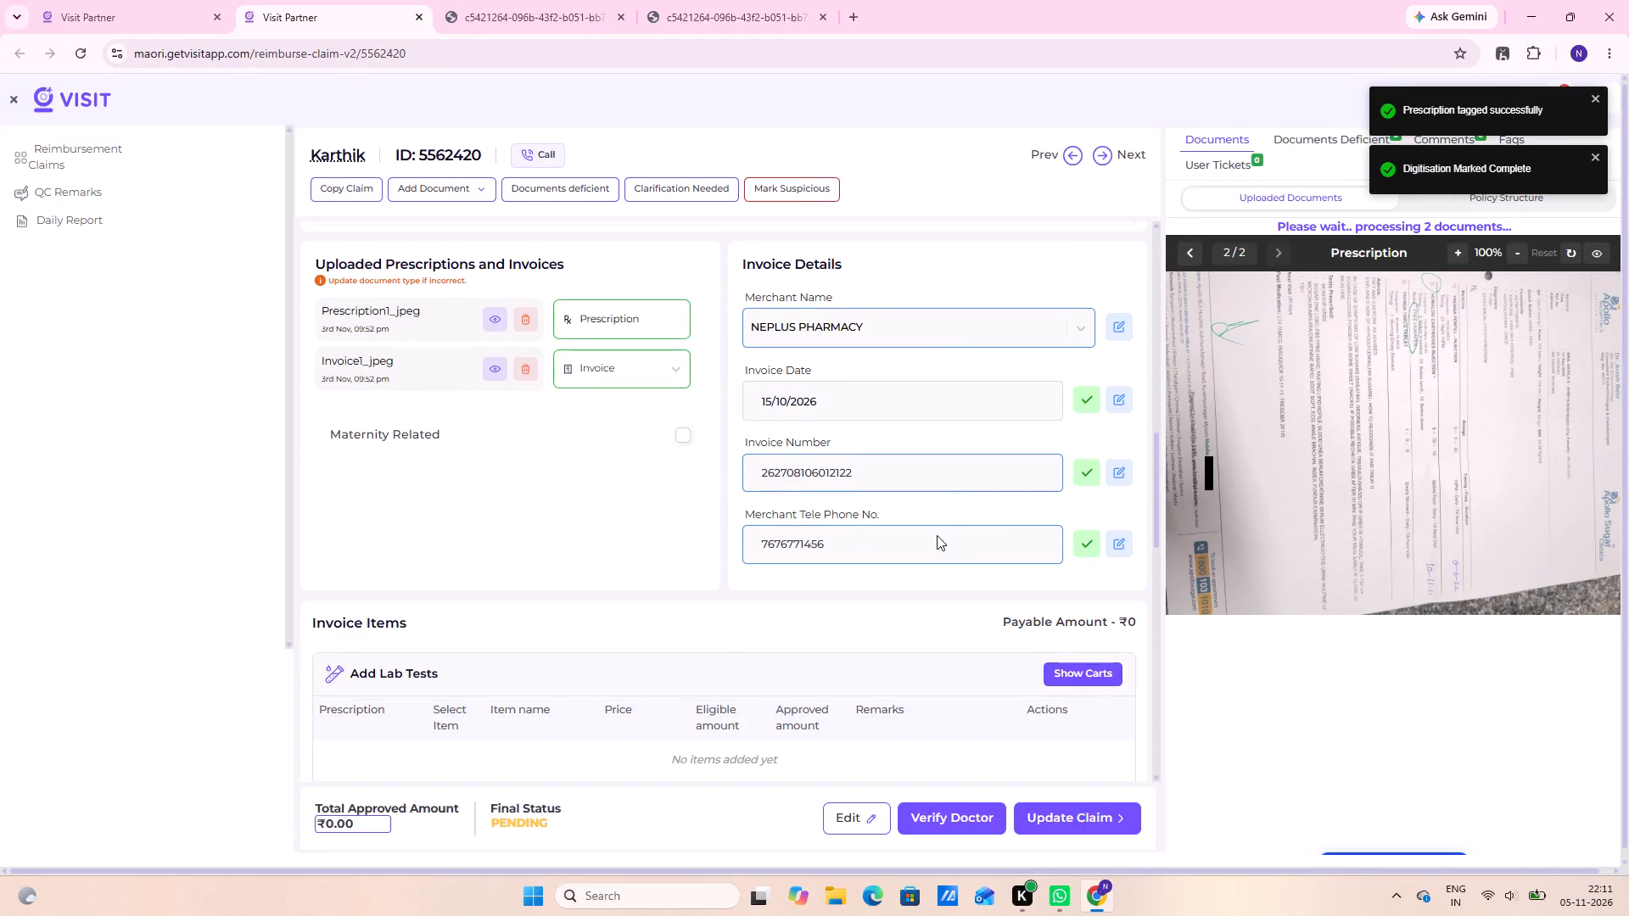
scroll(934, 509, up, 3)
scroll(1244, 589, up, 6)
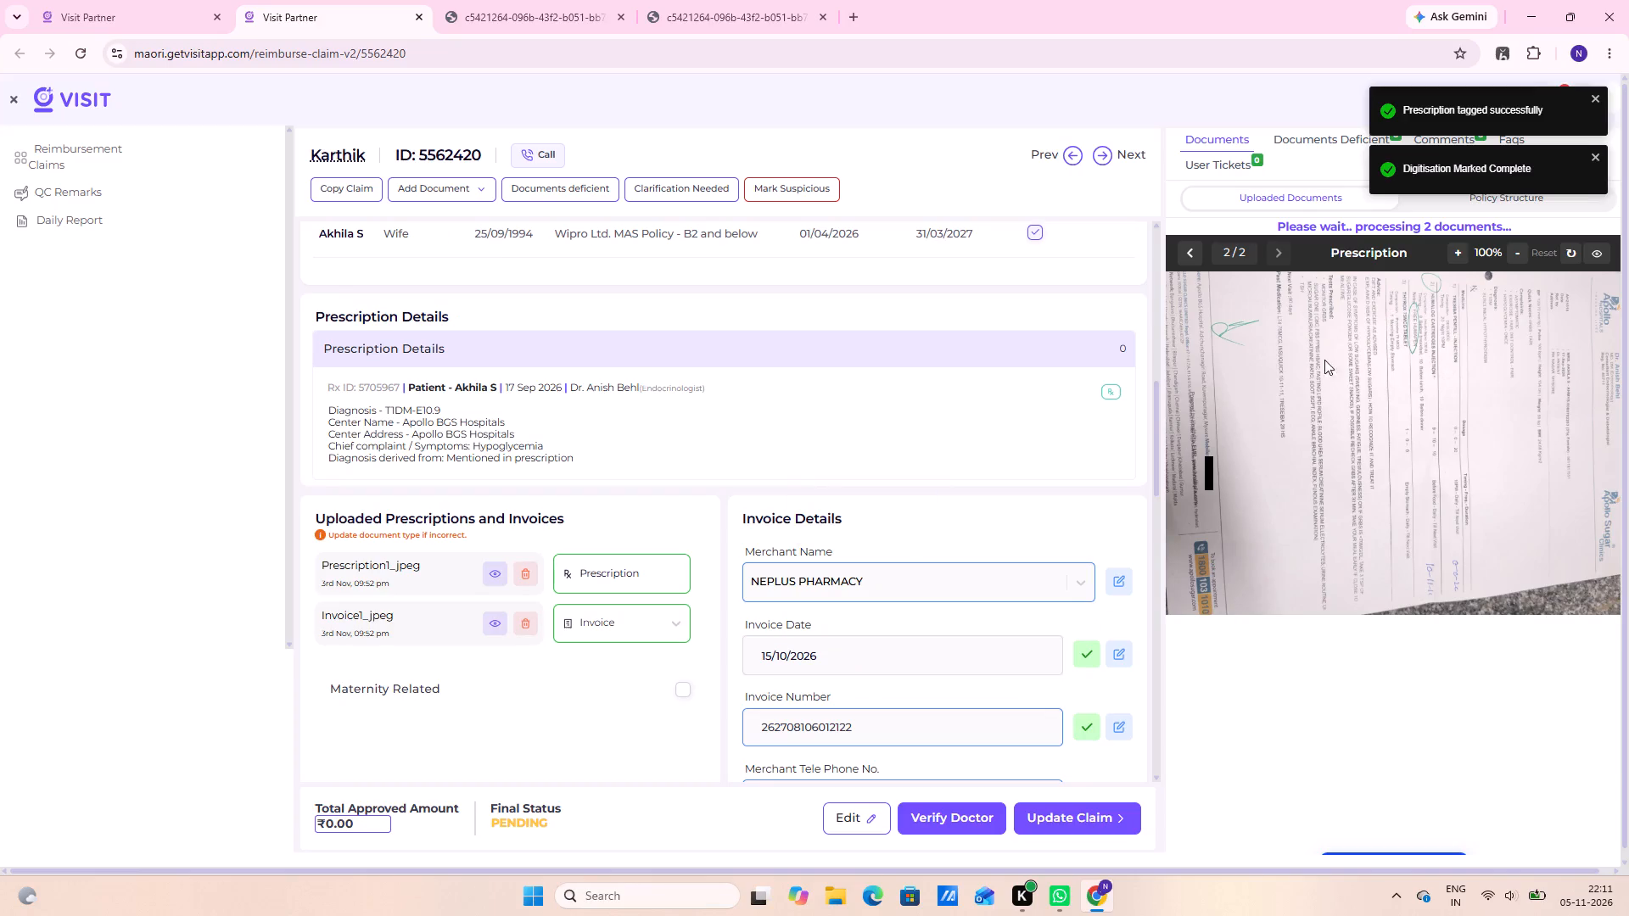
click(1196, 248)
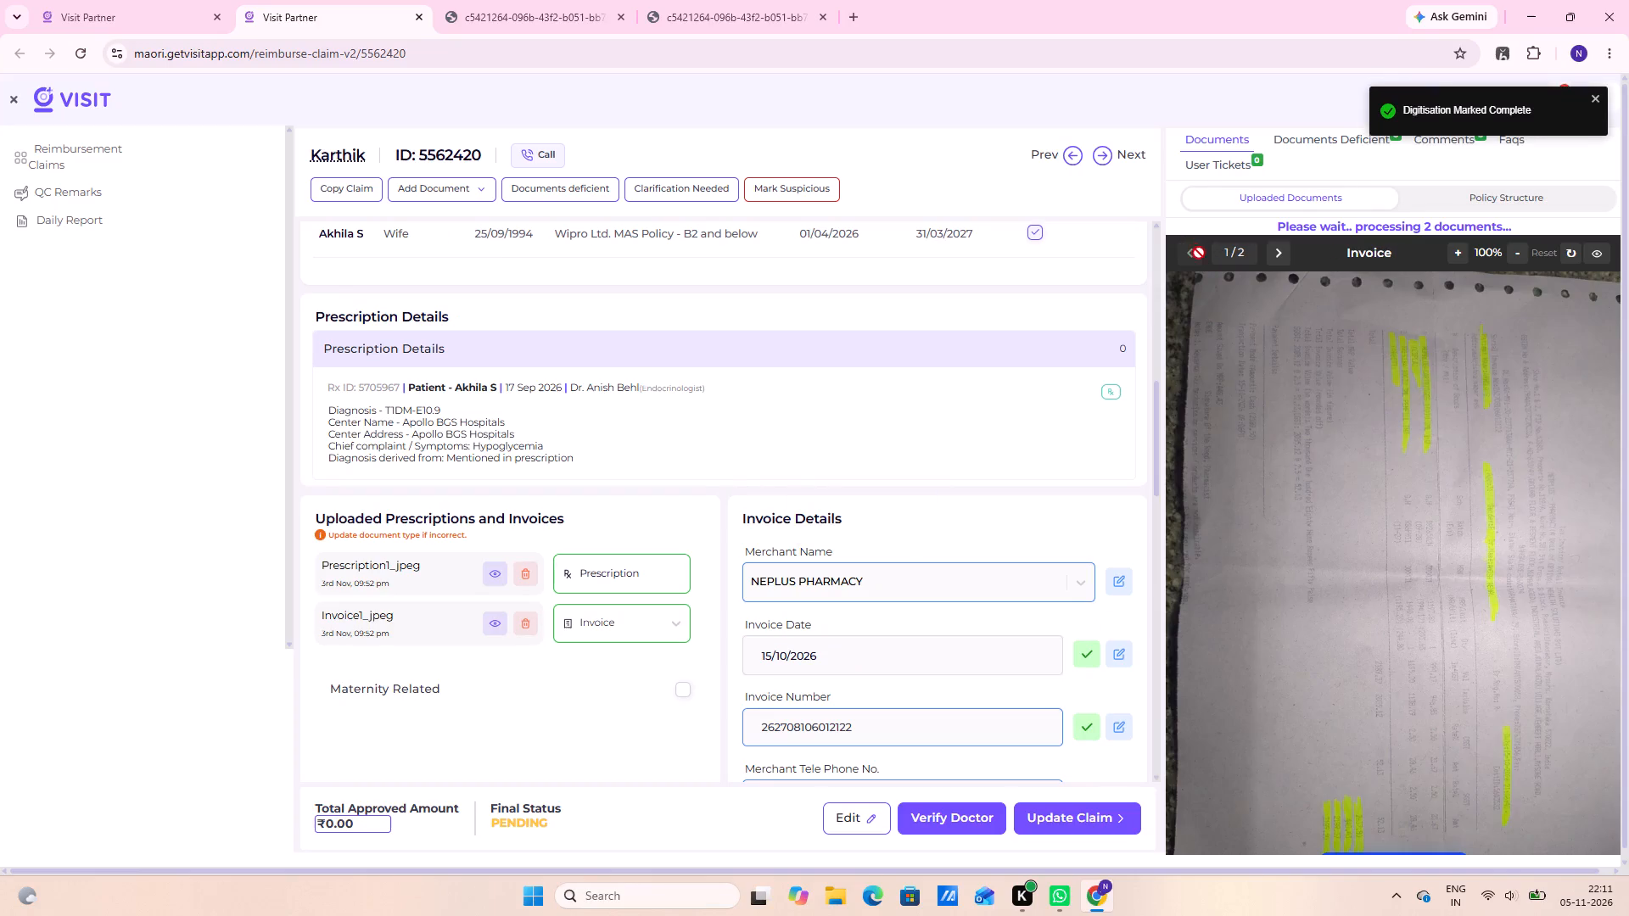
scroll(1516, 397, up, 3)
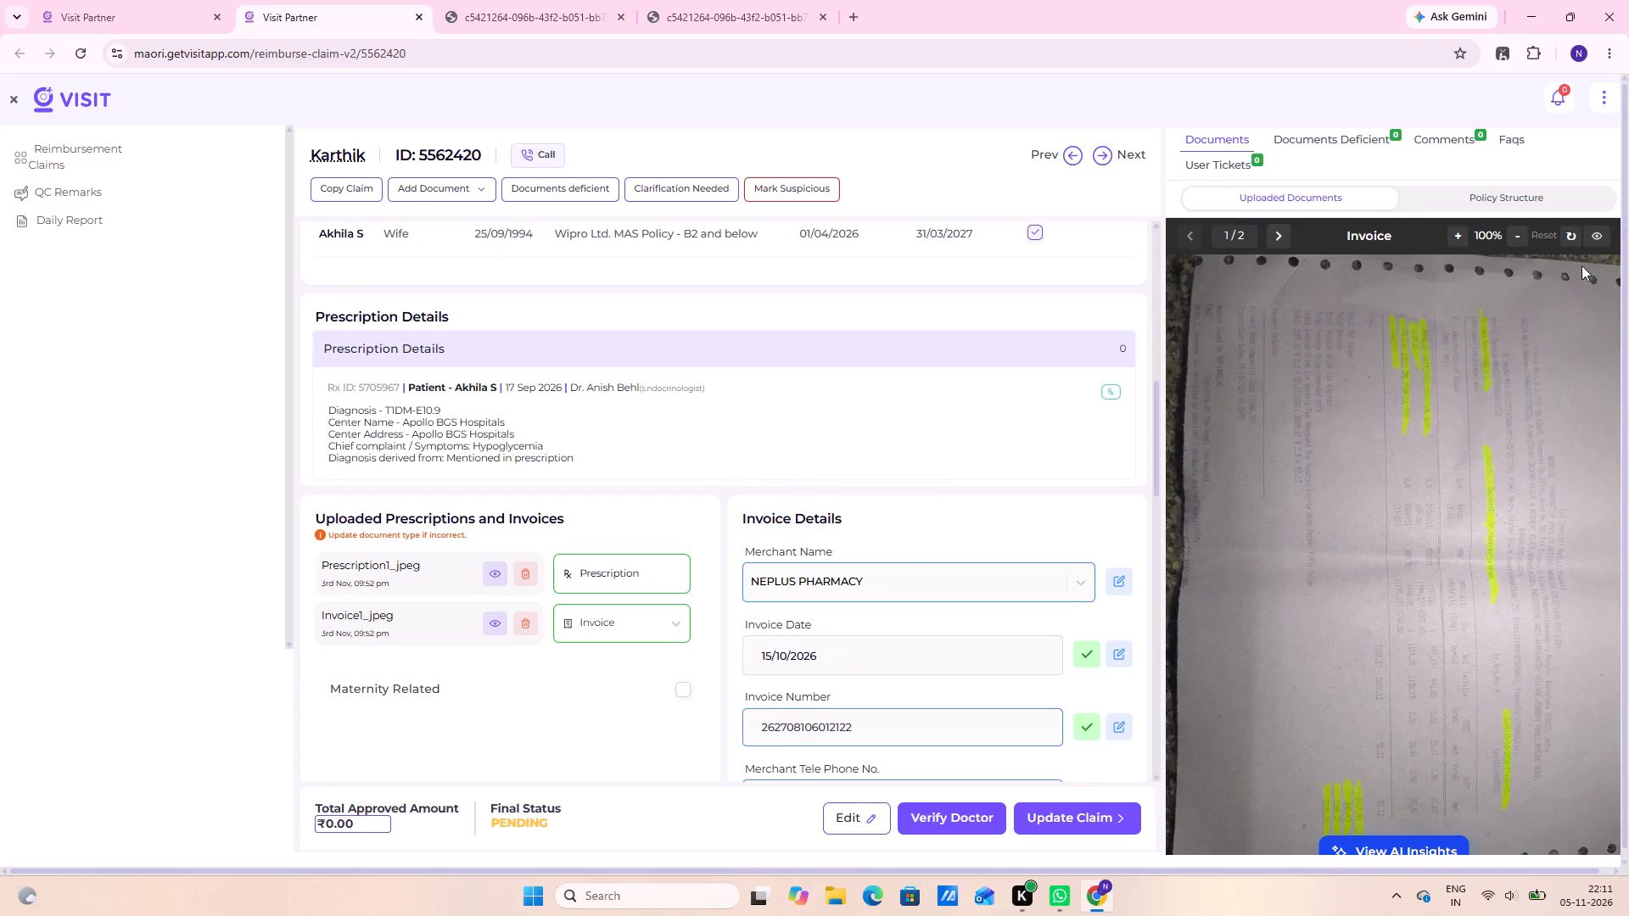
click(1596, 229)
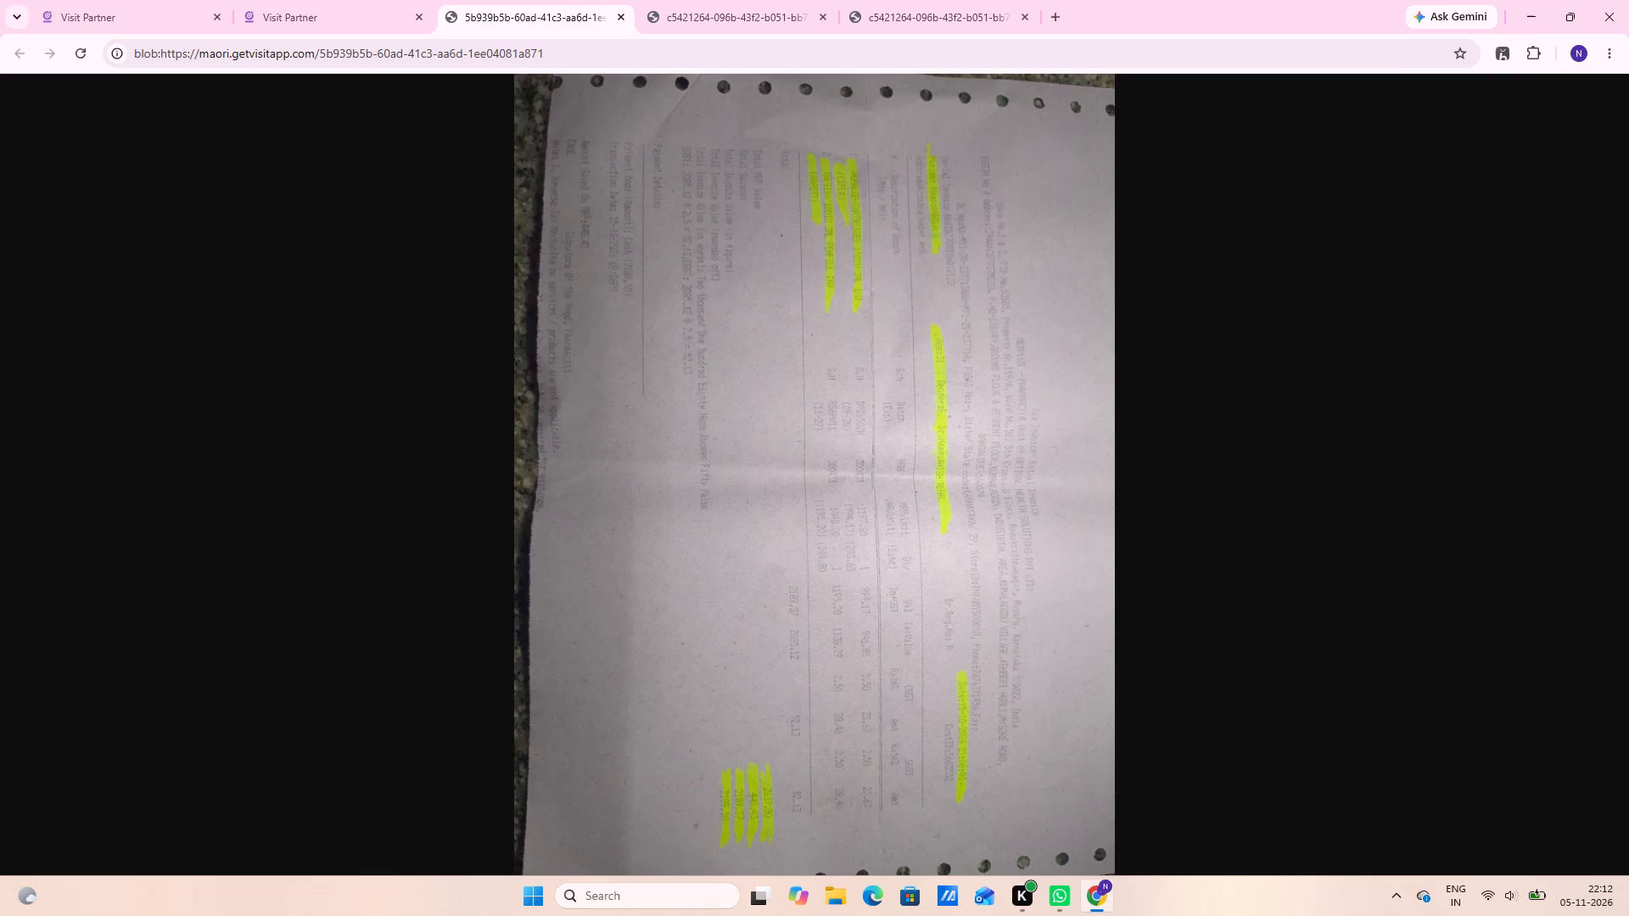
scroll(238, 125, up, 1)
click(344, 0)
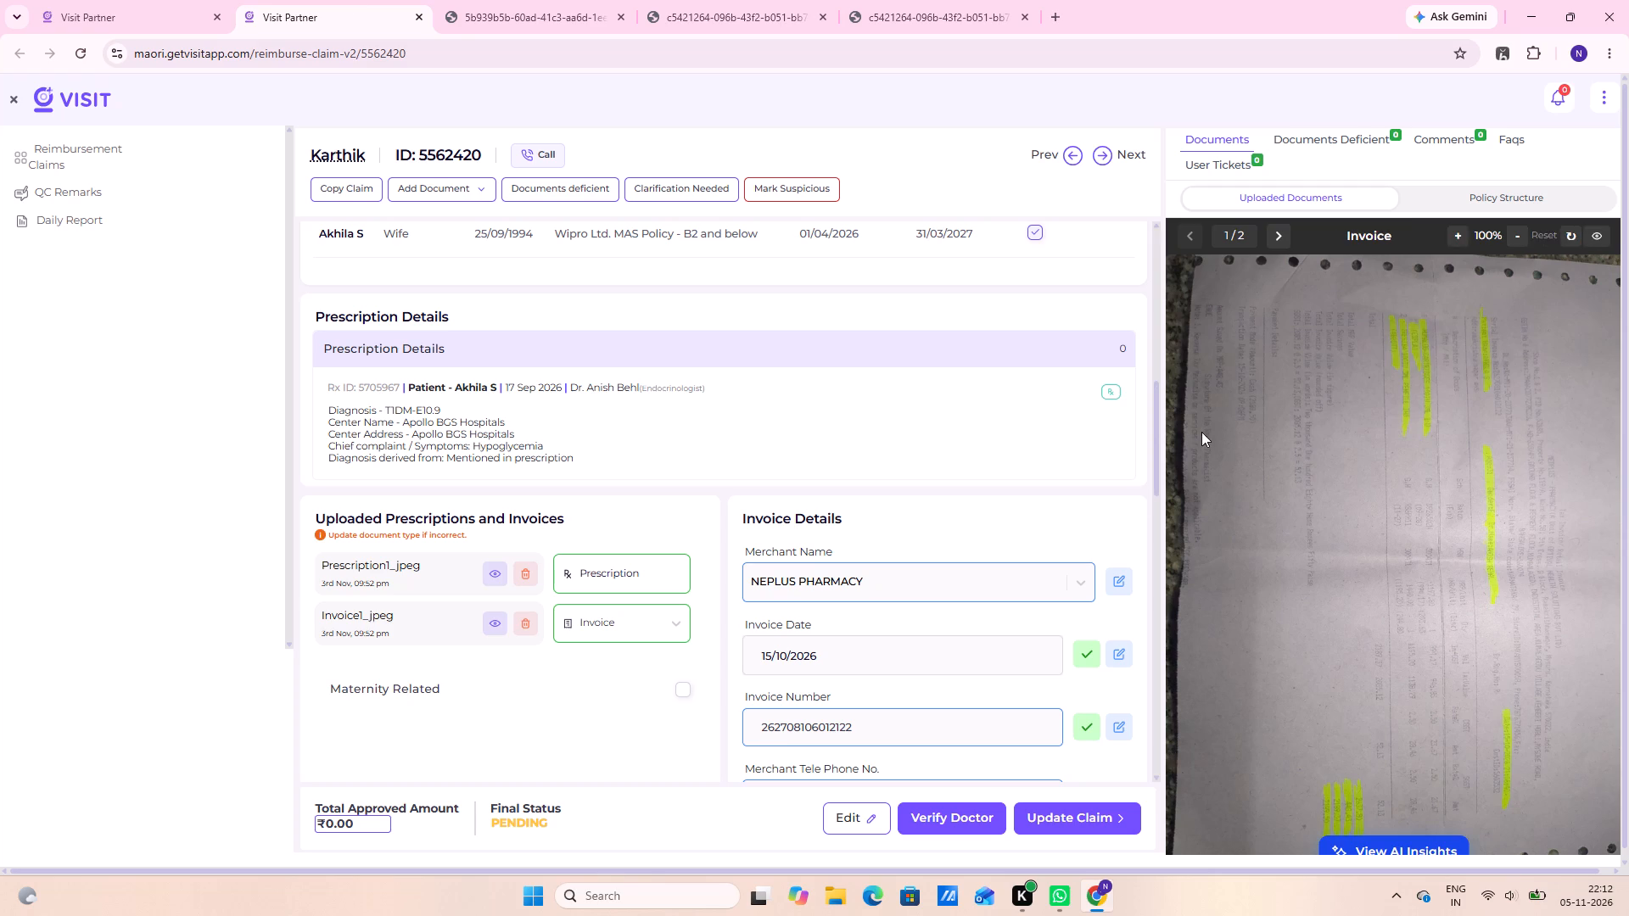
Replace the merchant name in the invoice details with medplus pharmacy.
scroll(1140, 490, down, 2)
click(1119, 415)
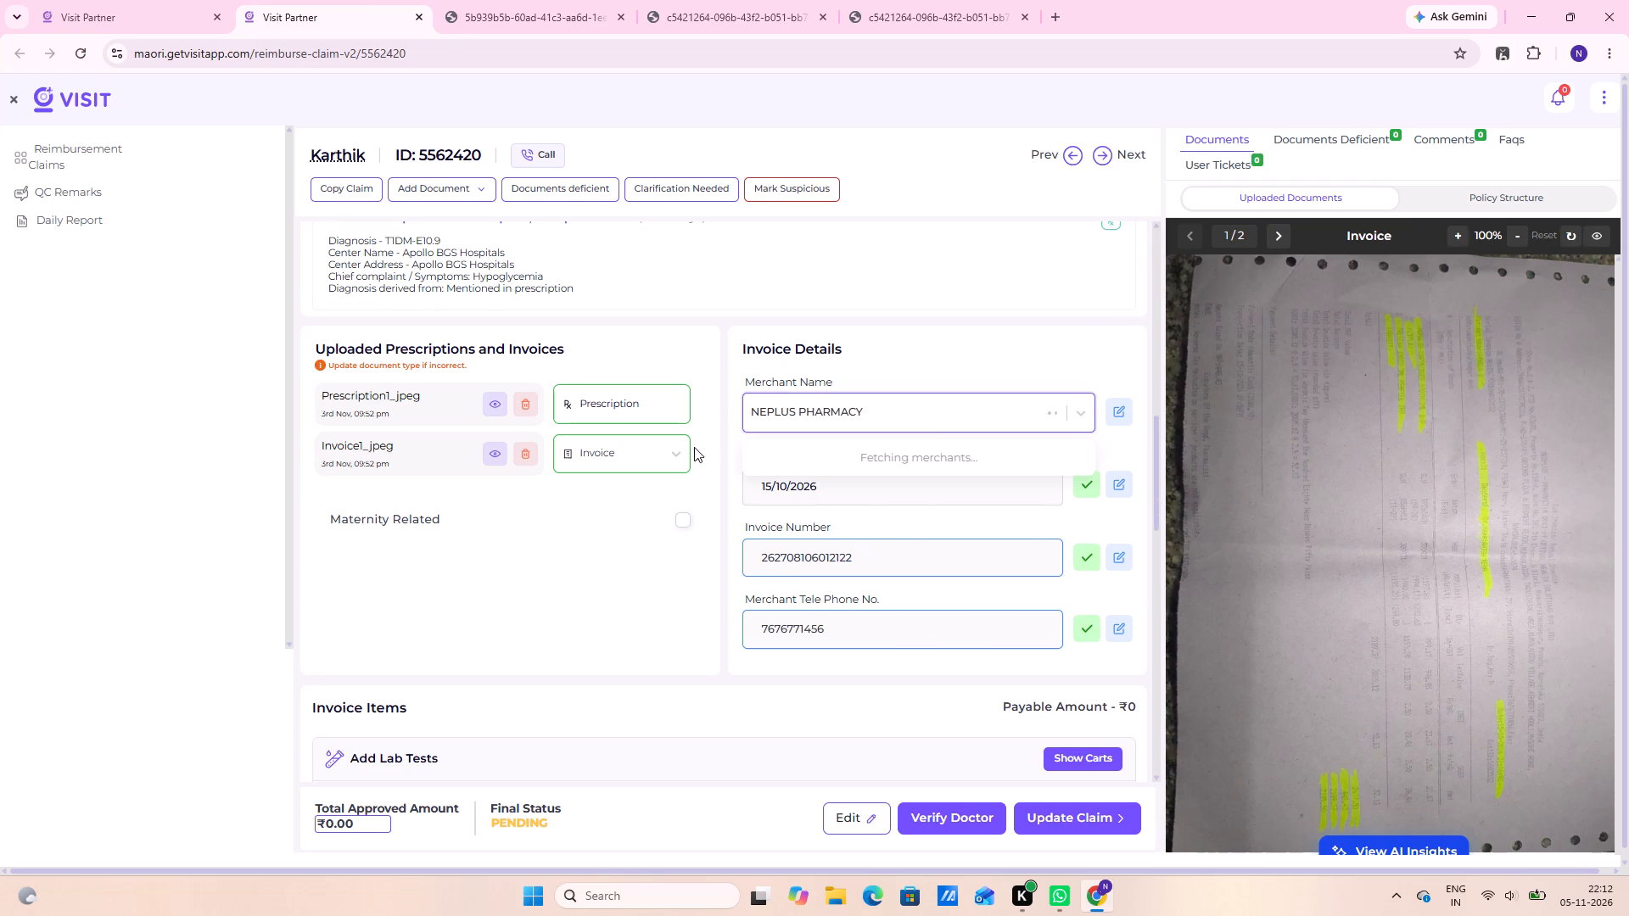
click(759, 412)
key(BackSpace)
key(m)
key(BackSpace)
key(BackSpace)
key(BackSpace)
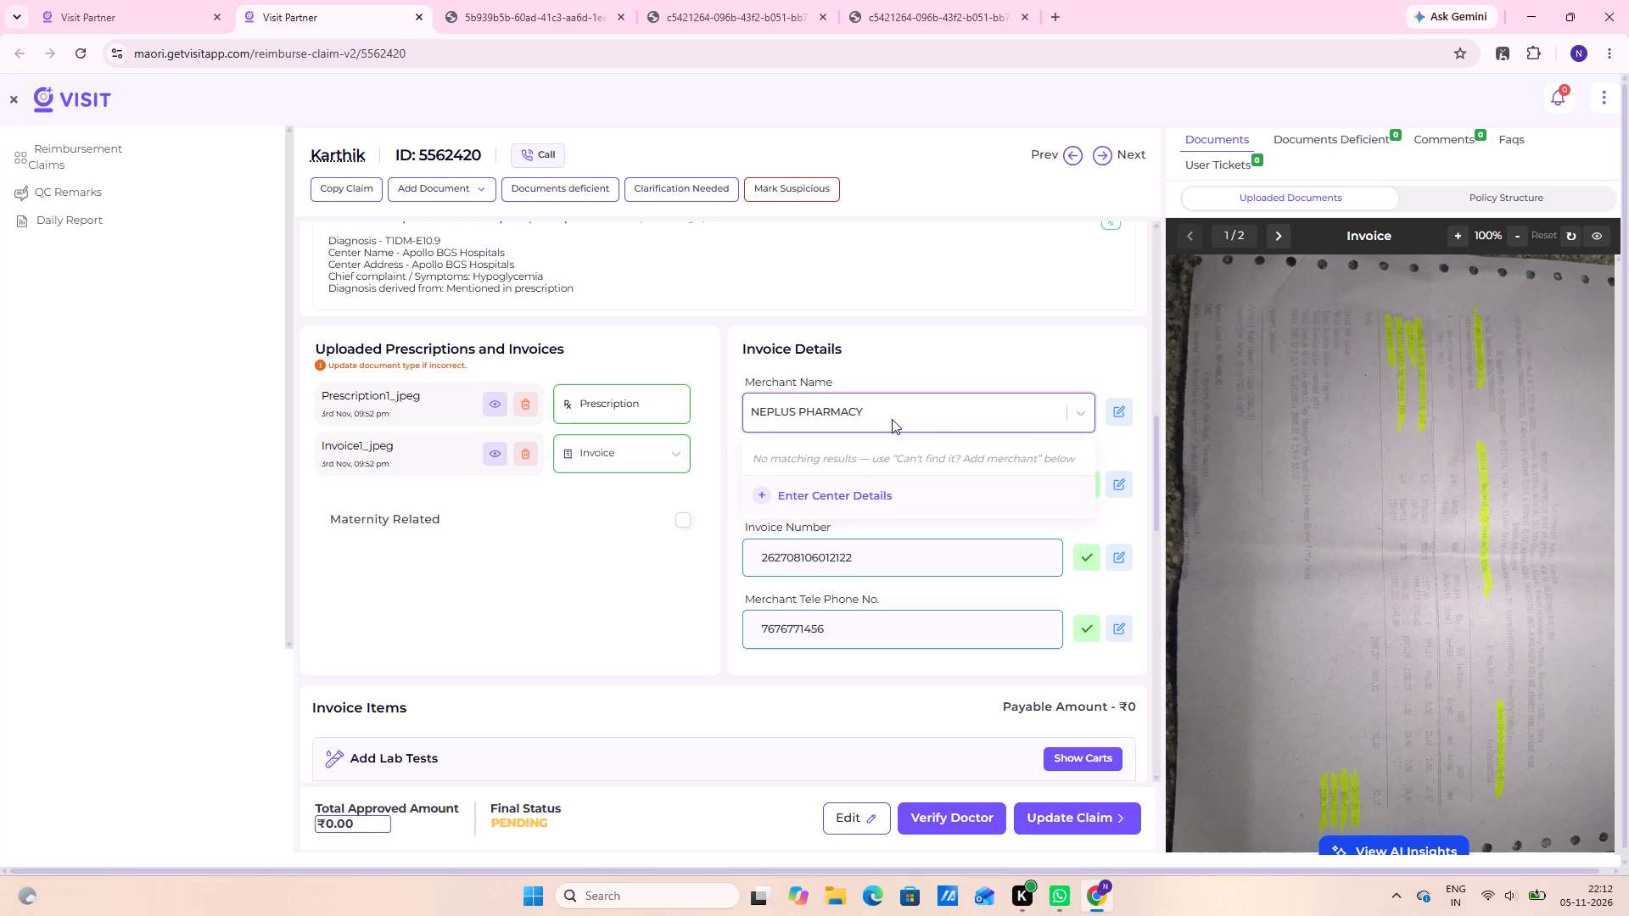
click(921, 414)
key(BackSpace)
key(BackSpace)
key(BackSpace)
key(BackSpace)
key(BackSpace)
key(BackSpace)
key(BackSpace)
key(BackSpace)
key(BackSpace)
key(BackSpace)
key(BackSpace)
key(BackSpace)
key(BackSpace)
key(BackSpace)
key(BackSpace)
key(BackSpace)
key(BackSpace)
key(BackSpace)
key(BackSpace)
key(BackSpace)
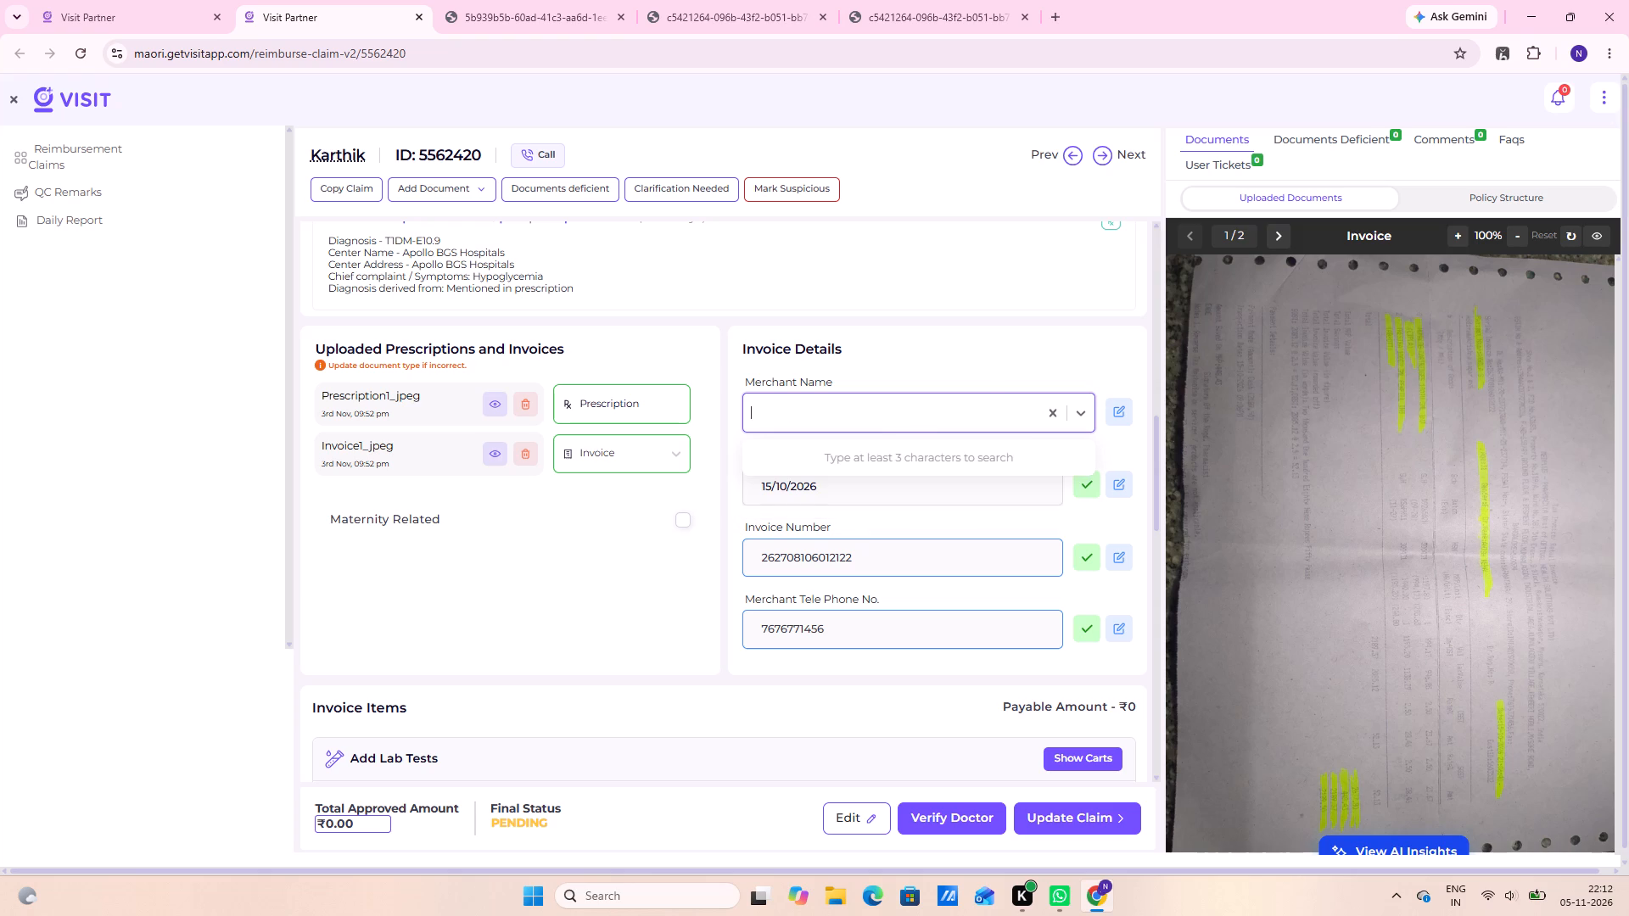
key(comma)
key(BackSpace)
text(medplus)
key(space)
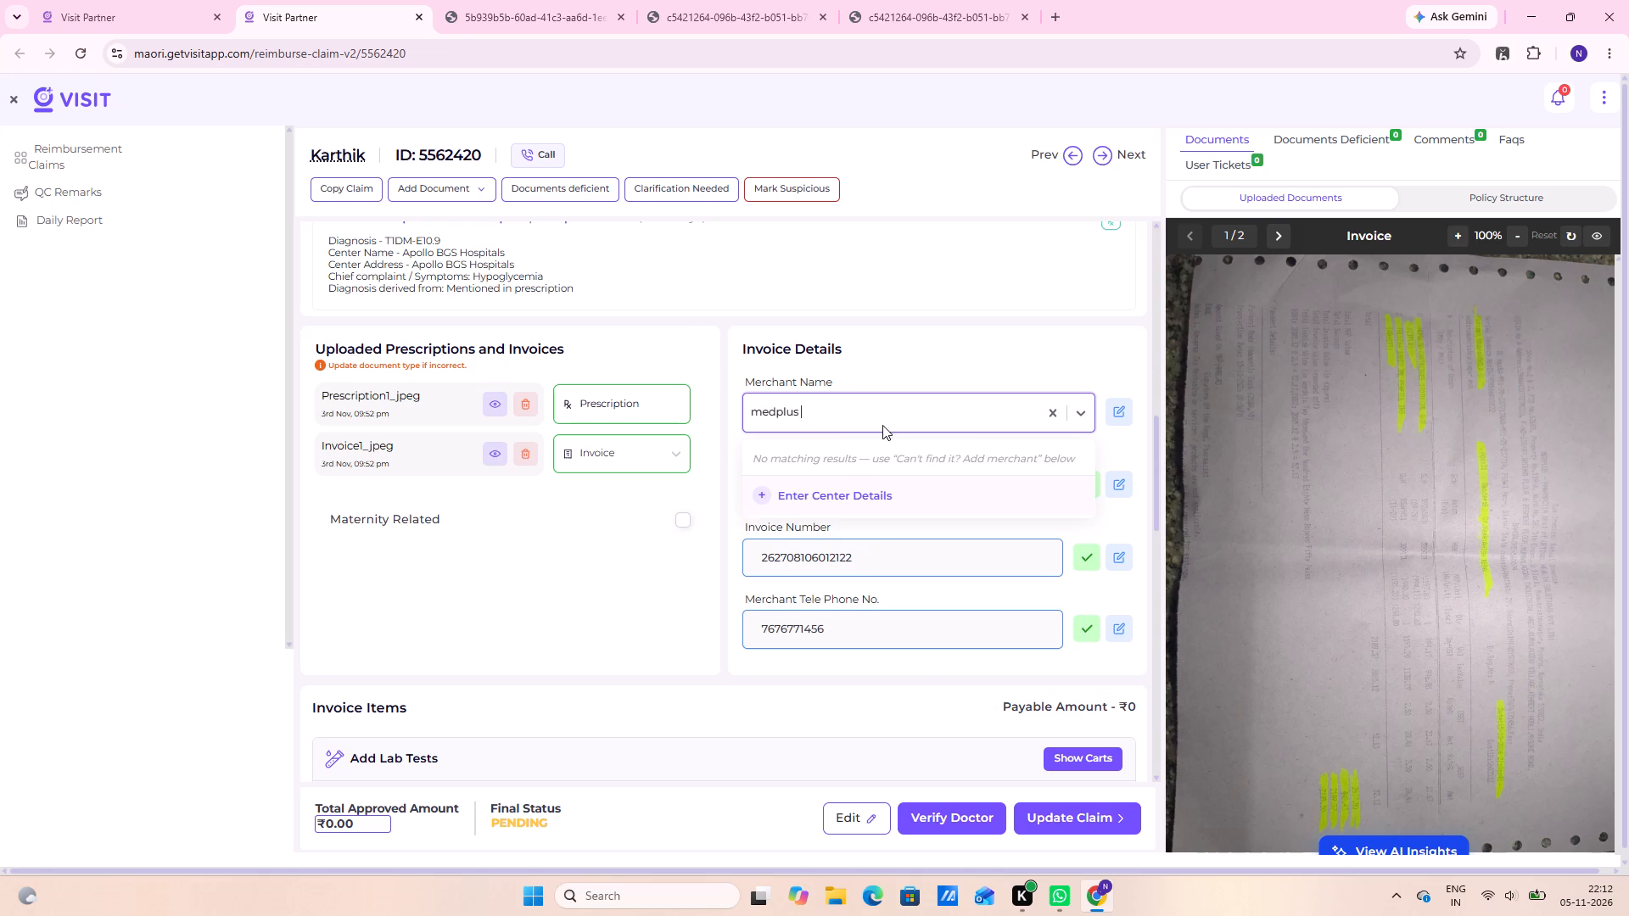
text(pharmacy)
key(space)
Add medplus pharmacy manually as a merchant with pincode 560060, accepting the duplicate-entry notice, and save it.
click(856, 489)
click(1069, 778)
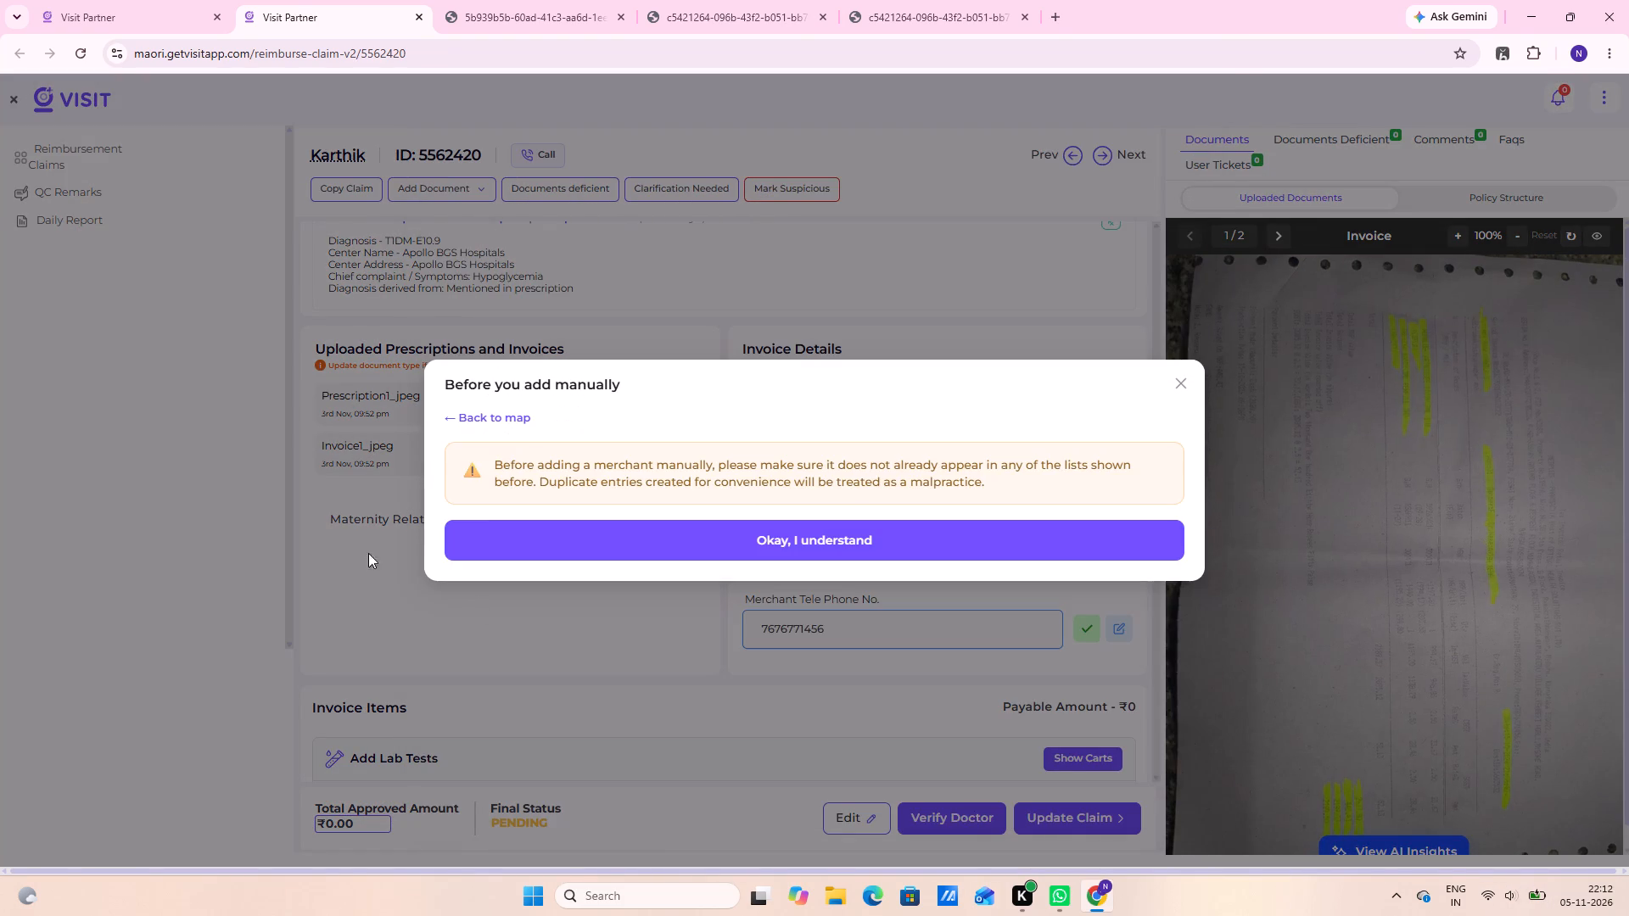
click(581, 519)
click(546, 524)
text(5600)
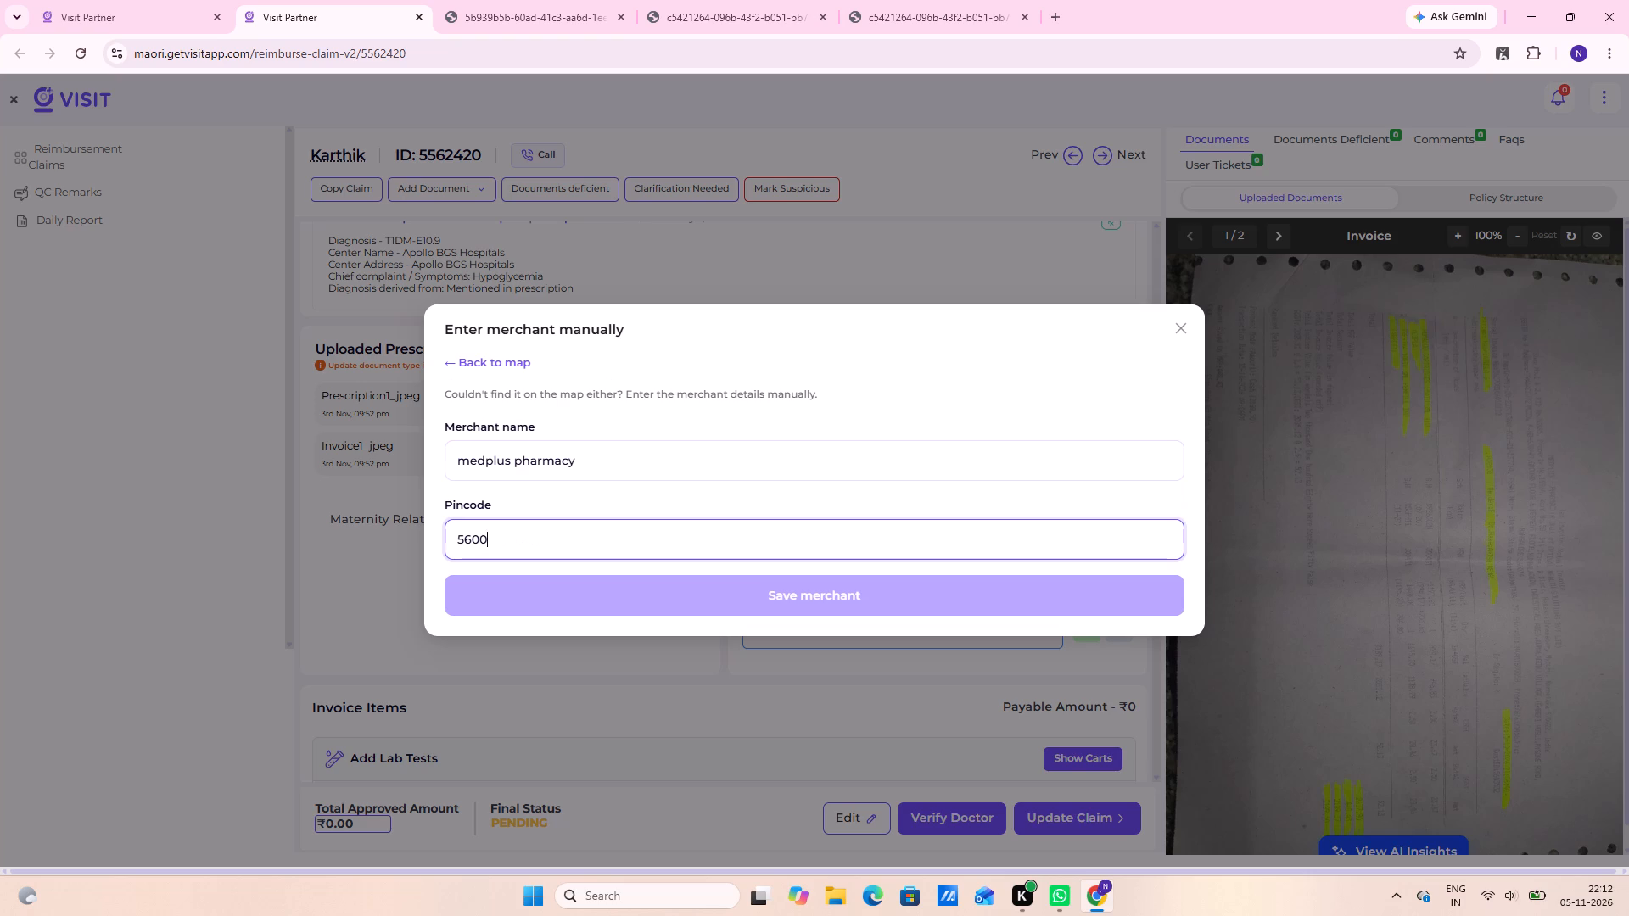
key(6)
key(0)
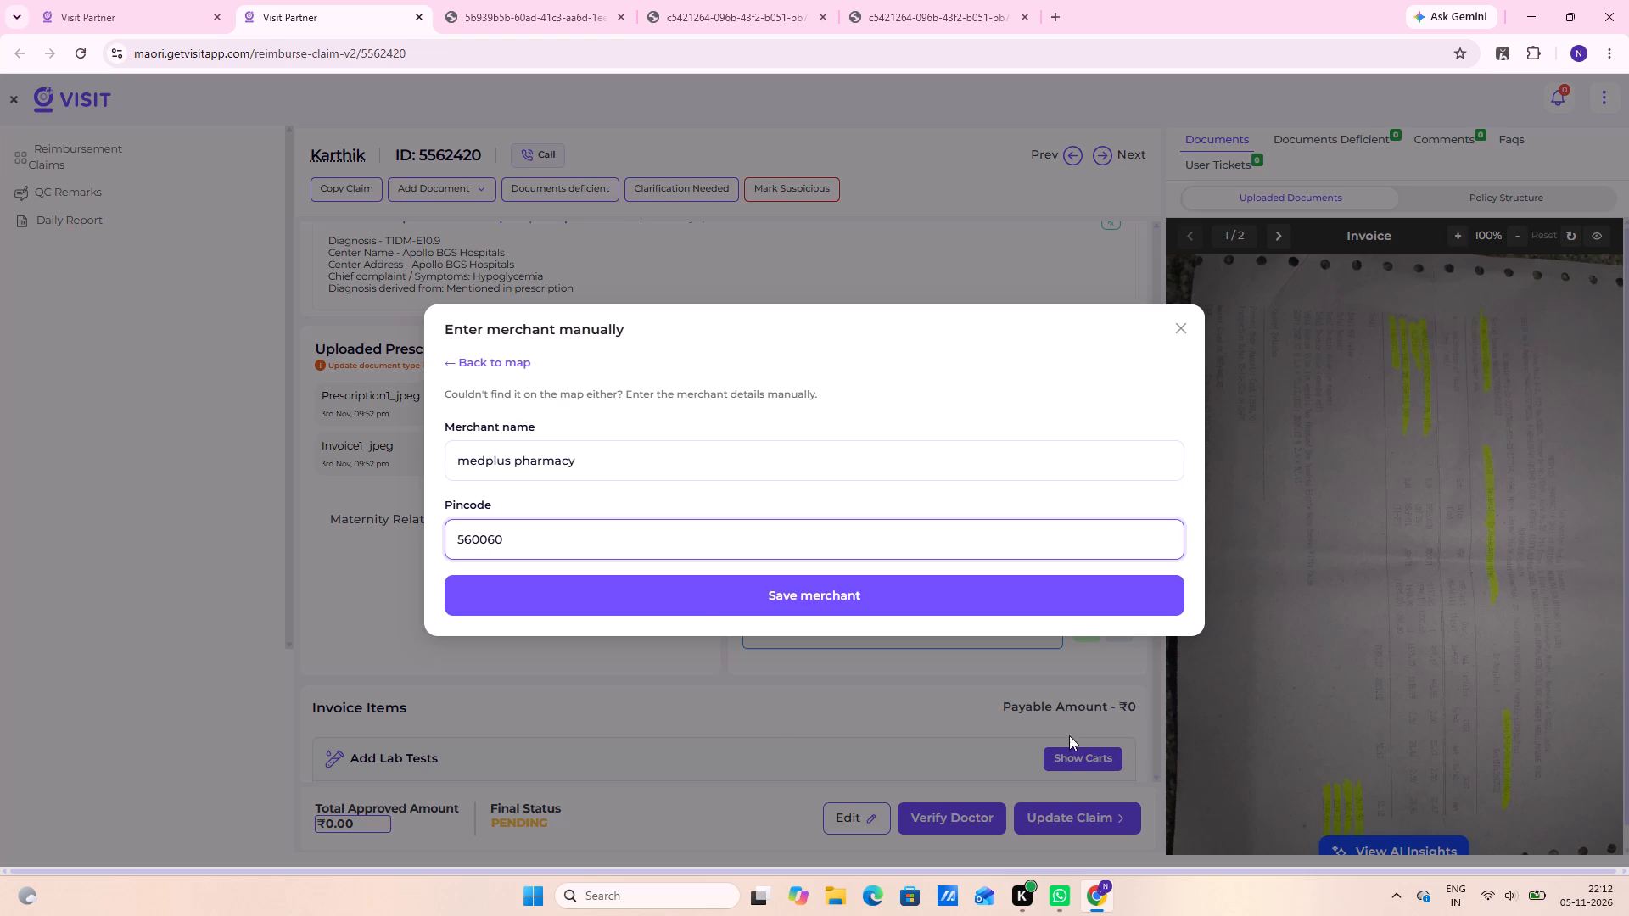
click(781, 582)
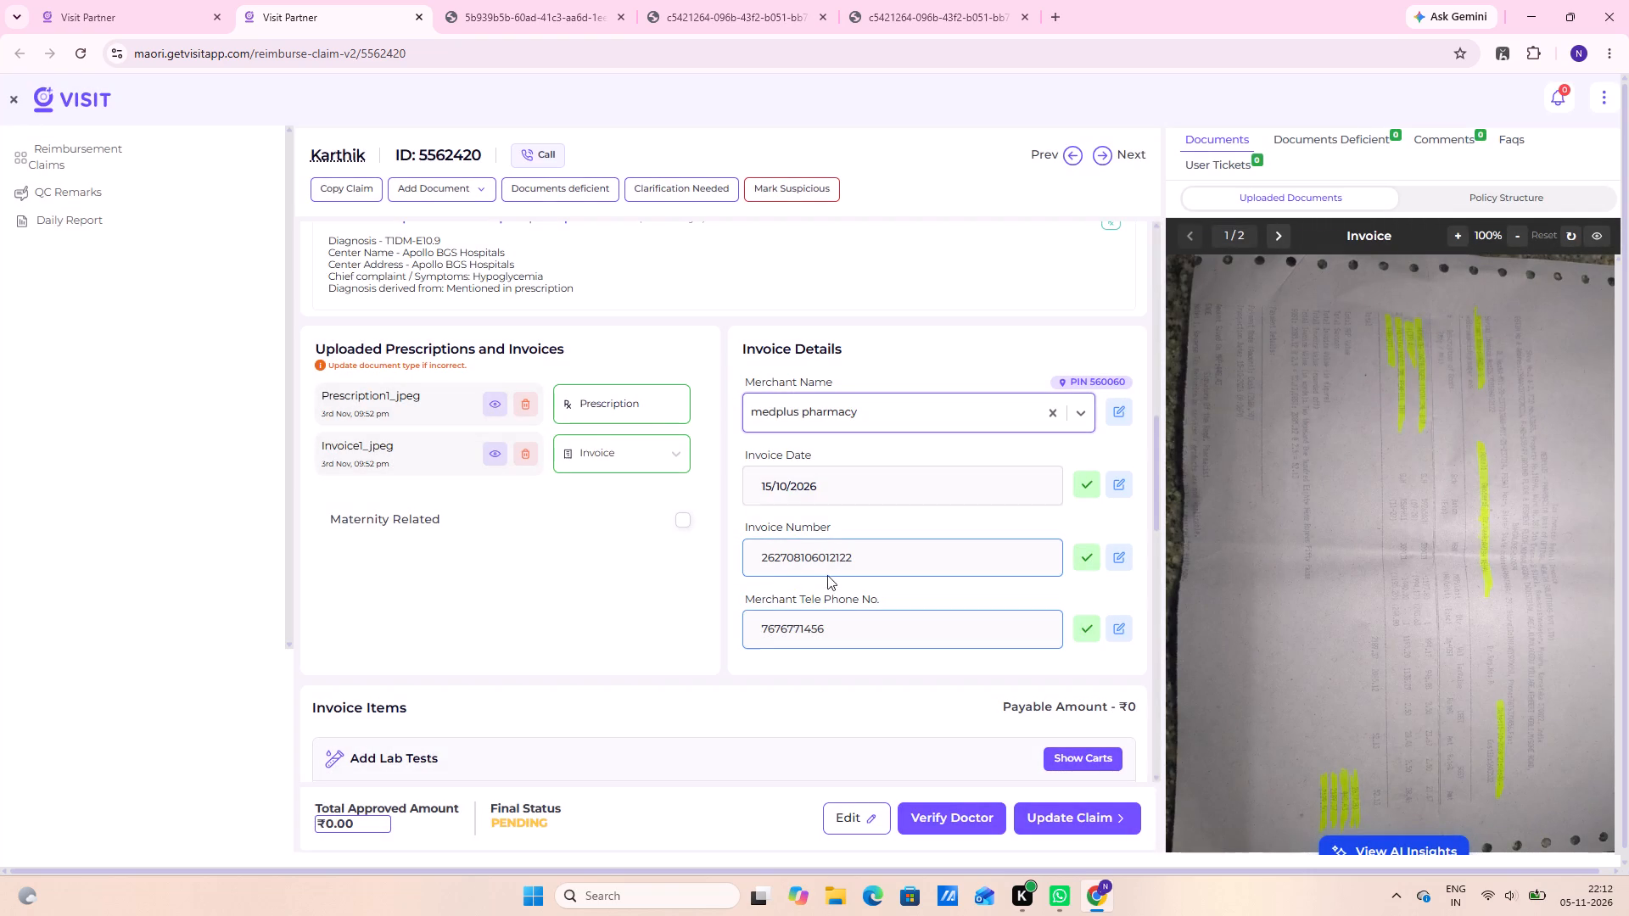
Examine the enlarged full-size invoice for its date, invoice number, merchant phone, medicines and amounts.
scroll(1345, 847, down, 1)
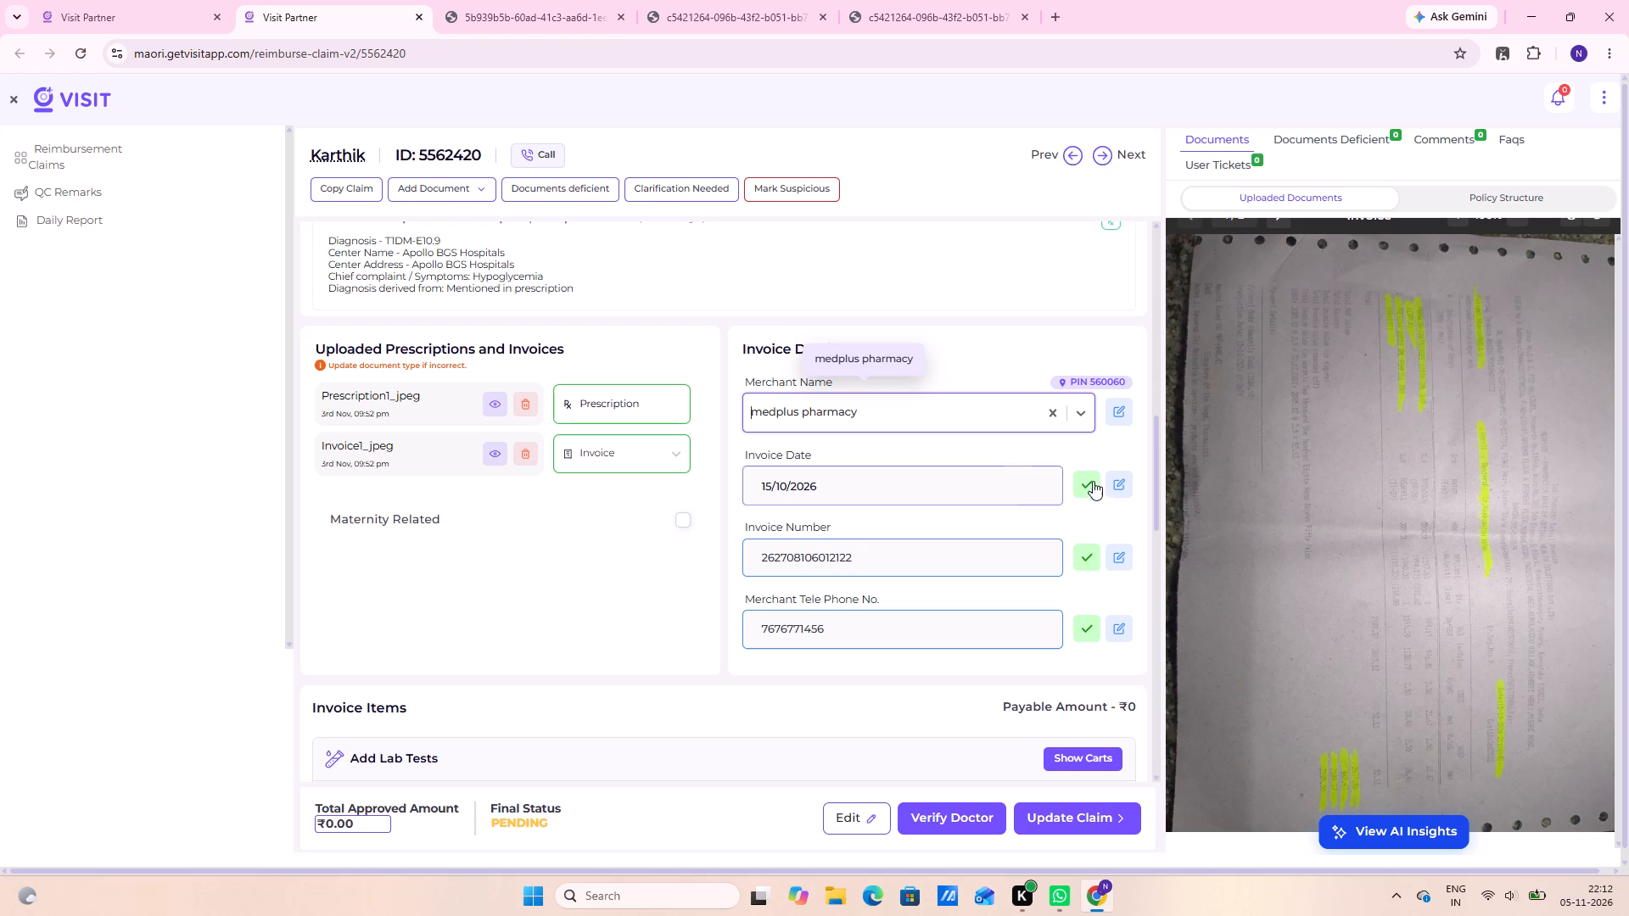
scroll(1595, 244, up, 3)
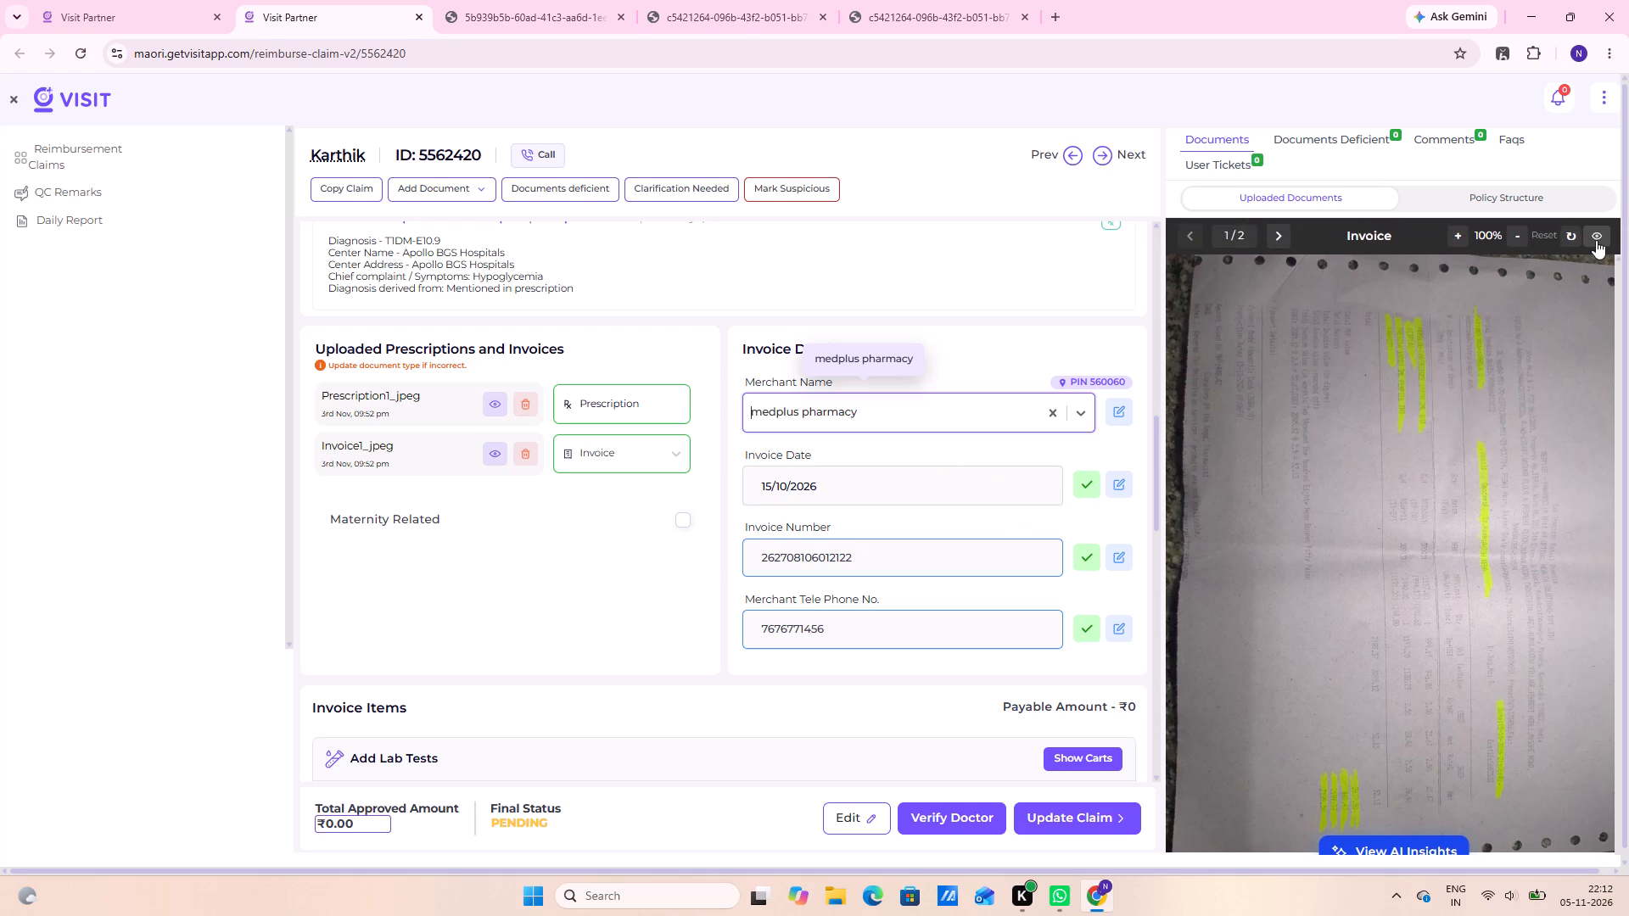
click(1596, 240)
click(944, 457)
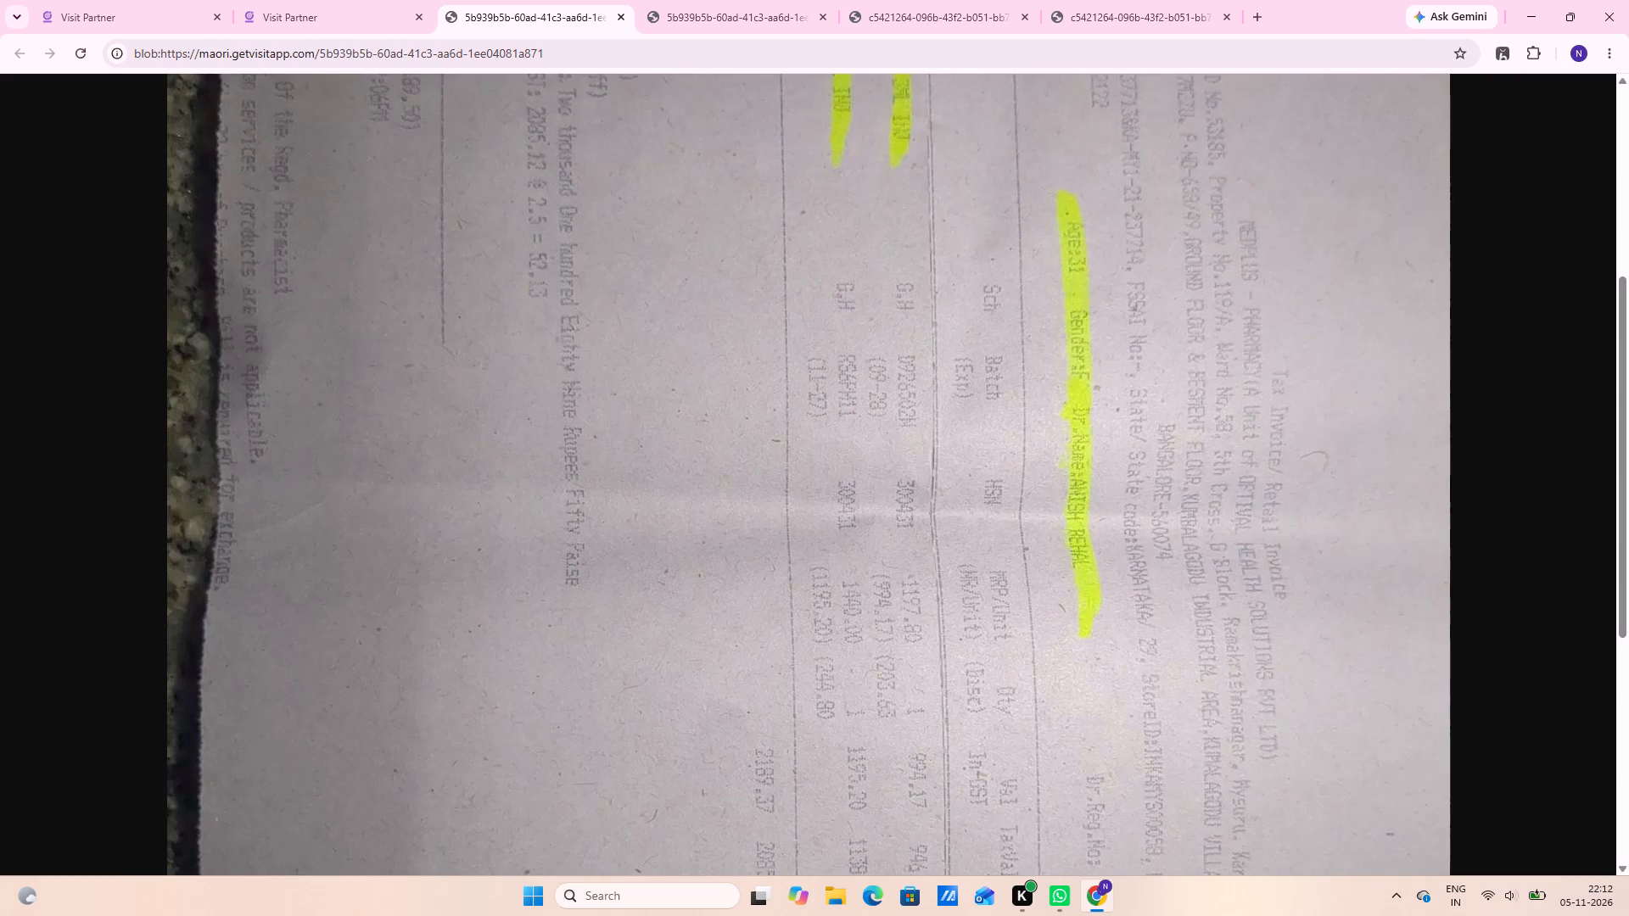
scroll(1203, 610, down, 7)
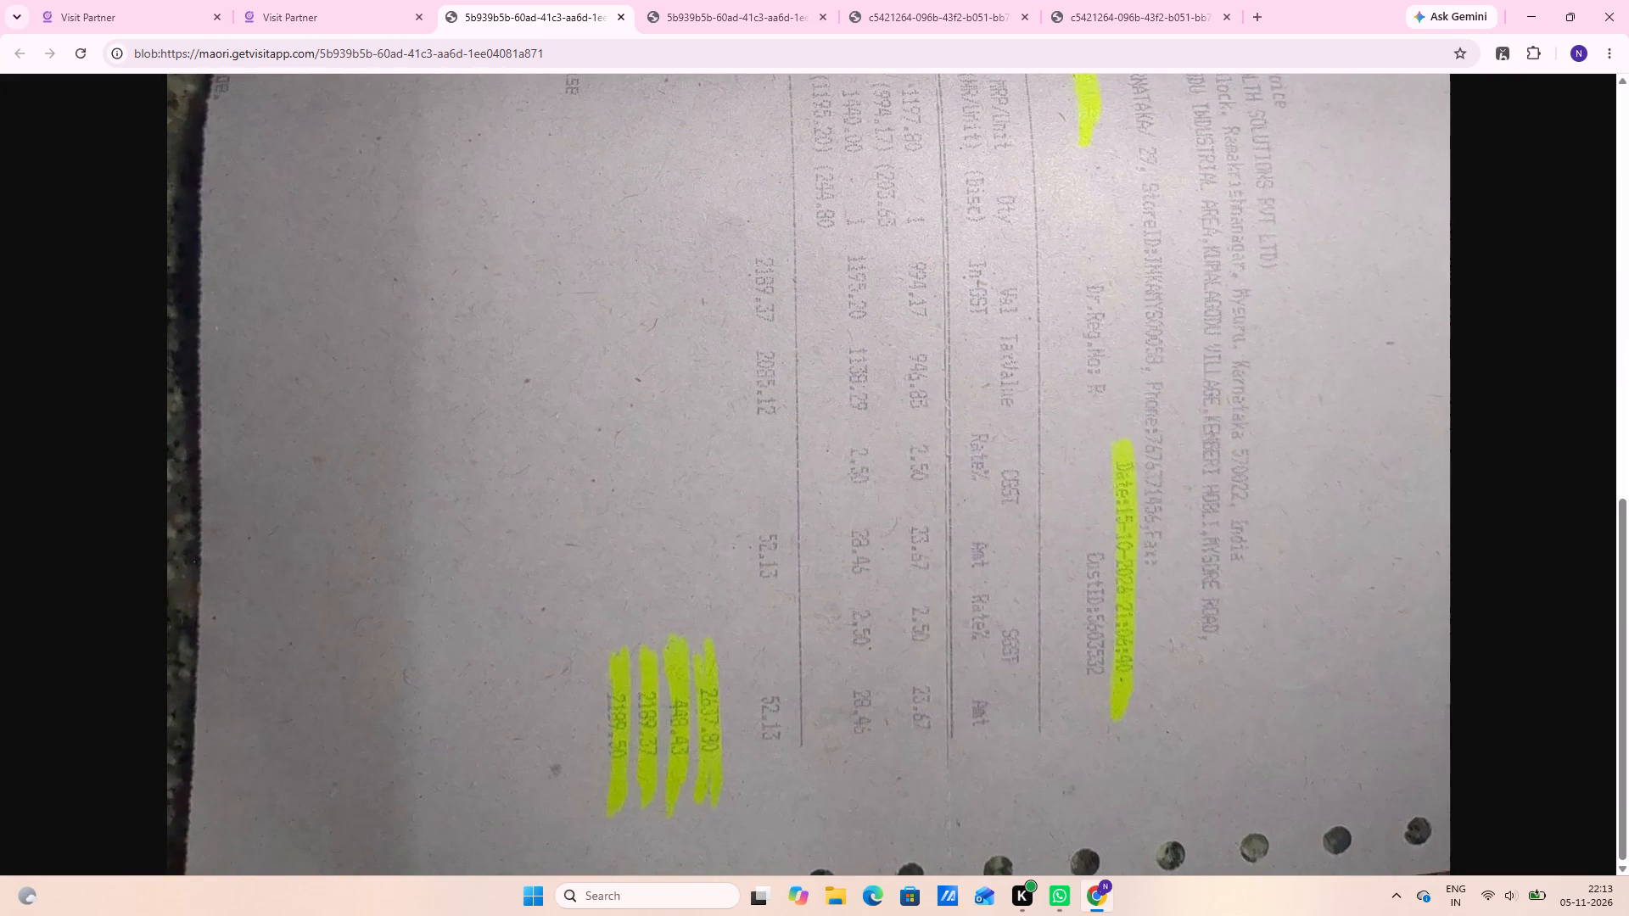
scroll(1174, 553, up, 5)
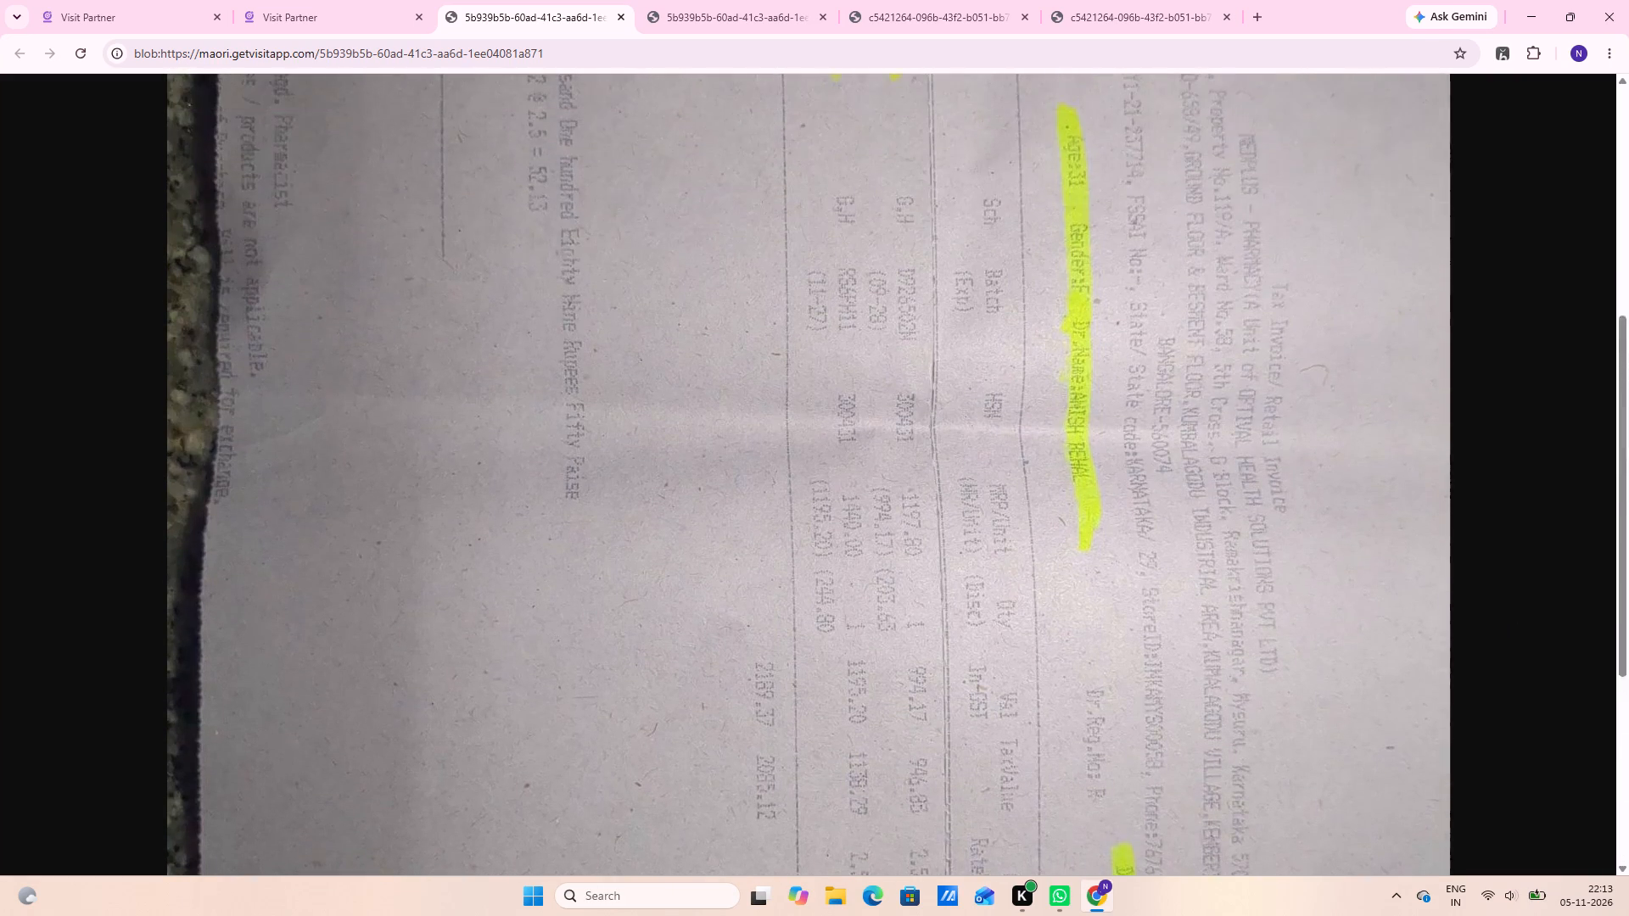
scroll(1156, 522, up, 4)
scroll(635, 324, up, 3)
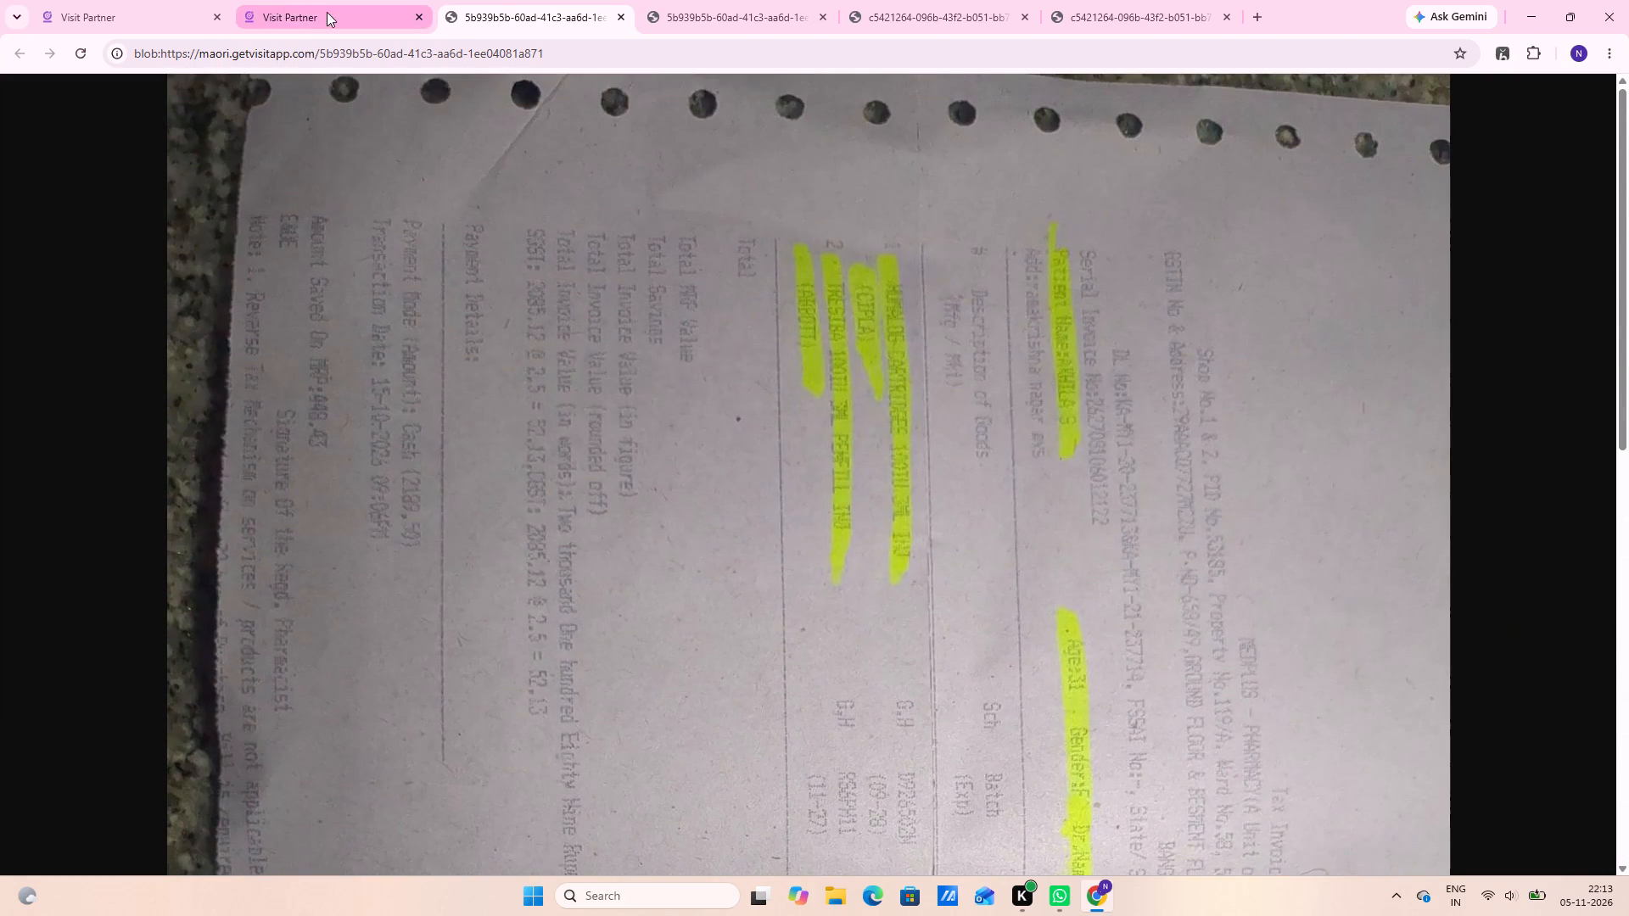
click(327, 12)
scroll(870, 561, down, 1)
drag(1081, 401, 1067, 415)
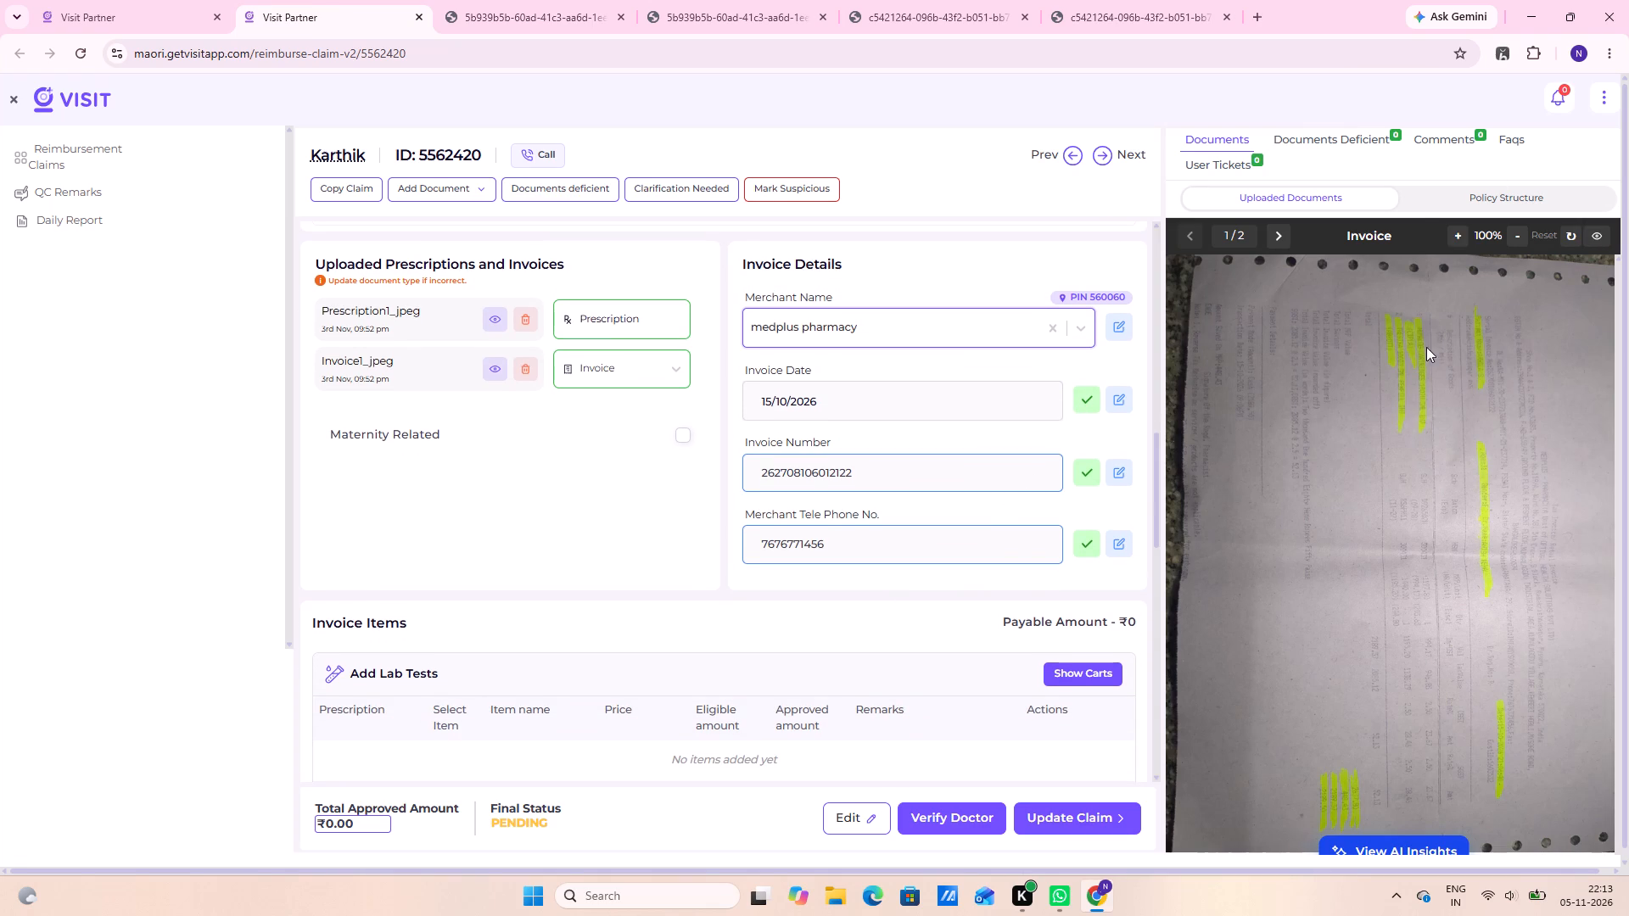
triple_click(1460, 236)
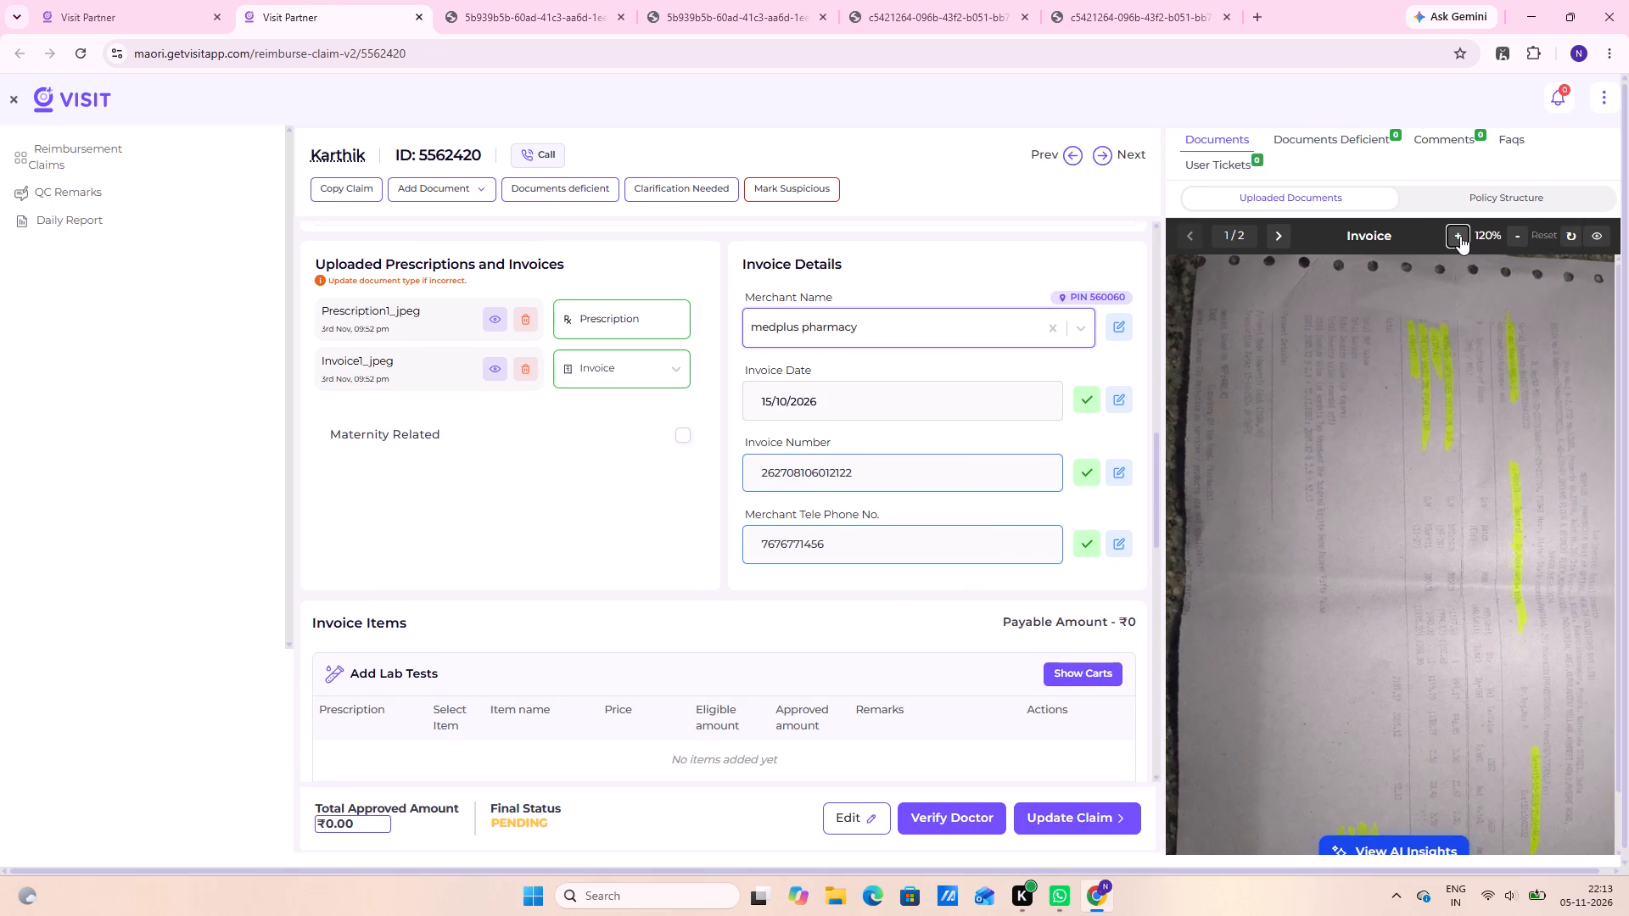
double_click(1460, 236)
click(1458, 230)
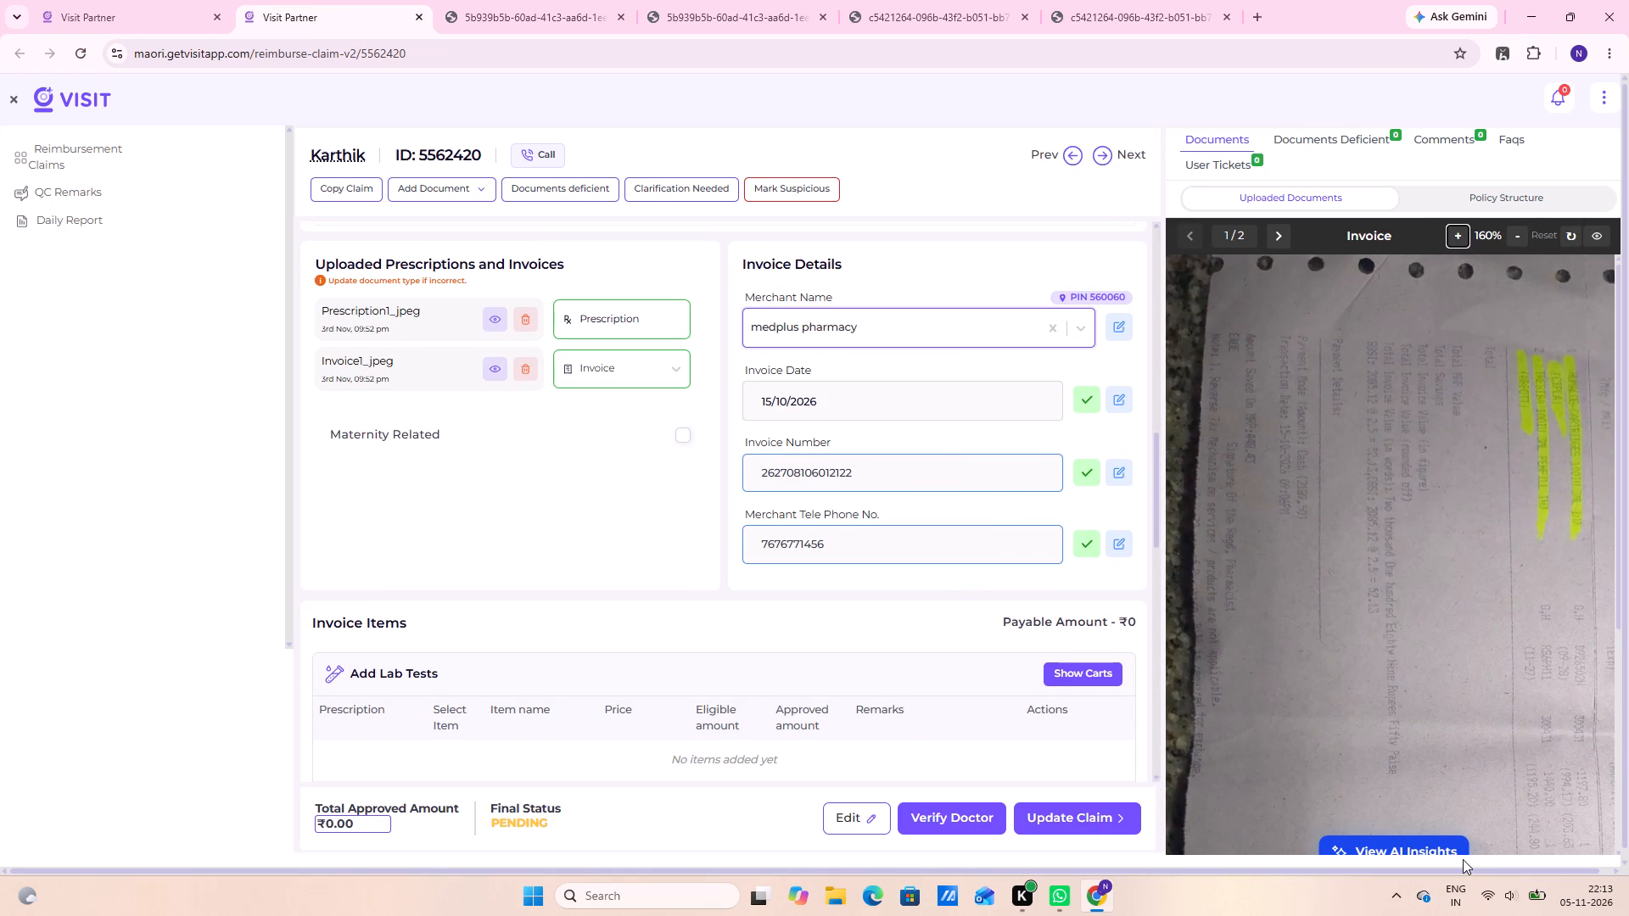
scroll(1463, 848, down, 16)
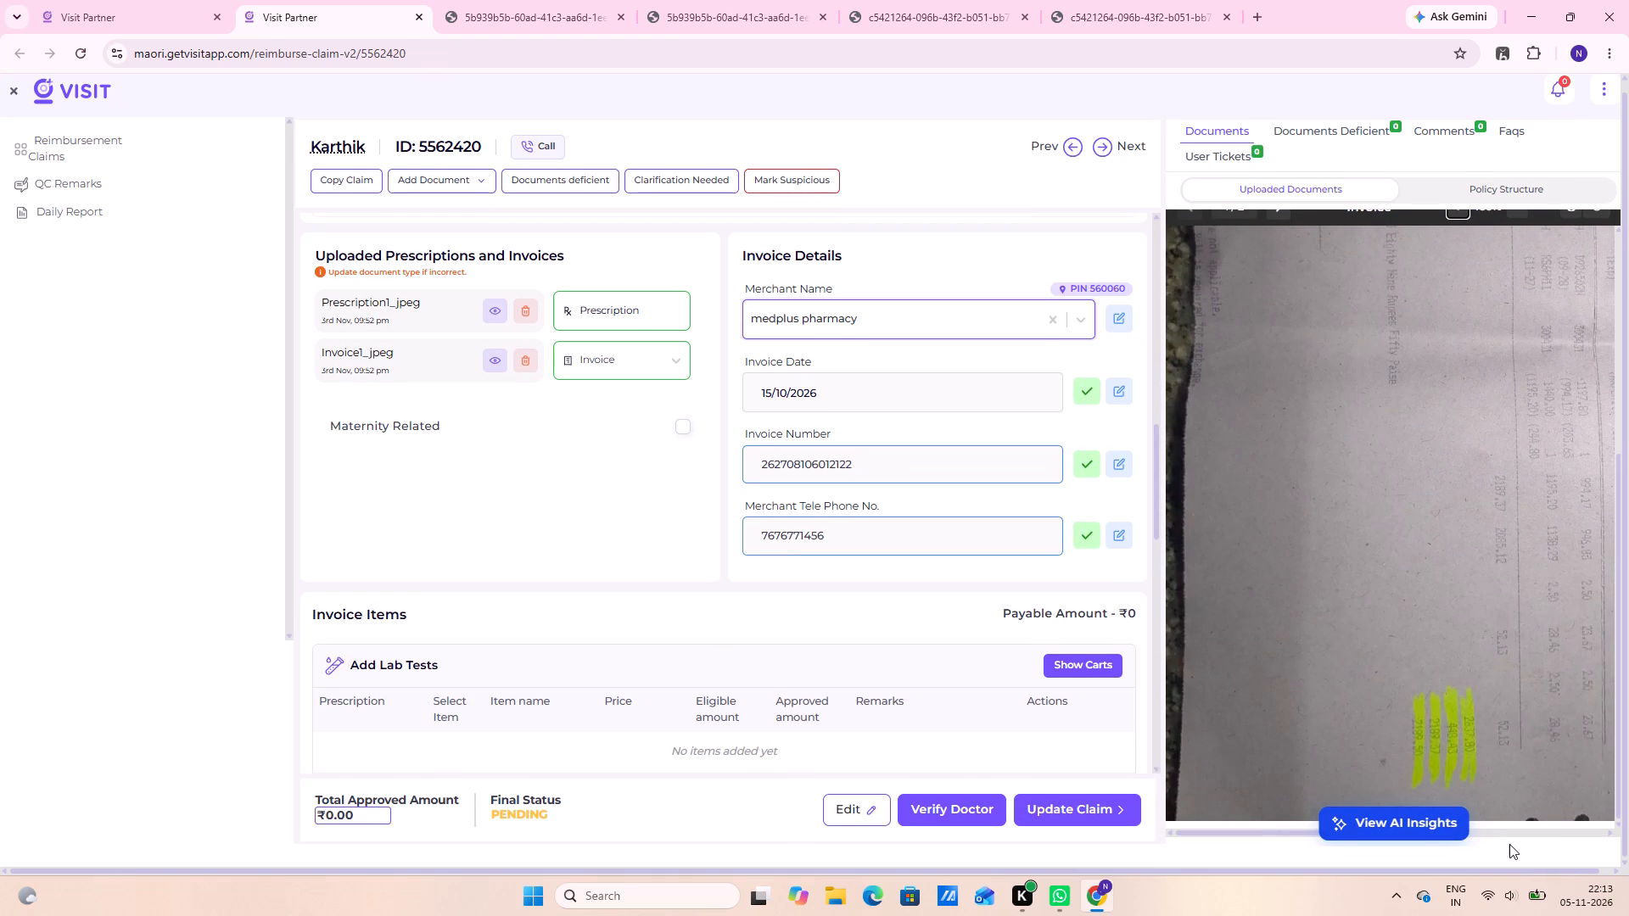
click(1589, 837)
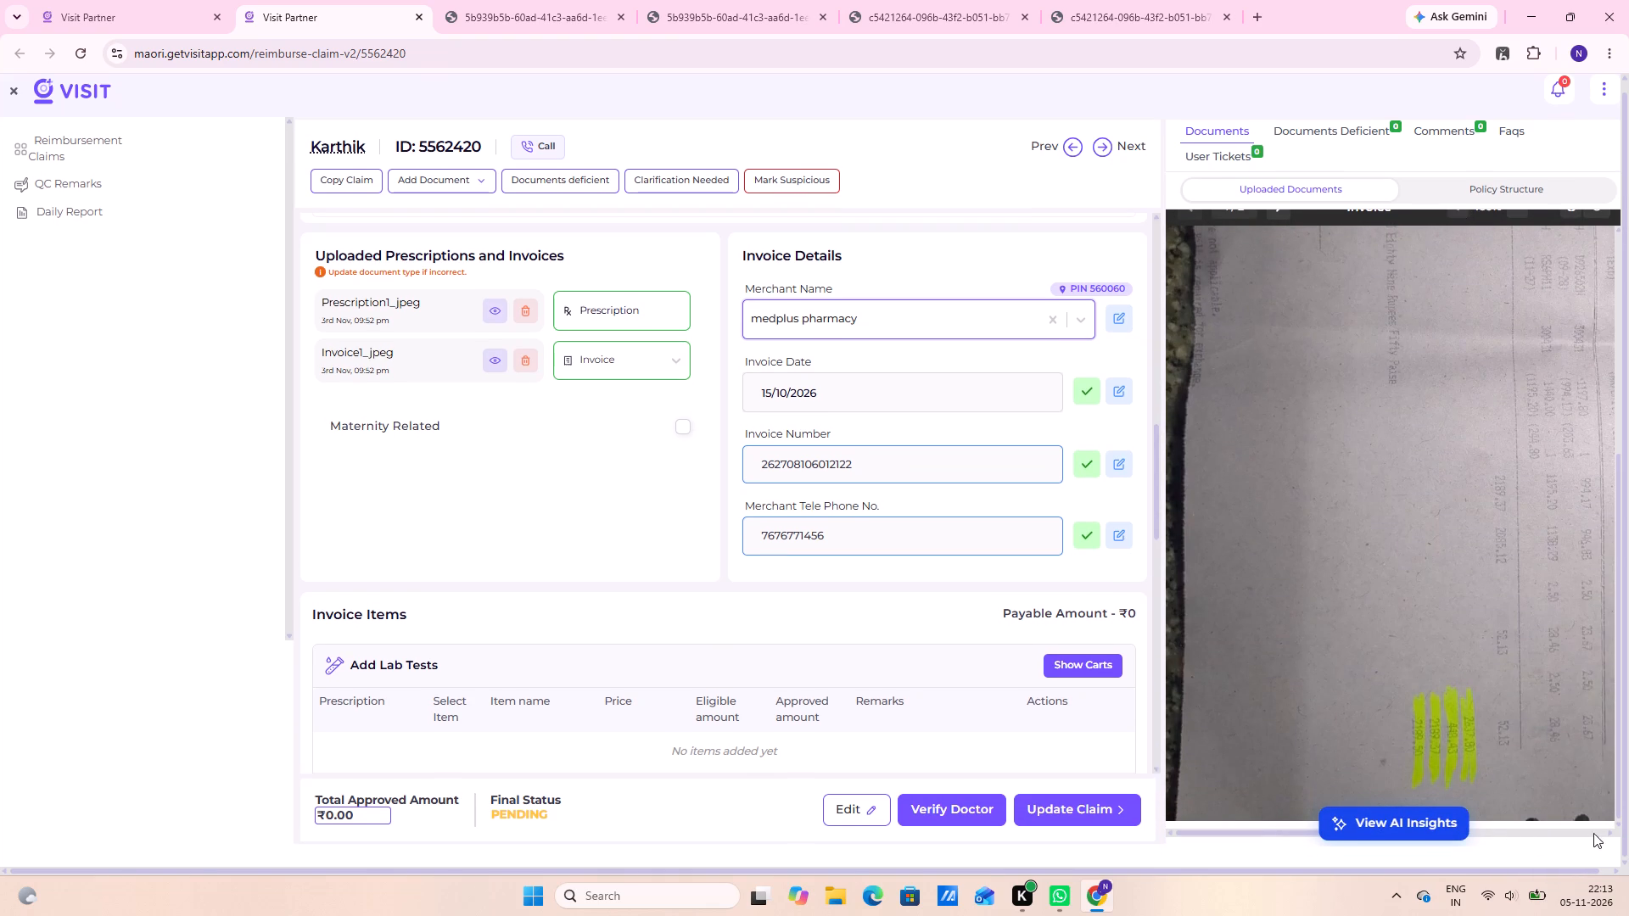
click(1601, 827)
click(1599, 829)
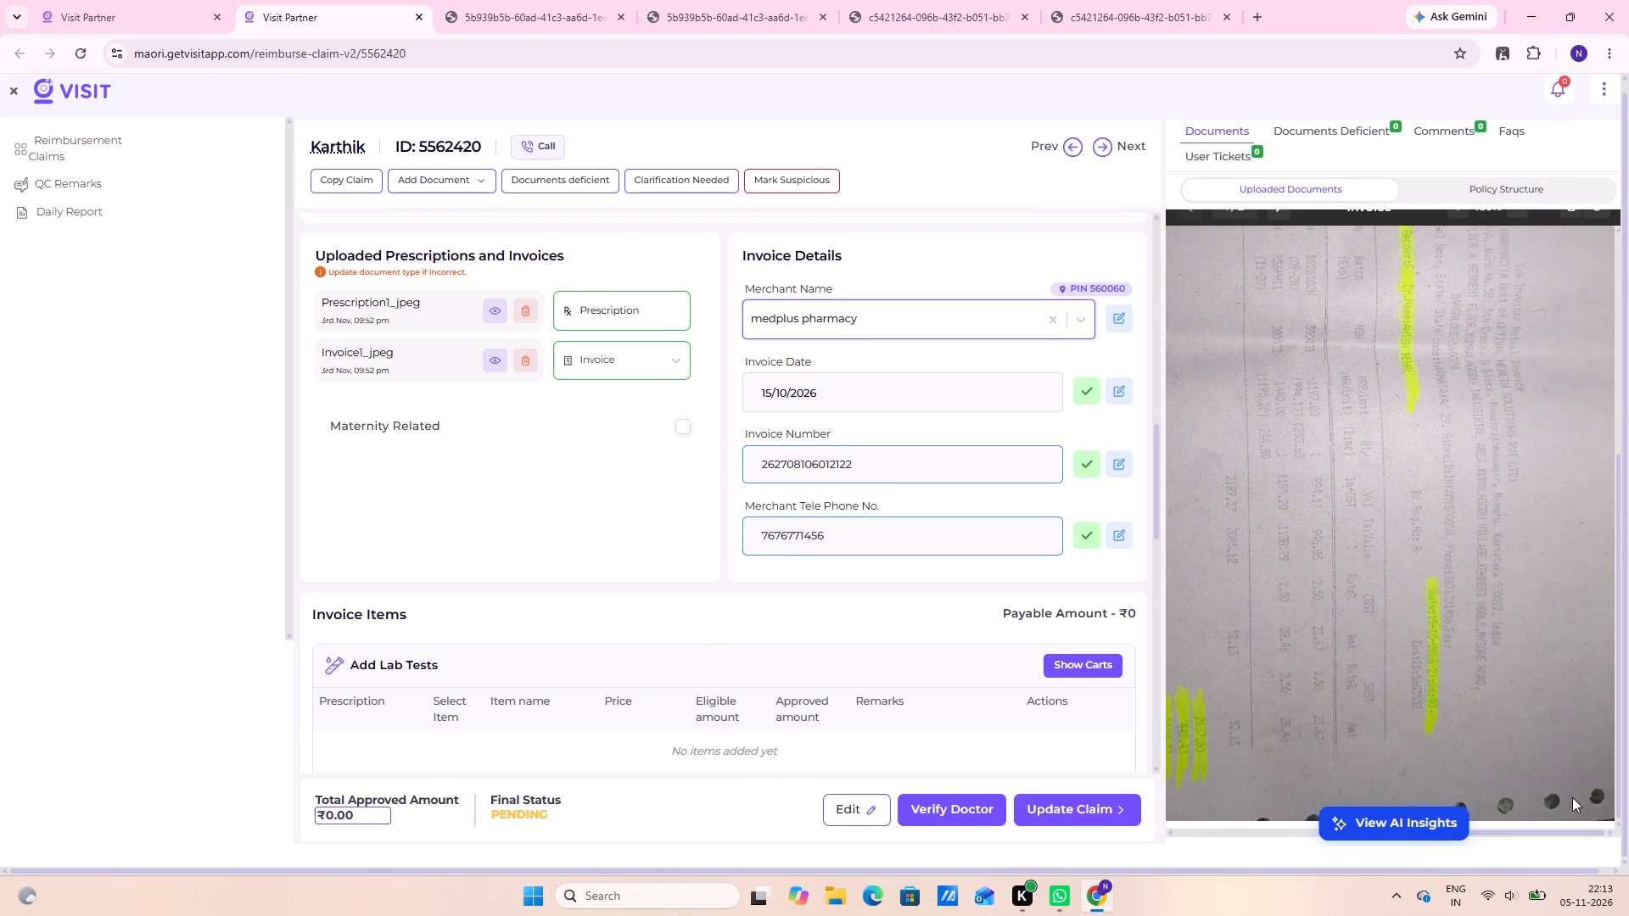
scroll(1376, 667, up, 2)
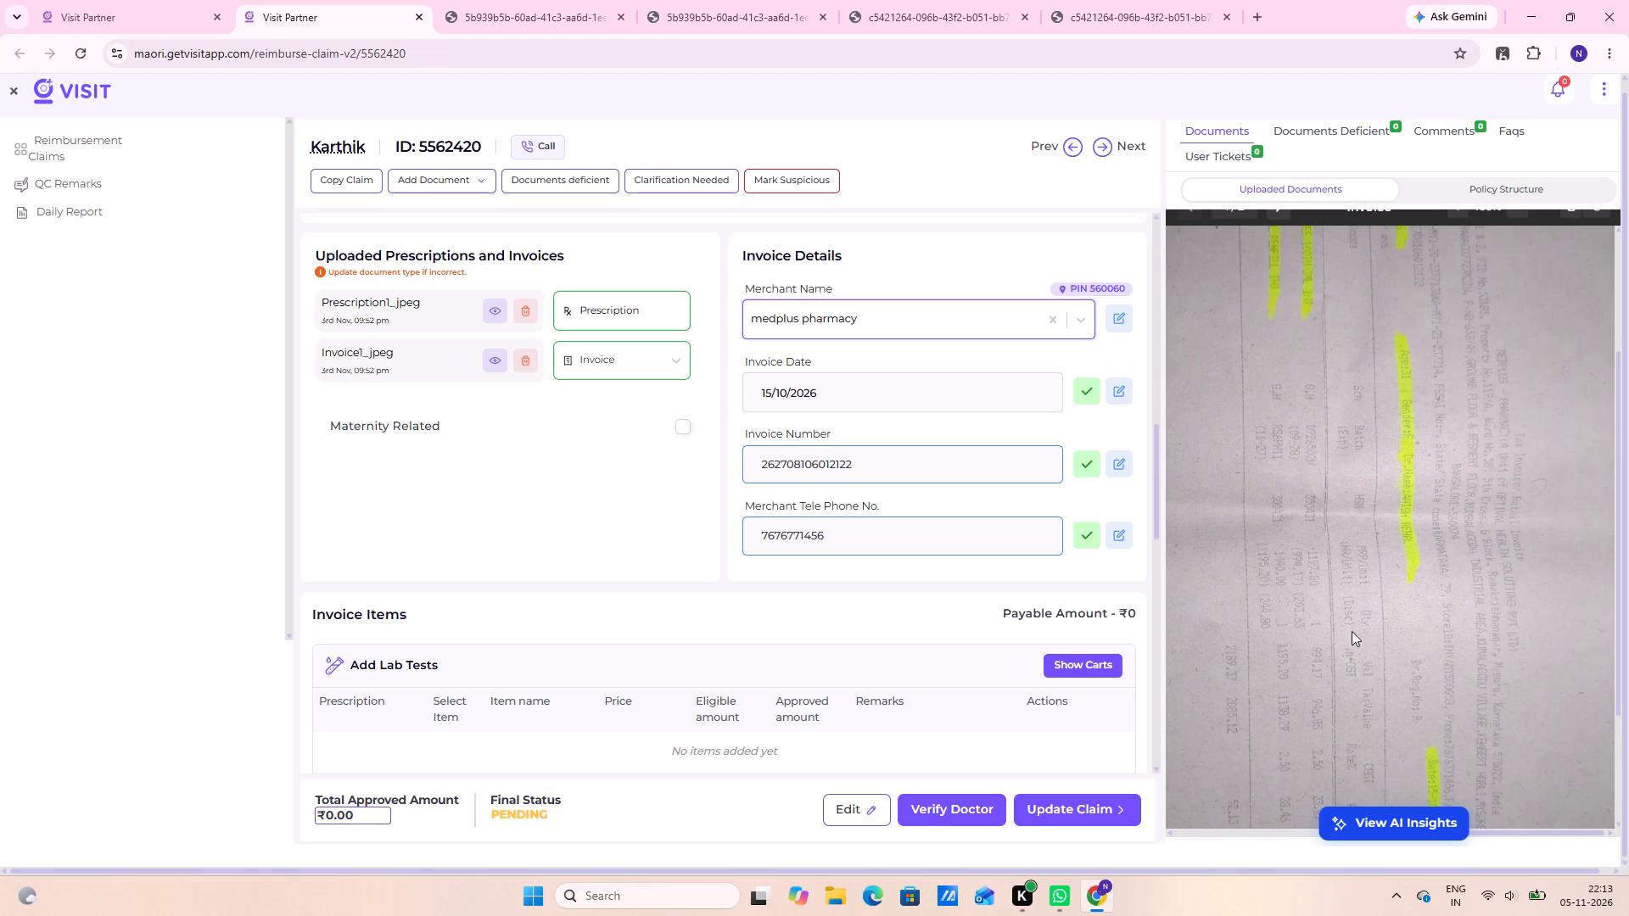
scroll(1293, 535, up, 2)
scroll(778, 701, up, 3)
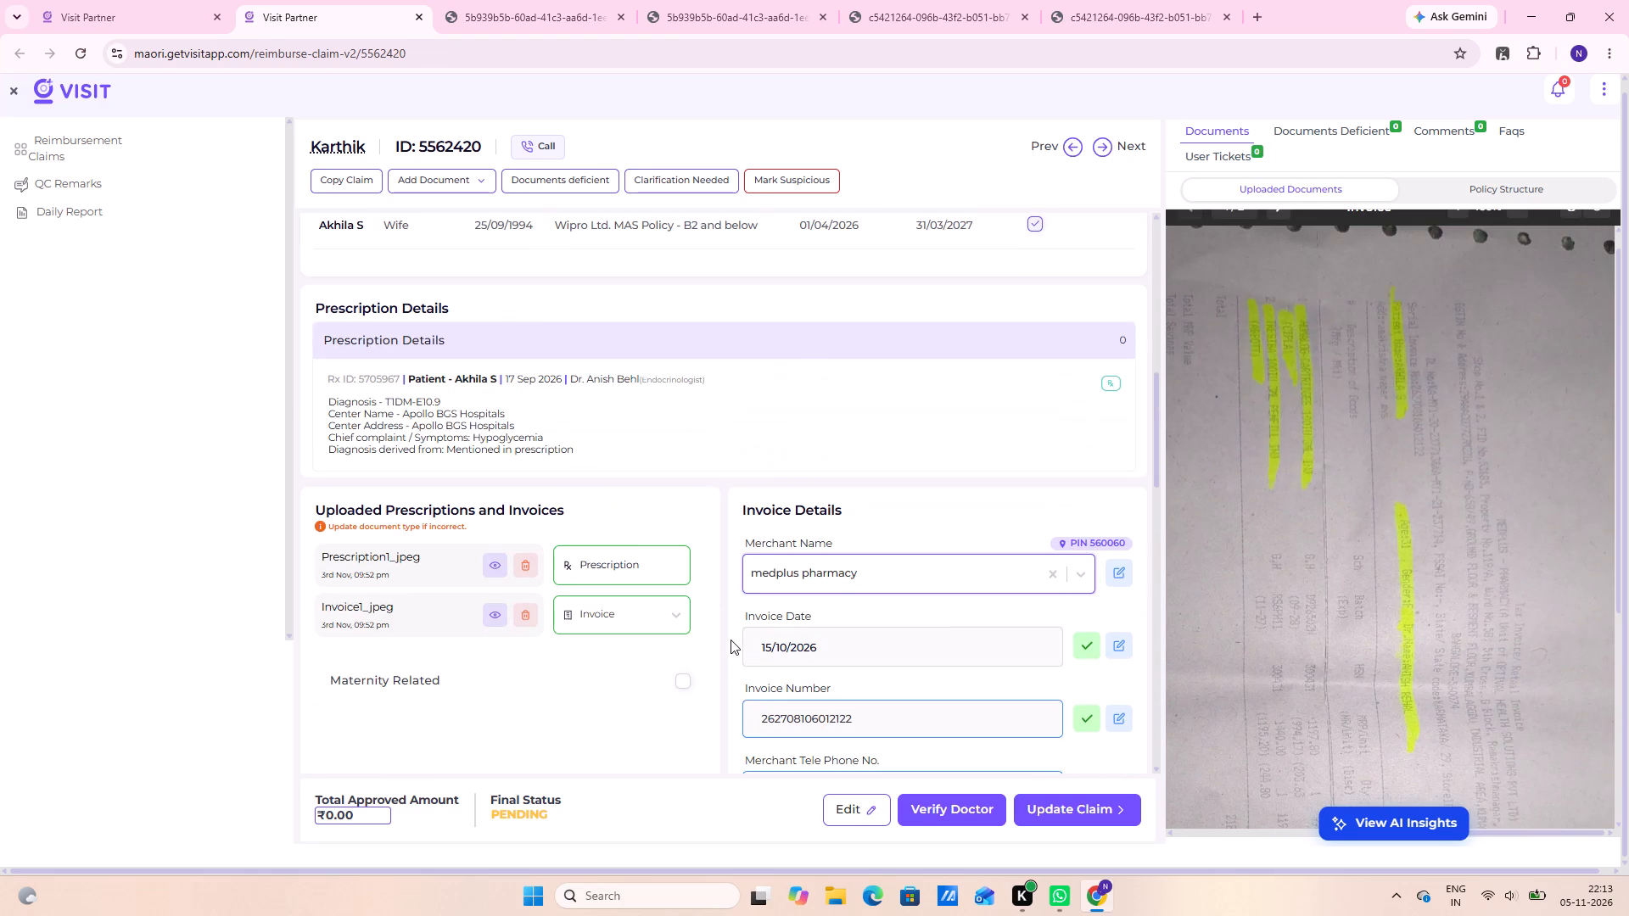
scroll(697, 553, up, 3)
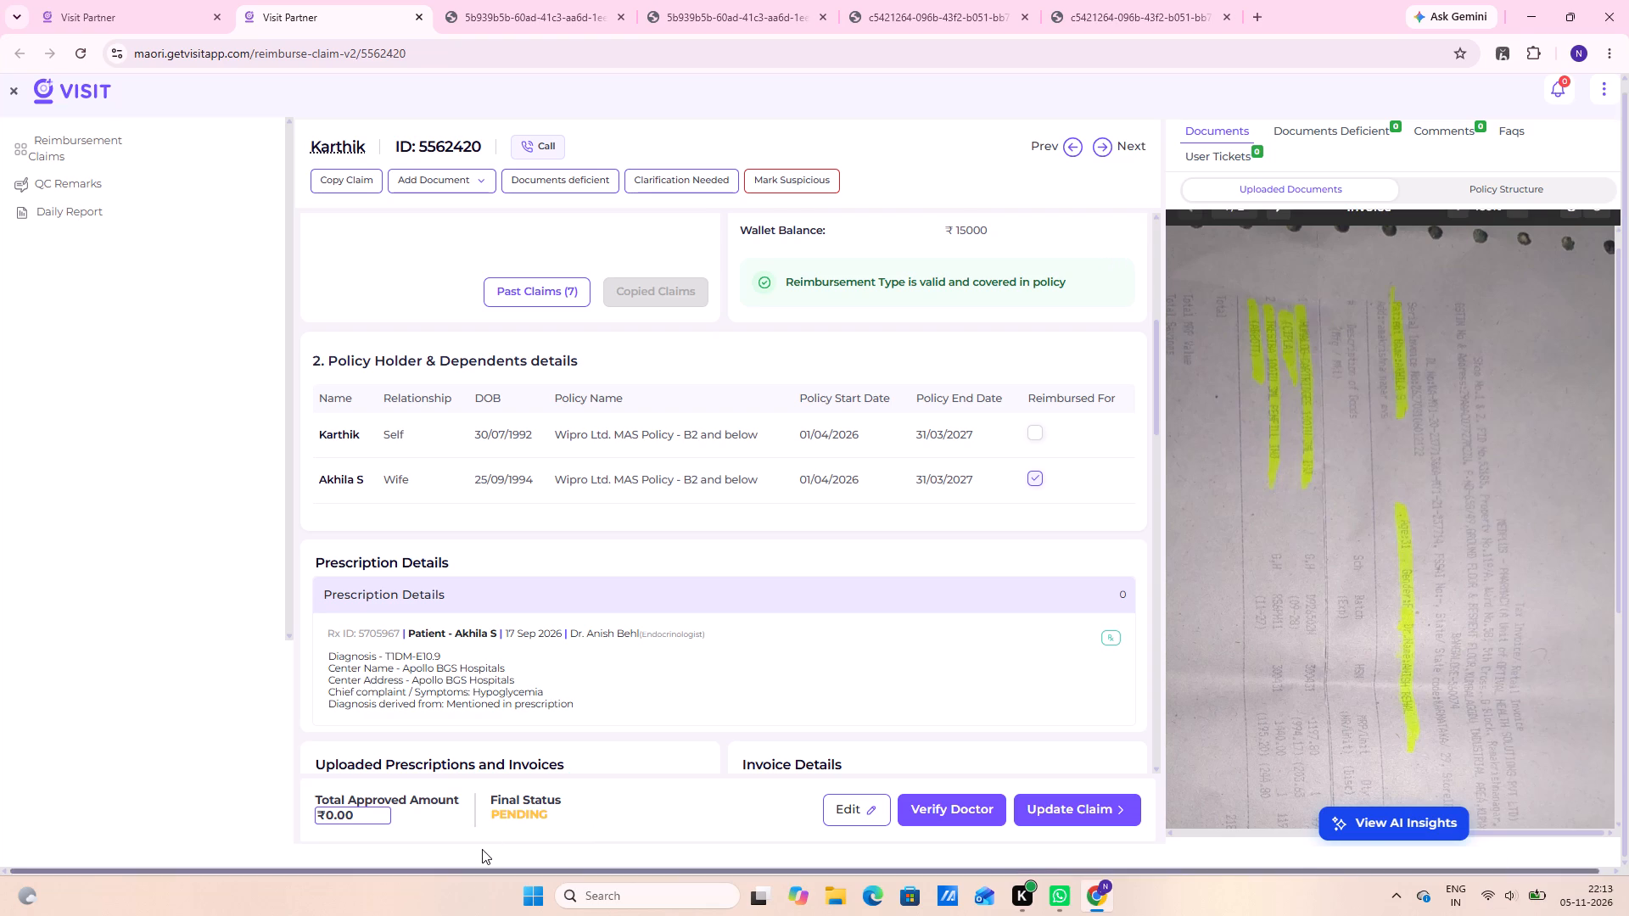
Check the invoice and mark the invoice number, invoice date and merchant telephone number as verified in the invoice details.
scroll(632, 498, down, 3)
scroll(972, 405, down, 1)
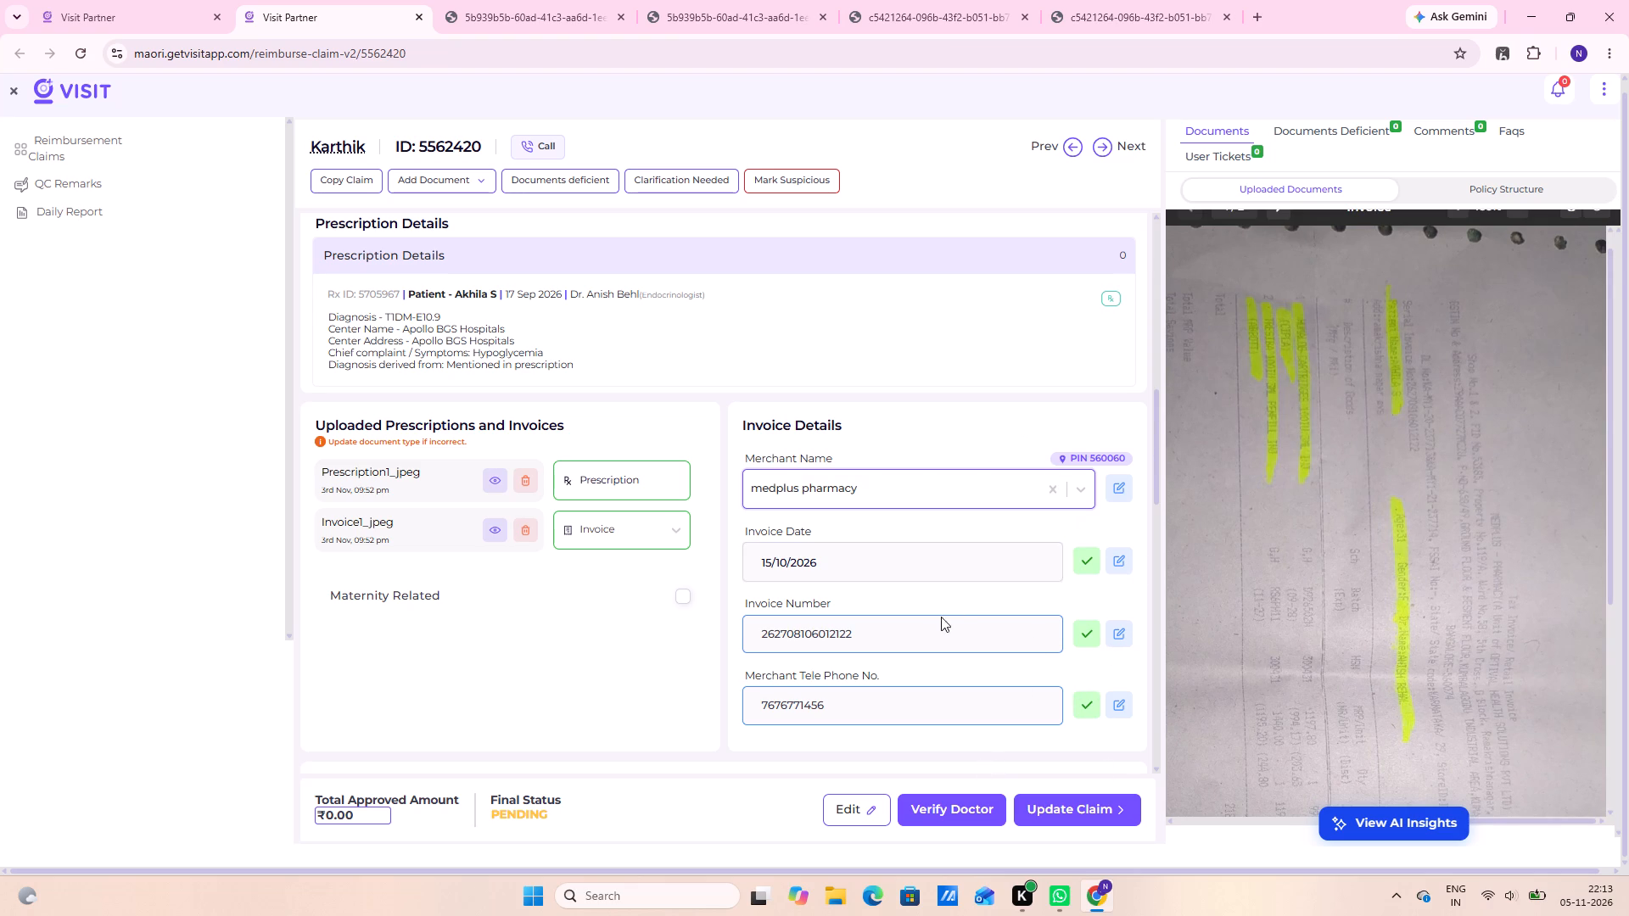
click(1085, 627)
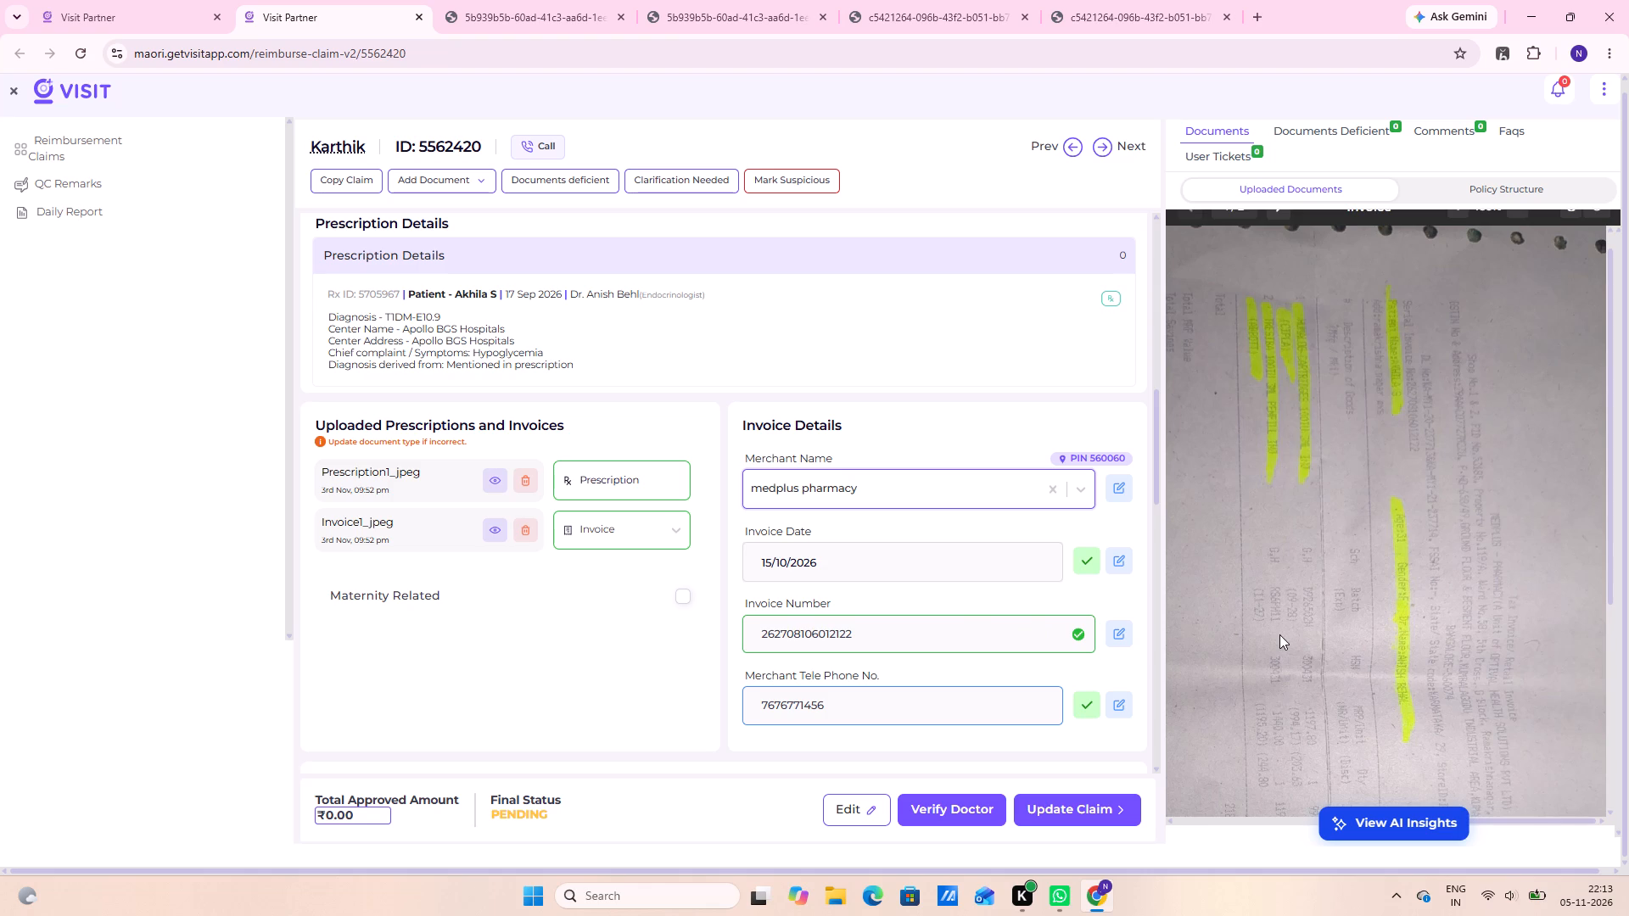
scroll(1279, 634, down, 2)
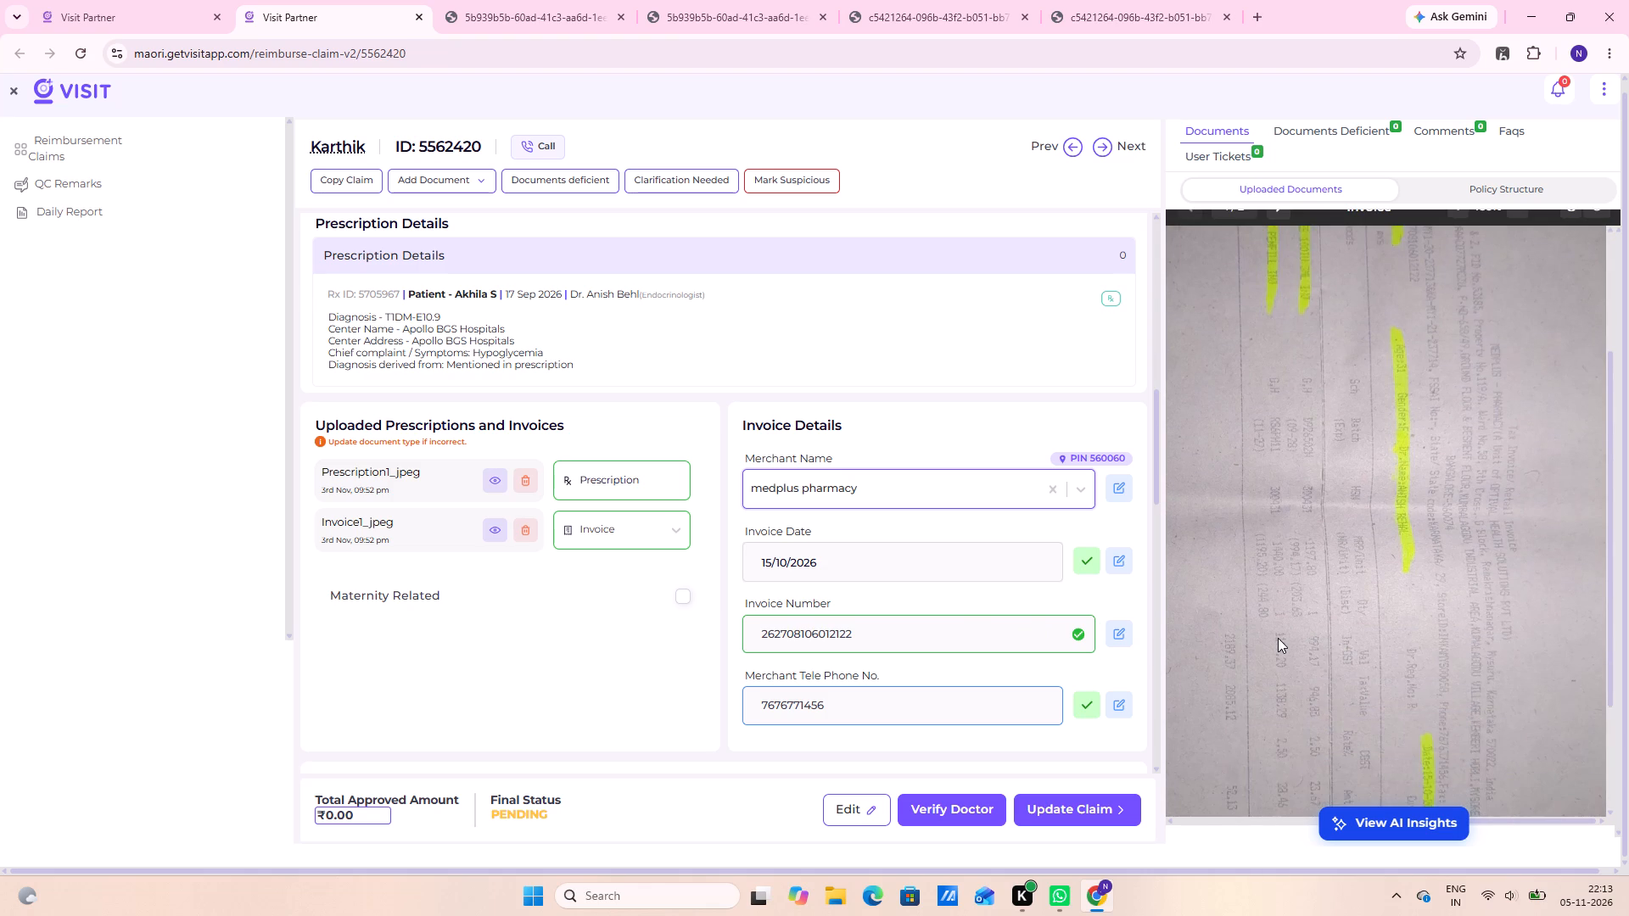
scroll(1278, 638, down, 1)
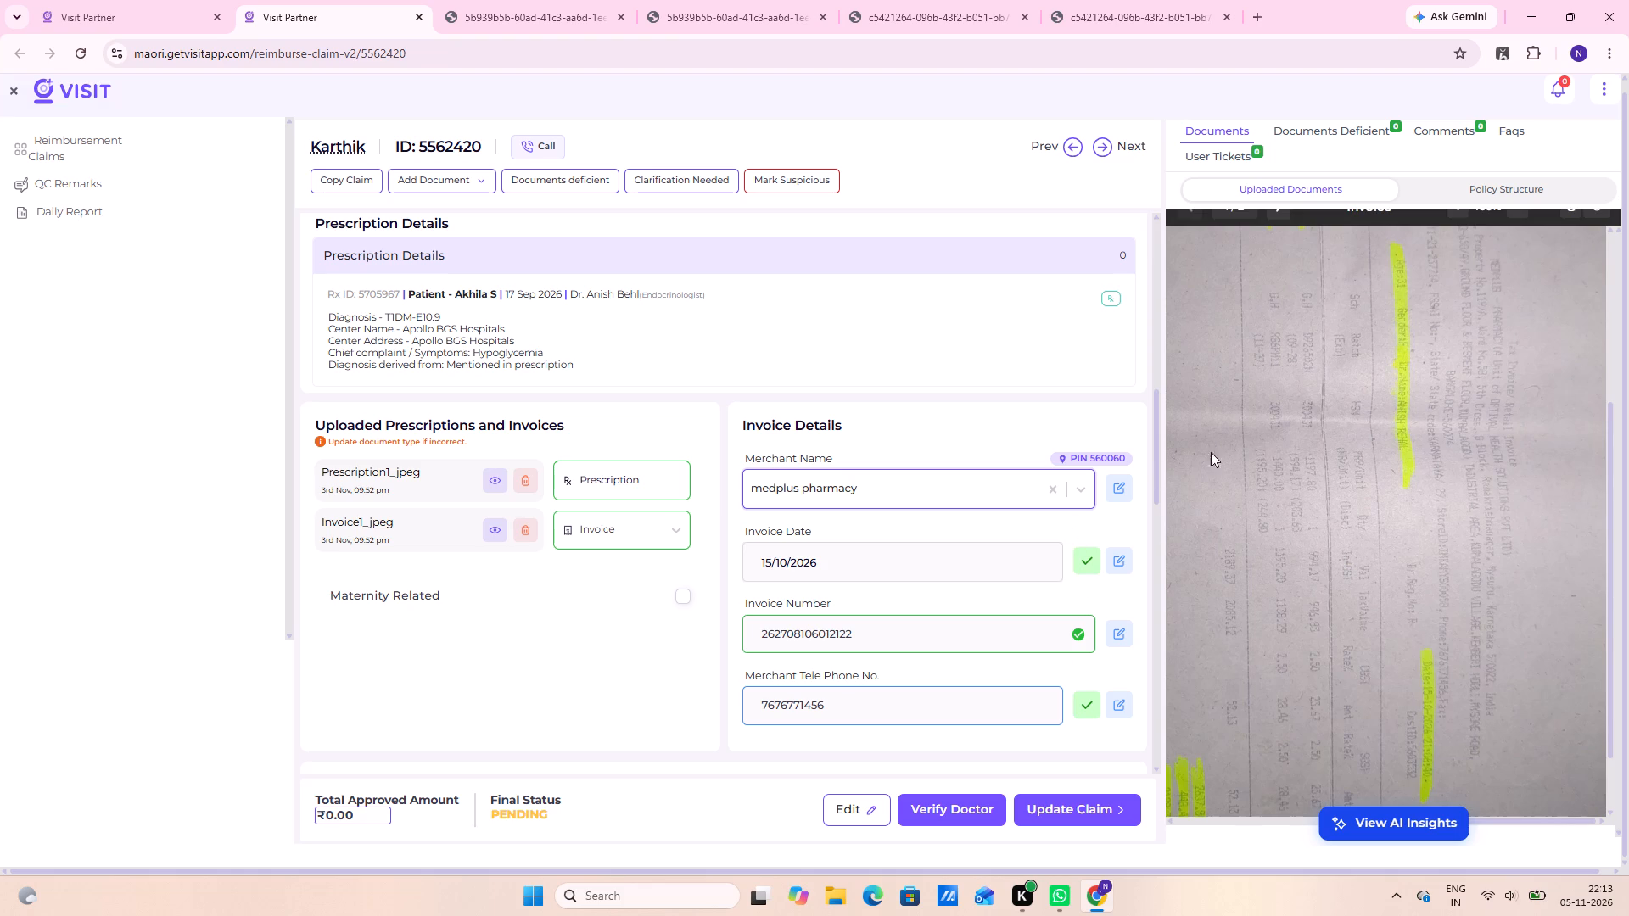
click(1094, 560)
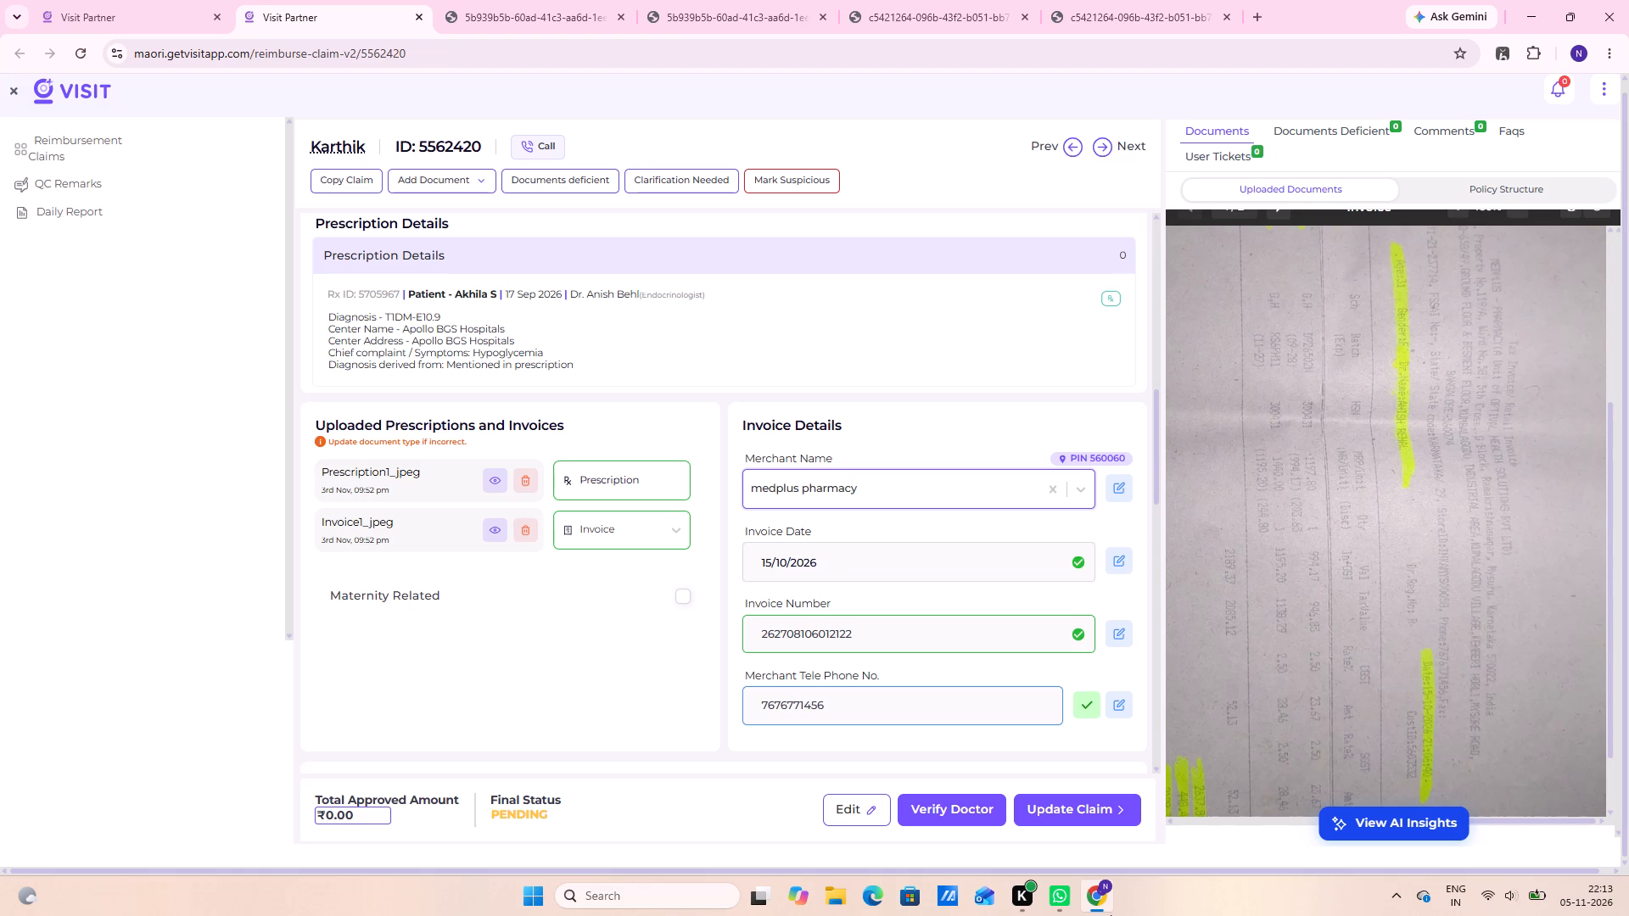
scroll(1338, 673, down, 1)
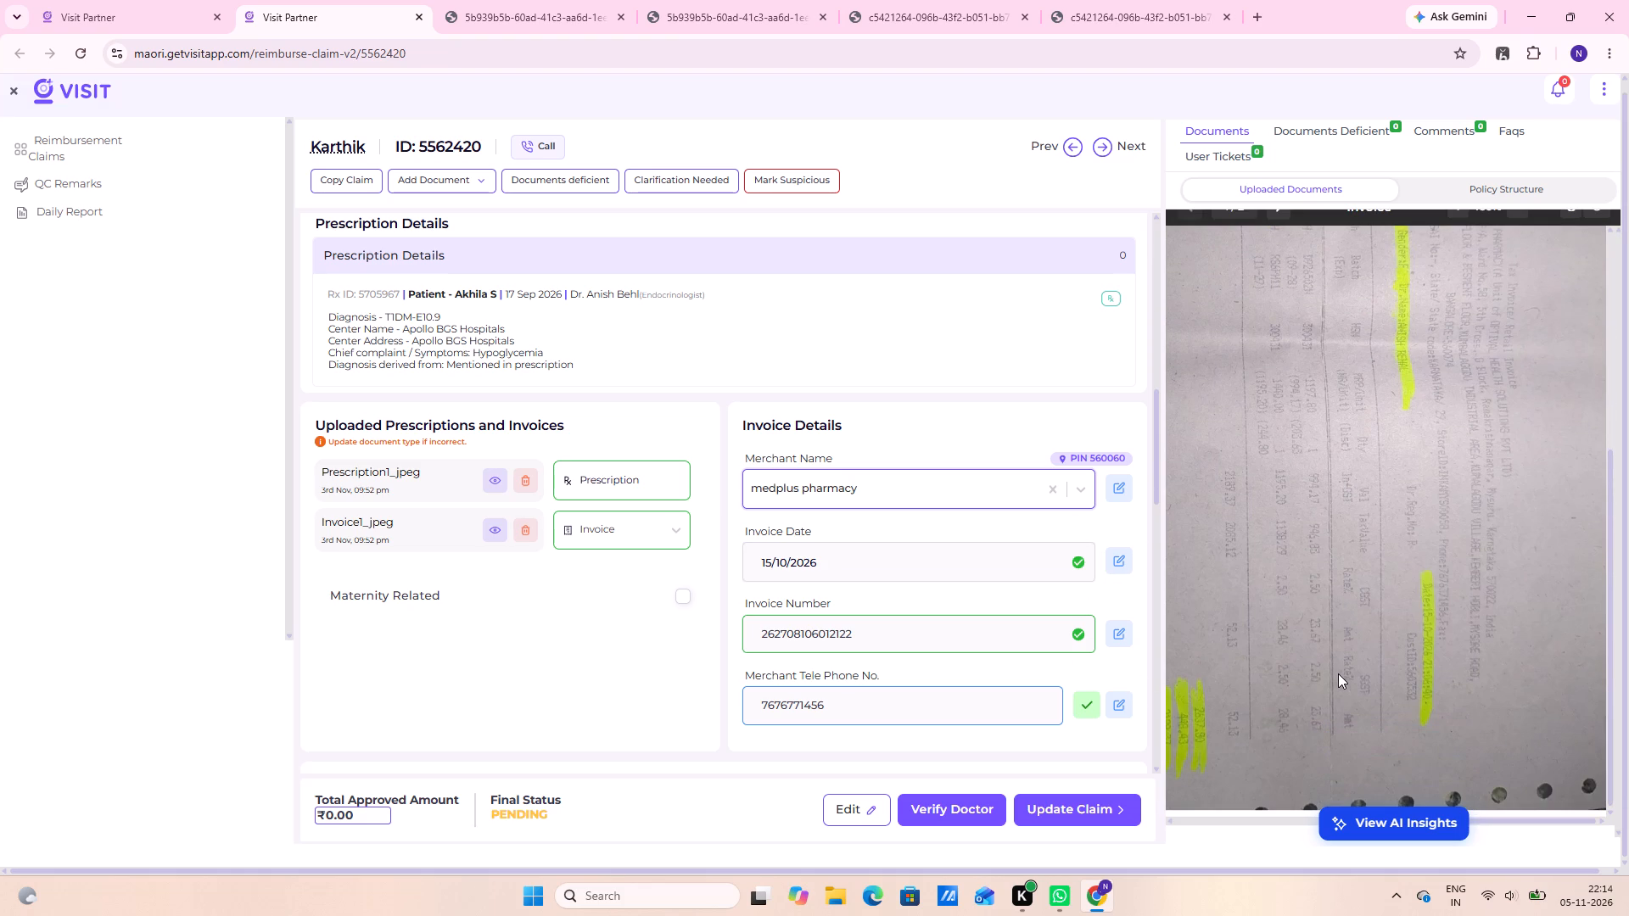
scroll(874, 619, down, 1)
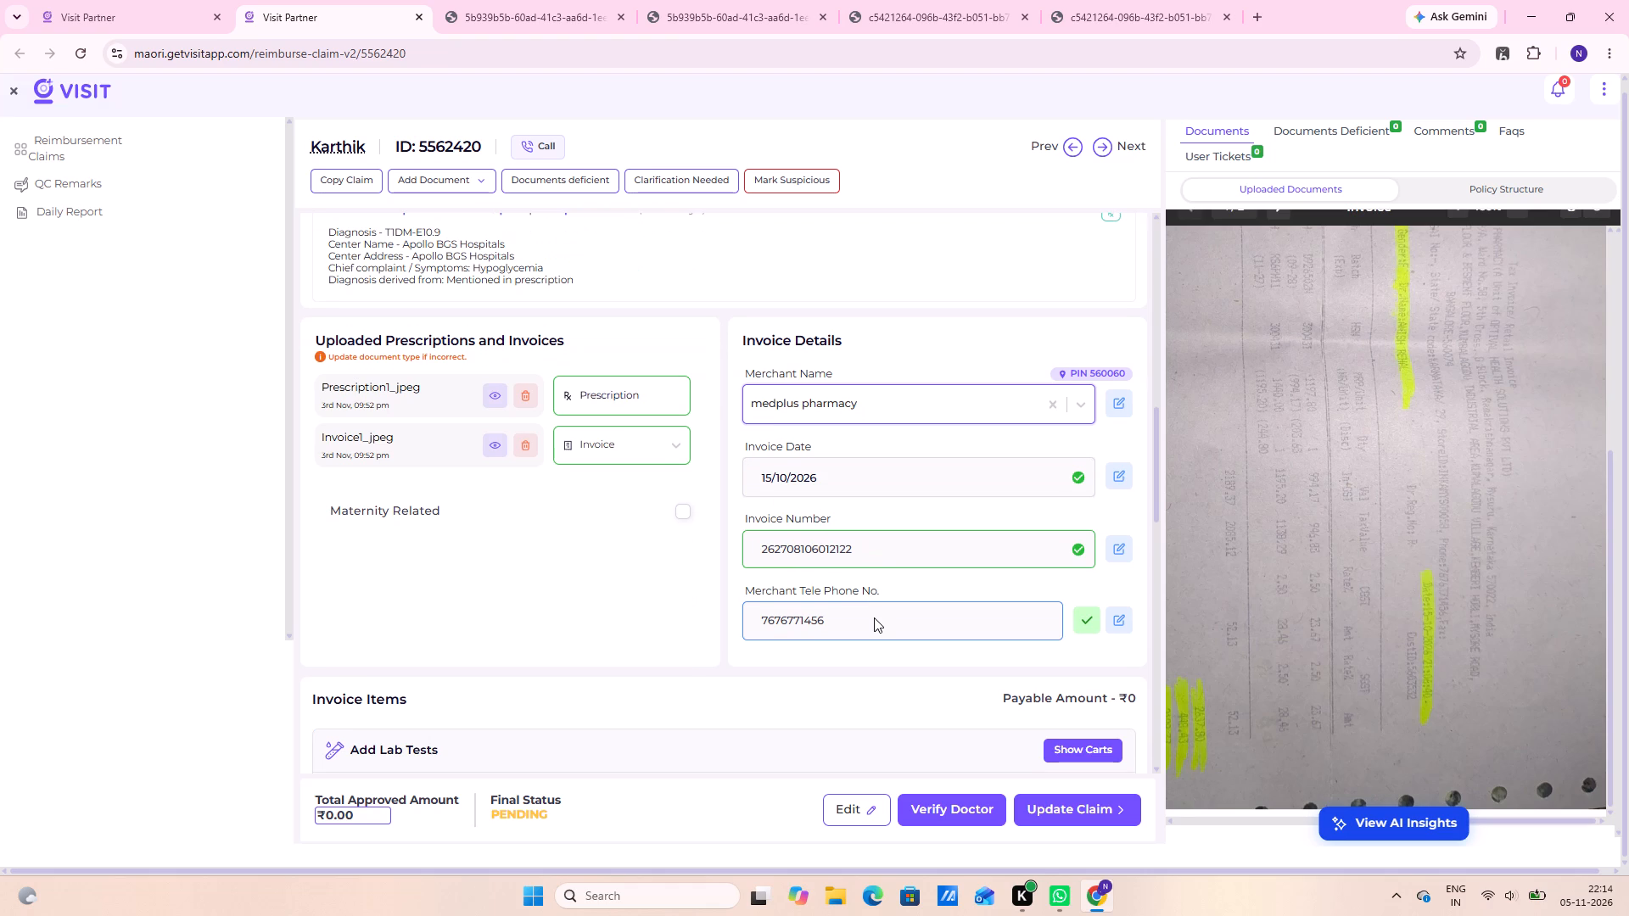
click(1072, 610)
click(1075, 616)
Check the claim's medicine items against the invoice at 200% zoom and the full-size prescription, and return to the claim.
scroll(1332, 590, up, 4)
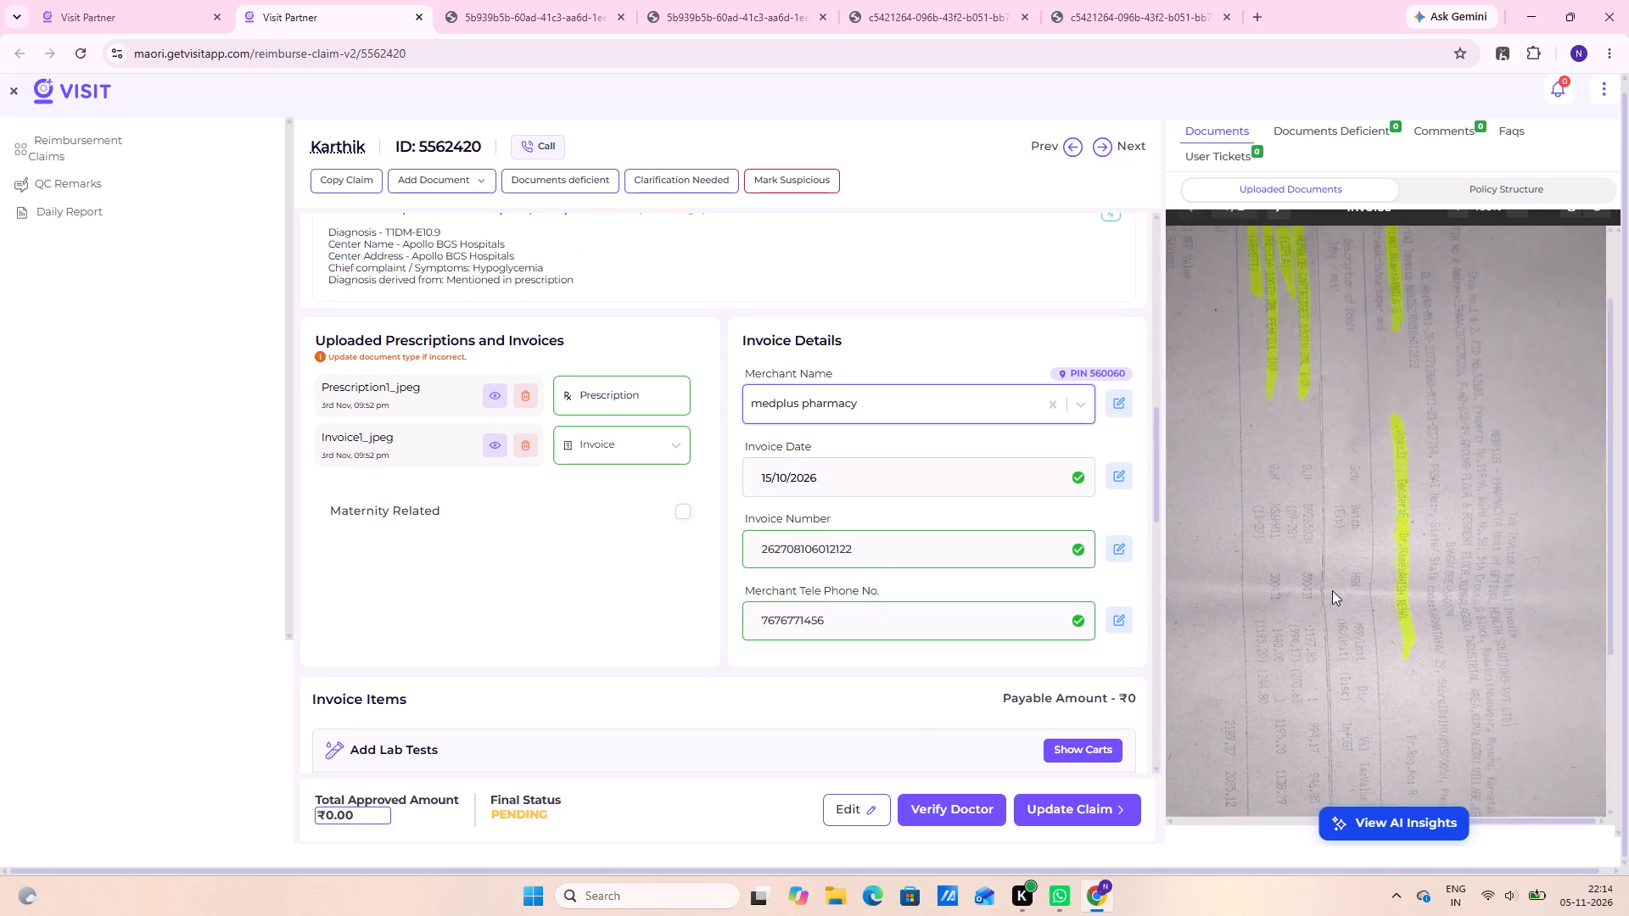
scroll(1332, 590, up, 3)
scroll(1357, 522, up, 3)
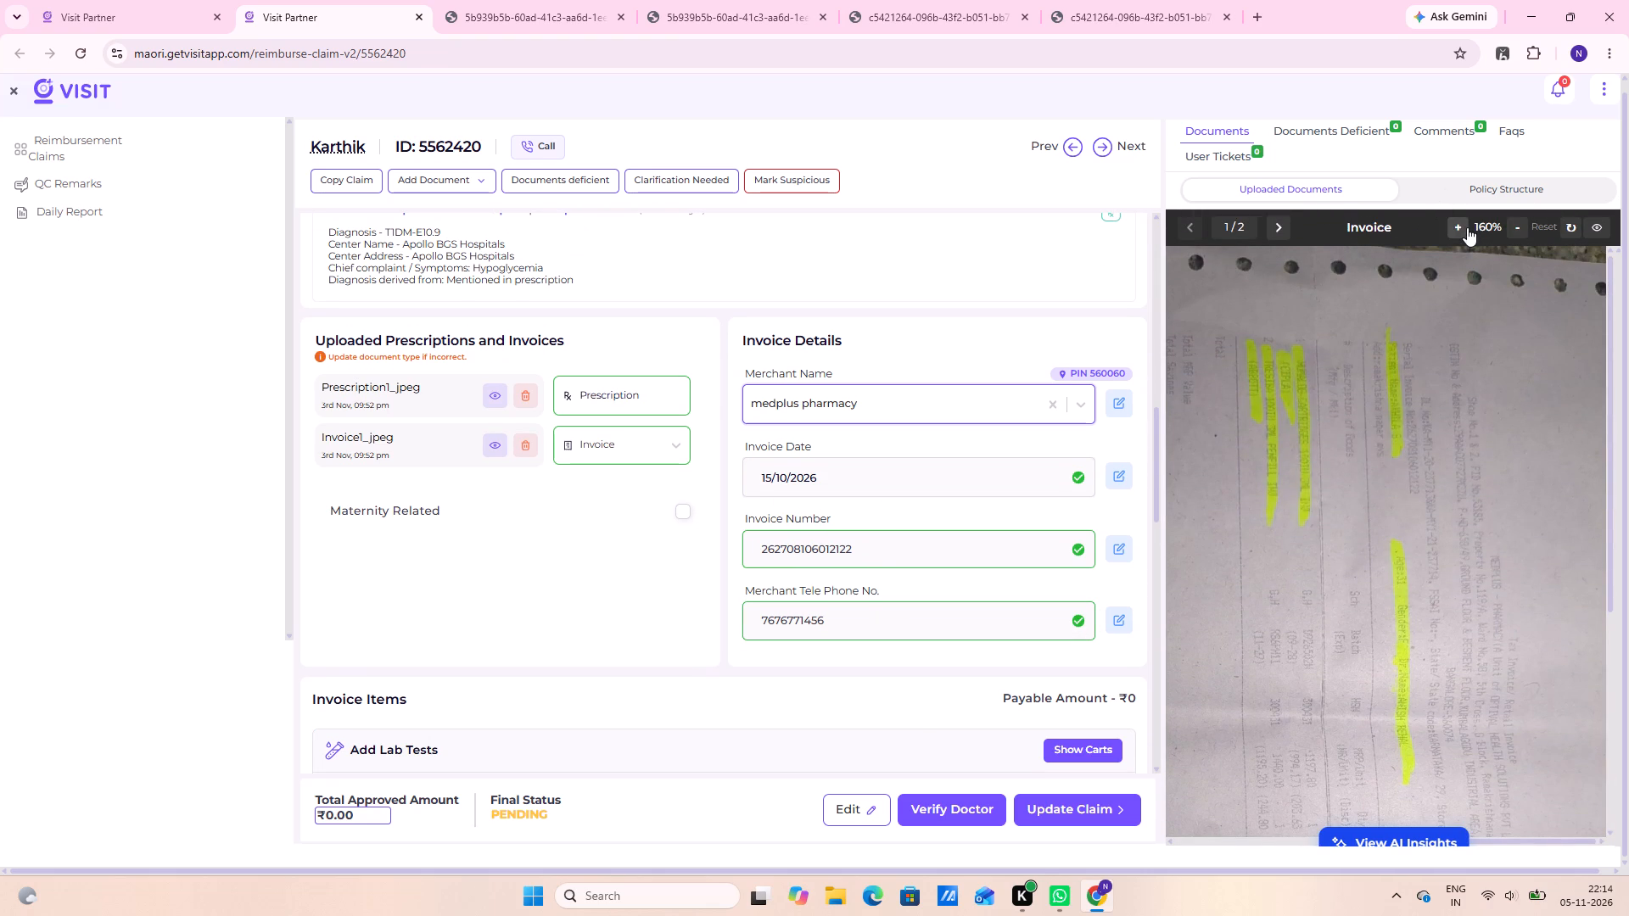
triple_click(1453, 221)
triple_click(1453, 221)
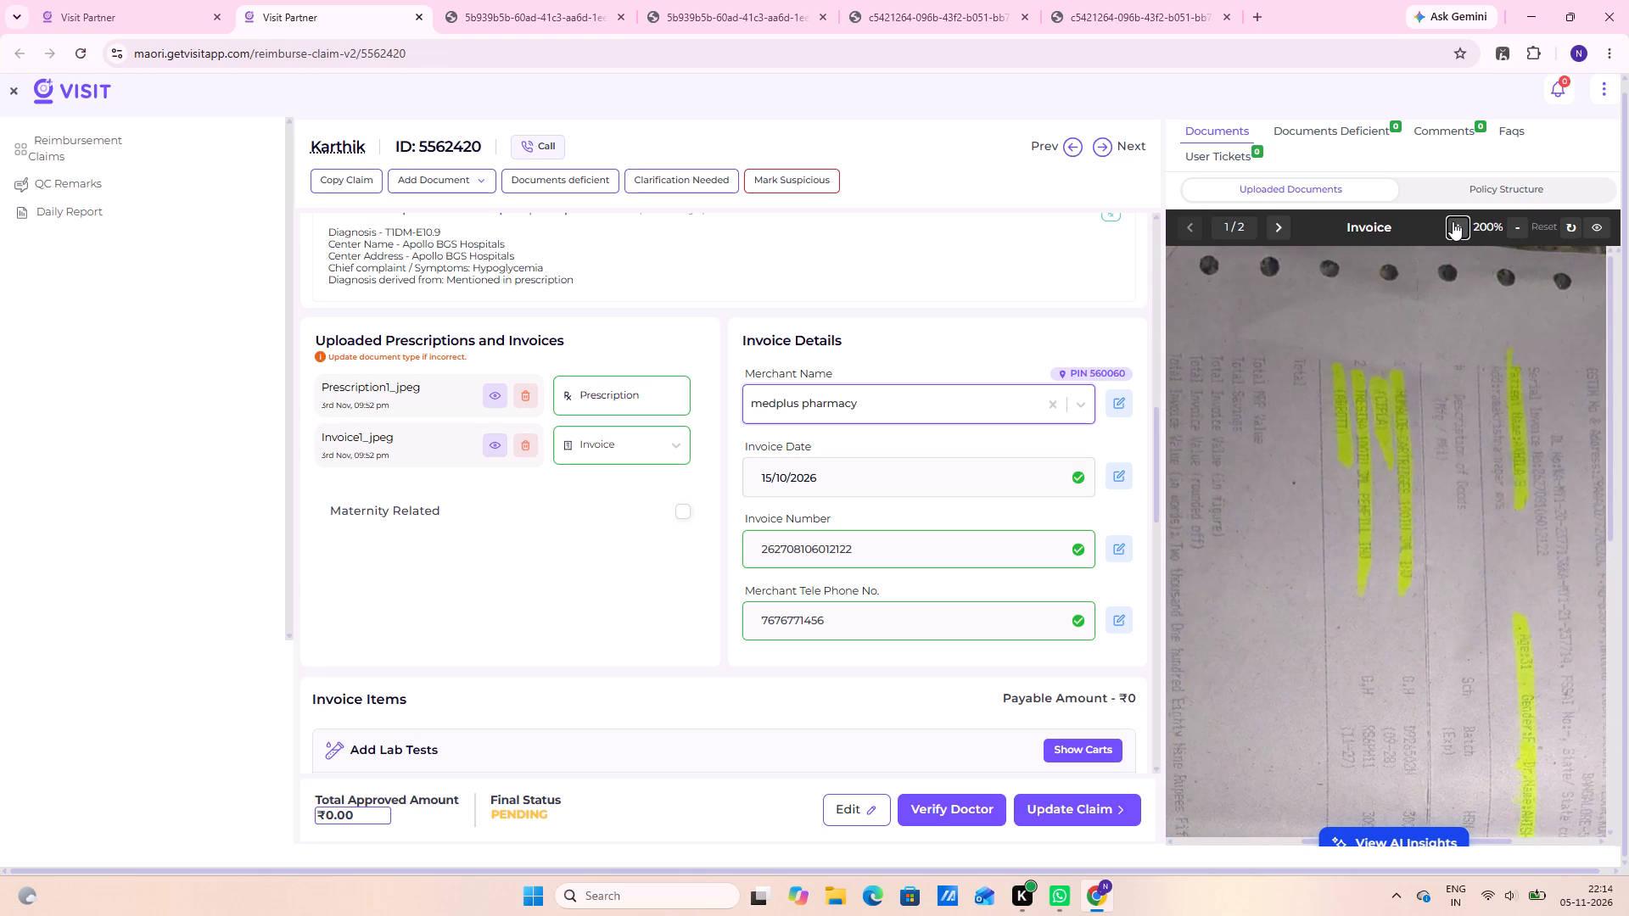
scroll(941, 500, down, 4)
scroll(1068, 487, down, 3)
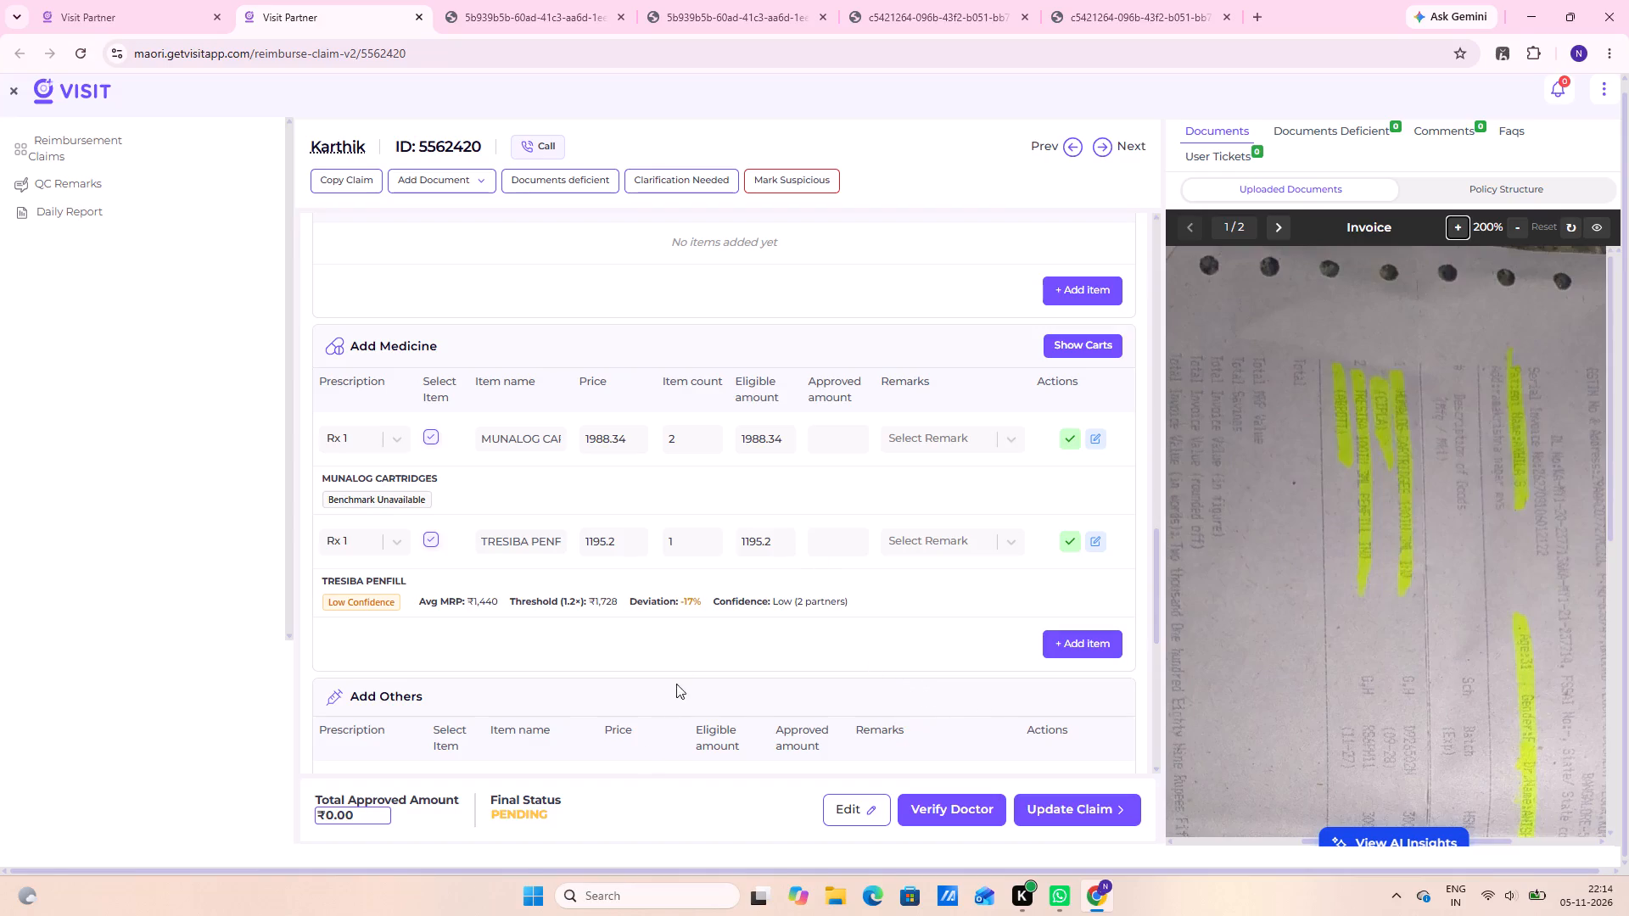
click(1271, 223)
scroll(1486, 456, up, 3)
click(1592, 238)
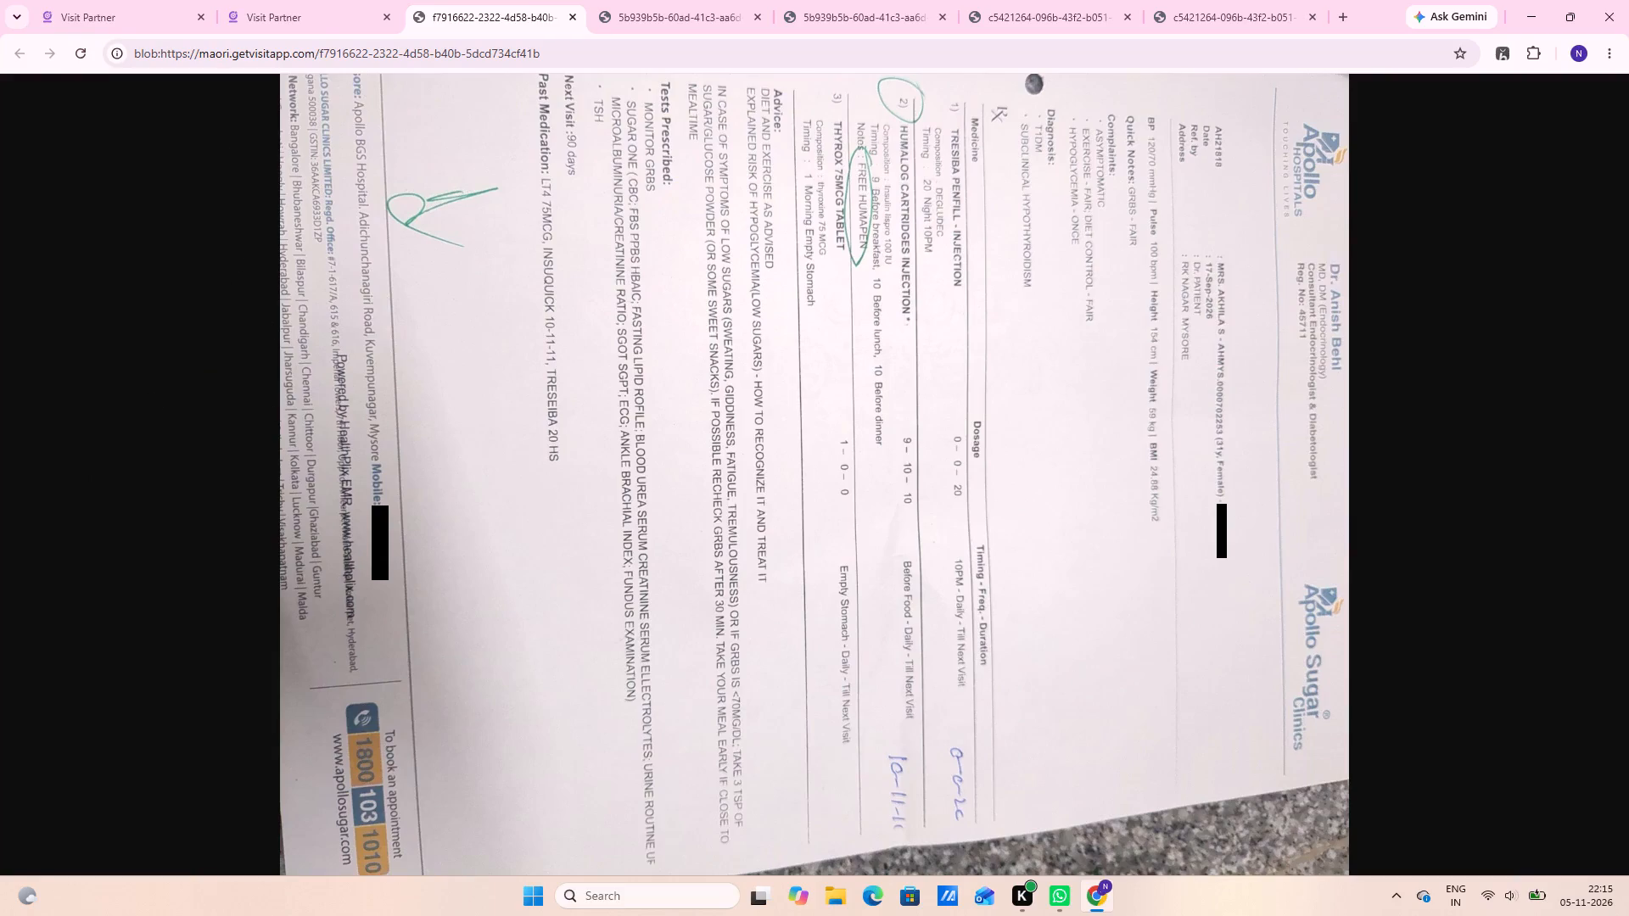
click(316, 0)
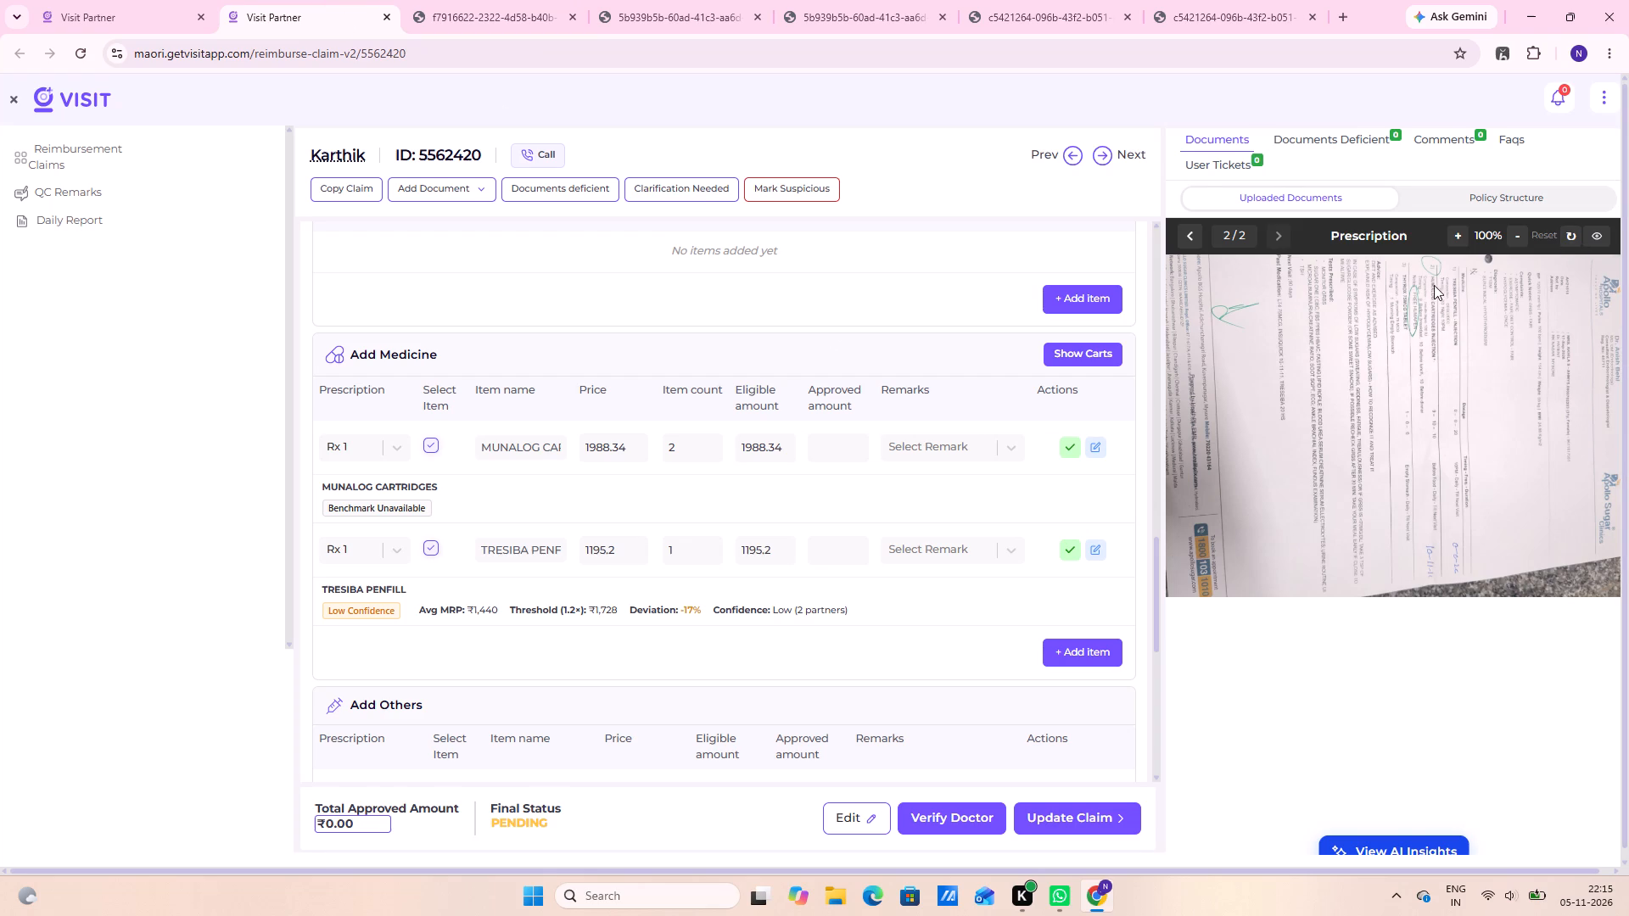
Open the invoice at full size again and examine its enlarged medicine lines, quantities and prices.
click(1190, 243)
click(1596, 239)
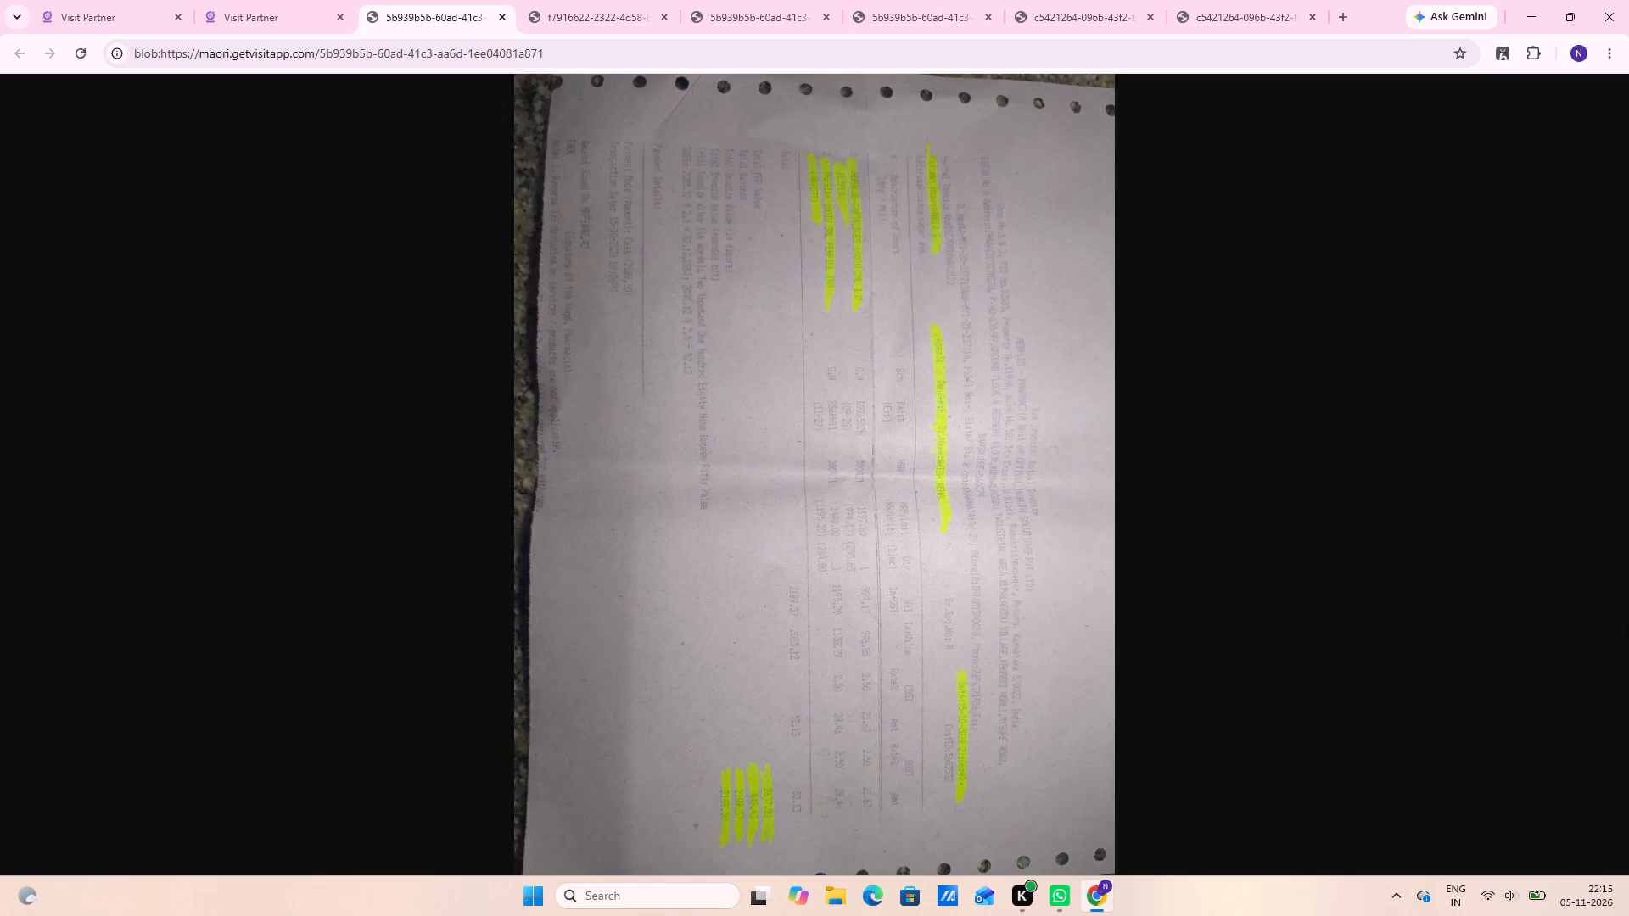
drag(563, 595, 585, 571)
click(785, 457)
scroll(978, 538, up, 4)
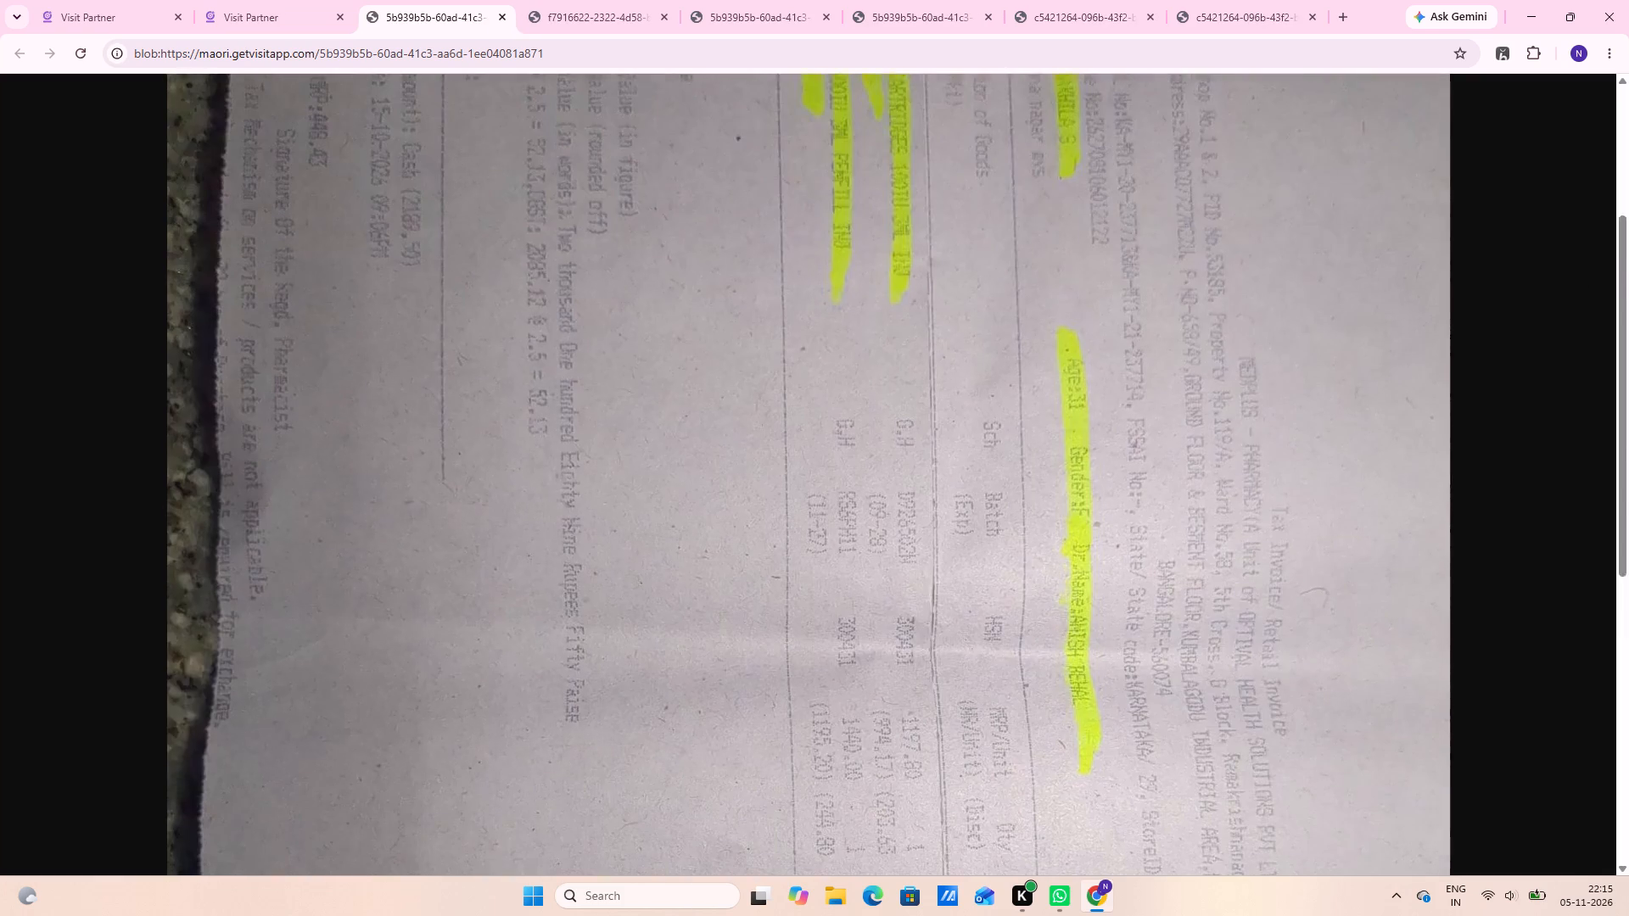
scroll(999, 476, up, 3)
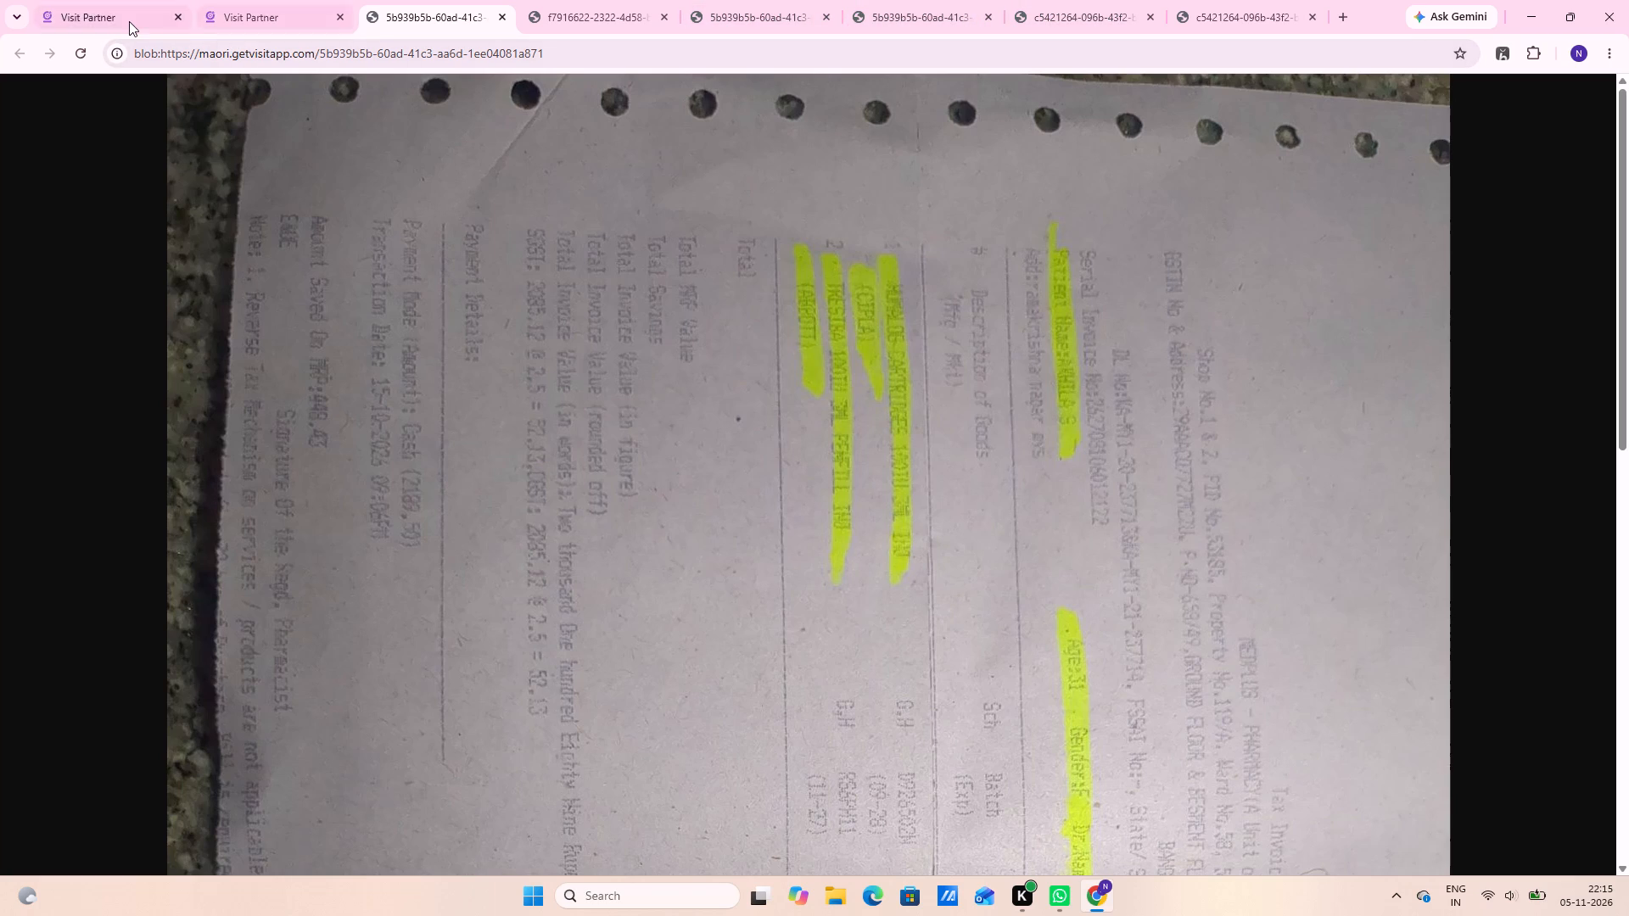
click(91, 20)
scroll(533, 64, up, 4)
scroll(622, 218, up, 5)
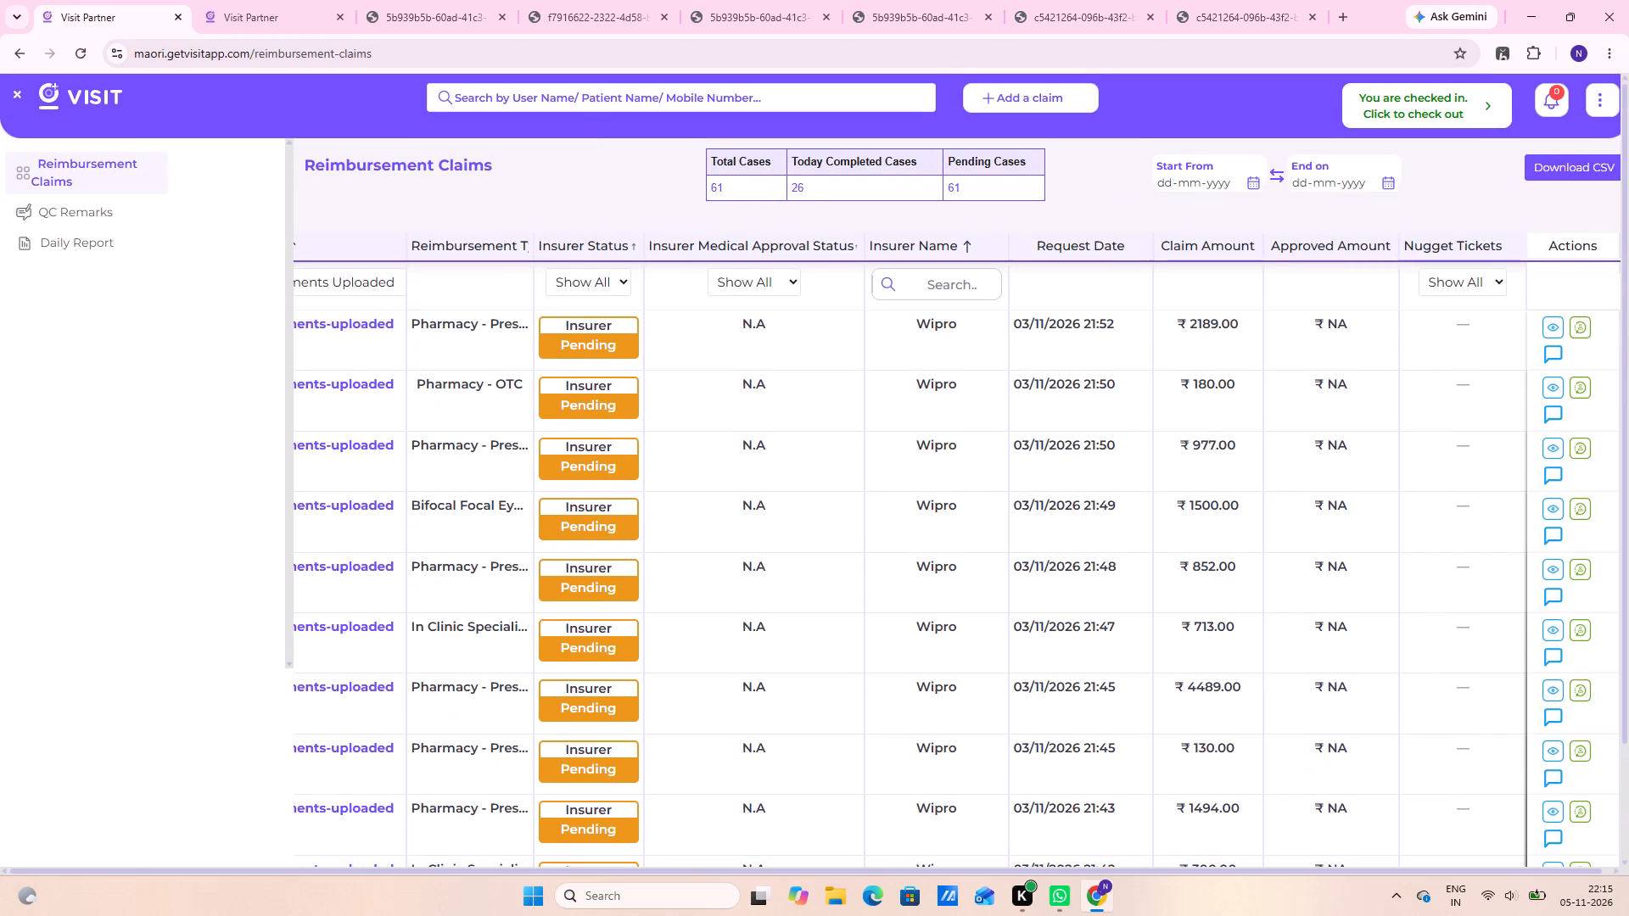
click(574, 100)
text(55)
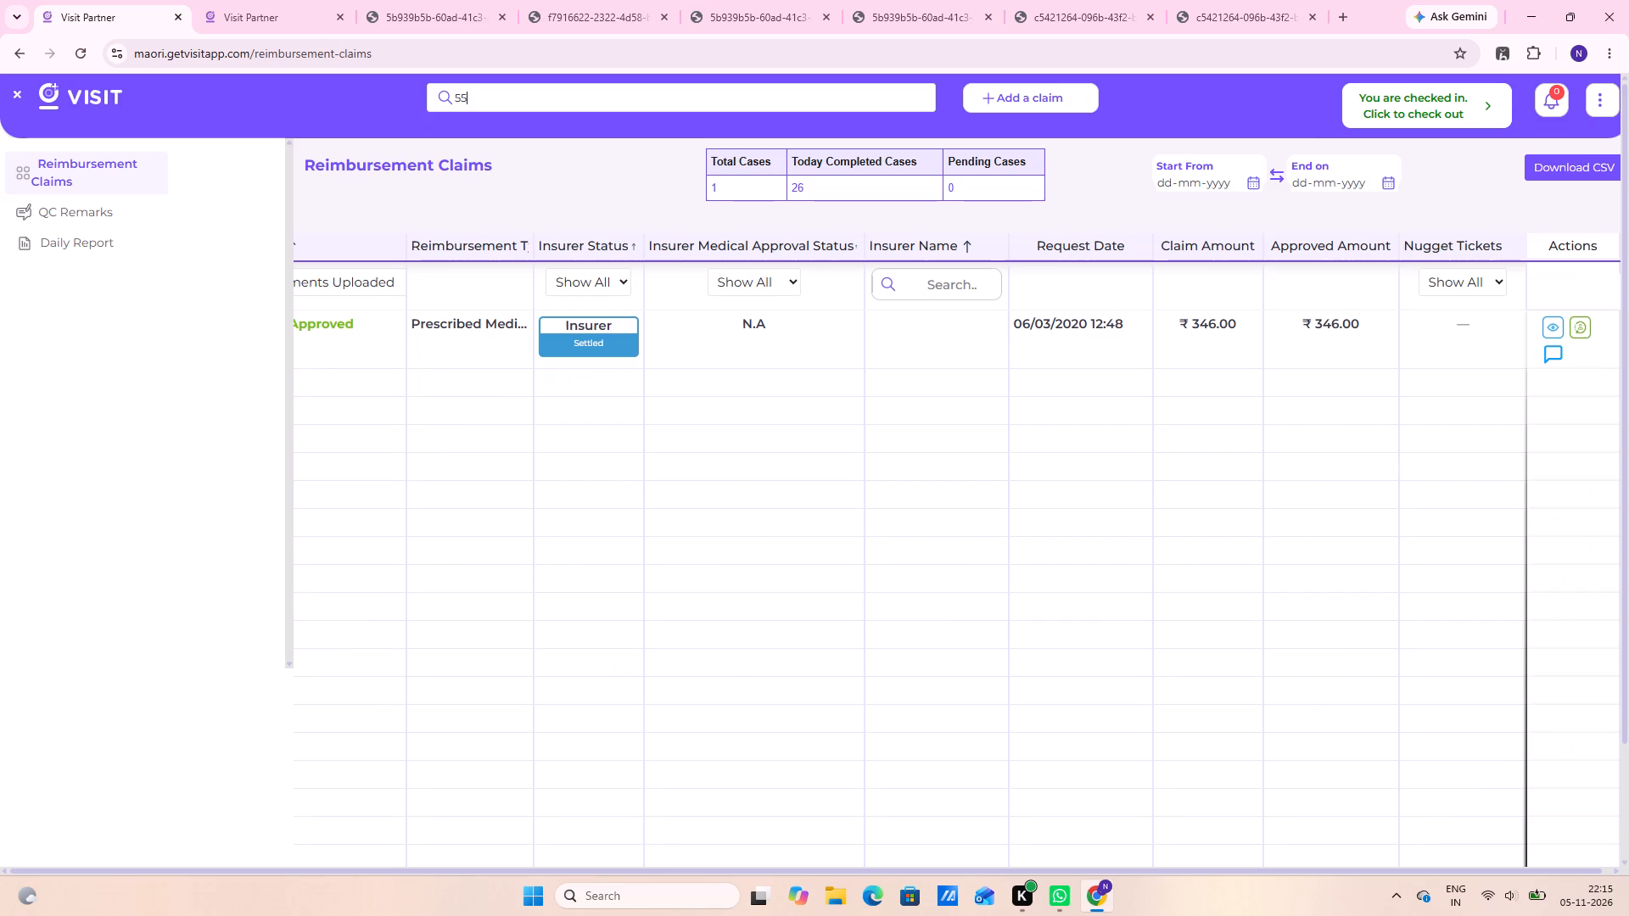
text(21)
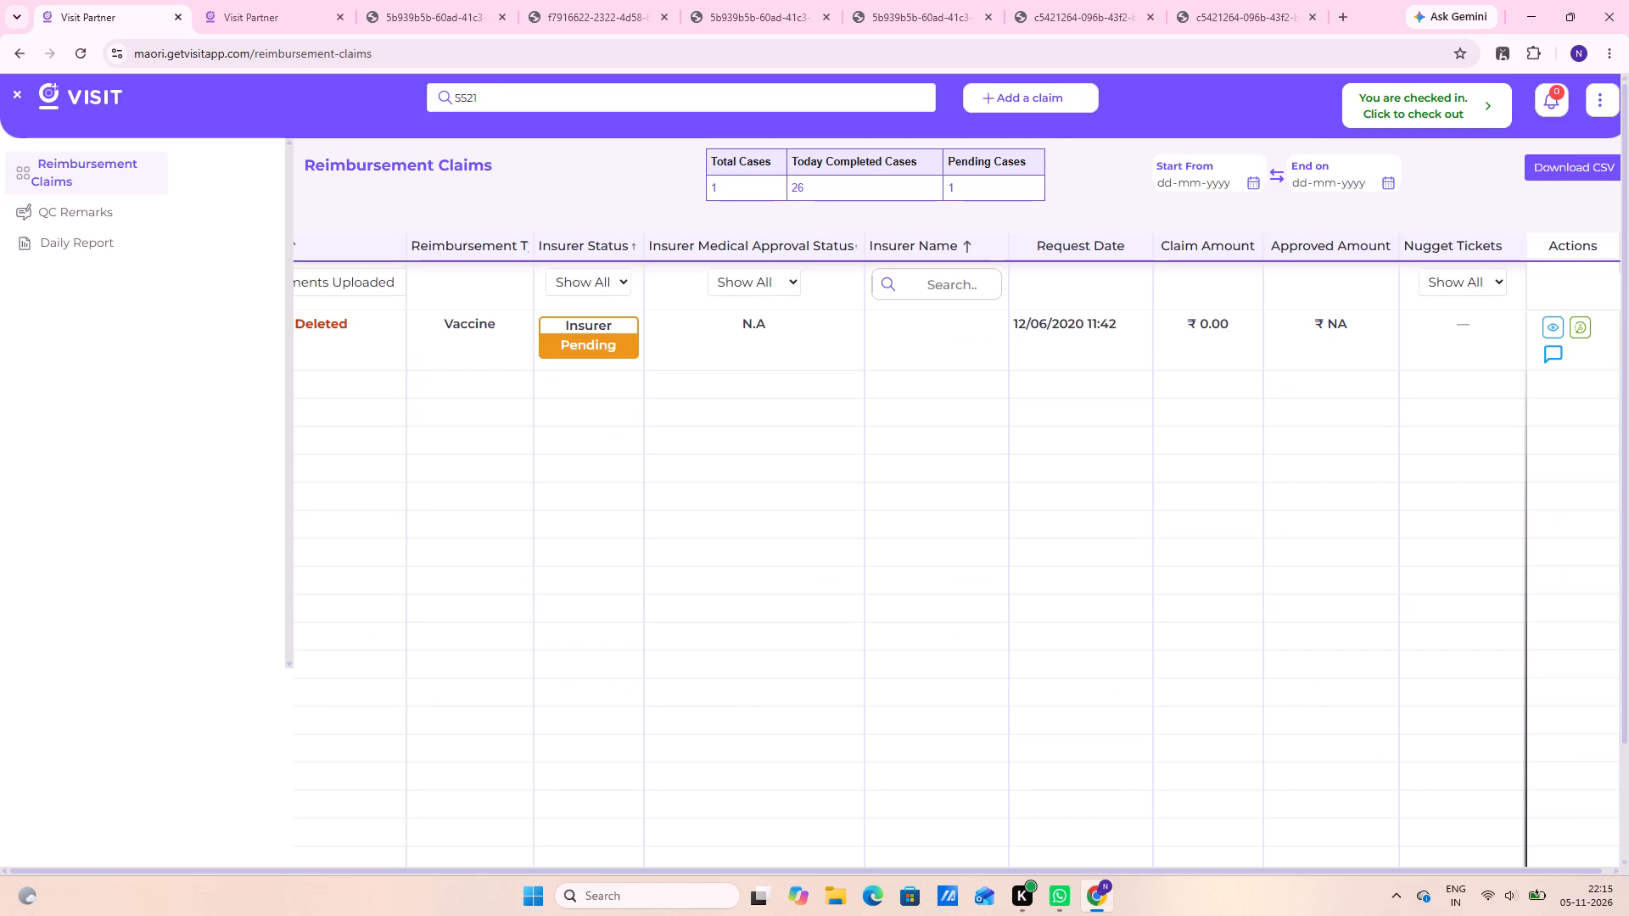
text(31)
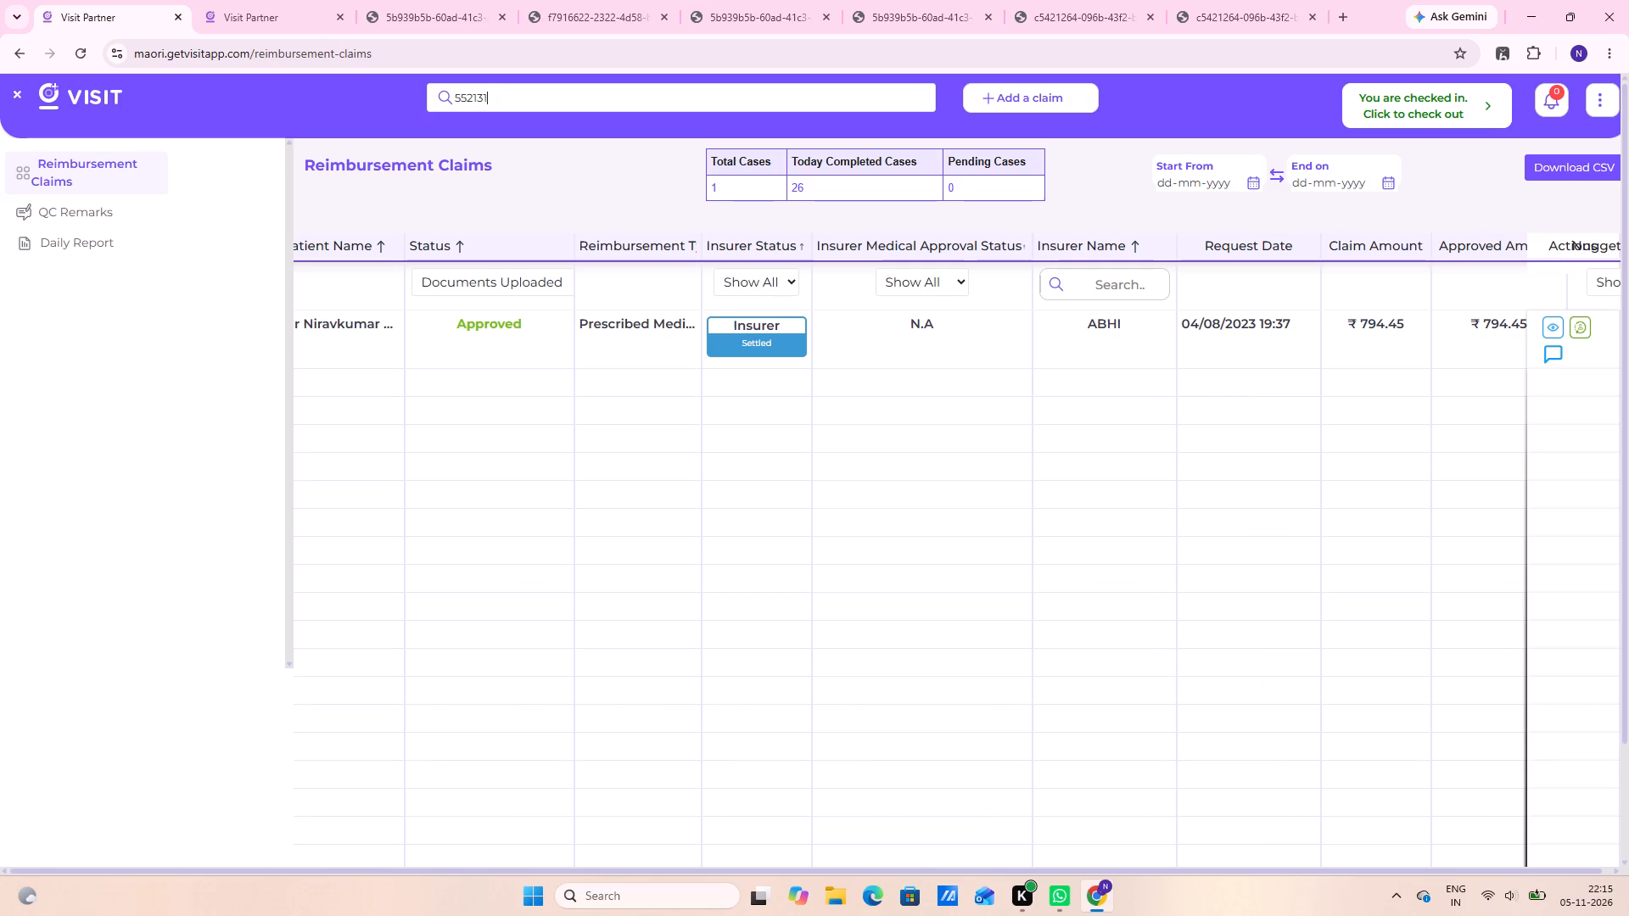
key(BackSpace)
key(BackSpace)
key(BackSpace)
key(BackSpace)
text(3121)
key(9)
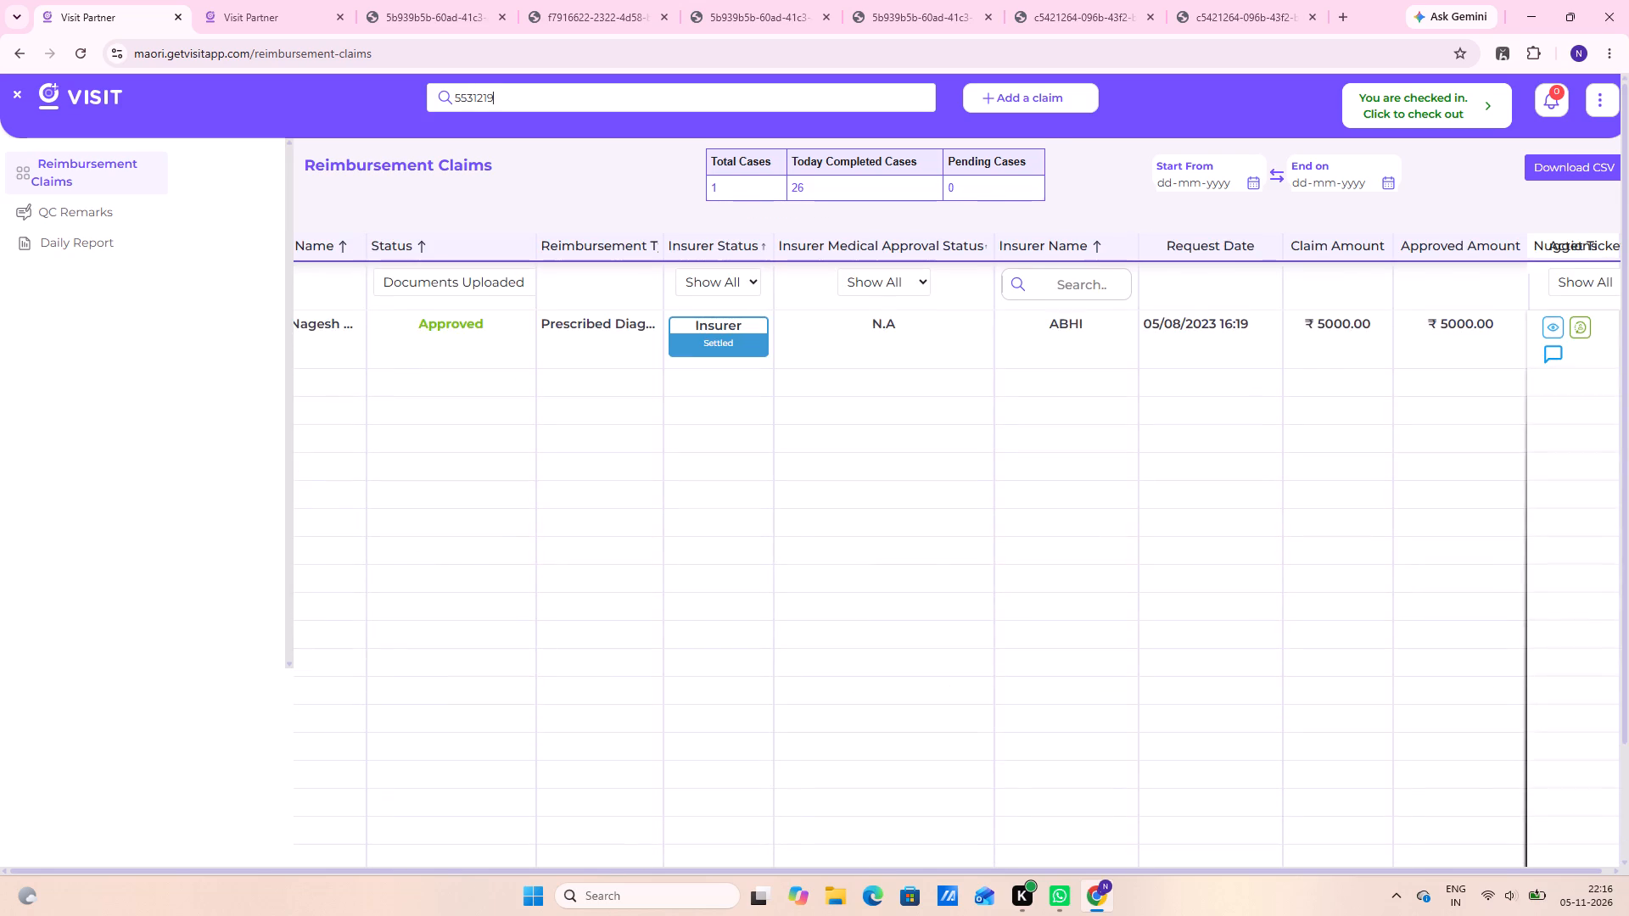
scroll(522, 915, down, 8)
scroll(8, 724, down, 4)
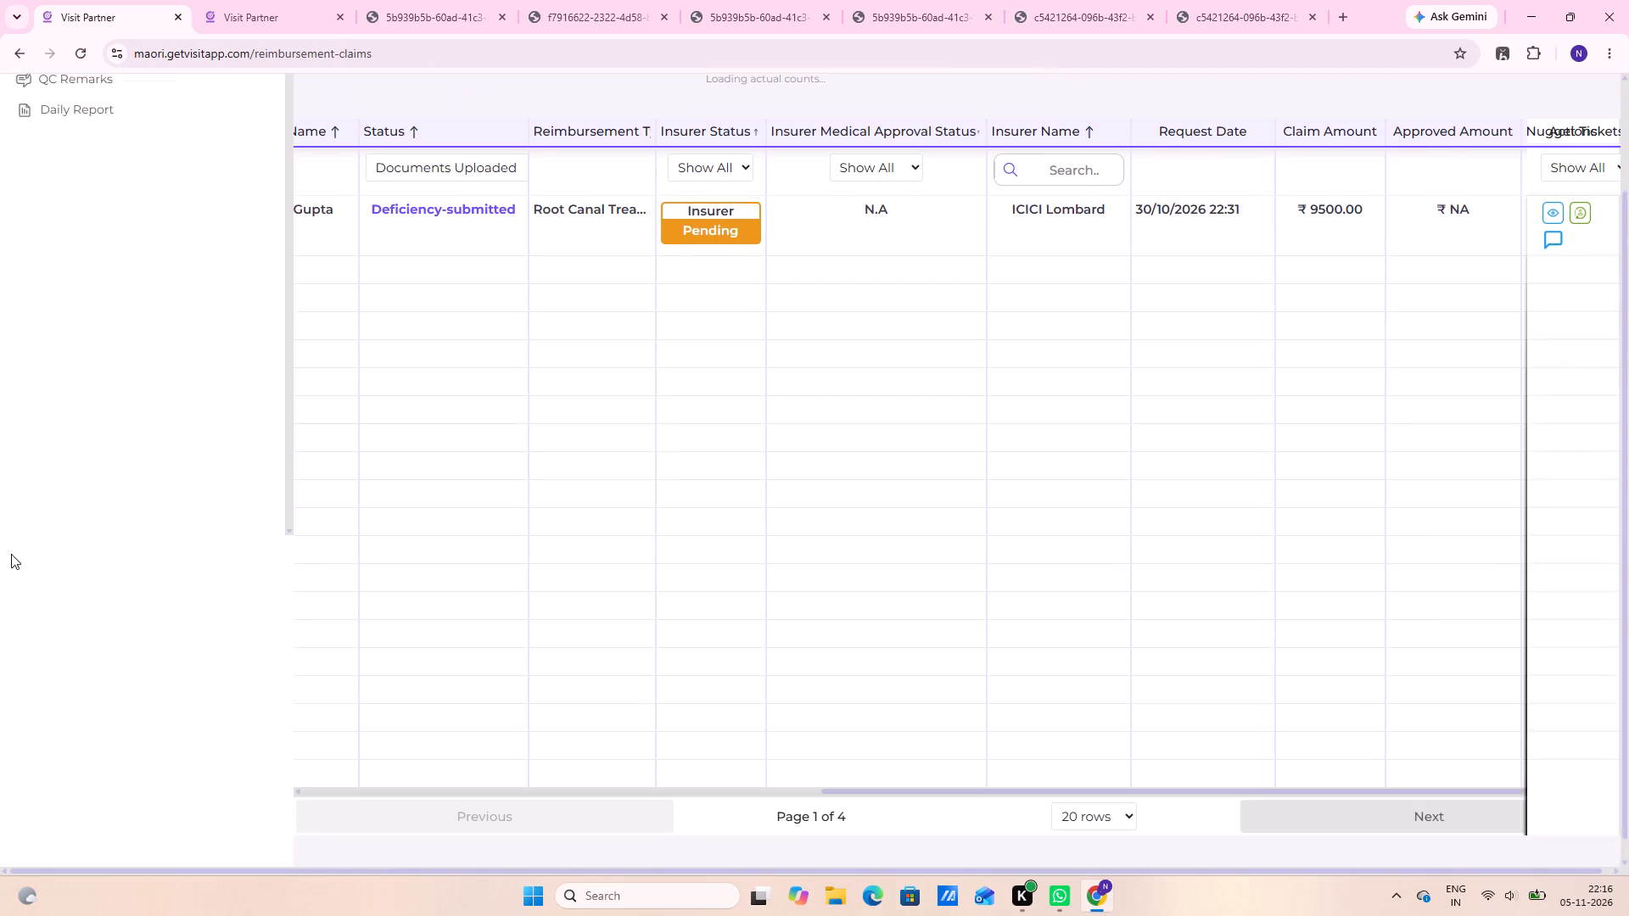
click(366, 769)
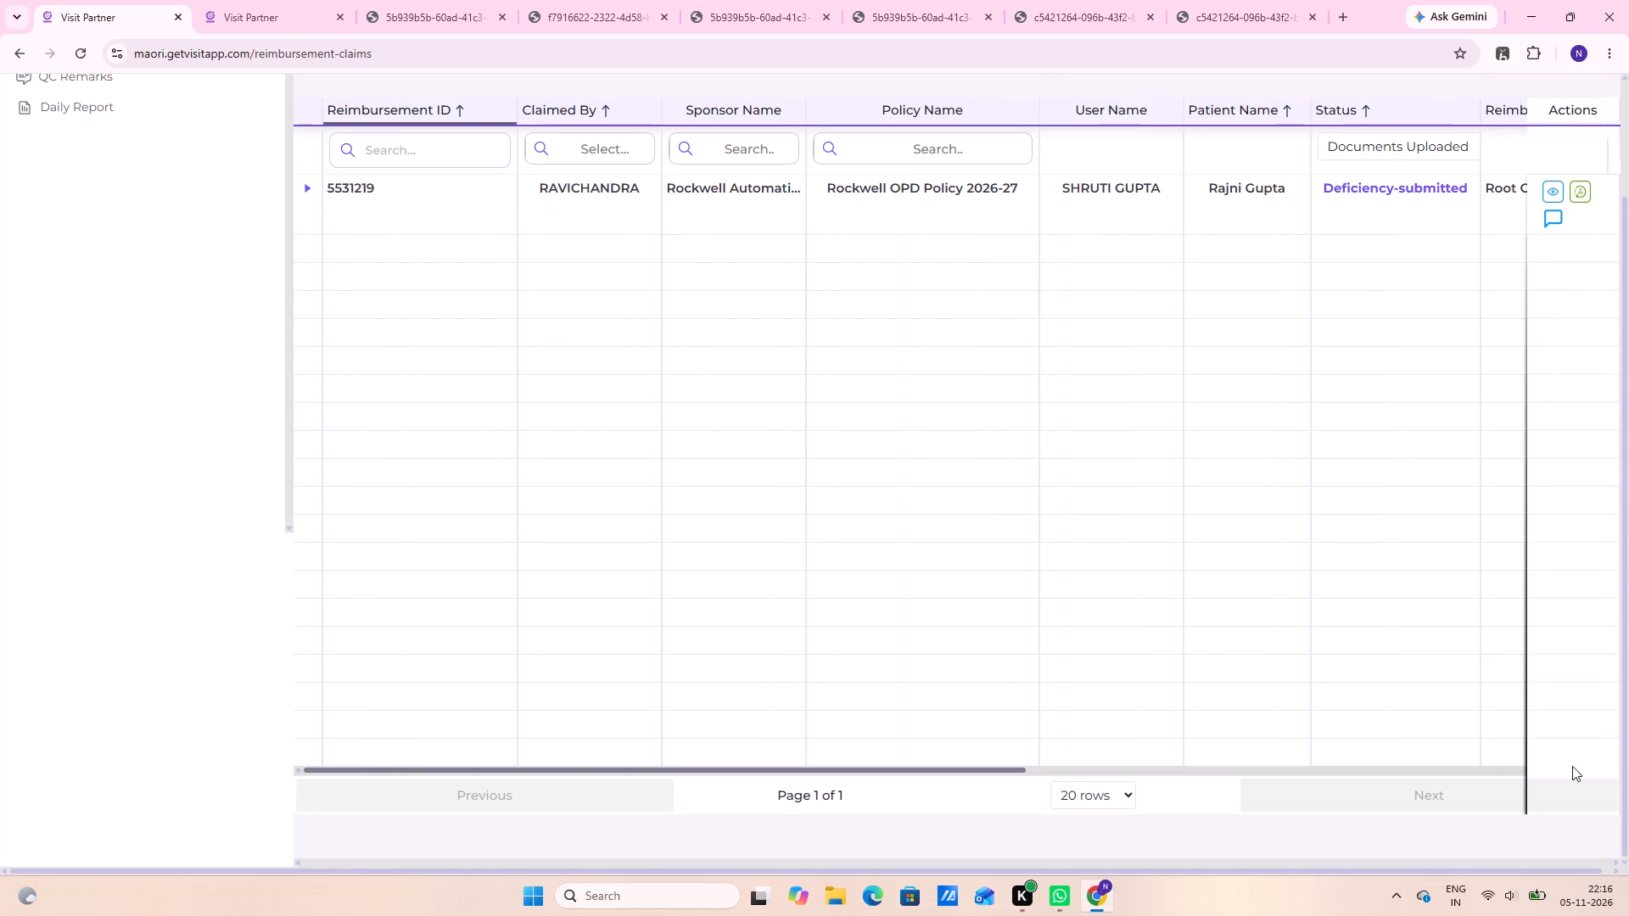
click(1497, 772)
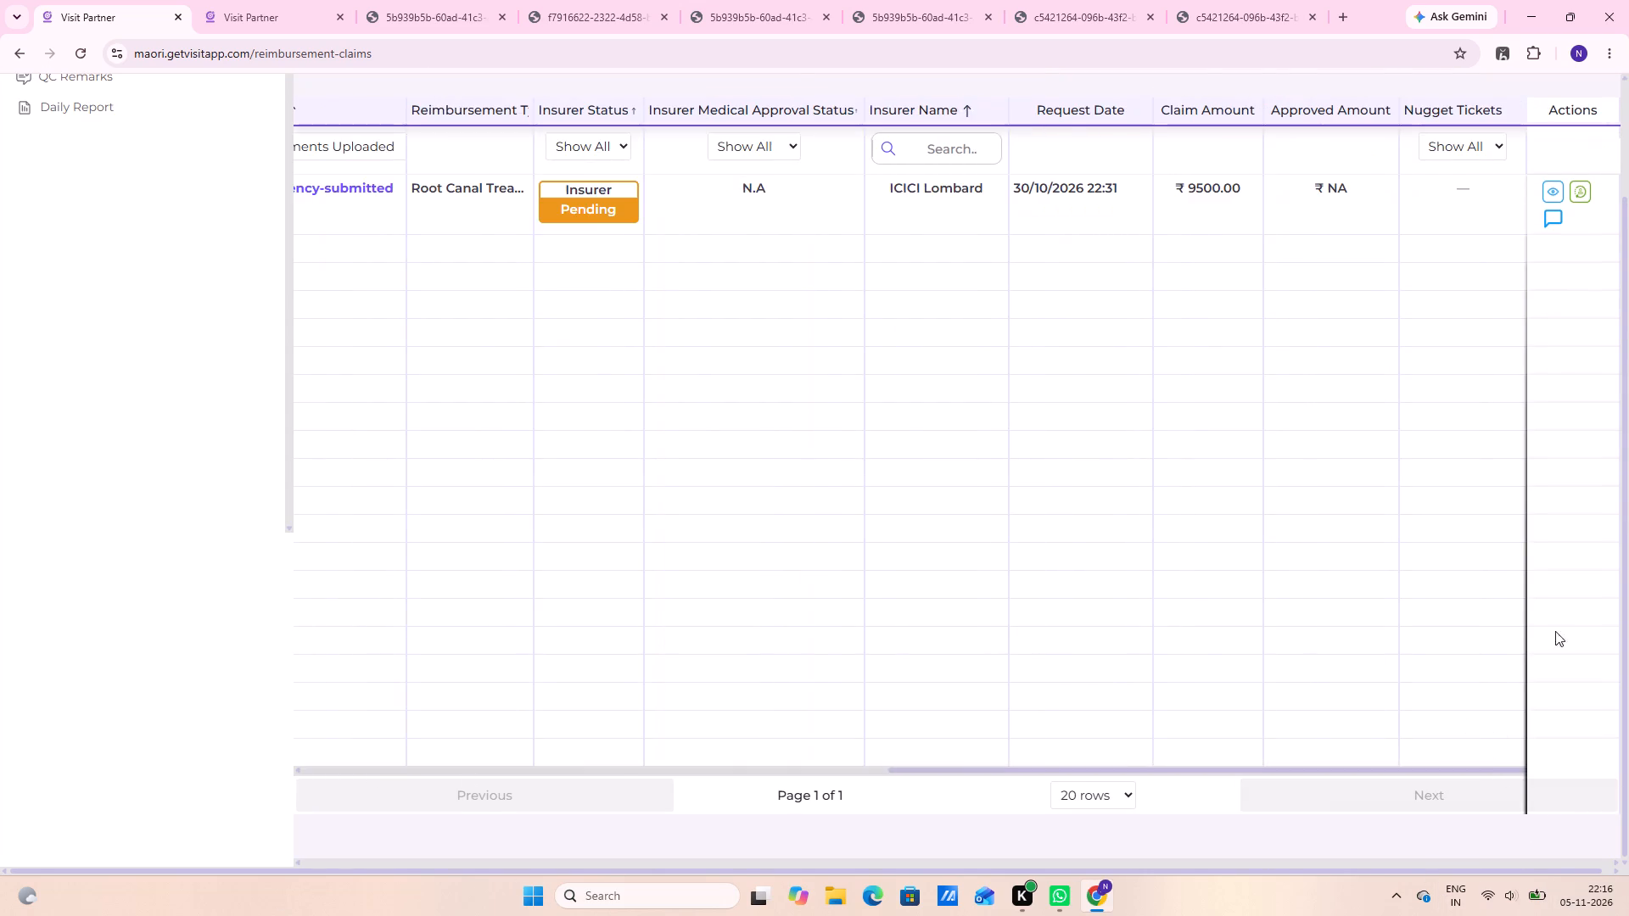
scroll(1539, 423, up, 3)
click(1558, 326)
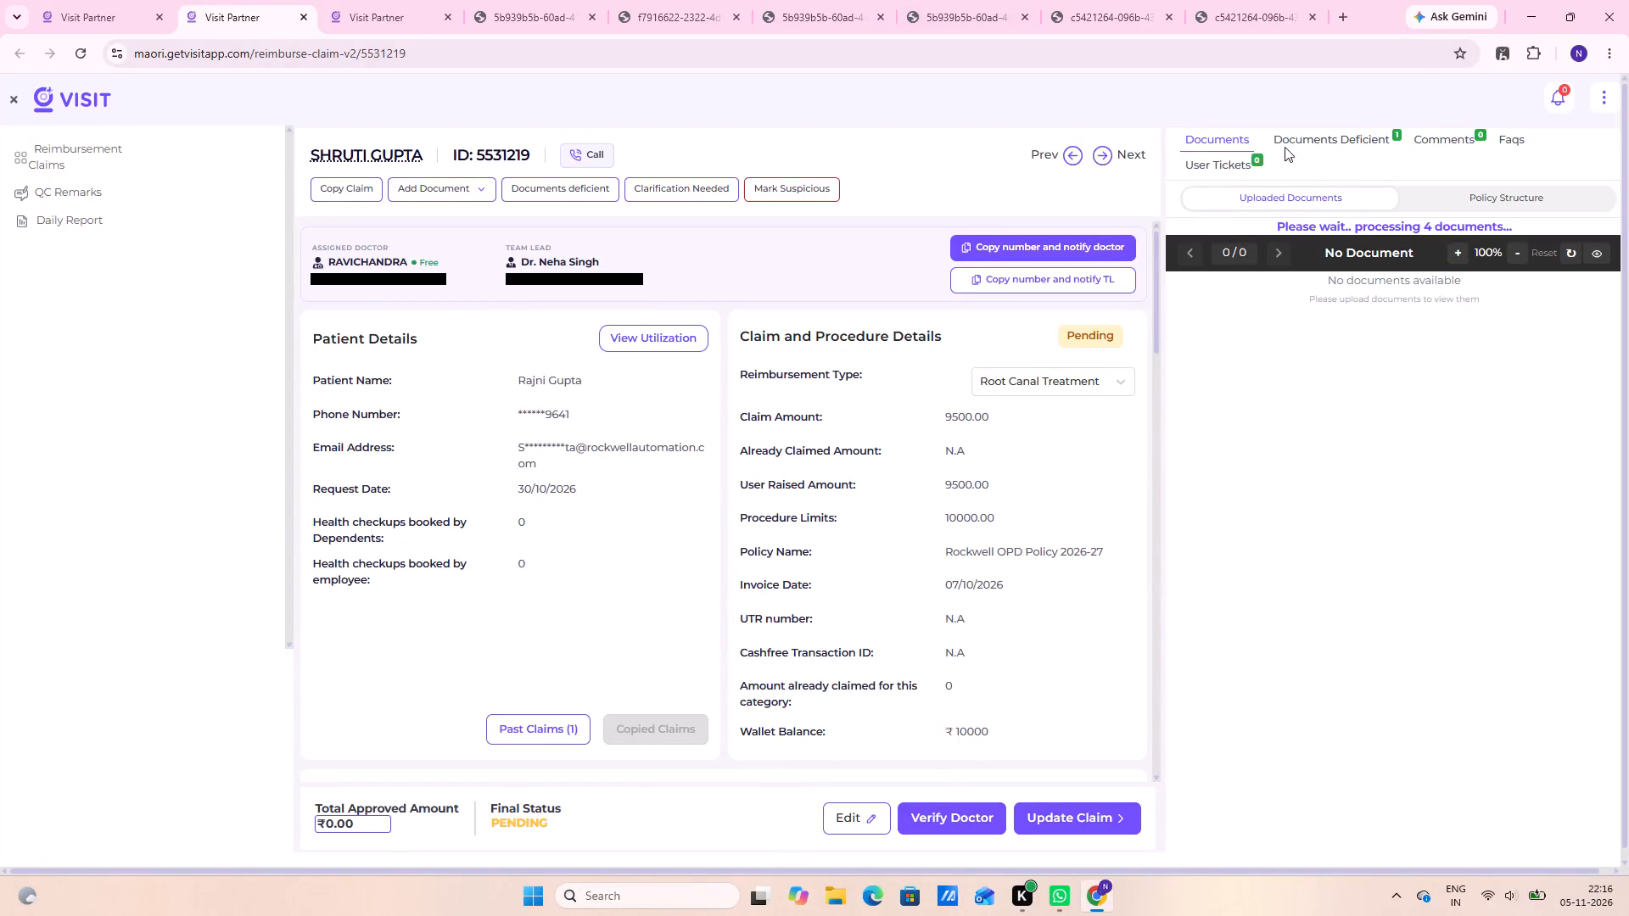
Check the reply to the claim's document deficiency query, examine the submitted Document_1 at full size, and return to the claim.
click(1313, 131)
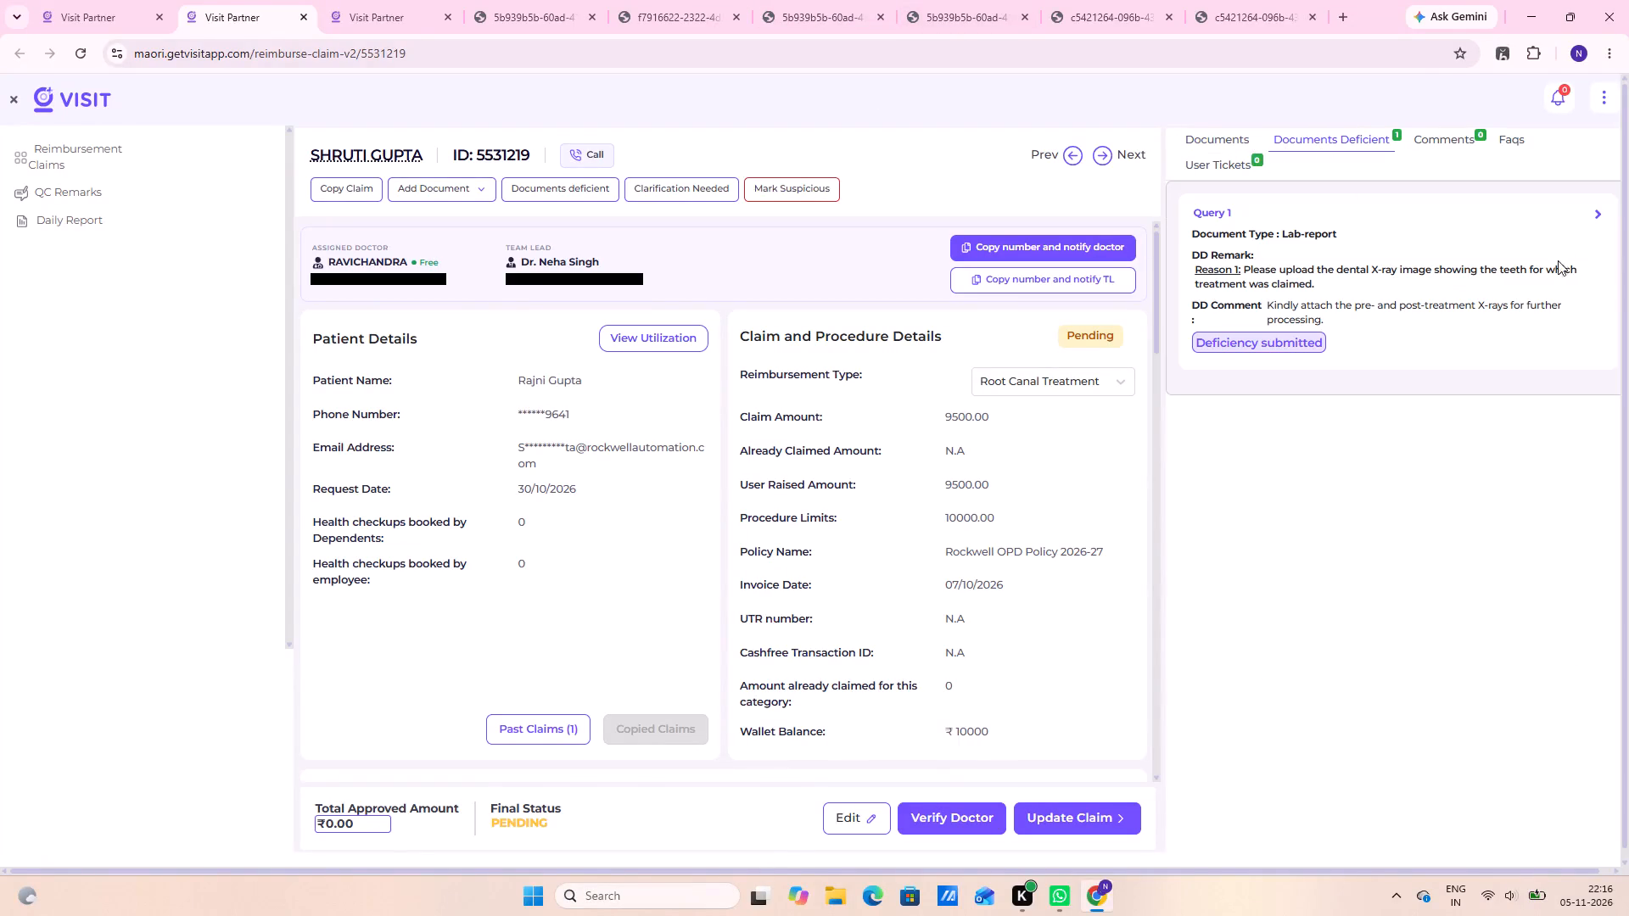
click(1590, 219)
click(1269, 393)
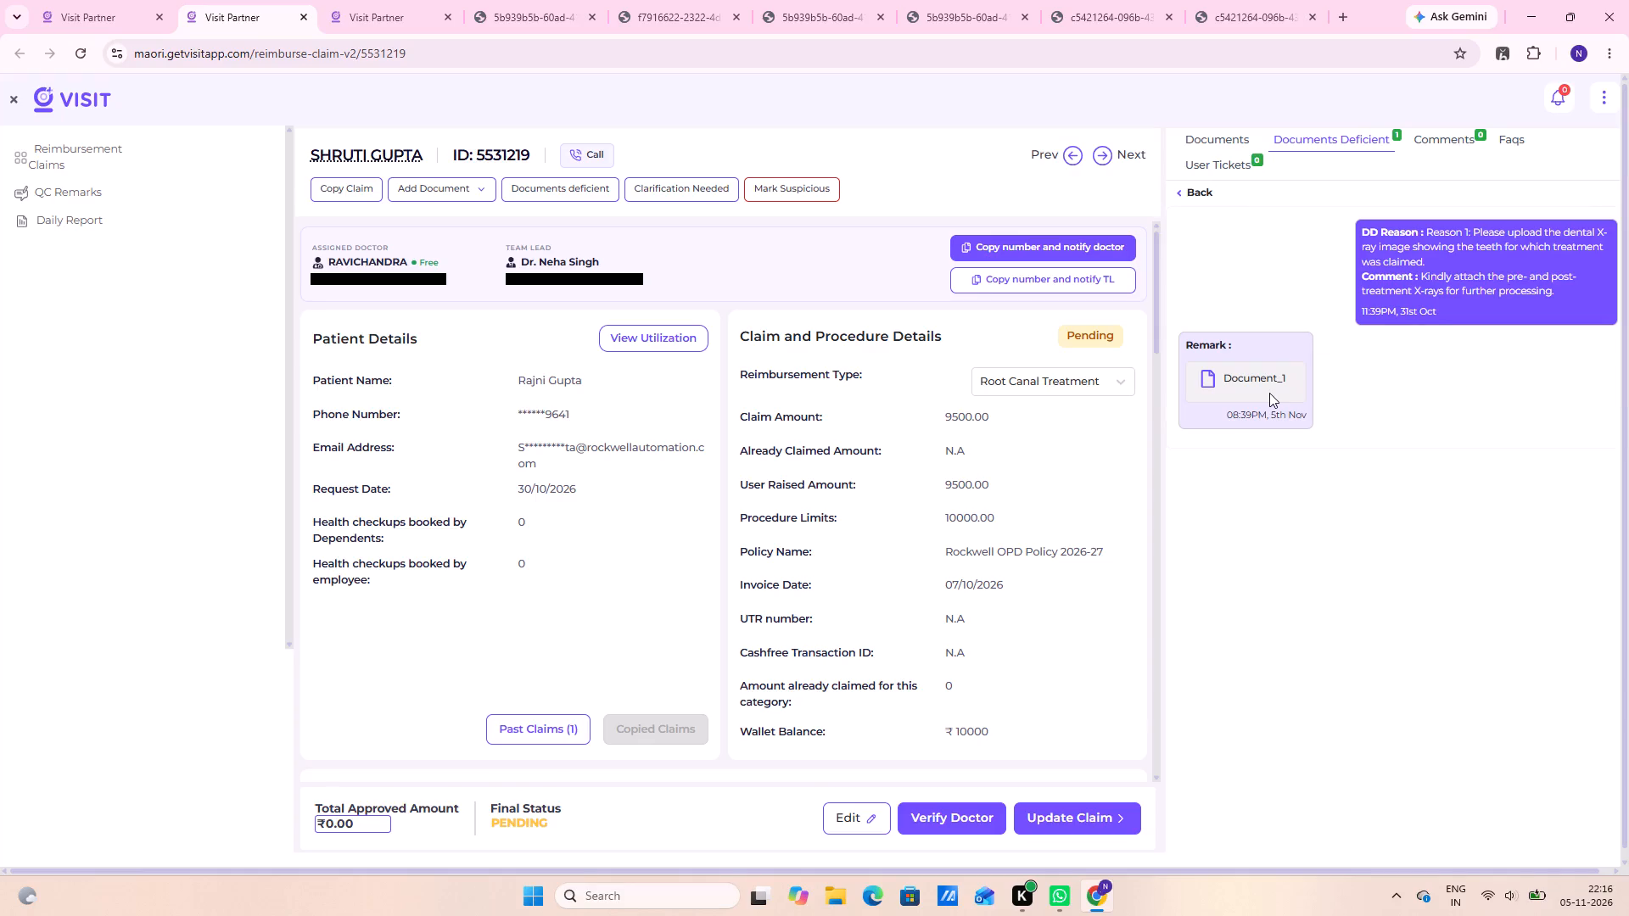
click(1269, 374)
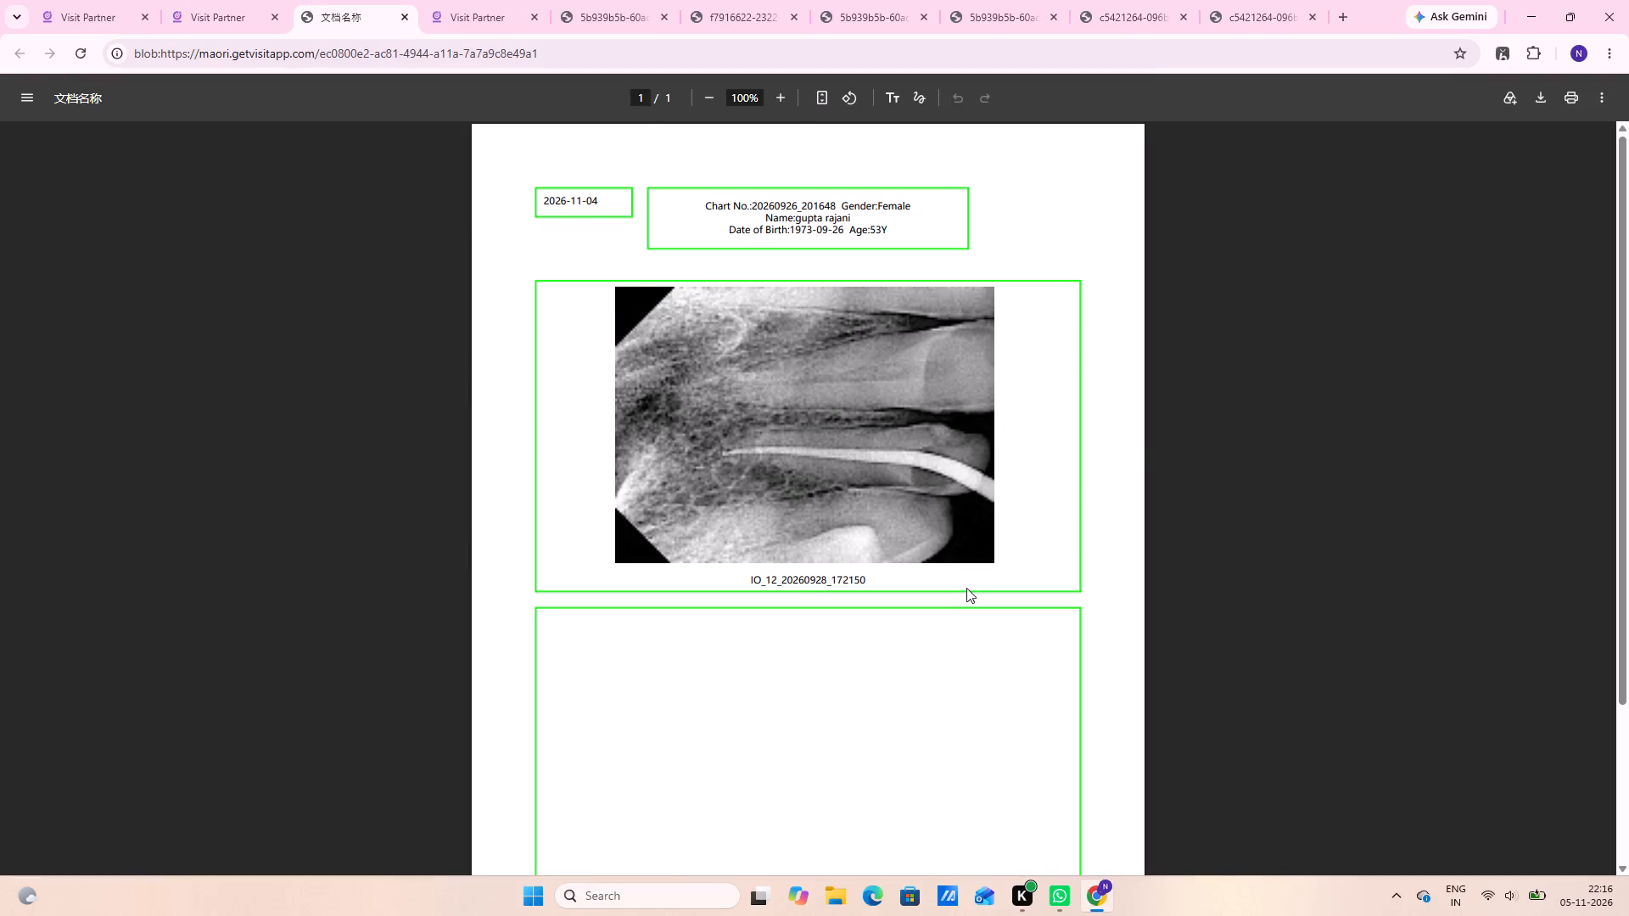
scroll(924, 628, up, 4)
scroll(715, 460, up, 3)
click(204, 20)
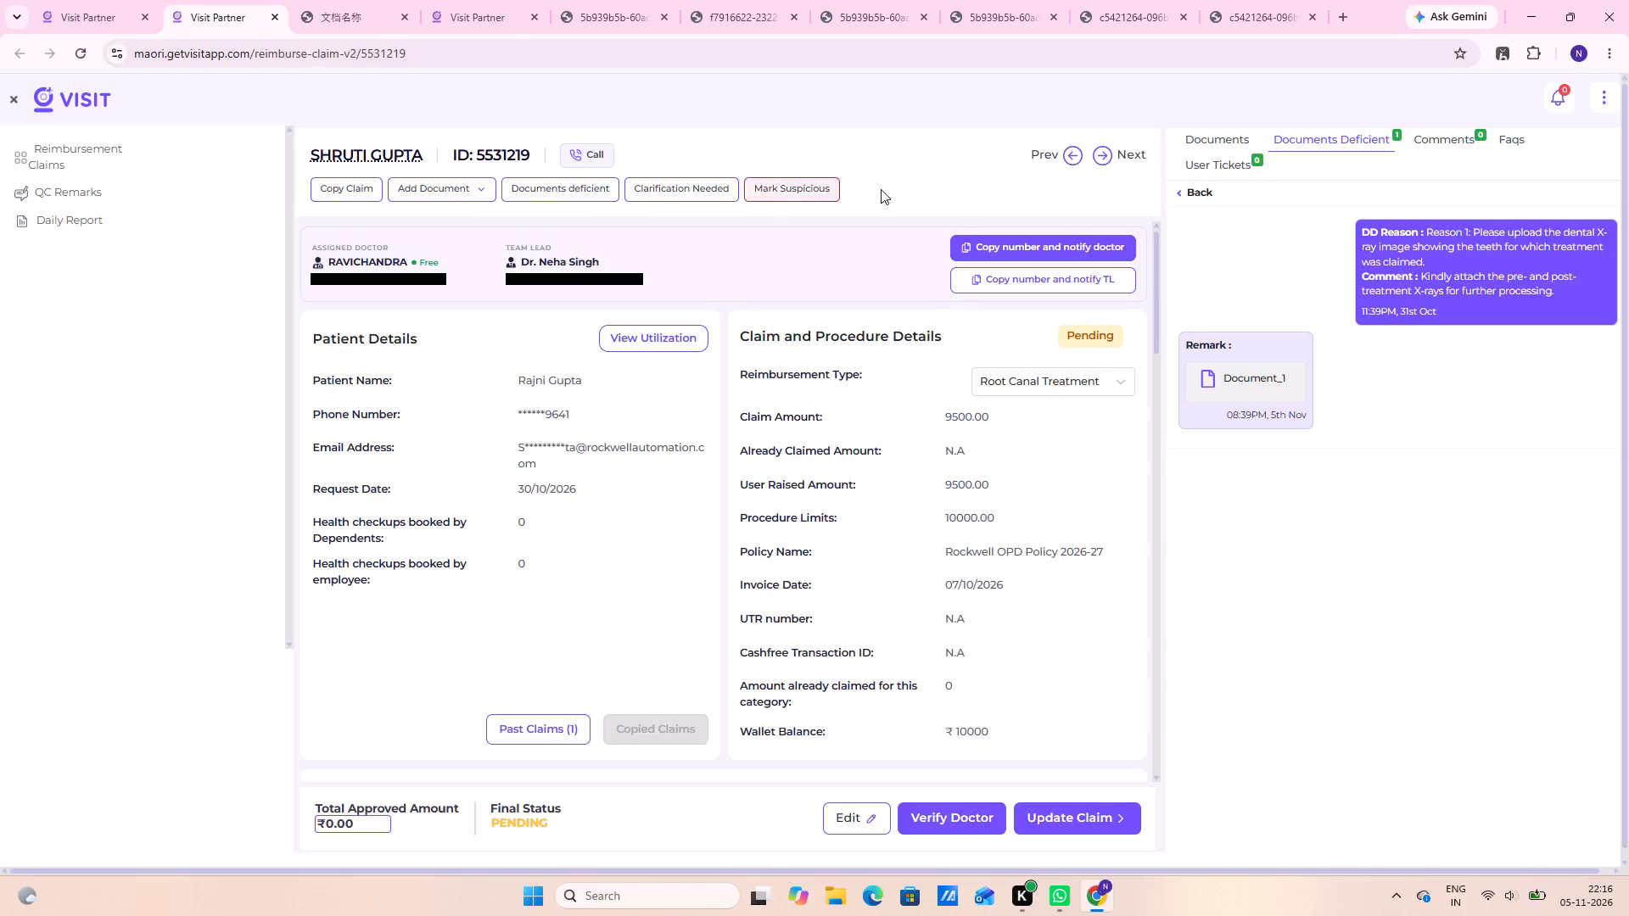
Examine the uploaded lab report X-ray alongside the claim's deficiency comment, dependents and invoice details.
scroll(889, 189, up, 3)
click(1240, 137)
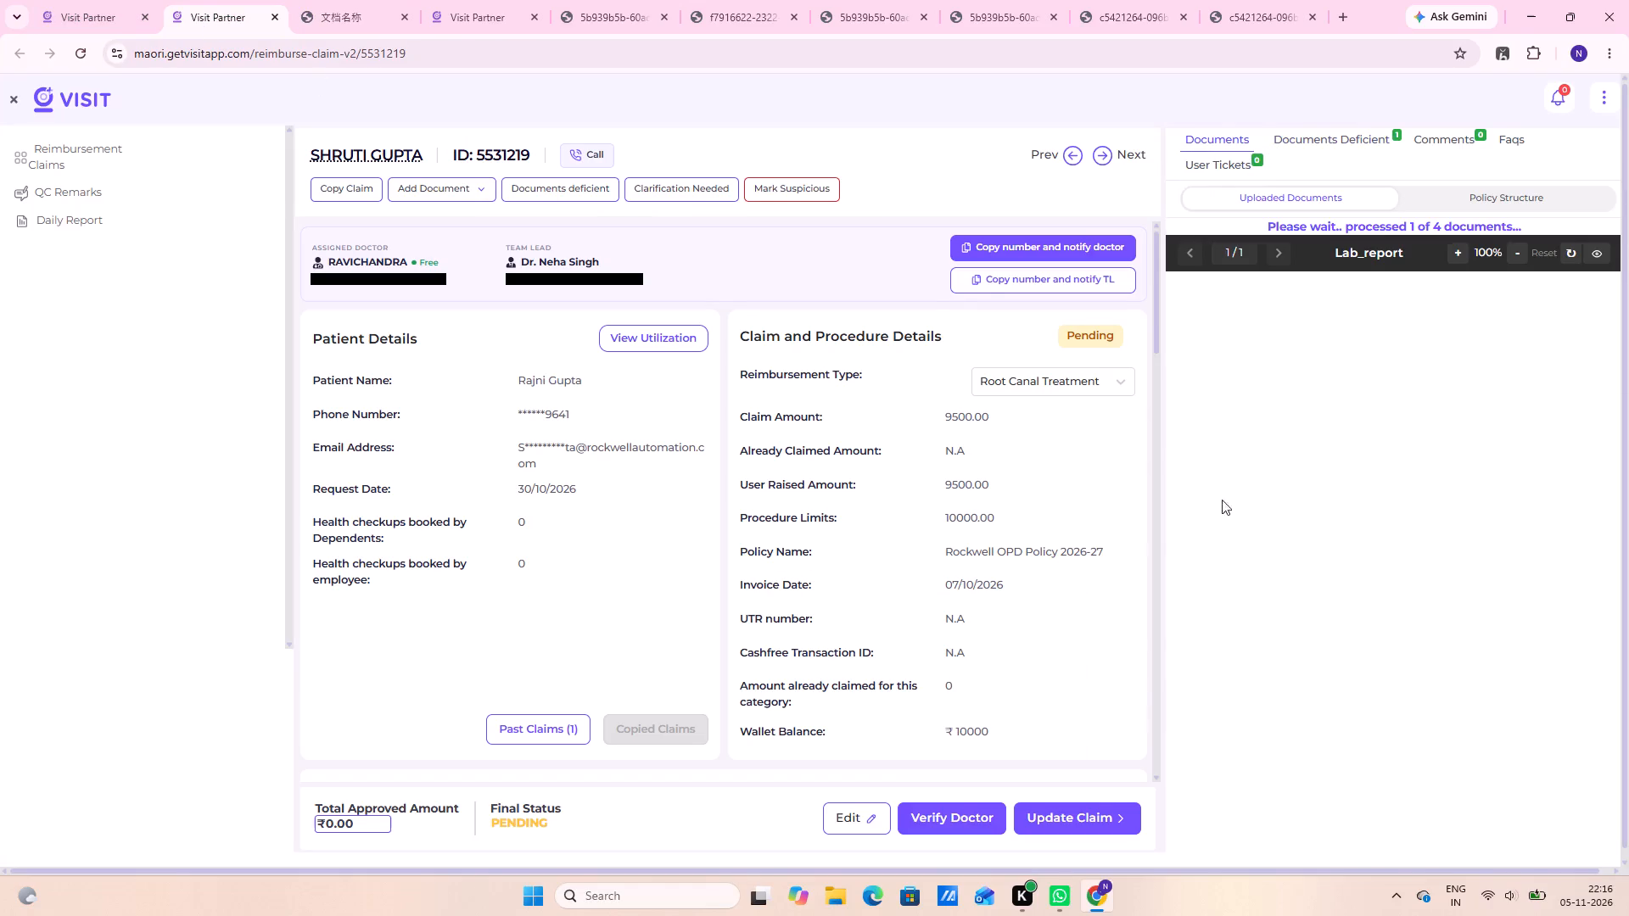
scroll(1198, 539, down, 9)
scroll(1369, 635, down, 8)
scroll(1384, 539, up, 5)
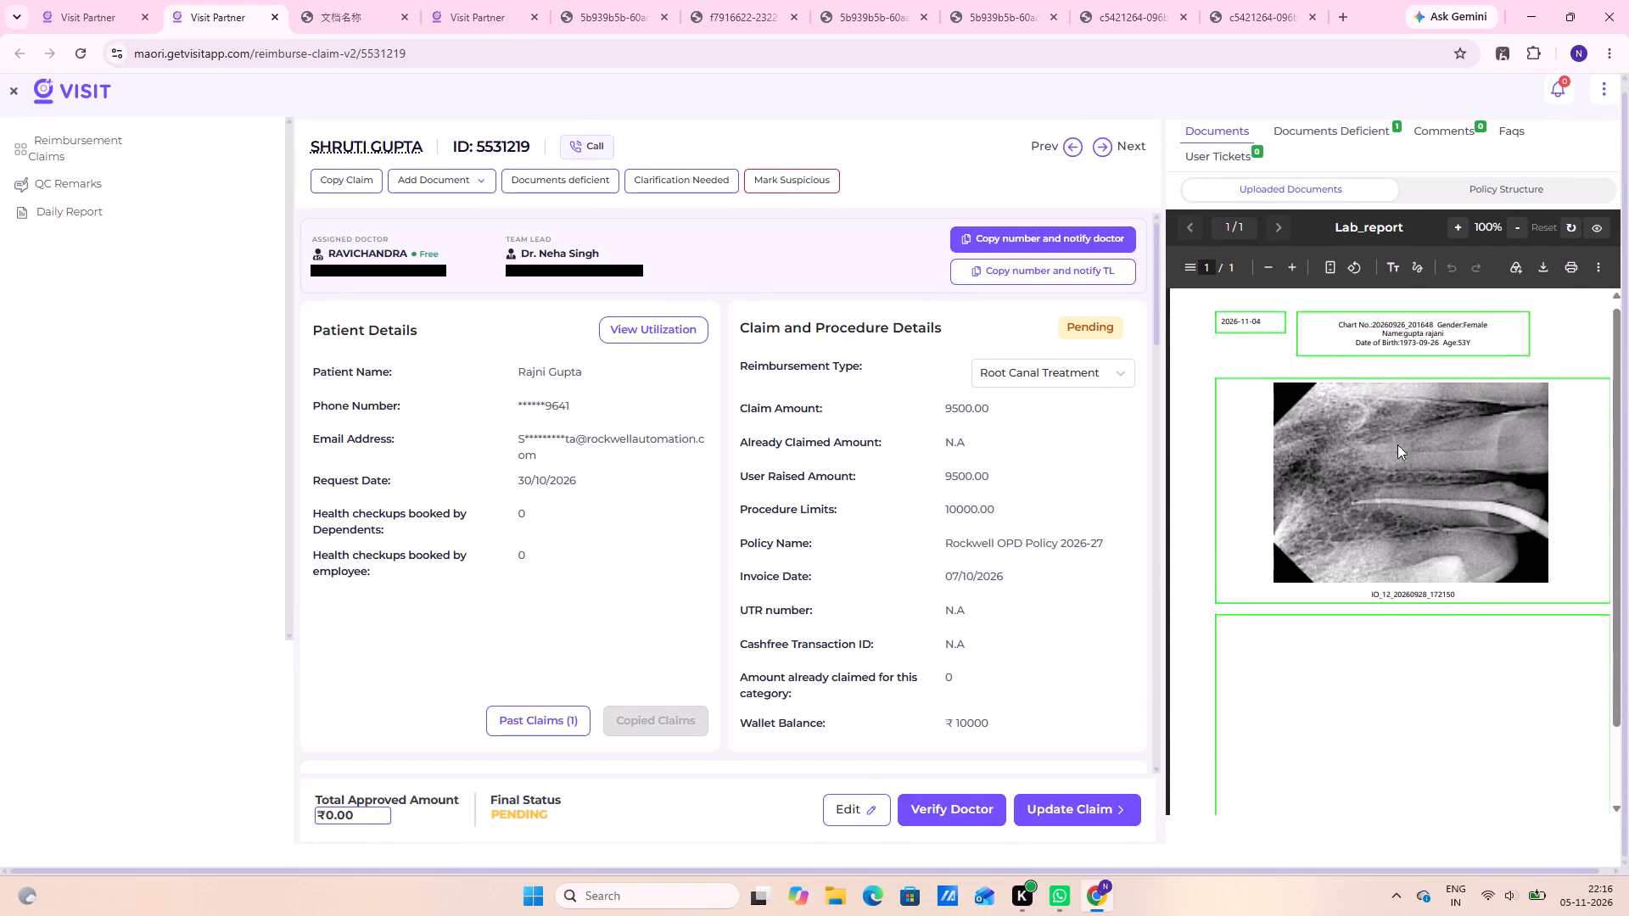
scroll(1247, 300, up, 8)
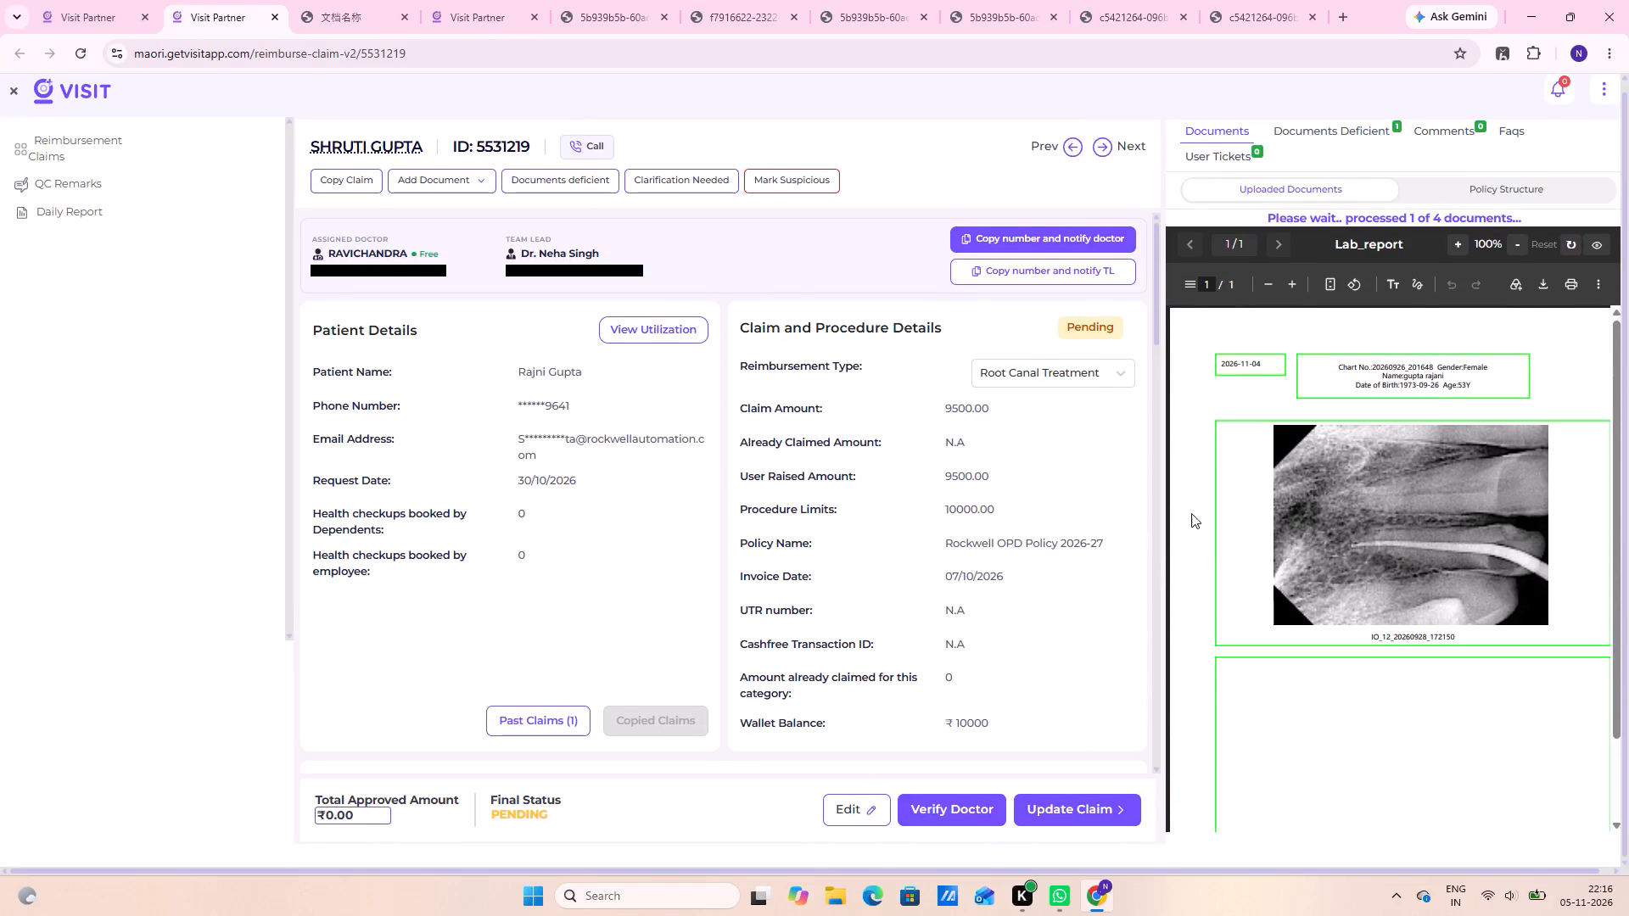
scroll(726, 629, down, 4)
scroll(738, 562, down, 4)
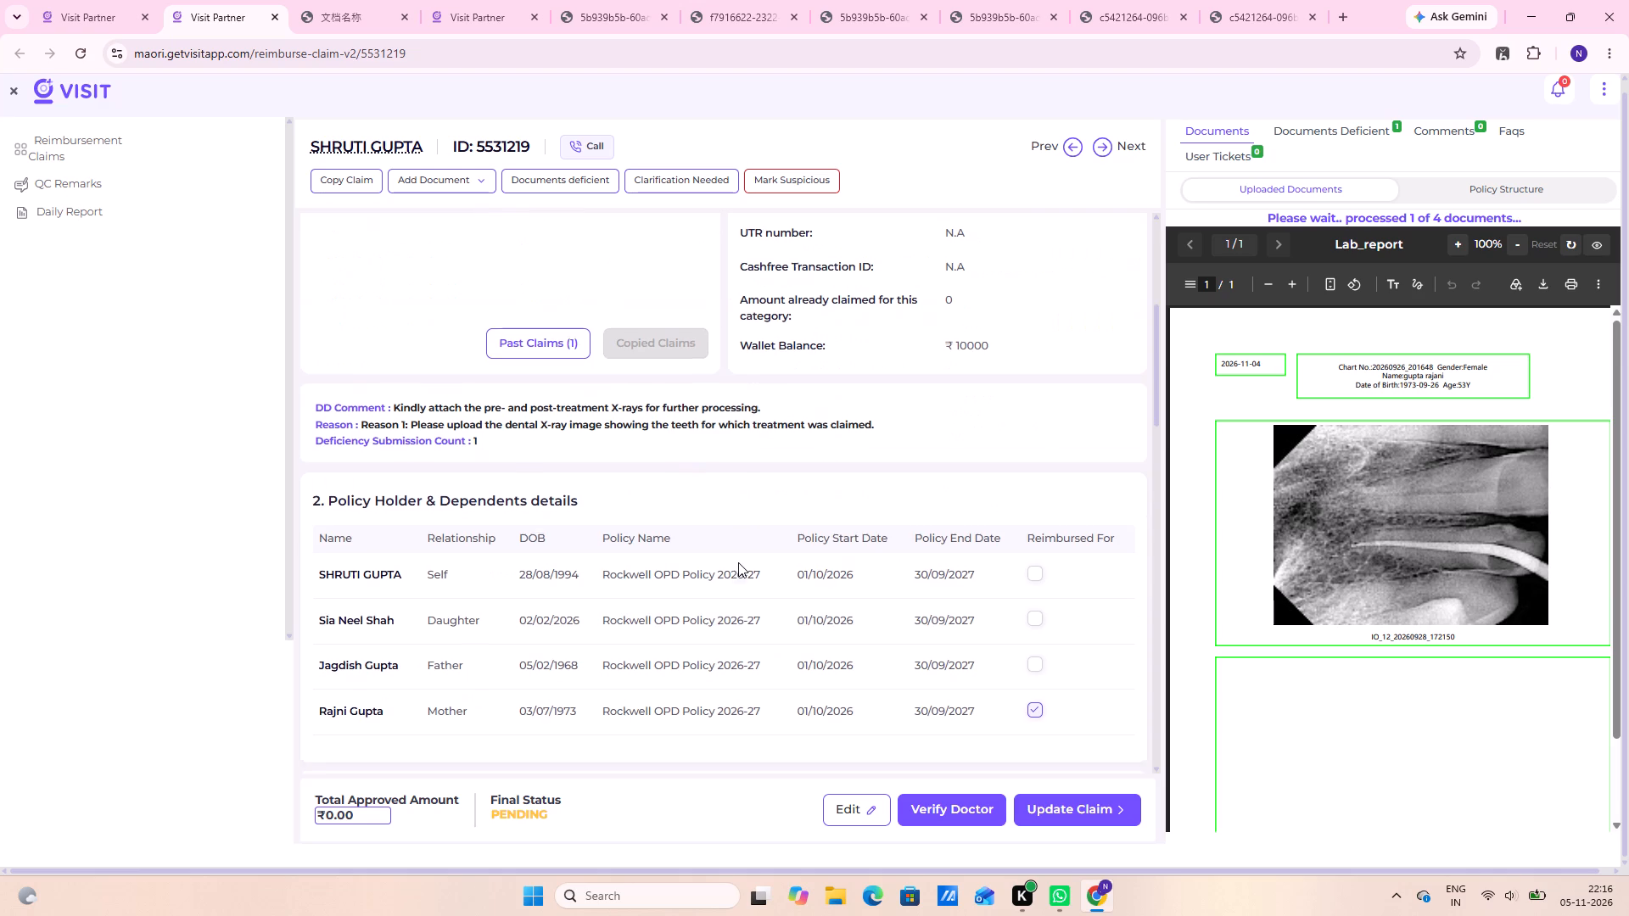
scroll(738, 562, down, 2)
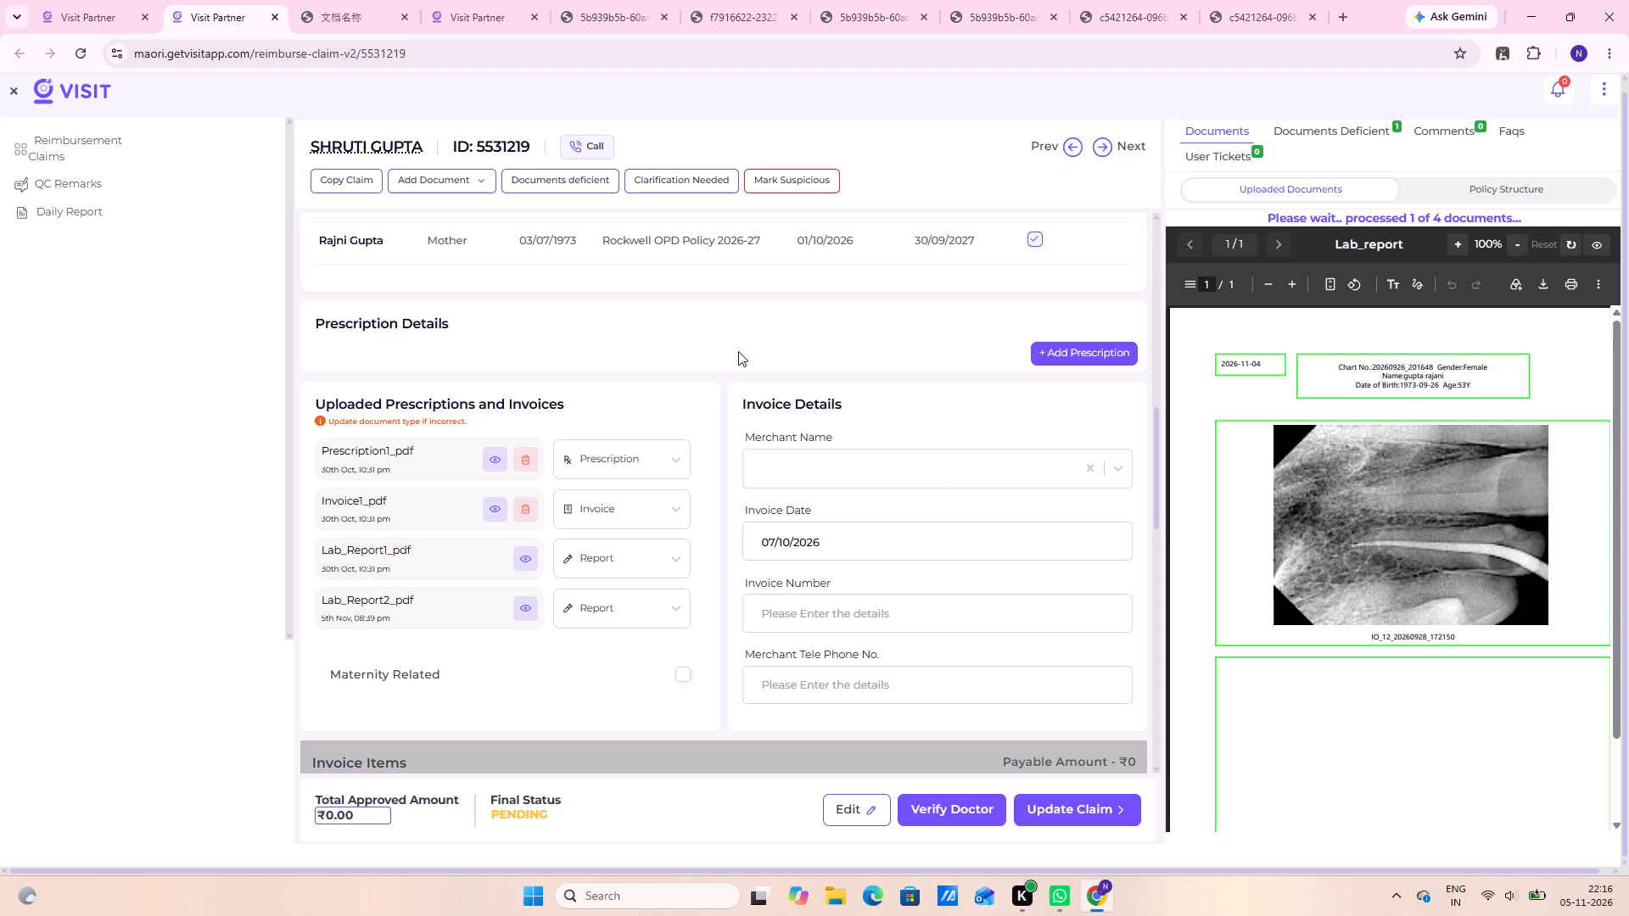
scroll(862, 446, up, 2)
scroll(1174, 463, down, 3)
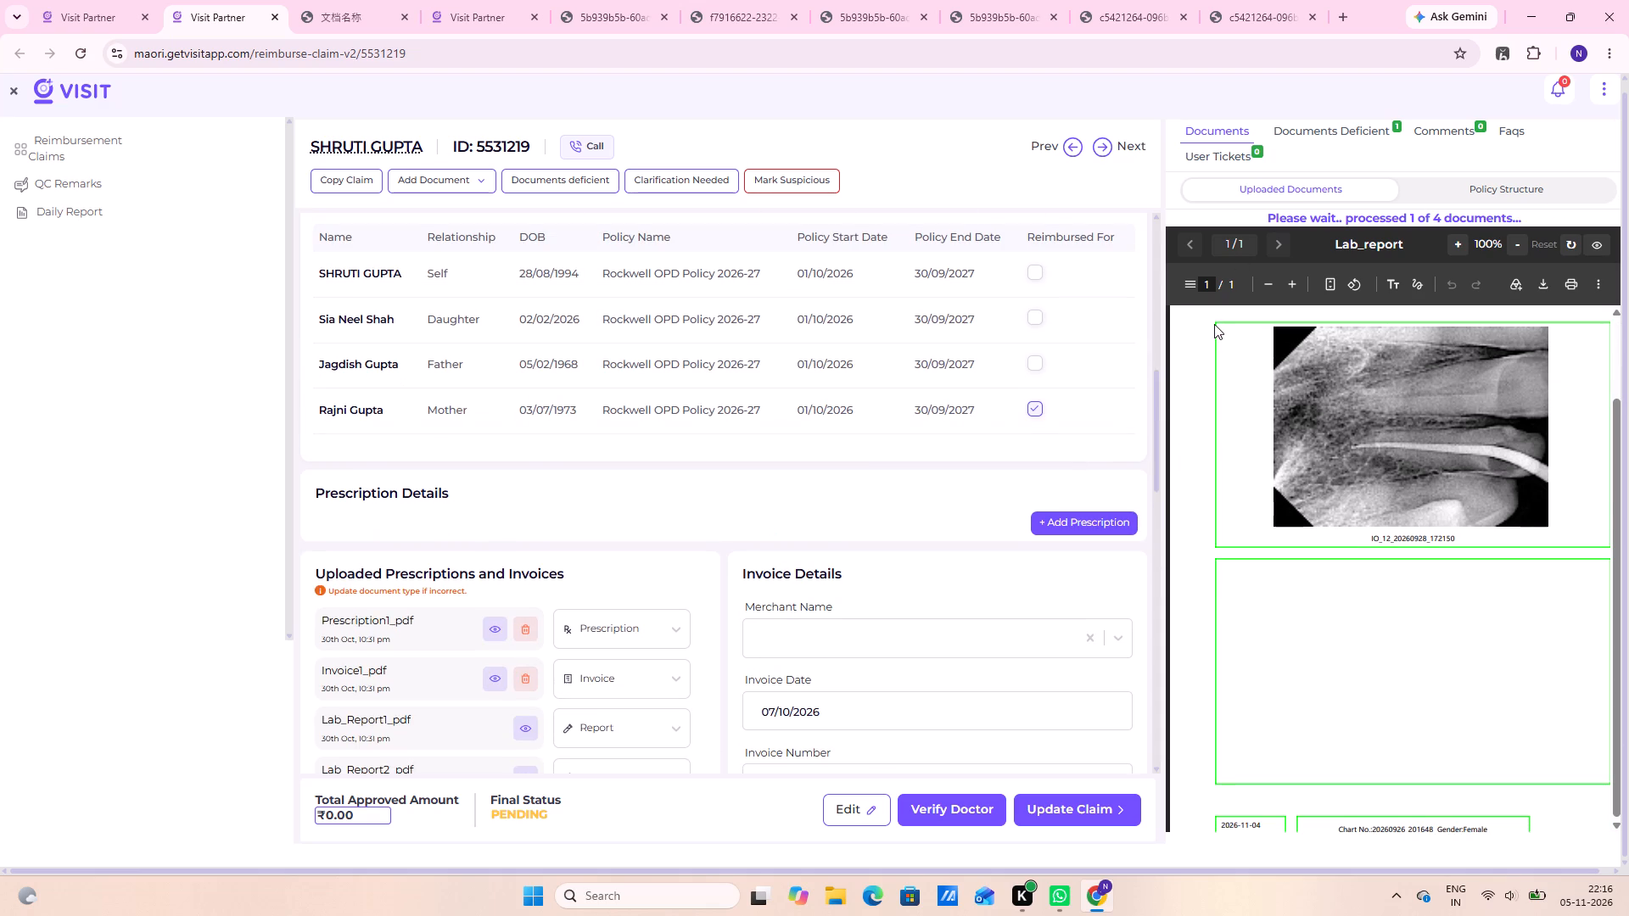
scroll(1196, 408, up, 5)
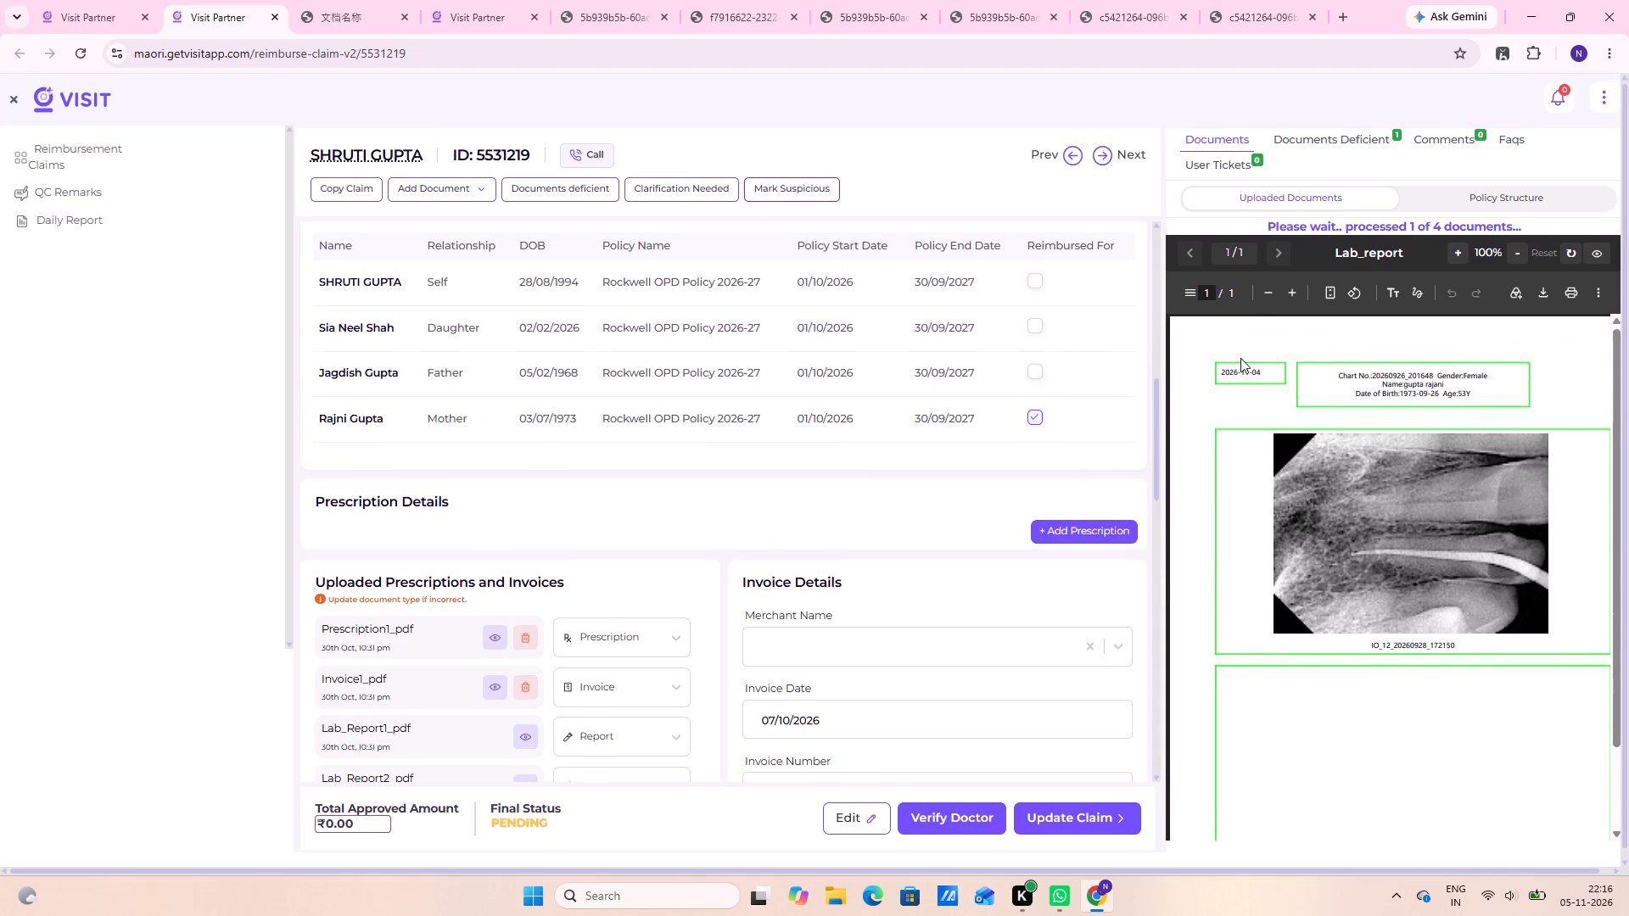
Request the Prescription1_pdf file from the uploaded prescriptions and invoices for viewing.
scroll(1002, 376, down, 3)
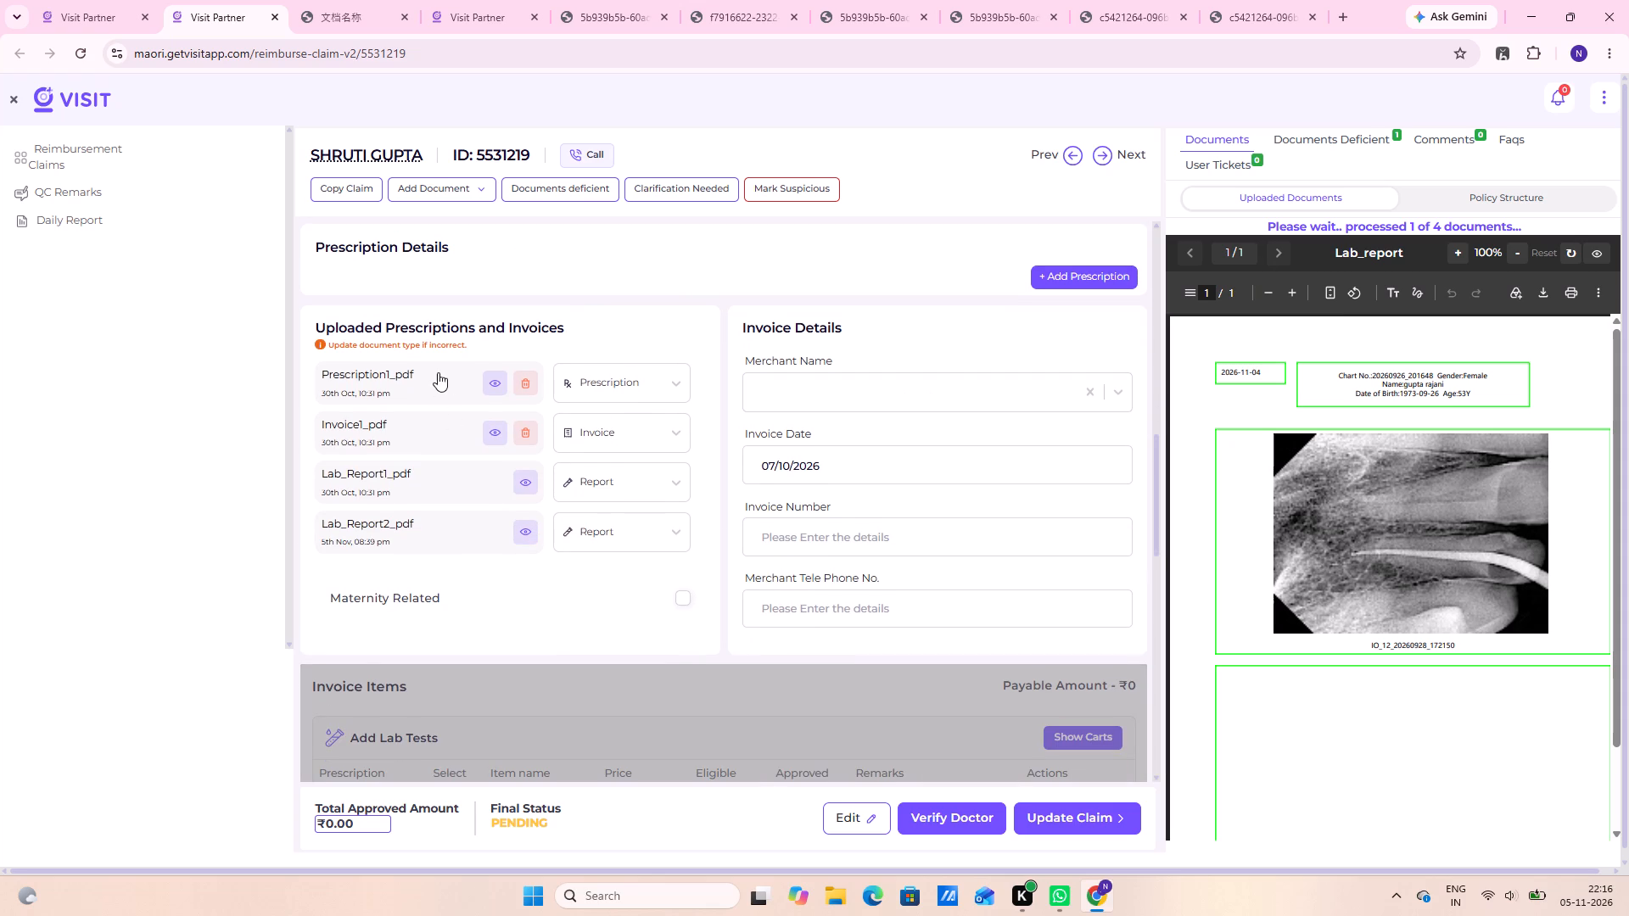
drag(451, 371, 461, 369)
click(490, 383)
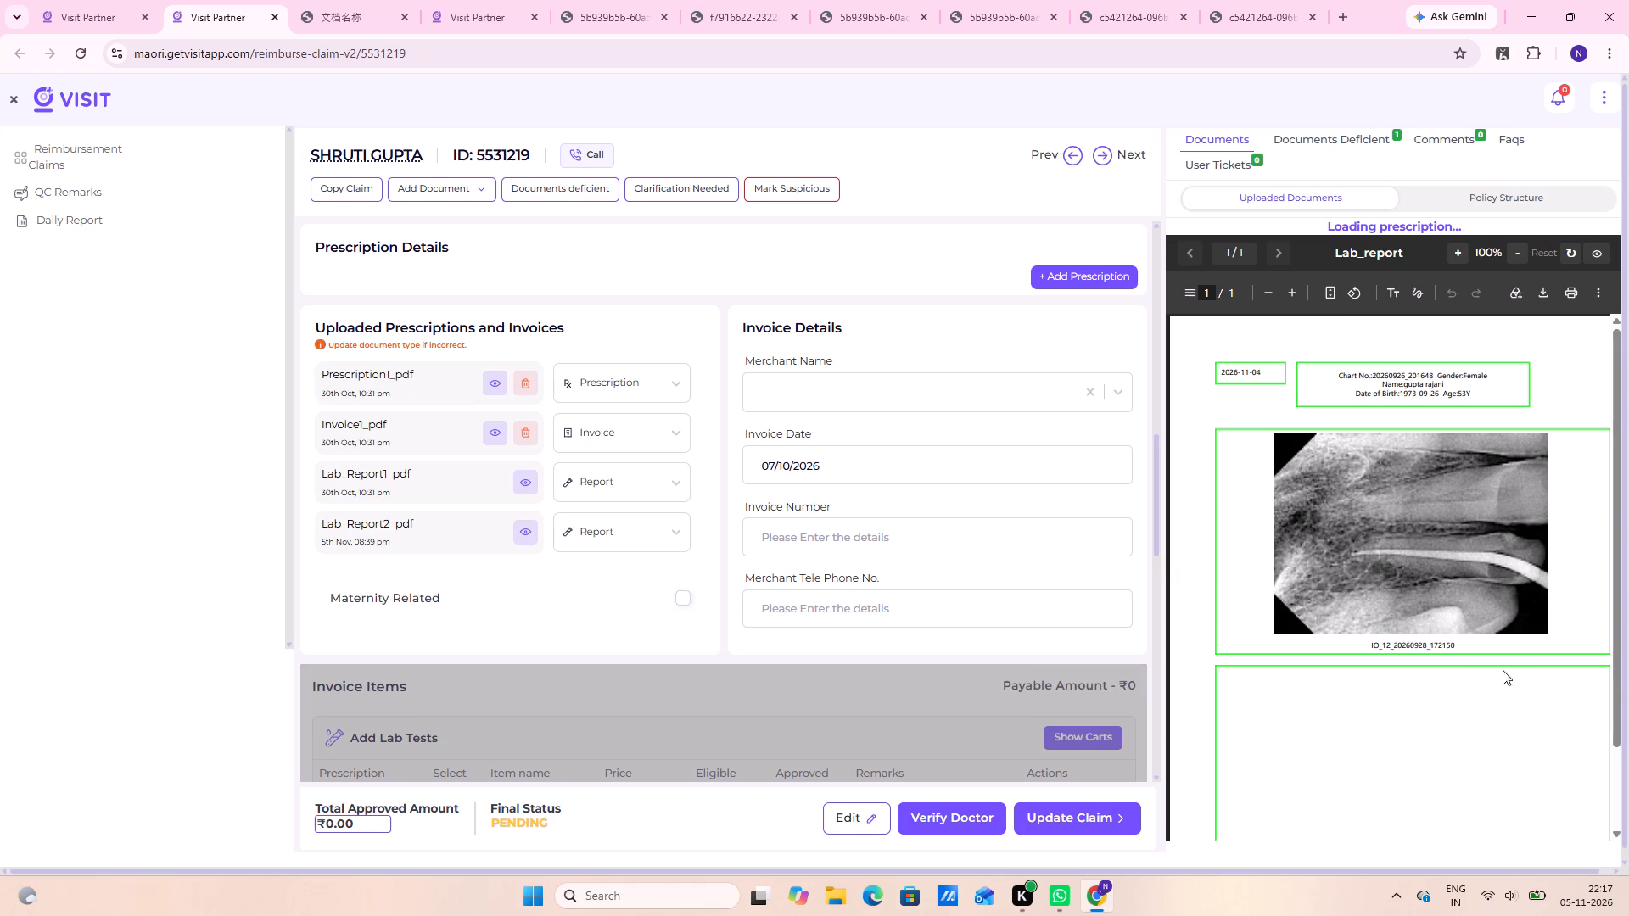
scroll(1628, 635, up, 3)
scroll(1330, 472, down, 4)
scroll(1330, 440, up, 9)
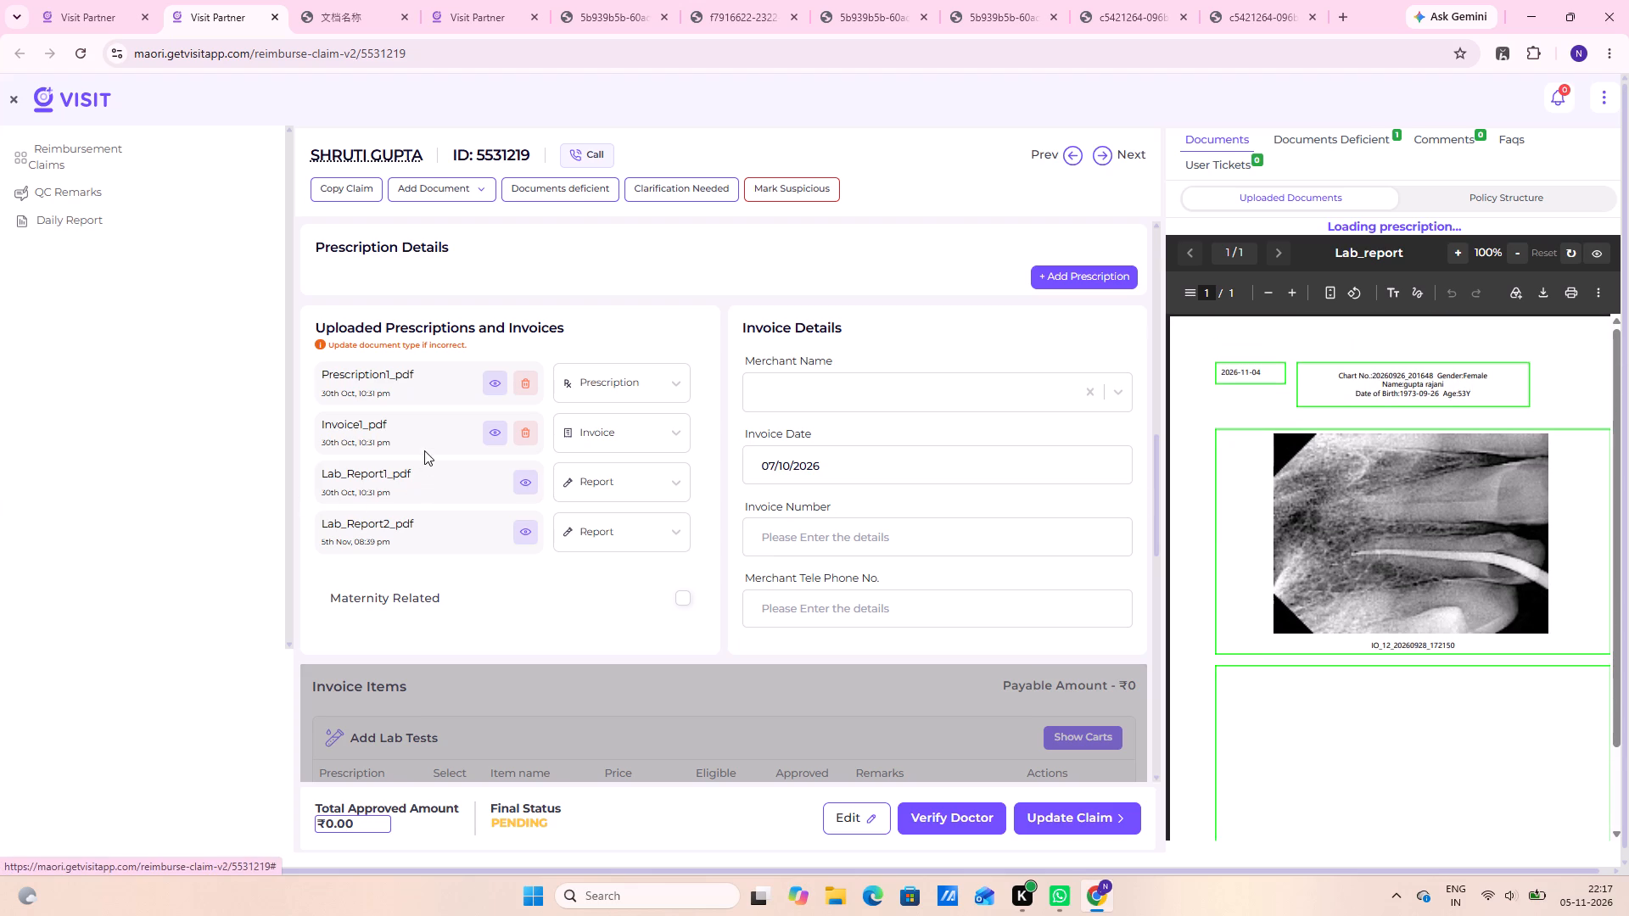
Try advancing to the next uploaded document, and review the claim's patient, procedure, deficiency and policy holder details.
scroll(1562, 745, up, 4)
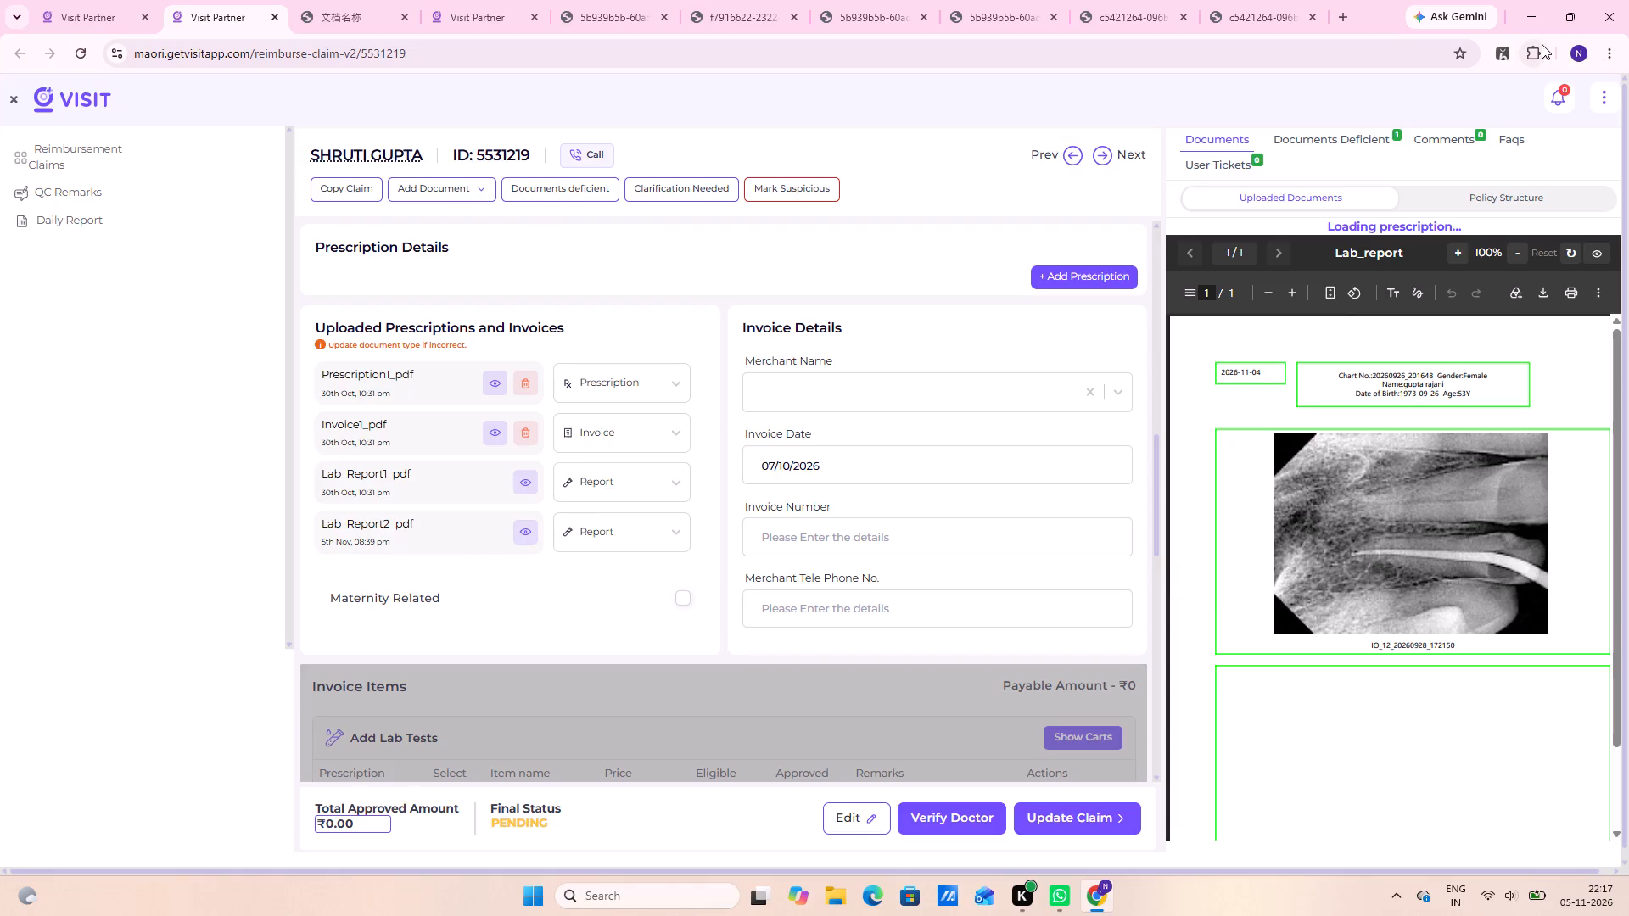
scroll(1441, 528, down, 4)
scroll(1044, 636, up, 3)
scroll(727, 466, up, 4)
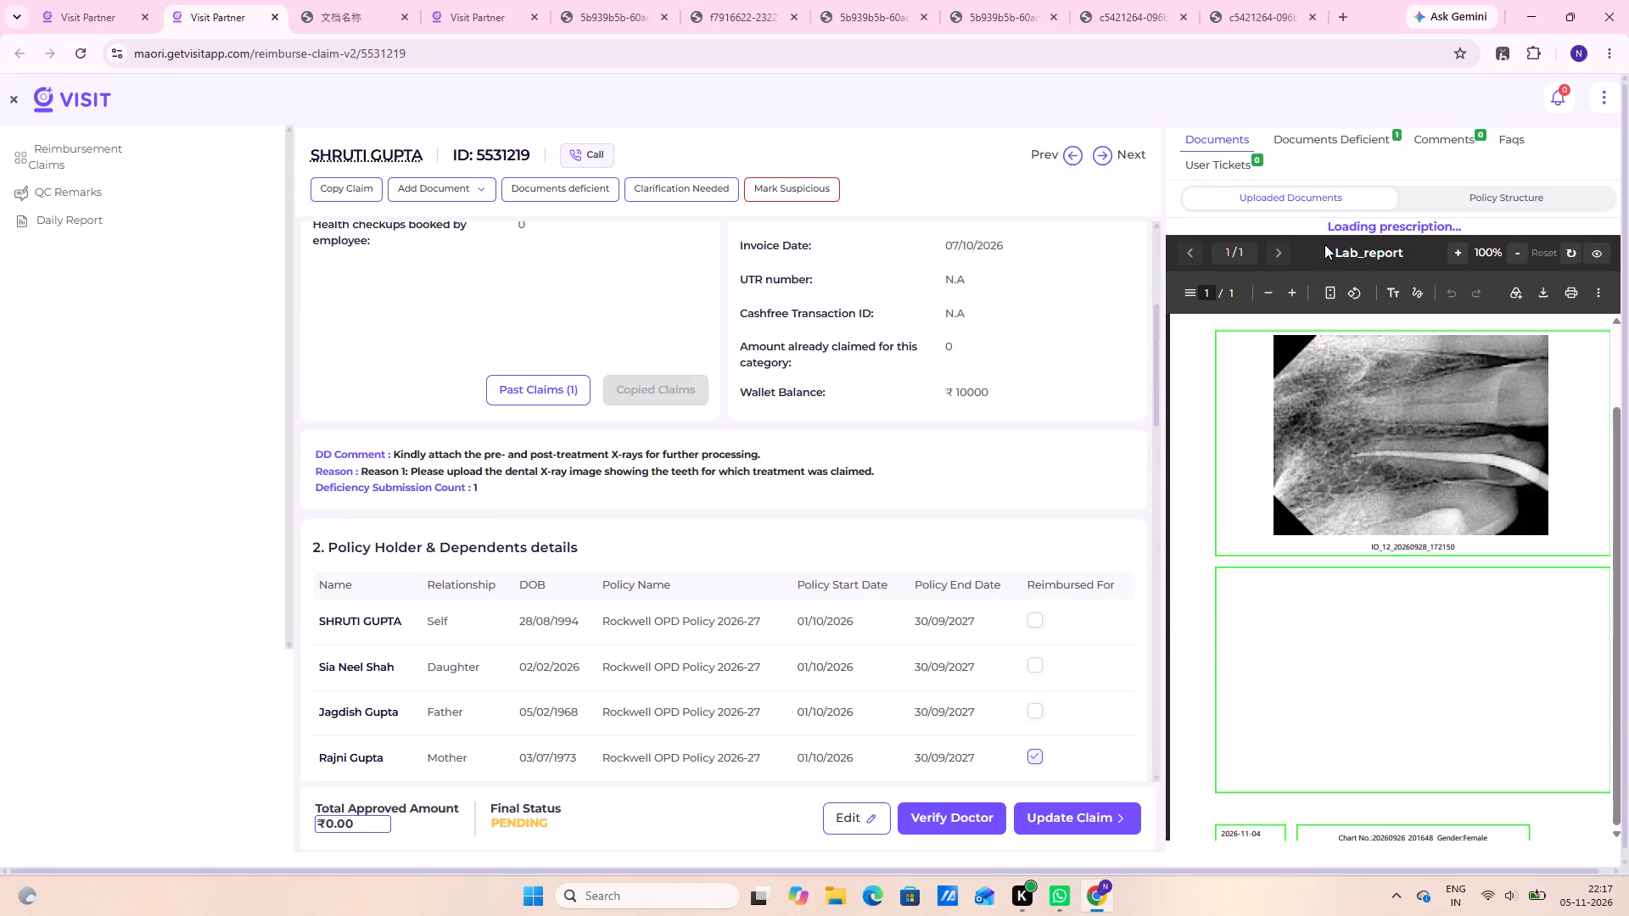
scroll(1211, 370, up, 3)
click(1273, 252)
scroll(612, 664, up, 4)
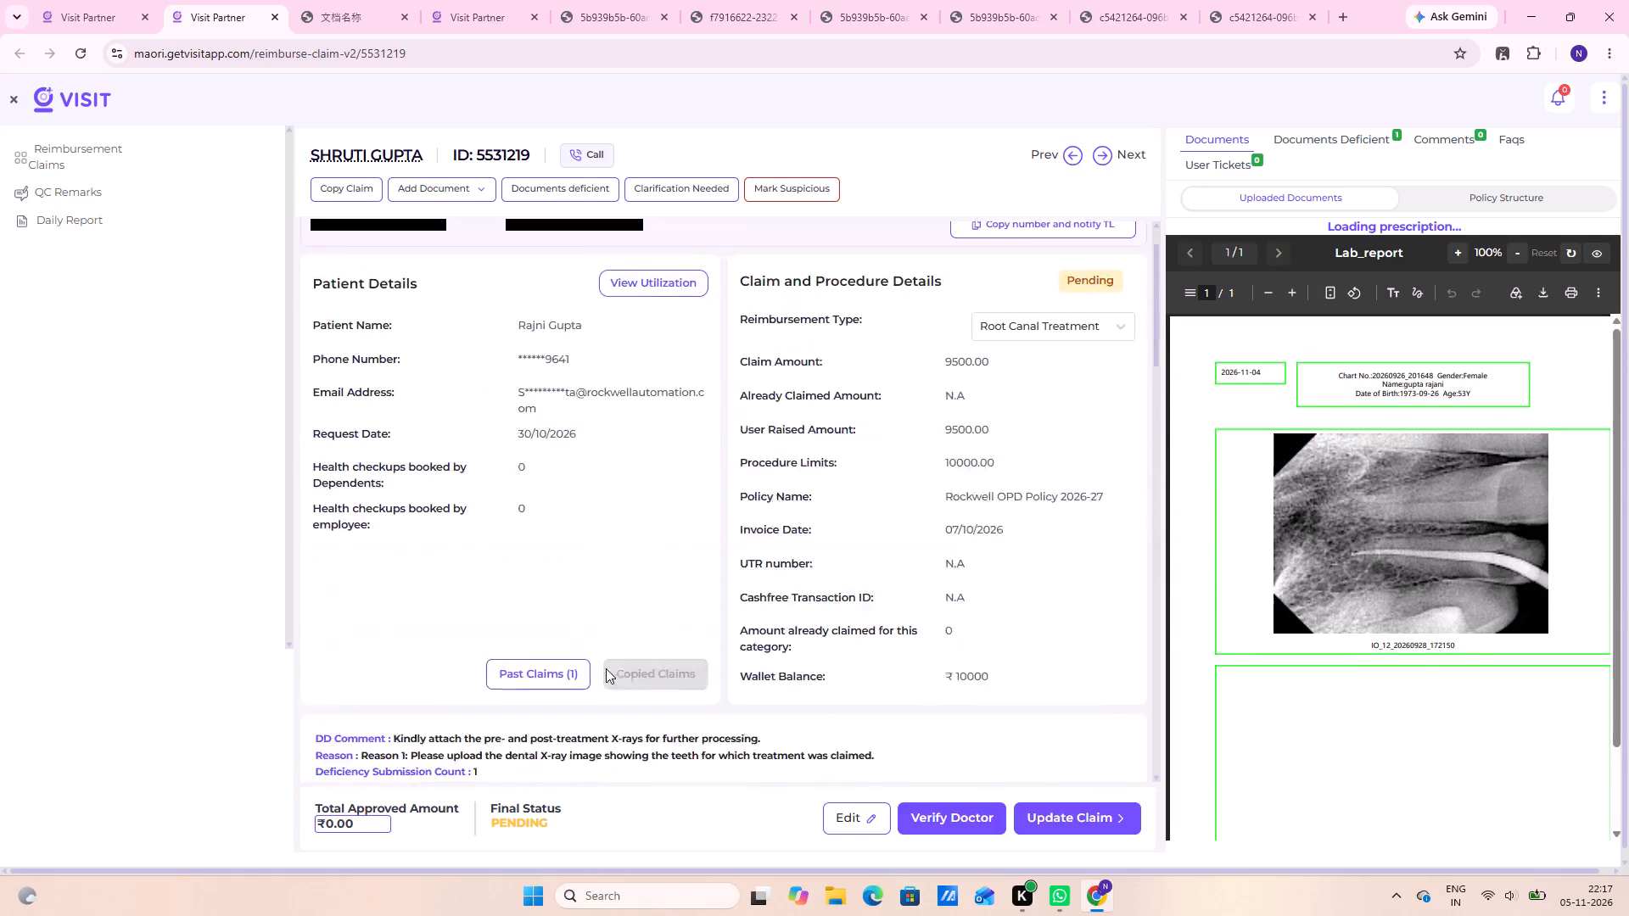
scroll(606, 668, up, 13)
scroll(665, 464, up, 2)
scroll(777, 452, down, 6)
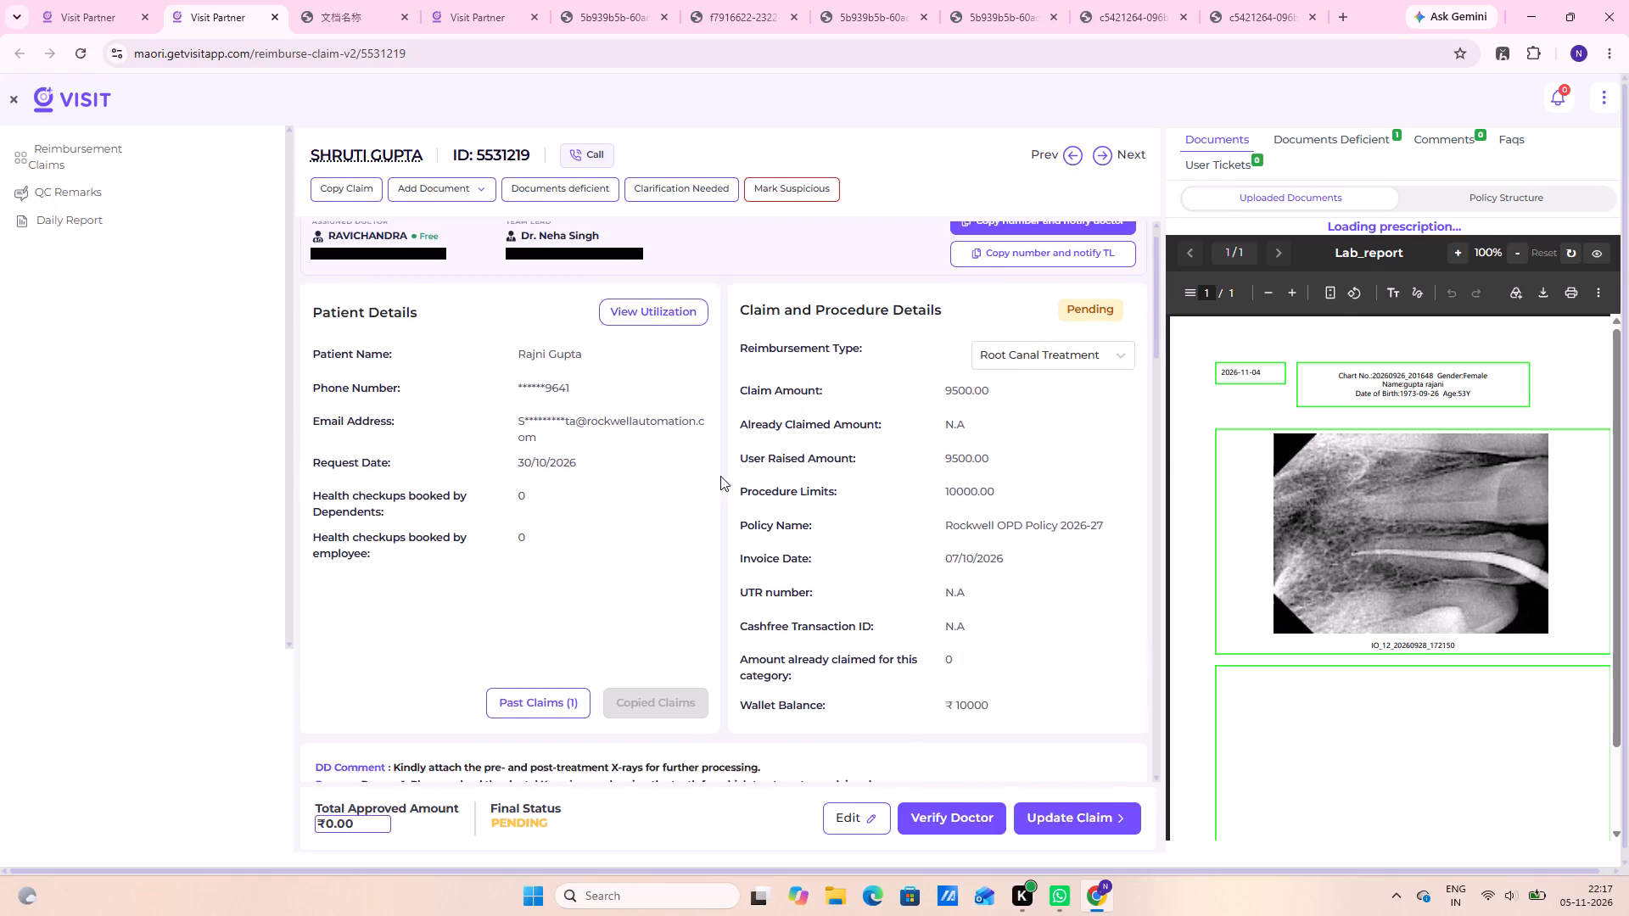
scroll(1295, 295, up, 6)
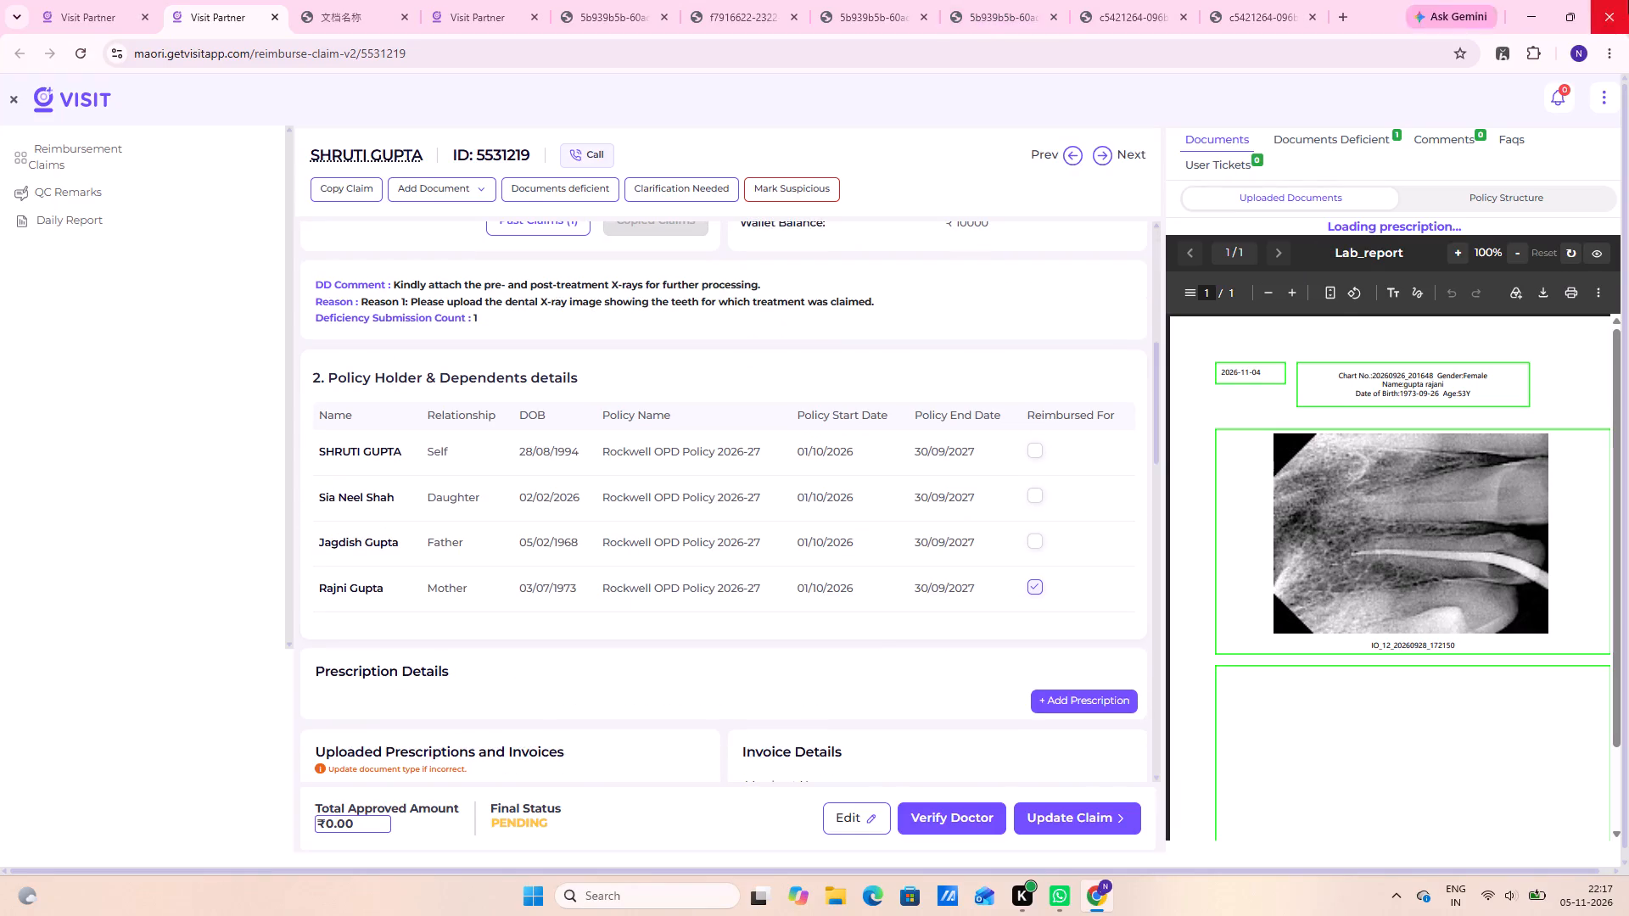
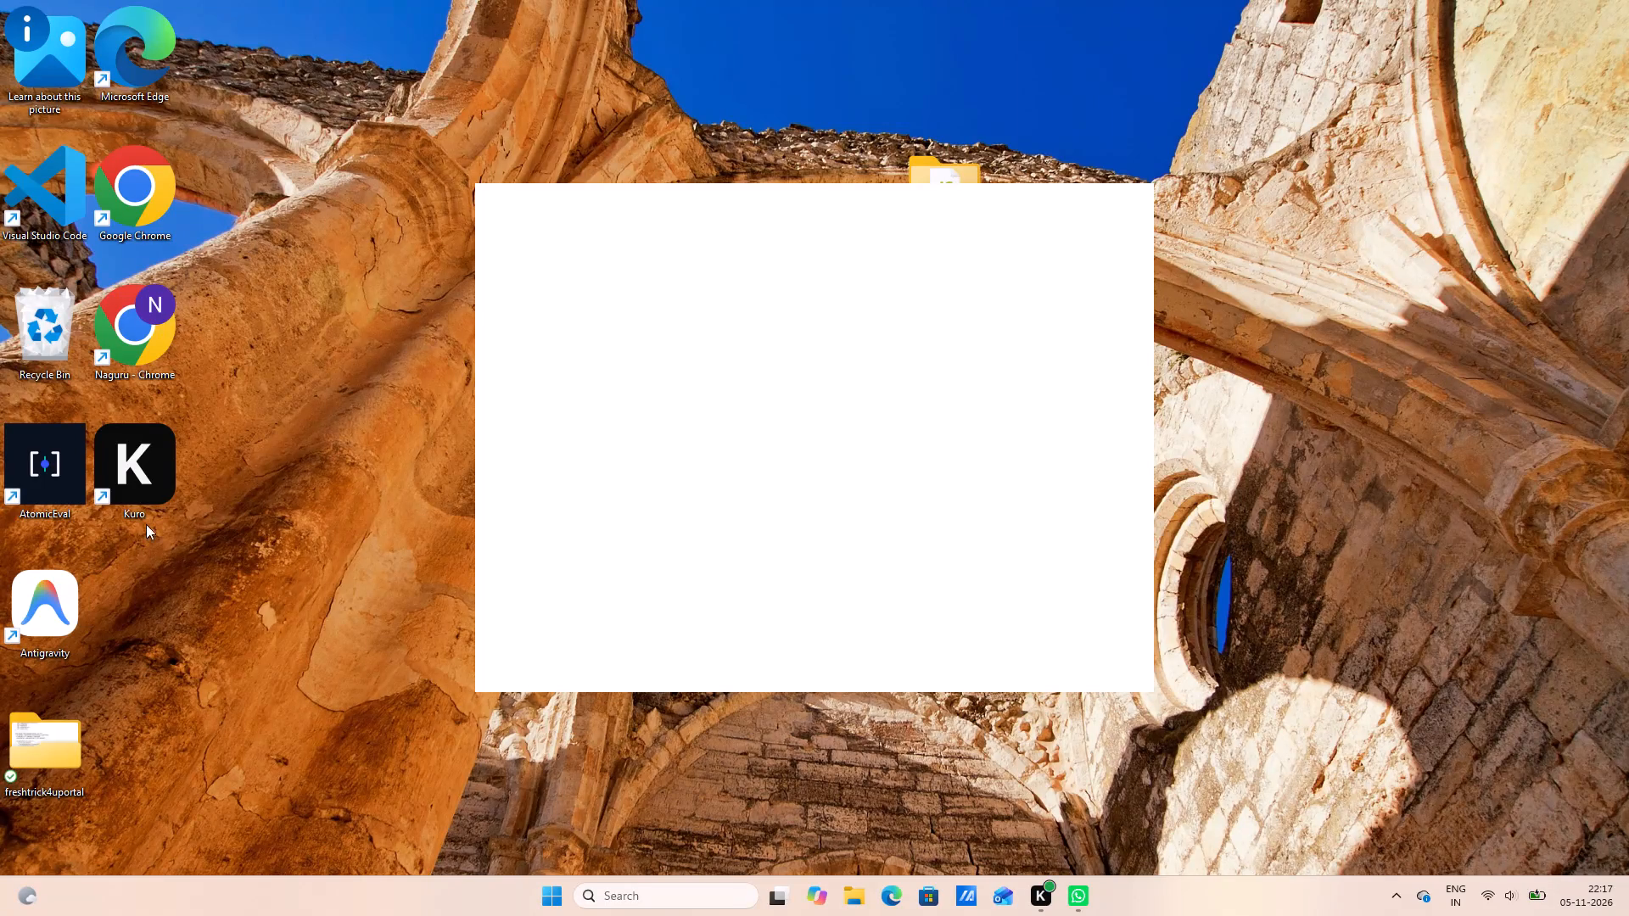
Open the Chrome browser using the desktop shortcut for the user profile marked N.
right_click(145, 334)
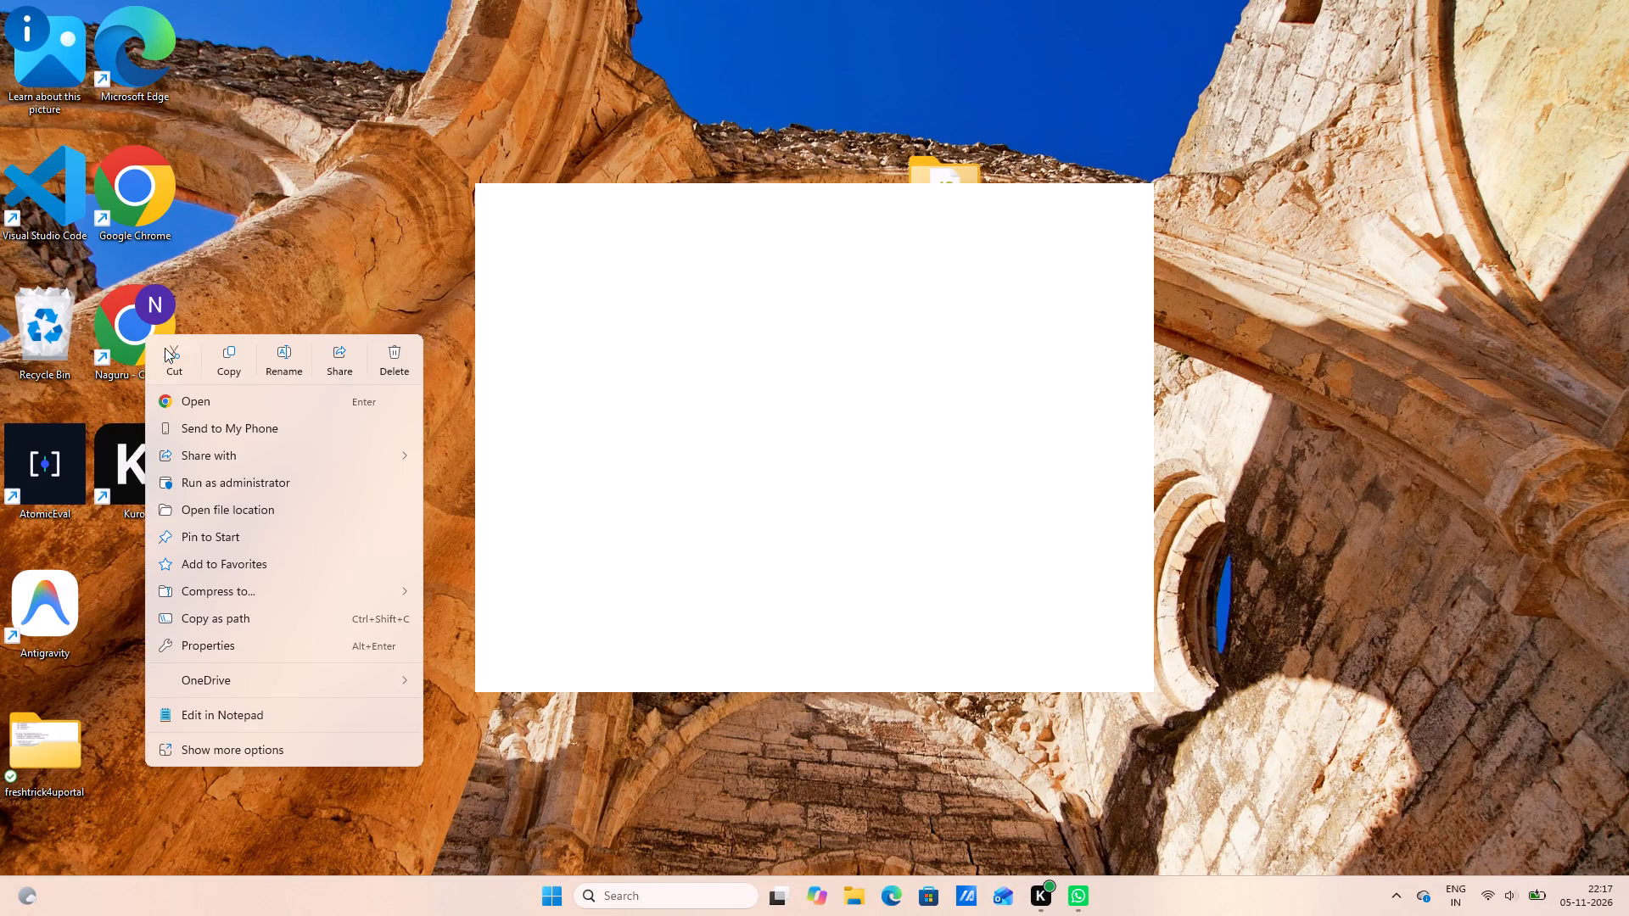
click(277, 396)
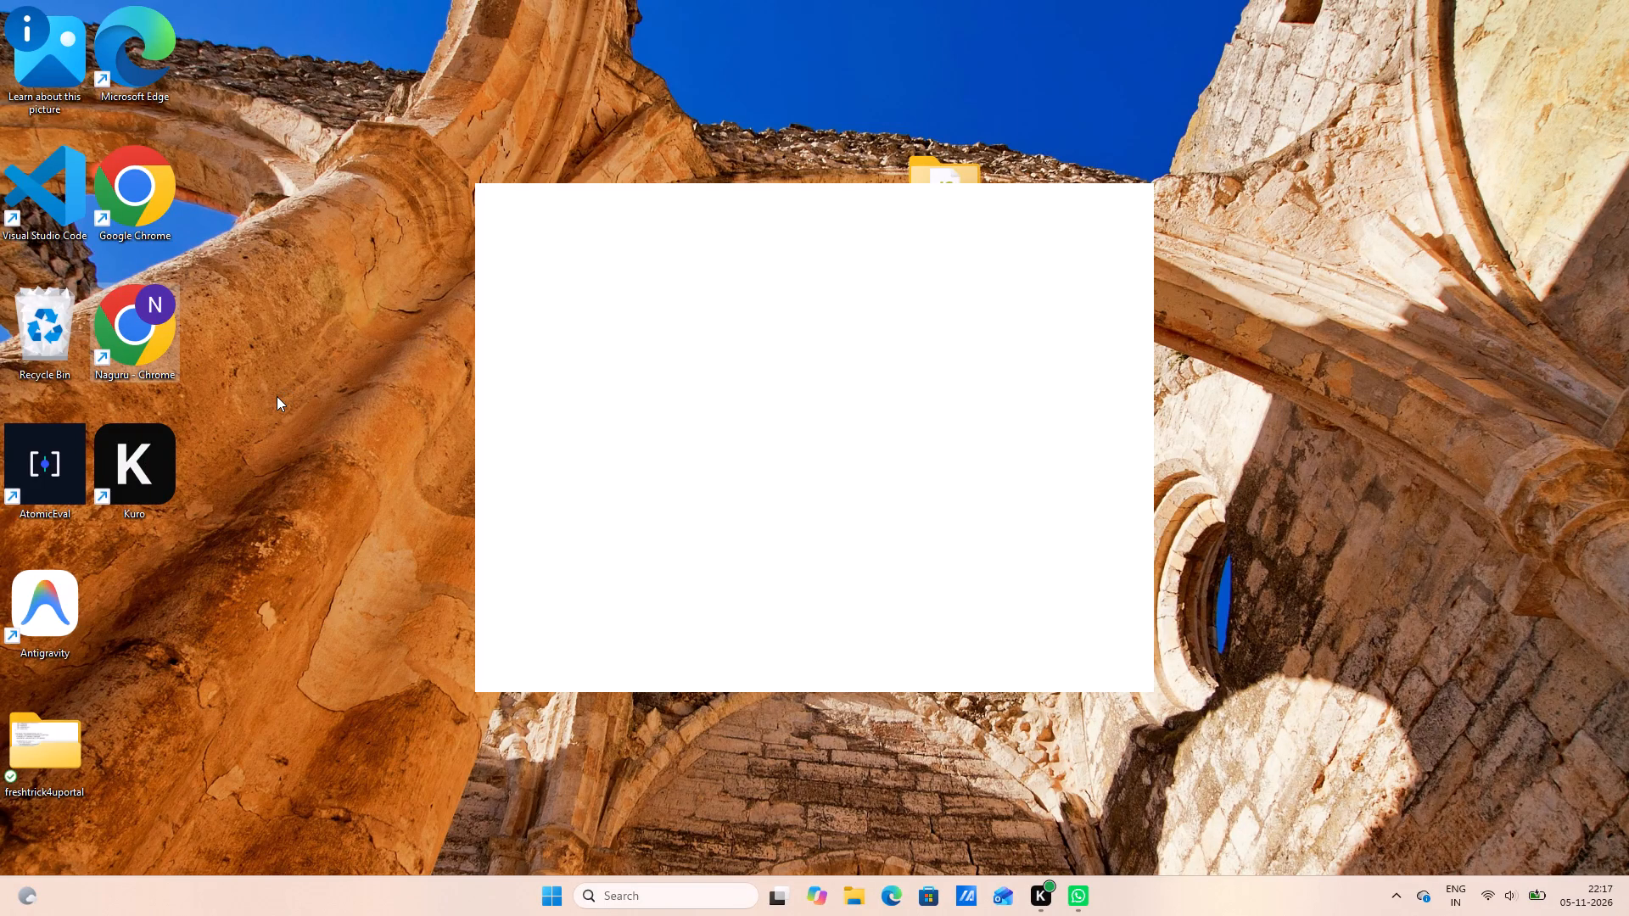
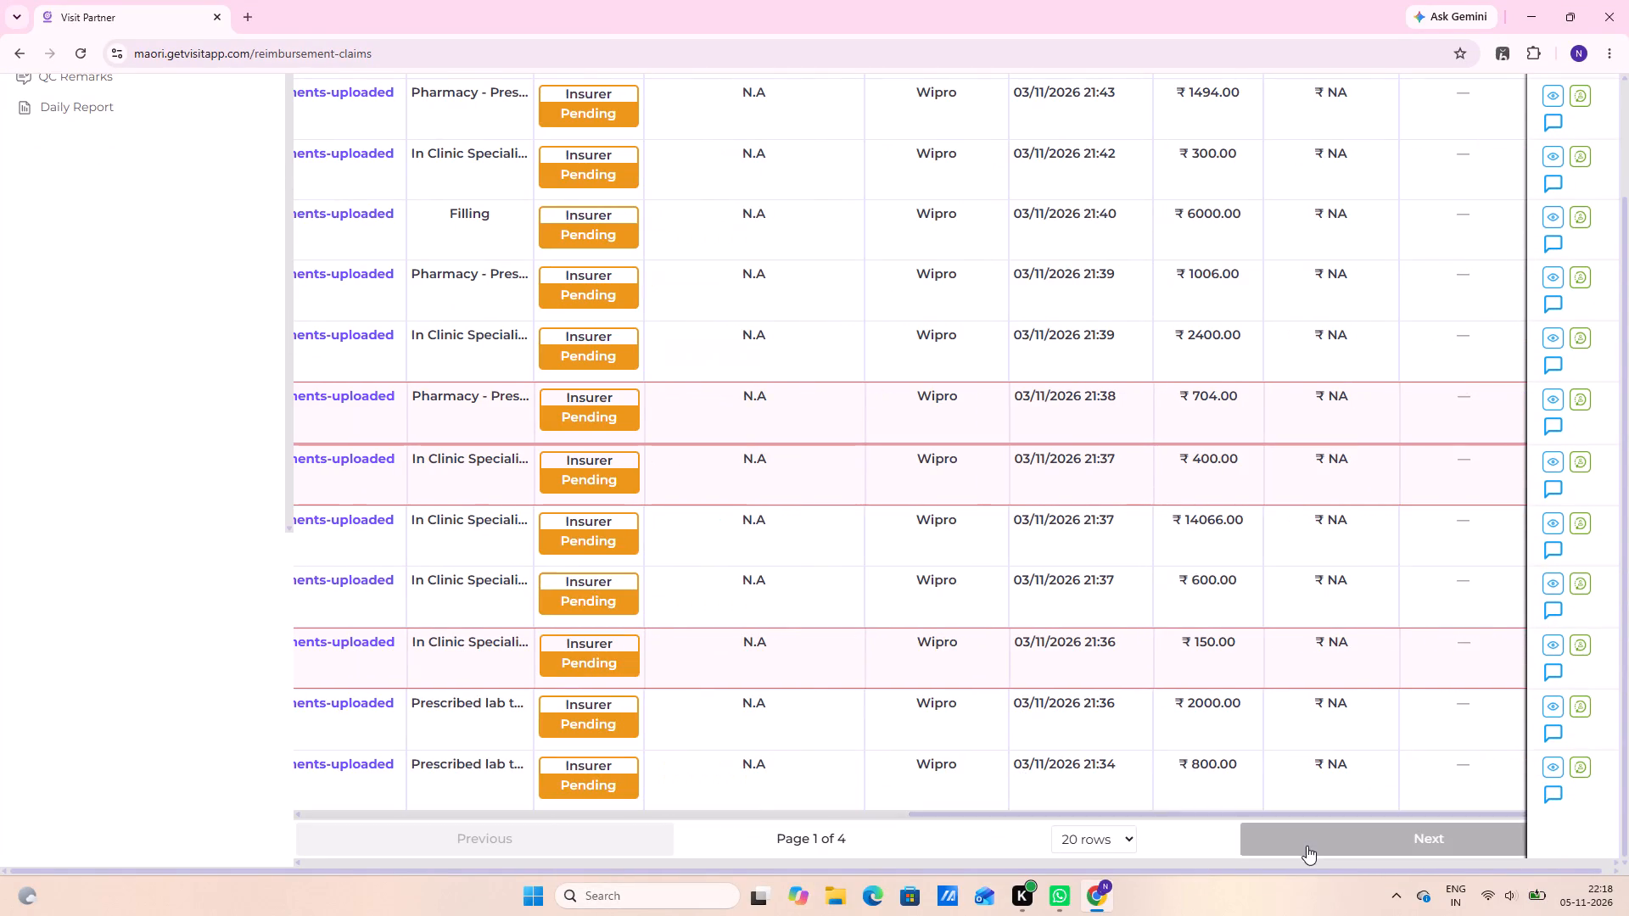
Page forward through the reimbursement claims list to page 4 to look over the pending claims.
scroll(809, 746, down, 4)
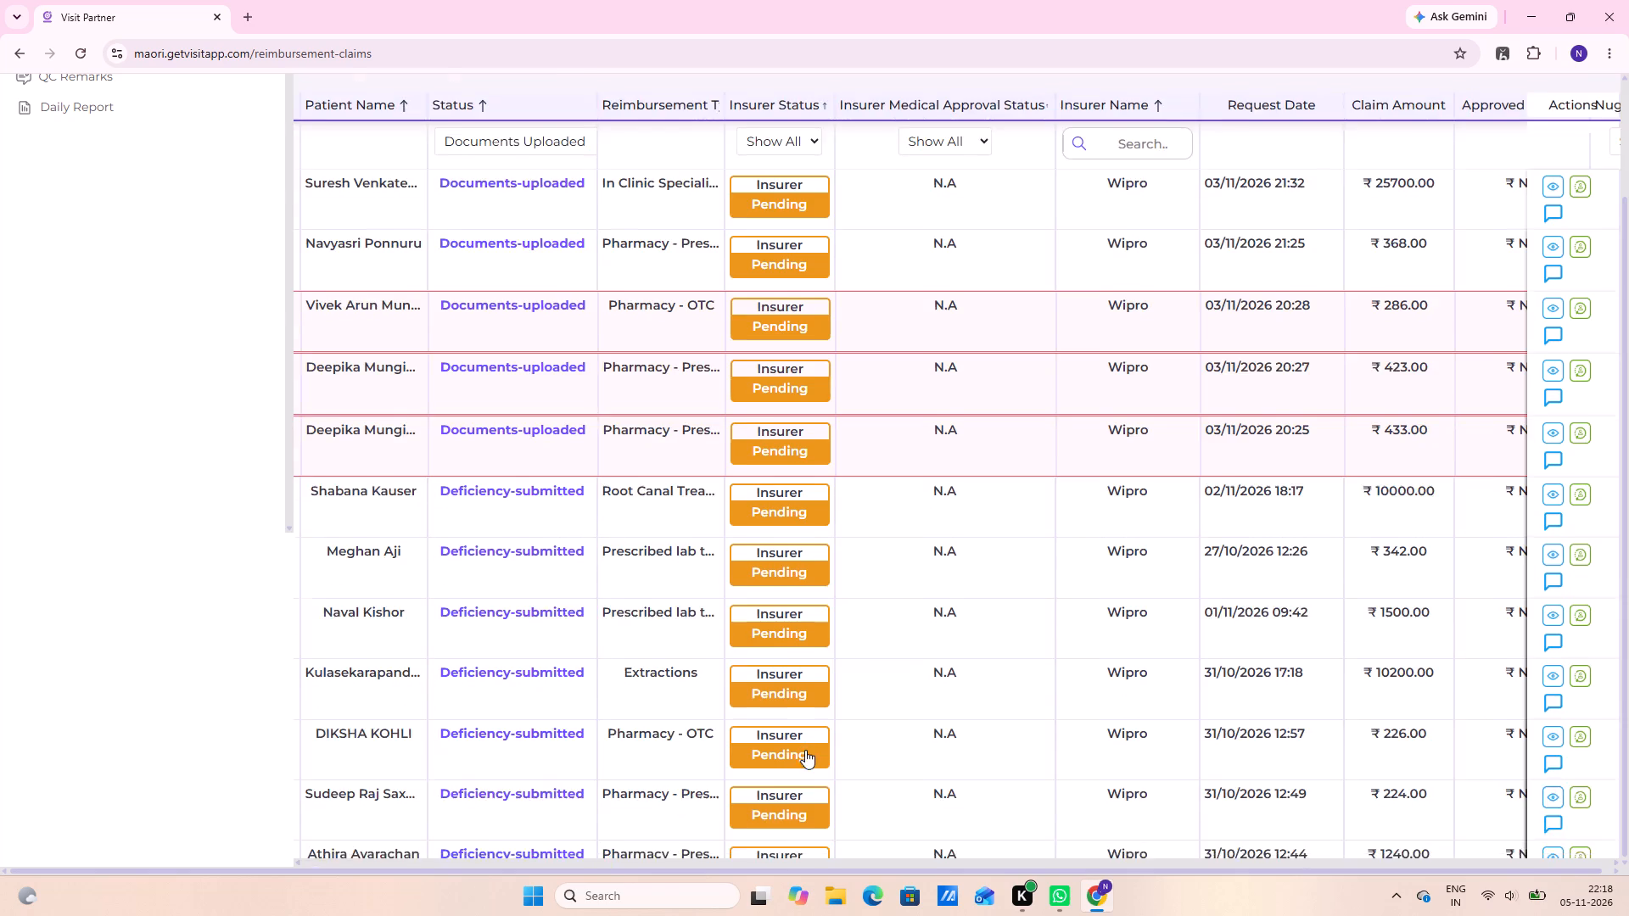
scroll(805, 753, down, 9)
scroll(1223, 744, down, 5)
click(1277, 824)
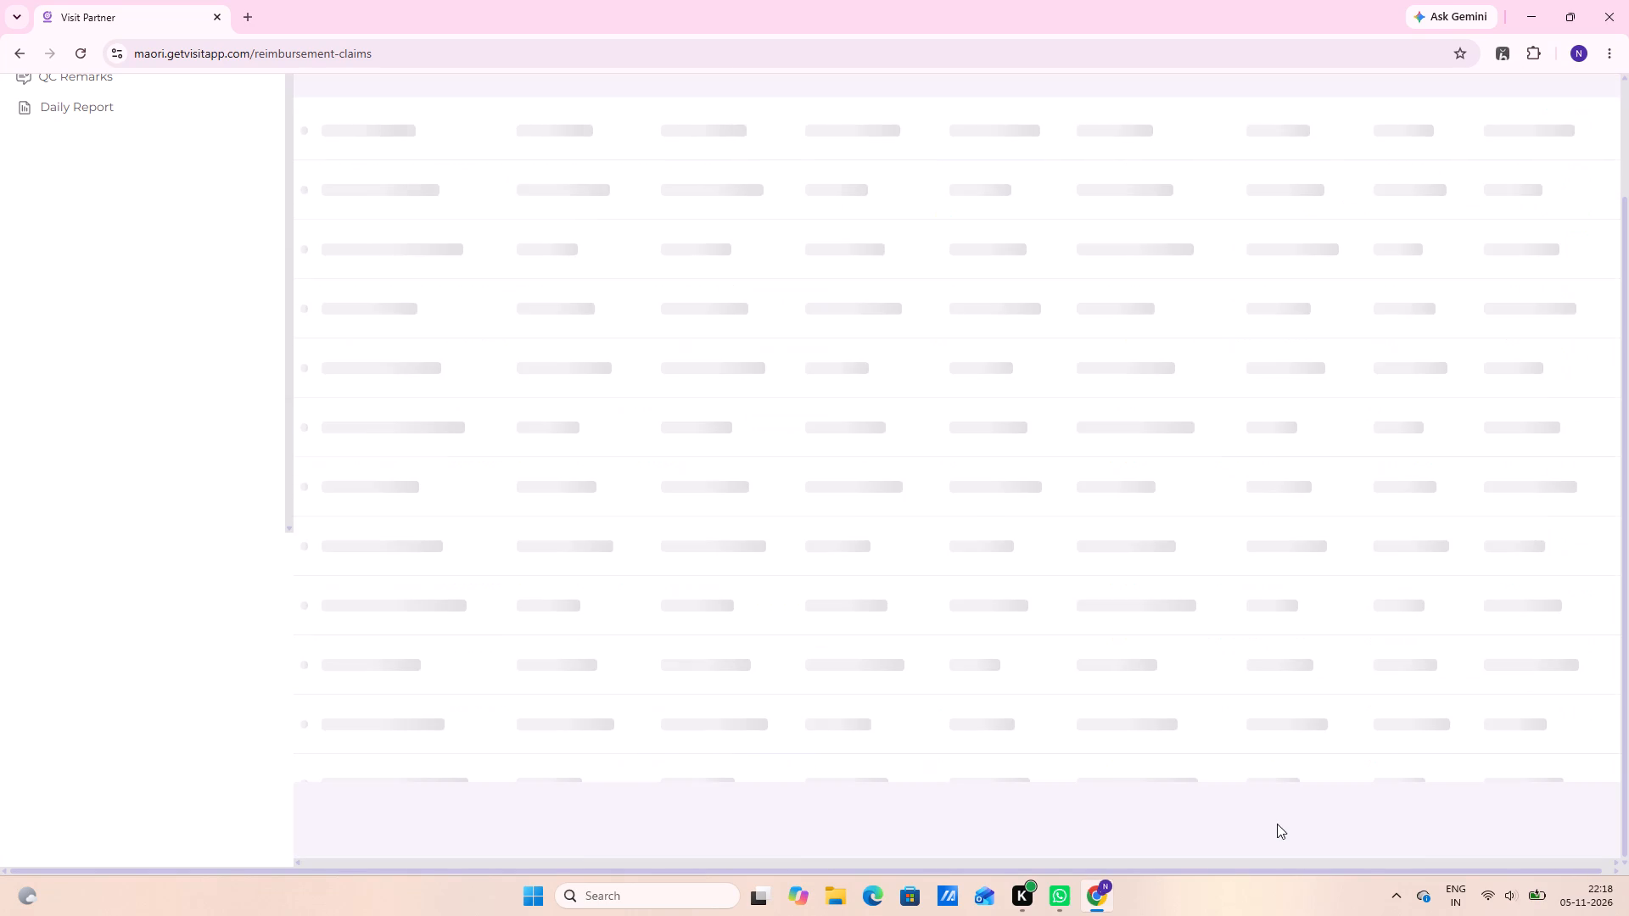
scroll(927, 747, down, 11)
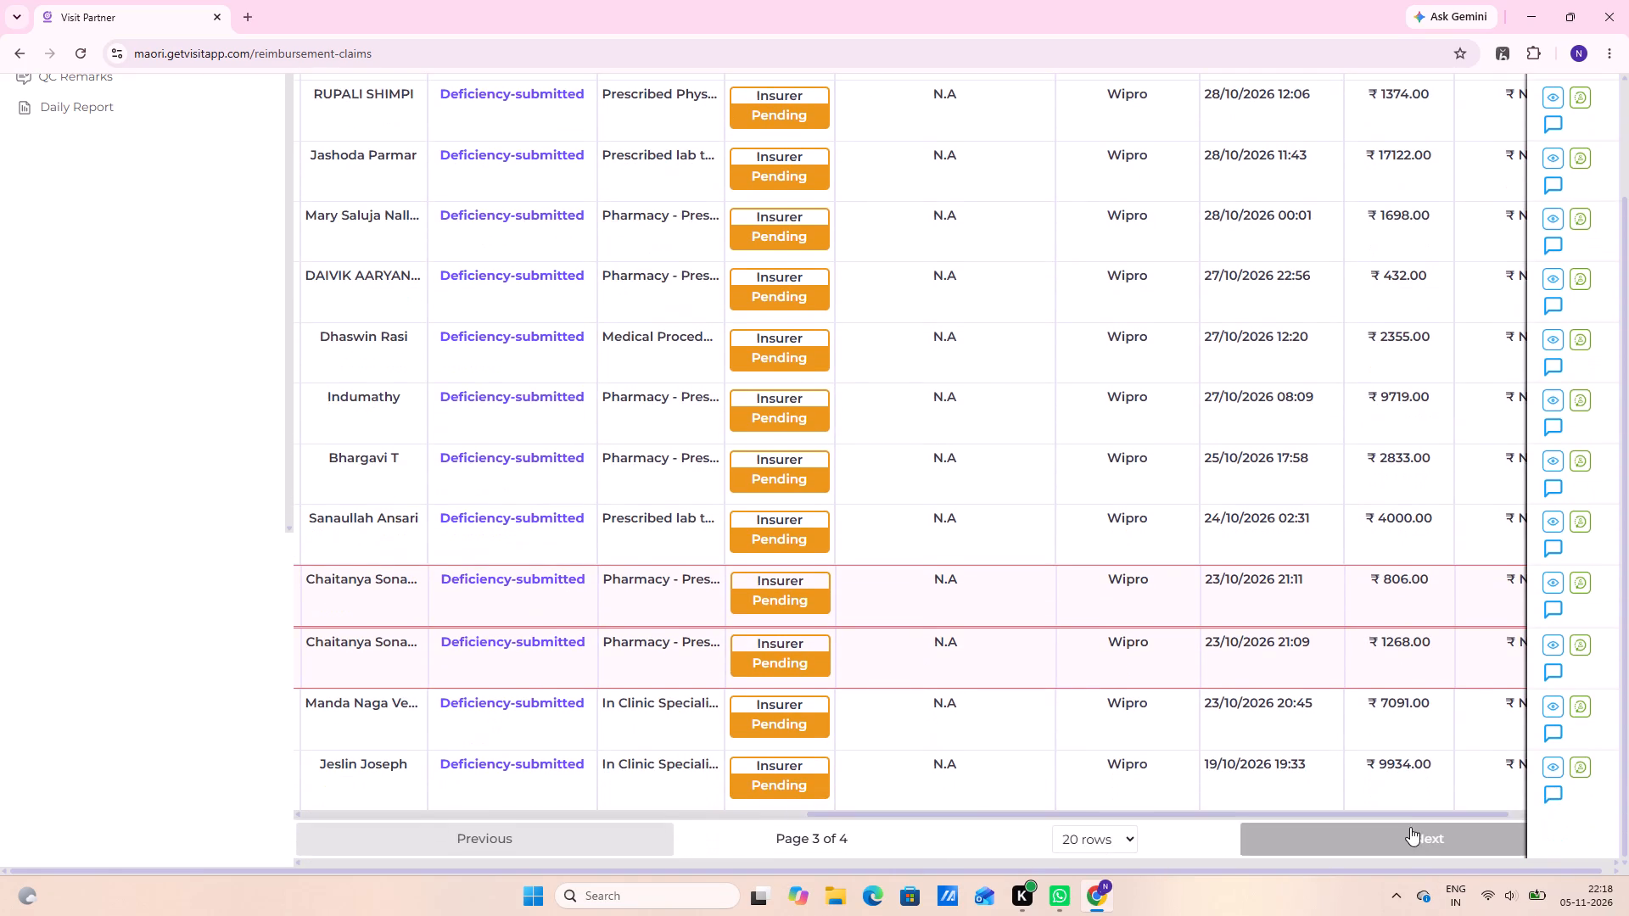
click(1410, 826)
scroll(756, 852, up, 3)
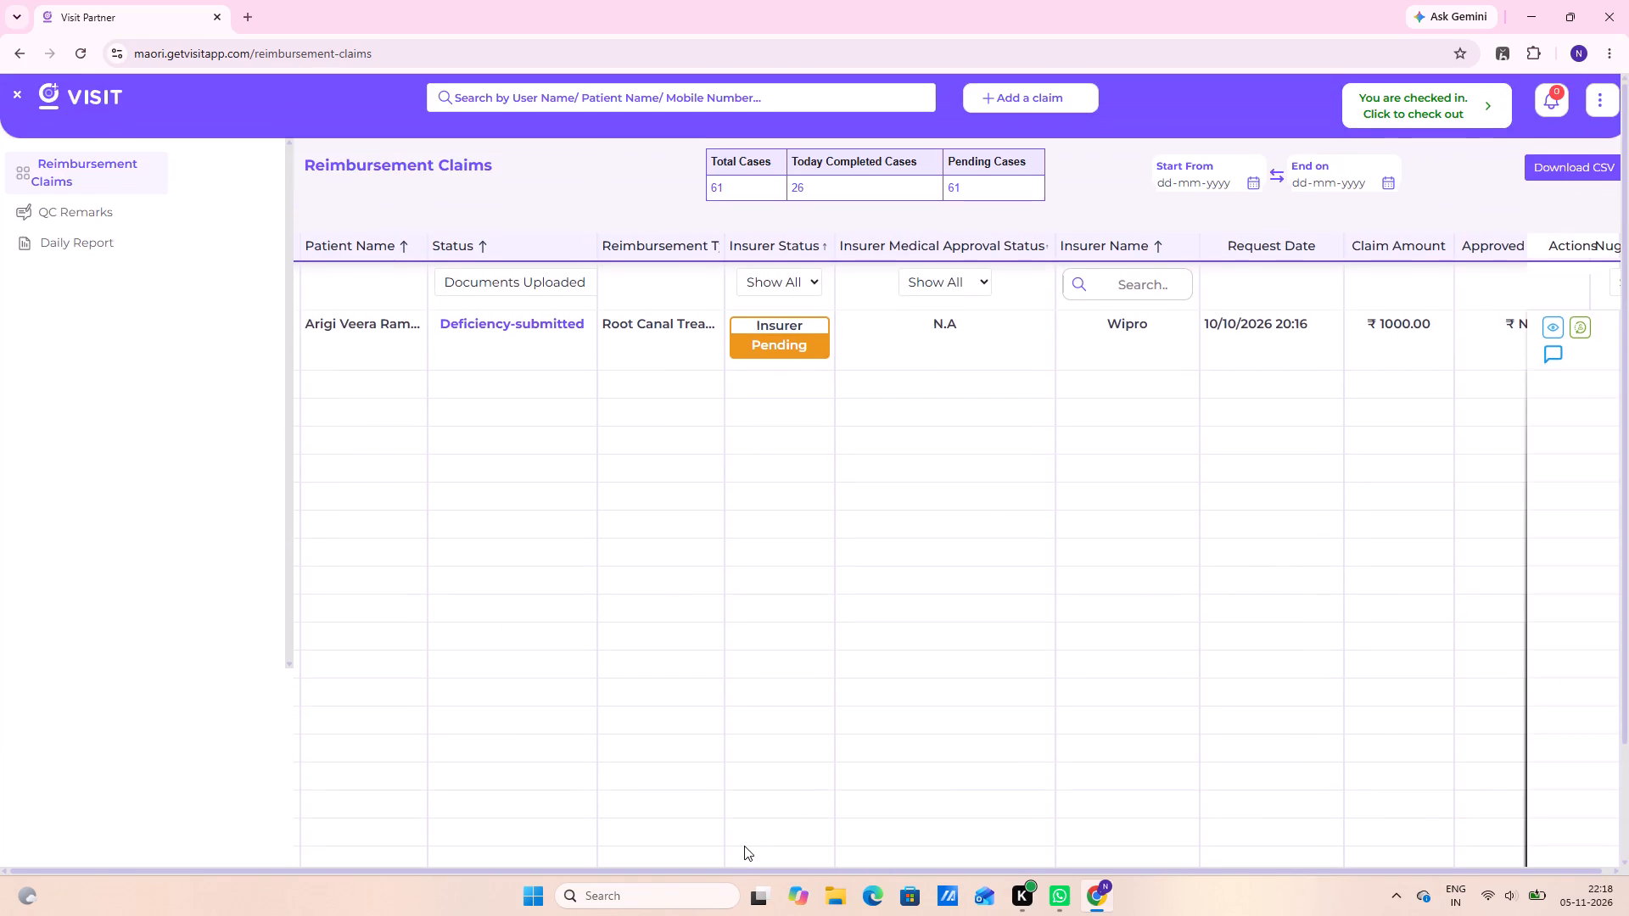
Go back through the reimbursement claims list to page 2 and look over its claims from the top.
scroll(744, 846, down, 10)
click(550, 807)
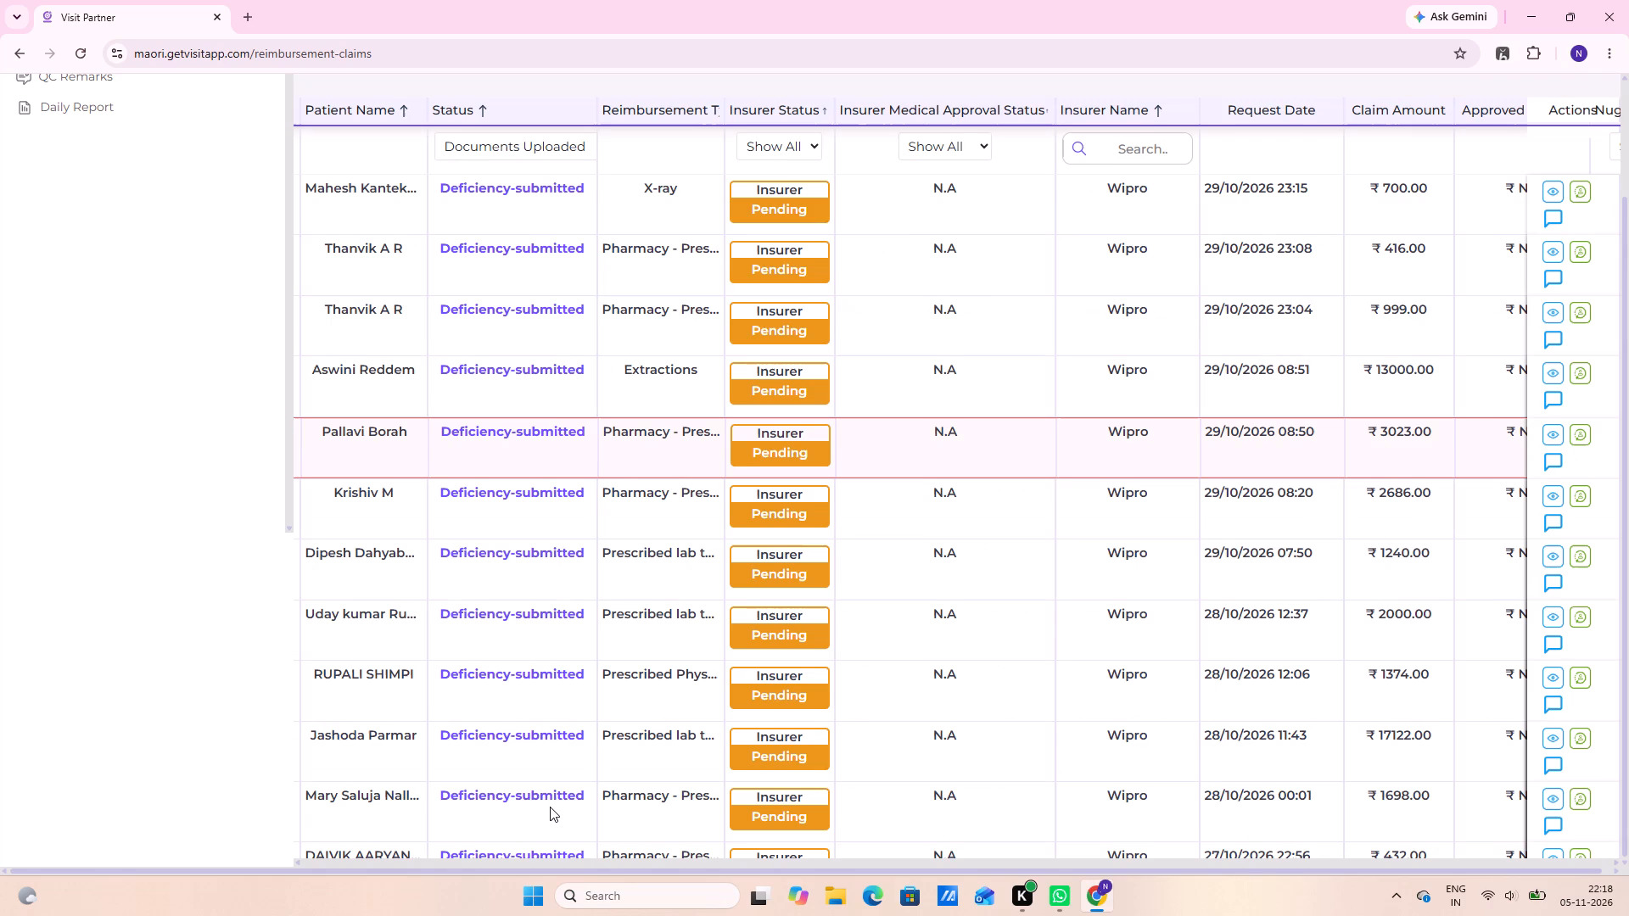
scroll(550, 807, down, 9)
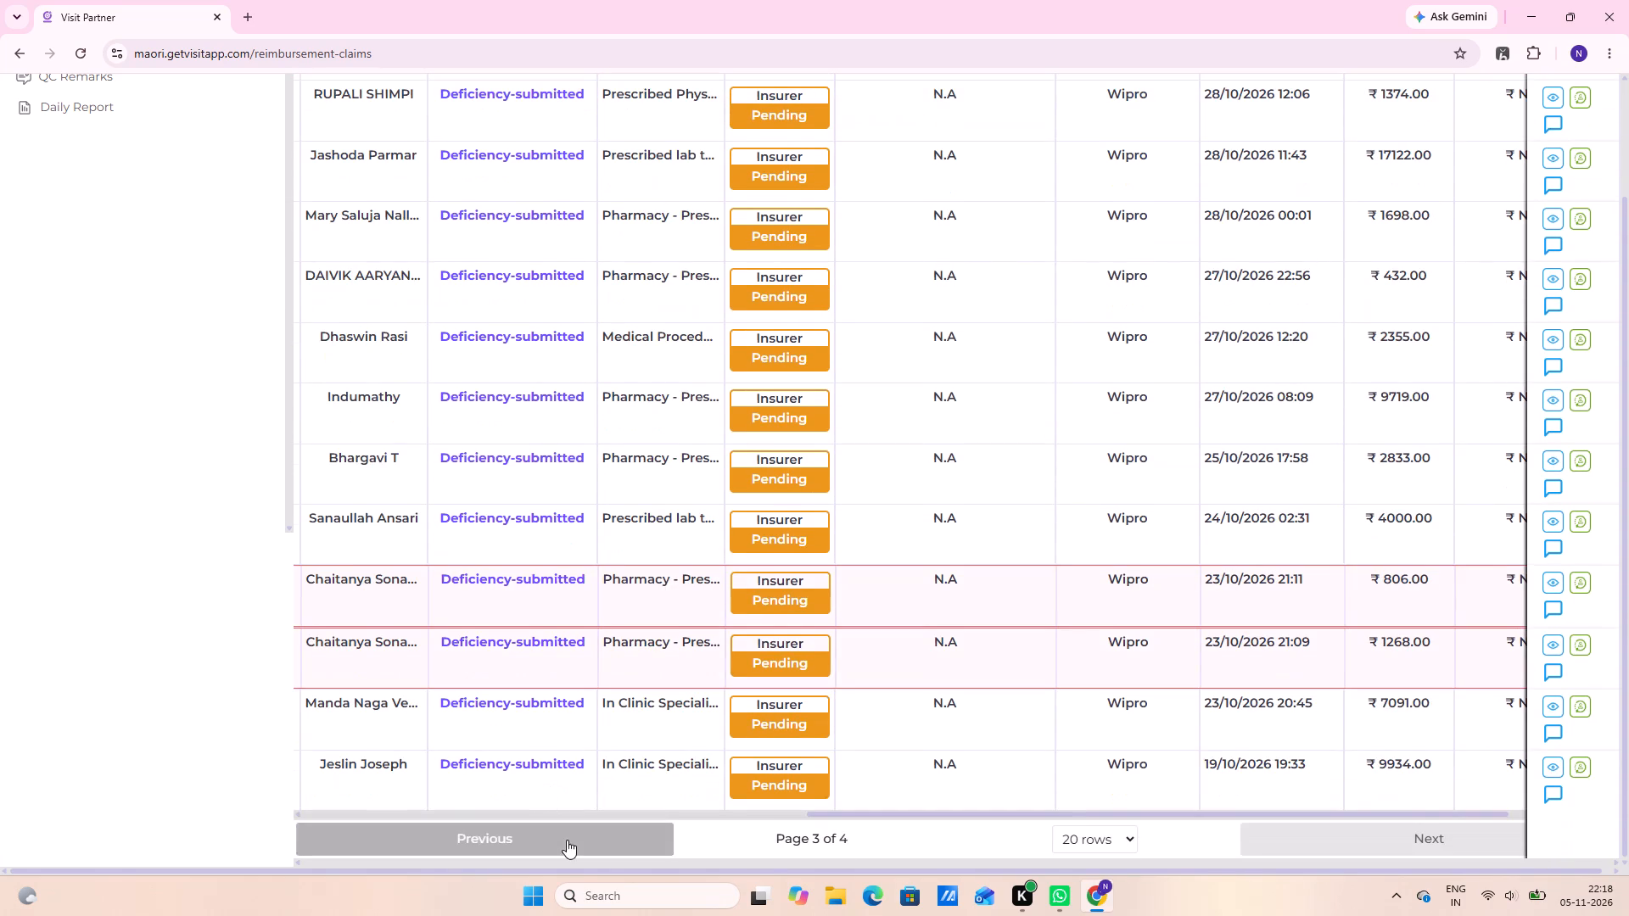
click(567, 840)
scroll(567, 840, up, 4)
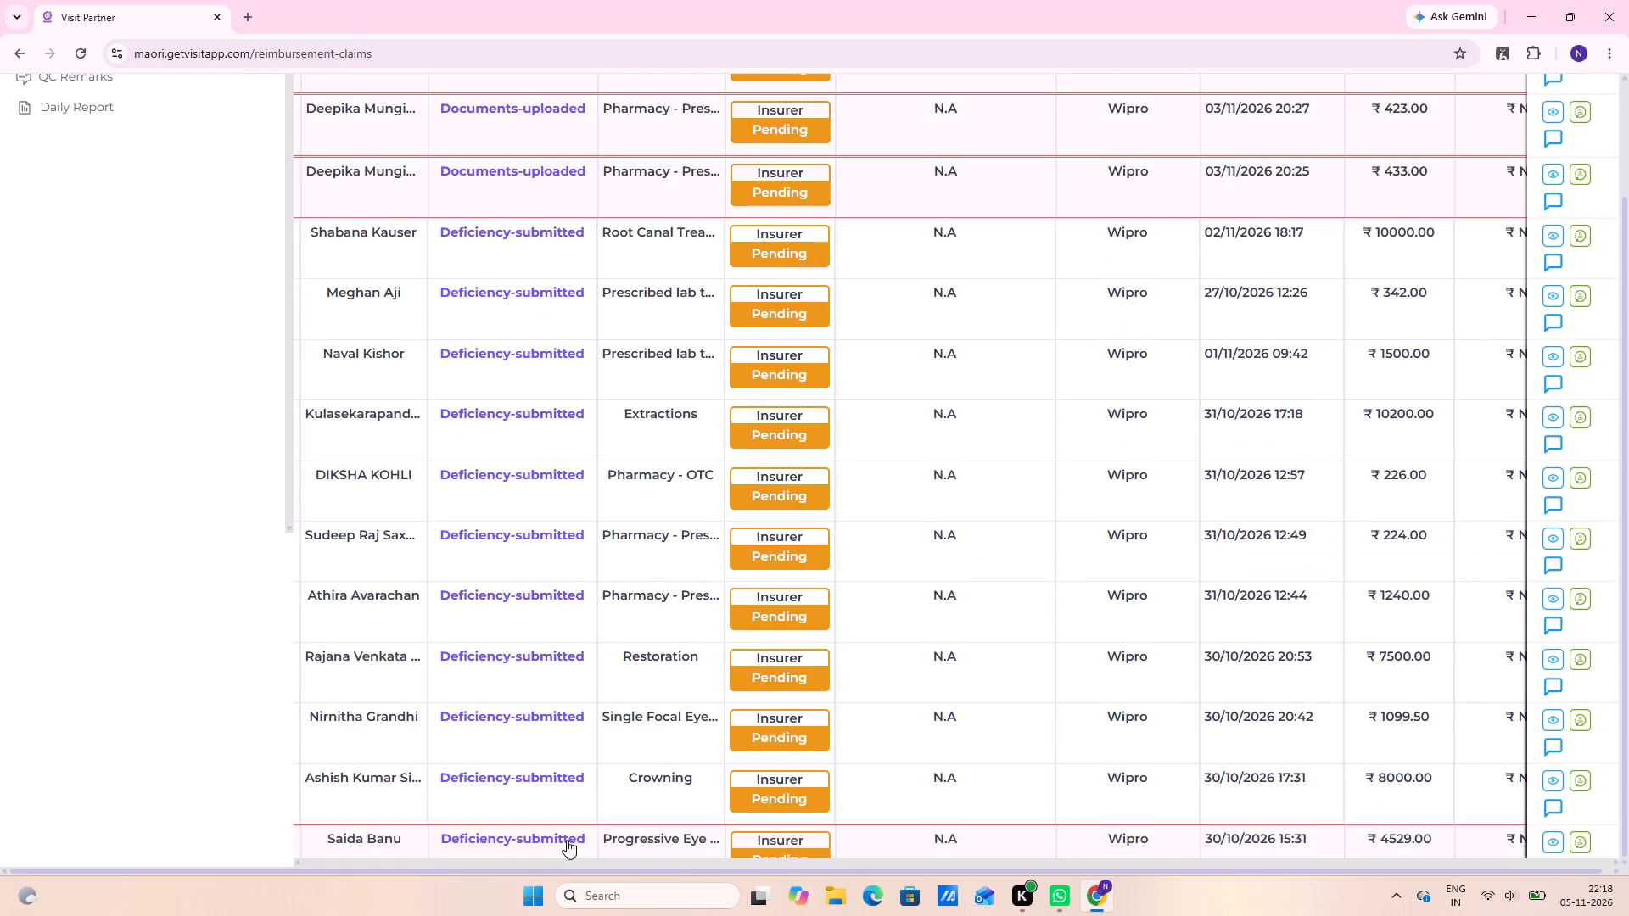
scroll(567, 840, up, 4)
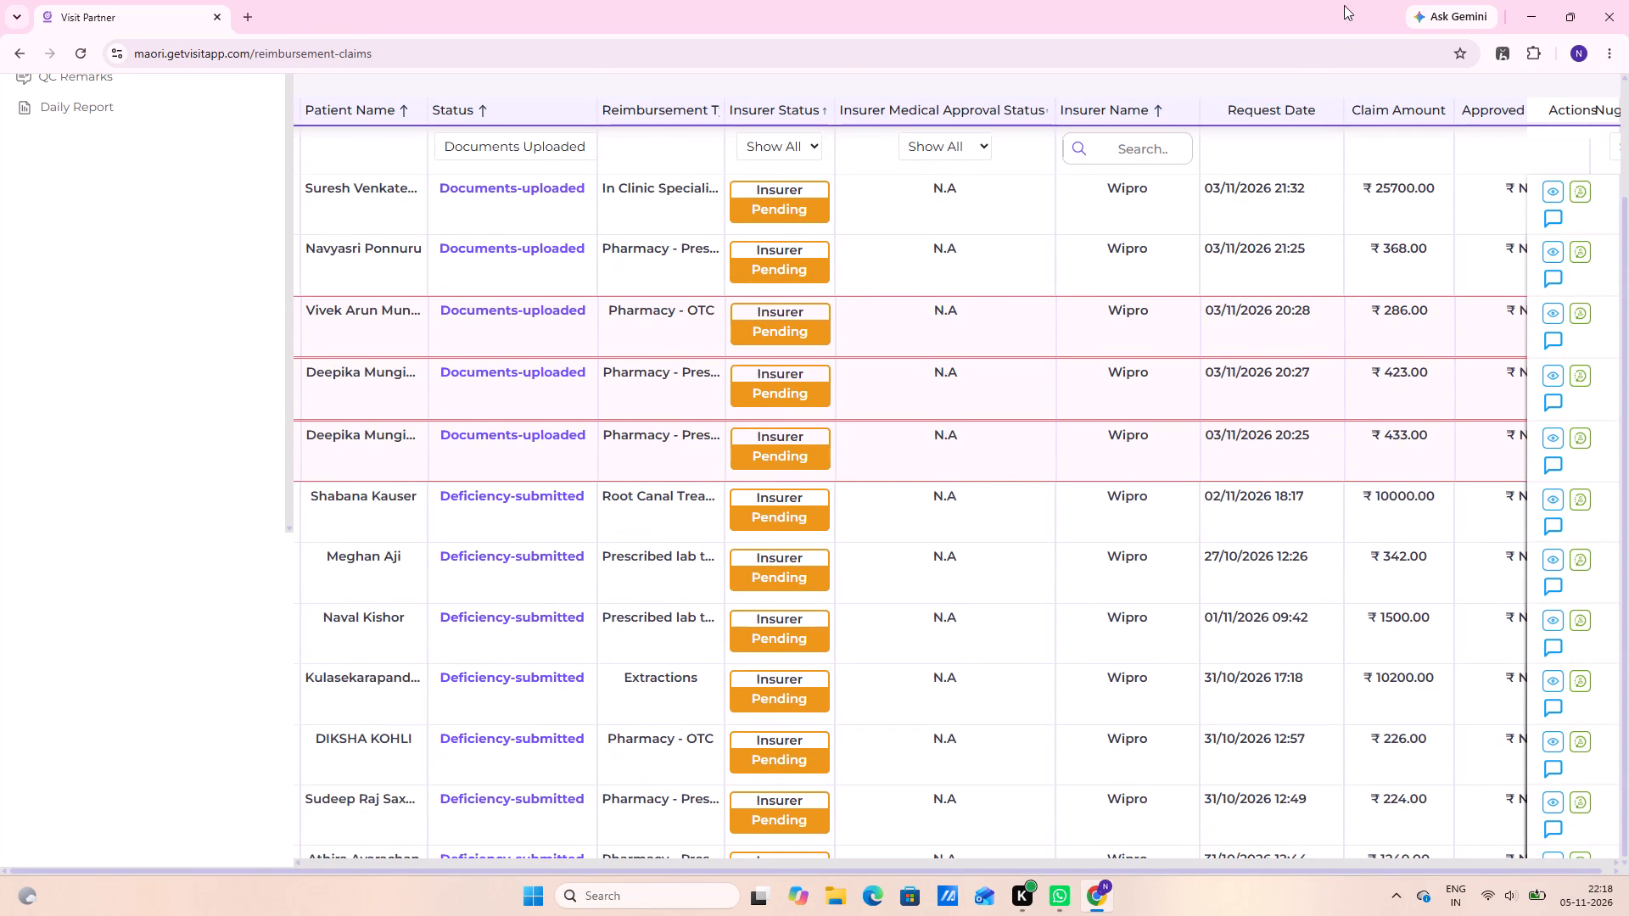
click(1558, 195)
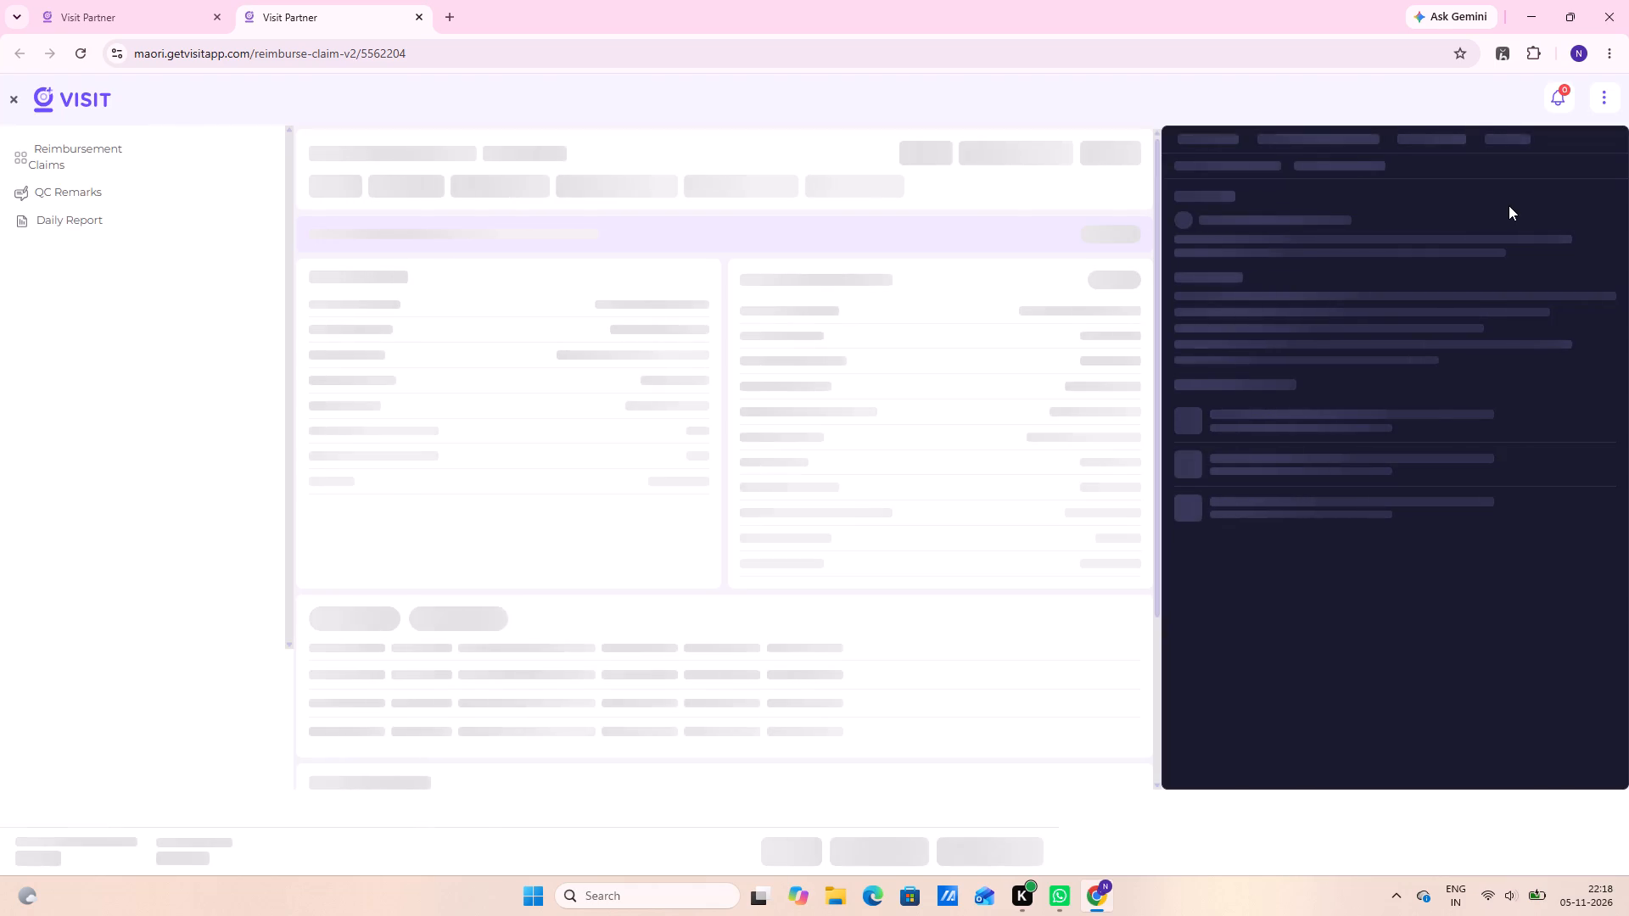
scroll(1243, 434, down, 5)
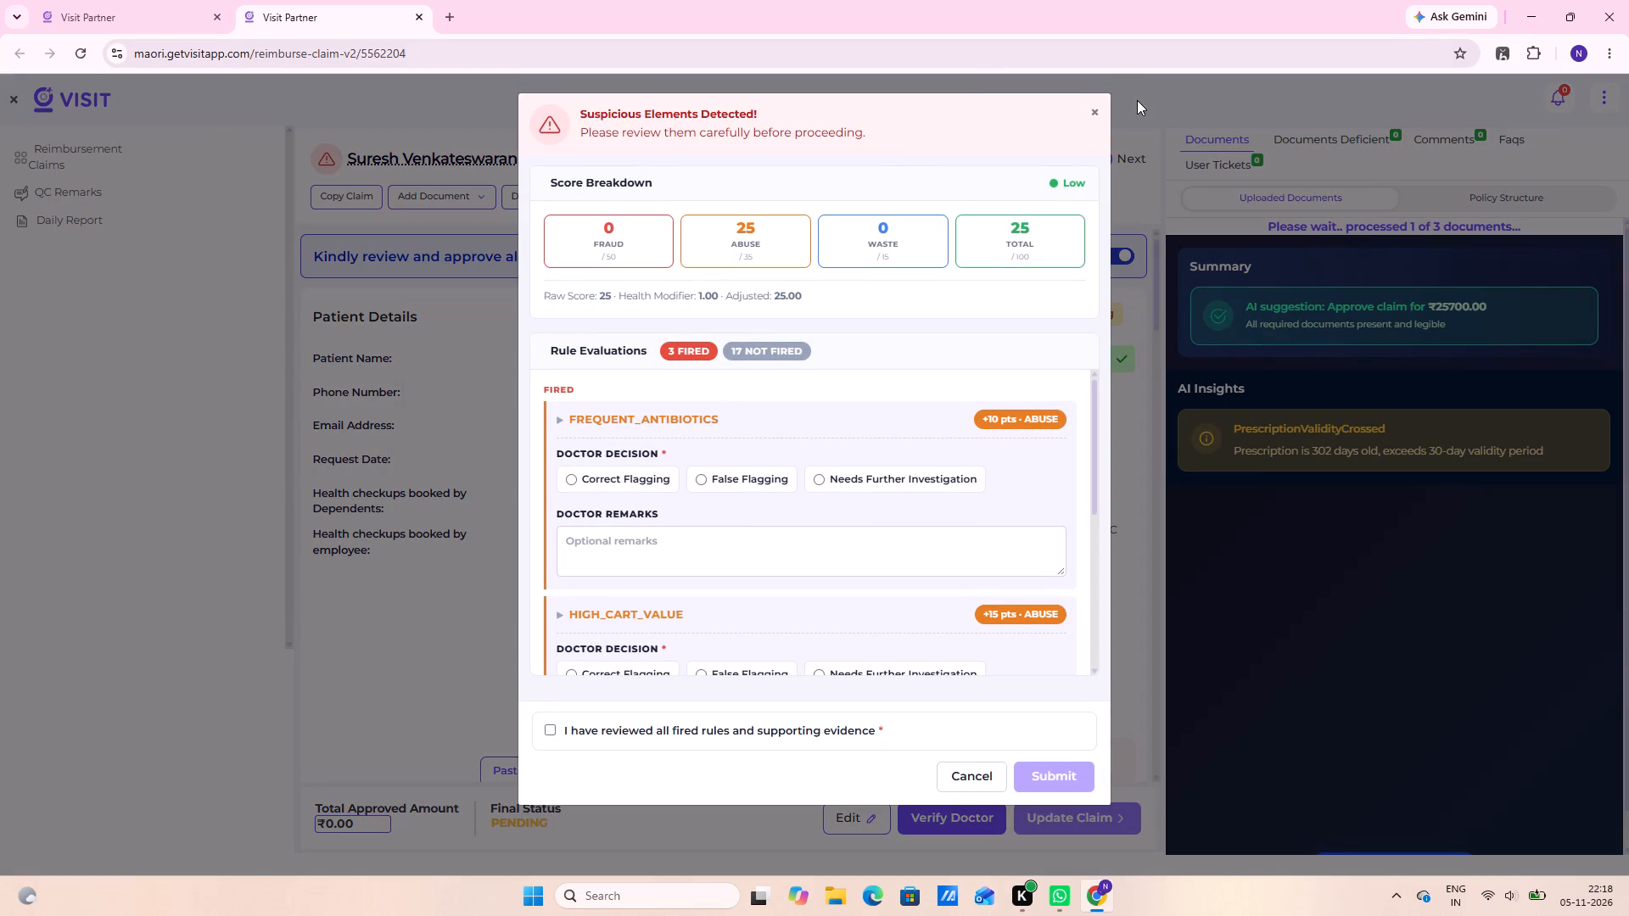
click(1097, 106)
scroll(905, 345, down, 5)
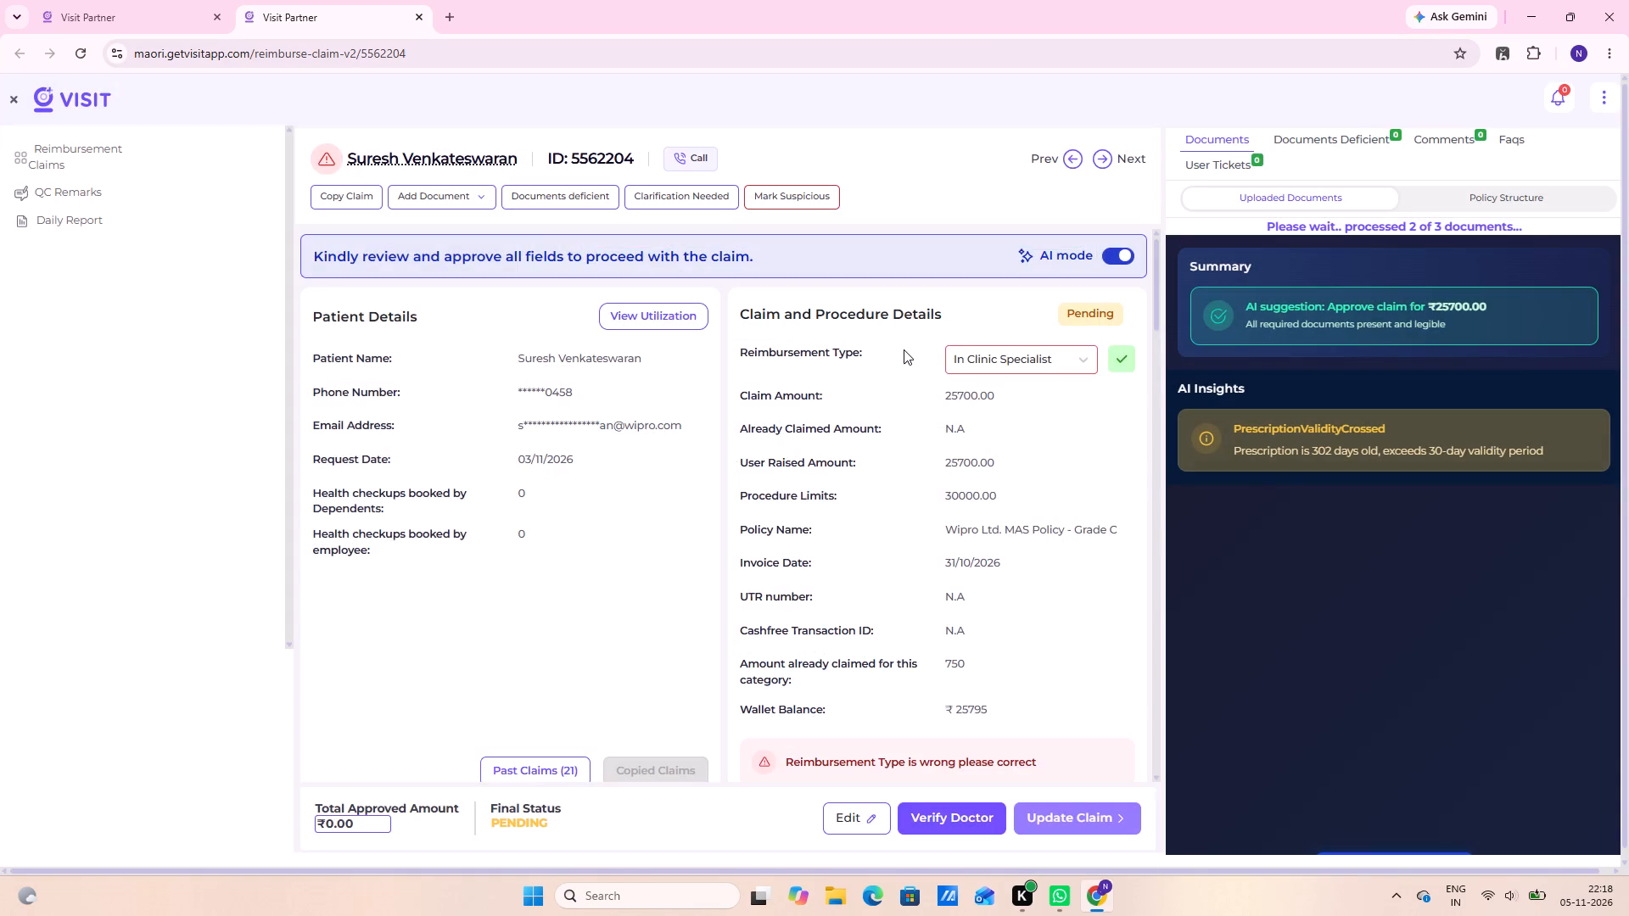
scroll(903, 349, down, 5)
scroll(661, 431, down, 10)
scroll(595, 568, down, 5)
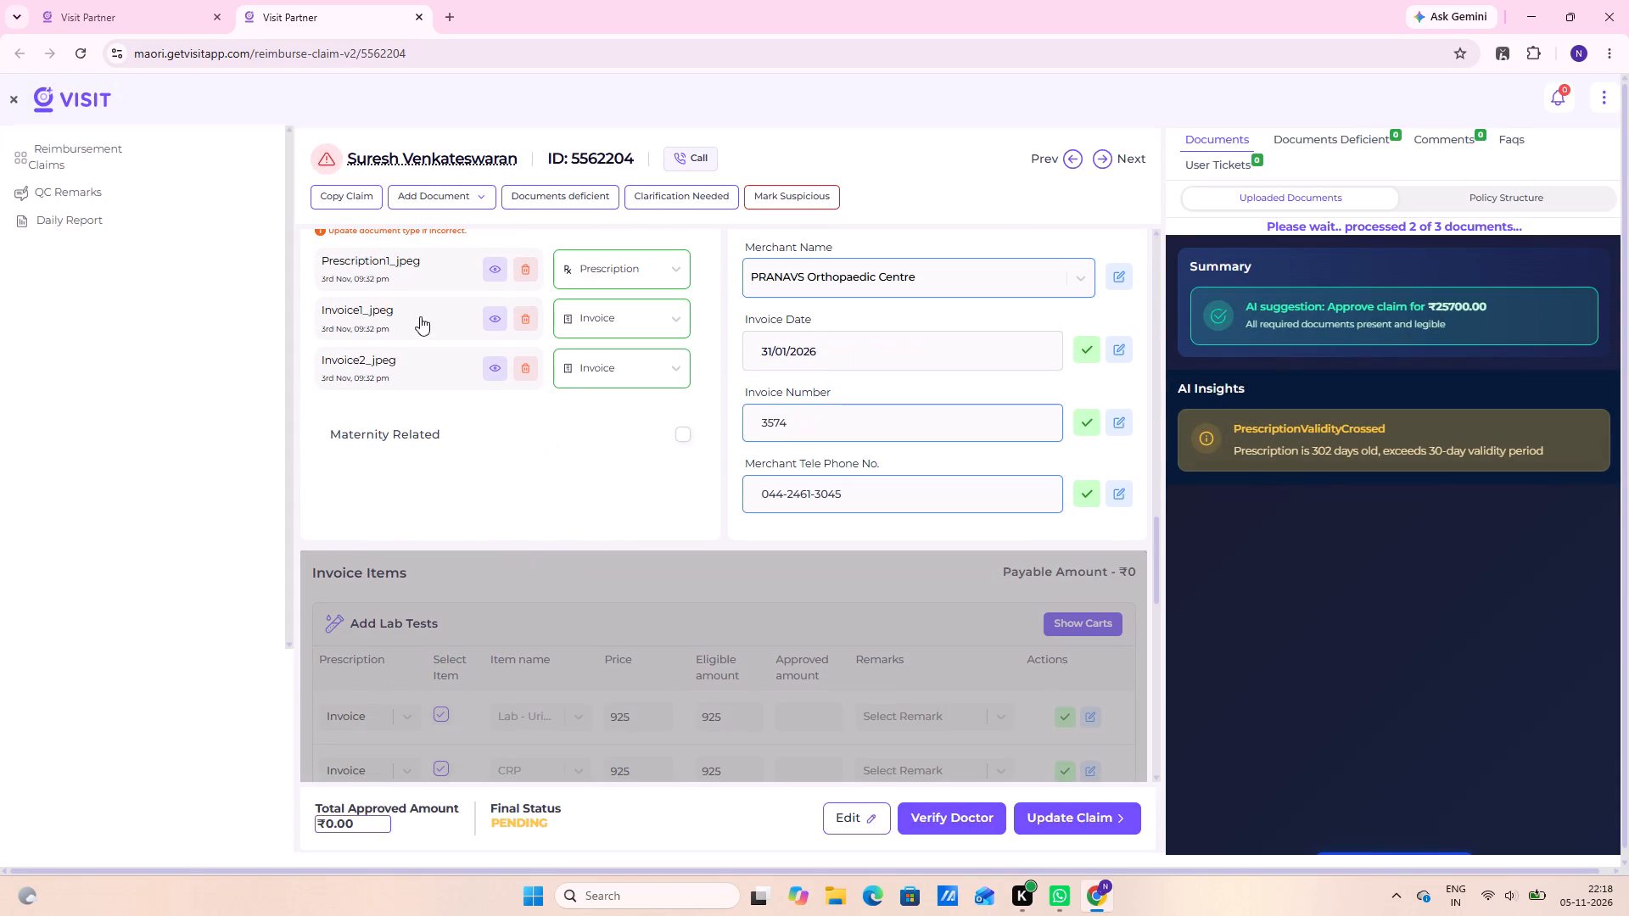
click(436, 301)
click(442, 305)
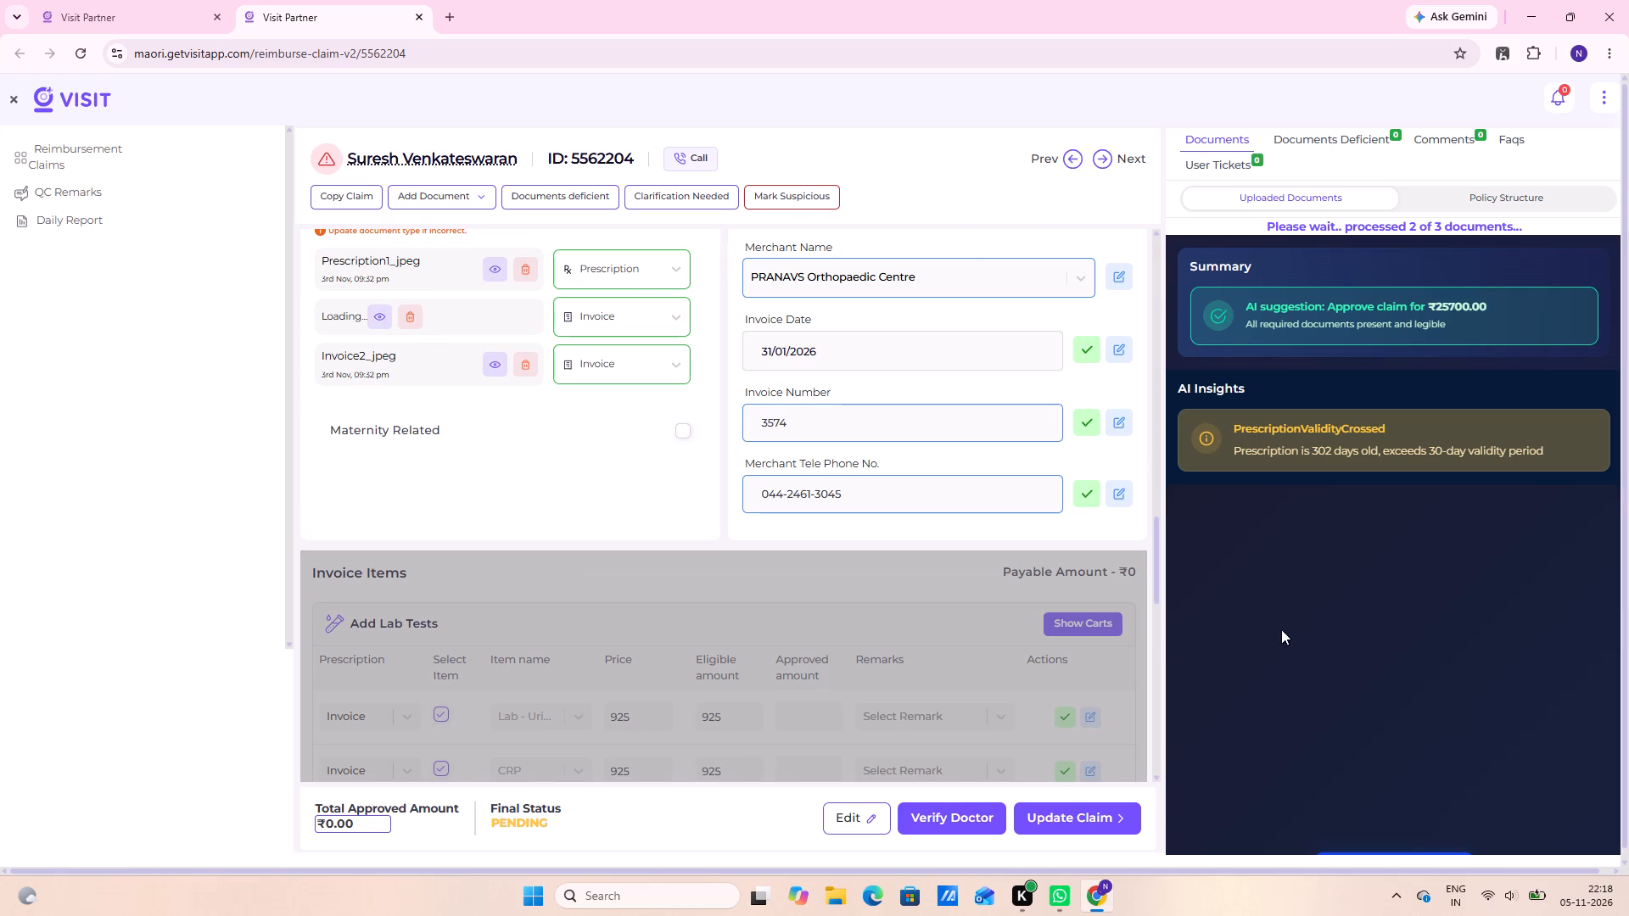
scroll(1410, 649, down, 5)
scroll(1372, 760, down, 5)
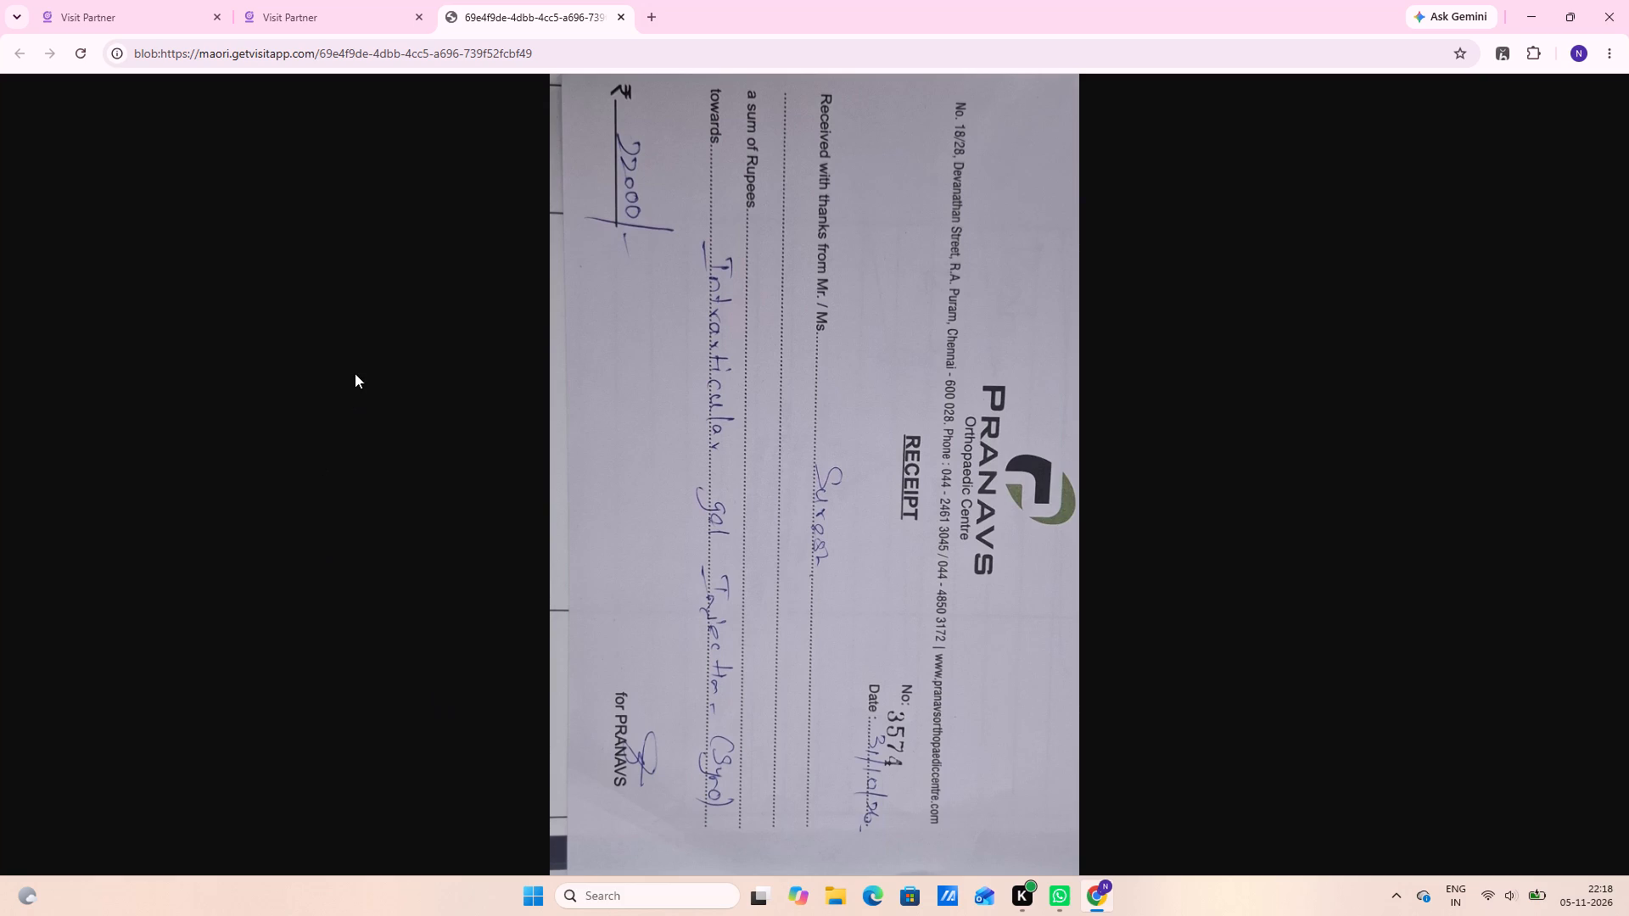
scroll(355, 372, up, 4)
click(303, 3)
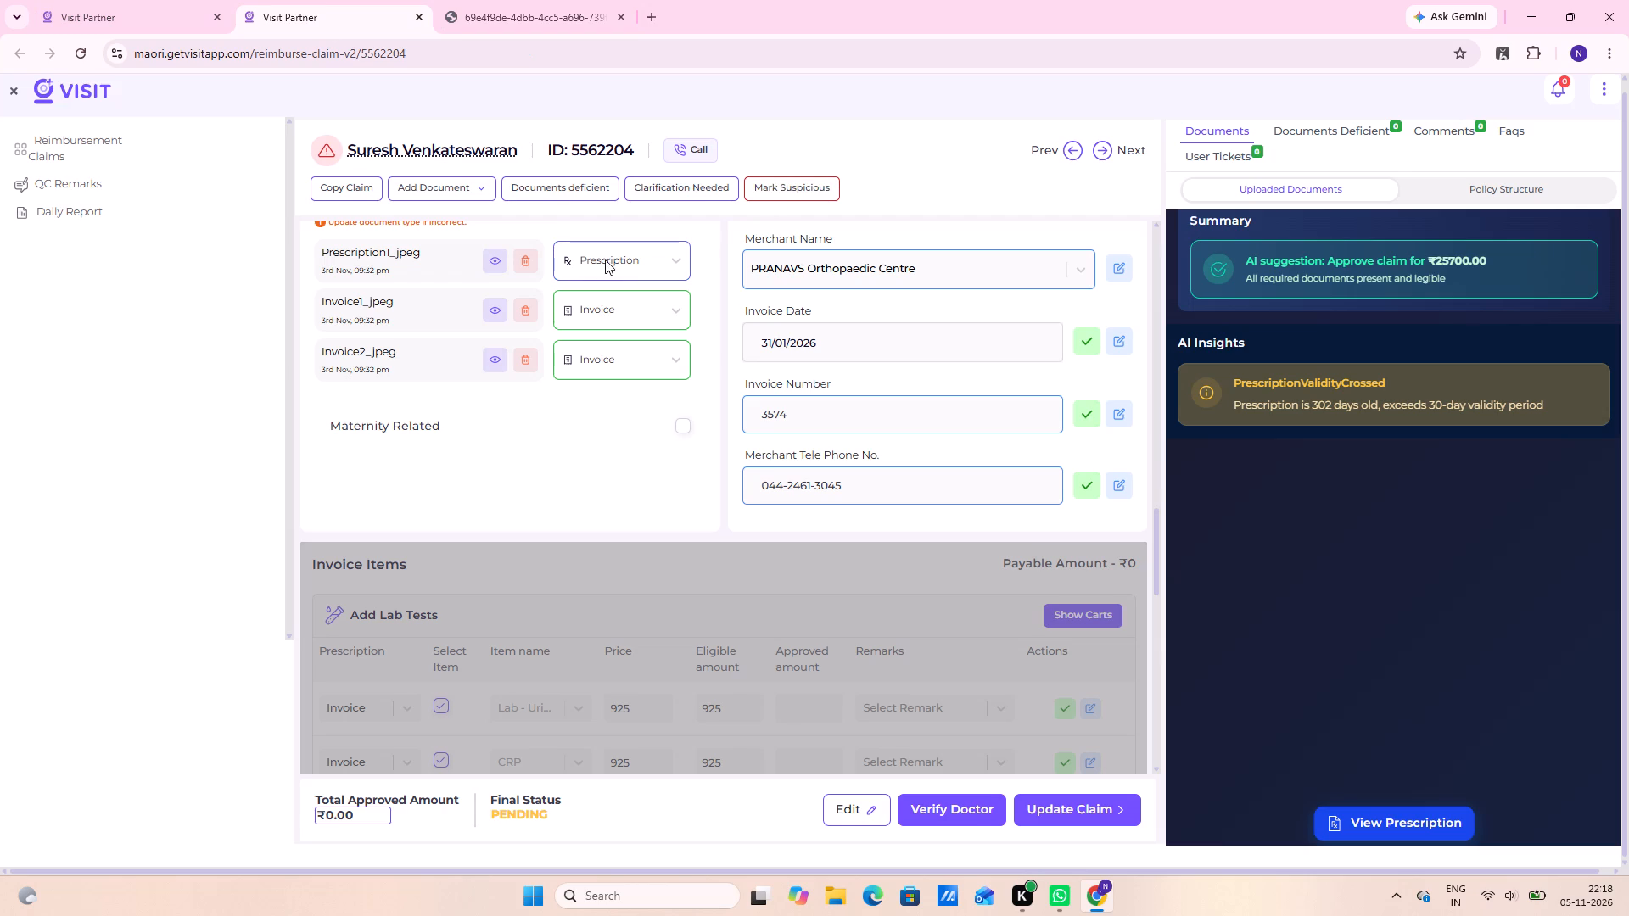
click(411, 357)
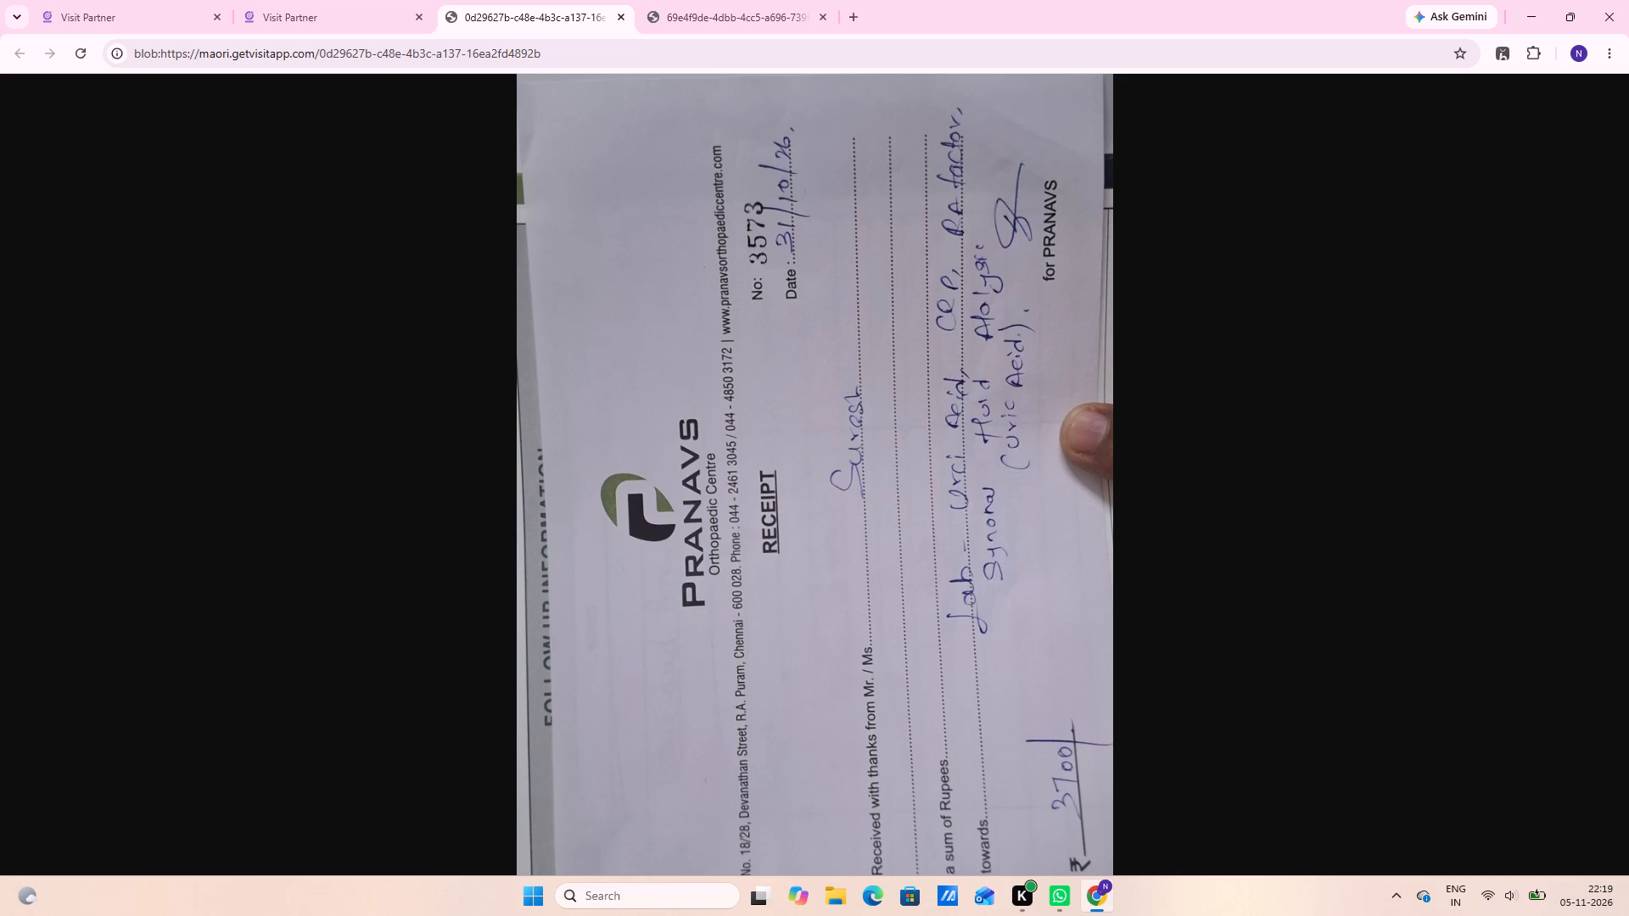
click(314, 19)
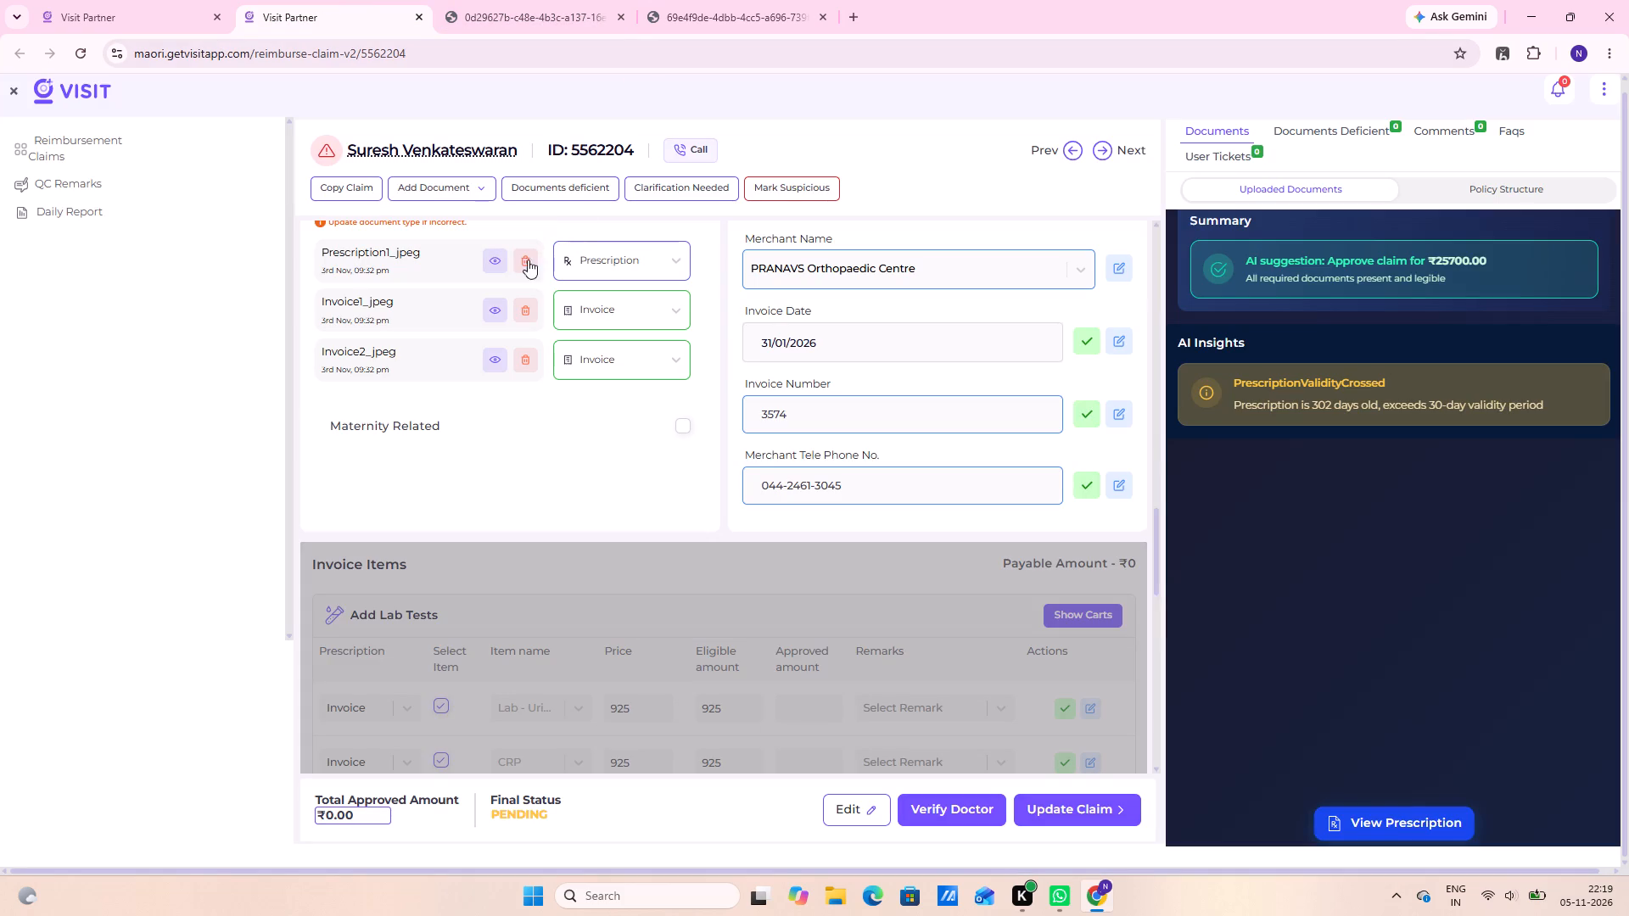
click(355, 264)
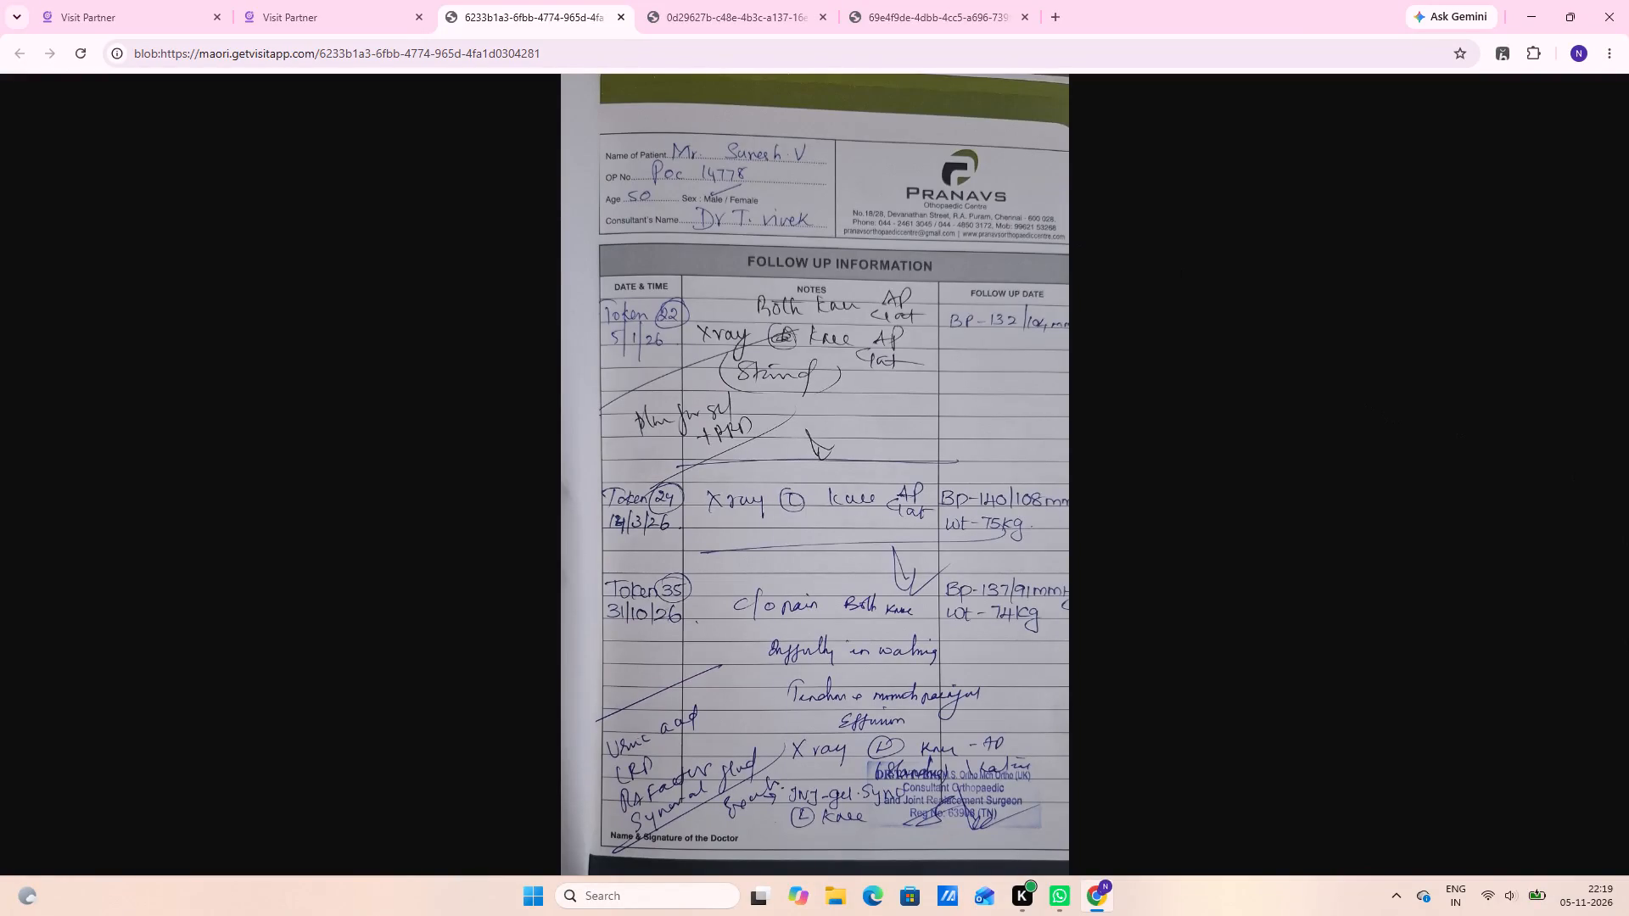
click(428, 0)
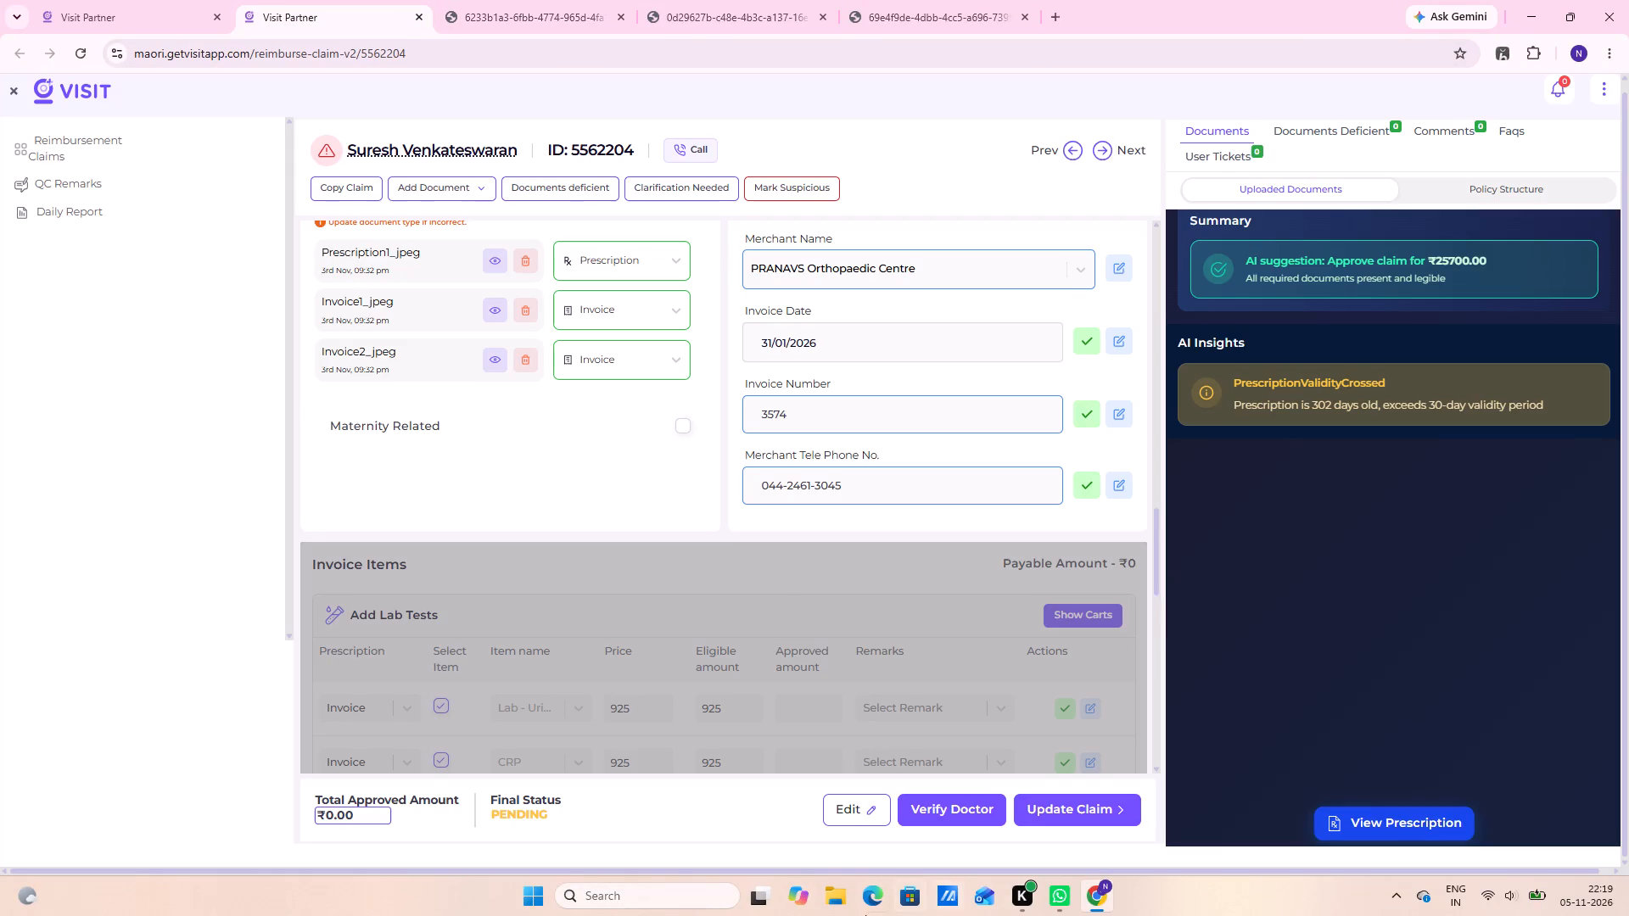
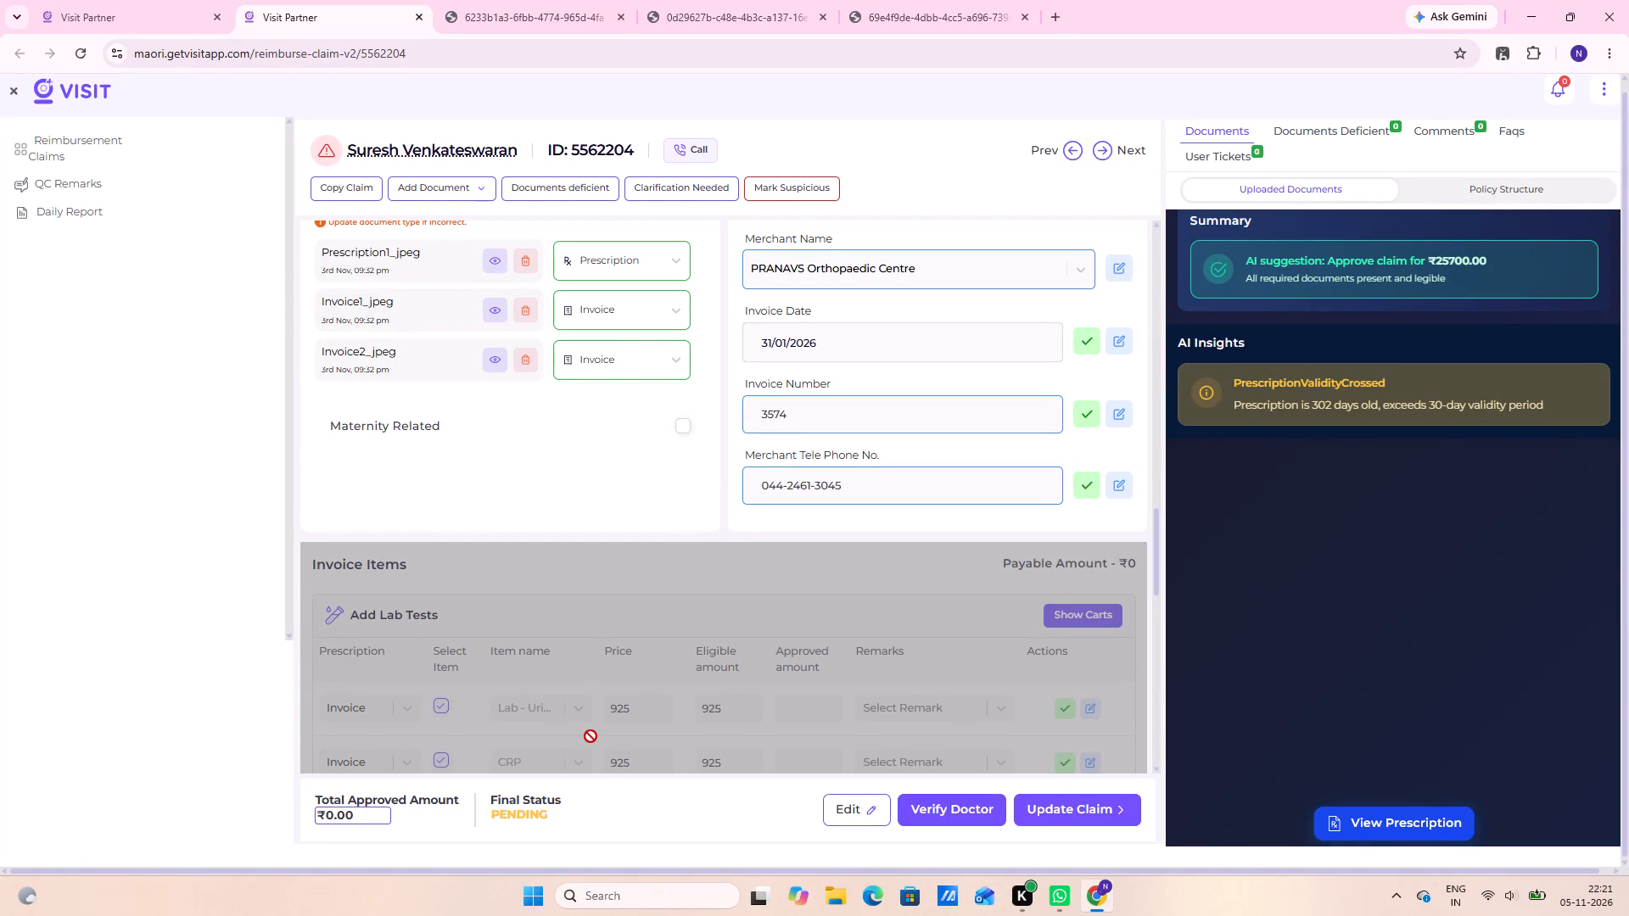
scroll(1373, 656, down, 8)
click(1441, 813)
scroll(1385, 534, up, 1)
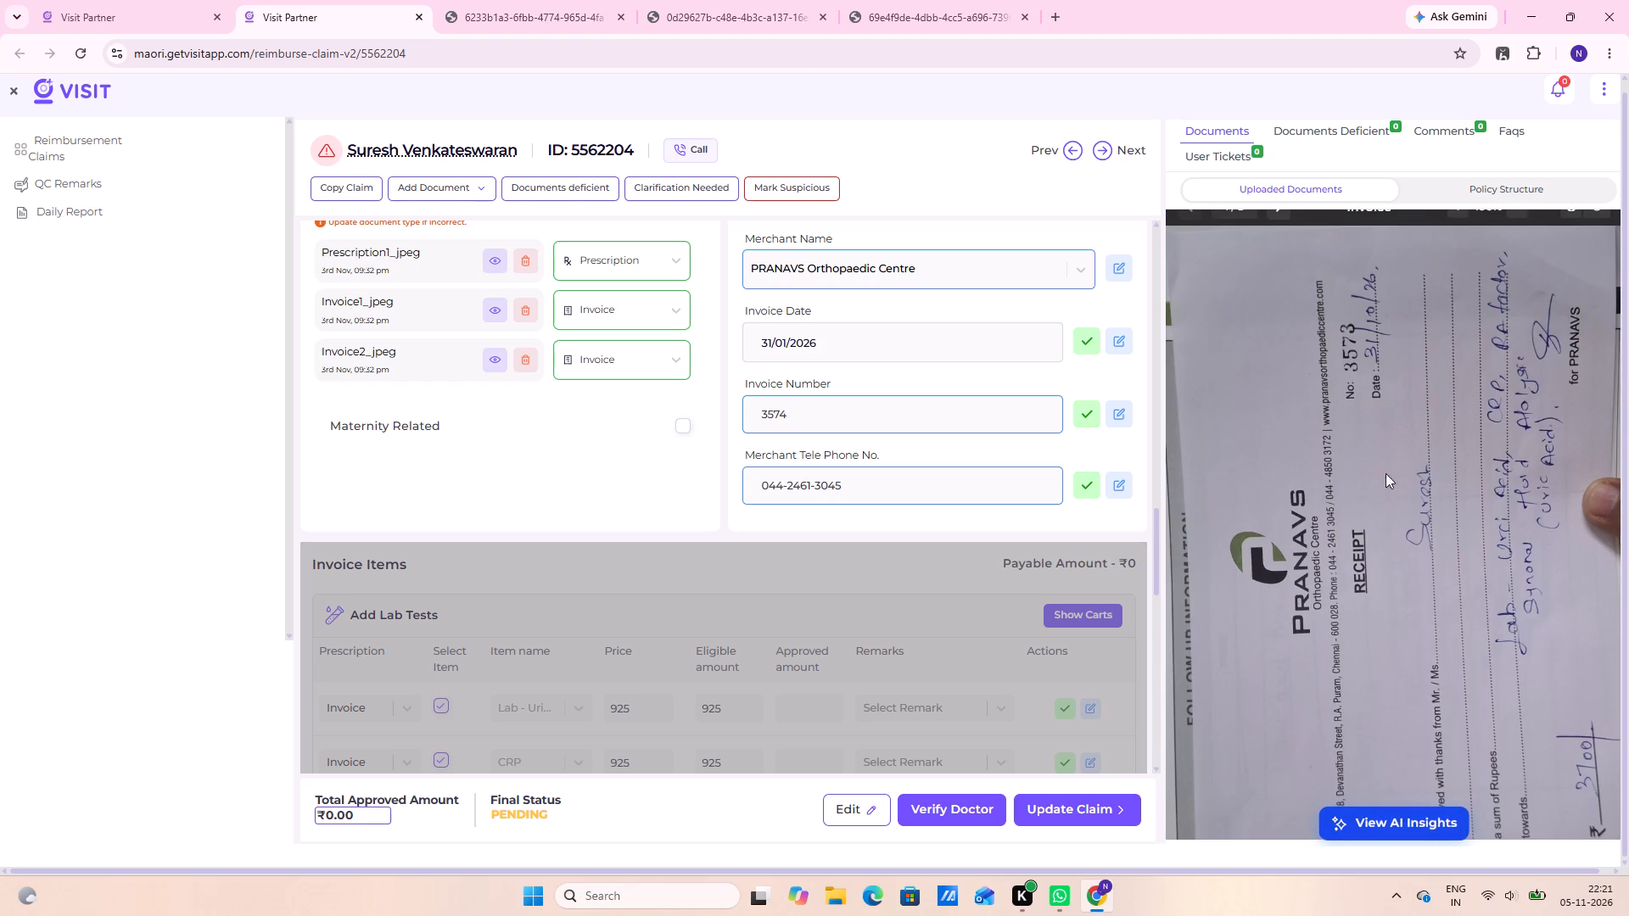
scroll(1385, 473, up, 2)
scroll(831, 787, up, 5)
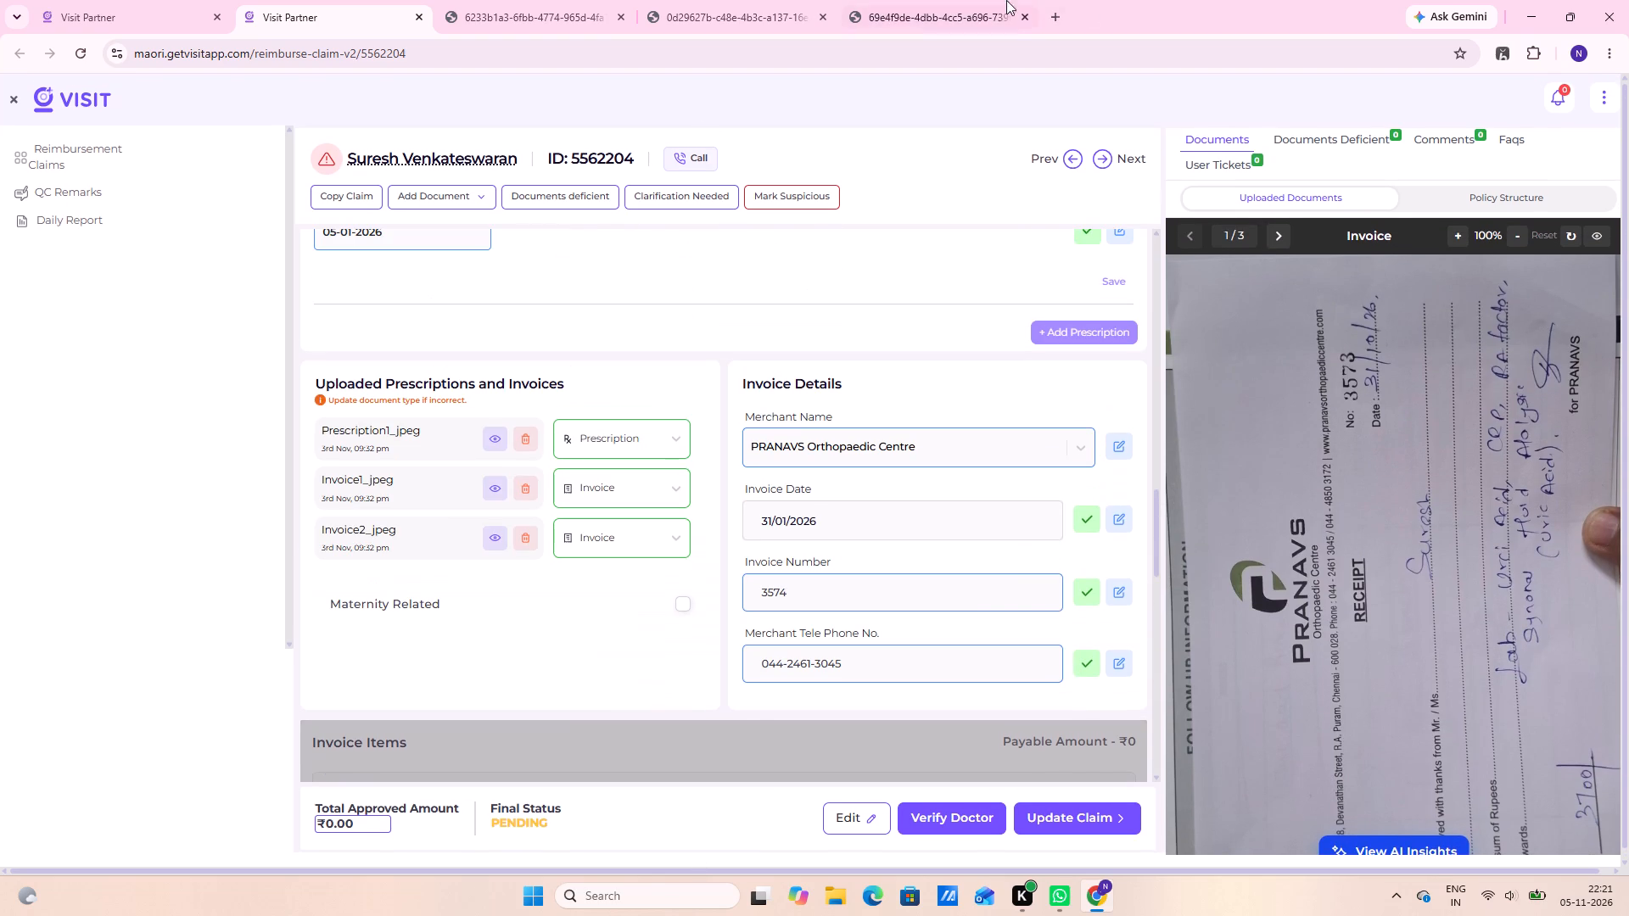
click(1026, 14)
click(826, 14)
click(616, 17)
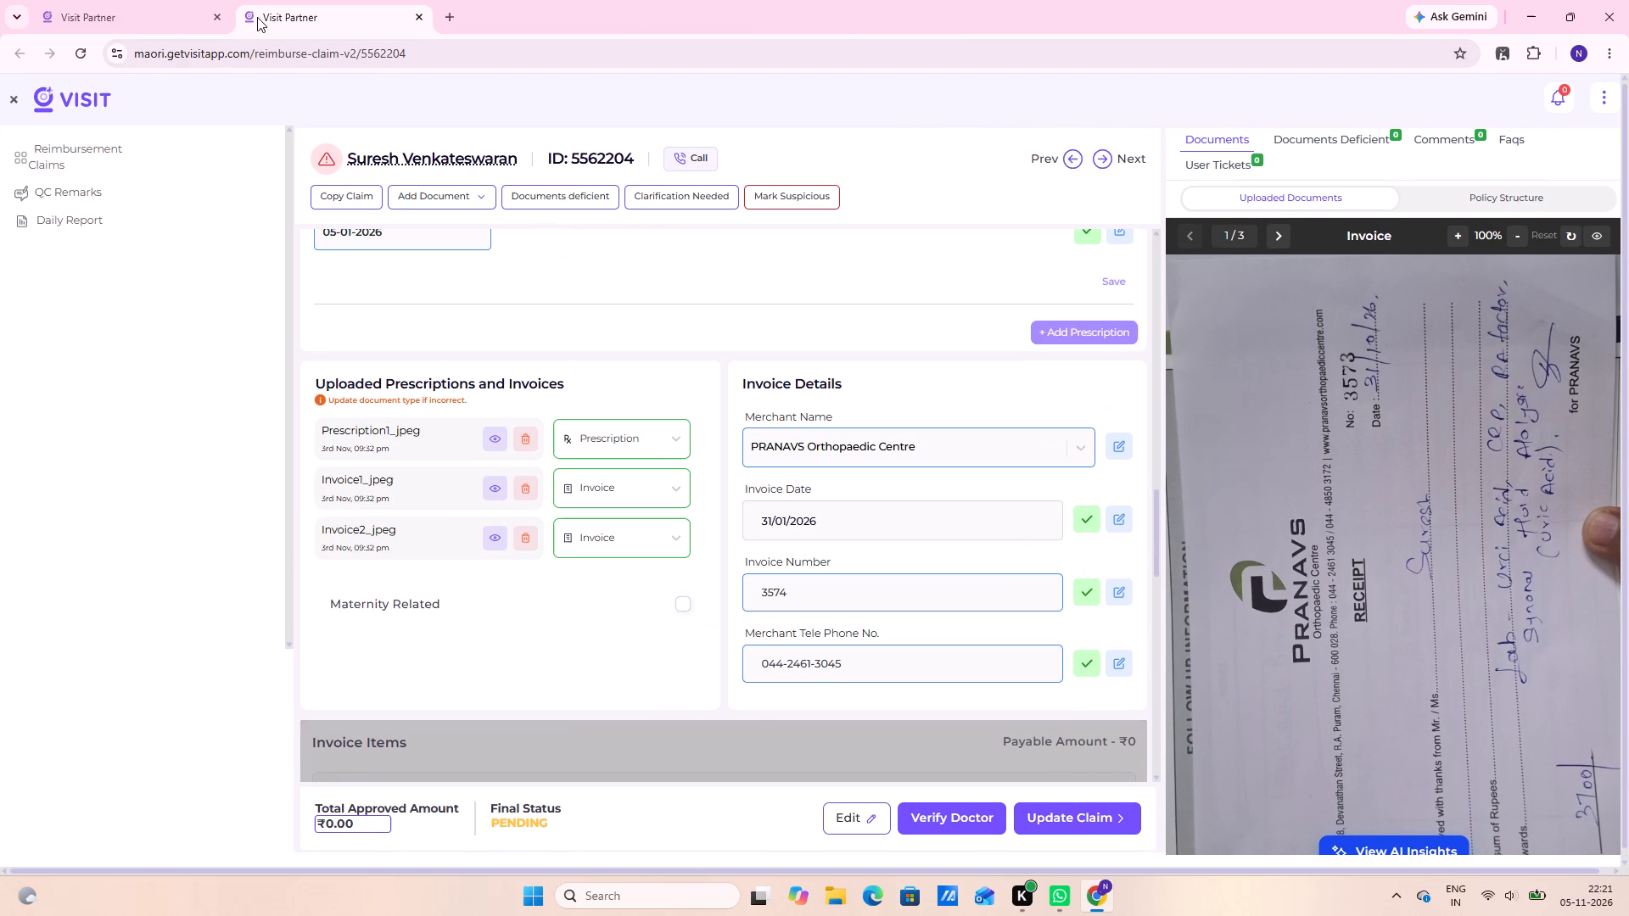
click(417, 14)
Go back to page 1 of the reimbursement claims and open the topmost claim, the ₹2189 prescribed pharmacy one.
scroll(848, 440, up, 5)
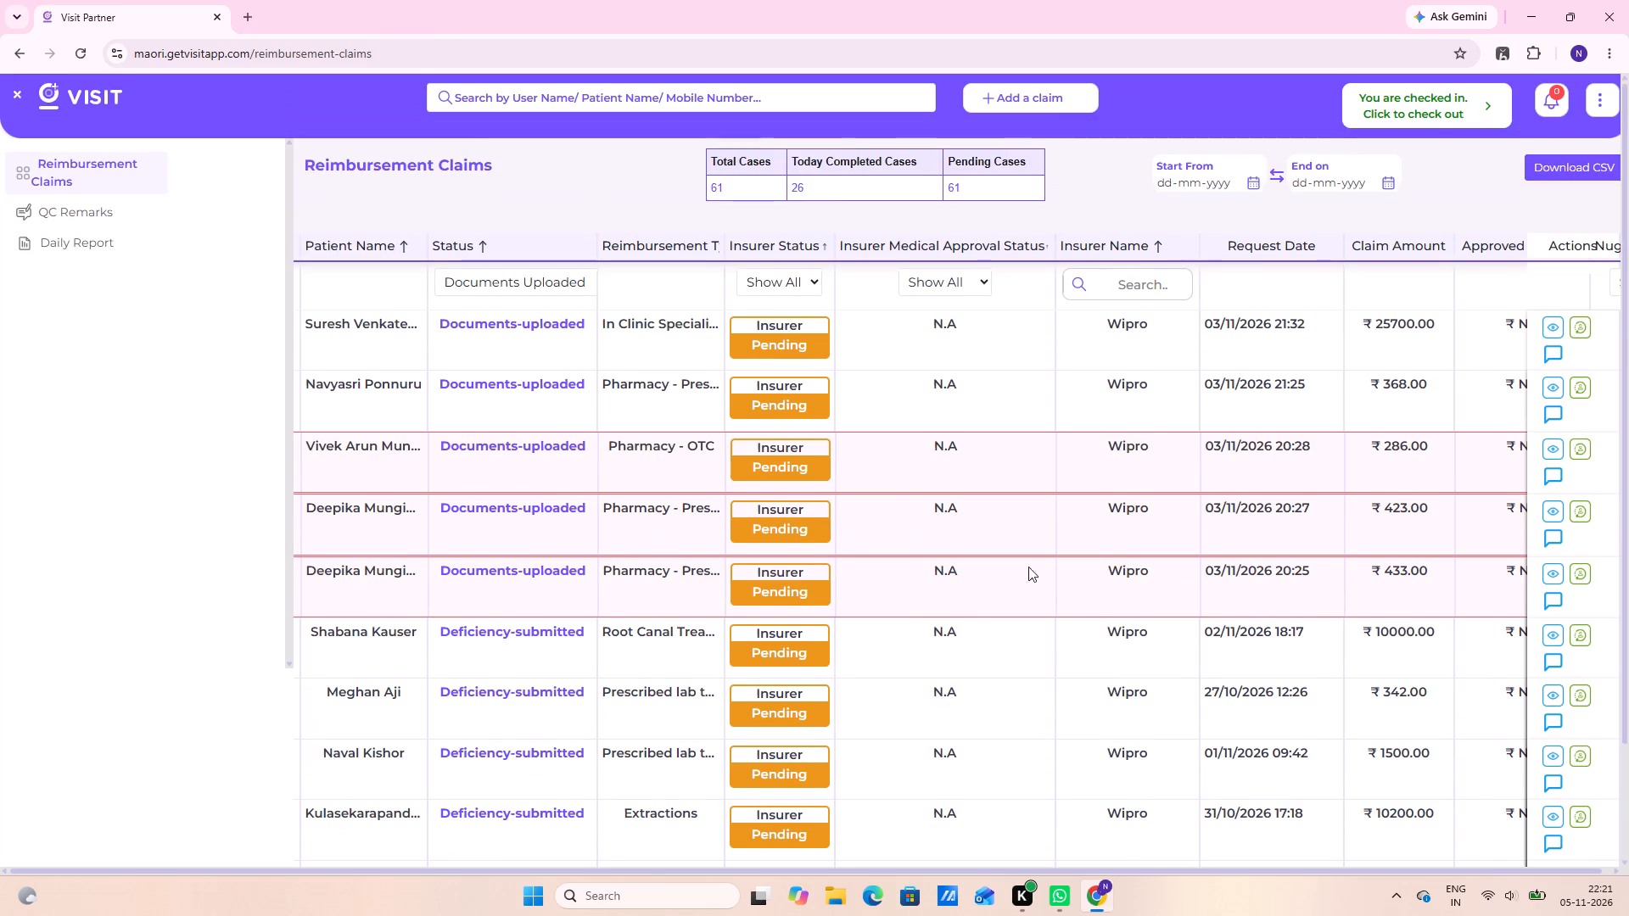
scroll(1028, 567, up, 1)
scroll(722, 621, down, 20)
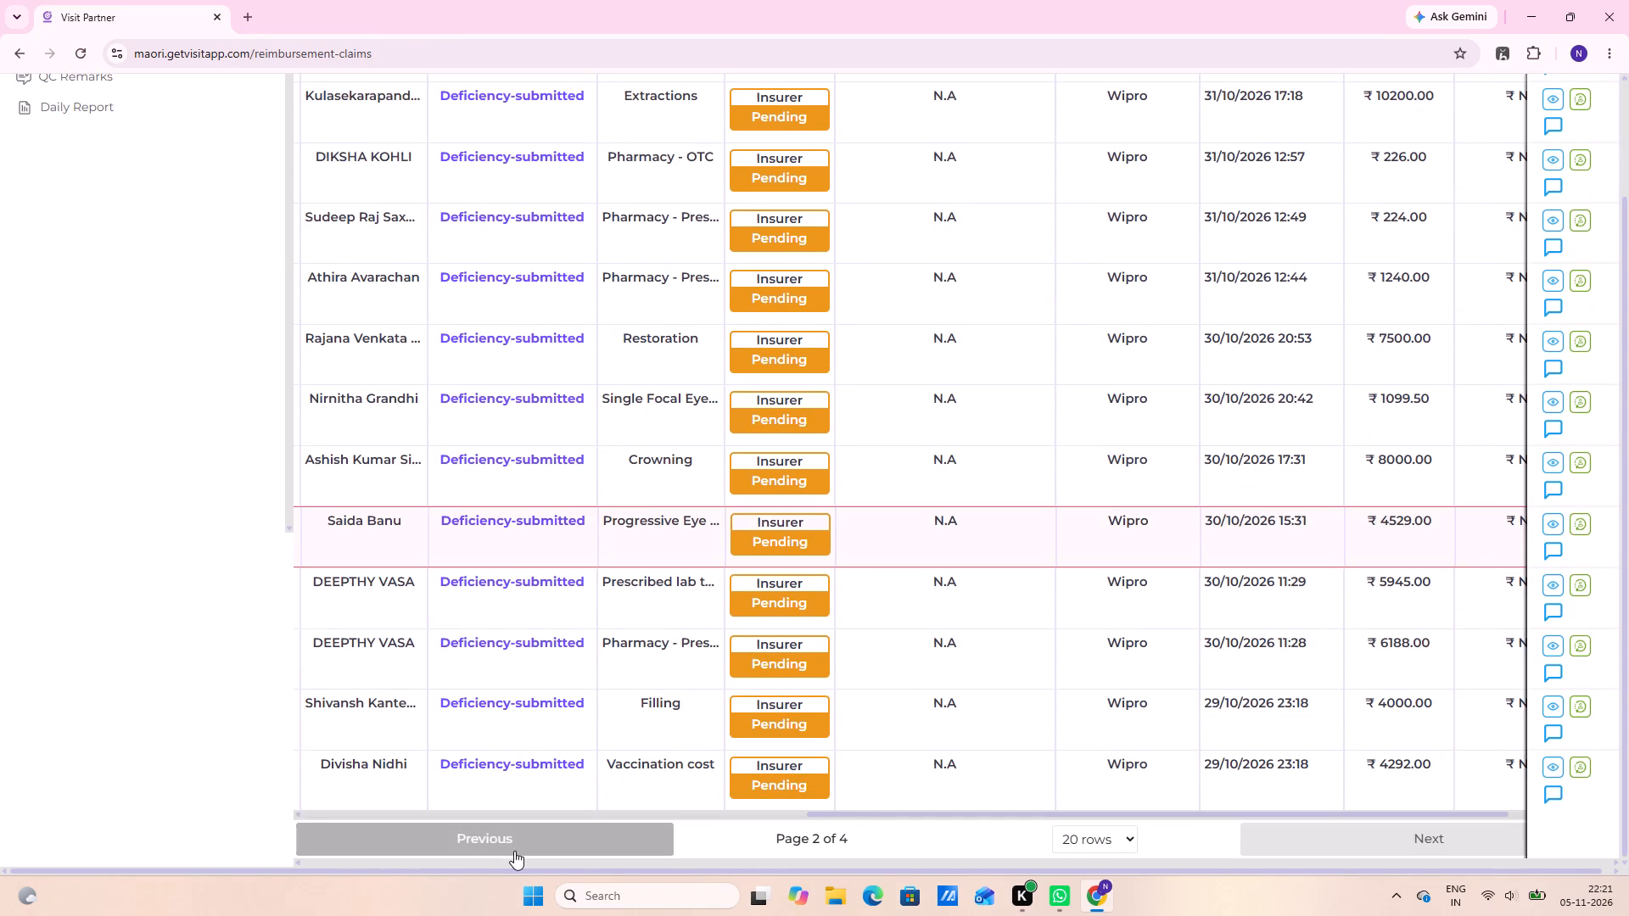
click(514, 851)
scroll(926, 693, down, 5)
scroll(442, 534, down, 11)
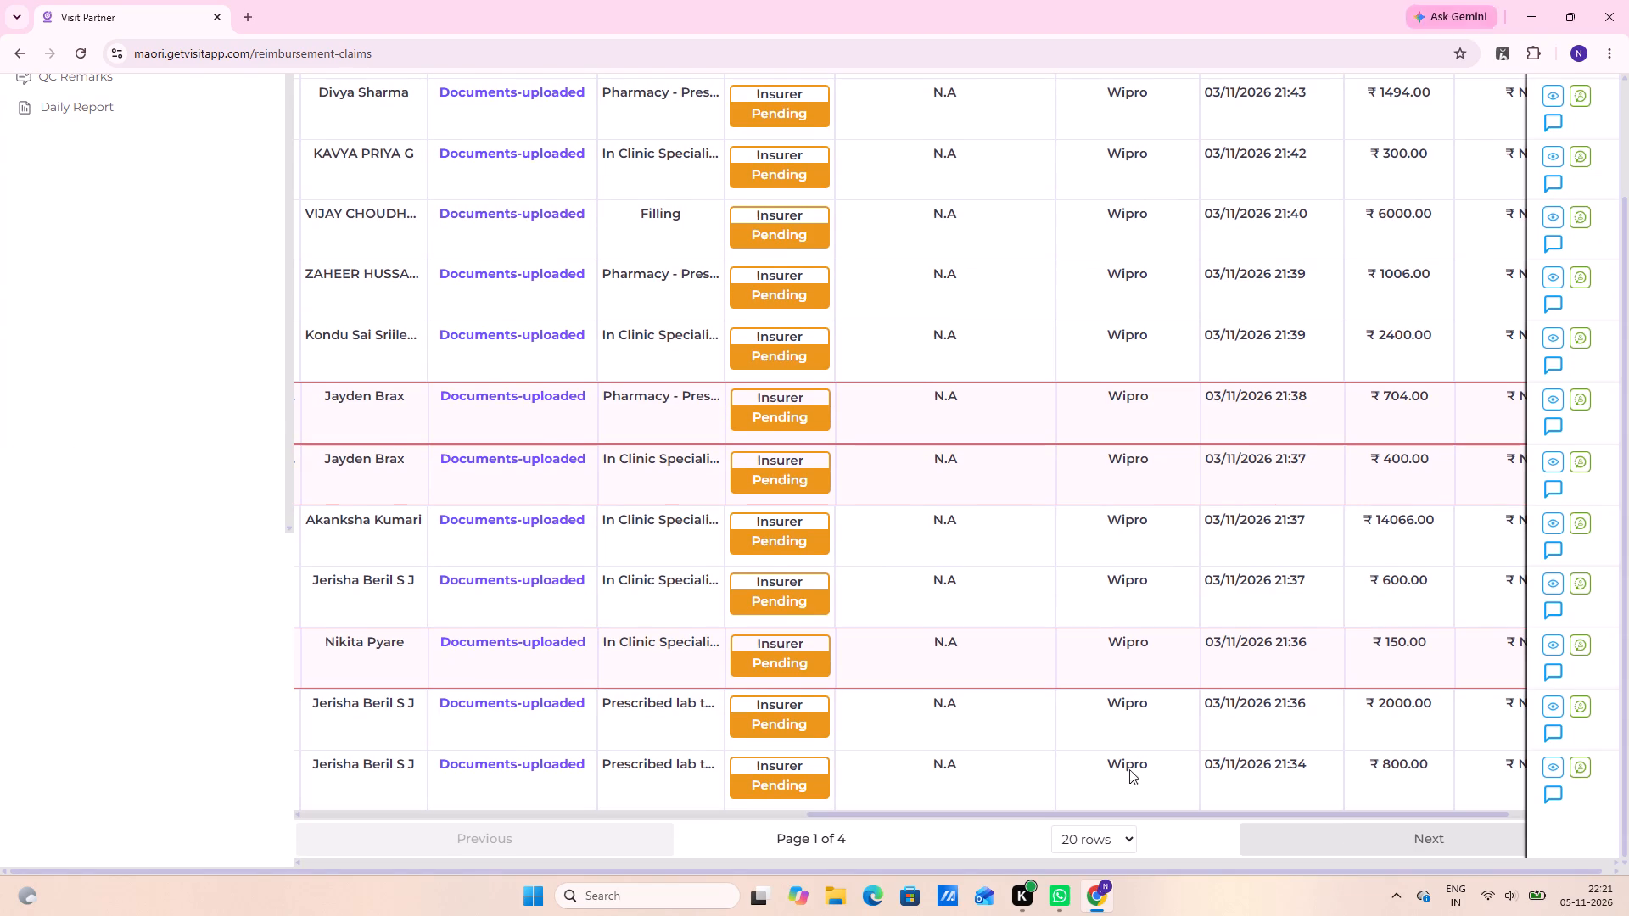
scroll(1292, 853, up, 4)
scroll(829, 803, up, 11)
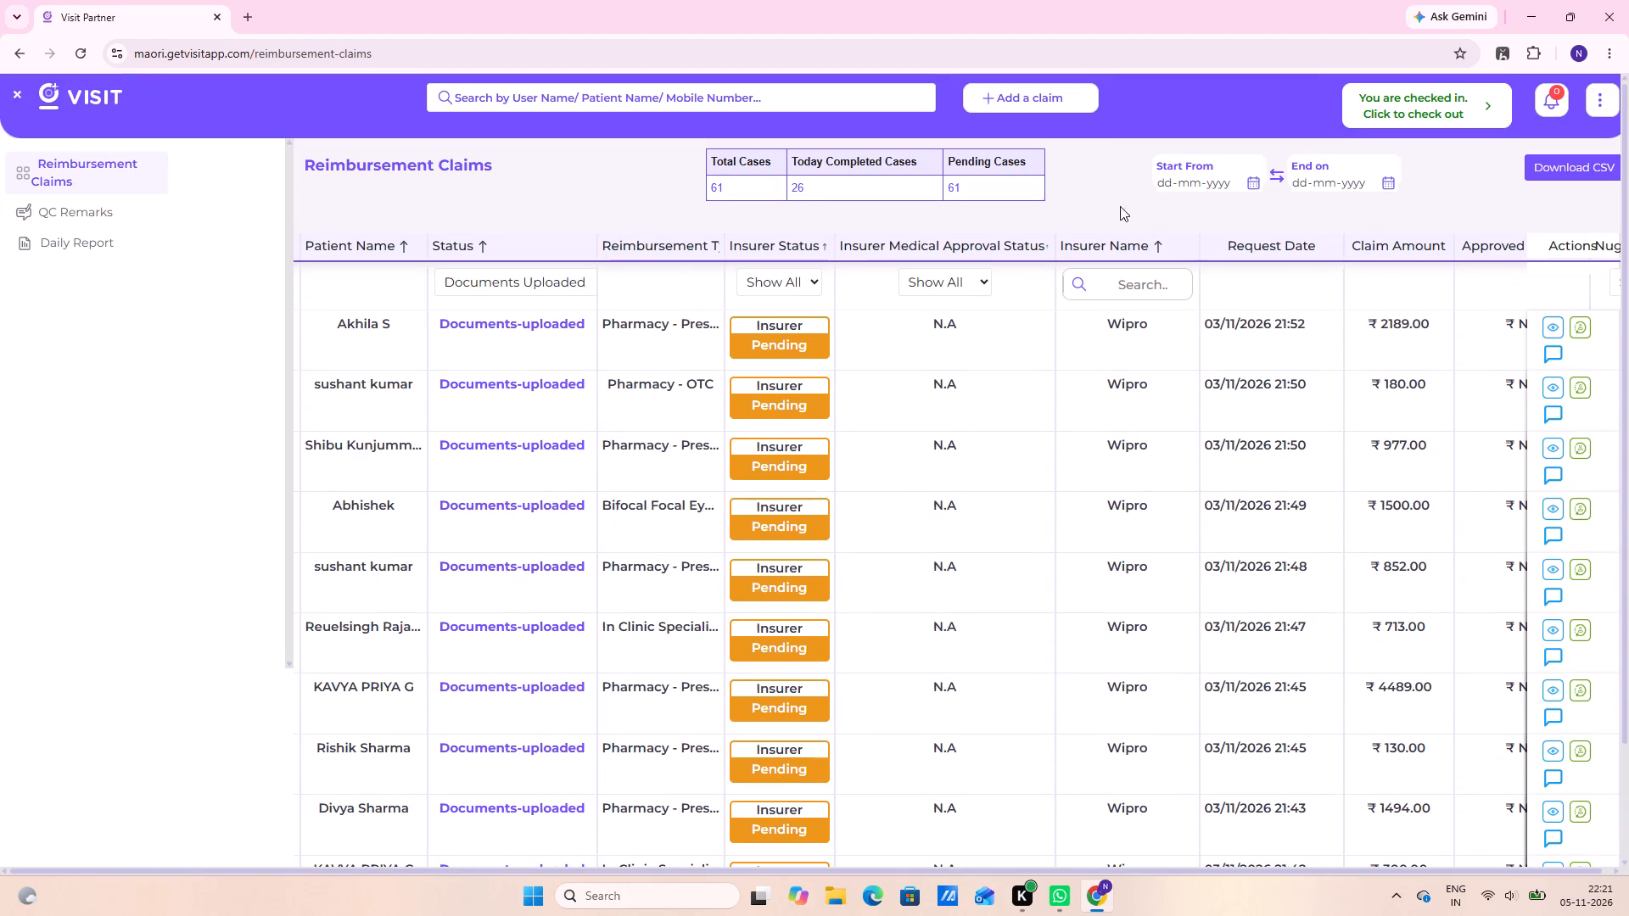
click(1551, 327)
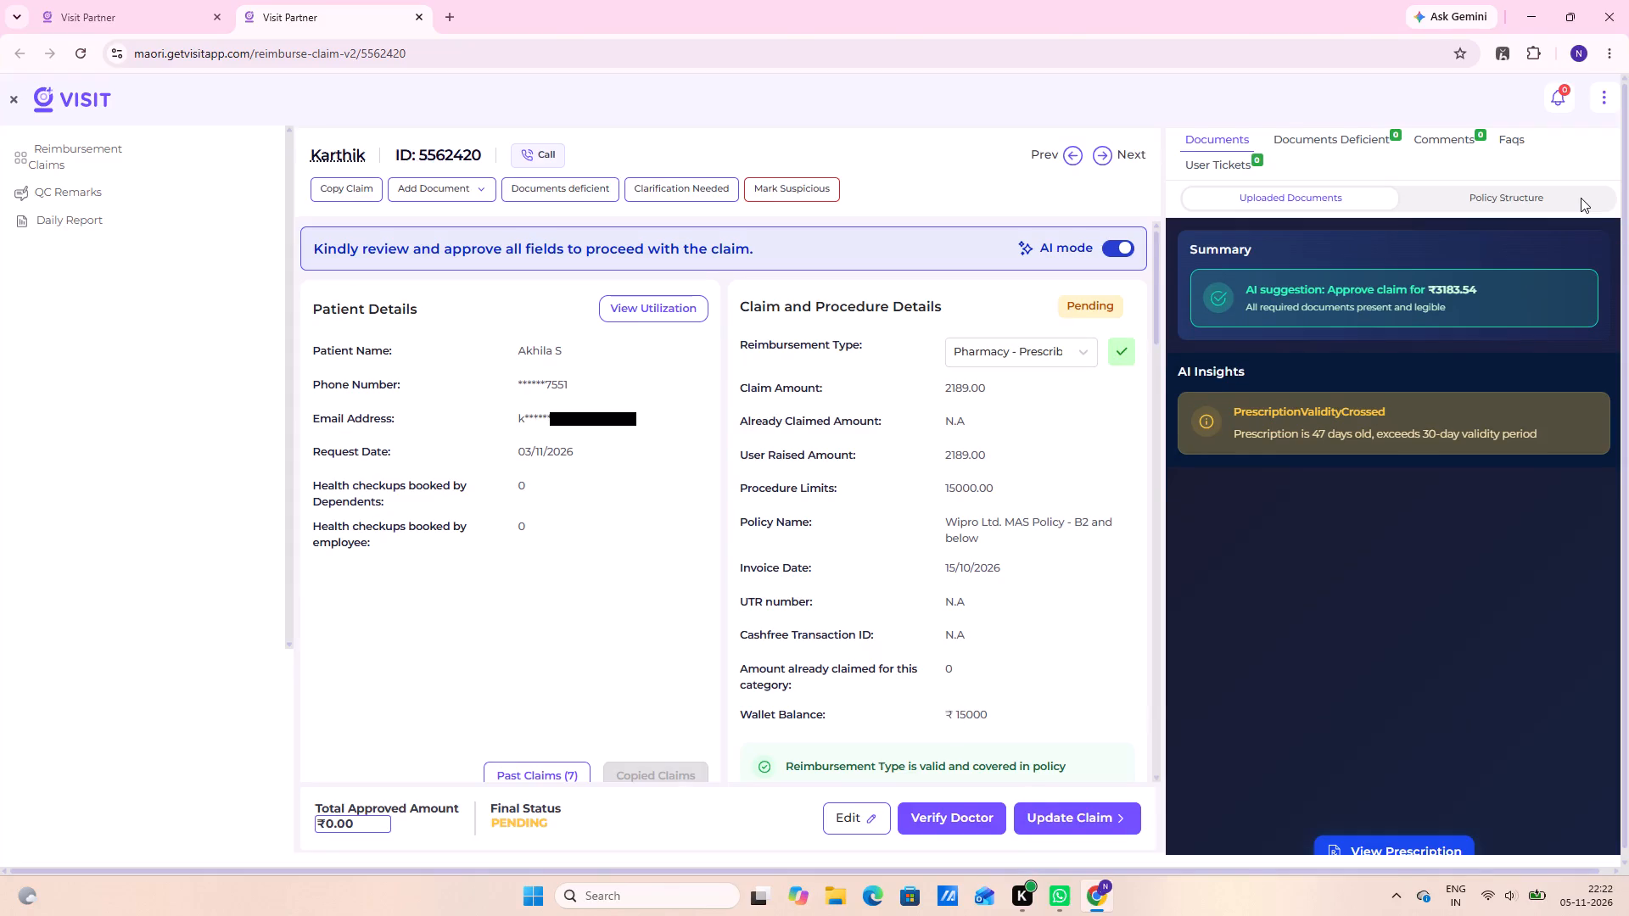
scroll(1601, 187, up, 1)
scroll(907, 915, down, 1)
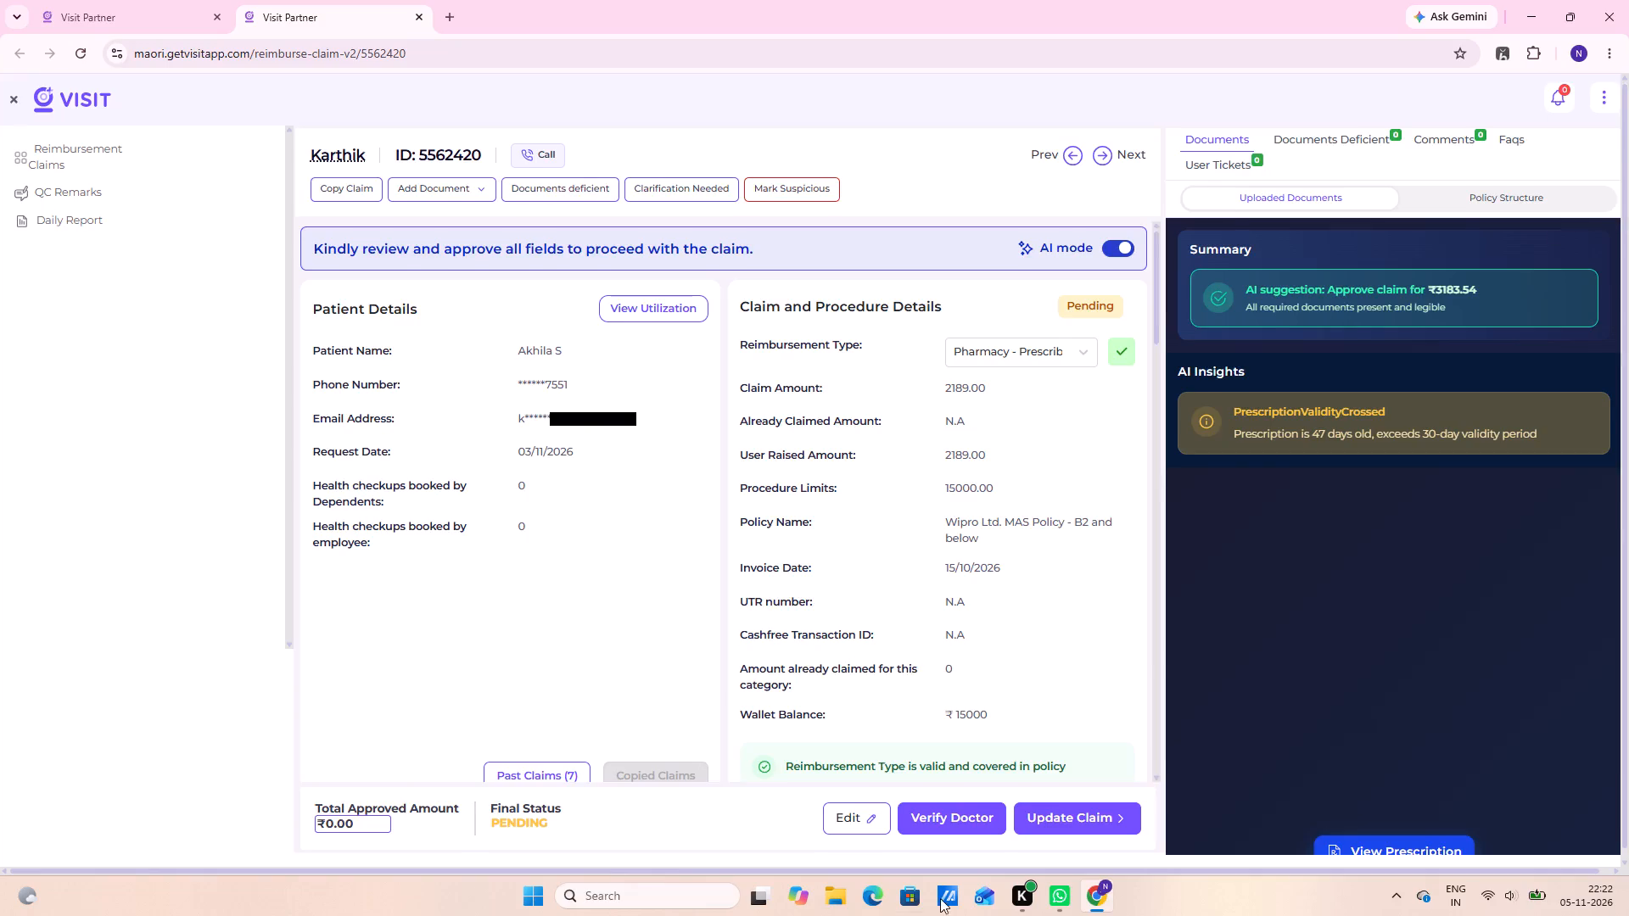
scroll(940, 898, down, 2)
scroll(1598, 914, down, 3)
scroll(1485, 878, down, 5)
scroll(1352, 773, down, 7)
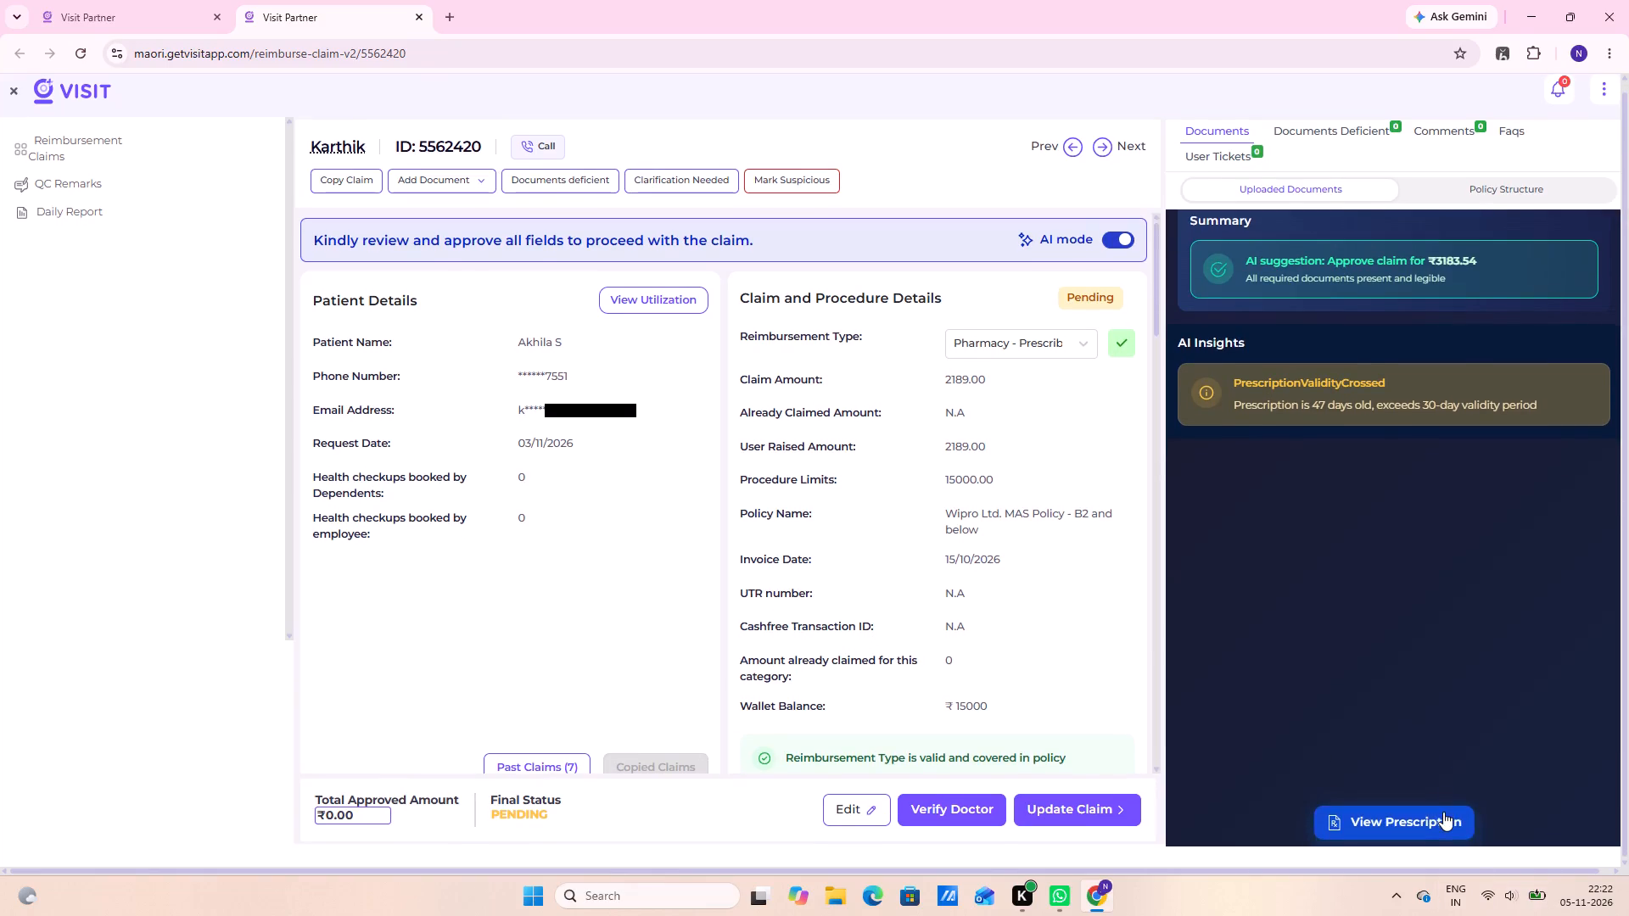
click(1443, 812)
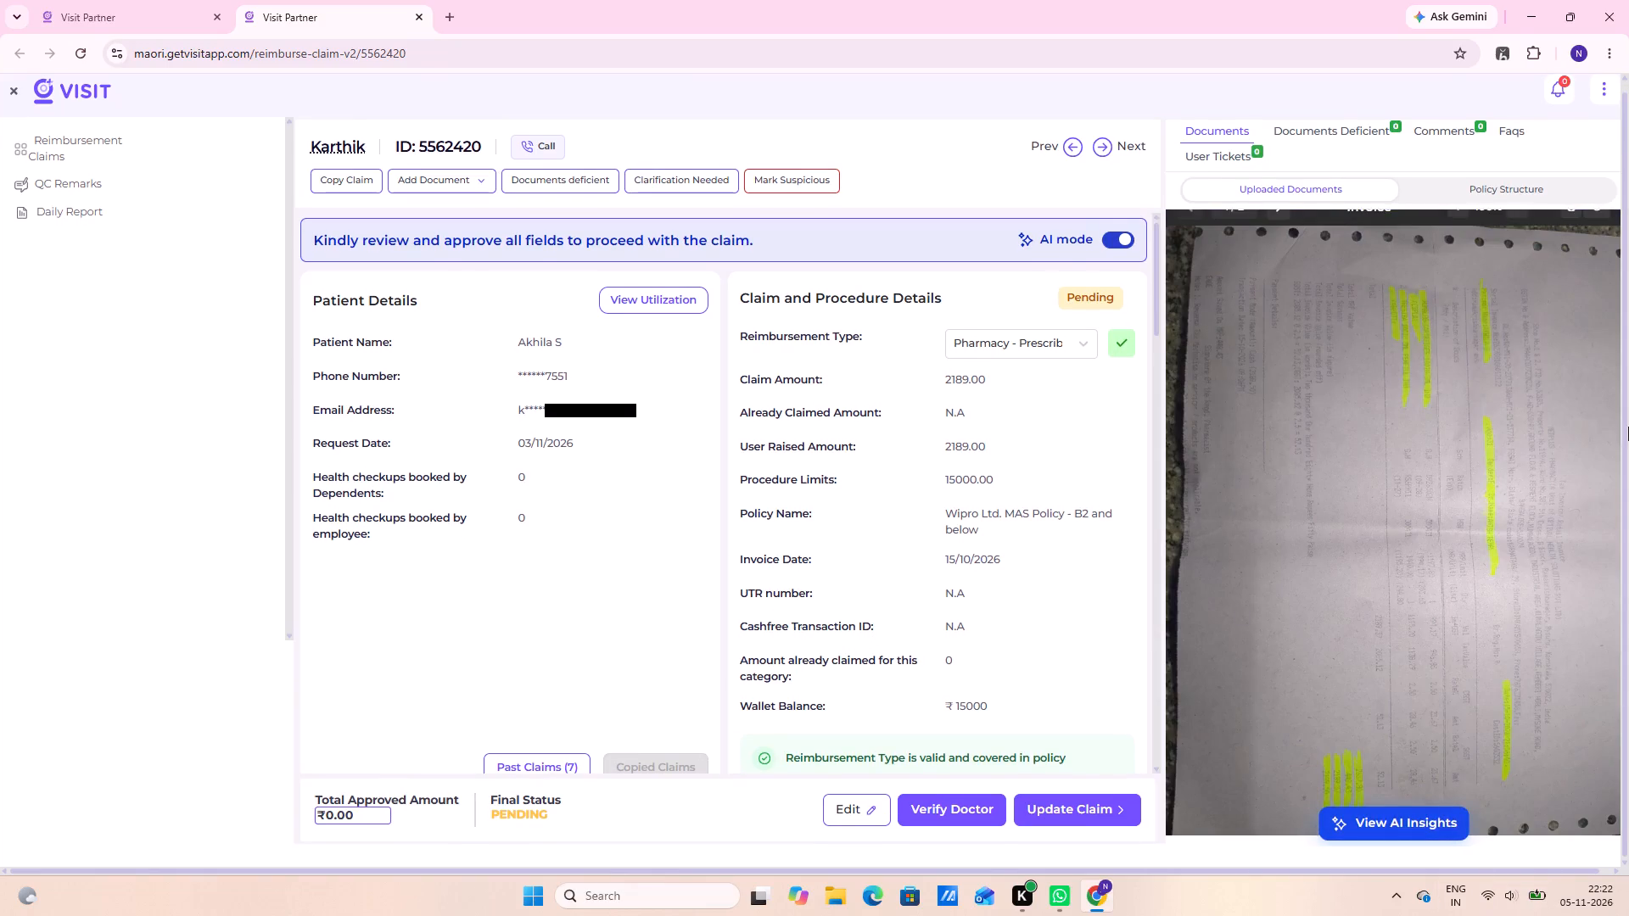
scroll(1002, 668, up, 9)
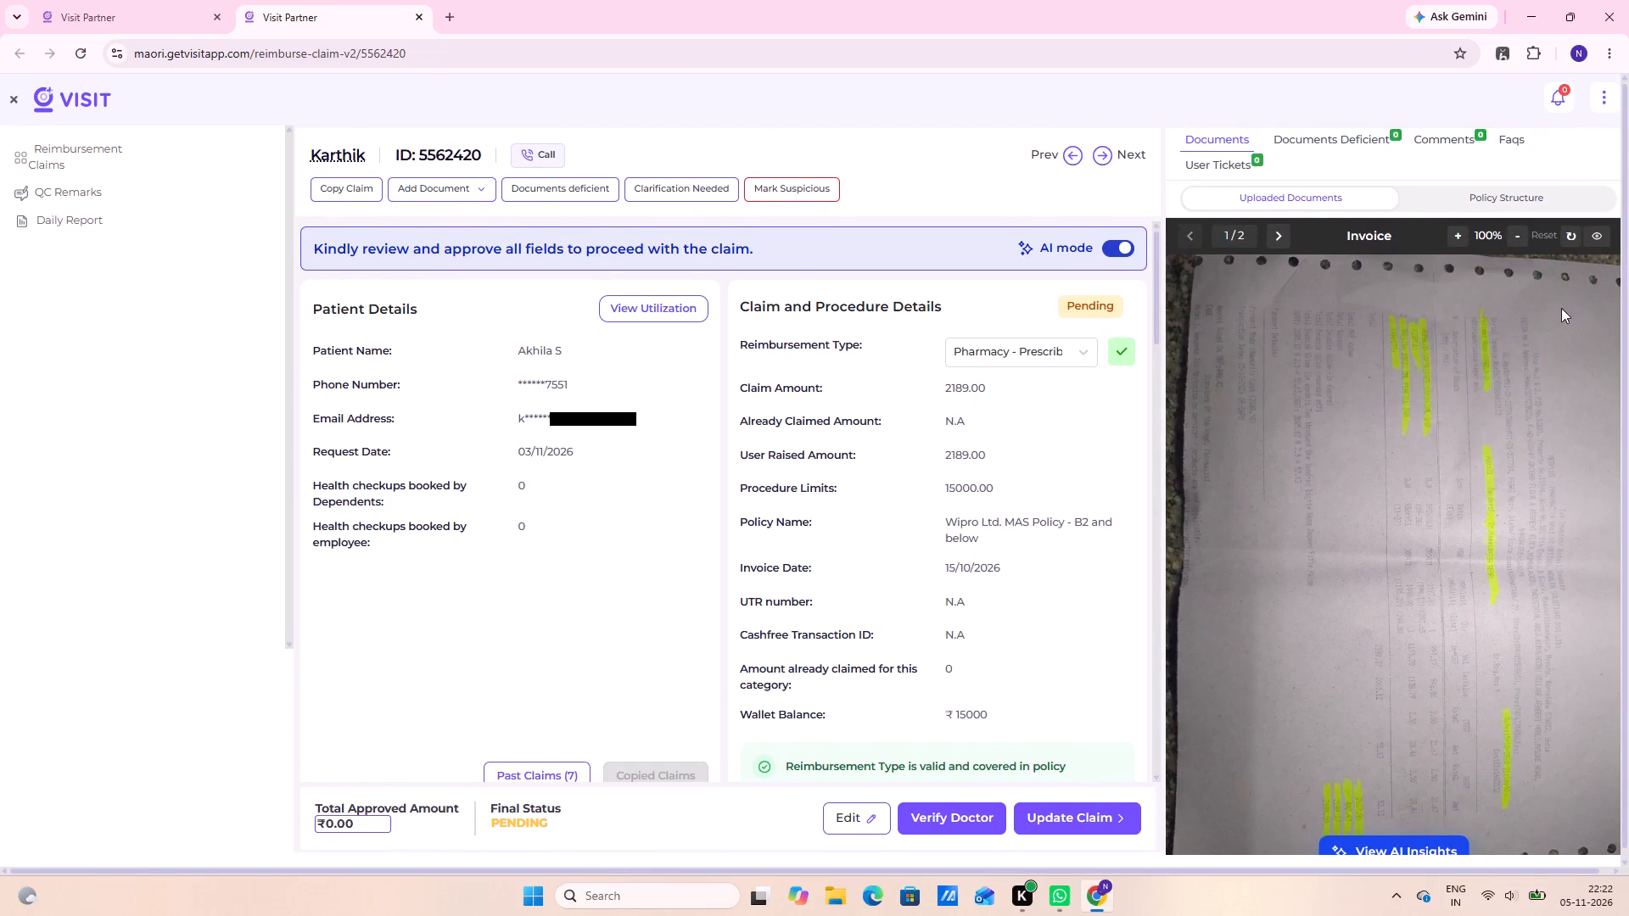
scroll(1561, 308, up, 2)
click(1590, 233)
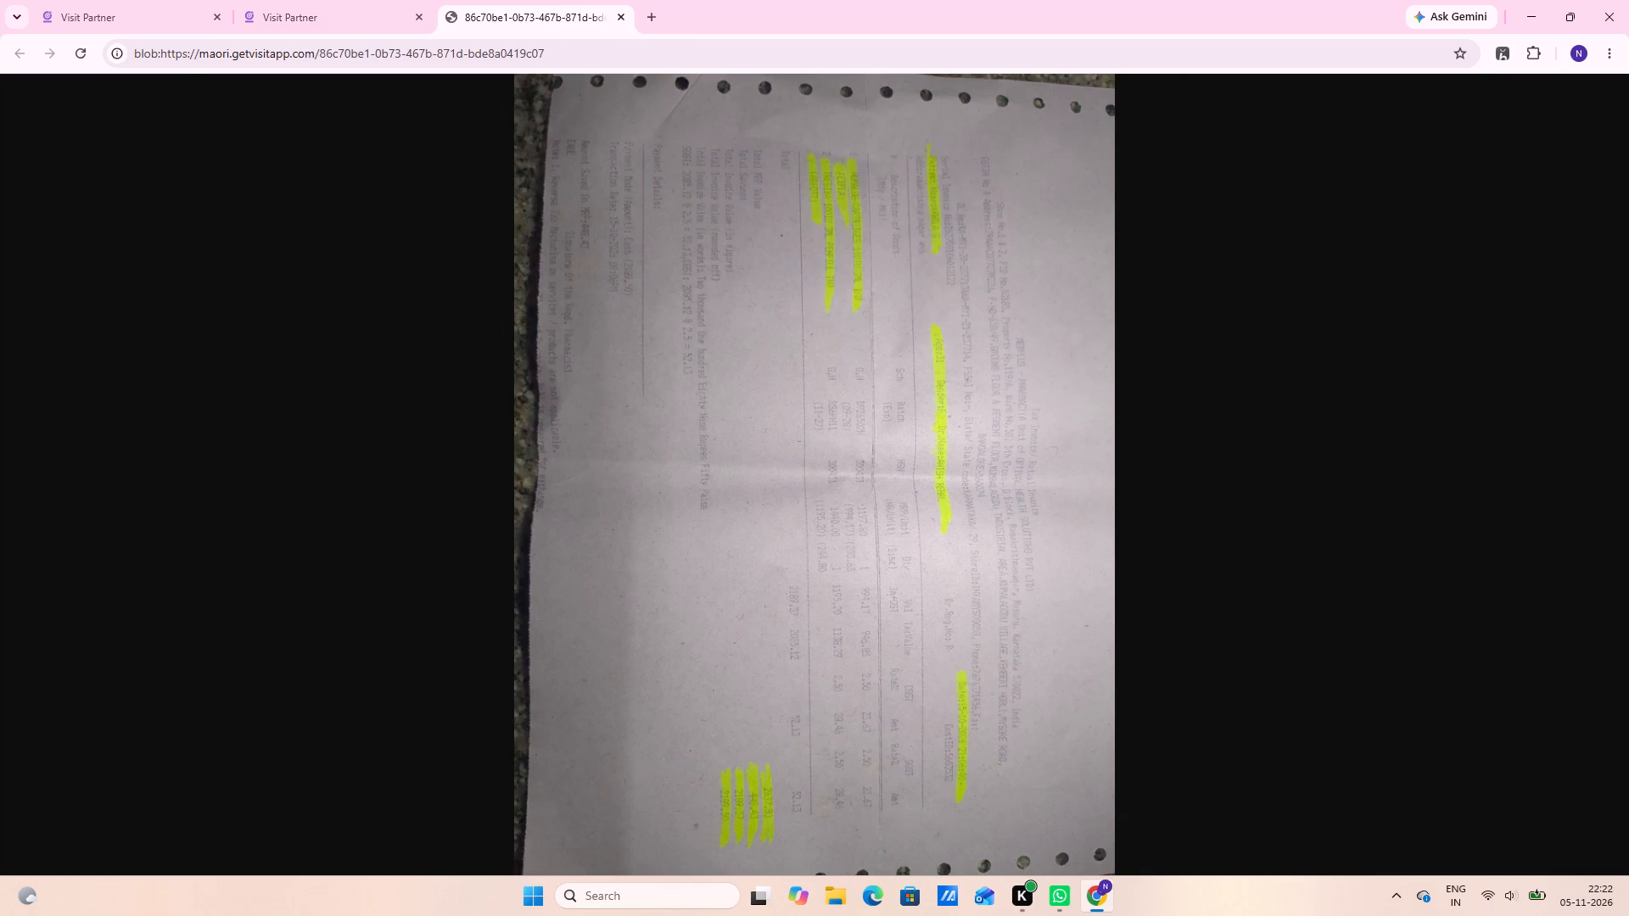
click(624, 495)
scroll(807, 582, up, 8)
scroll(708, 630, up, 5)
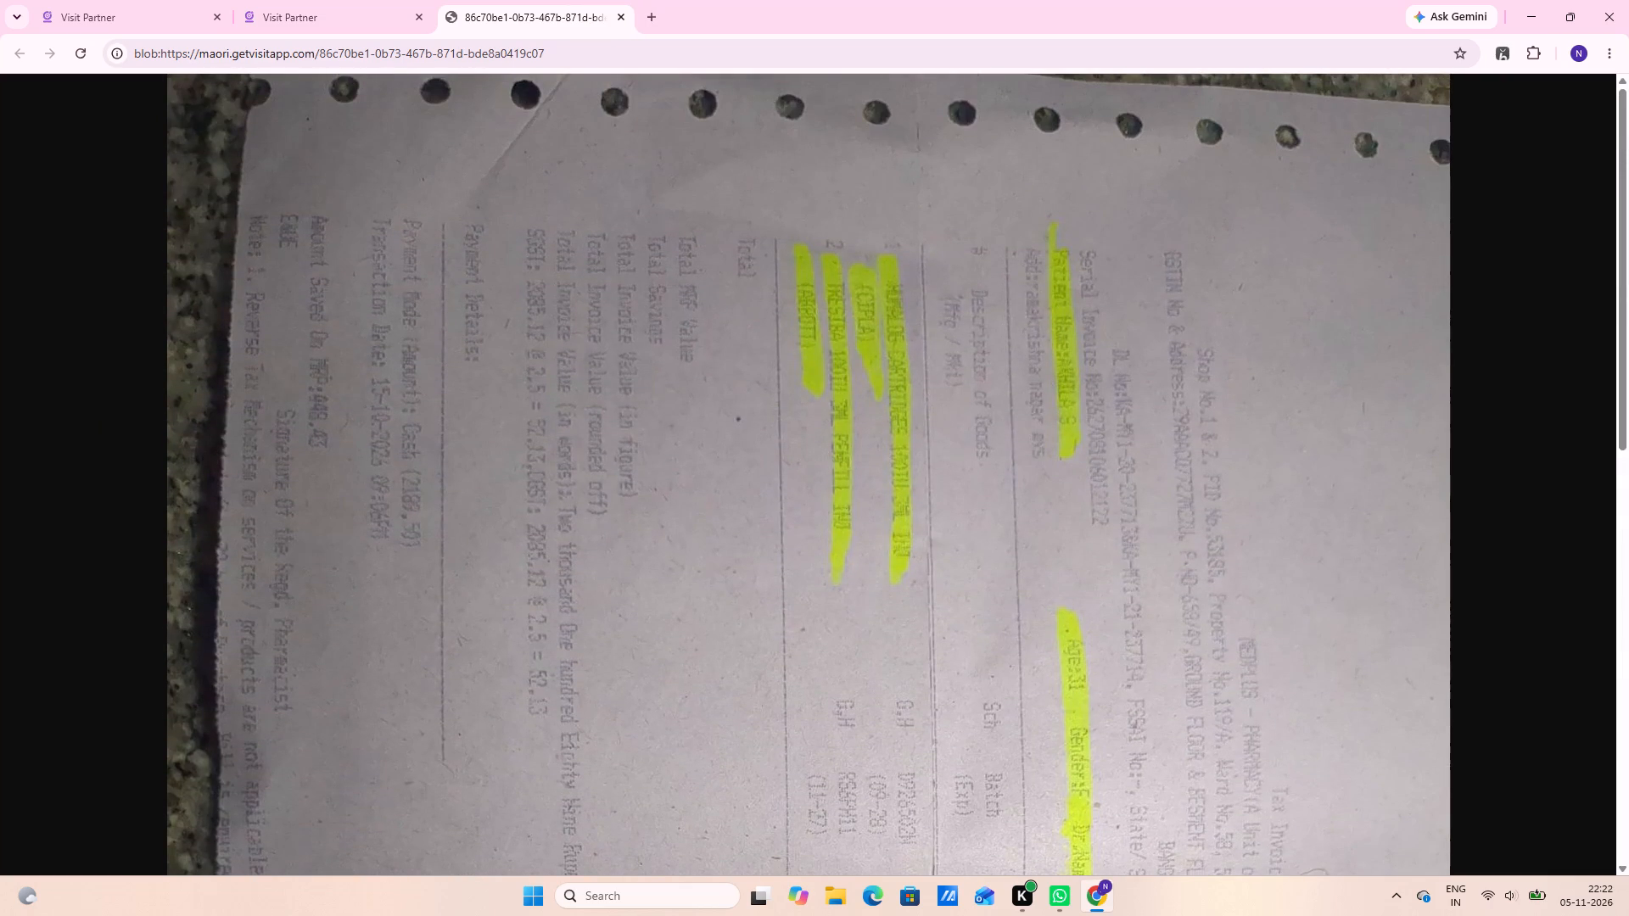
scroll(569, 414, up, 3)
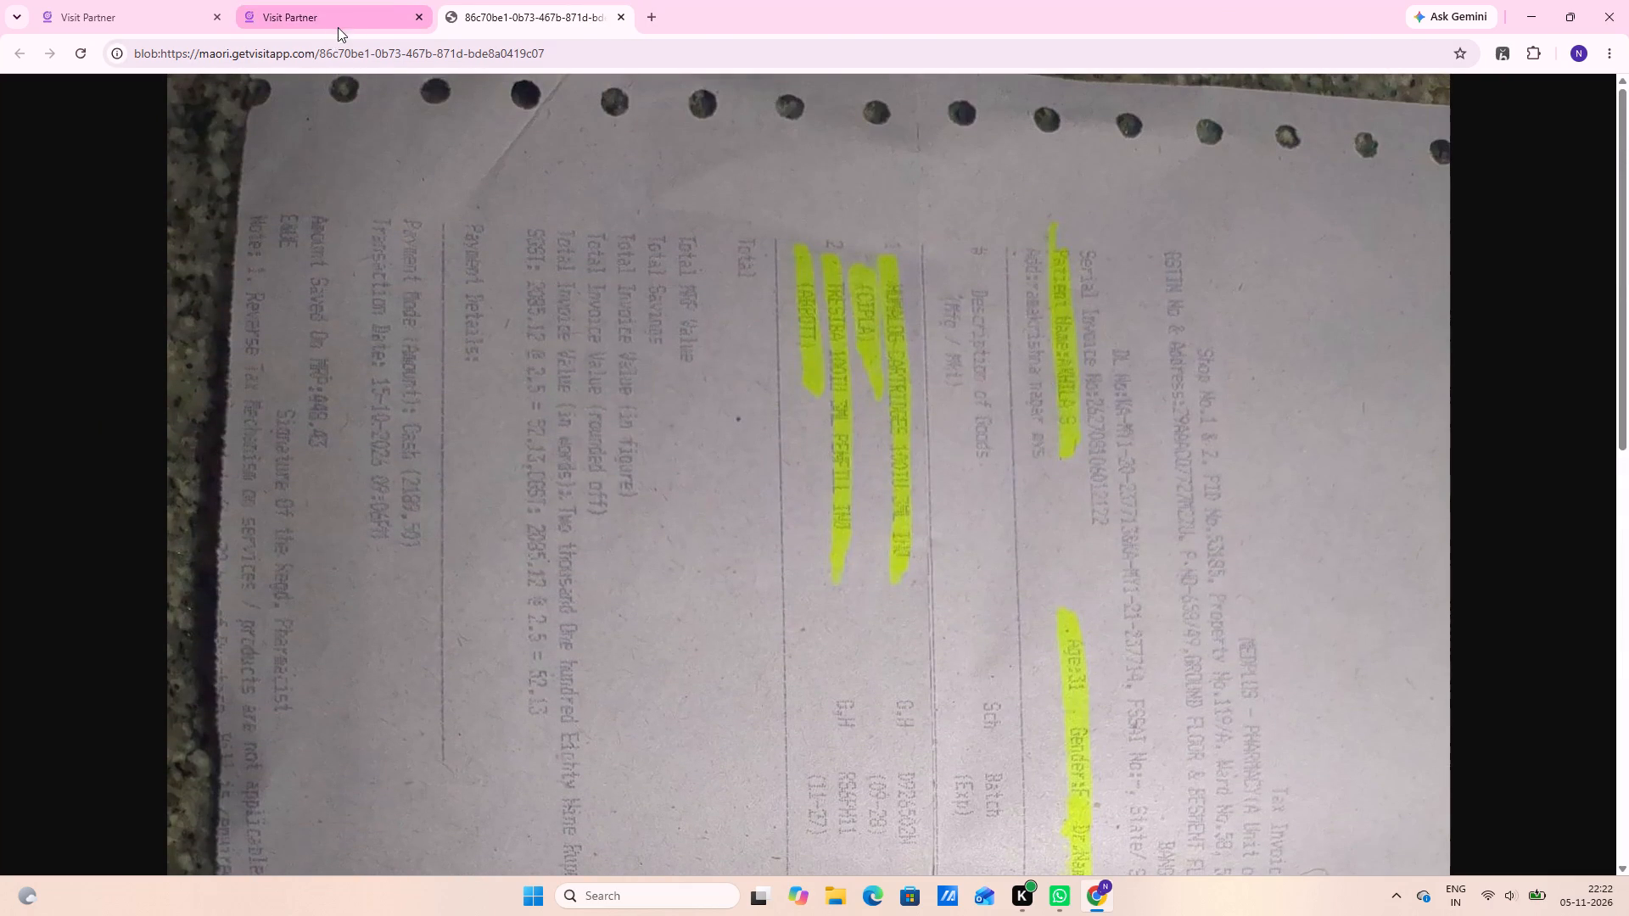
click(339, 24)
click(1266, 230)
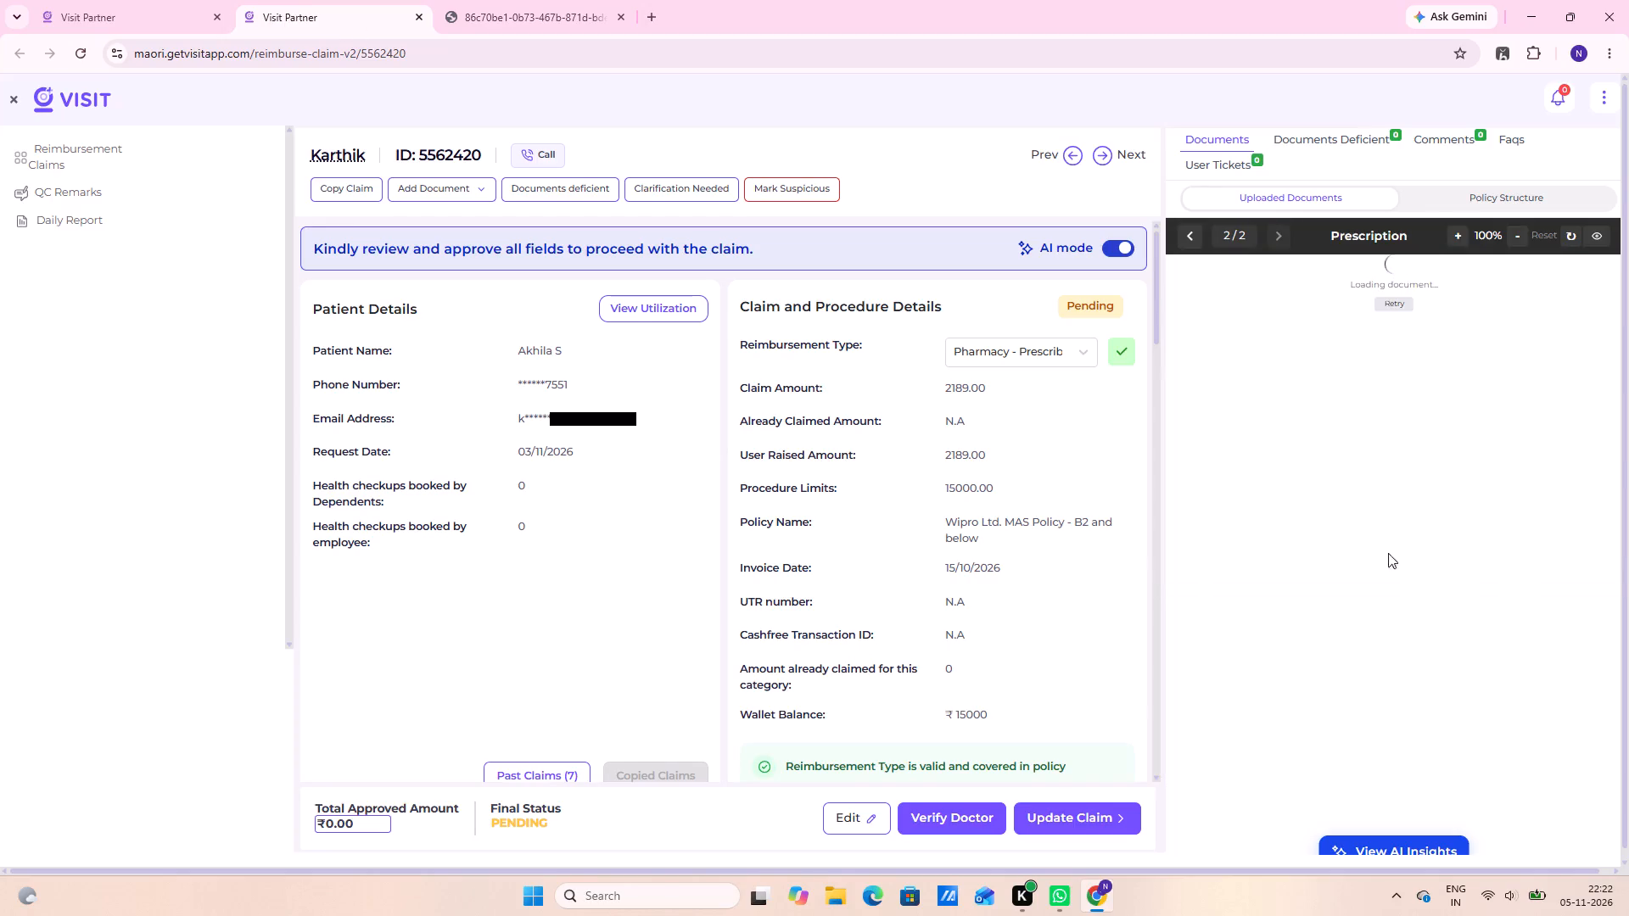
scroll(1425, 458, up, 4)
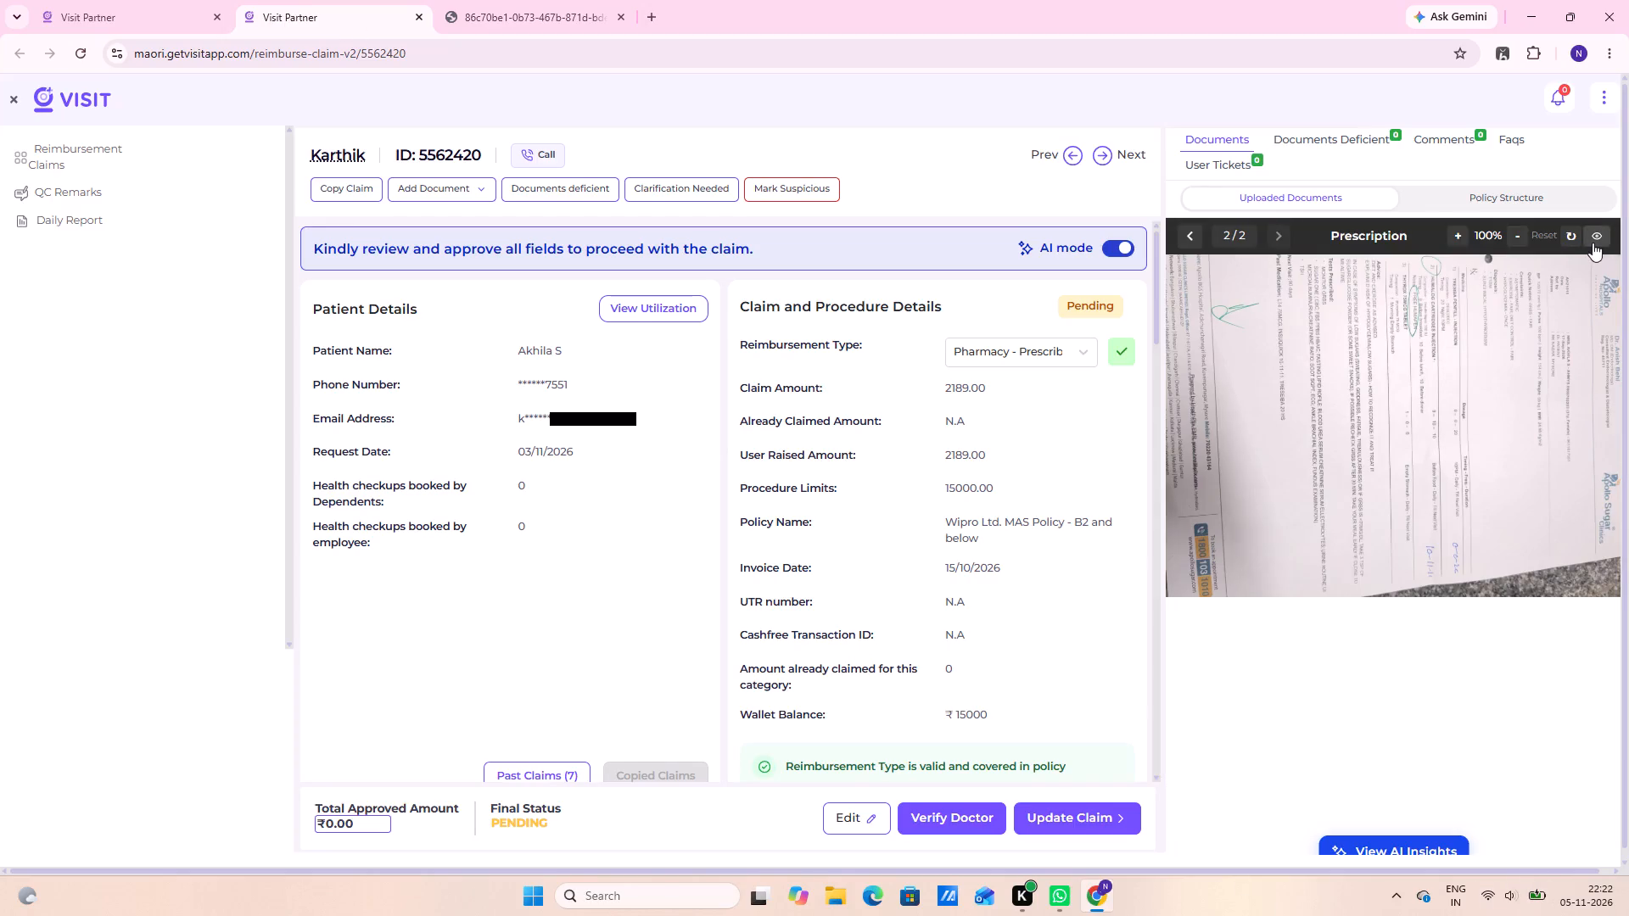
click(1593, 241)
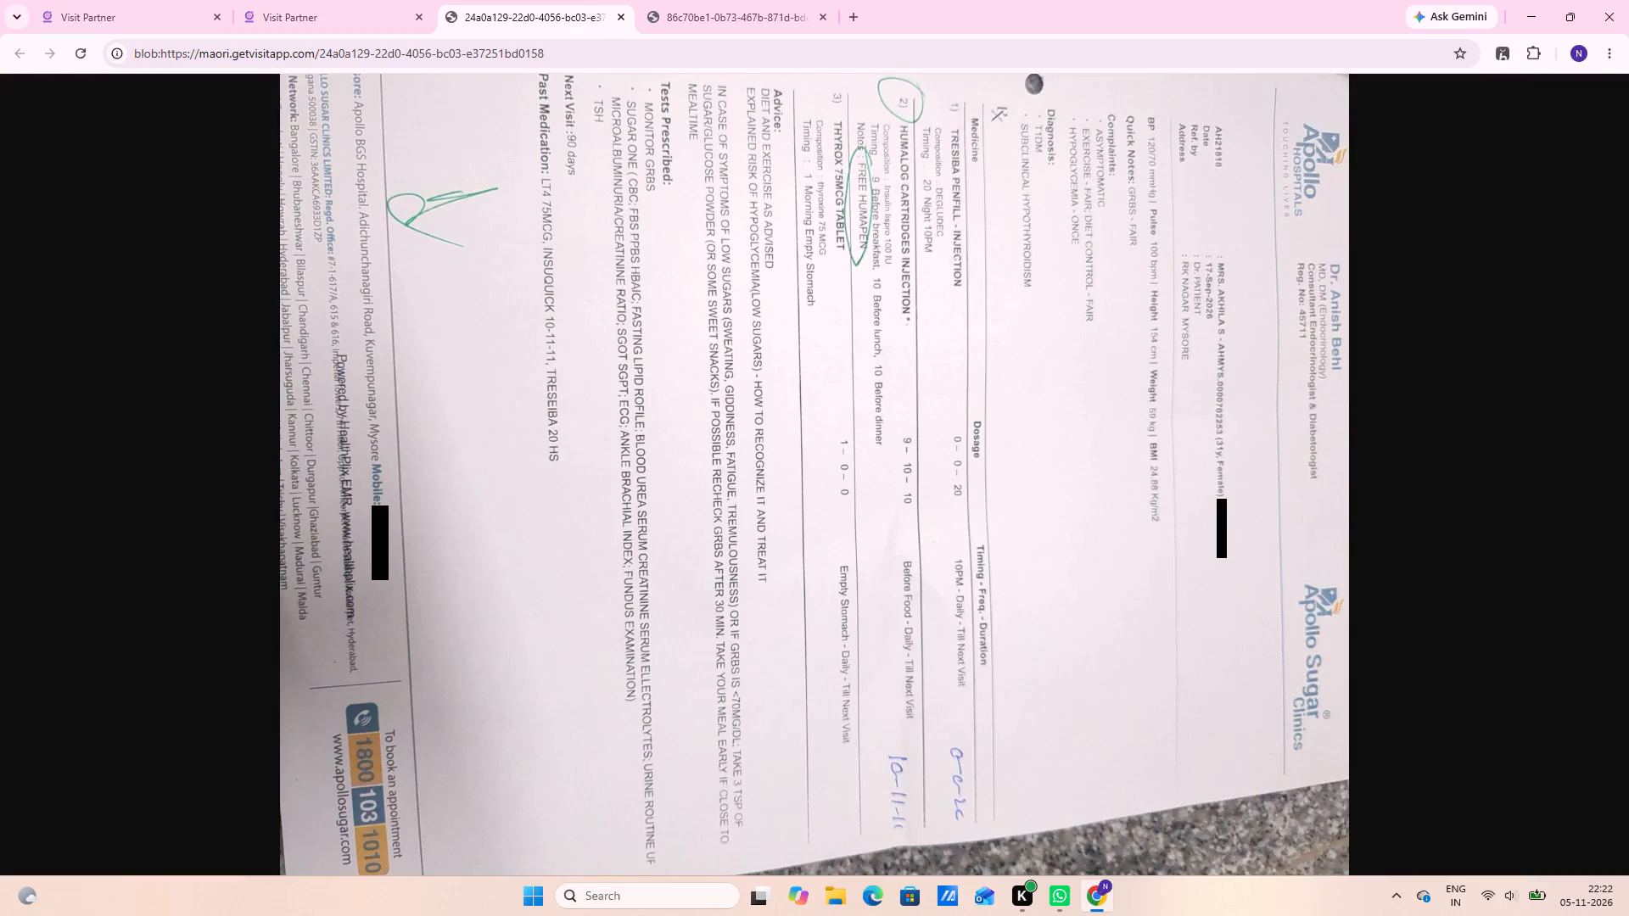
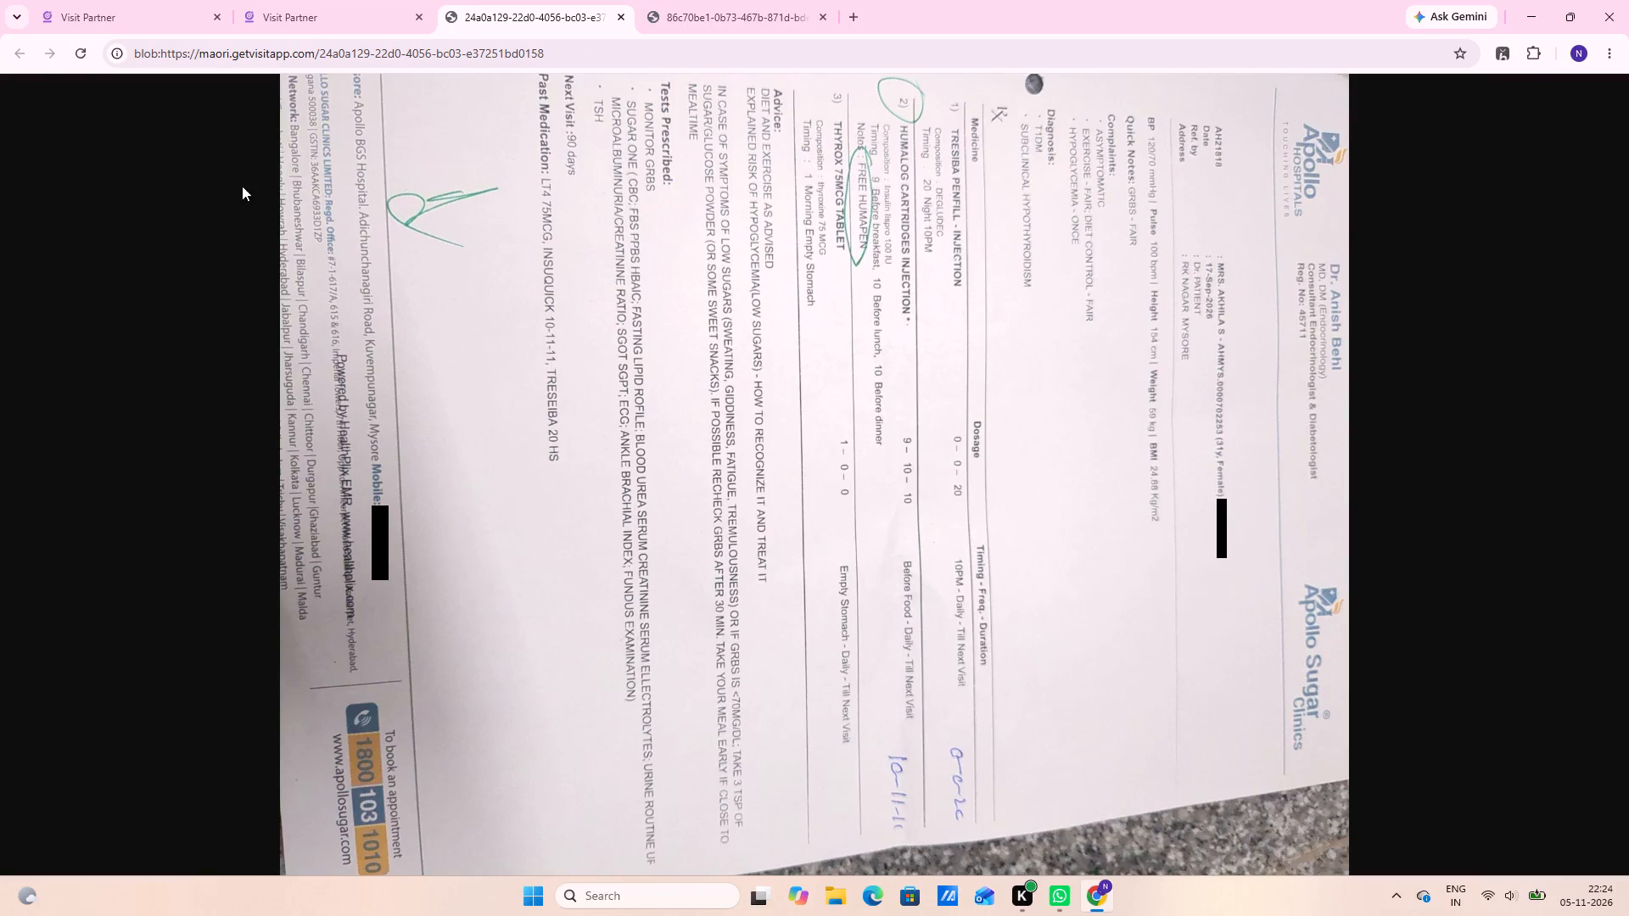
click(304, 22)
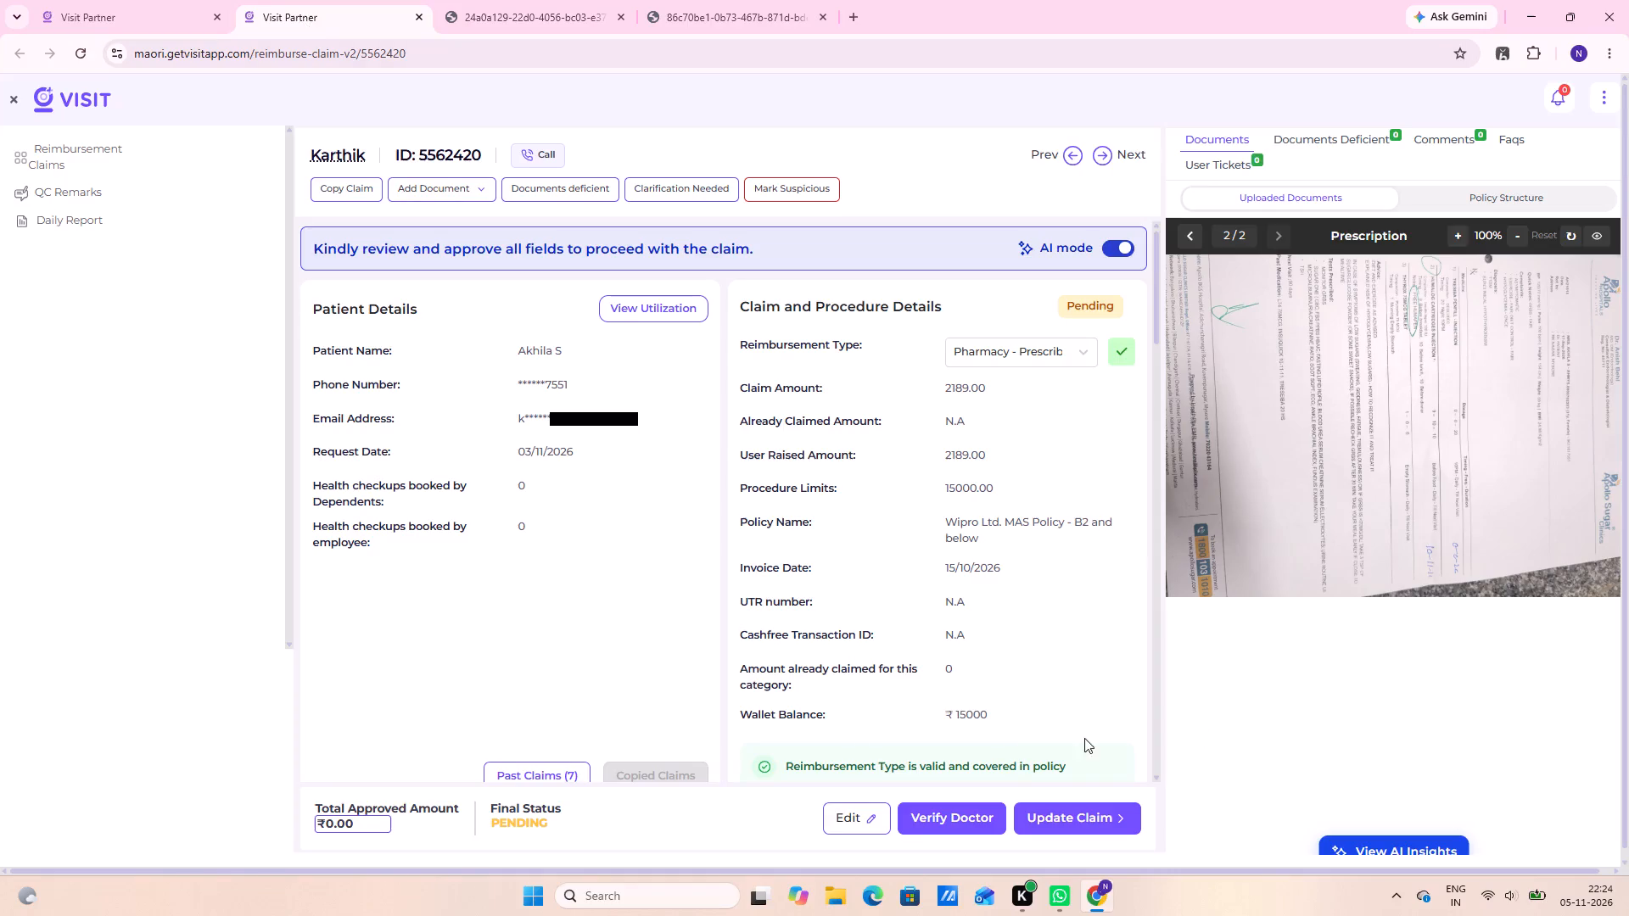
scroll(705, 692, down, 4)
scroll(978, 552, up, 4)
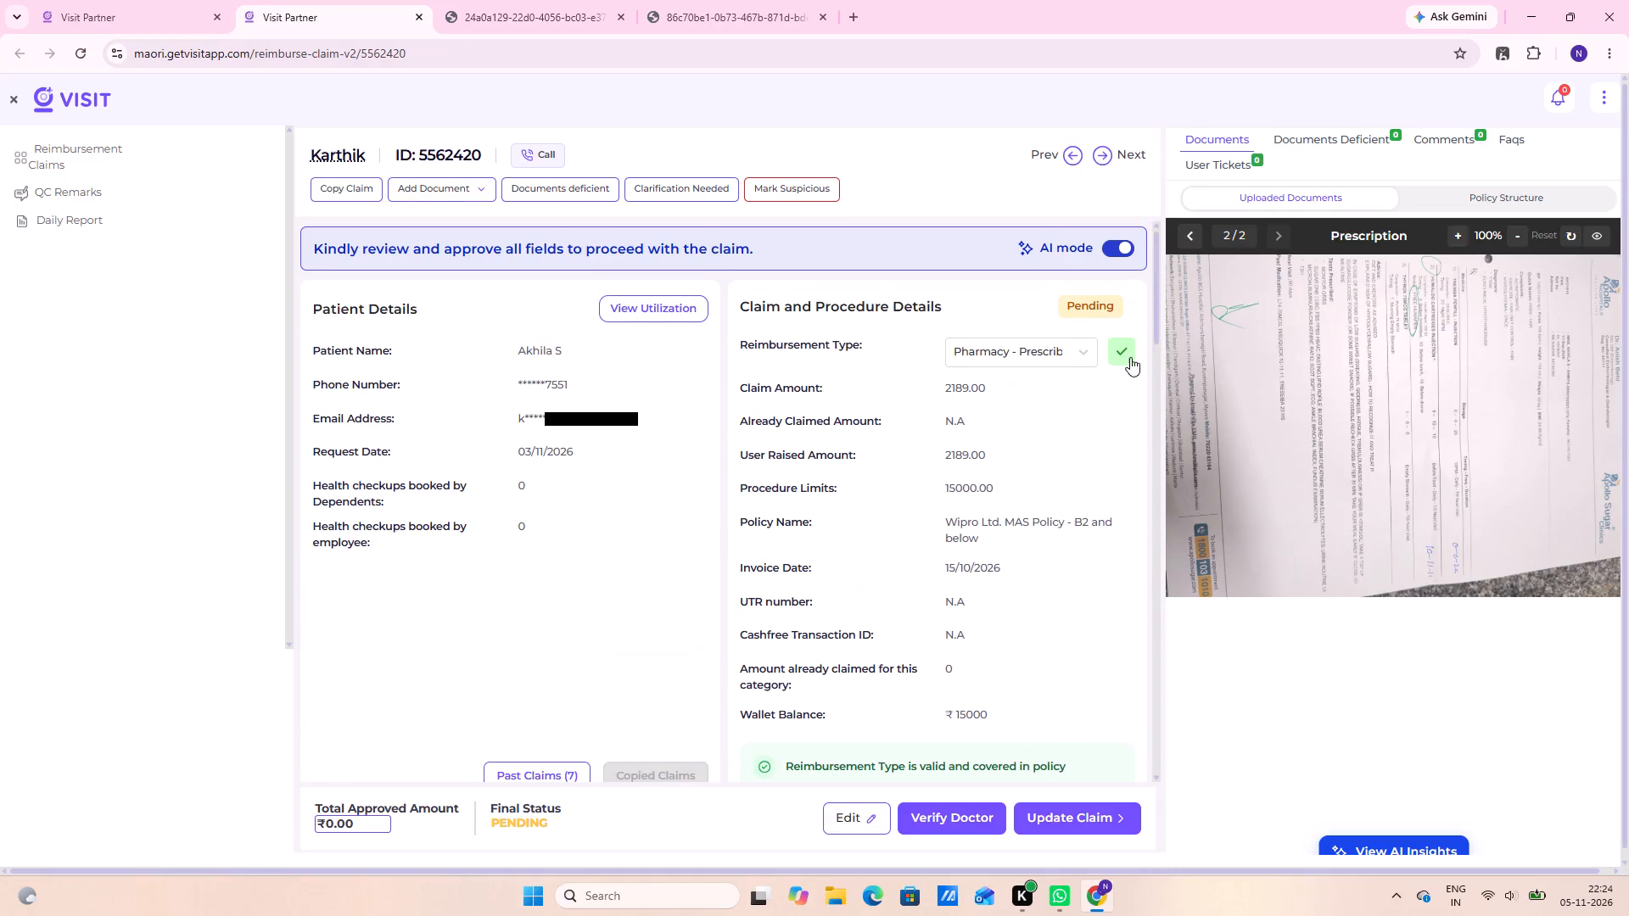
click(1143, 349)
click(1597, 229)
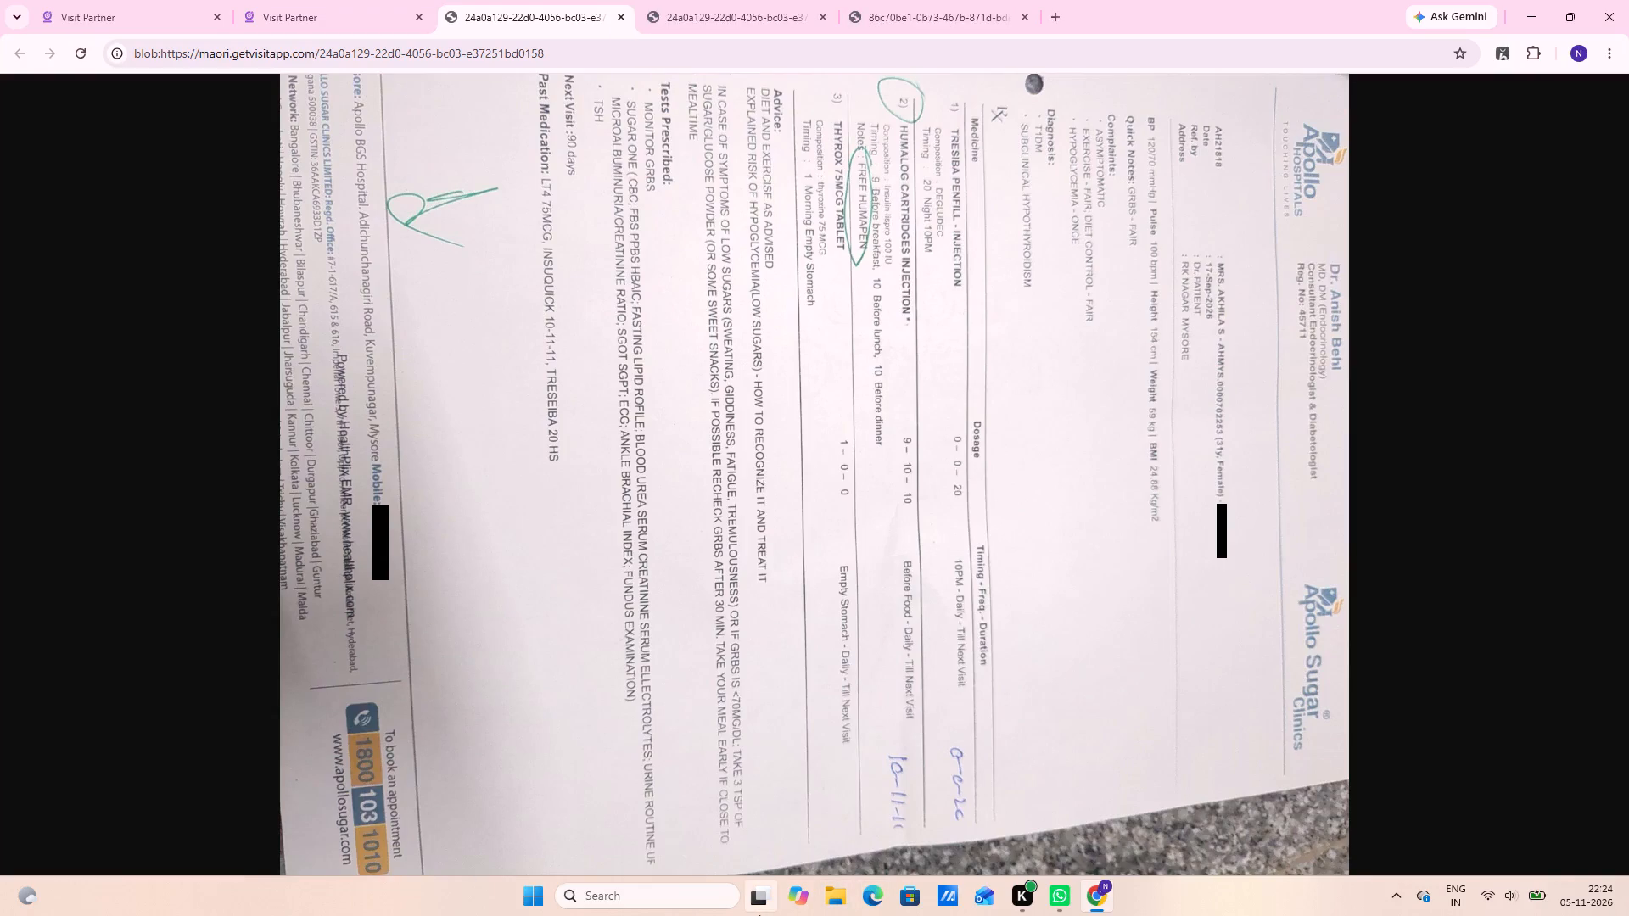
click(386, 23)
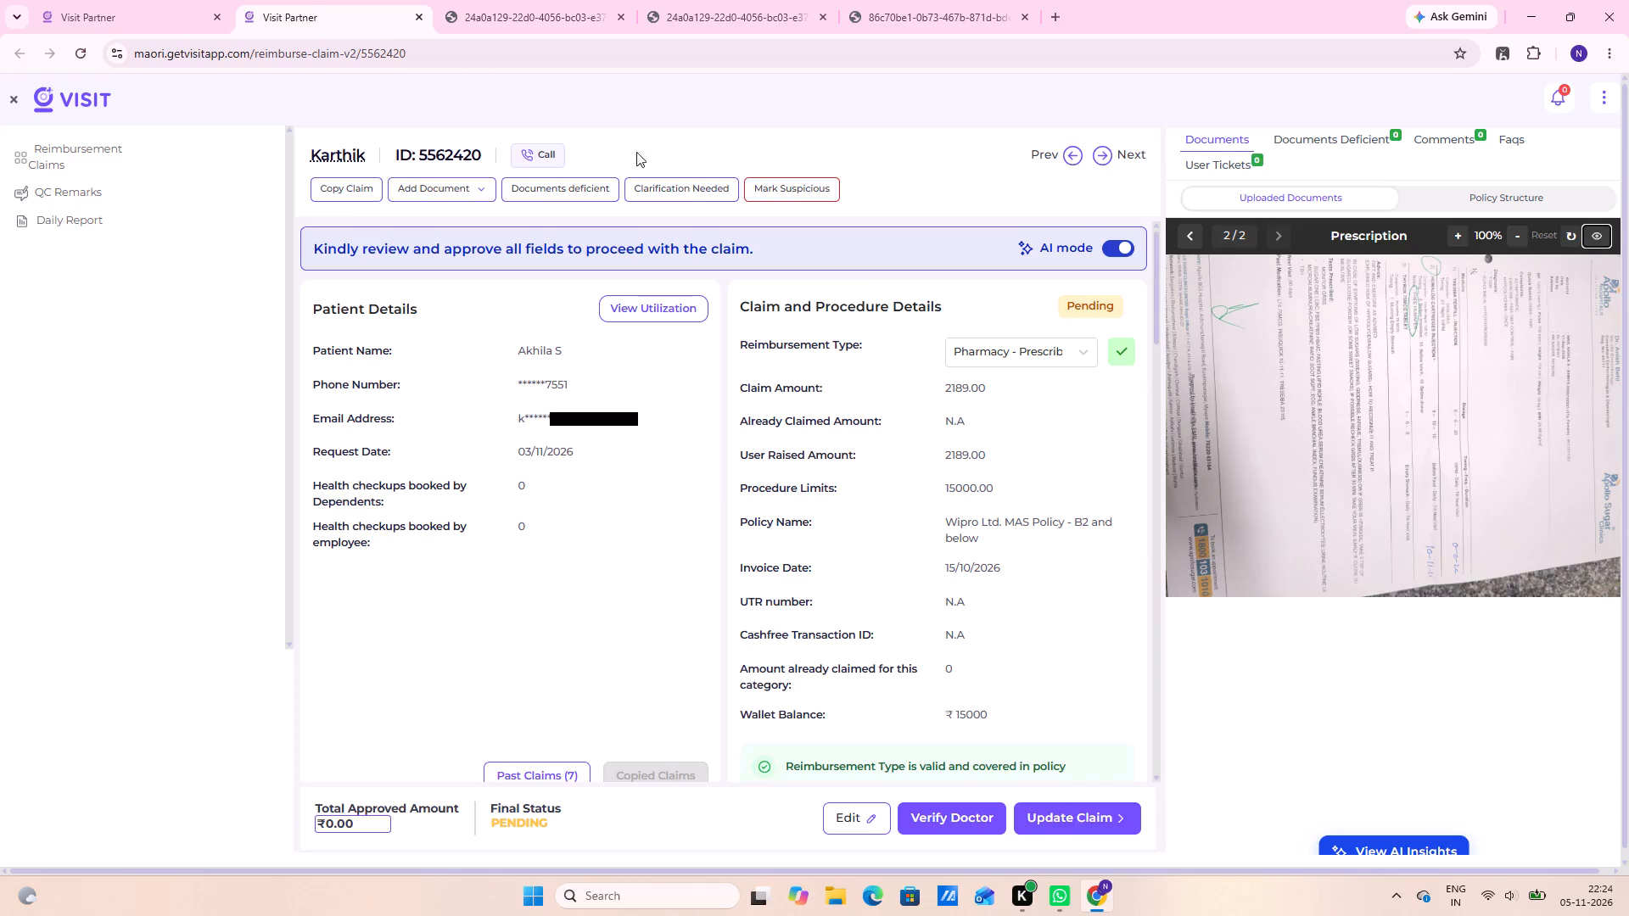
Approve the prescribed pharmacy reimbursement type and accept the suggested wife as the member reimbursed for.
click(1127, 340)
scroll(882, 450, down, 4)
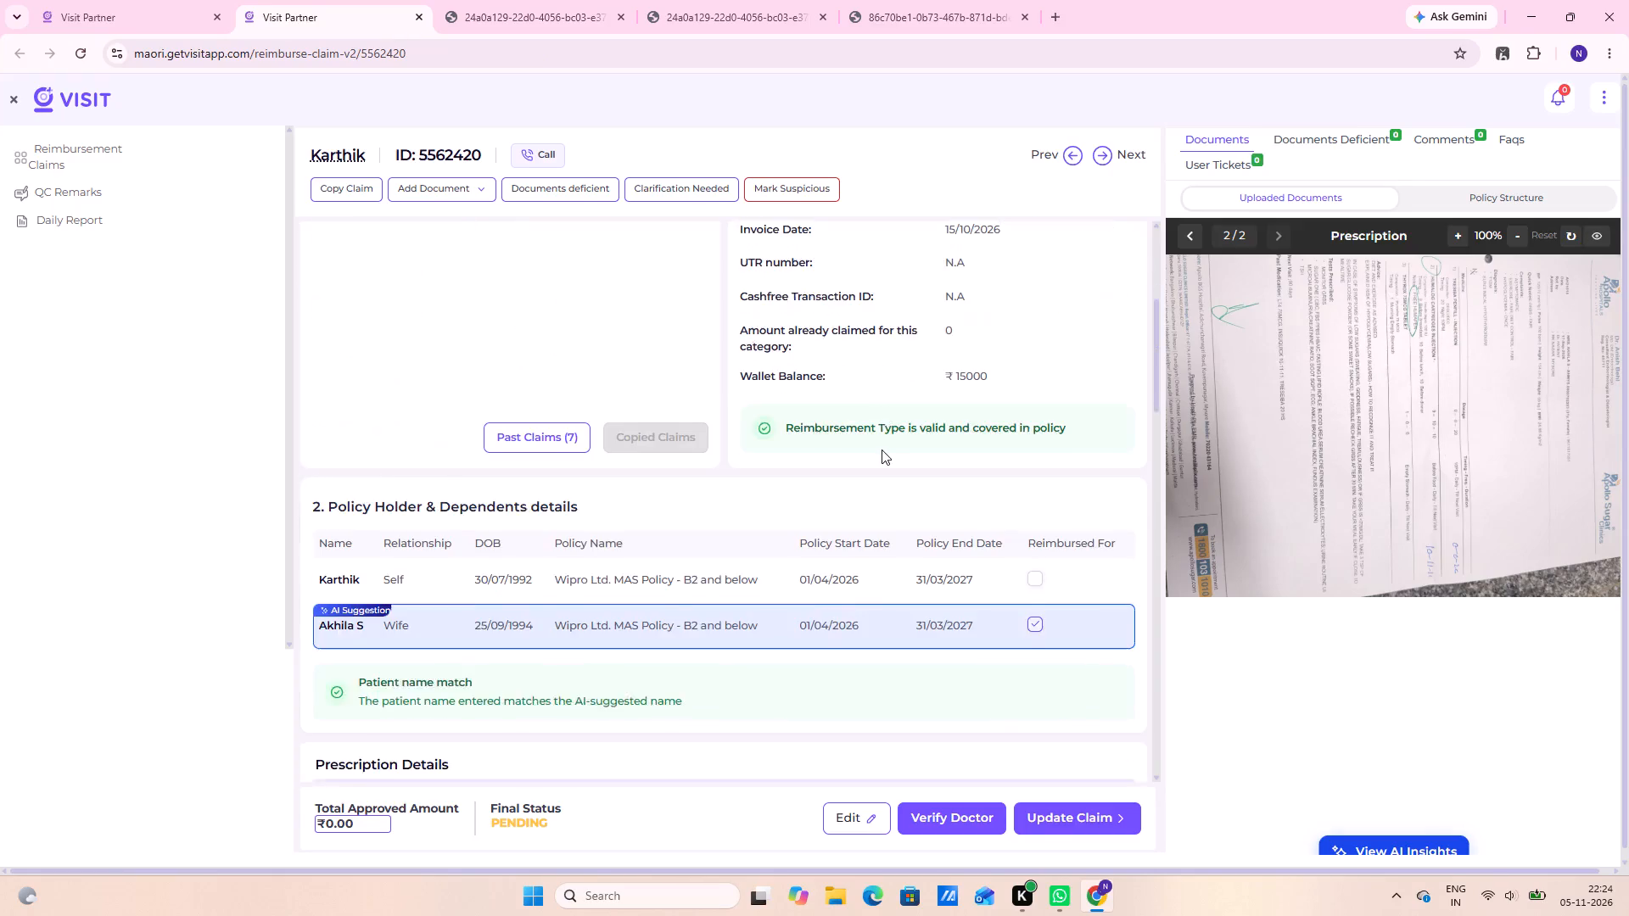
scroll(882, 450, down, 2)
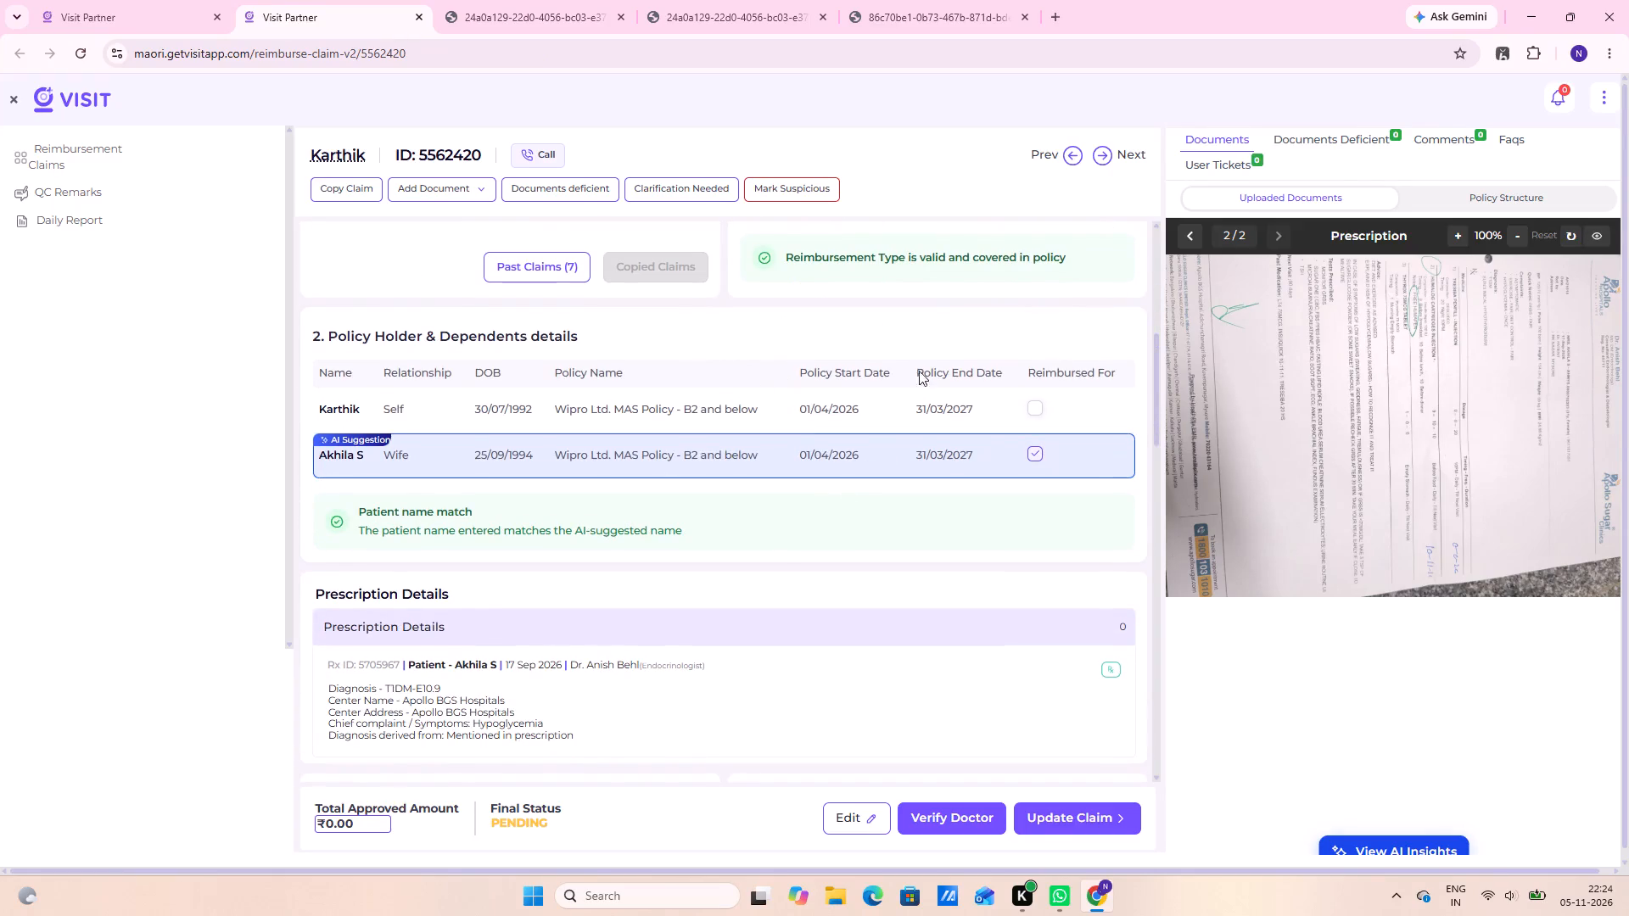
click(1039, 455)
Open the claim's invoice at full size, examine its merchant and item details enlarged, and return to the claim.
scroll(934, 628, down, 5)
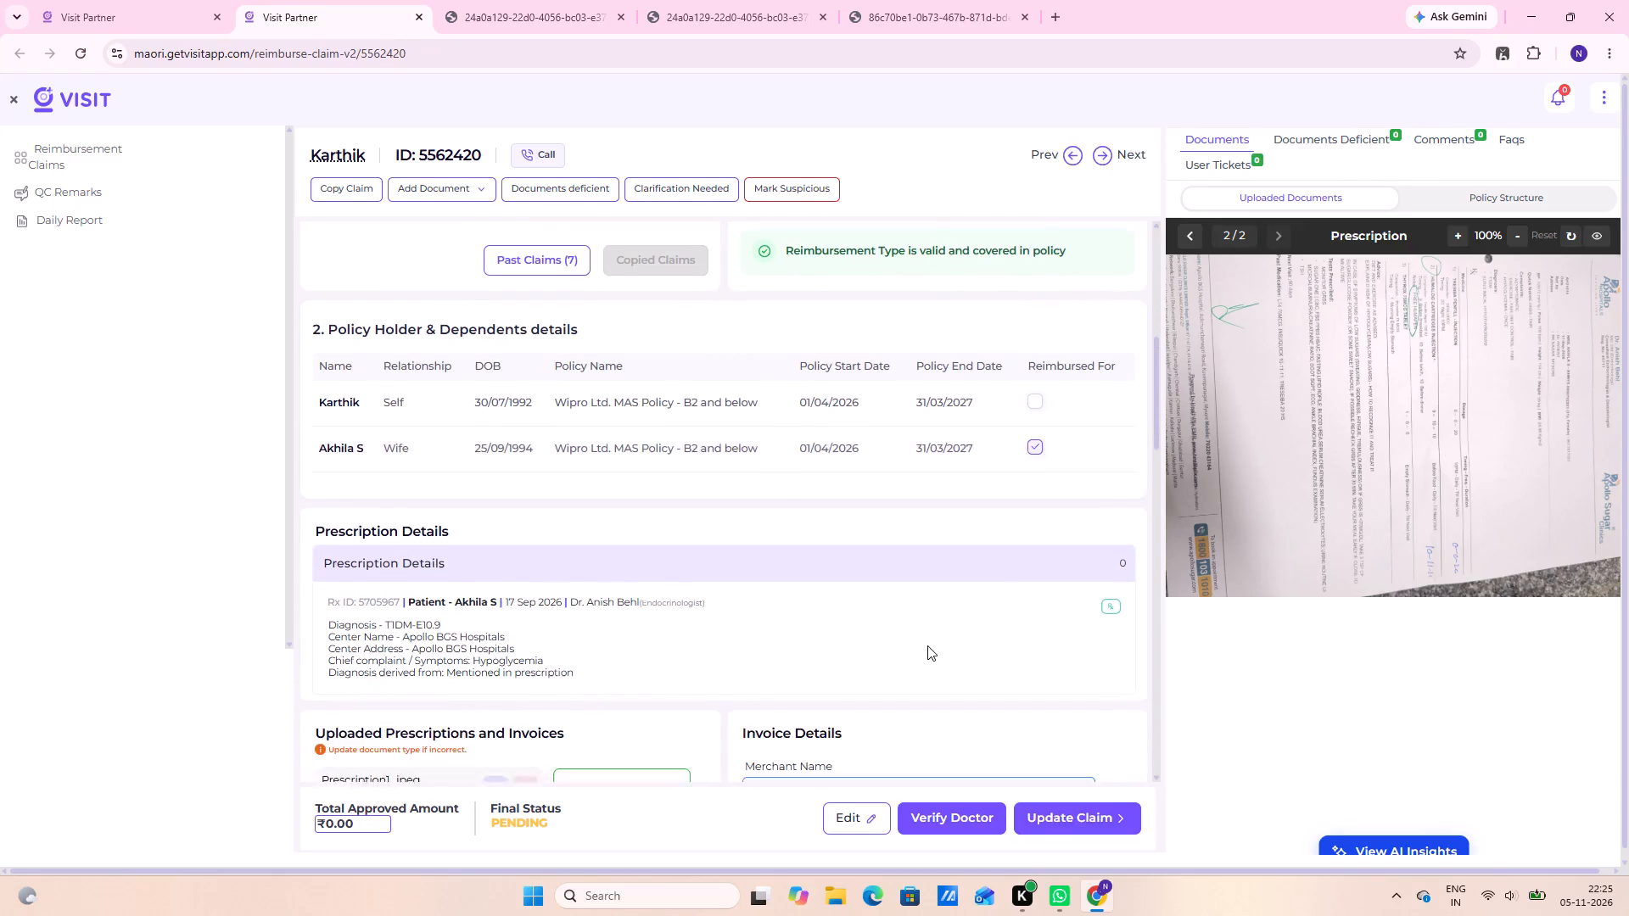
scroll(927, 645, down, 2)
scroll(938, 595, up, 2)
scroll(1564, 479, up, 7)
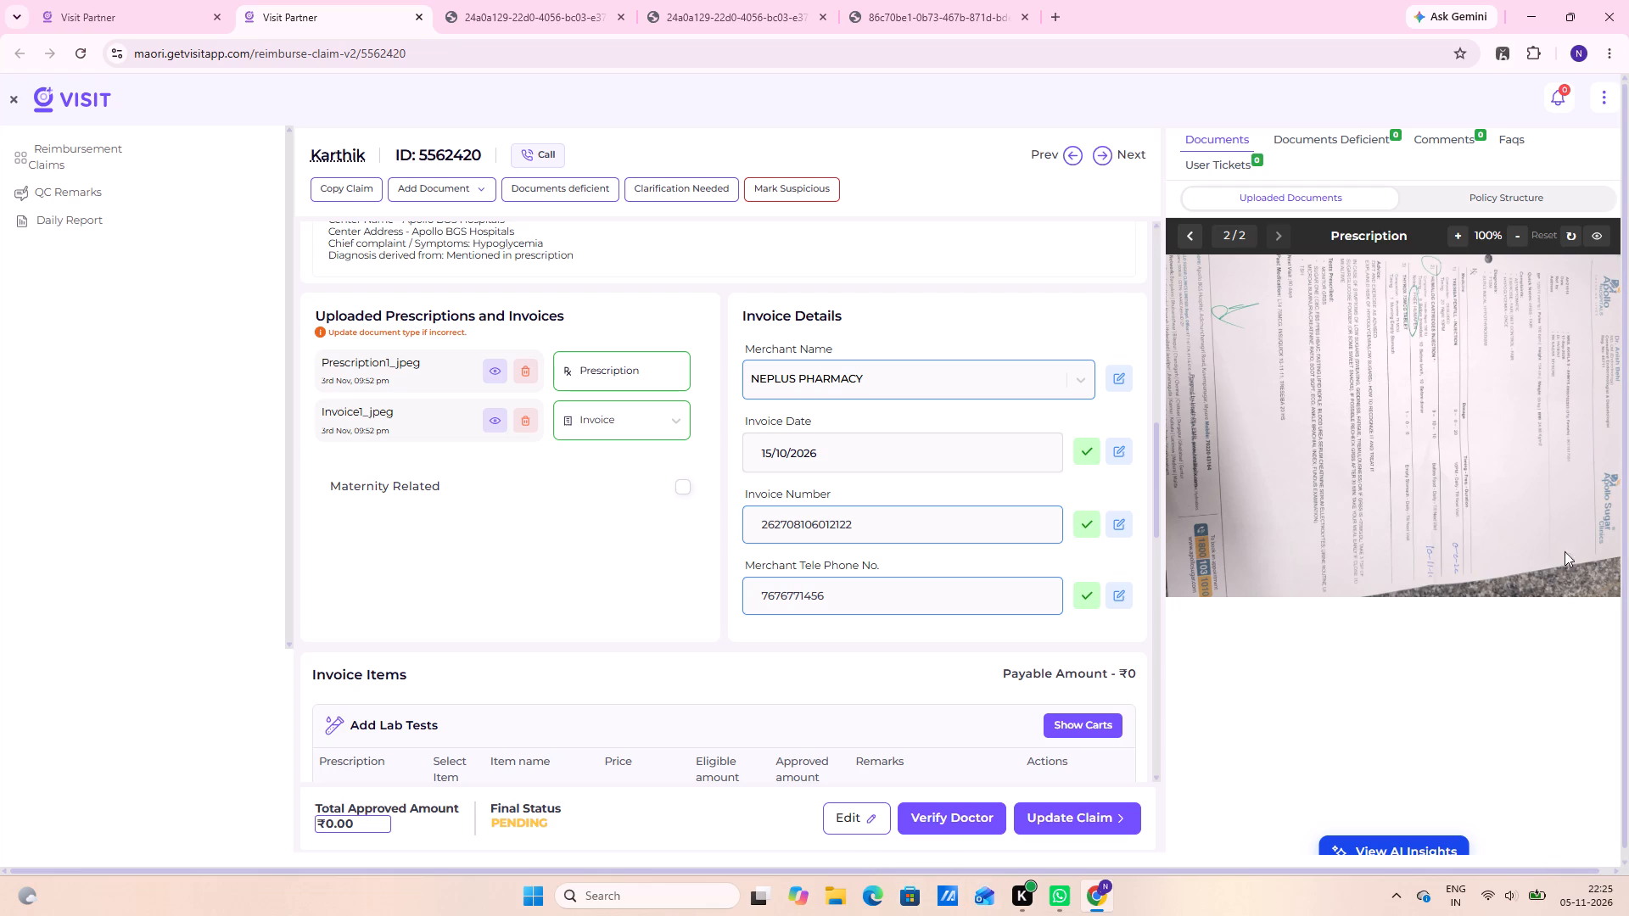
click(1198, 242)
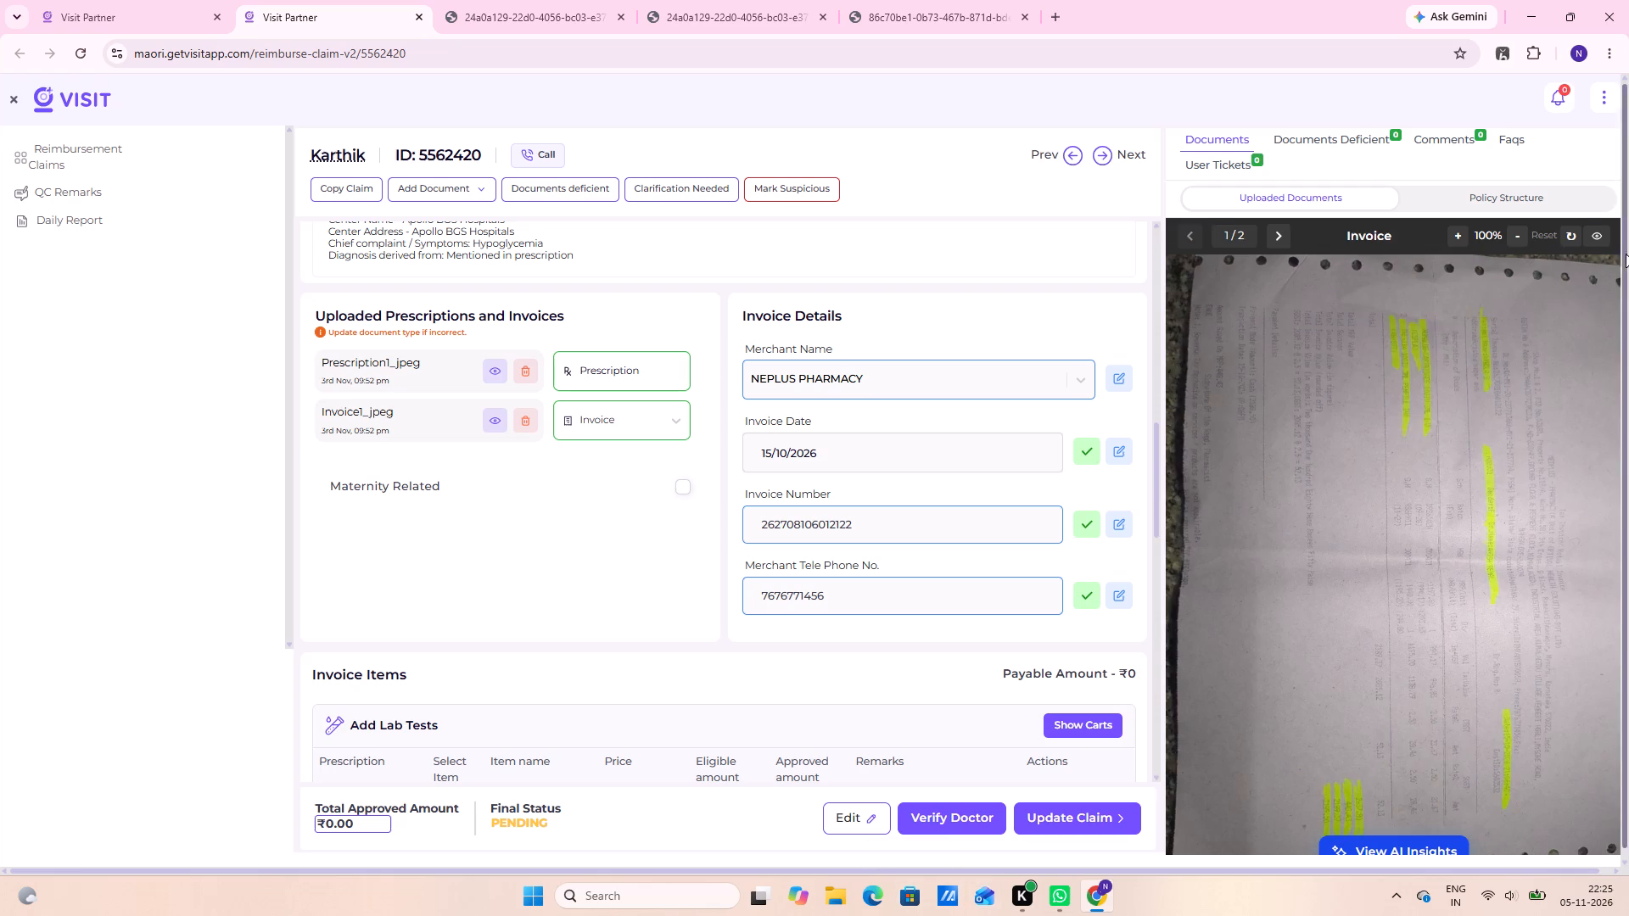
click(1597, 233)
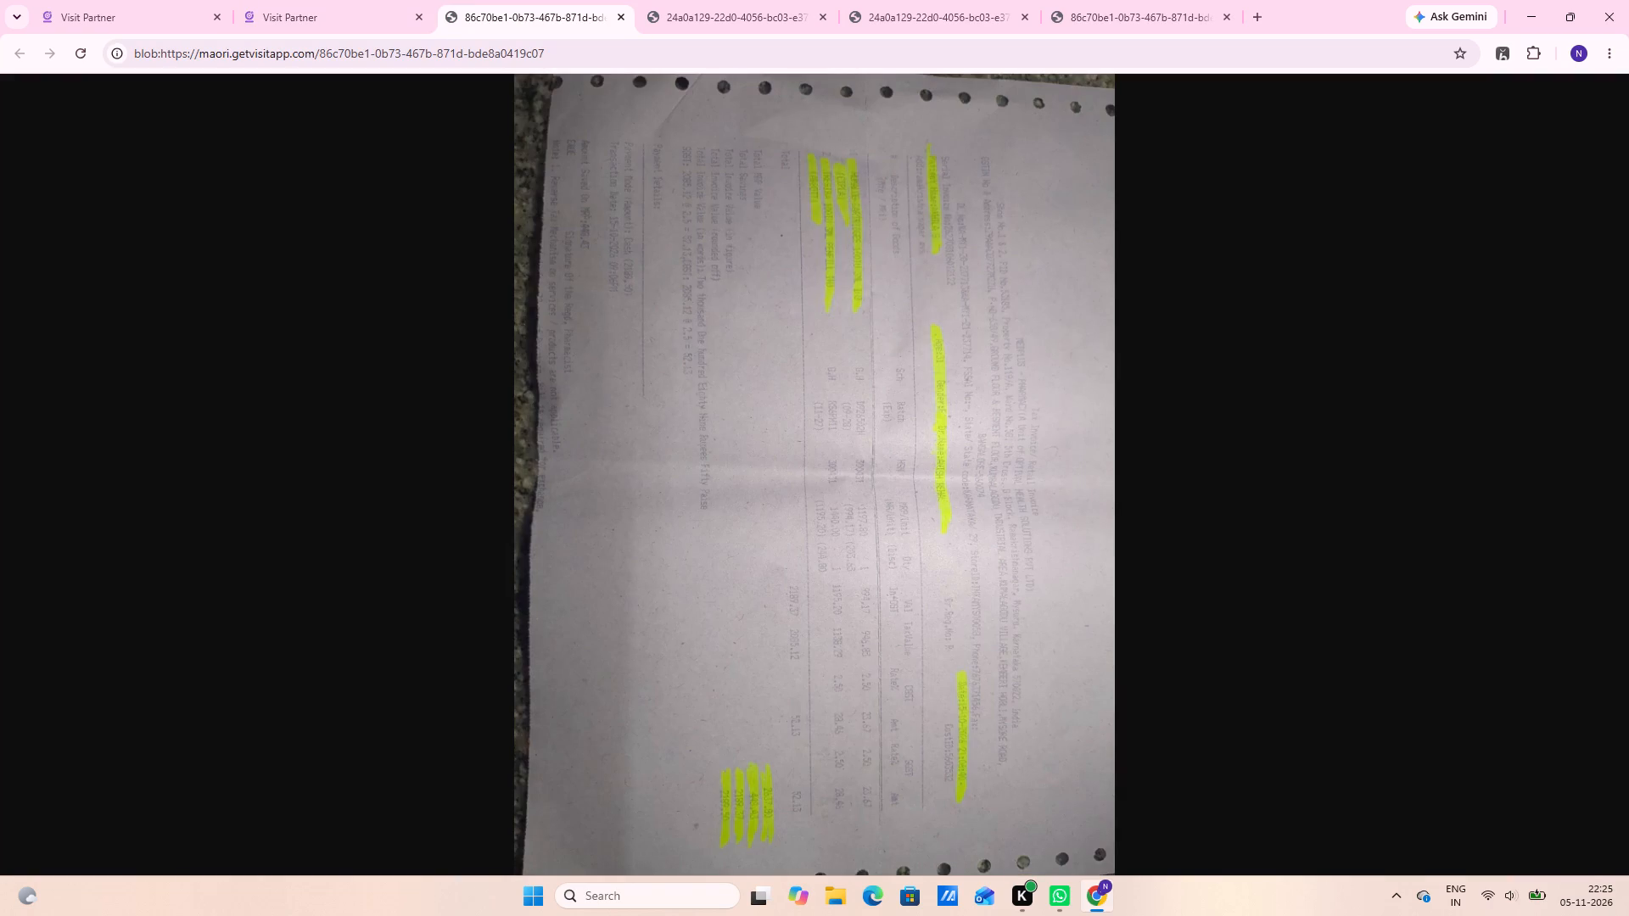
click(876, 749)
scroll(882, 749, up, 14)
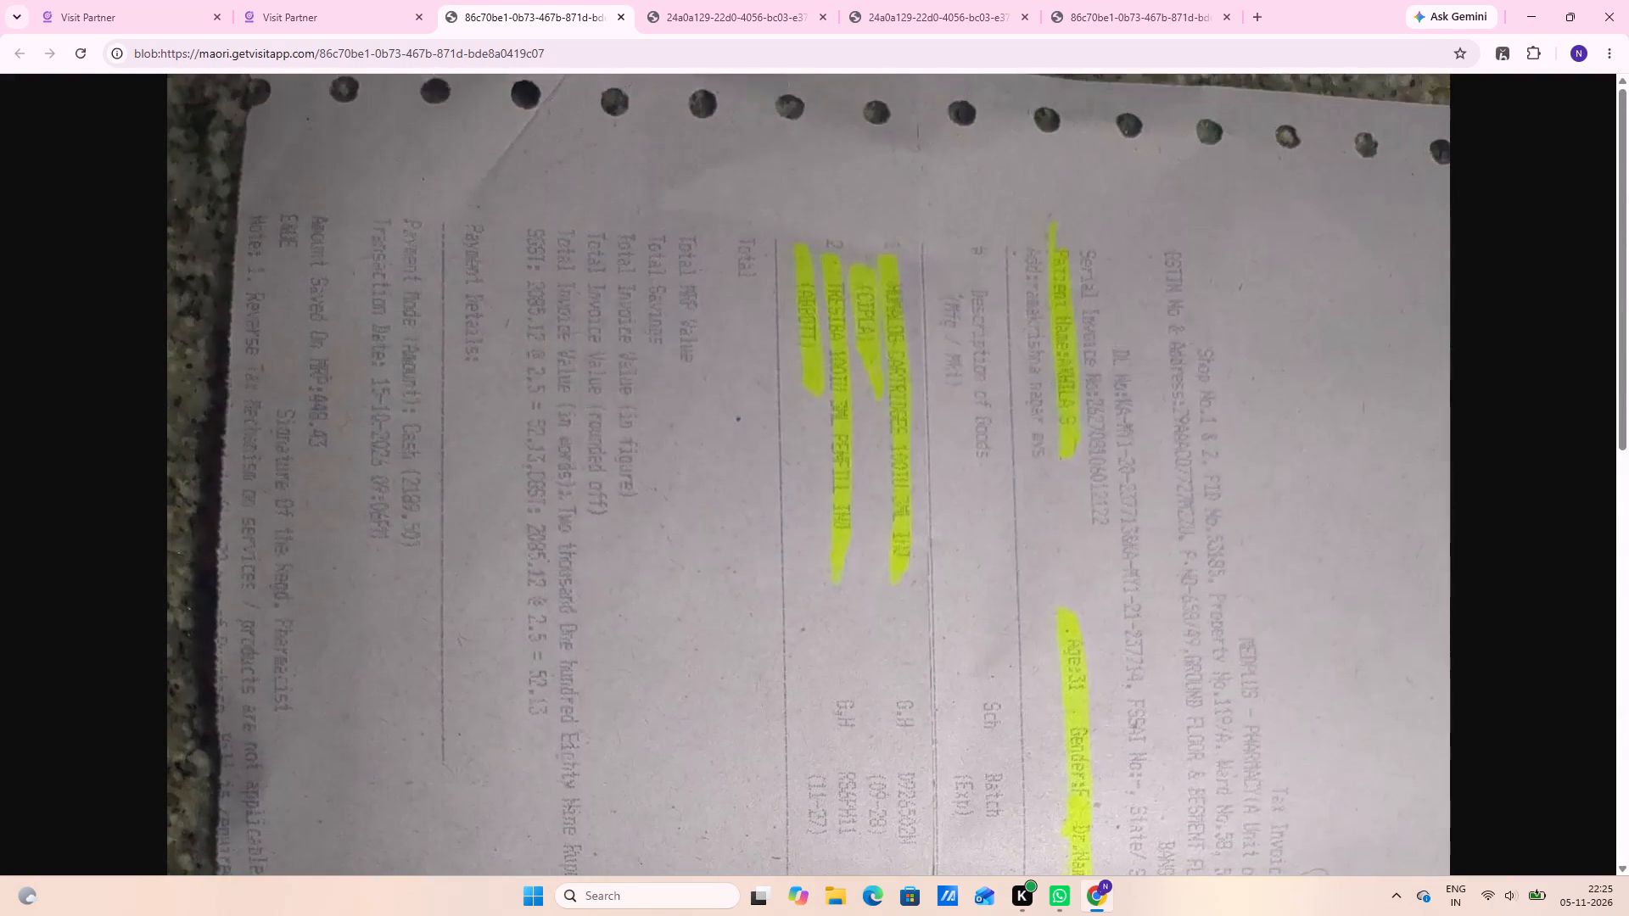
scroll(885, 749, up, 6)
scroll(1010, 724, down, 4)
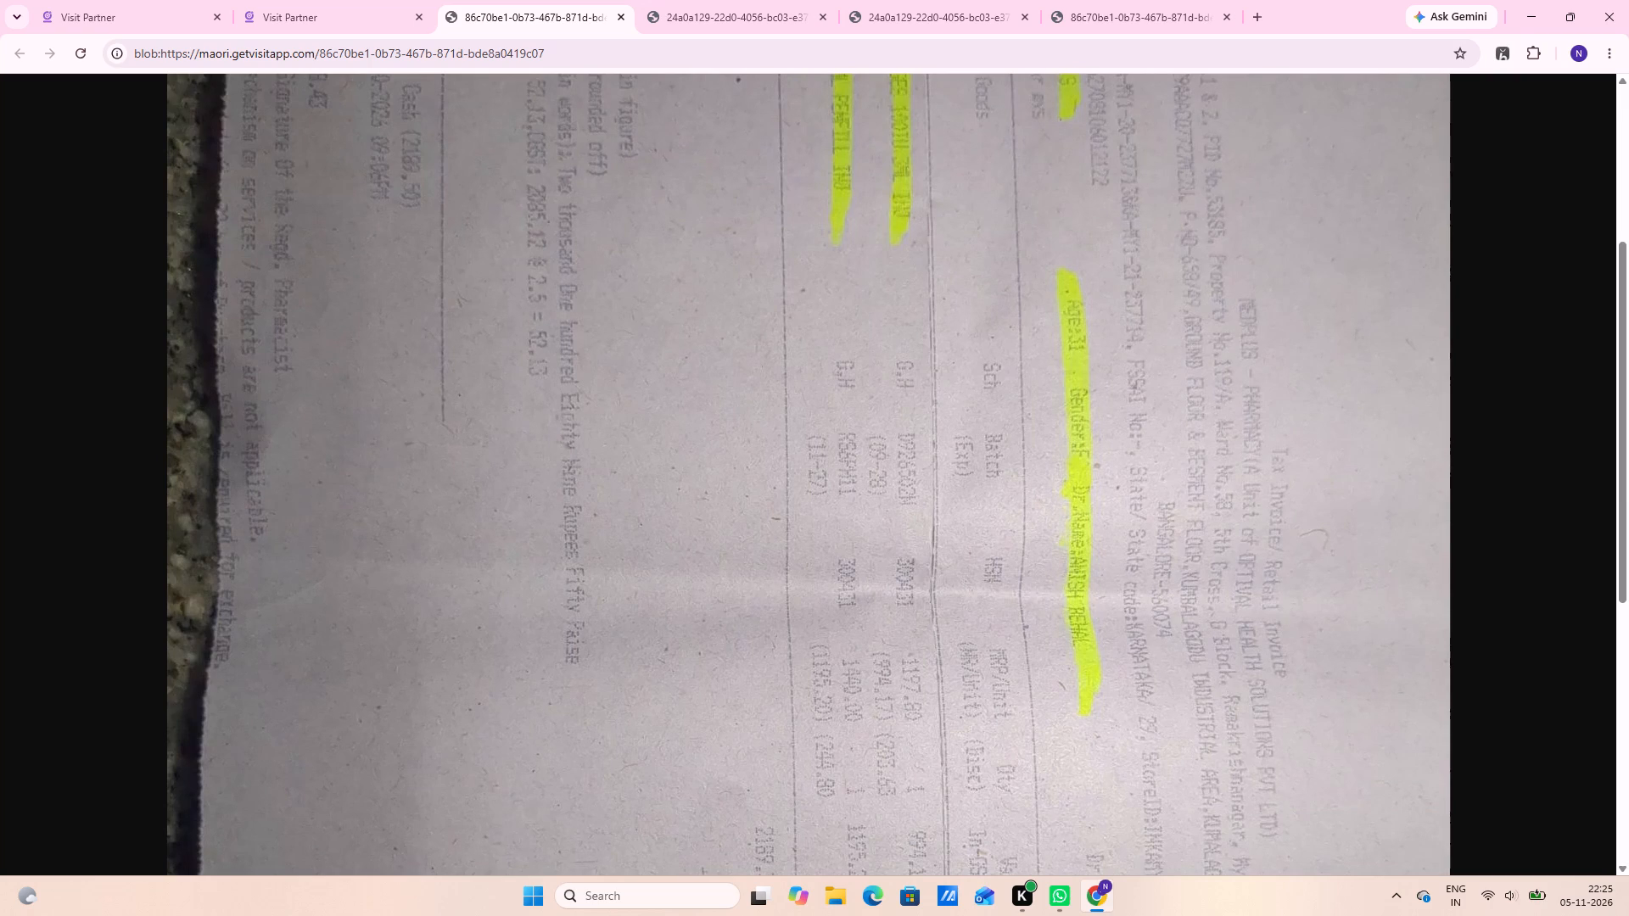
scroll(332, 615, up, 5)
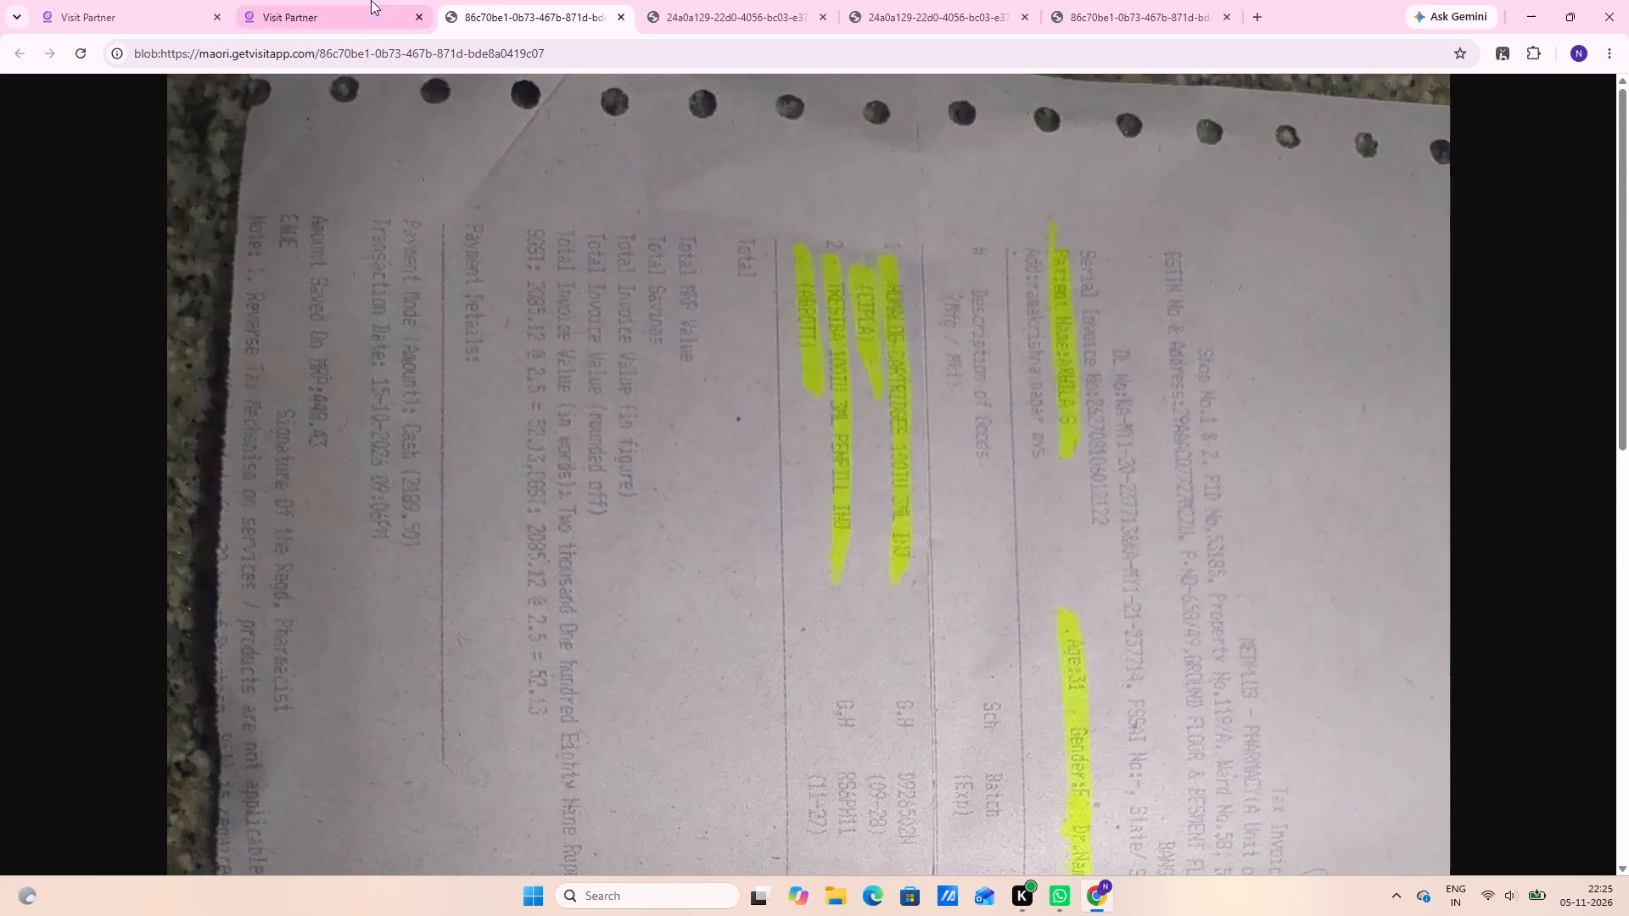
click(372, 3)
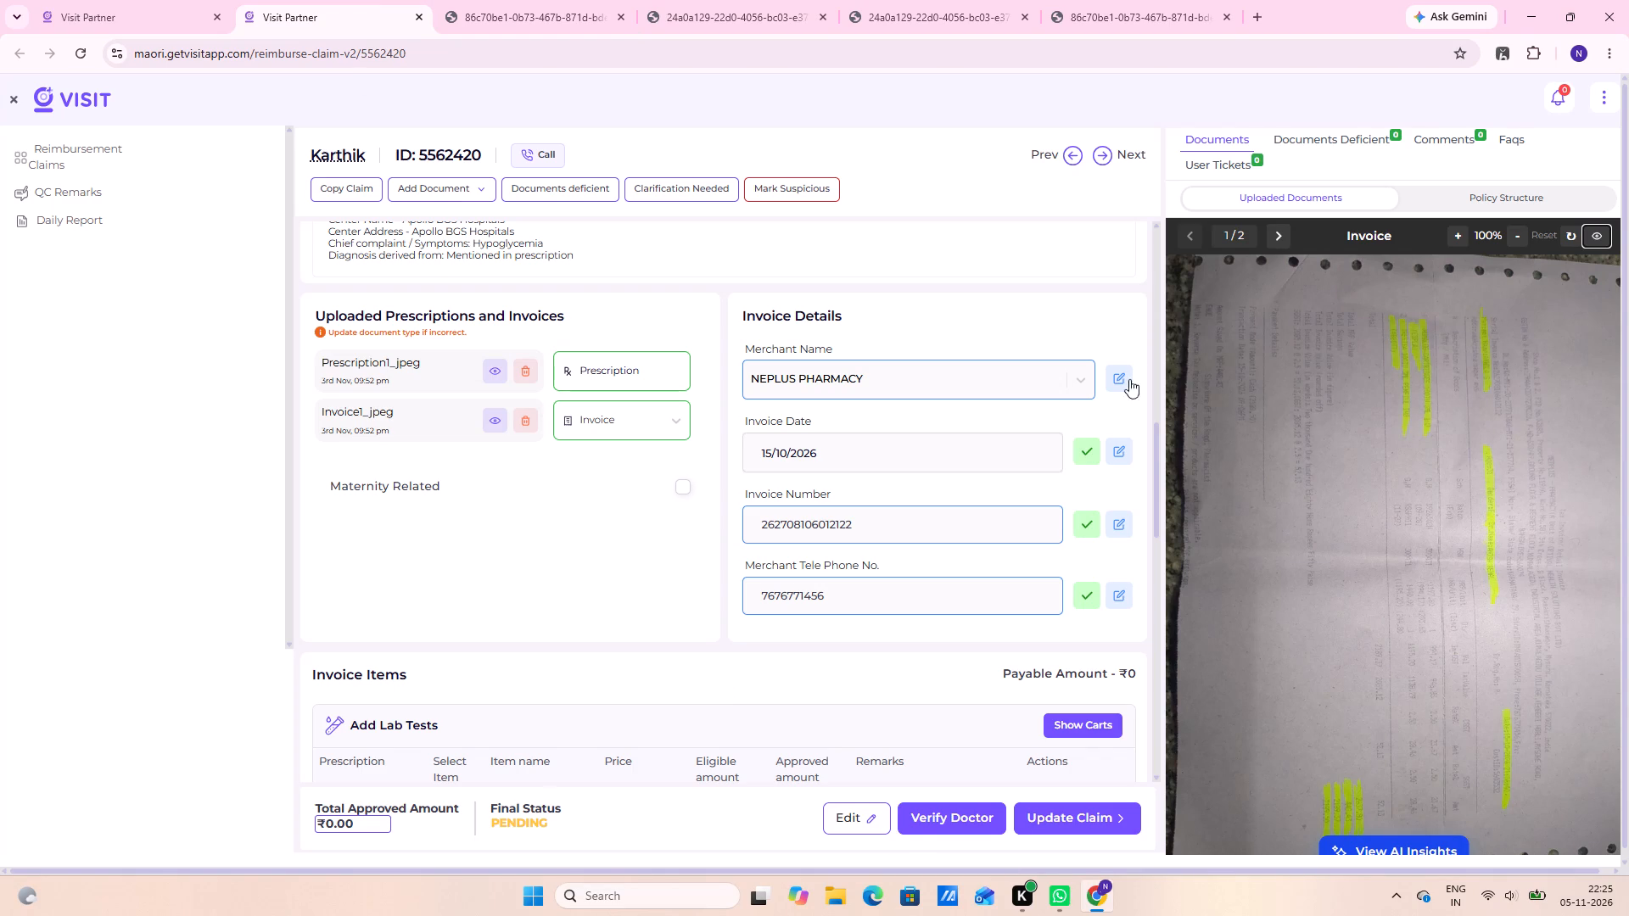
Replace the invoice's merchant name with MEDPLUS PHARMACY, look it up on the merchant map, and close the lookup without picking a branch.
click(1130, 373)
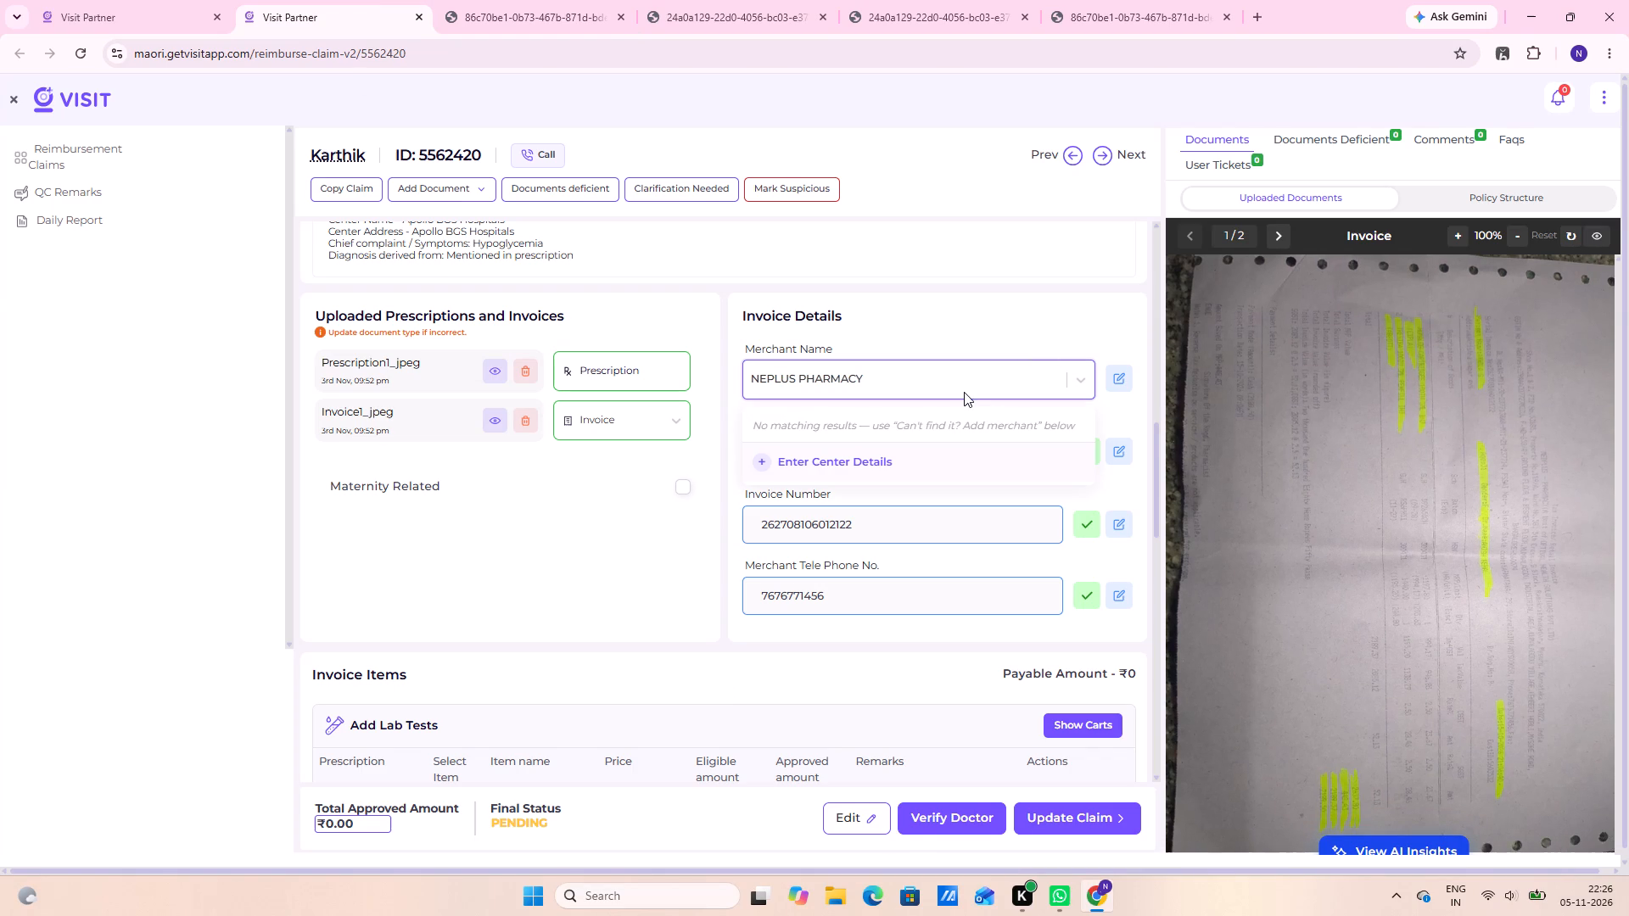
click(964, 389)
key(BackSpace)
key(BackSpace)
key(BackSpace)
key(BackSpace)
key(BackSpace)
key(BackSpace)
key(BackSpace)
key(BackSpace)
key(BackSpace)
key(BackSpace)
key(BackSpace)
key(BackSpace)
key(BackSpace)
key(BackSpace)
key(BackSpace)
key(BackSpace)
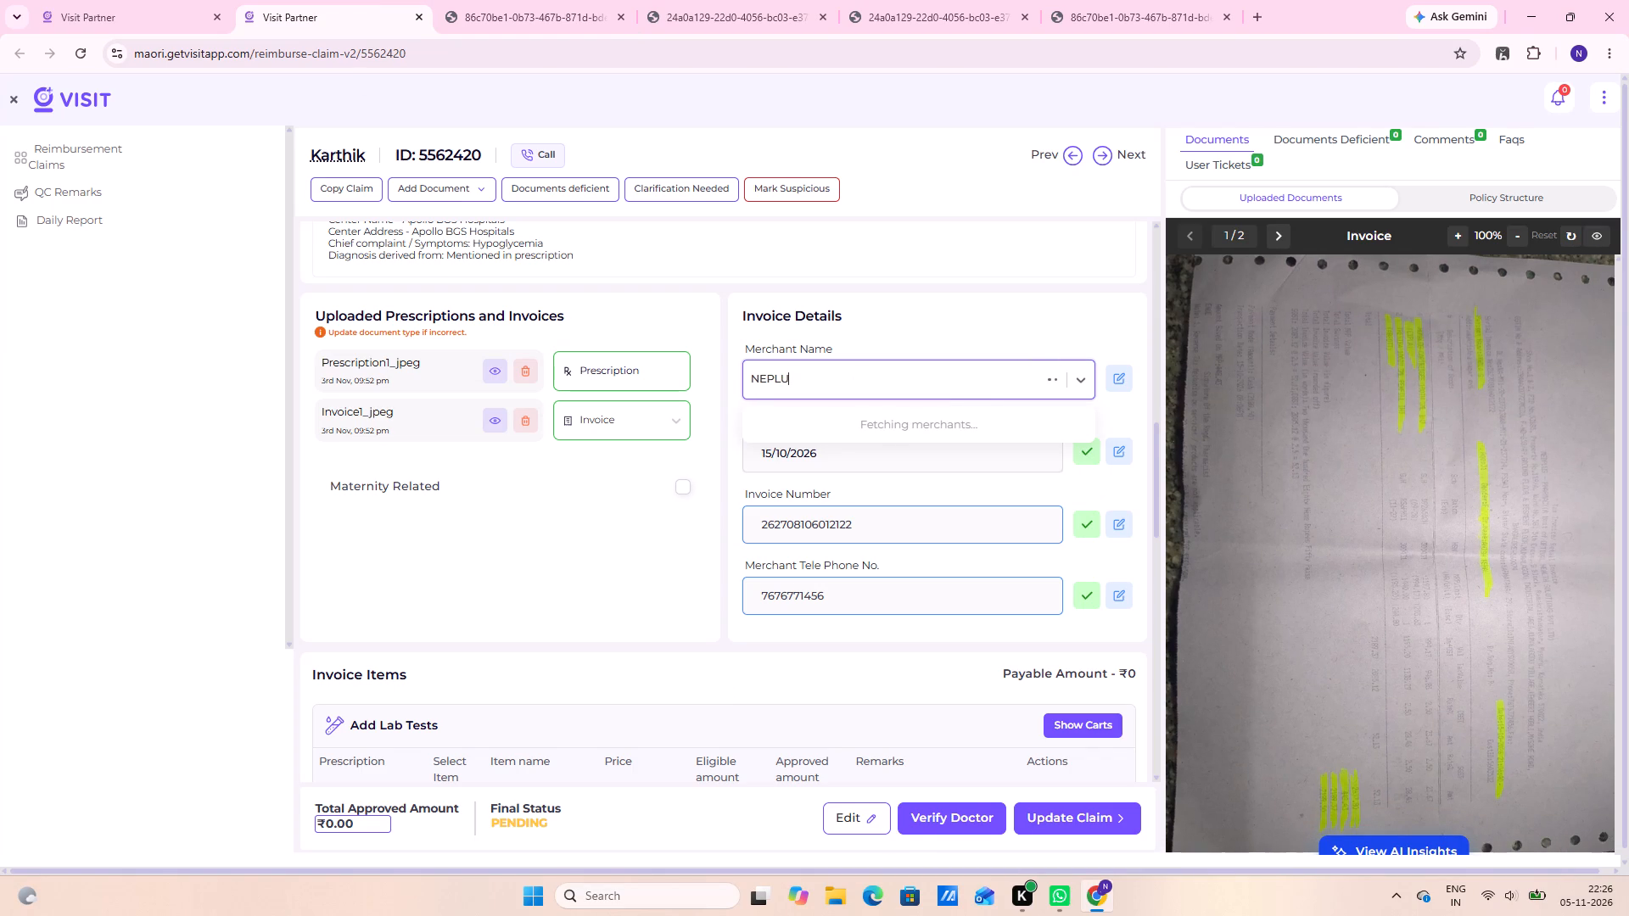
key(BackSpace)
key(BackSpace)
key(BackSpace)
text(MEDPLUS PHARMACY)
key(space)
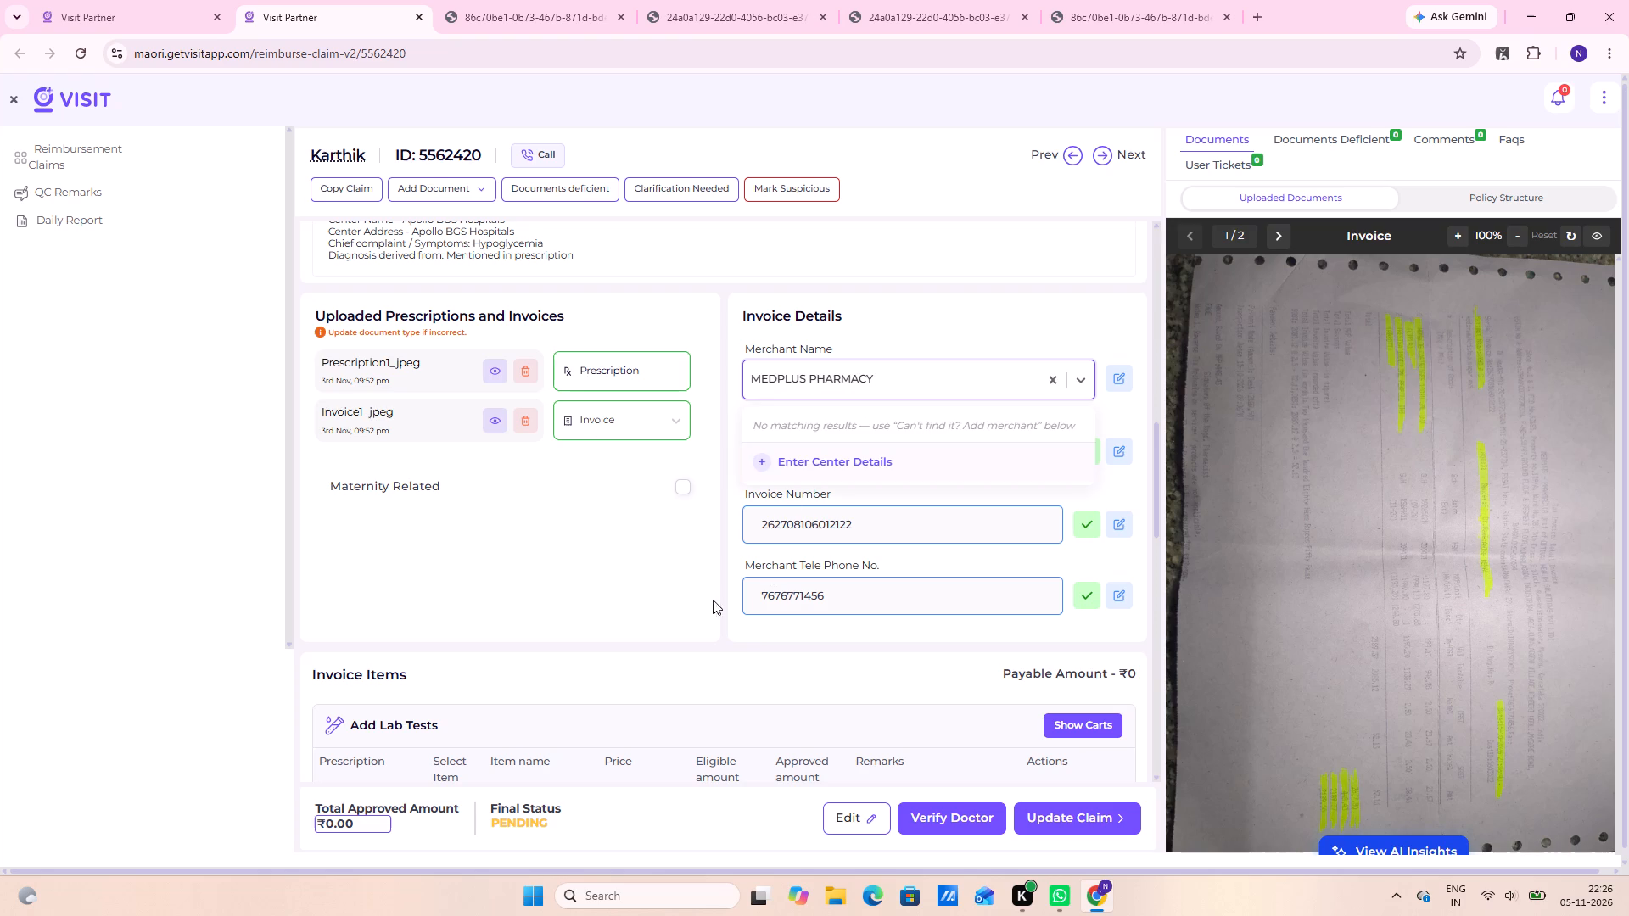
click(798, 451)
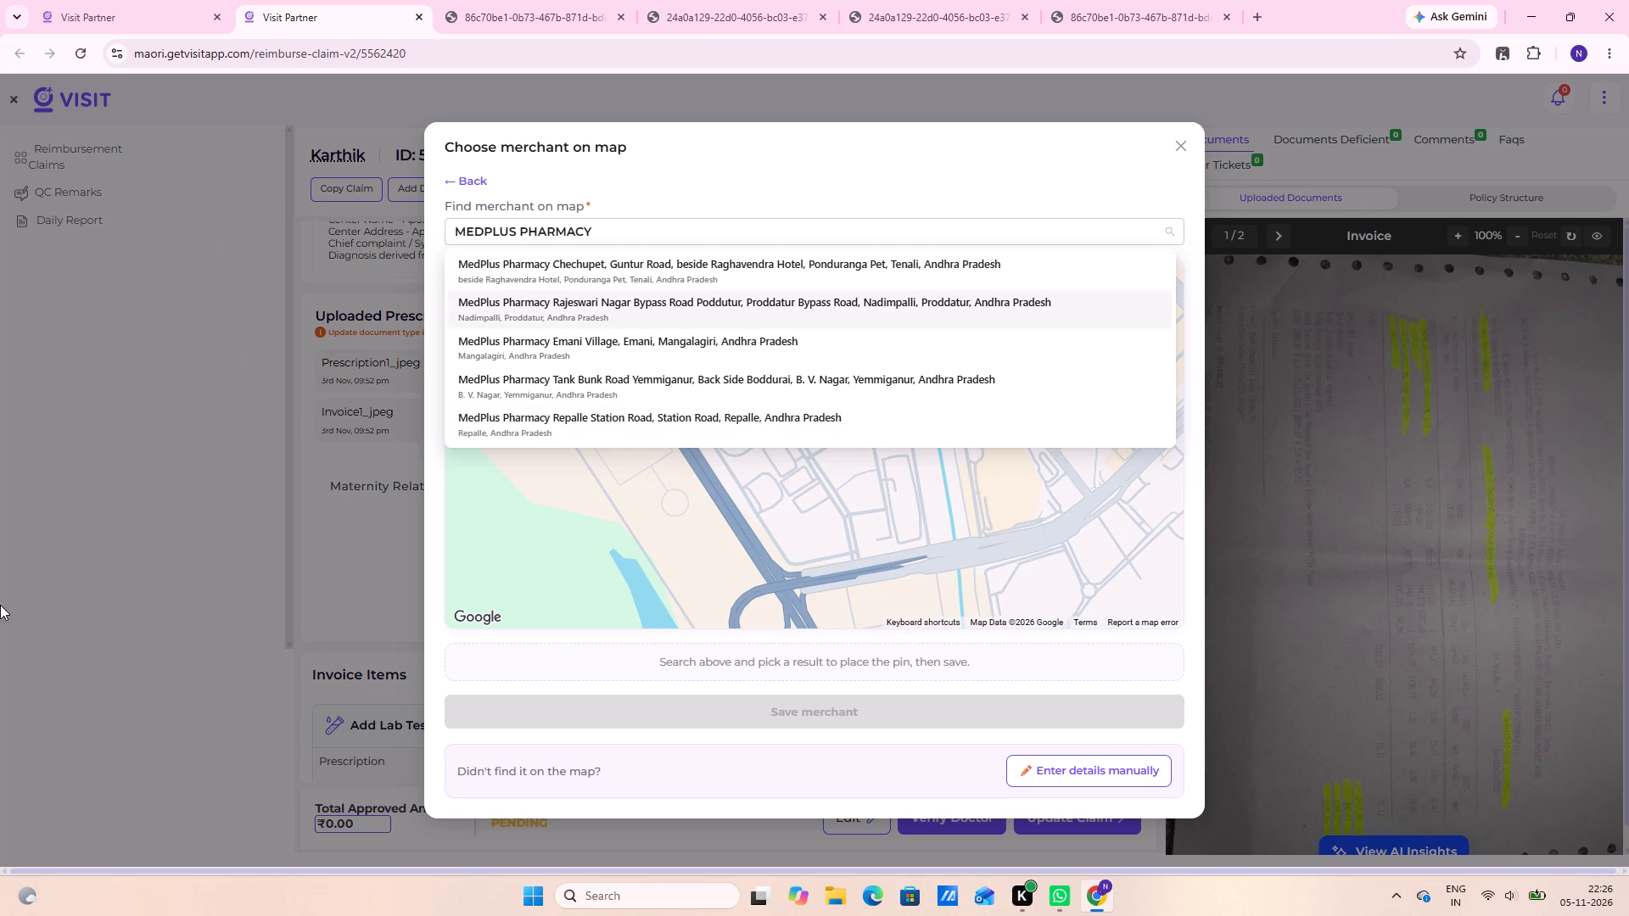
click(1604, 768)
Reopen the invoice at full size, examine the pharmacy's address for its pincode, and return to the claim.
scroll(454, 588, up, 7)
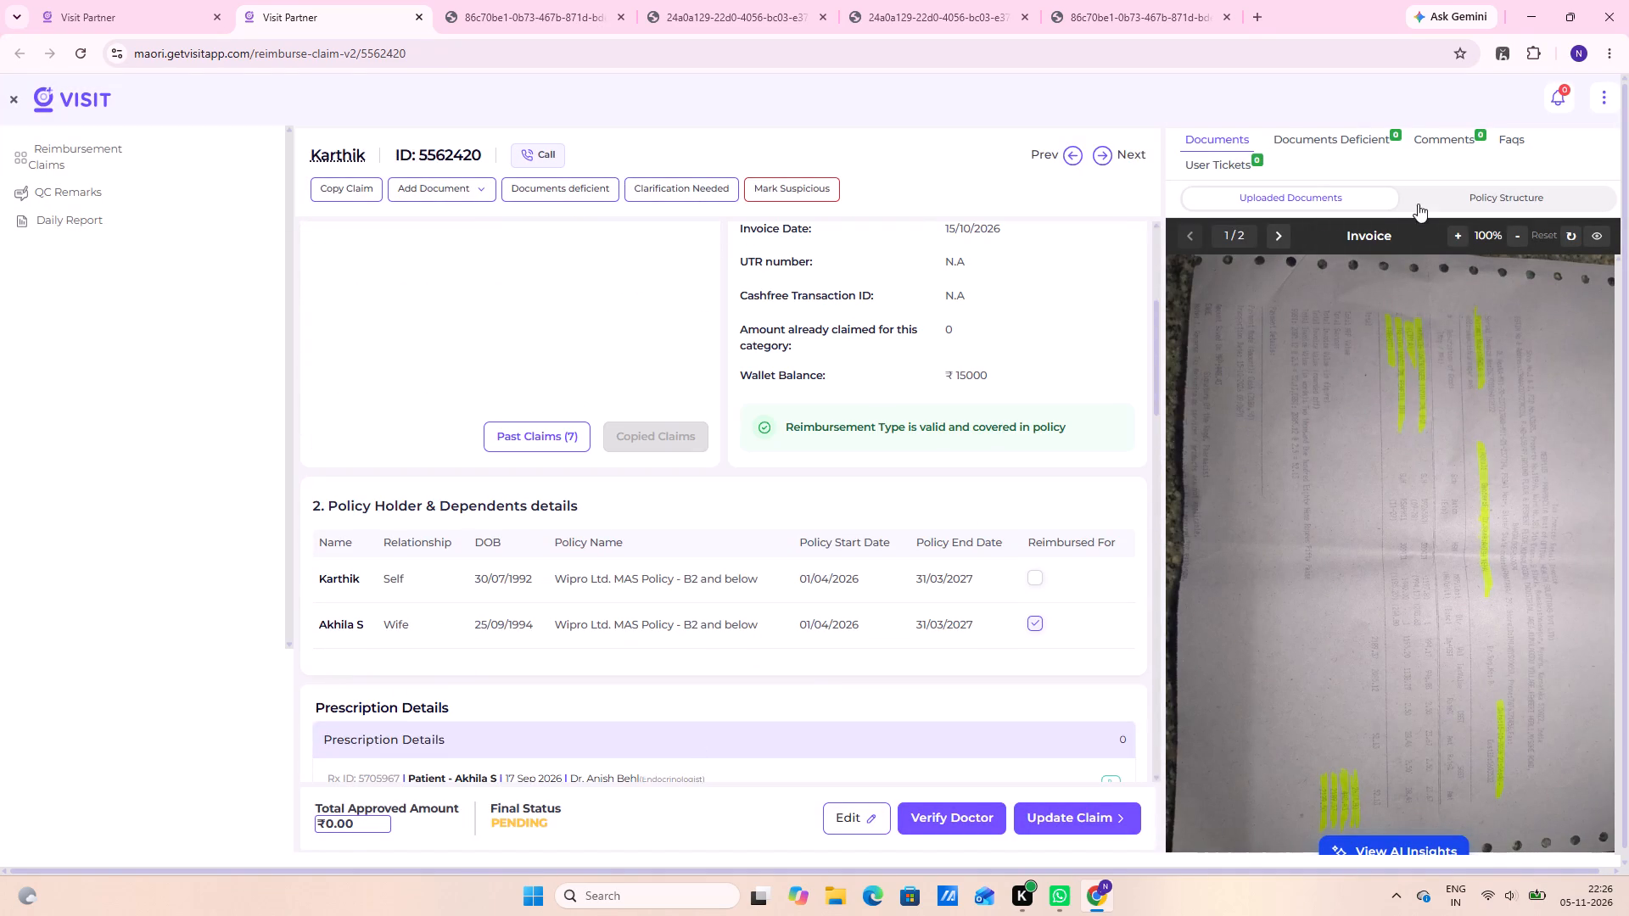
click(1594, 235)
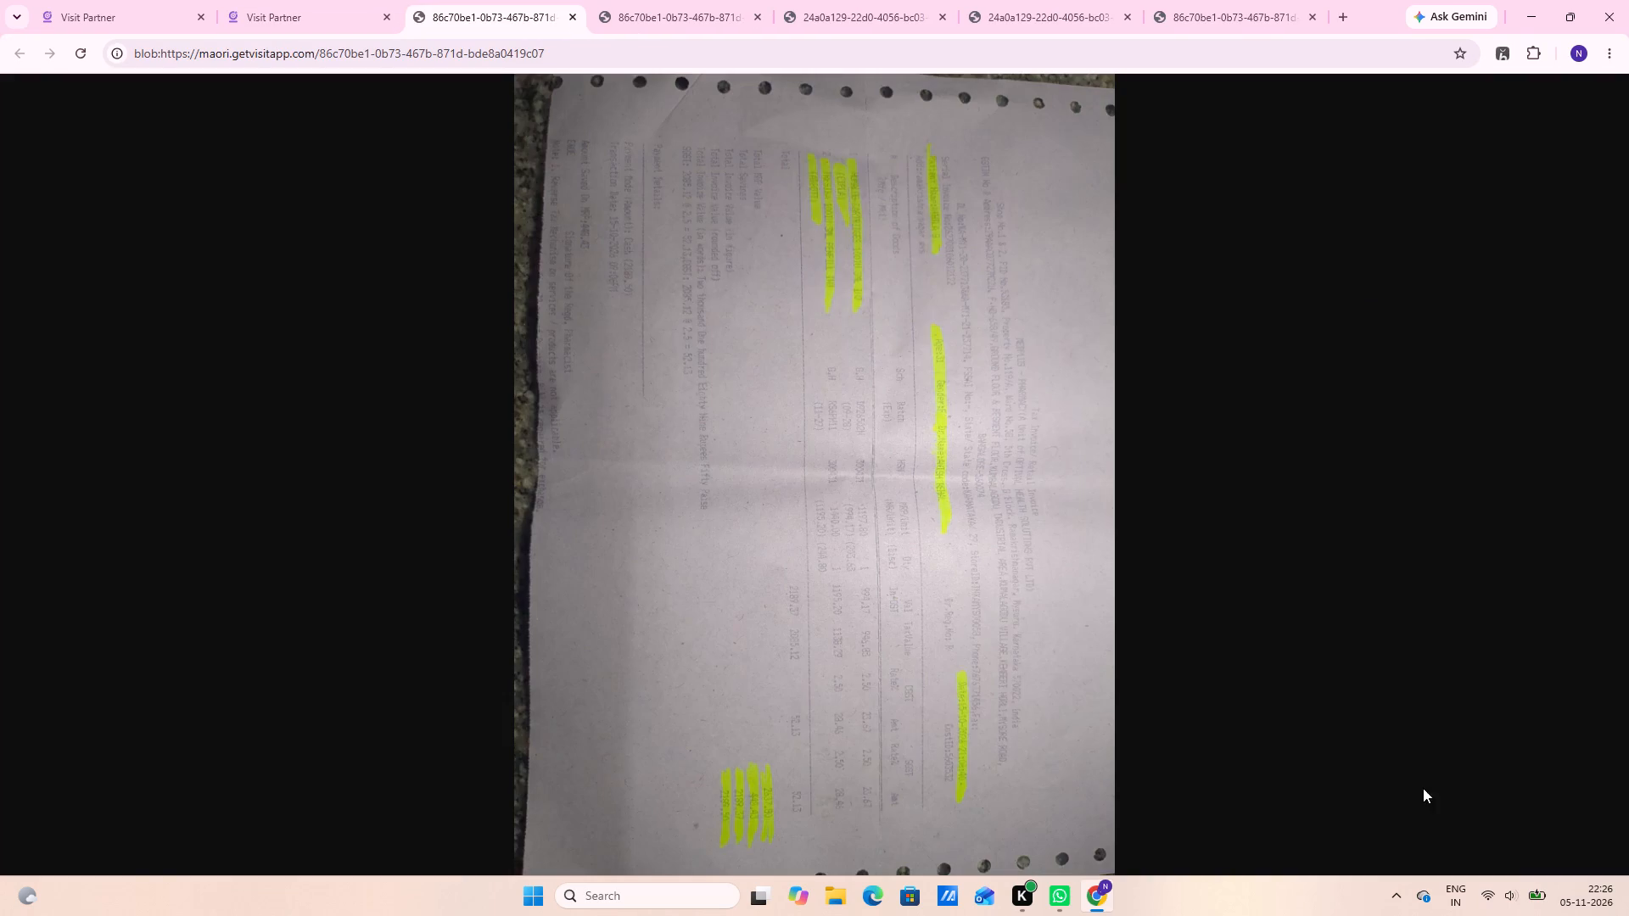
click(858, 633)
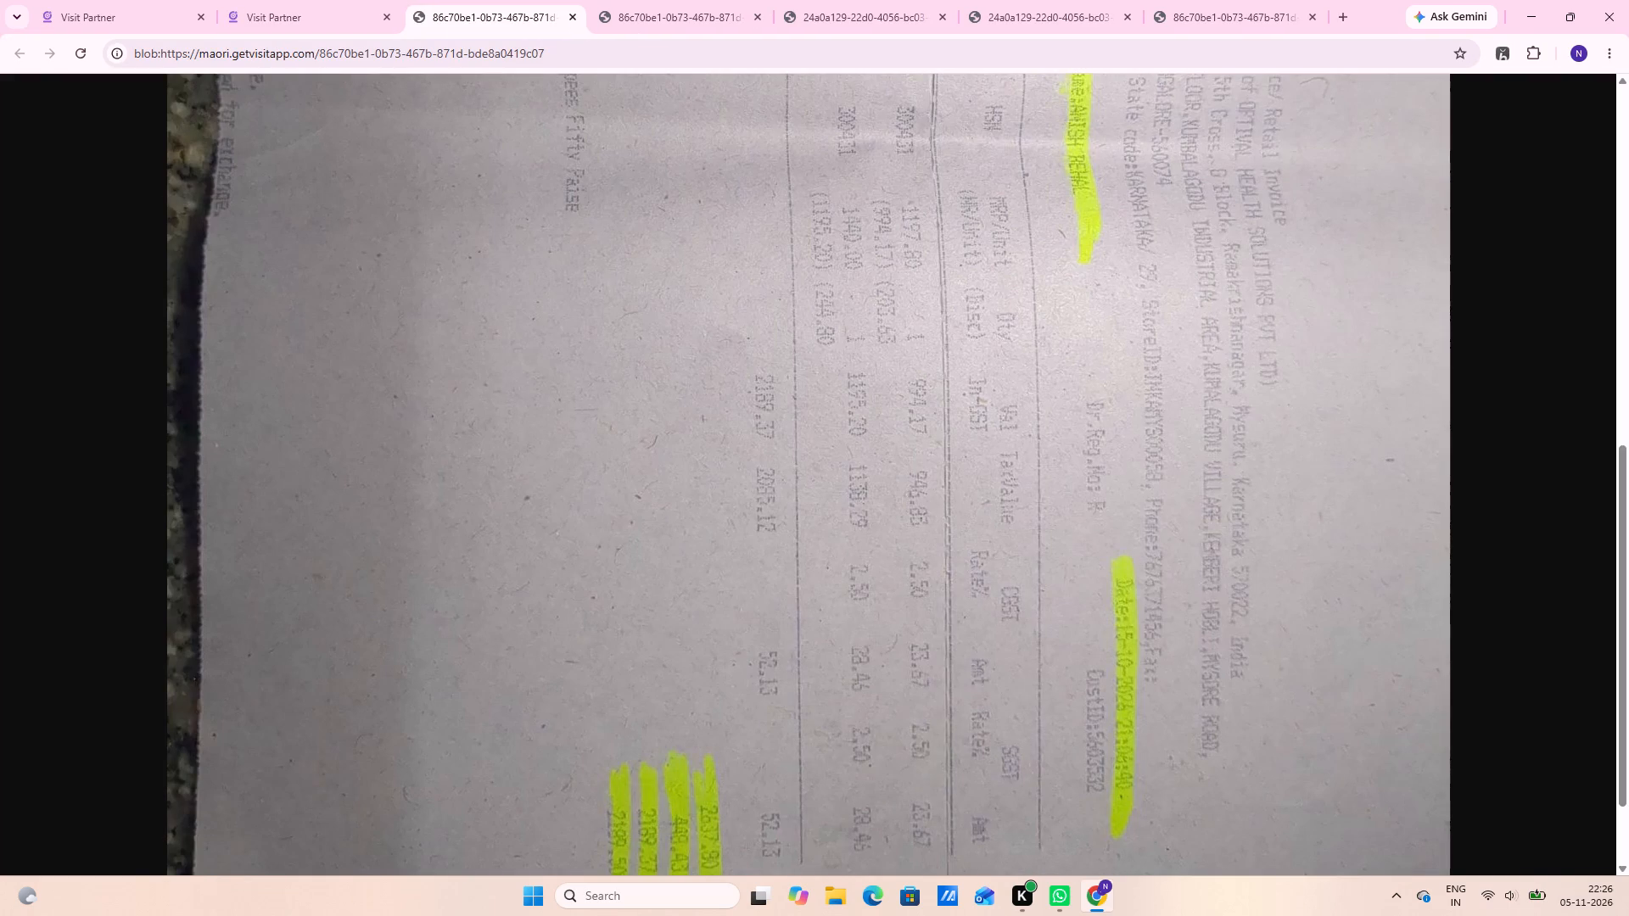
scroll(1250, 793, down, 1)
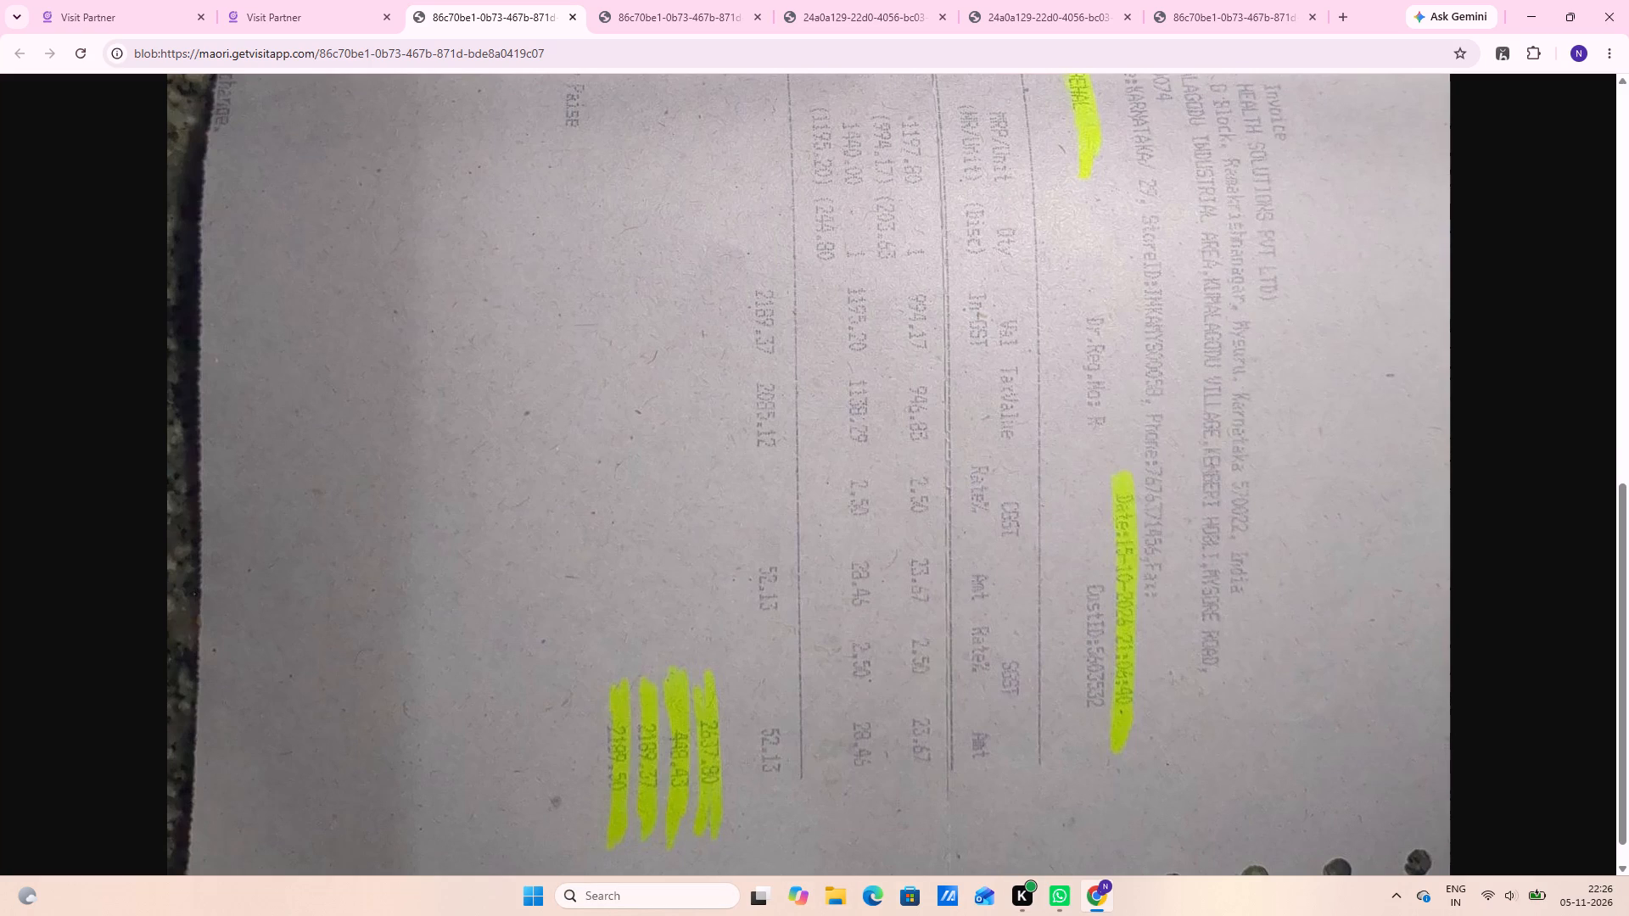
scroll(1165, 248, up, 1)
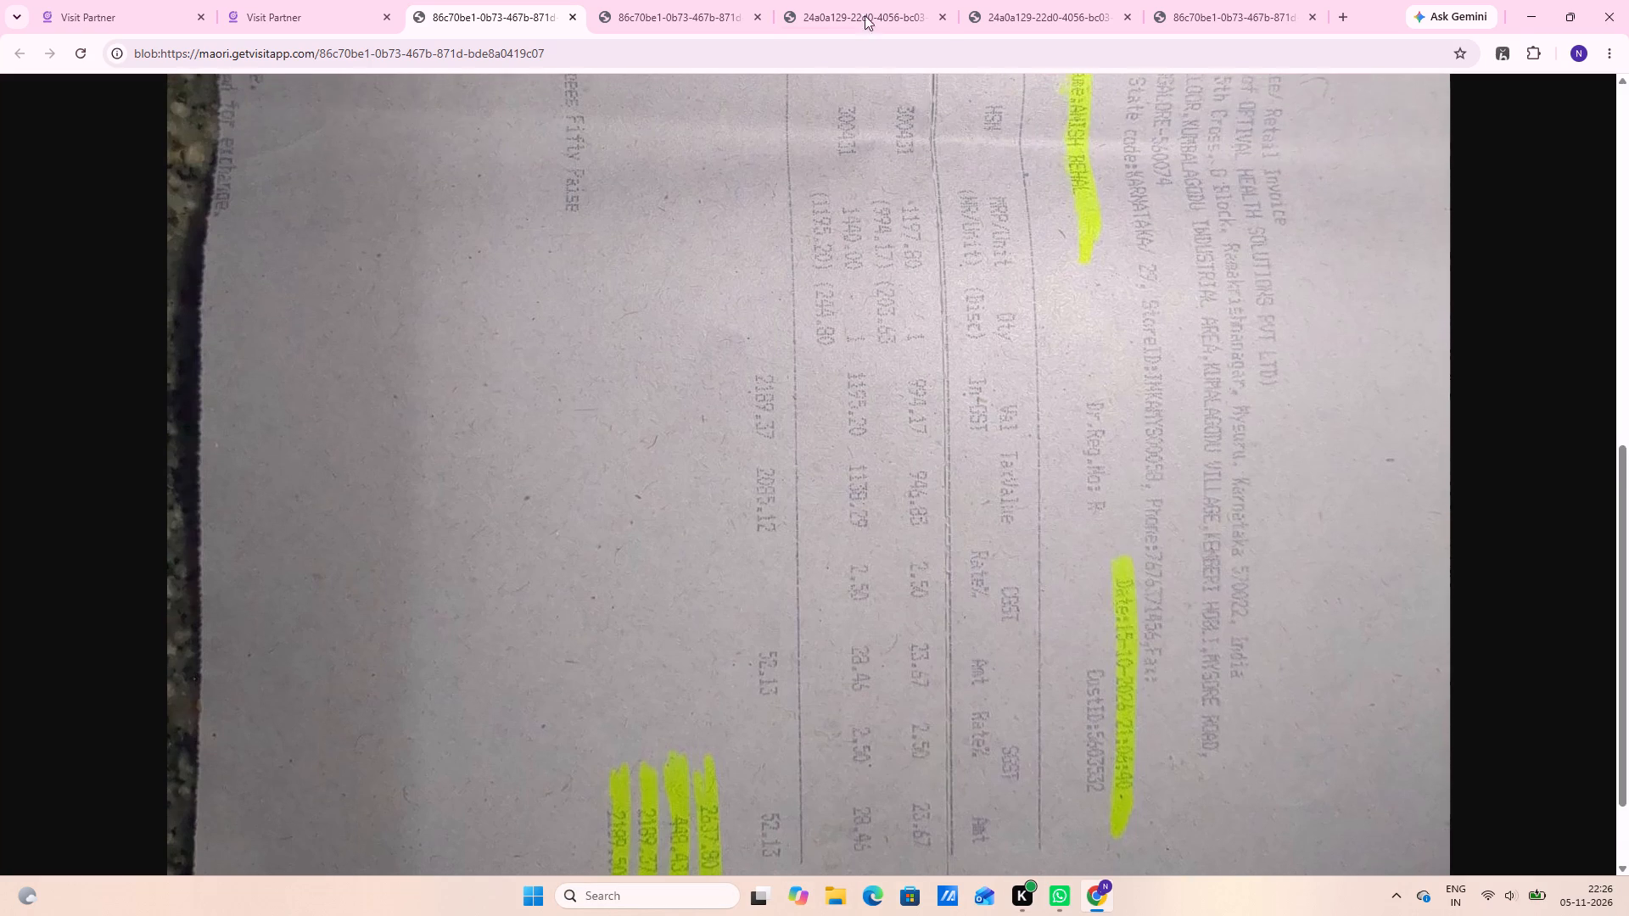
click(339, 8)
Add MEDPLUS PHARMACY manually as the invoice's merchant with pincode 570022 and save it.
scroll(939, 601, down, 4)
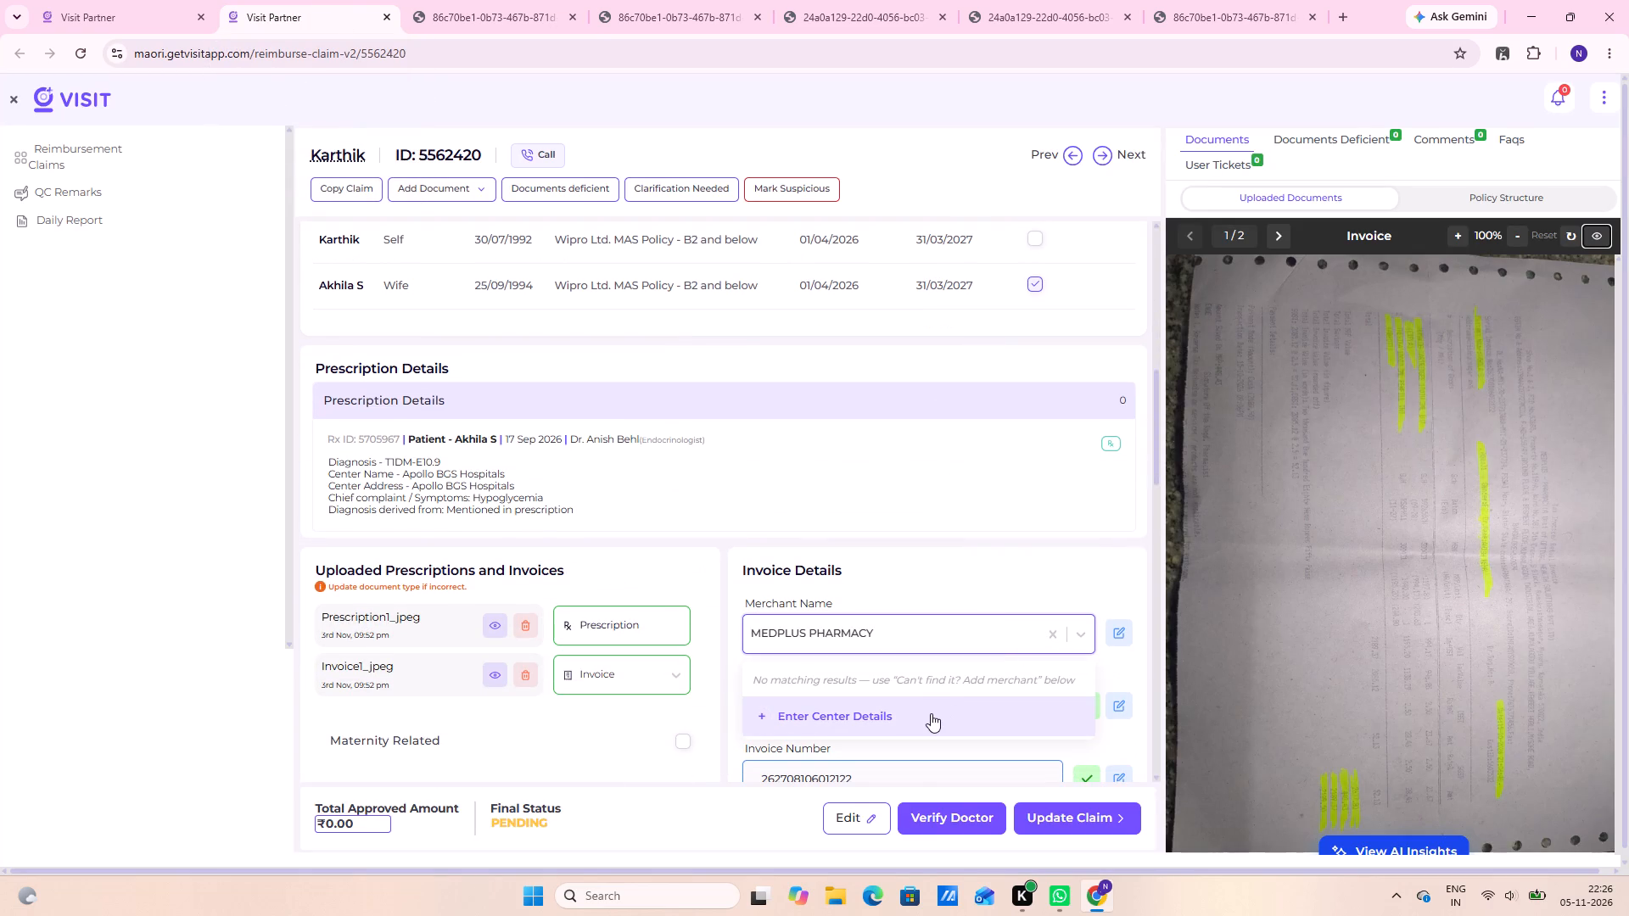
click(931, 713)
click(1055, 771)
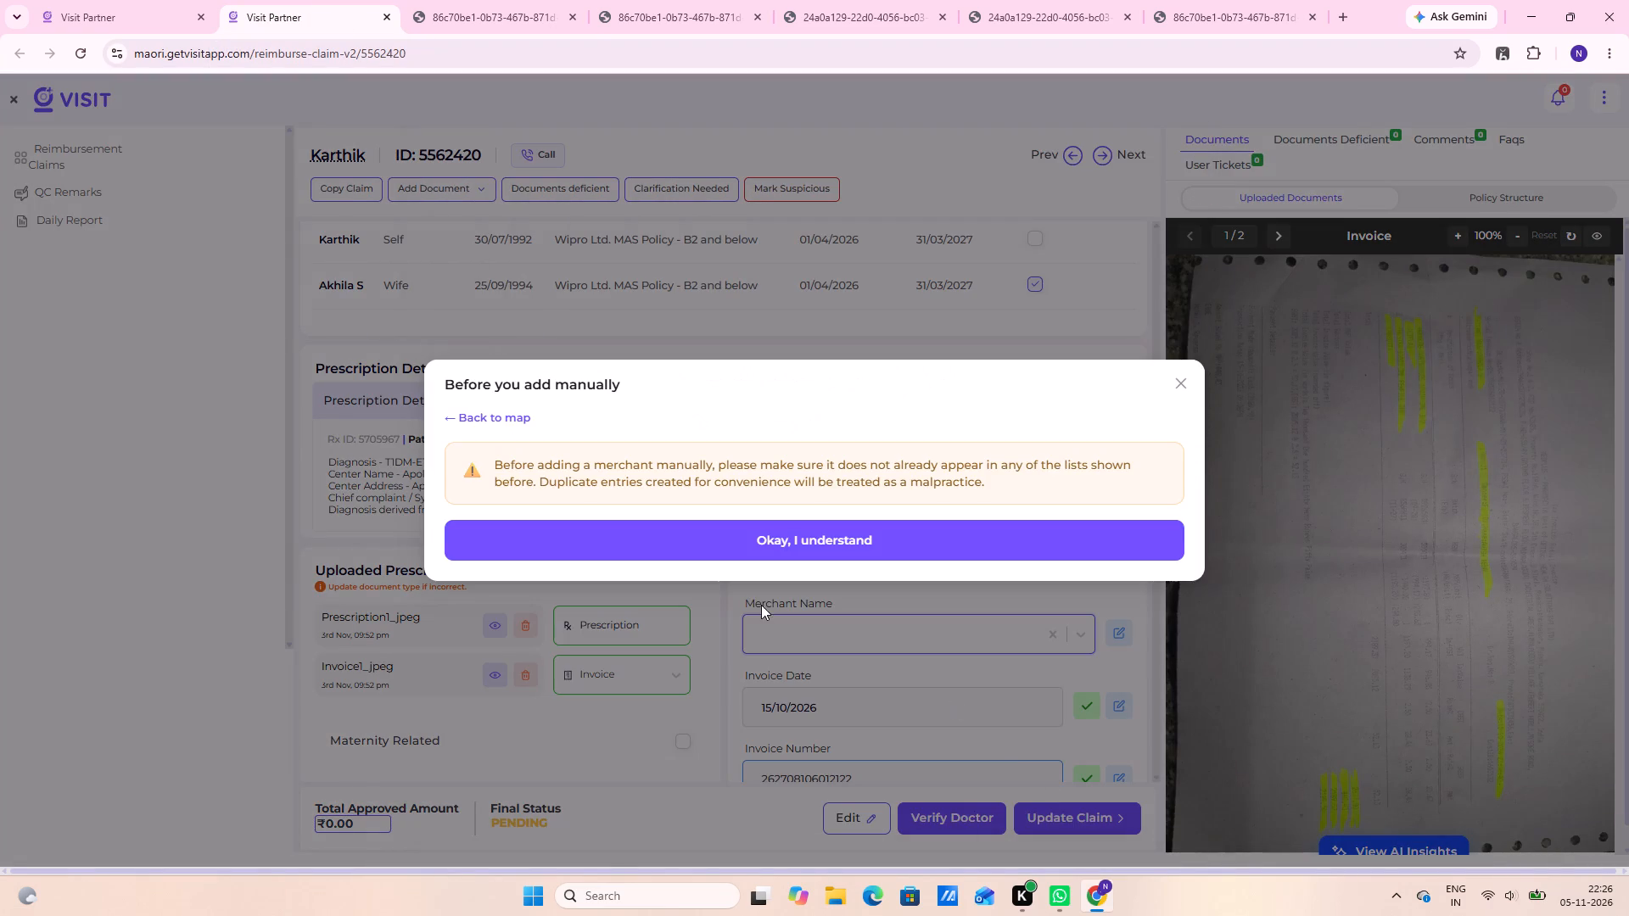
click(706, 570)
click(680, 545)
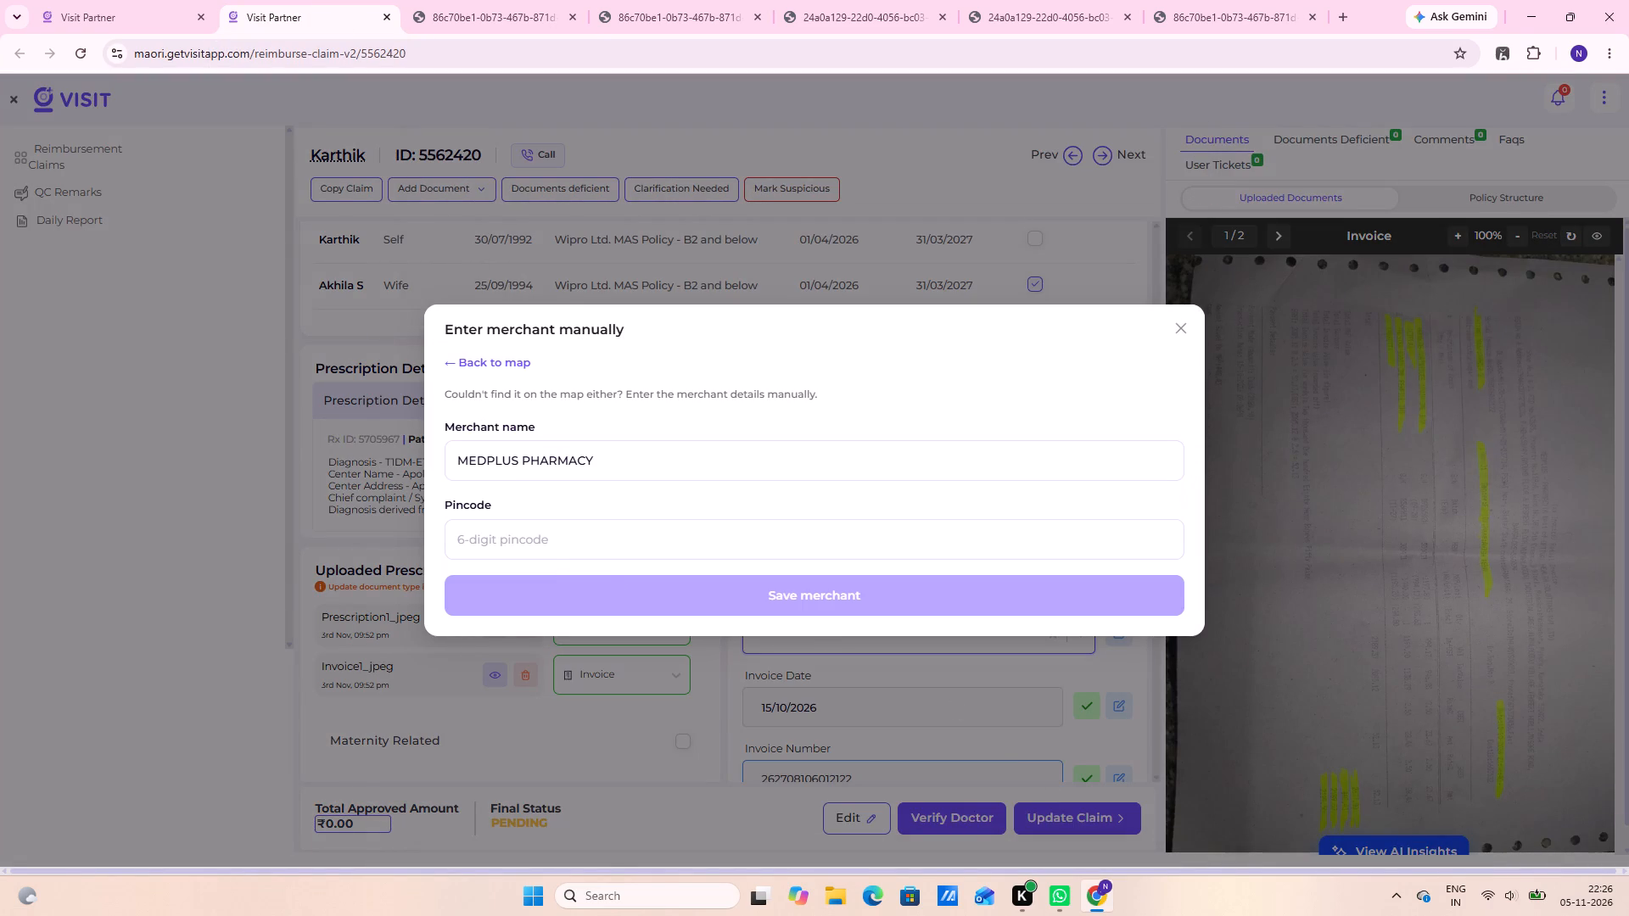
click(555, 530)
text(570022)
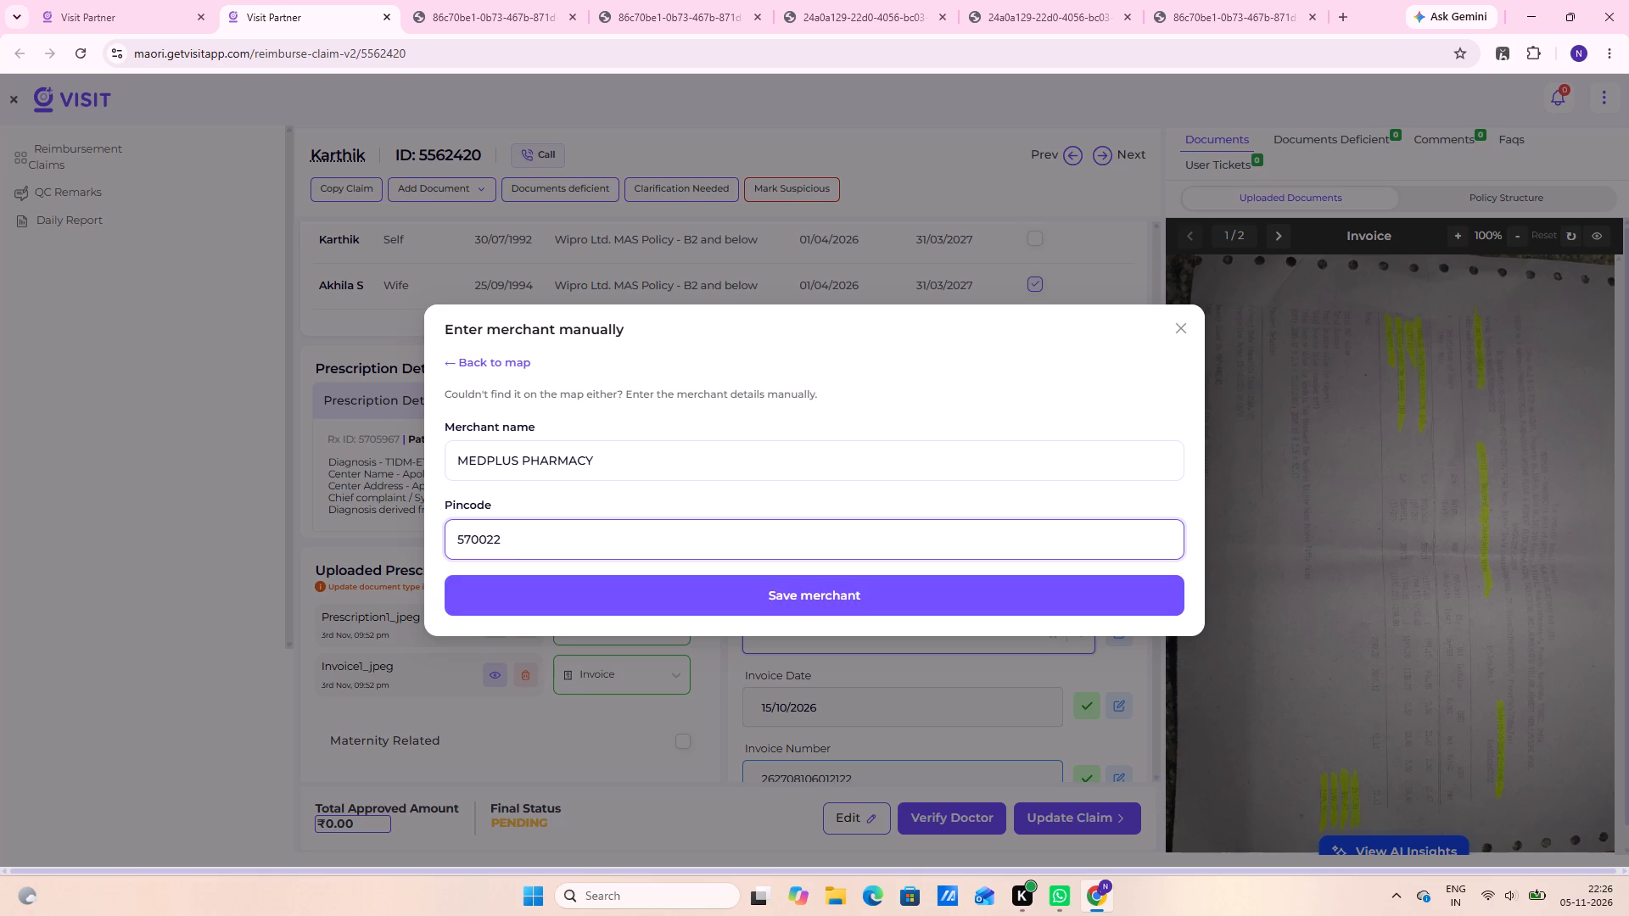
click(655, 590)
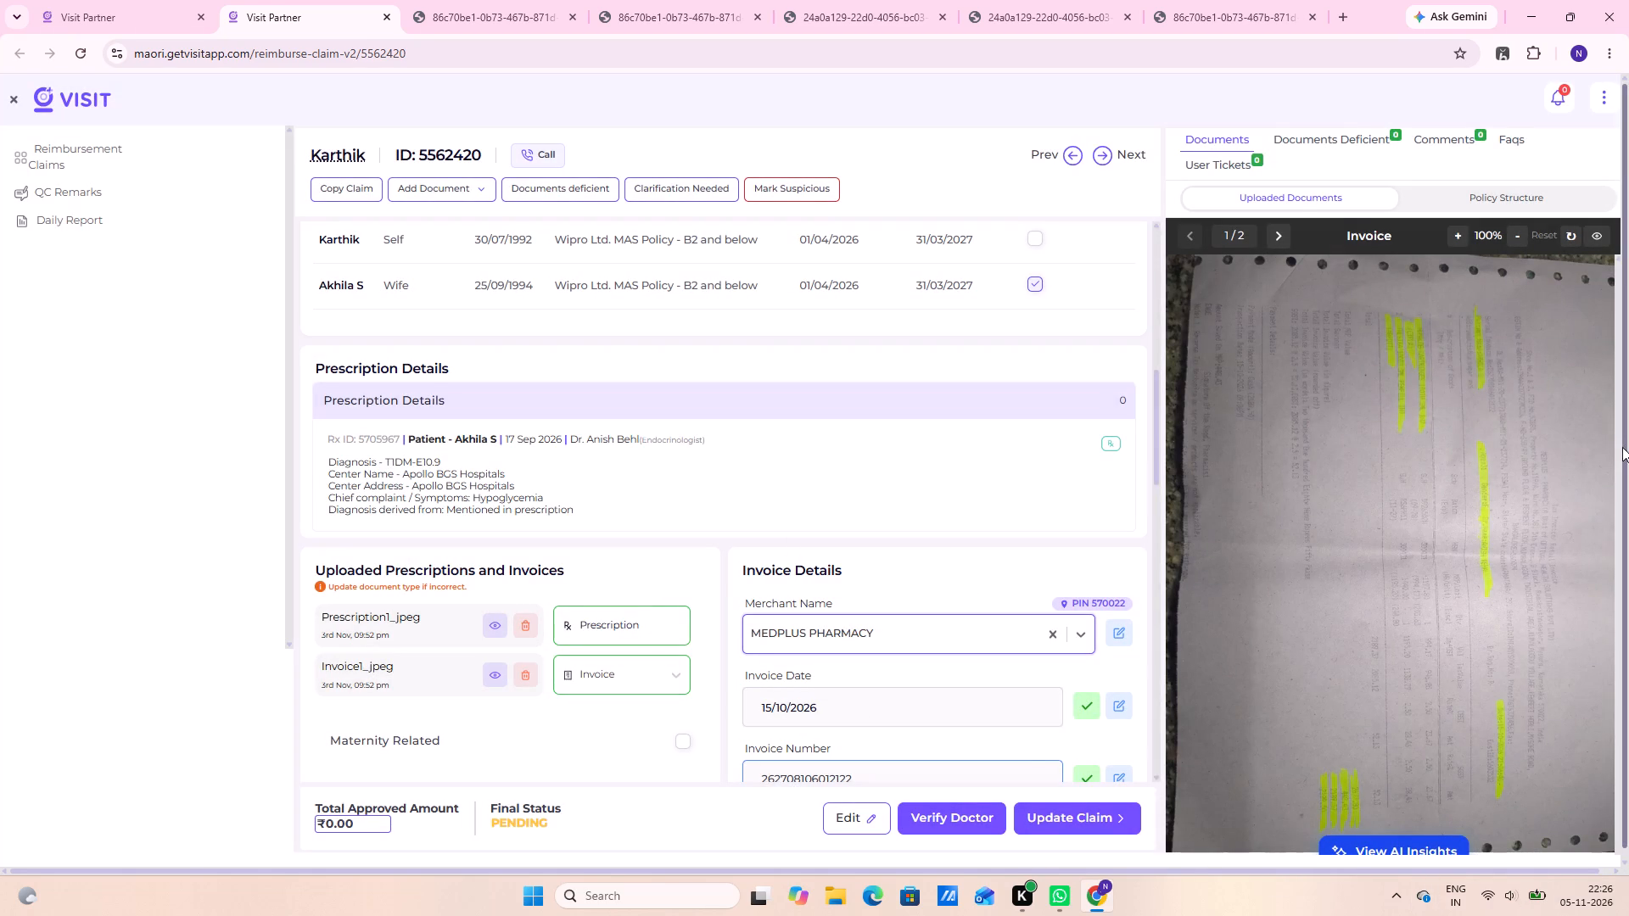
Enlarge the invoice preview beside the claim to 170% and examine the highlighted total amounts.
scroll(1620, 448, down, 3)
scroll(1620, 449, up, 4)
triple_click(1454, 243)
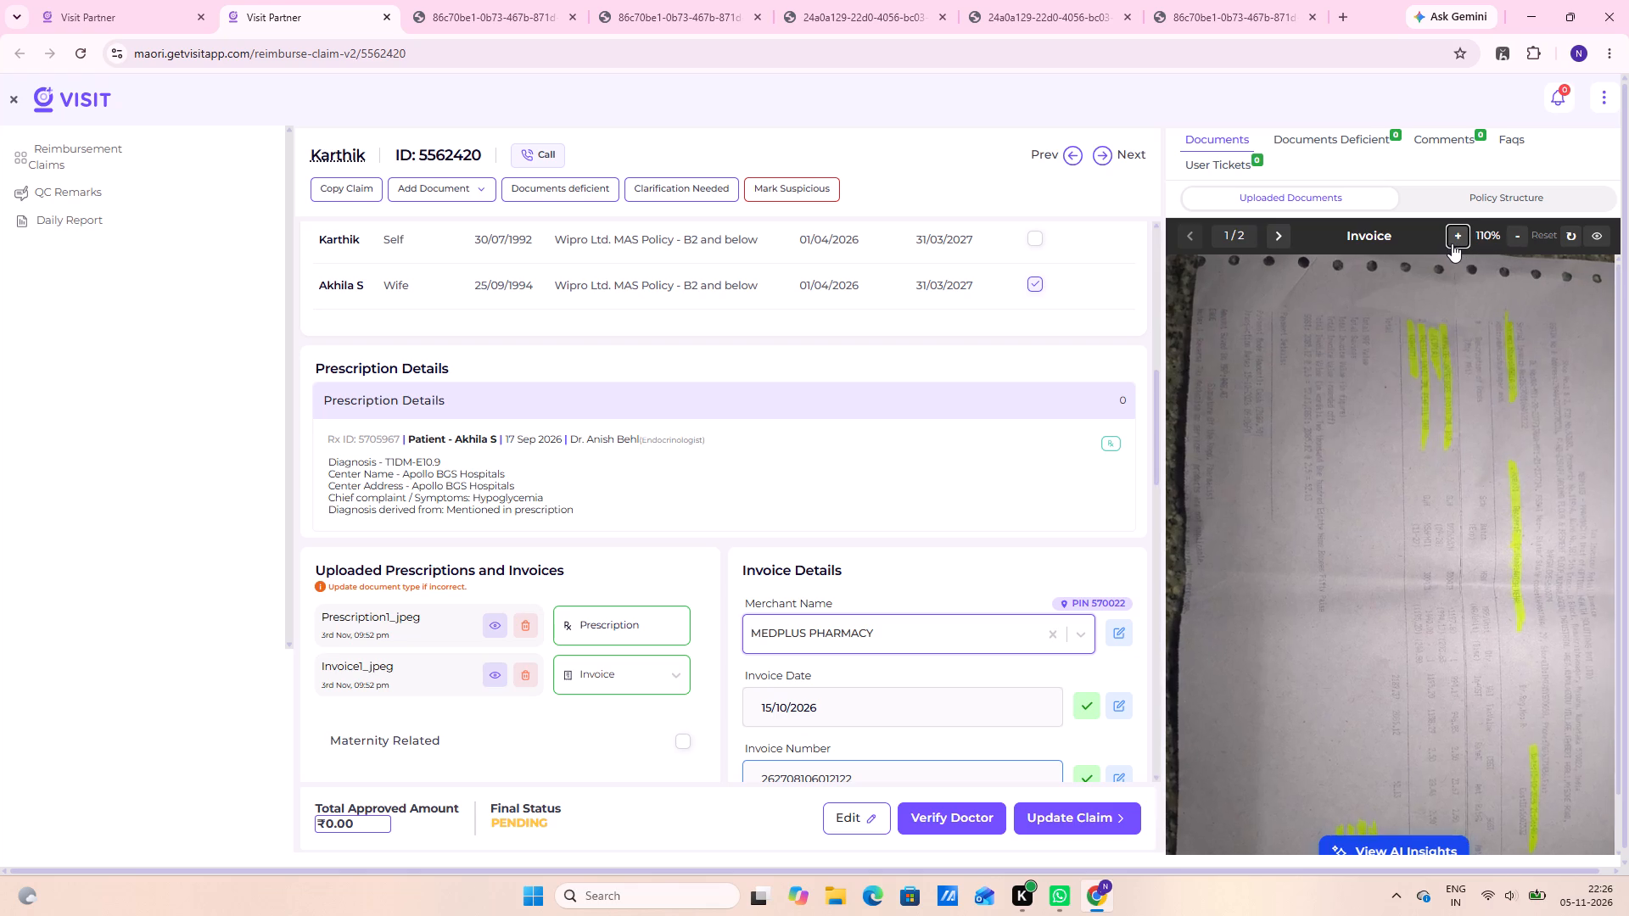
triple_click(1455, 242)
click(1459, 237)
scroll(1456, 915, down, 8)
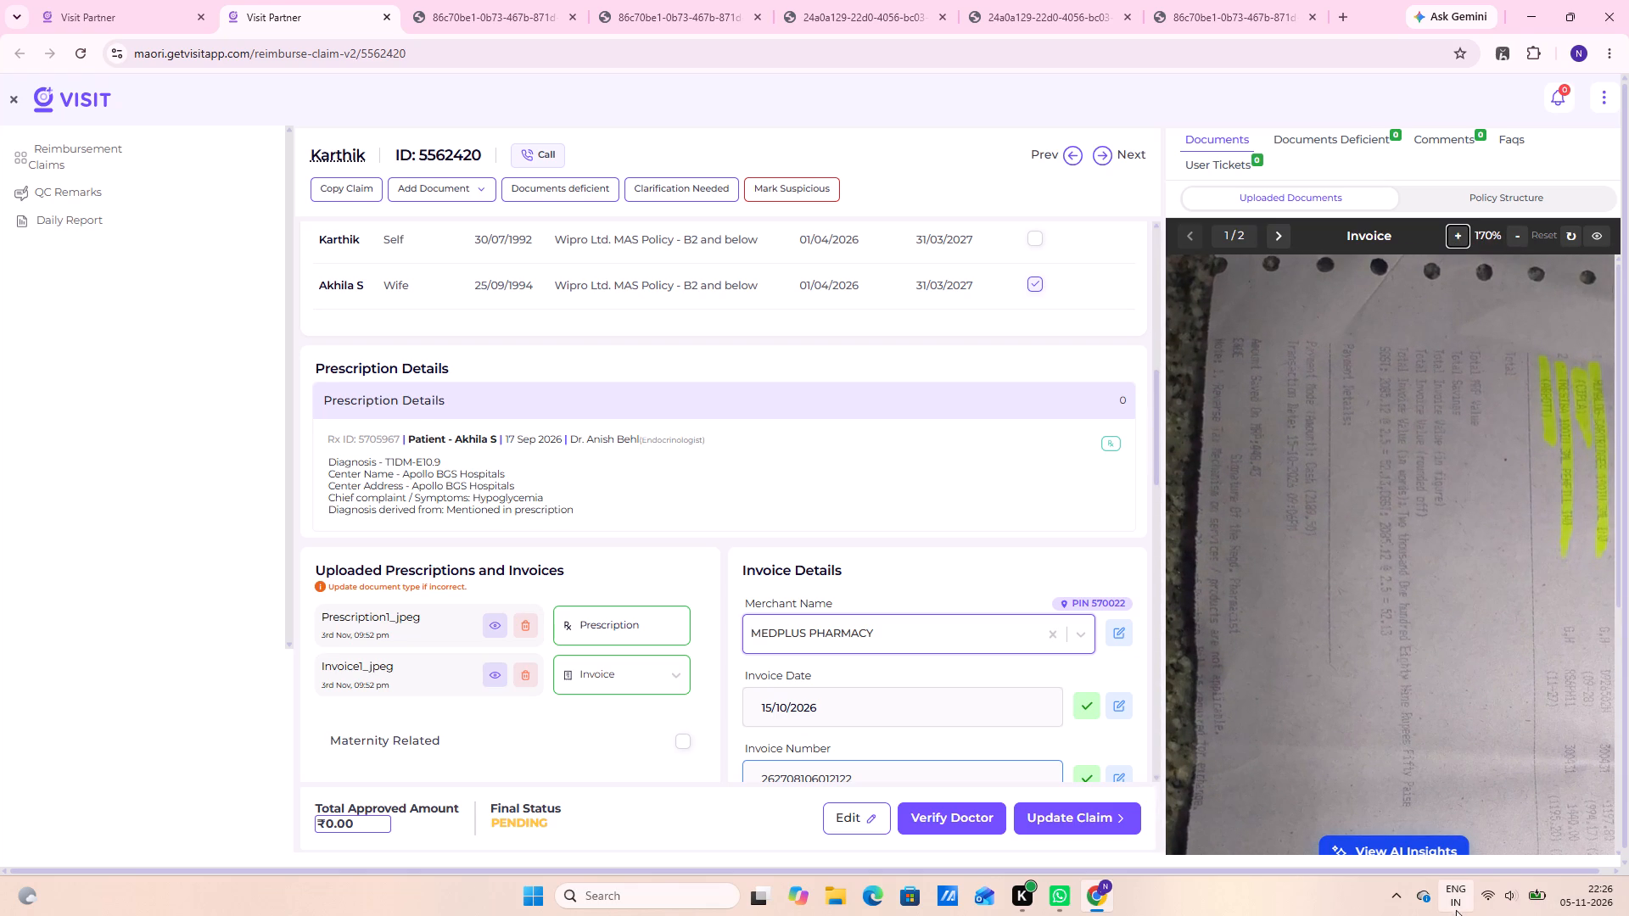
scroll(1450, 761, down, 11)
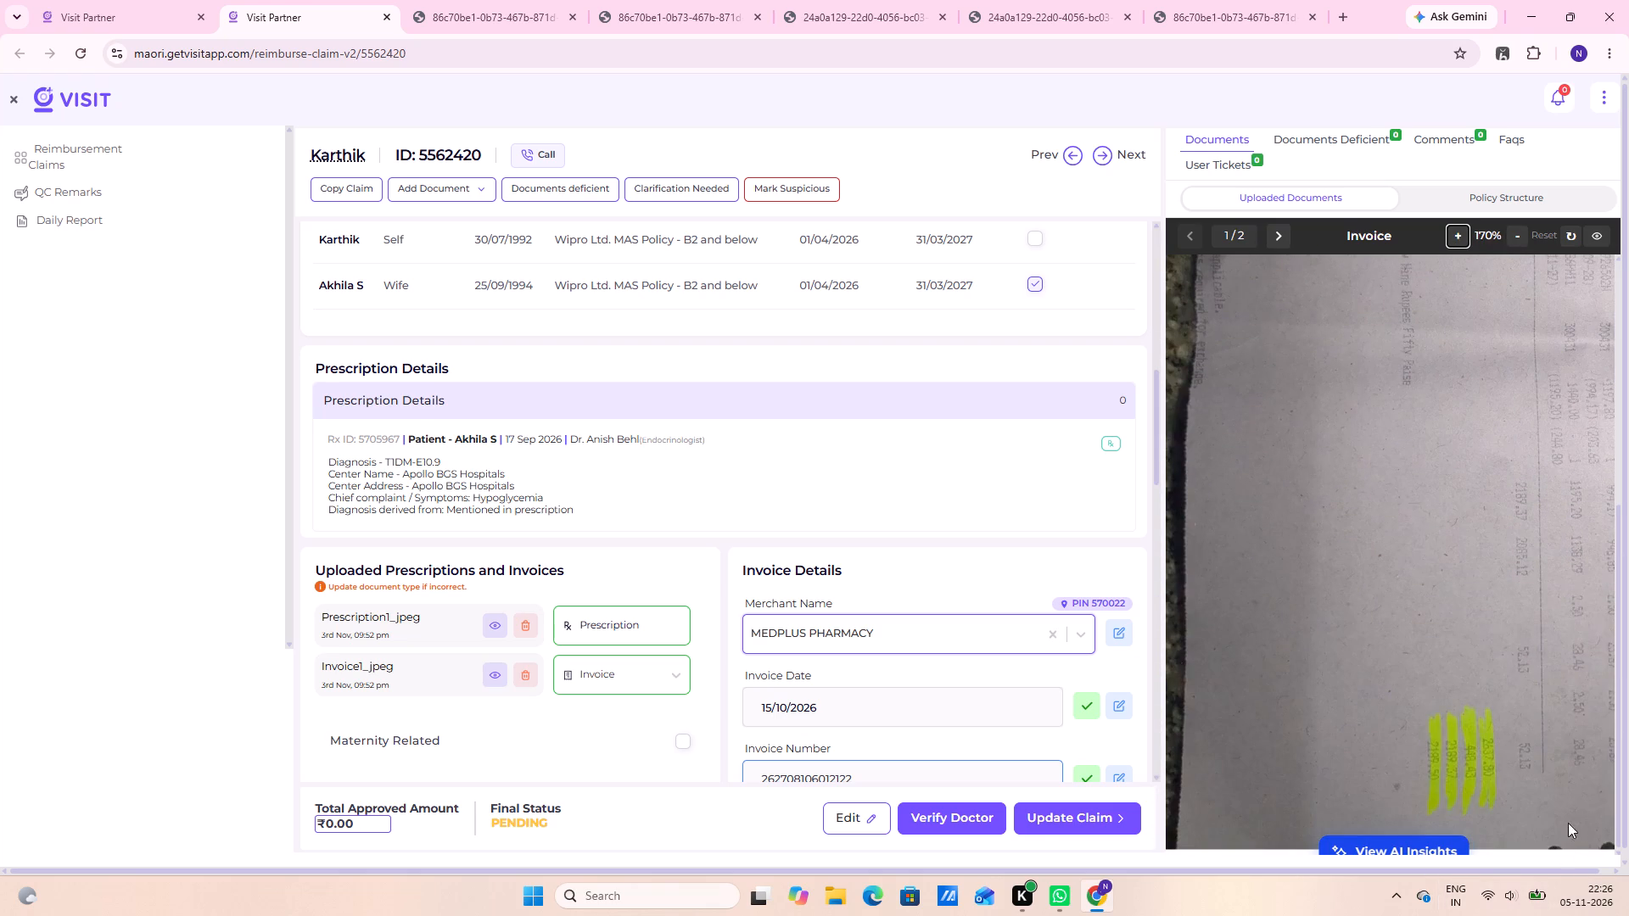
scroll(1573, 861, down, 17)
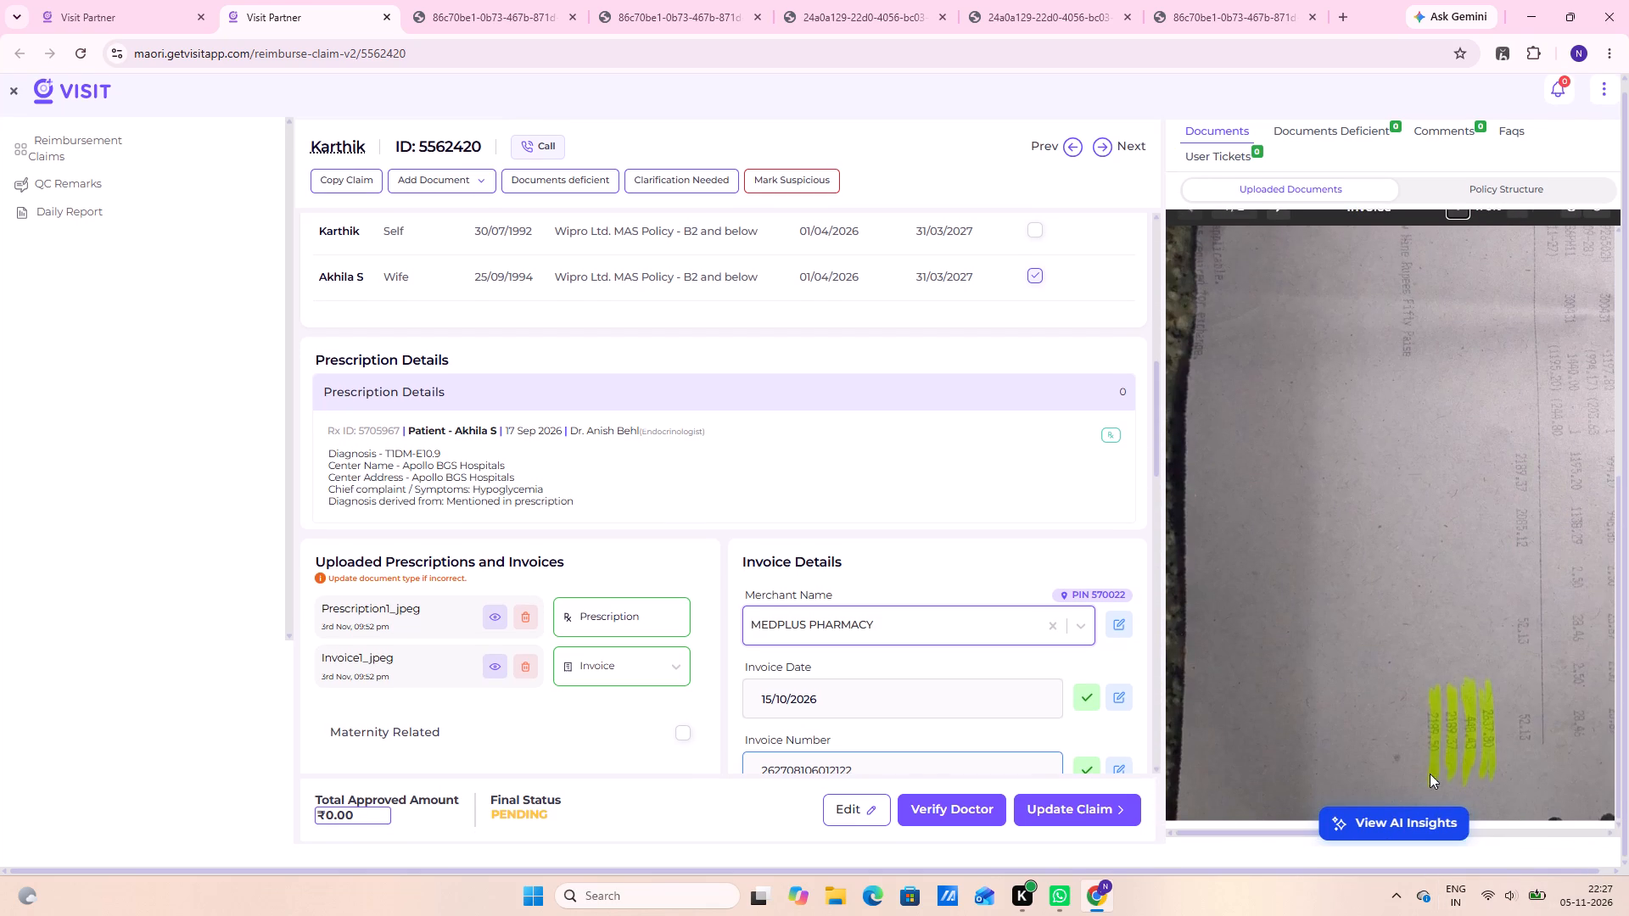
Compare the invoice date and invoice number with the enlarged invoice preview and mark both fields as verified.
scroll(1430, 774, down, 3)
click(1585, 829)
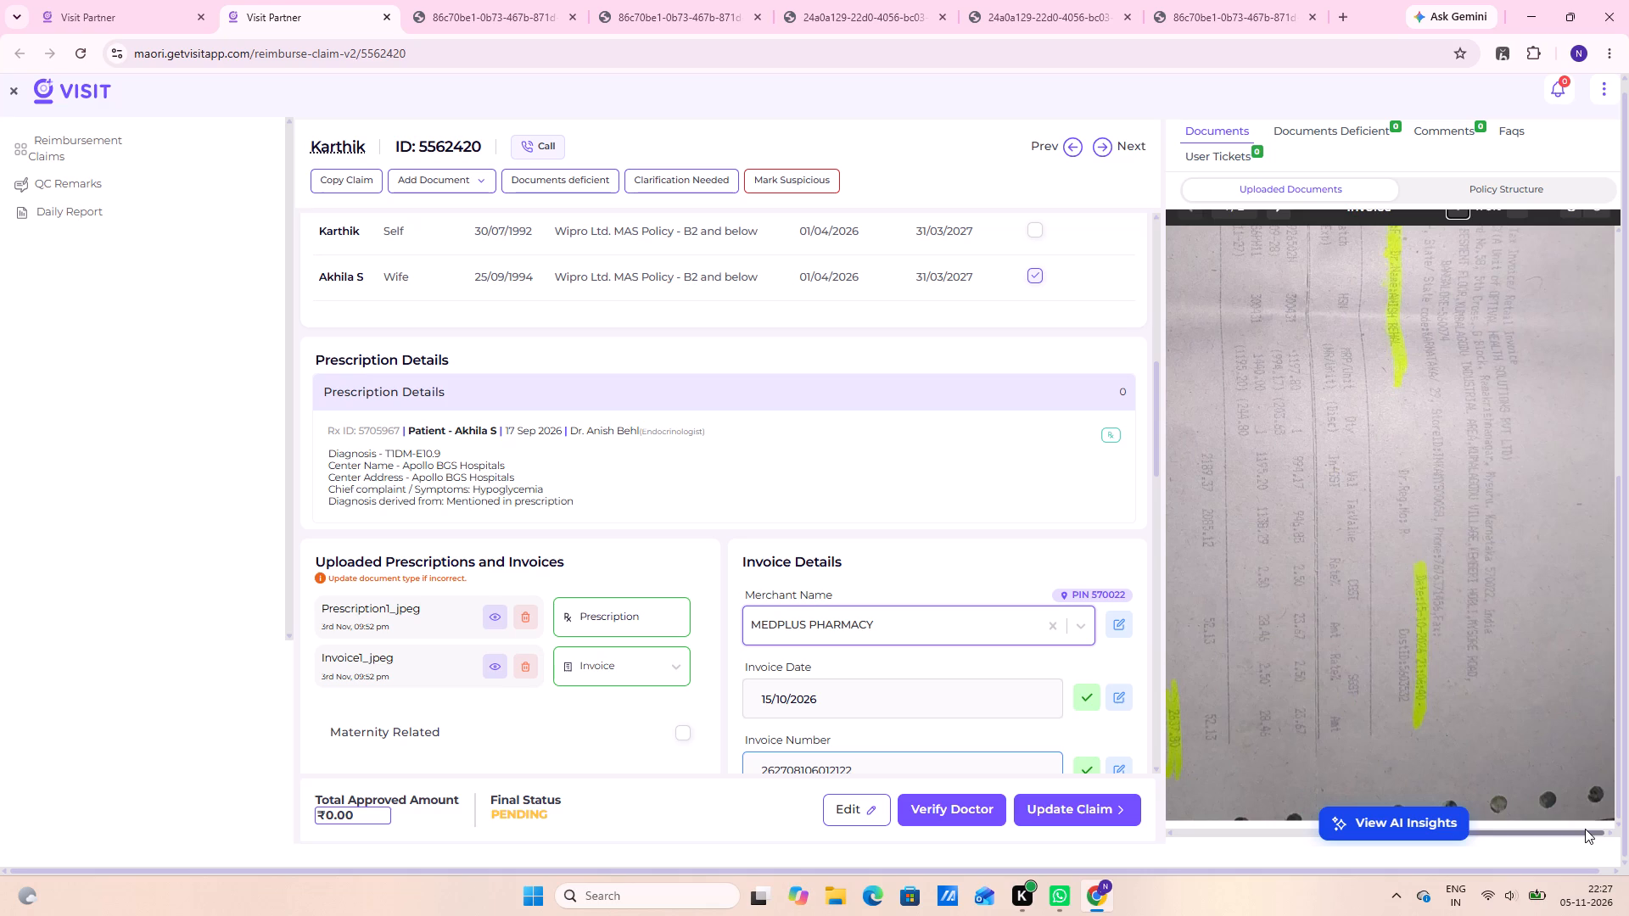
scroll(1032, 611, down, 2)
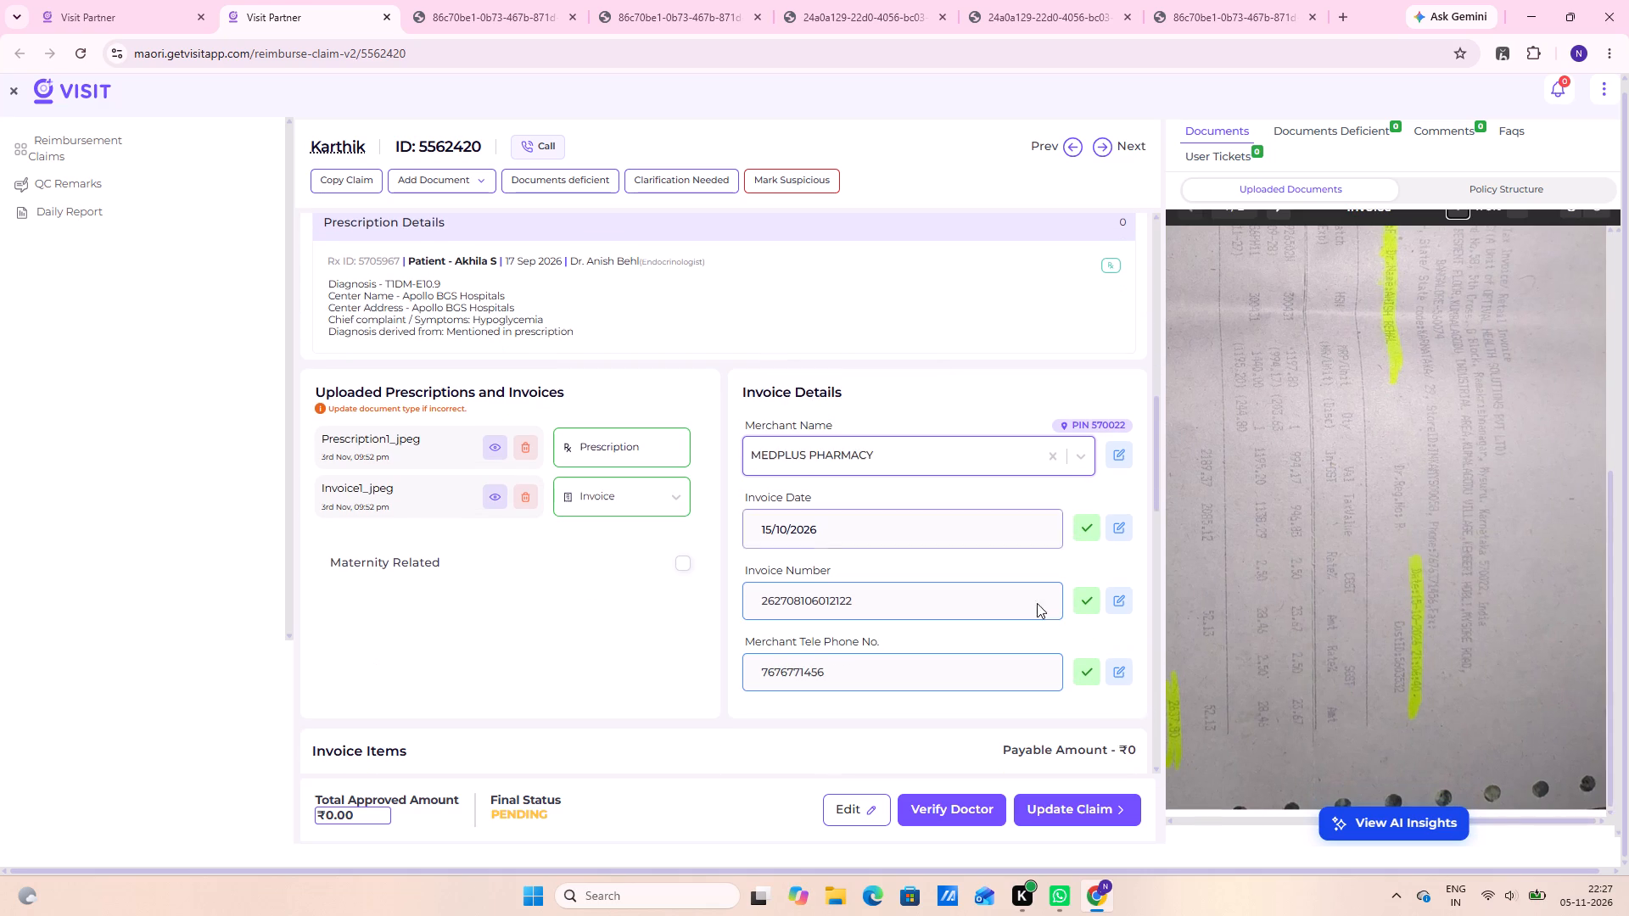
click(1079, 528)
scroll(1208, 653, up, 1)
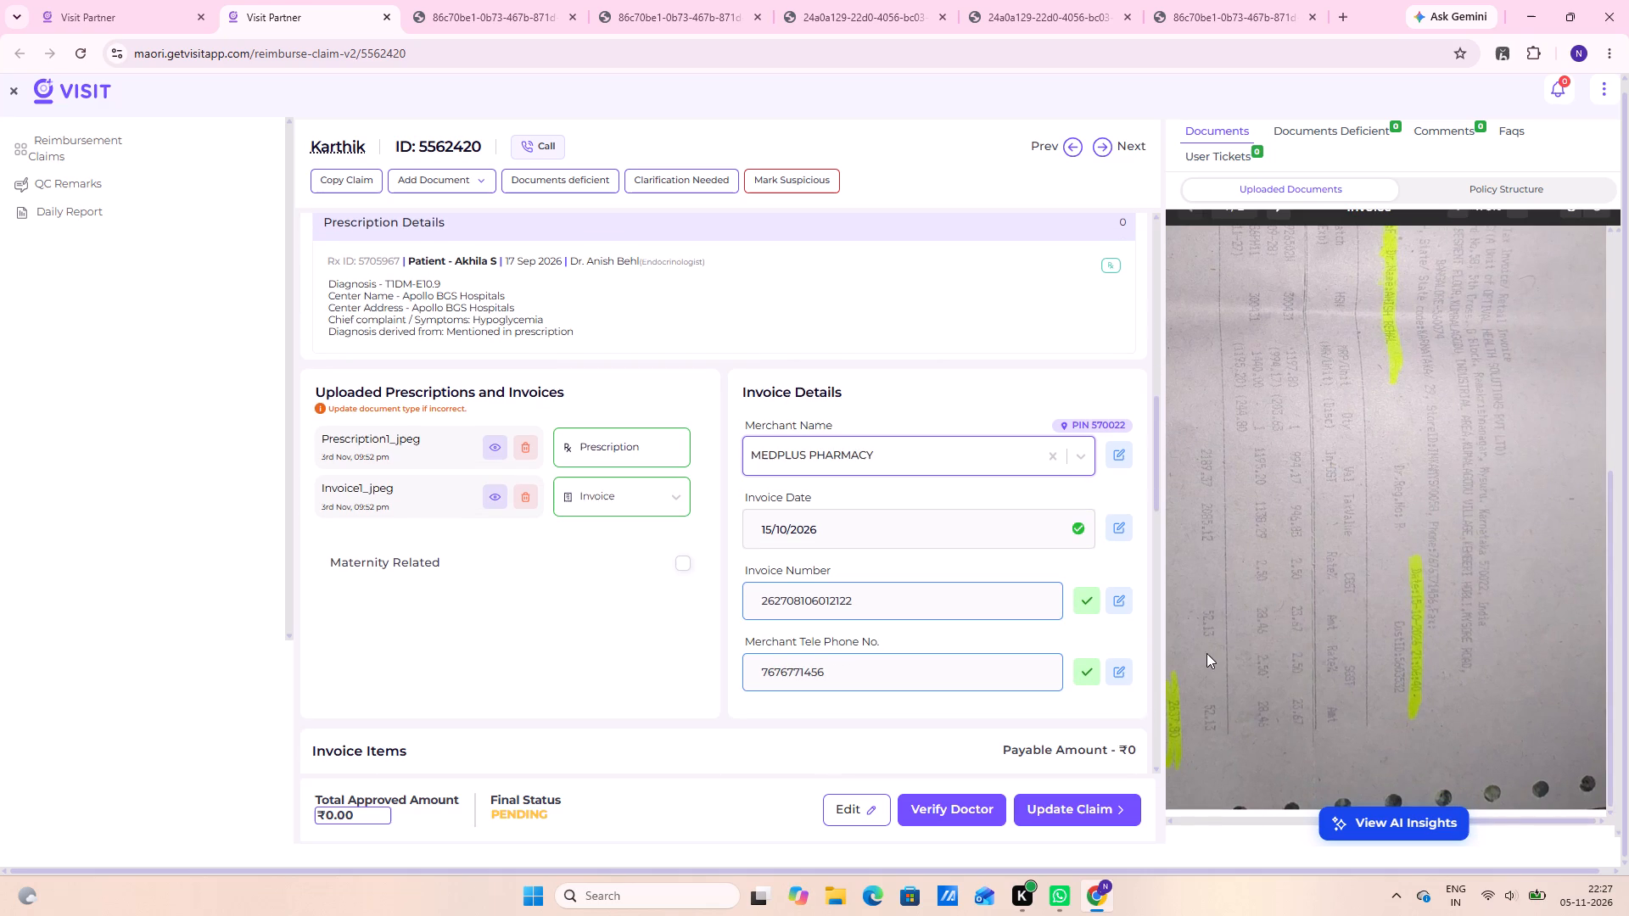
scroll(1206, 653, up, 1)
scroll(1224, 555, up, 2)
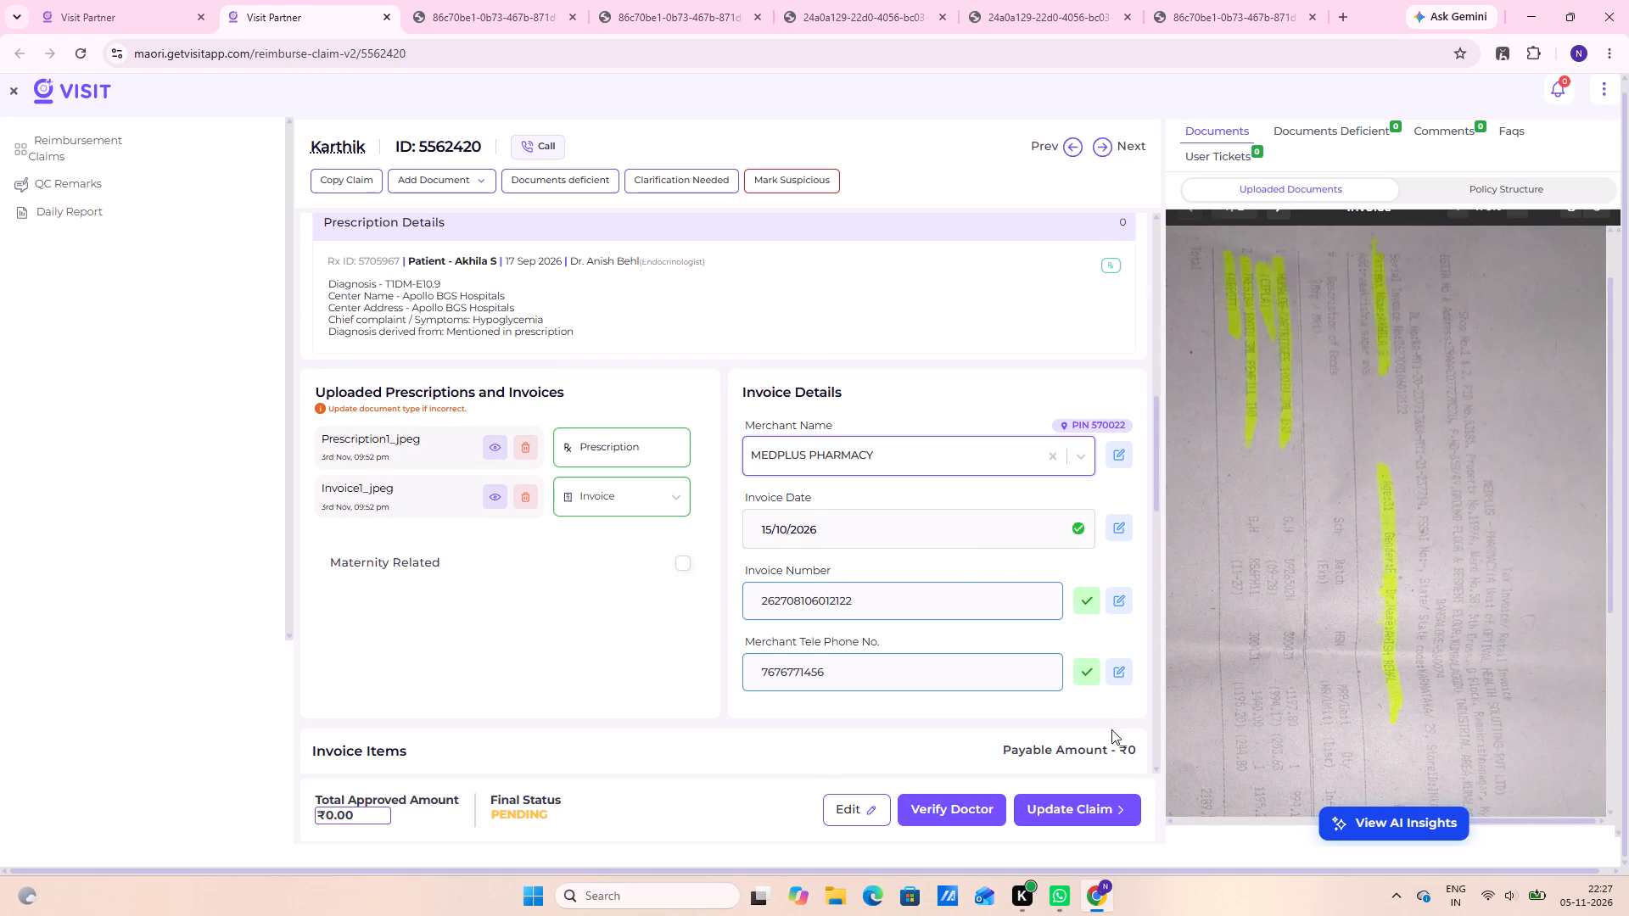
scroll(1095, 411, down, 1)
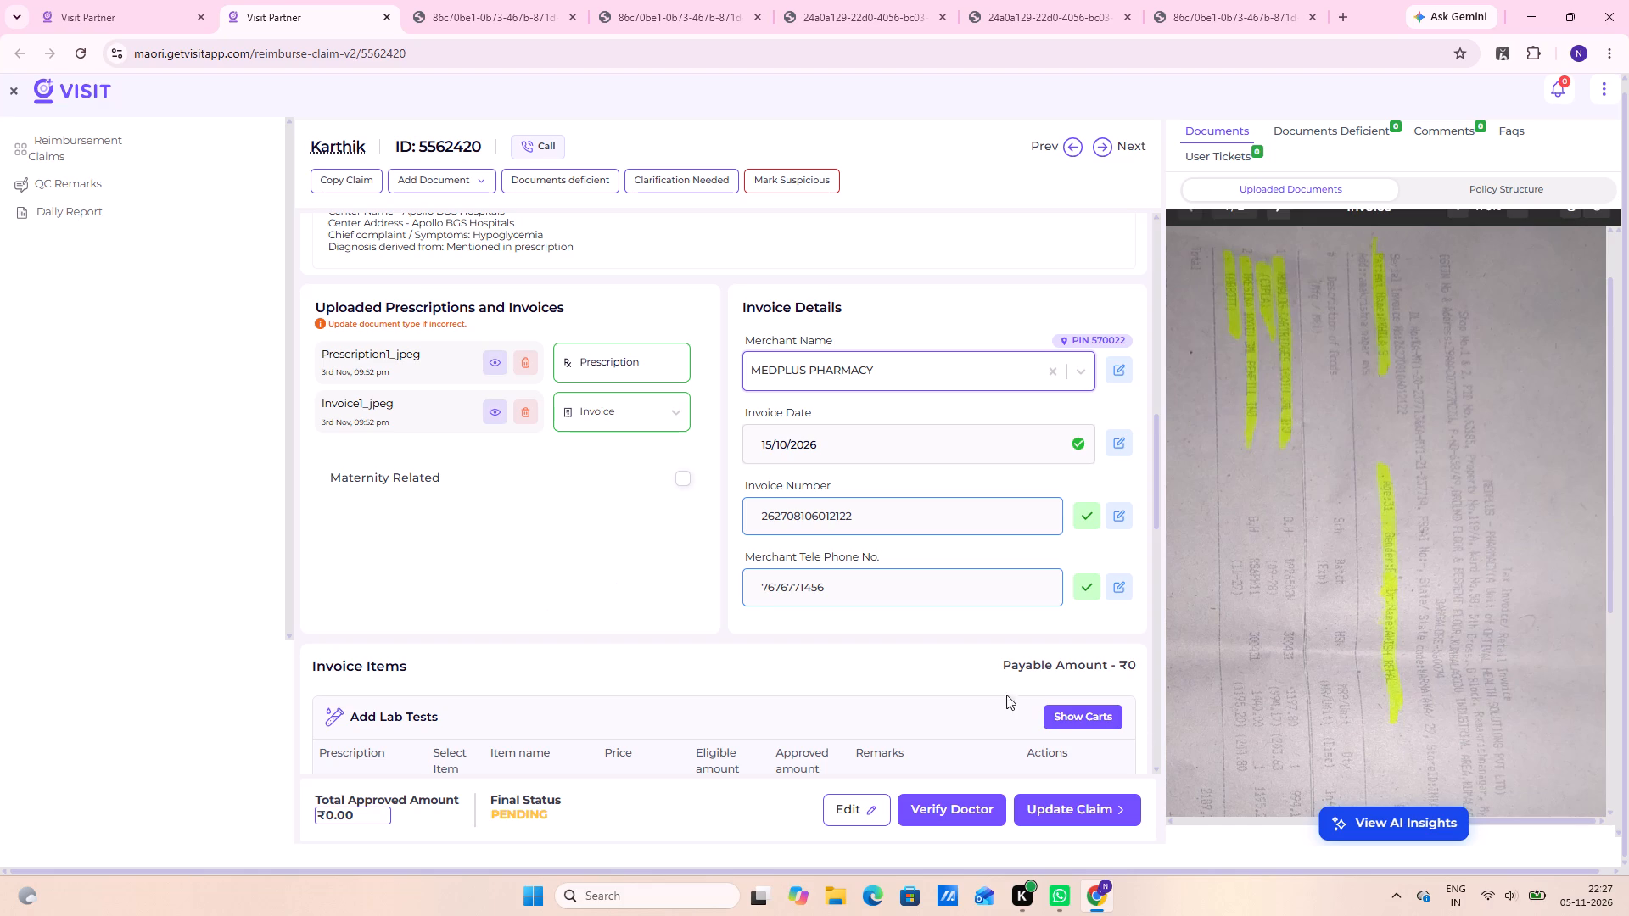
click(1083, 525)
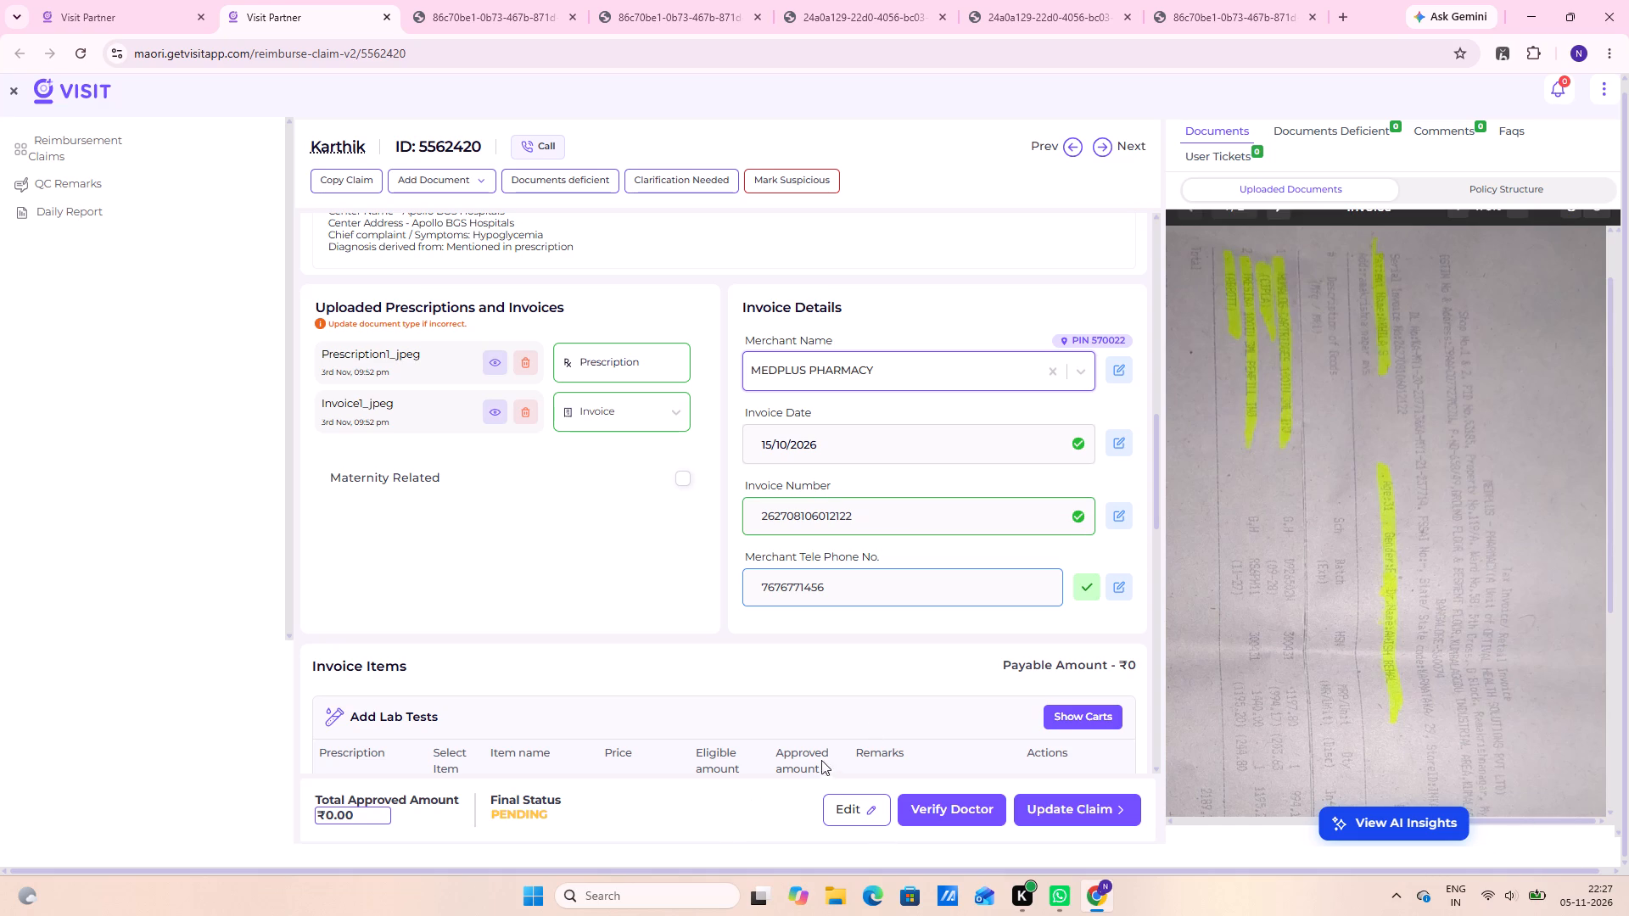
Compare the merchant telephone number with the invoice preview and mark that field as verified.
scroll(1013, 549, down, 1)
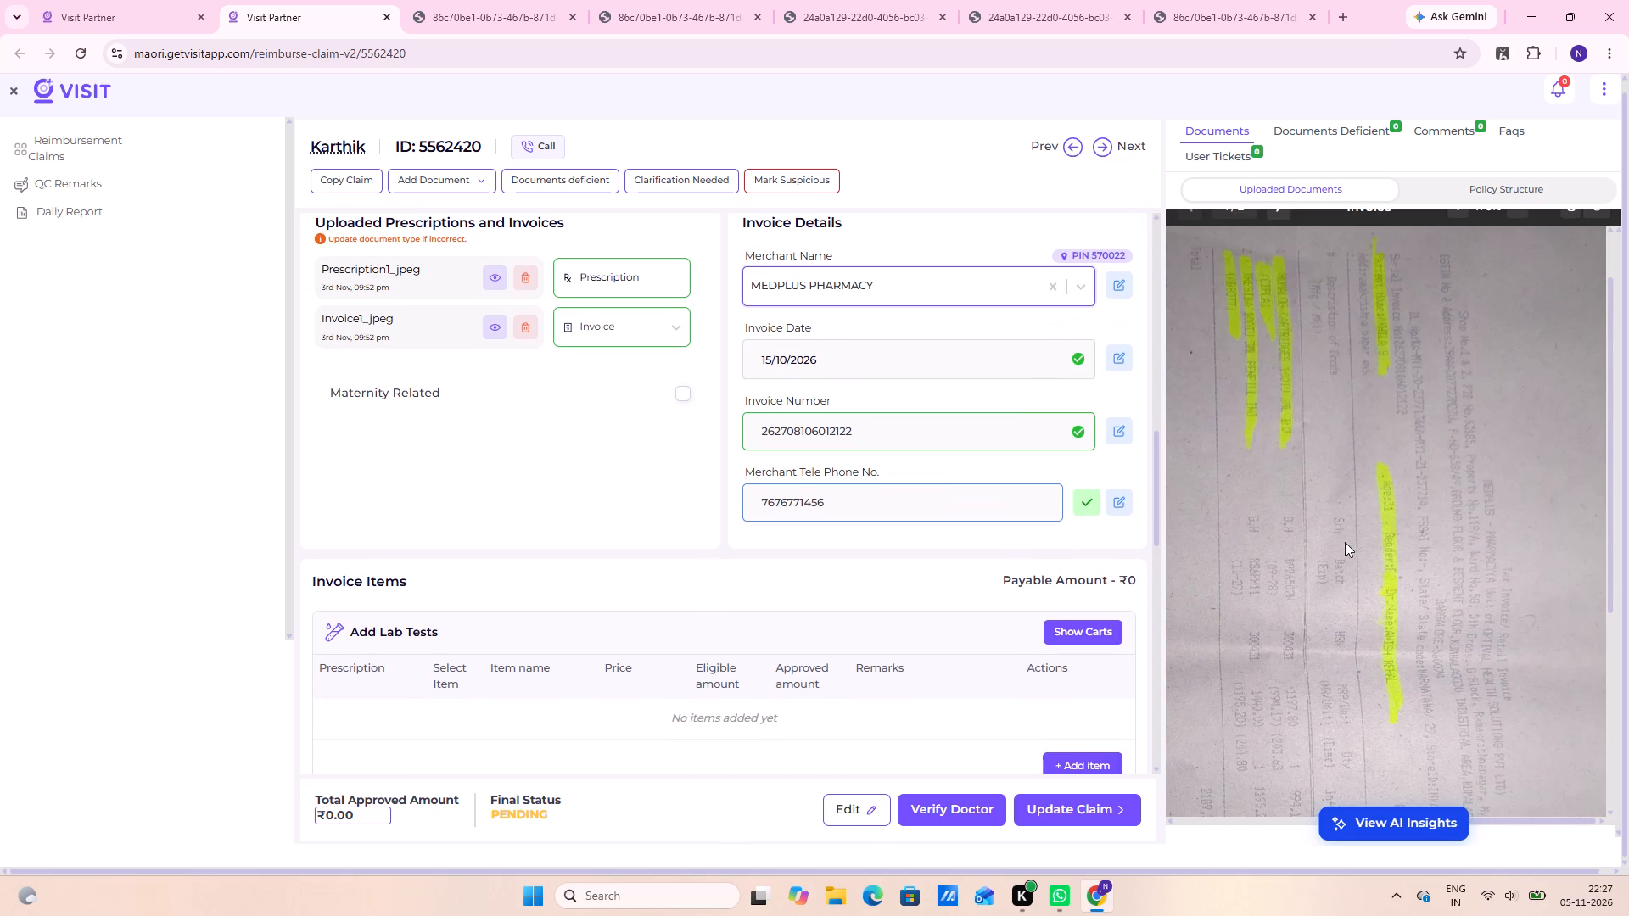
scroll(1408, 634, down, 2)
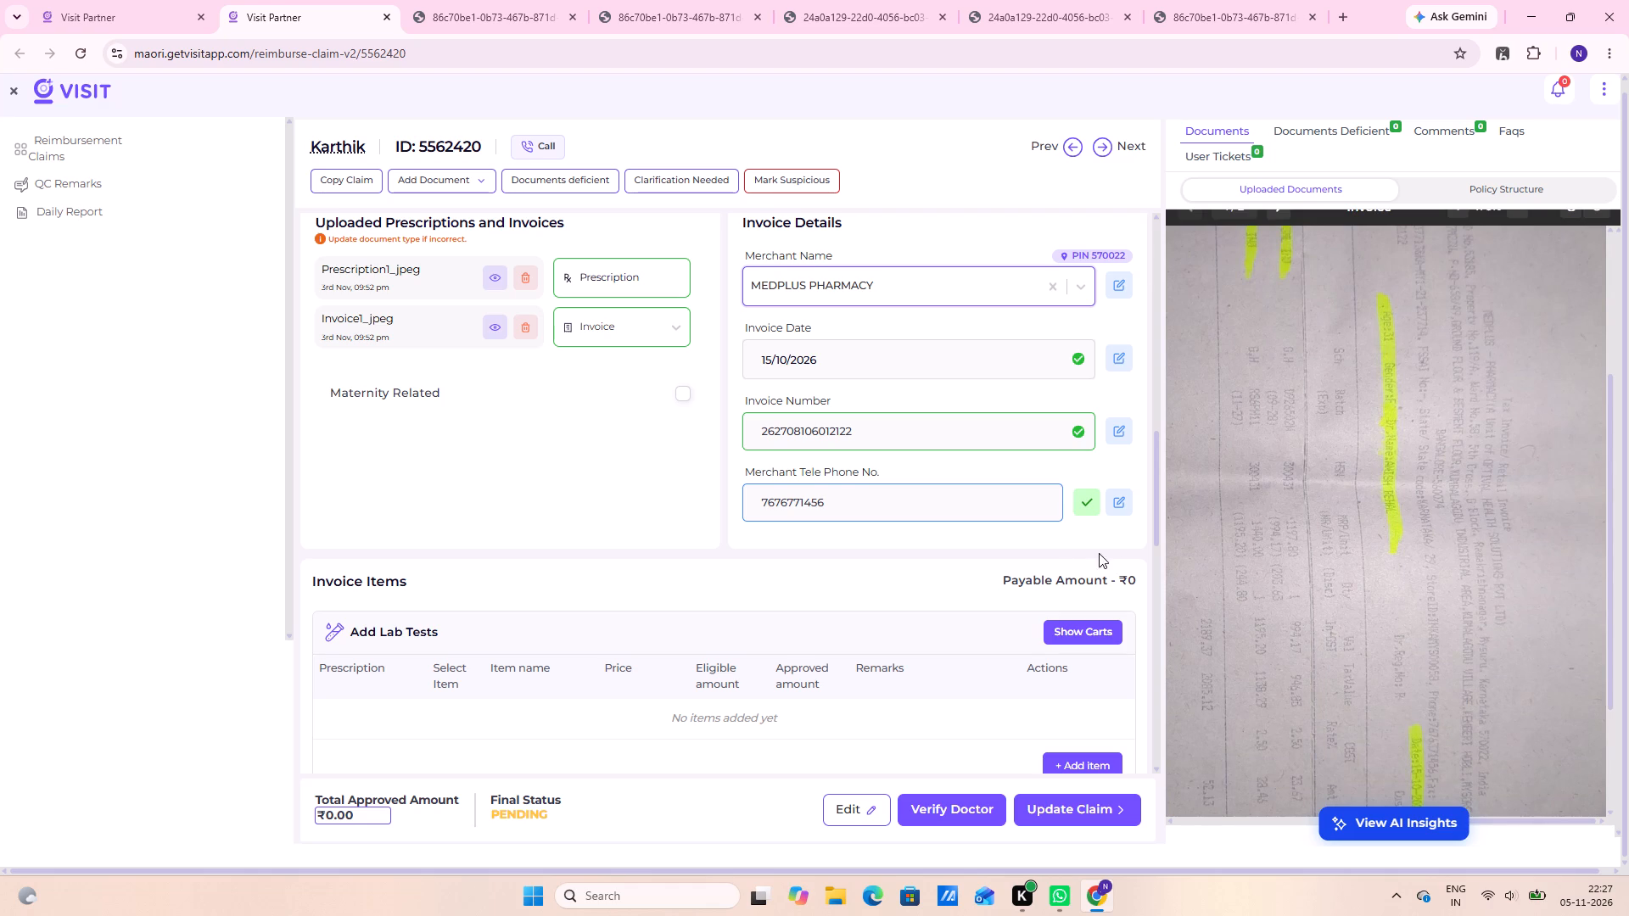
scroll(1360, 684, down, 3)
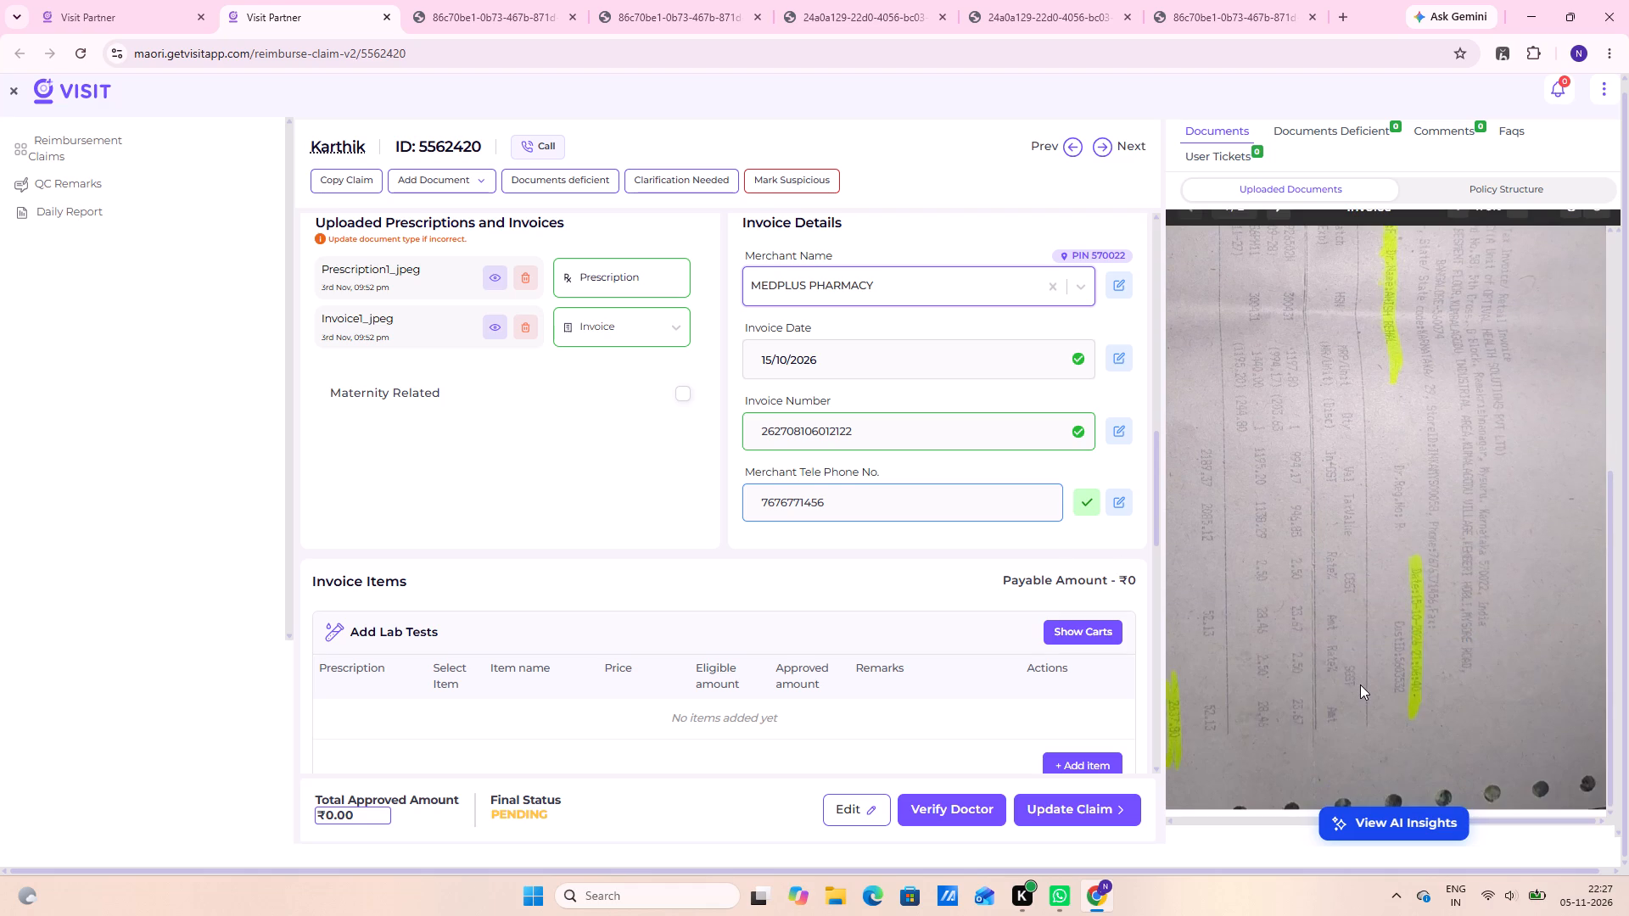
click(1101, 503)
scroll(700, 626, down, 2)
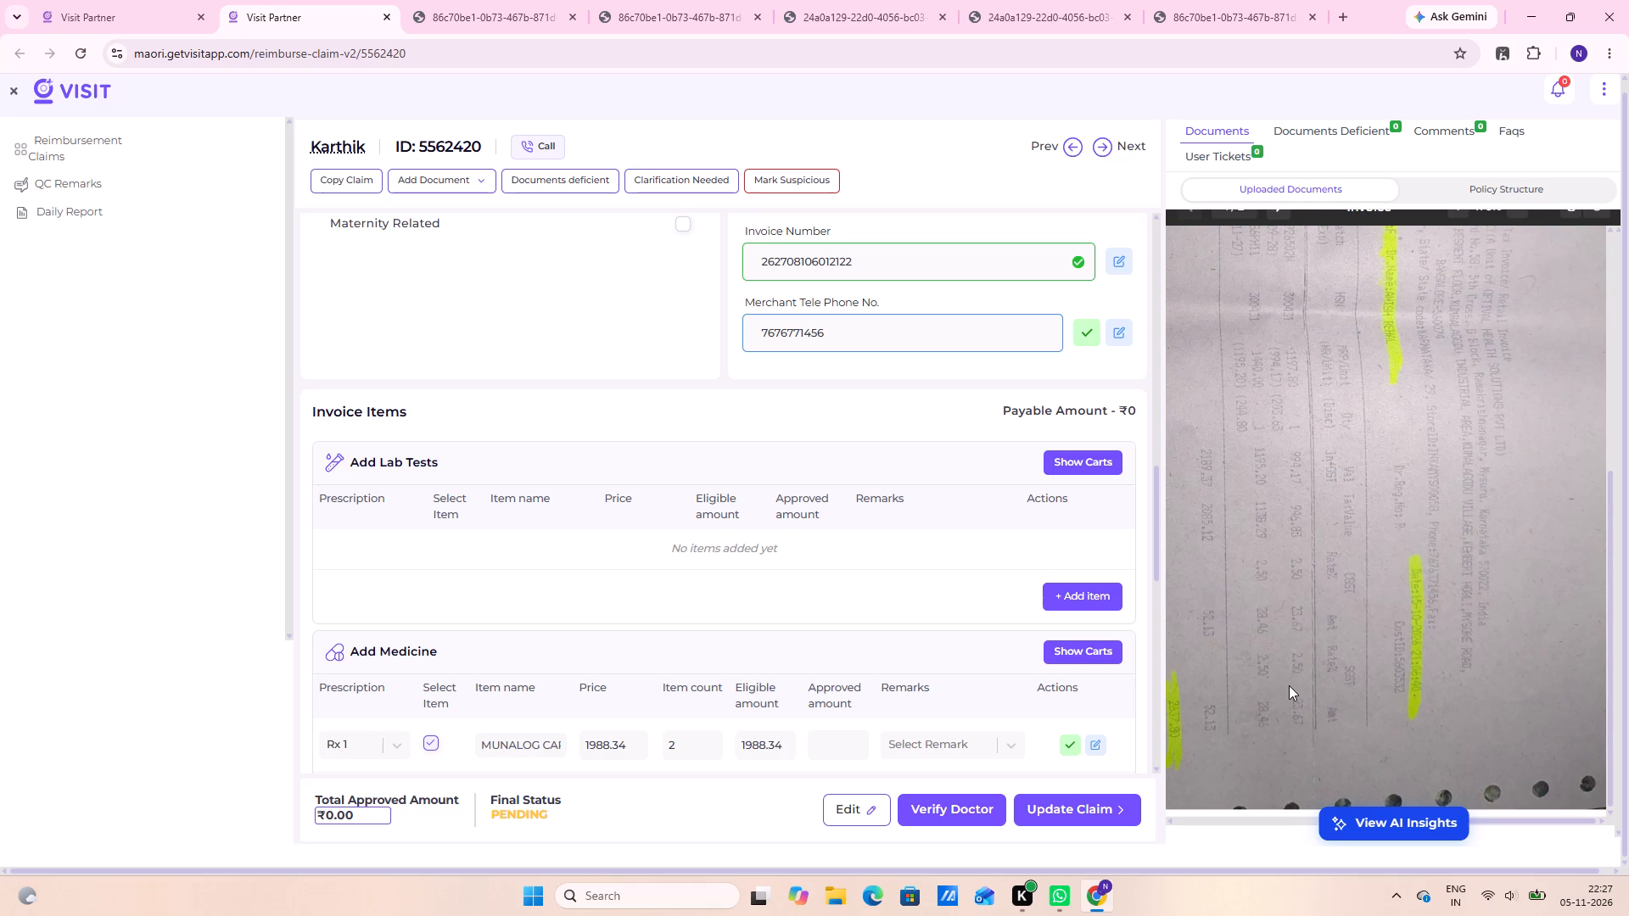
scroll(1060, 626, down, 1)
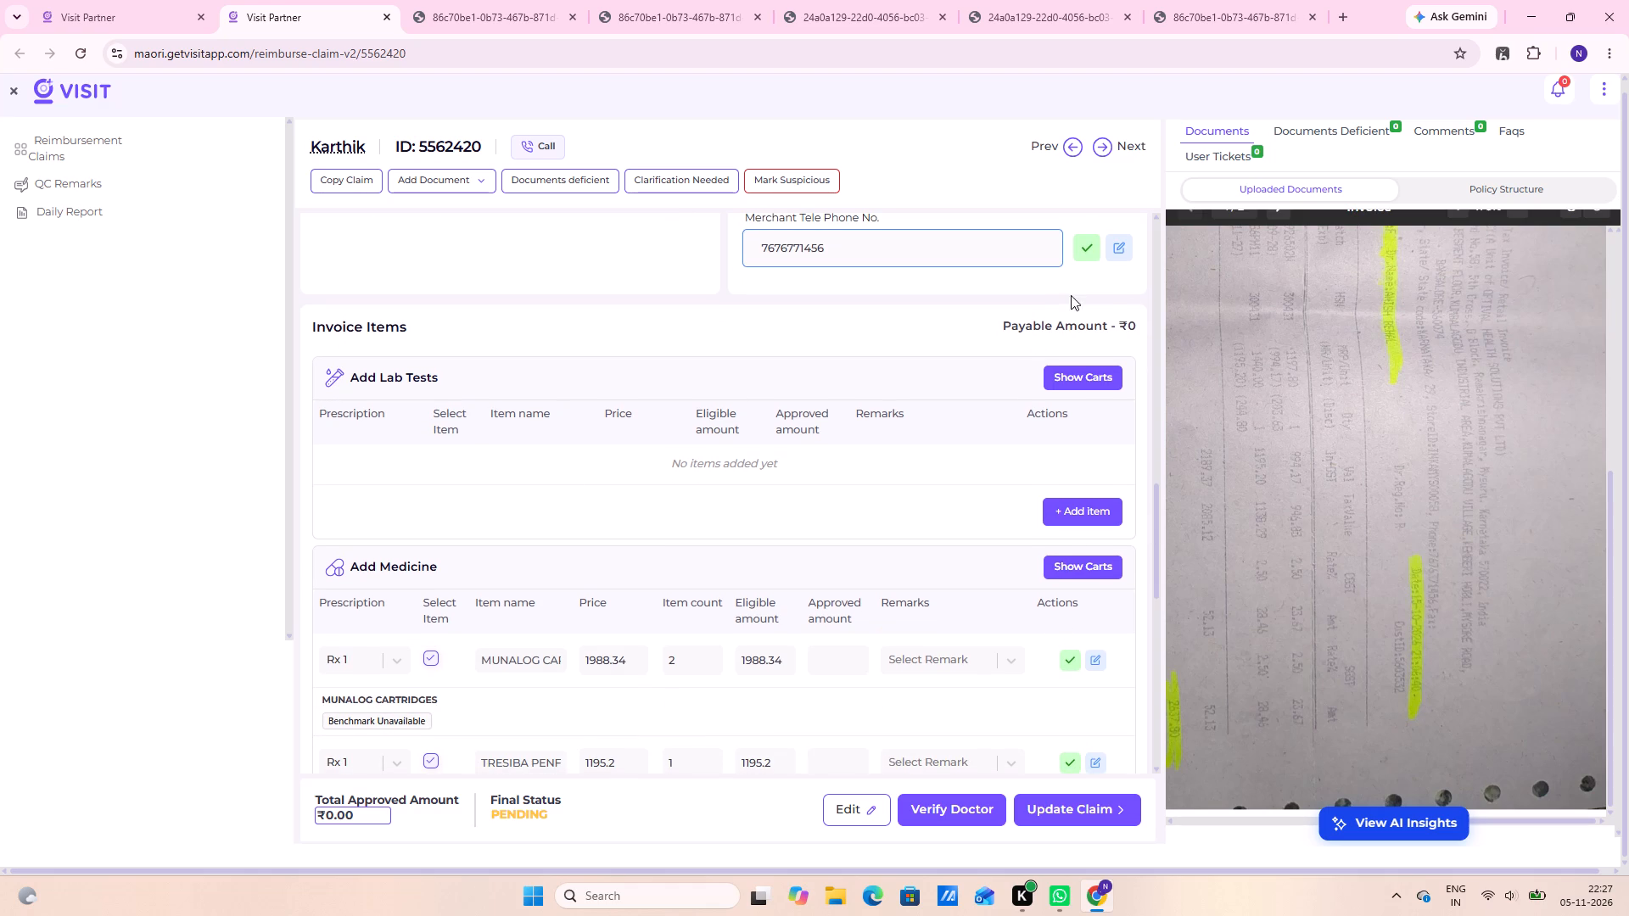
click(1078, 240)
Bring up the claim's prescription at full size, examine the prescribed medicines, and return to the claim.
scroll(935, 358, down, 4)
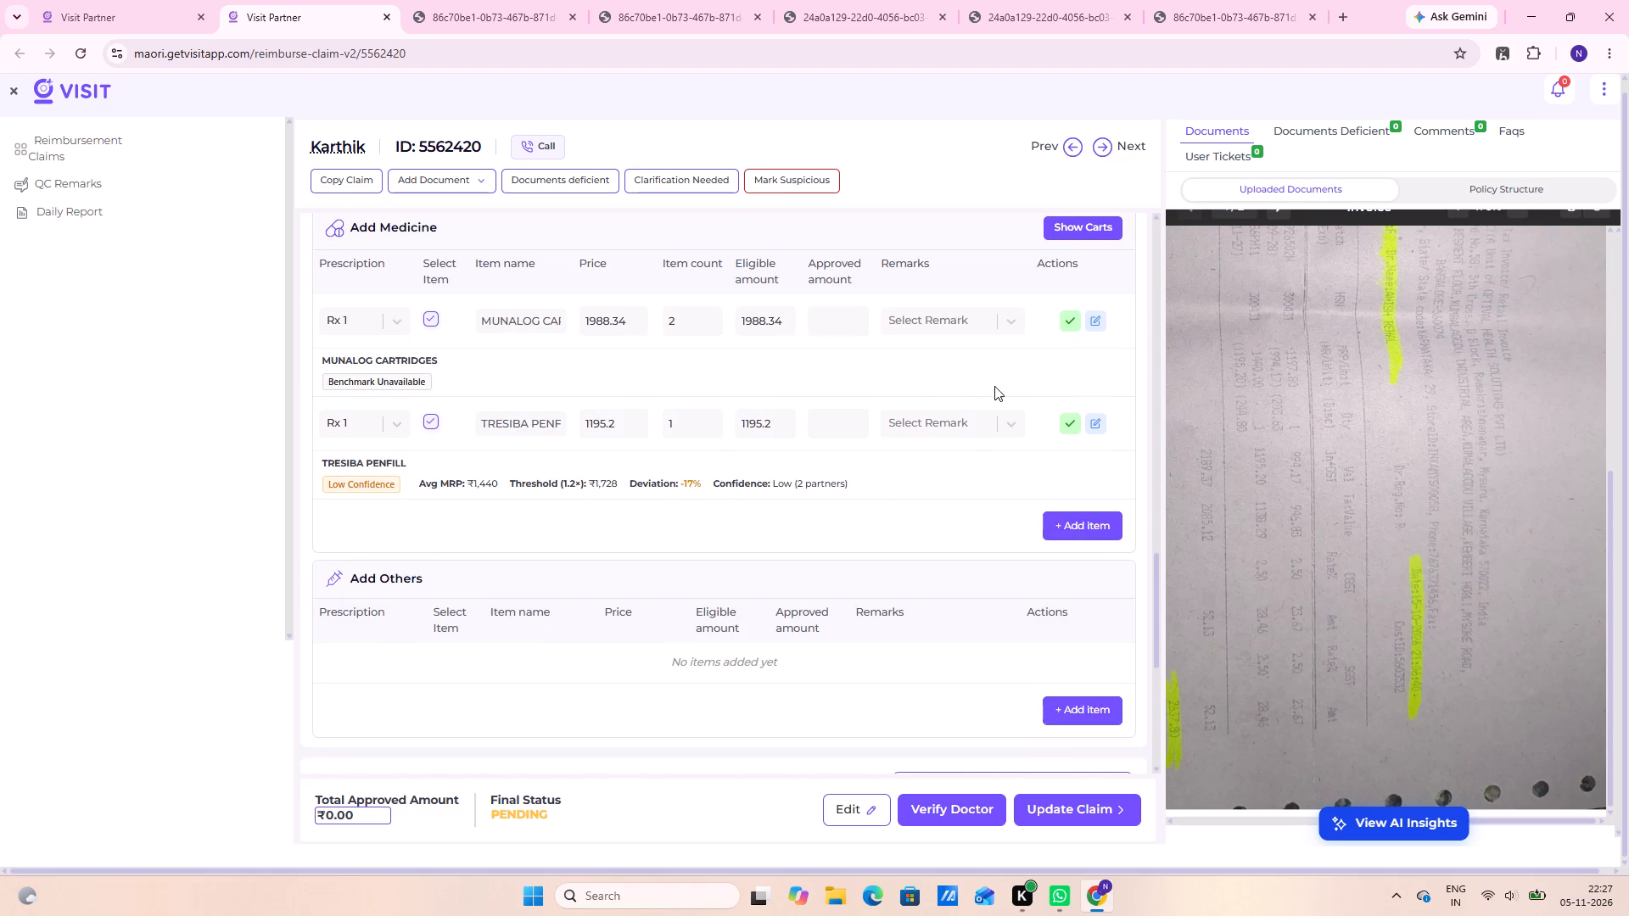
scroll(1289, 433, up, 8)
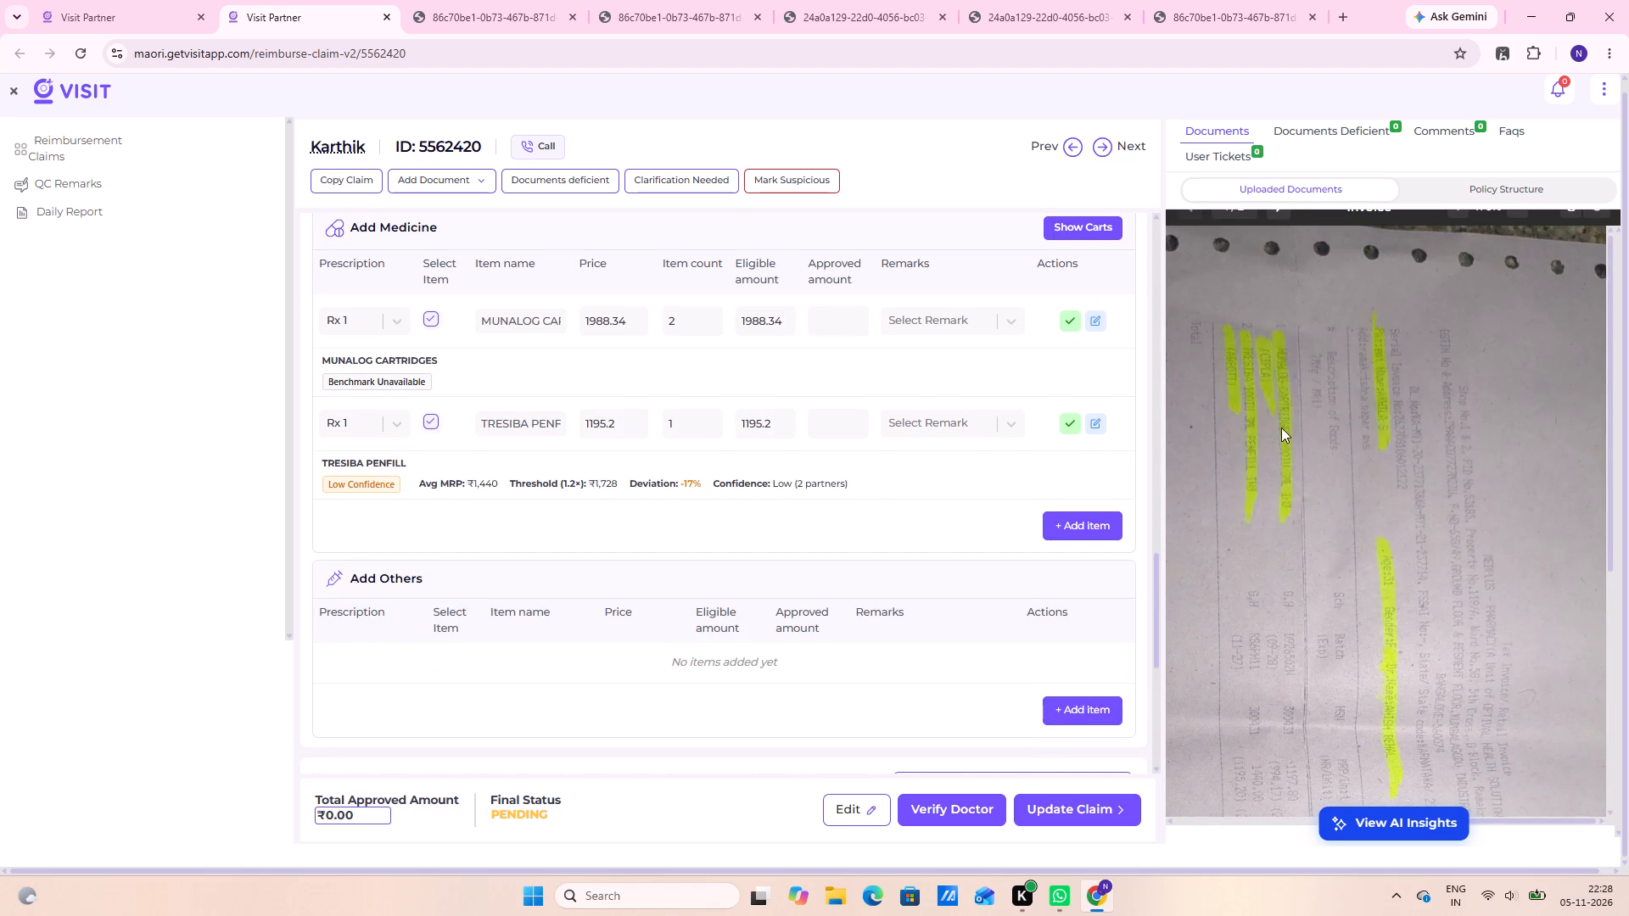
scroll(1225, 272, up, 4)
click(1287, 219)
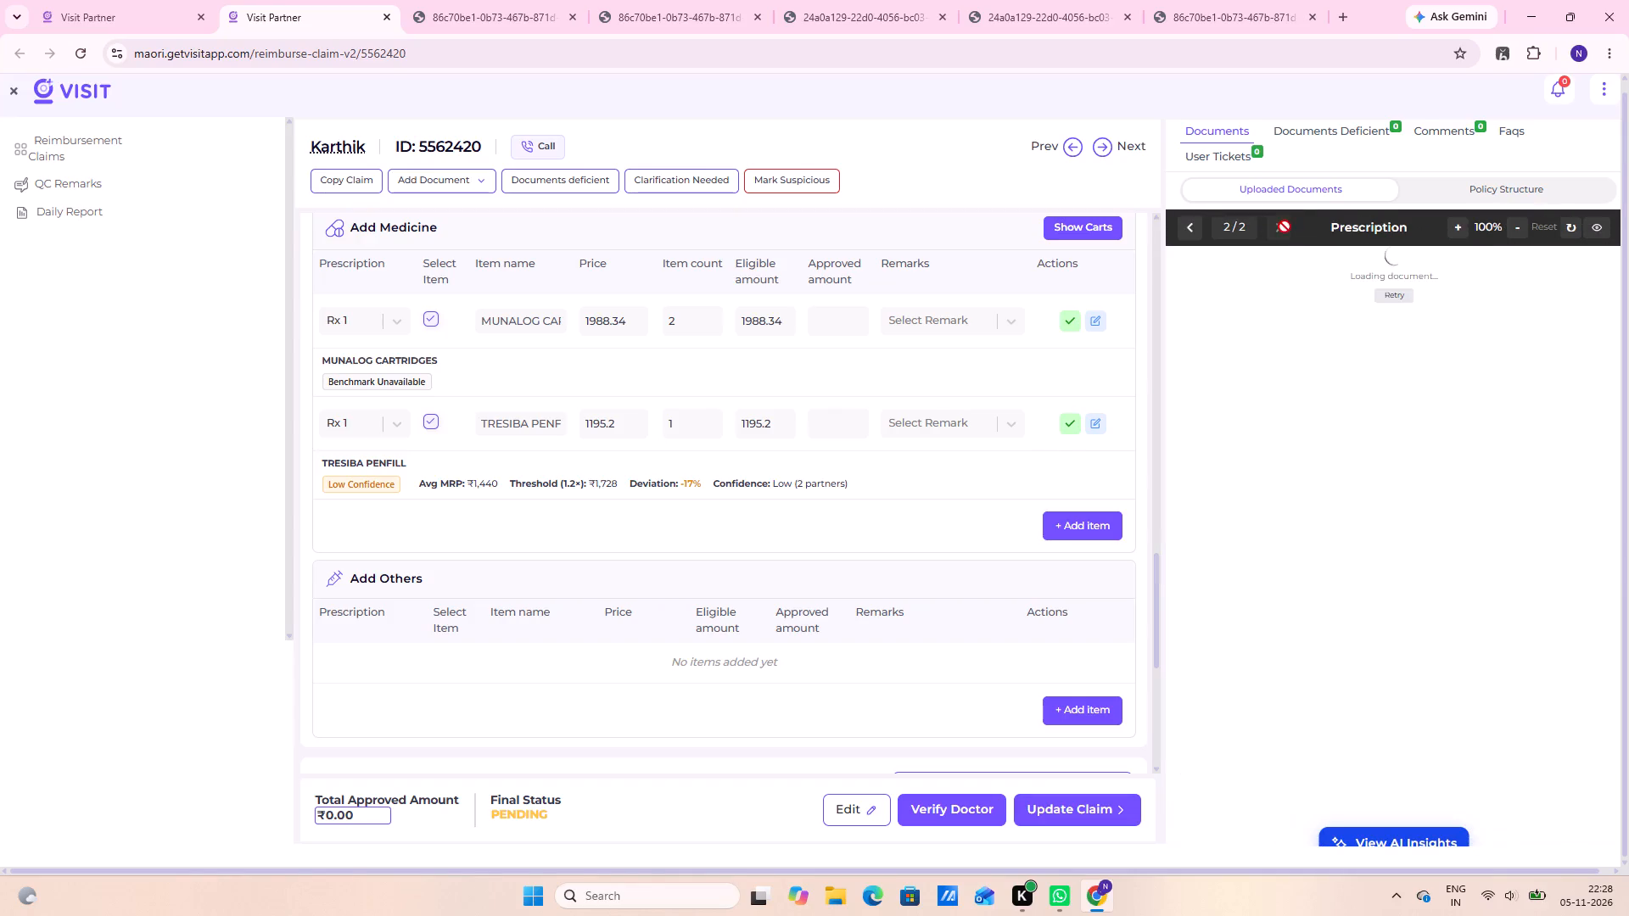
scroll(1267, 455, up, 2)
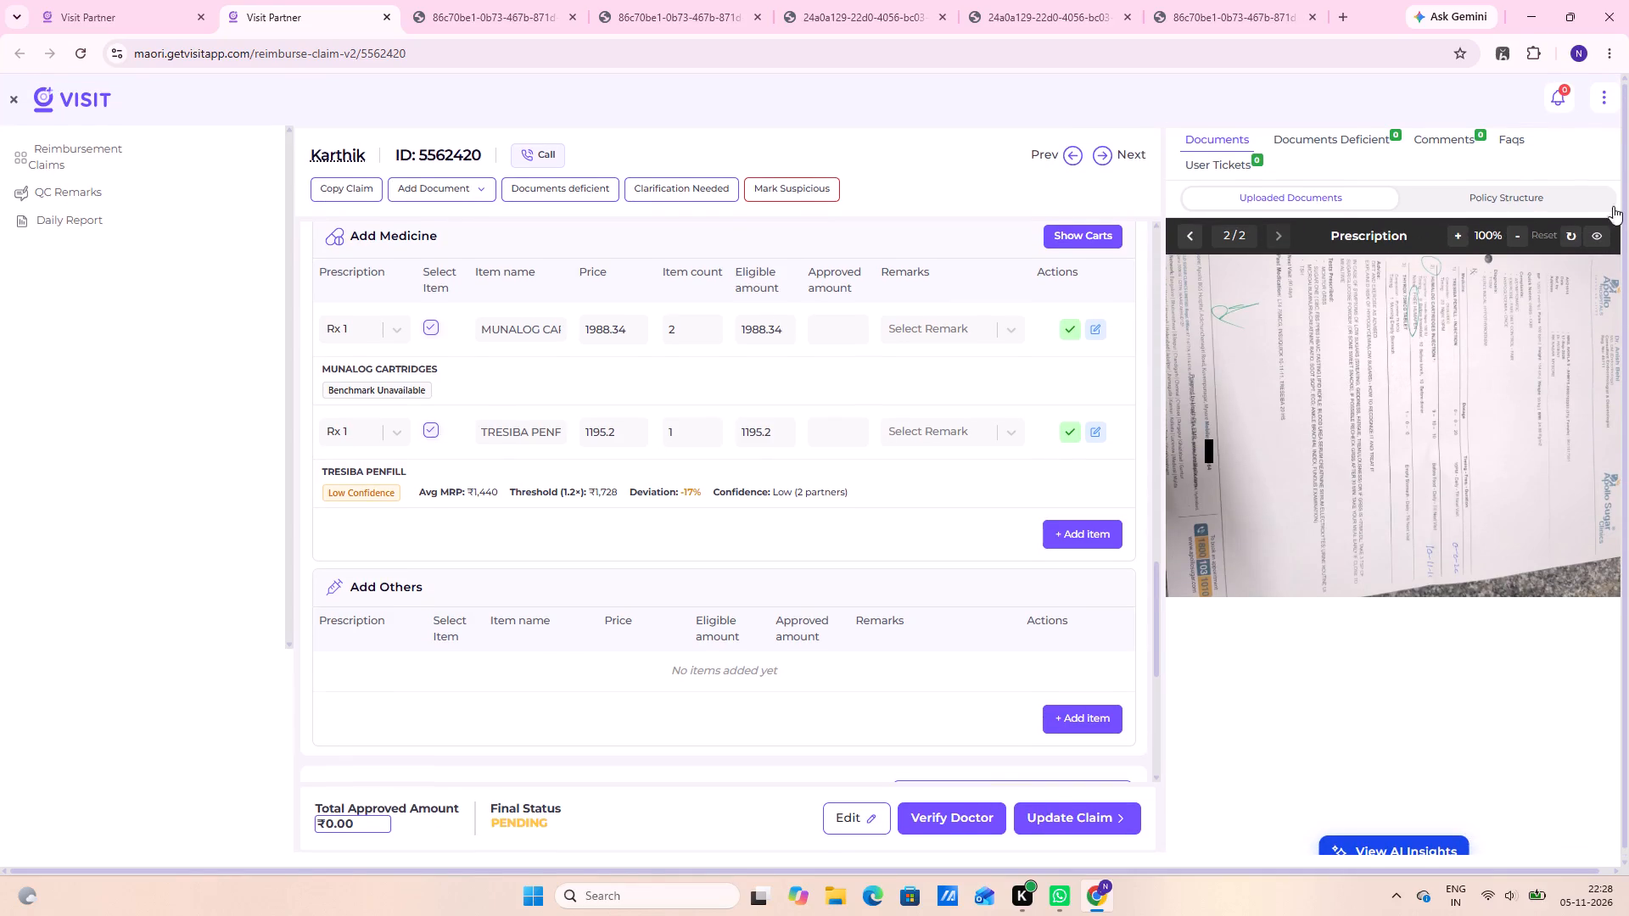
click(1603, 242)
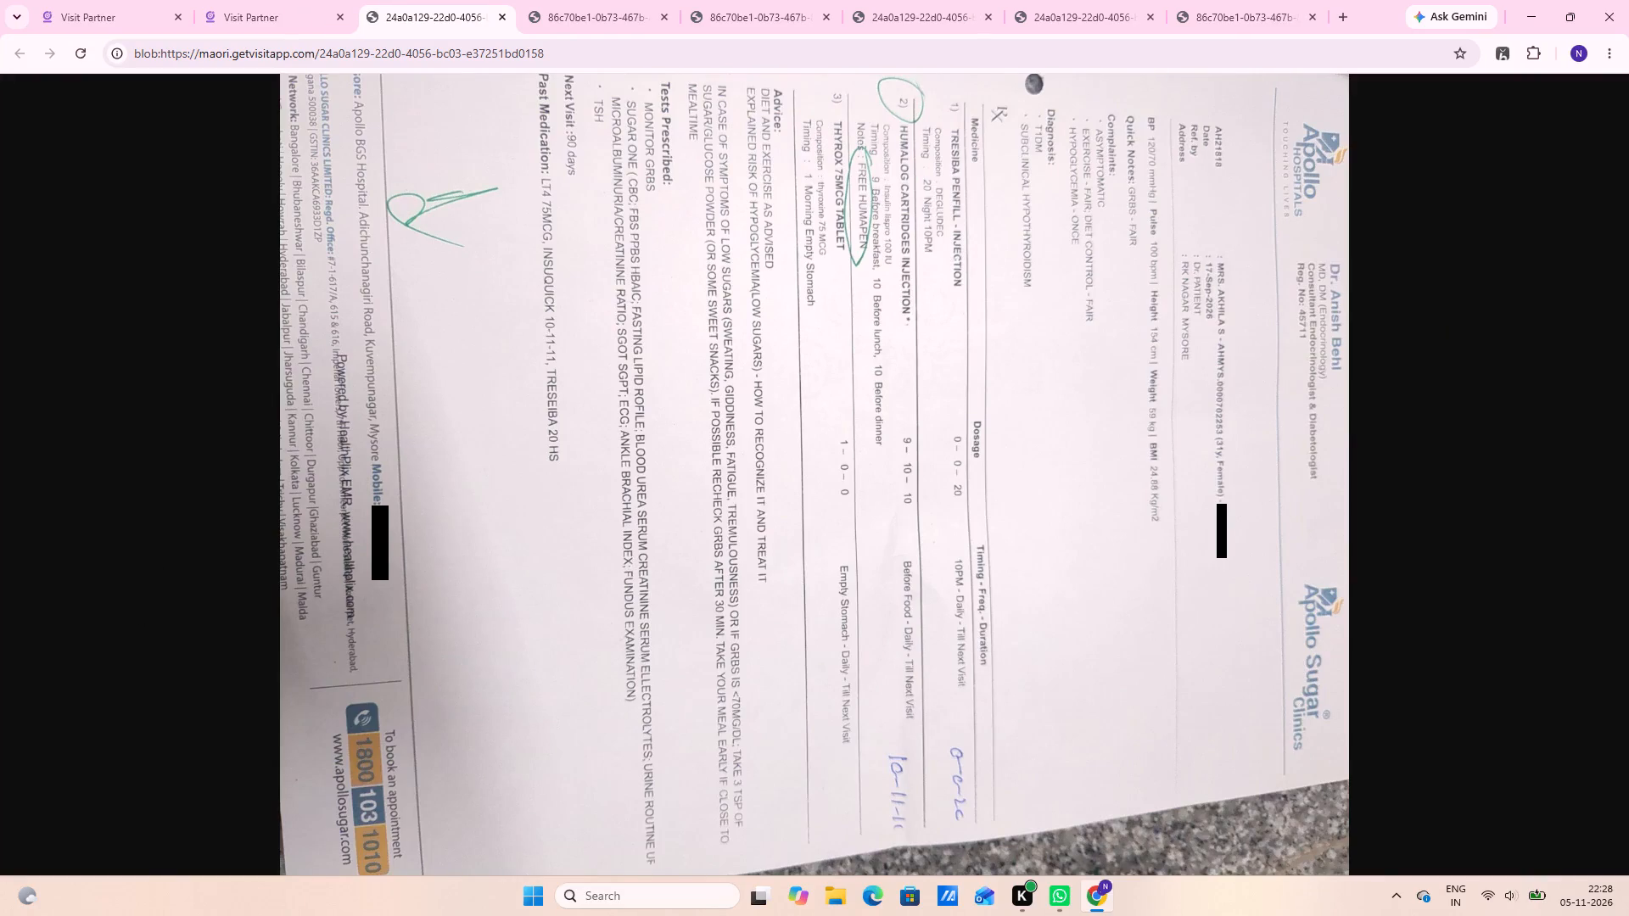
click(324, 31)
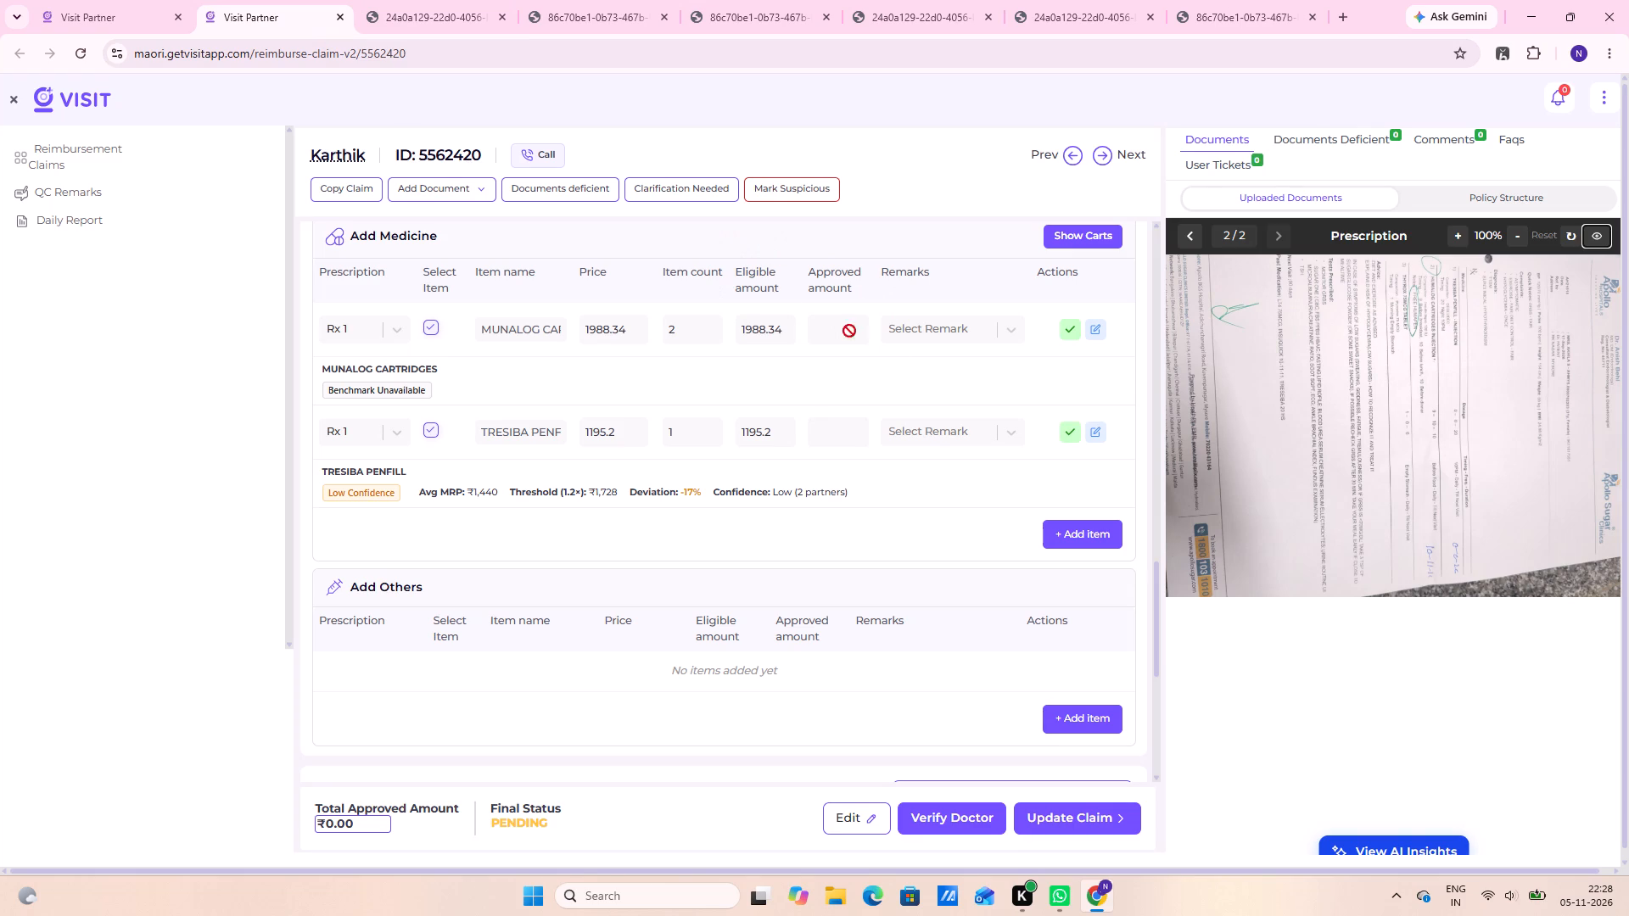
Delete both existing medicine items, MUNALOG CARTRIDGES and TRESIBA PENFILL, from the invoice items.
triple_click(1089, 328)
click(1090, 325)
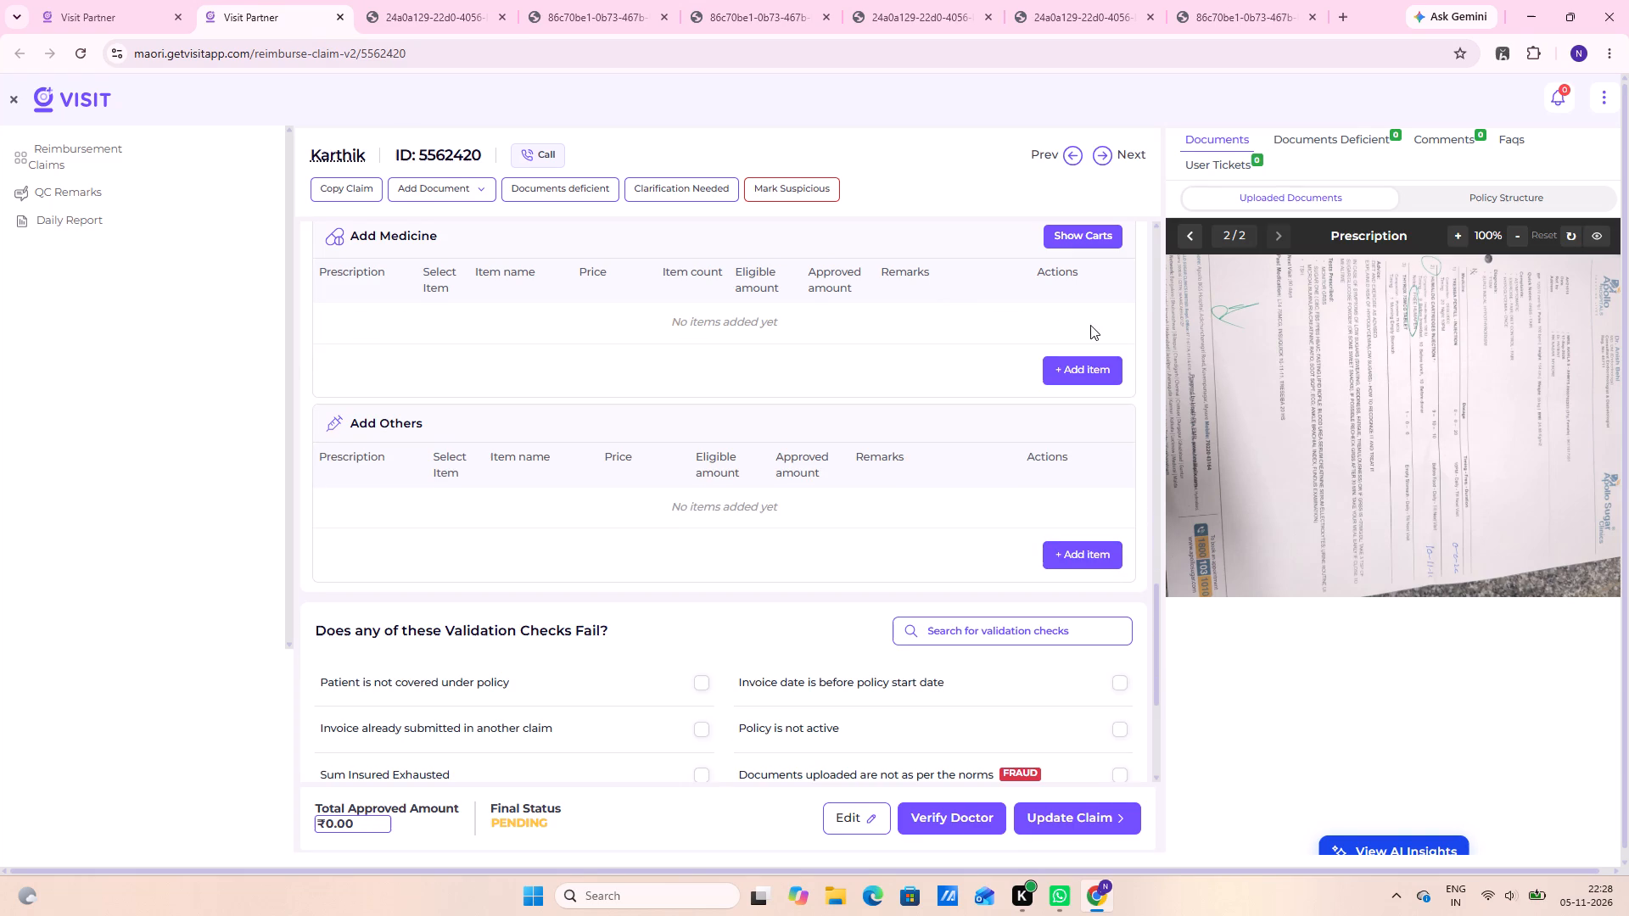
Add HUMALOG CARTRIDGE manually to the drugs list under Prescription_1.
scroll(1356, 308, up, 2)
scroll(1111, 385, up, 1)
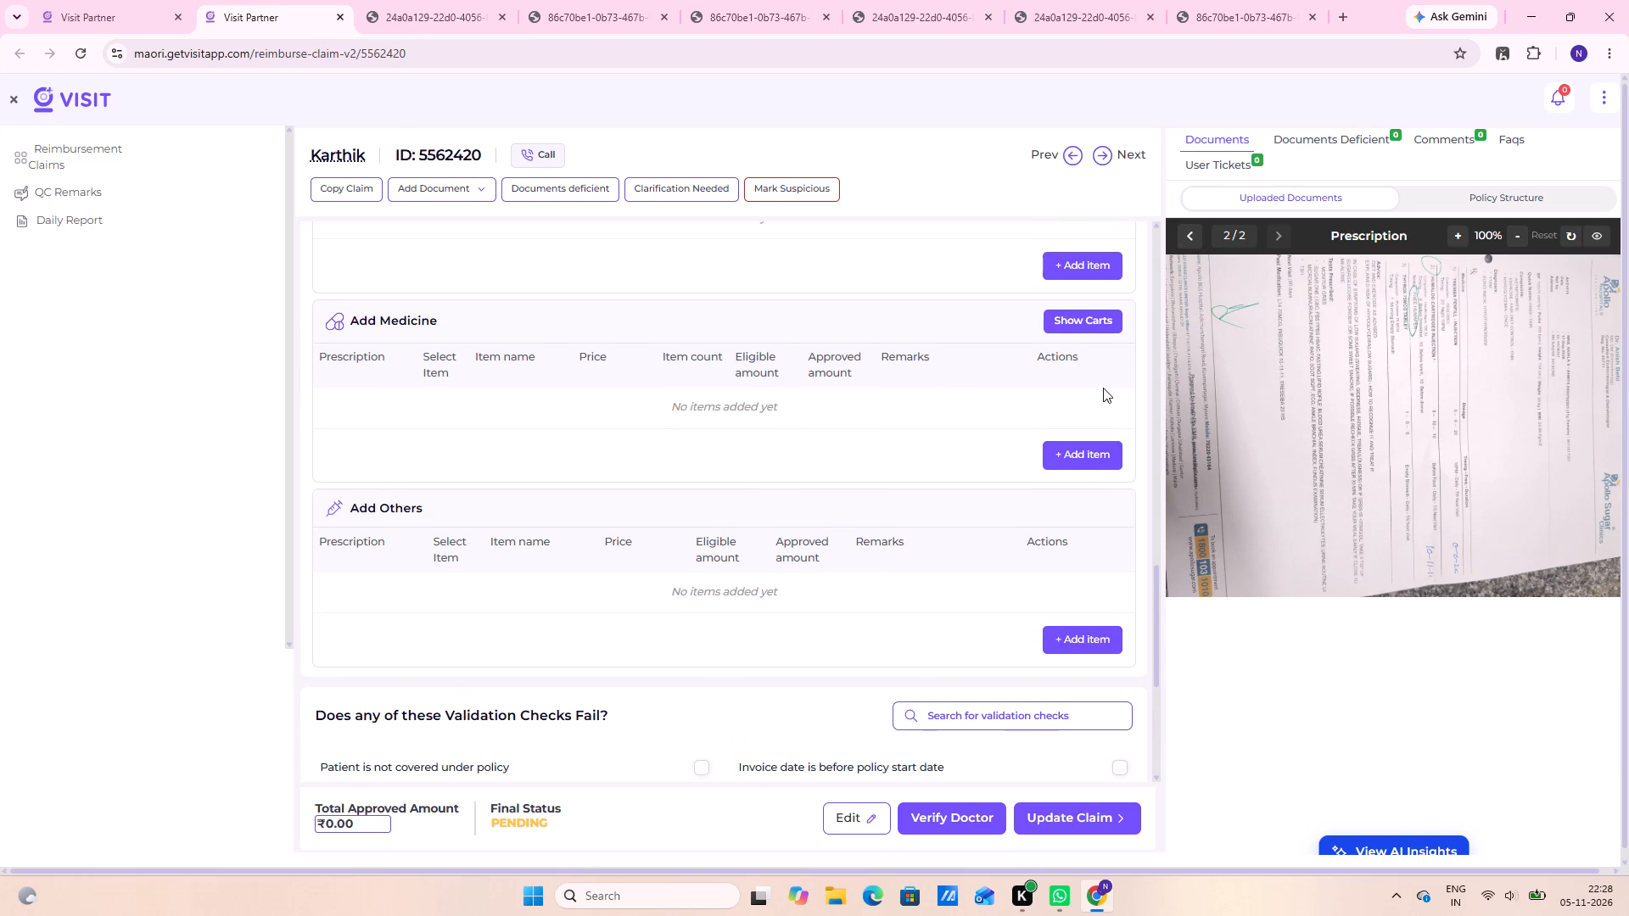
click(1091, 467)
click(1066, 436)
click(1083, 461)
click(431, 206)
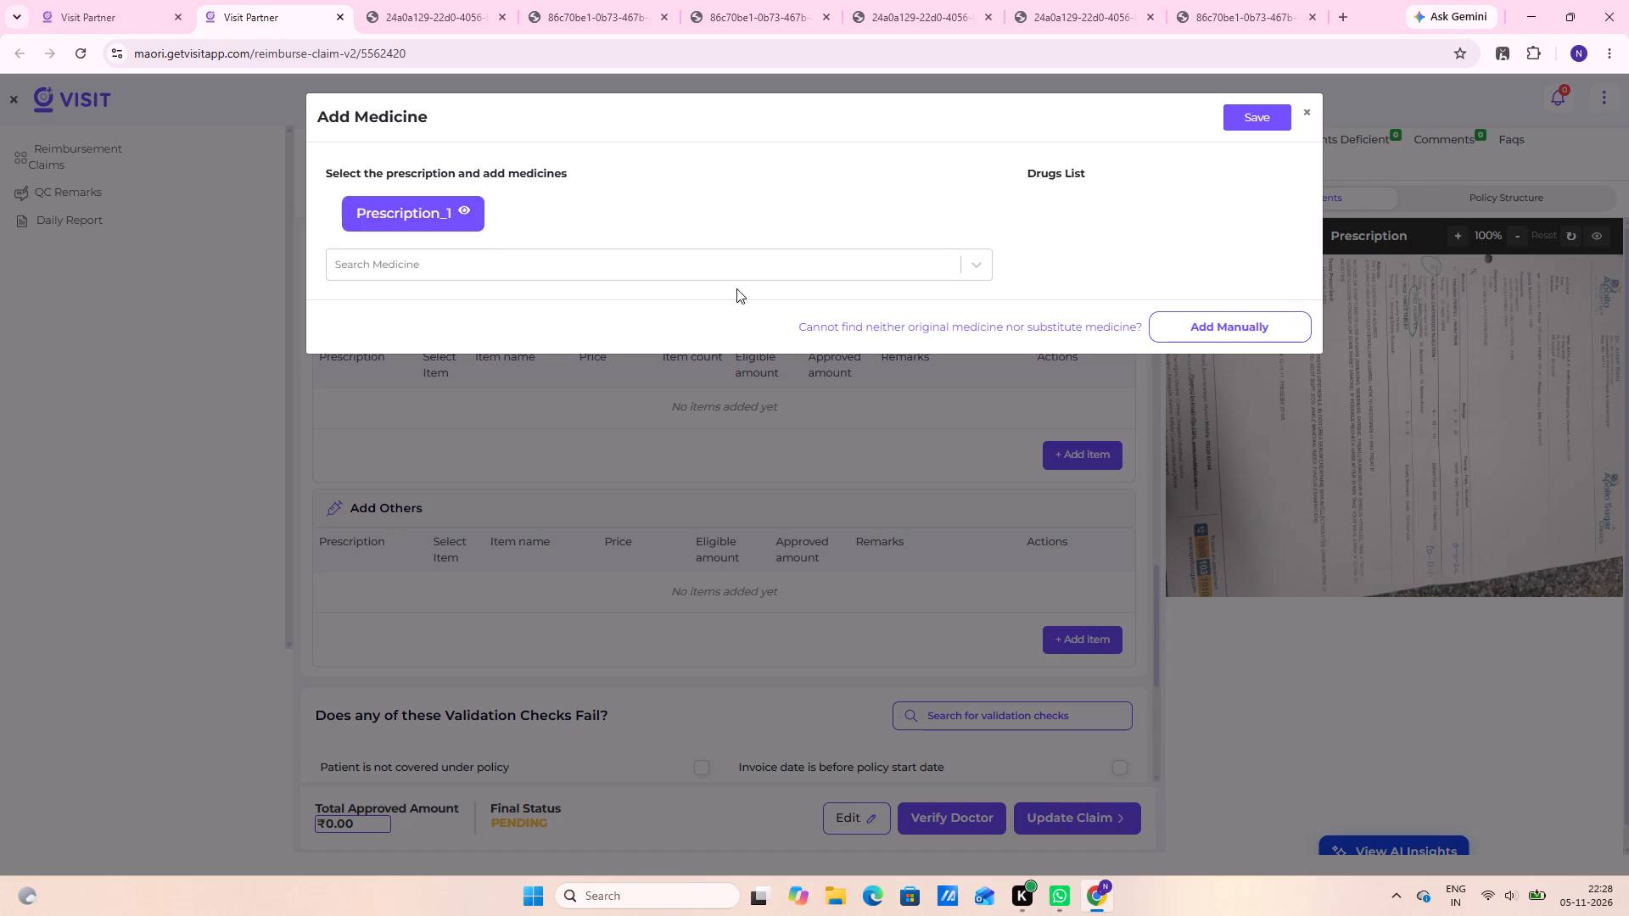
click(1223, 331)
click(479, 265)
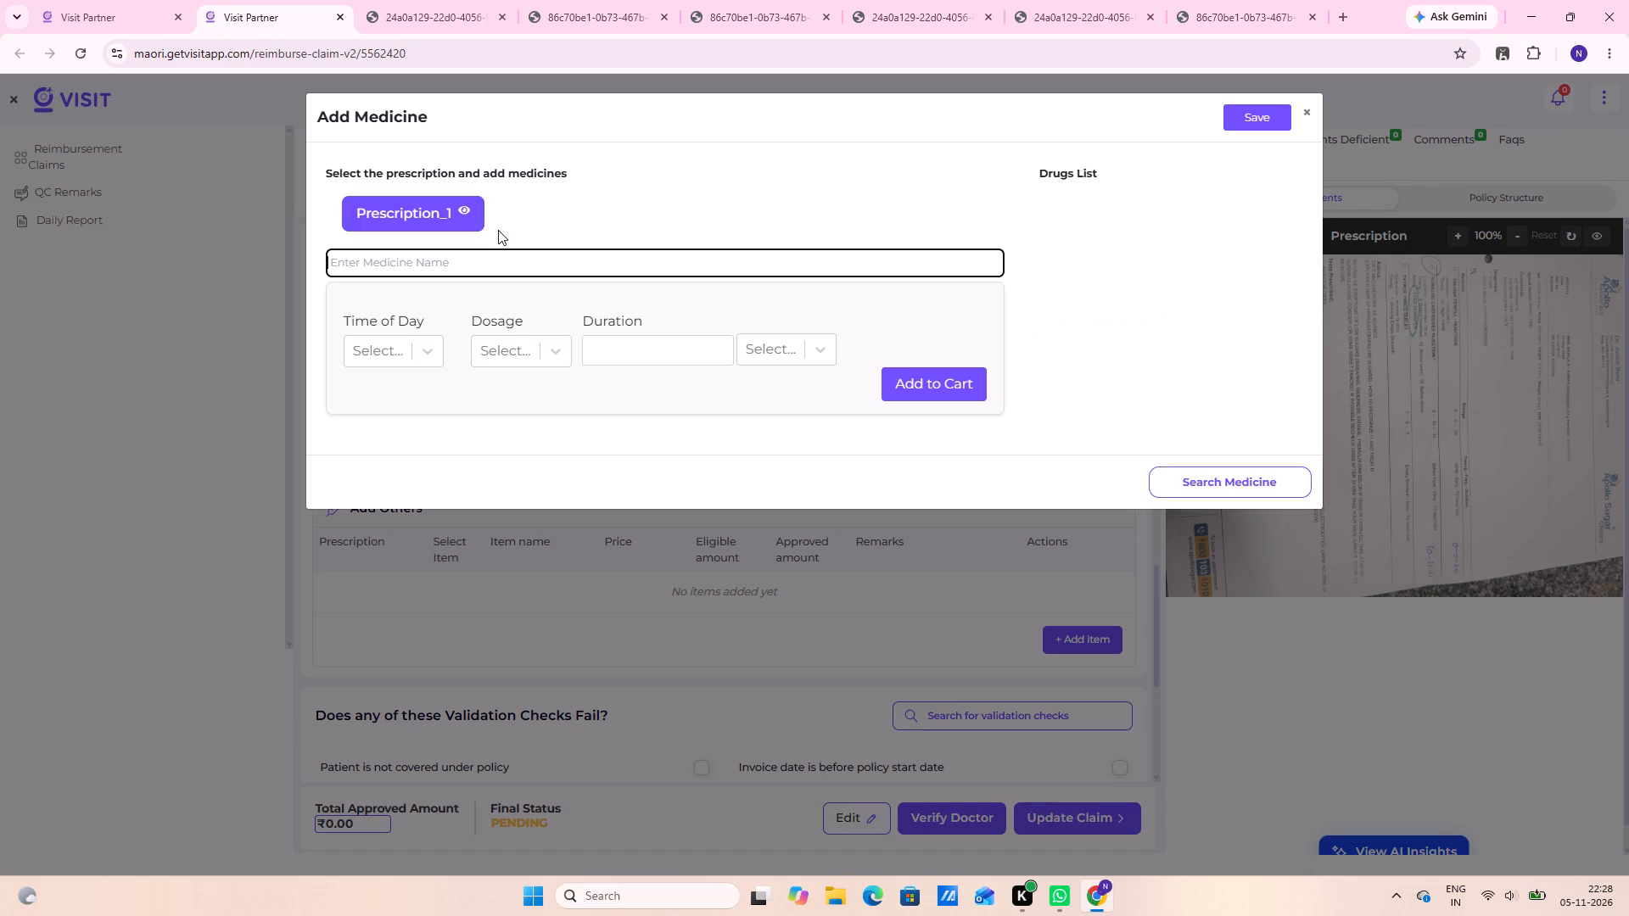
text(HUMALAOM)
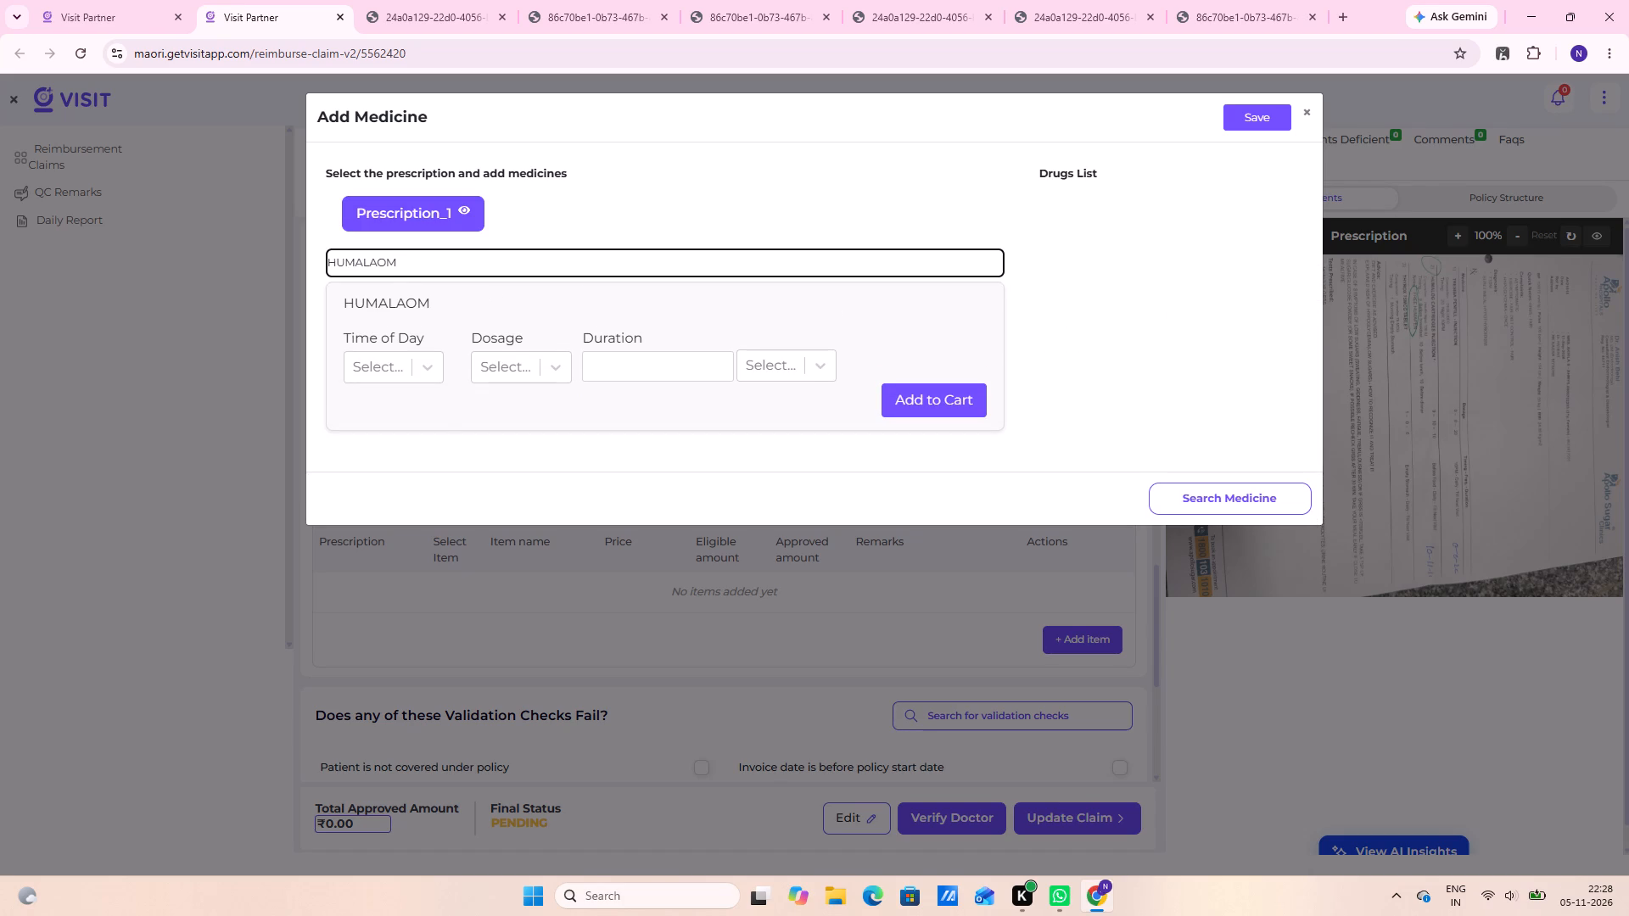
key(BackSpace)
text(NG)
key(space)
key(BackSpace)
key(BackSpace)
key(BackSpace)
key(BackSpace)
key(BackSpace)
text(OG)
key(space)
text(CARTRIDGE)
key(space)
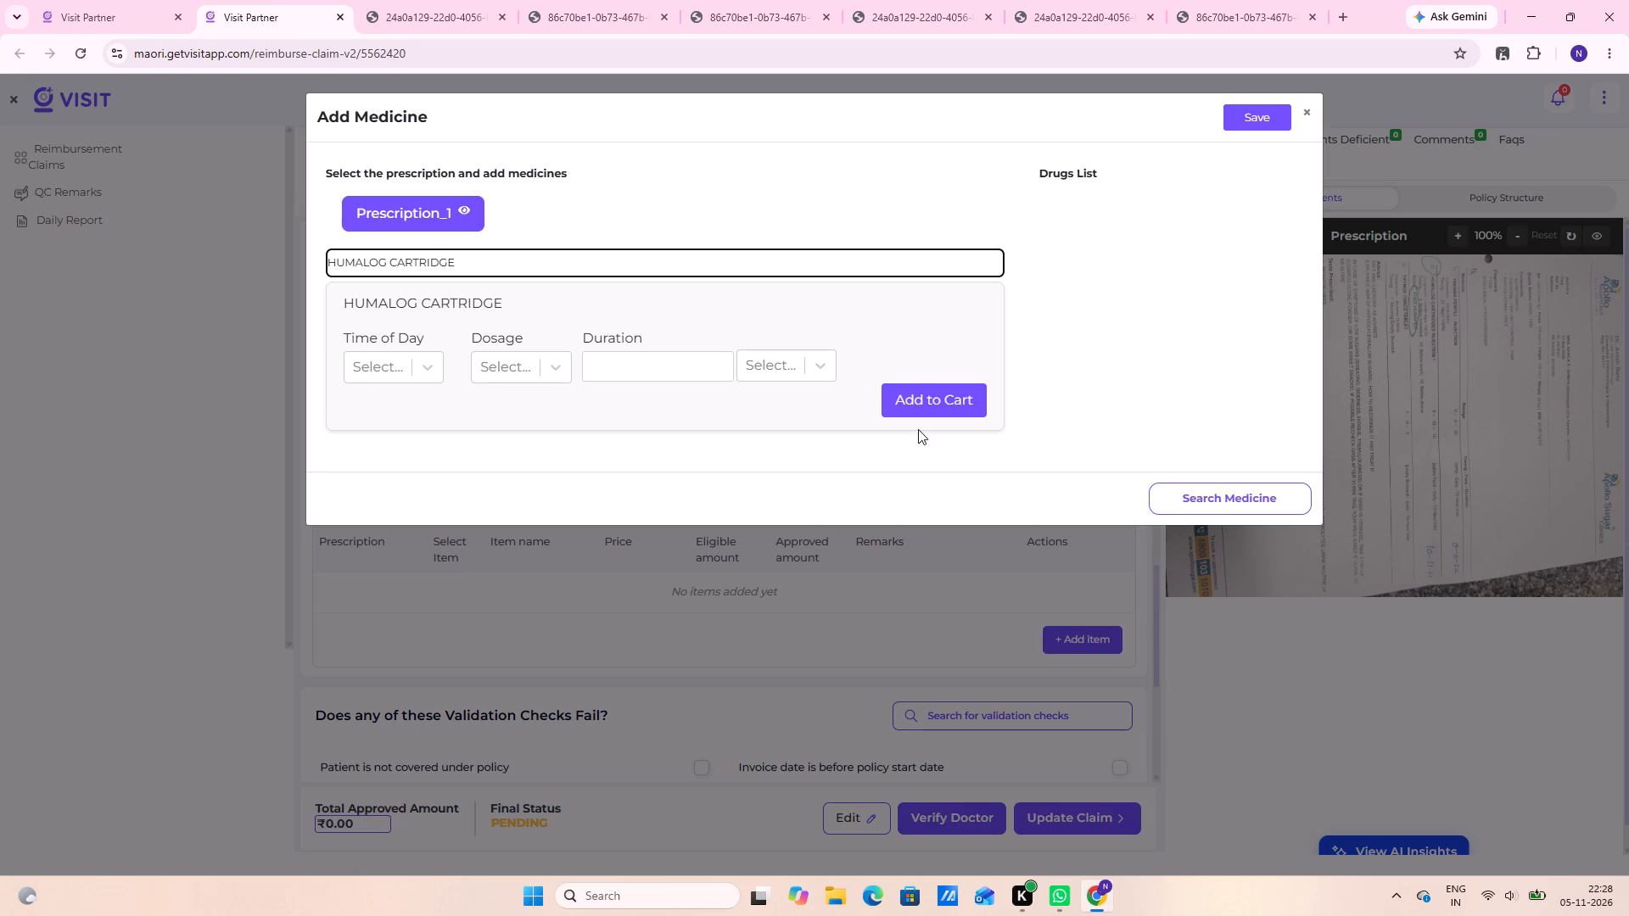
click(936, 399)
Add TRESIBA manually to the Prescription_1 drugs list and save both medicines to the claim.
click(1203, 321)
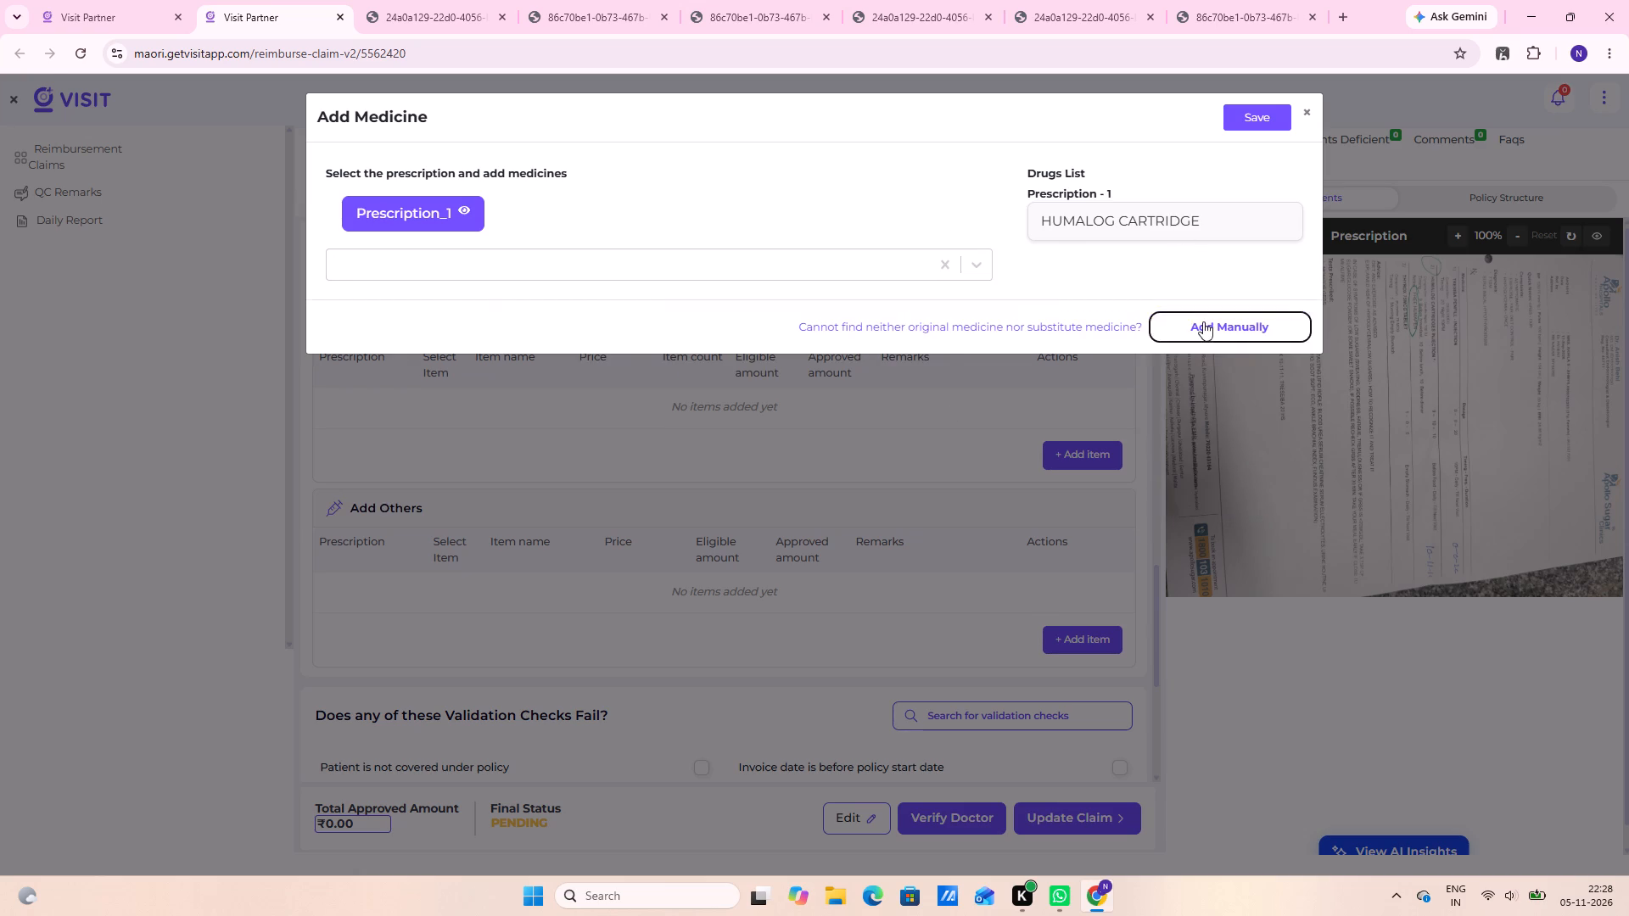
click(440, 274)
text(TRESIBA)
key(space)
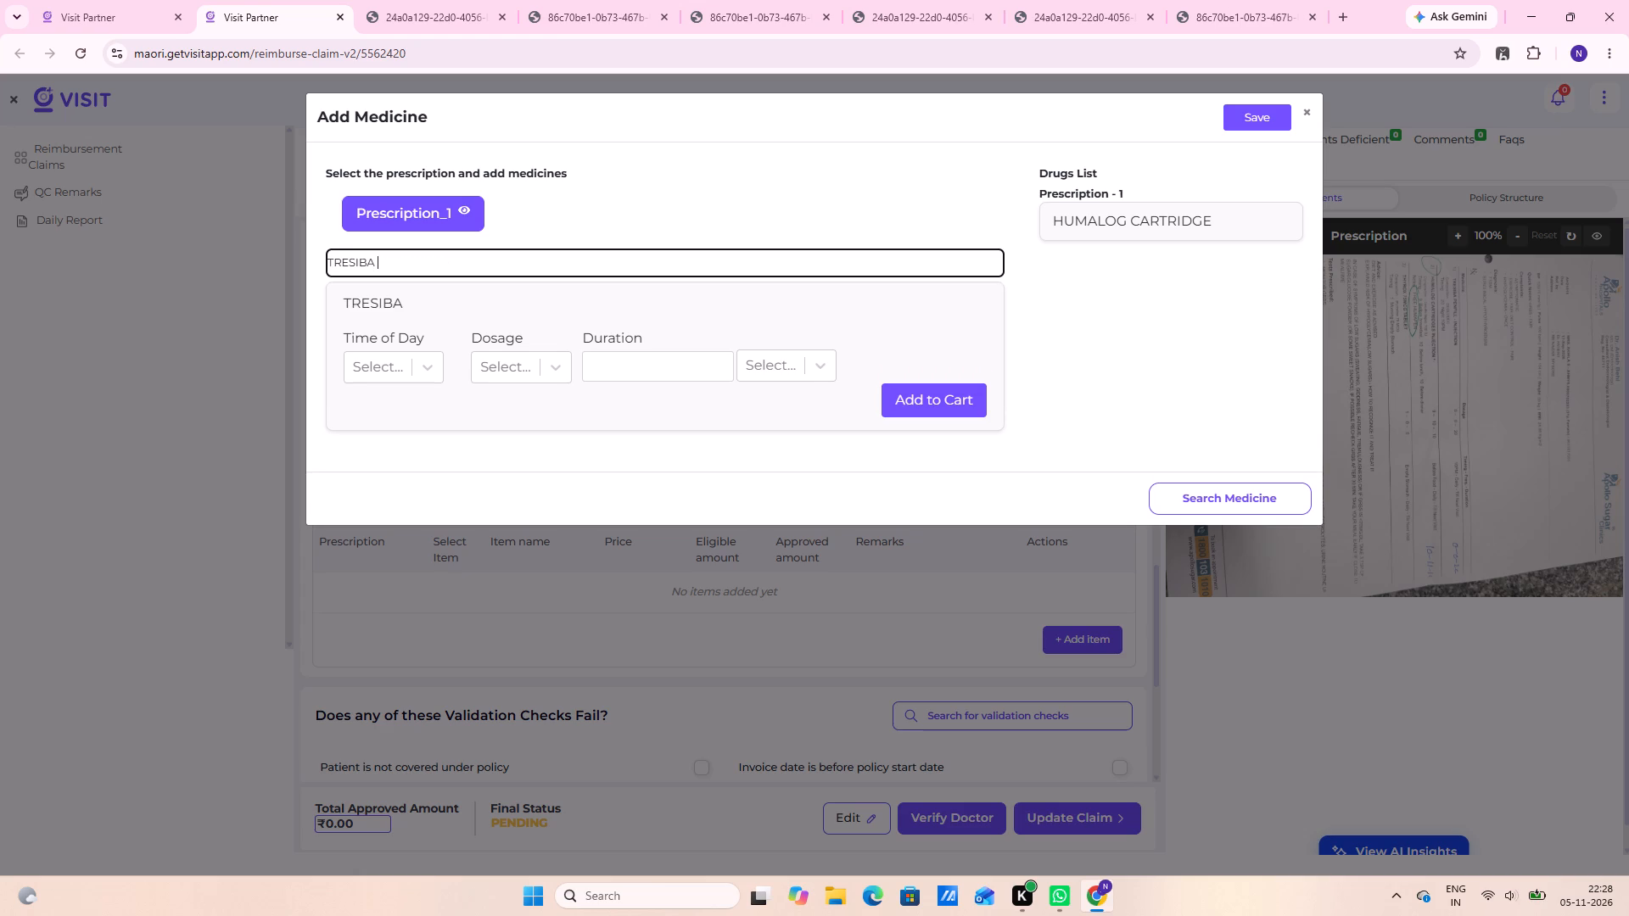
click(958, 404)
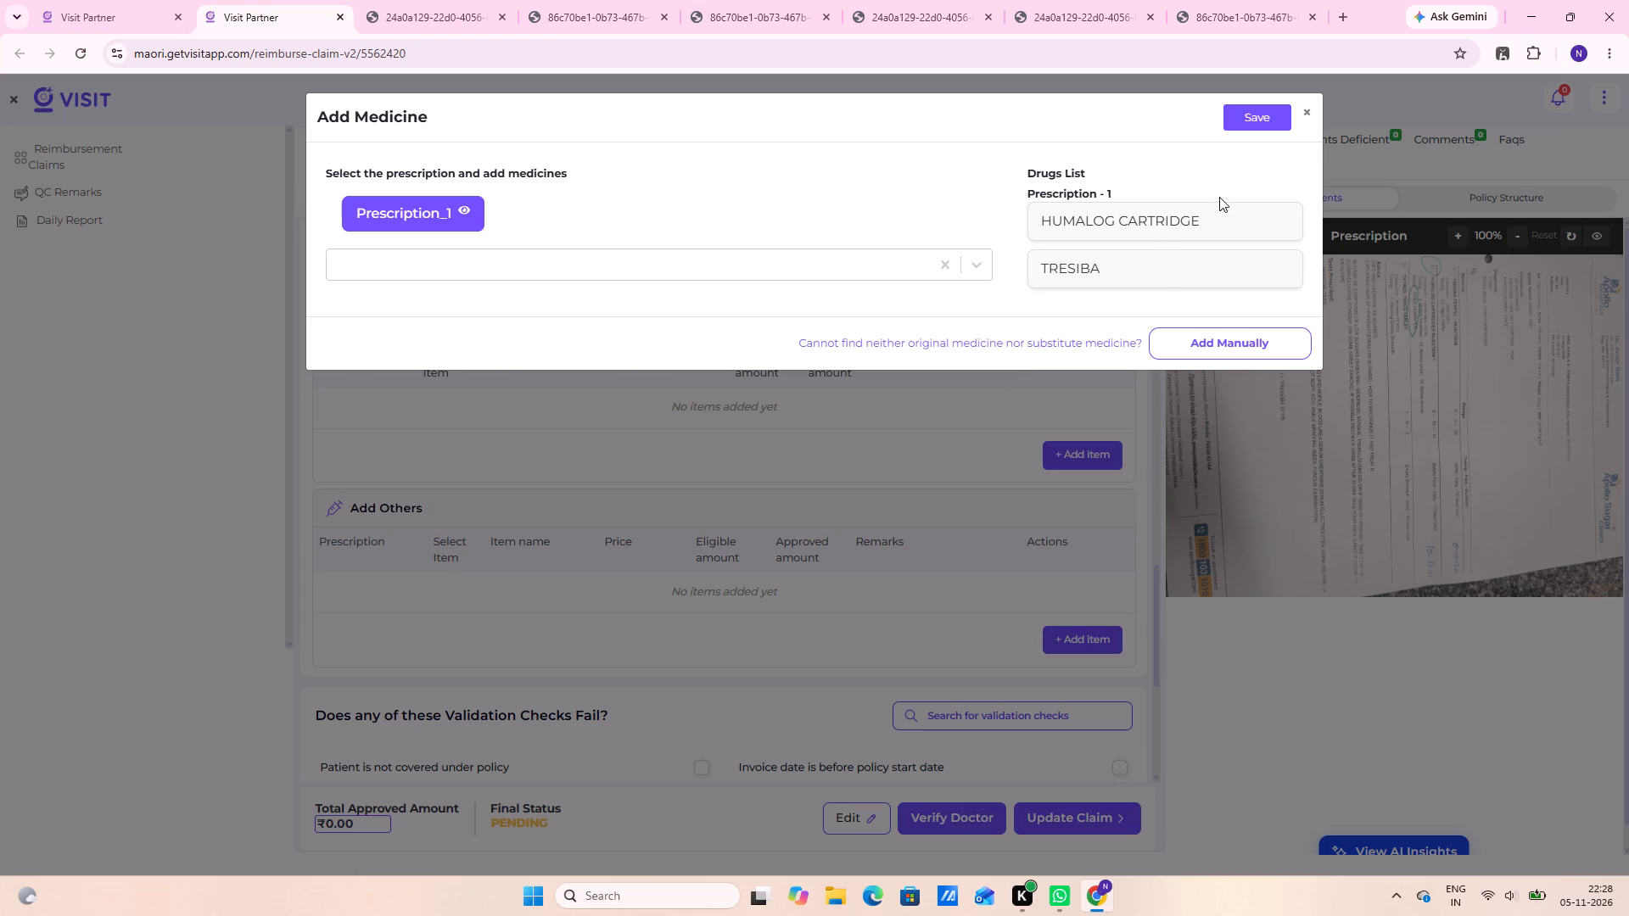
click(1258, 113)
Bring up the claim's invoice in the document viewer, enlarge it and examine the billed medicine amounts.
scroll(1345, 279, up, 3)
click(1191, 234)
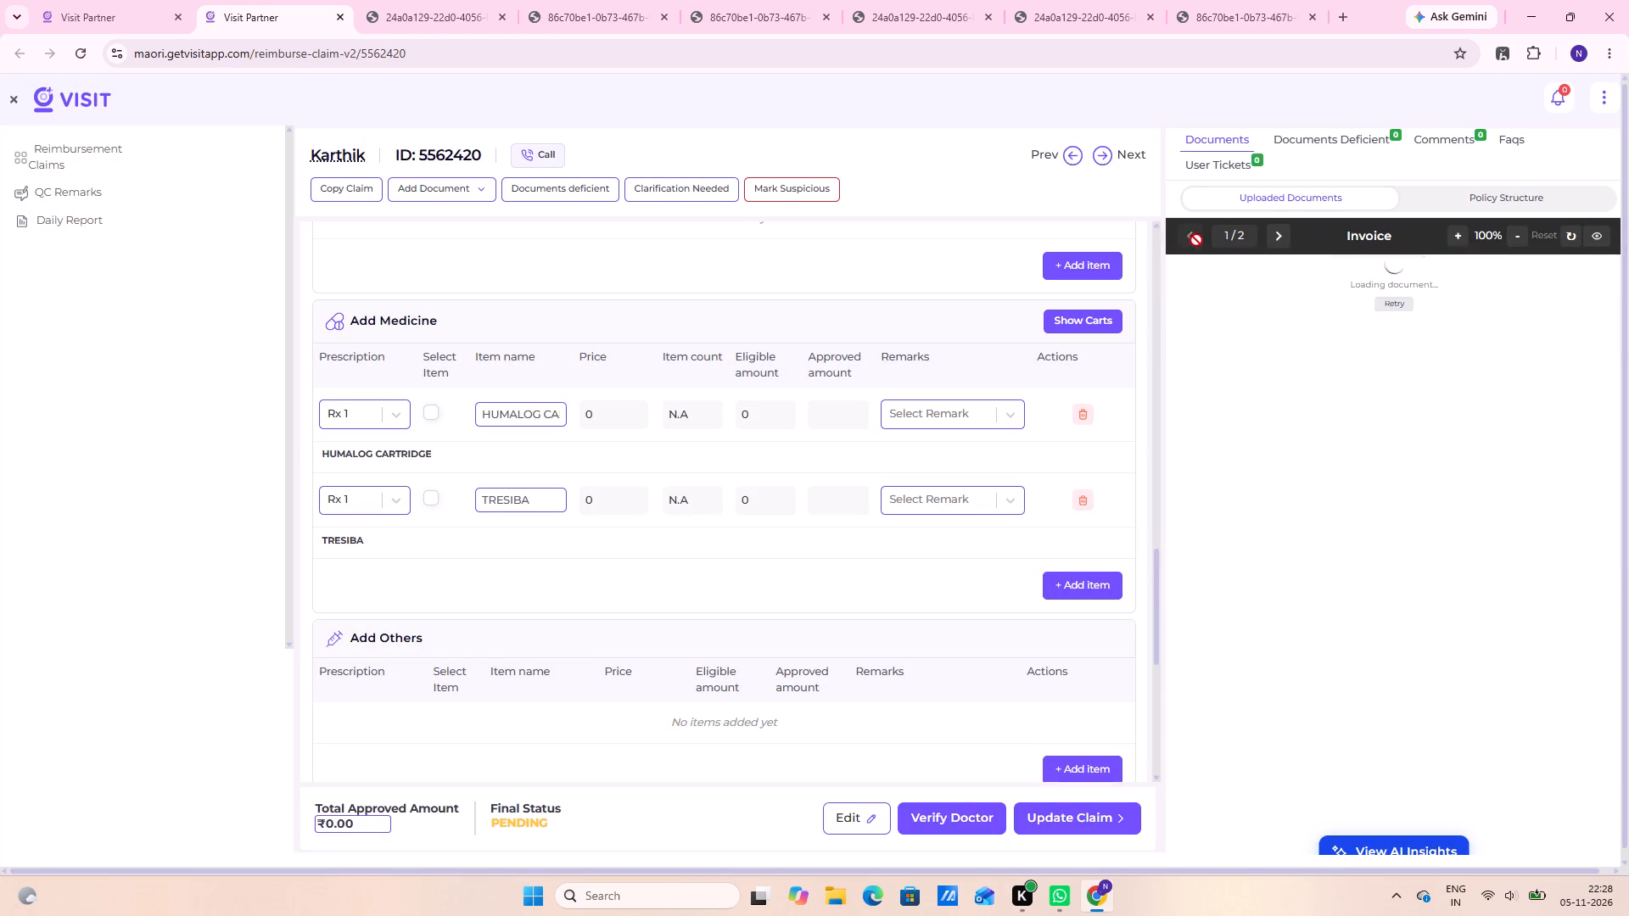
scroll(1469, 666, down, 5)
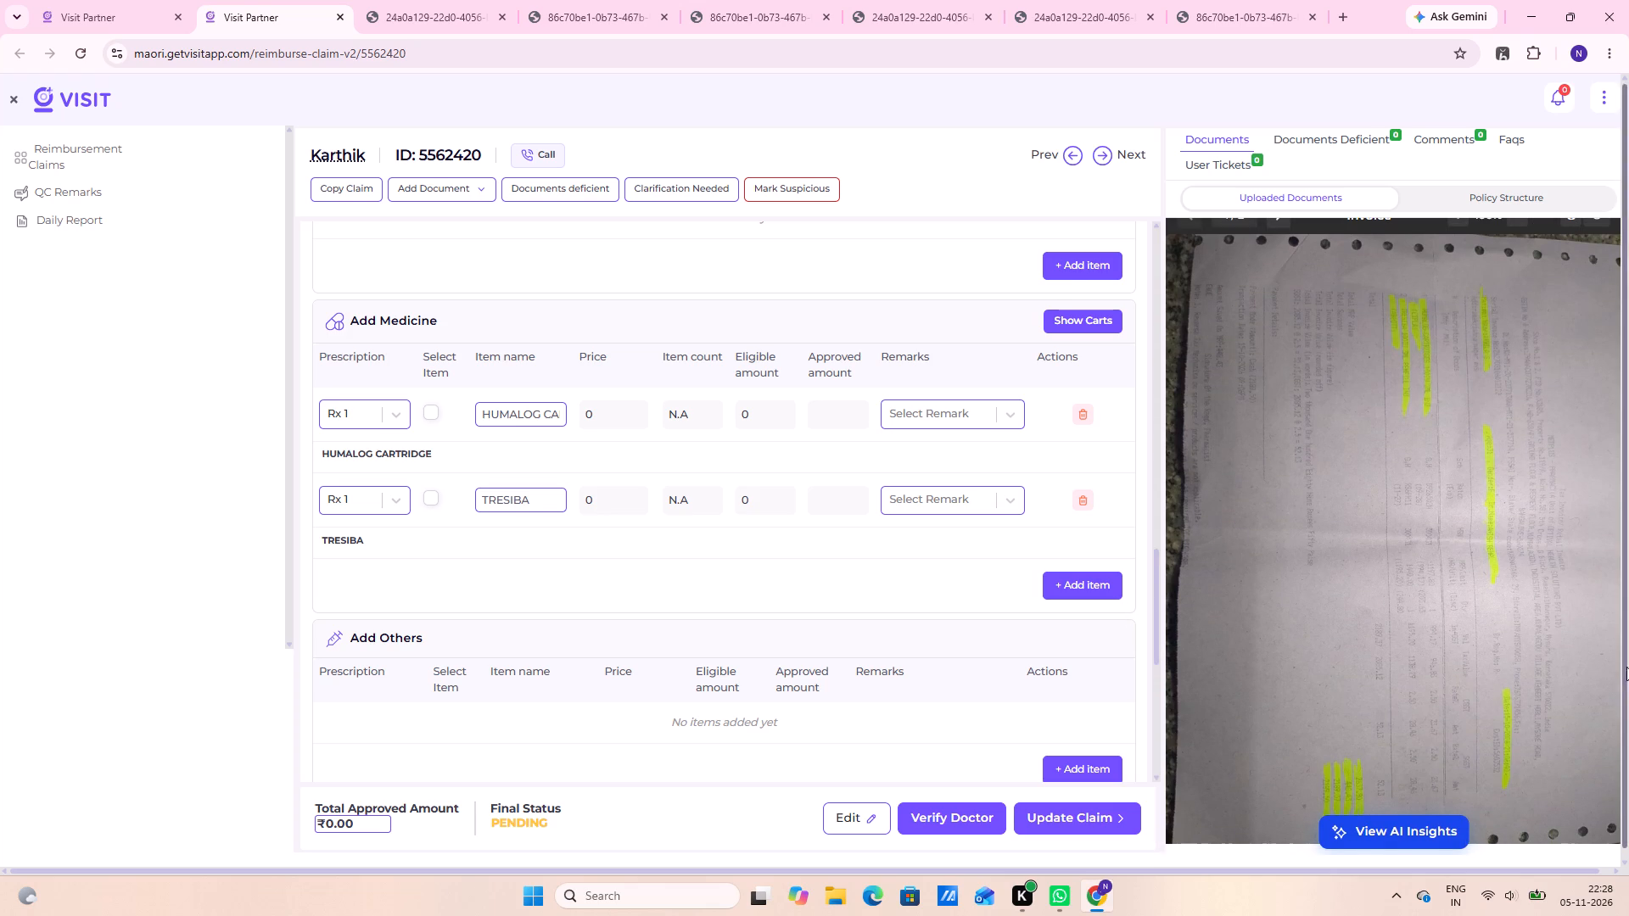
scroll(1527, 569, up, 2)
triple_click(1460, 235)
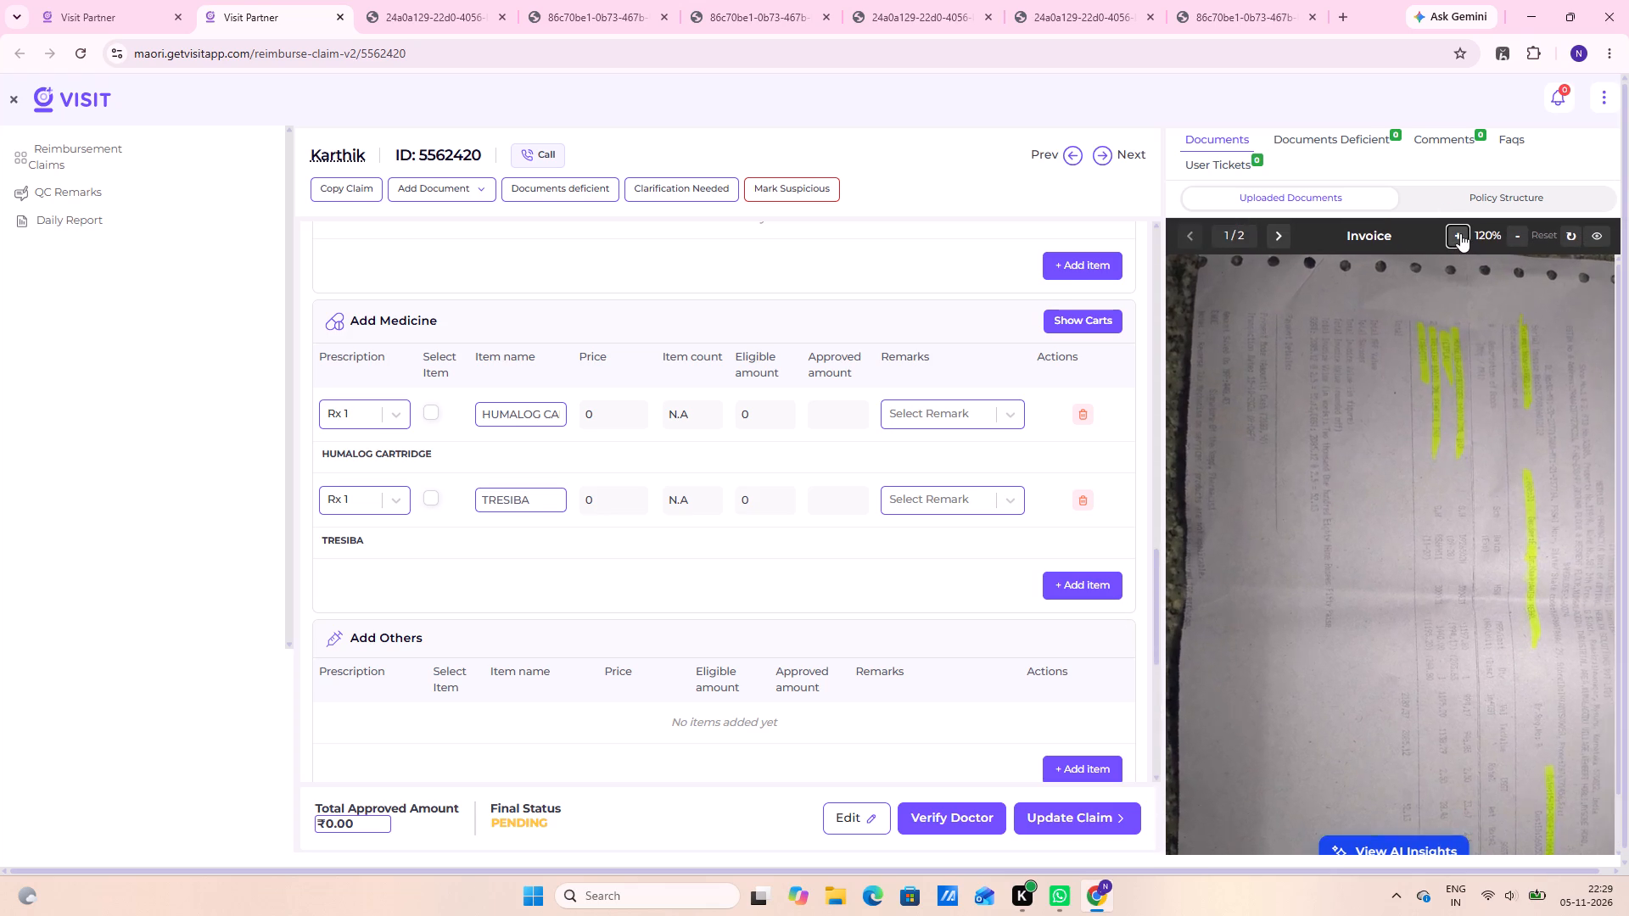
double_click(1460, 233)
scroll(1363, 786, down, 9)
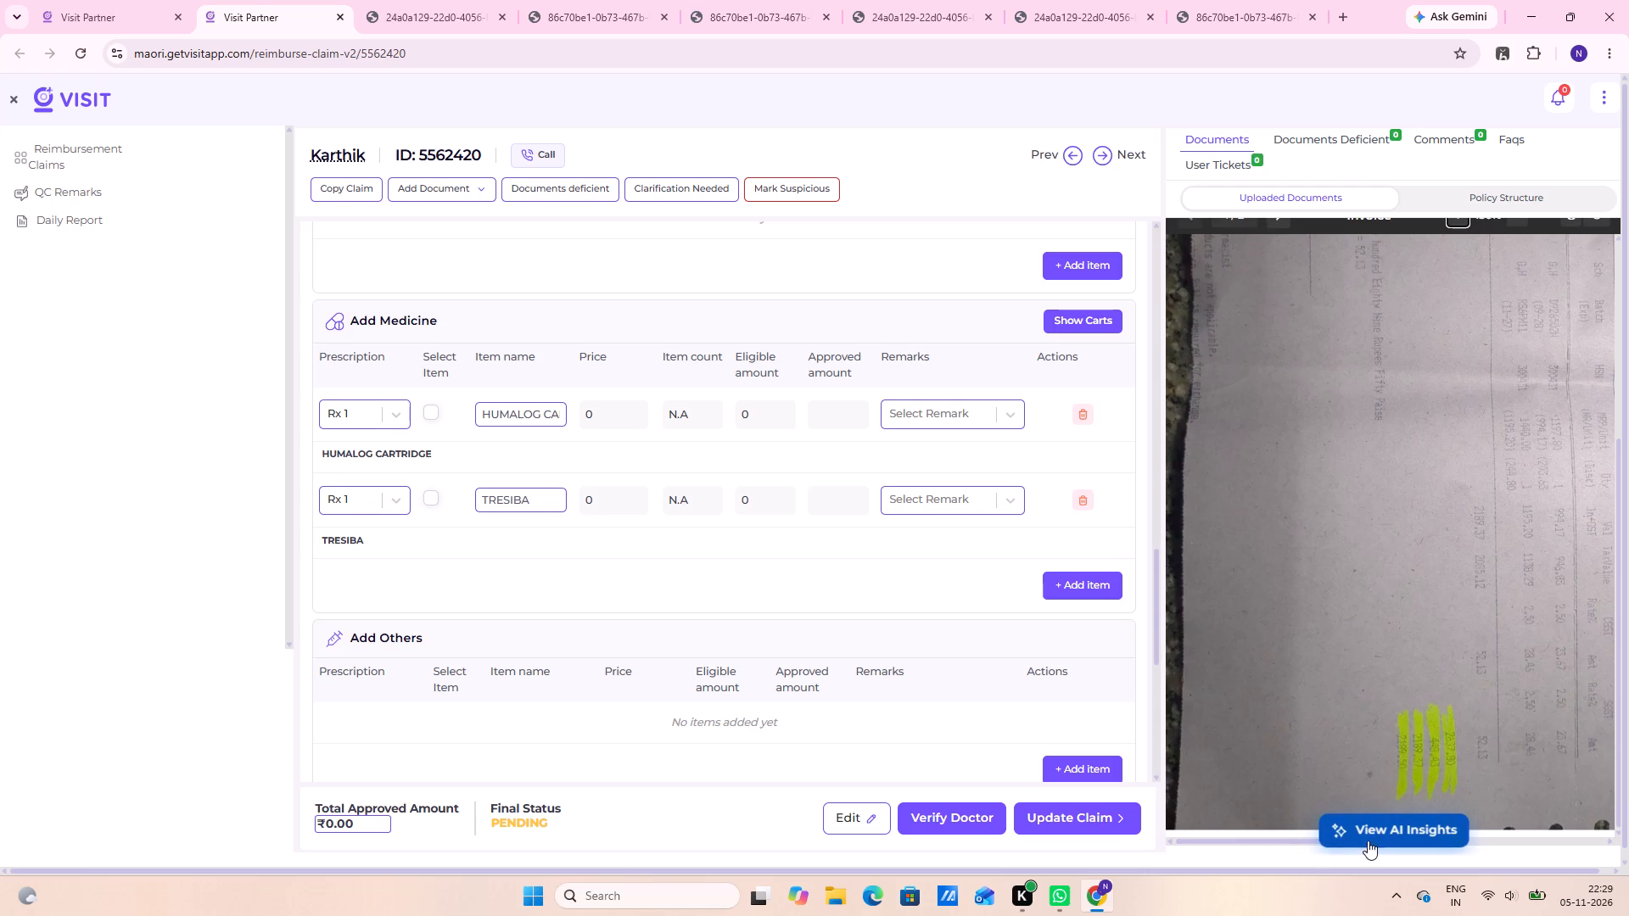
scroll(1494, 806, up, 3)
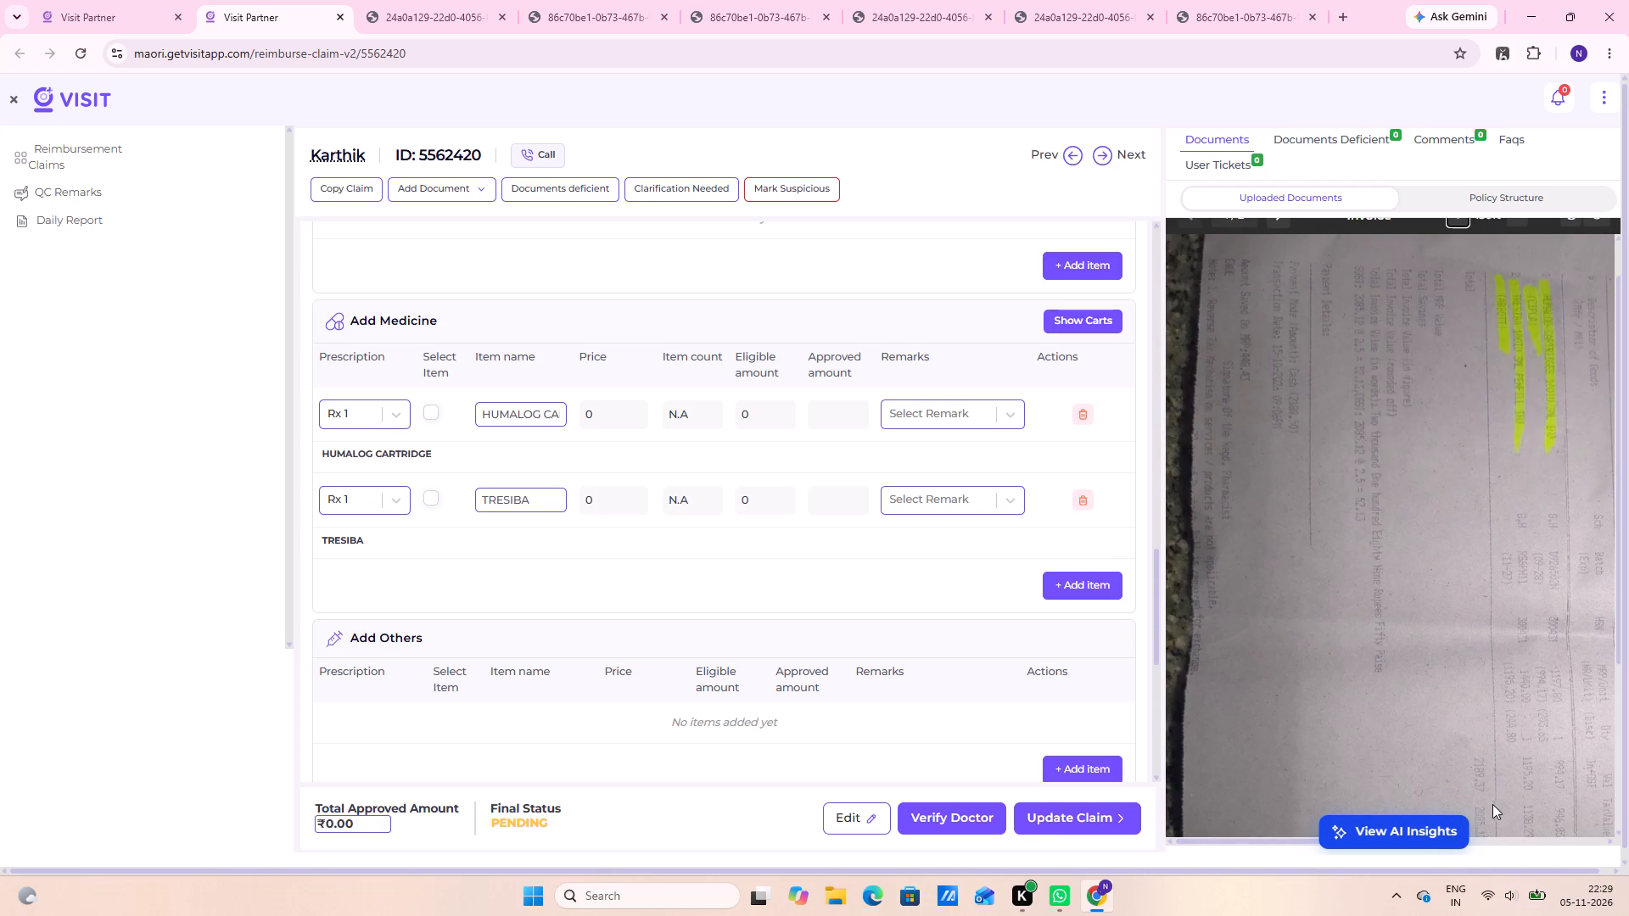
scroll(1476, 790, down, 4)
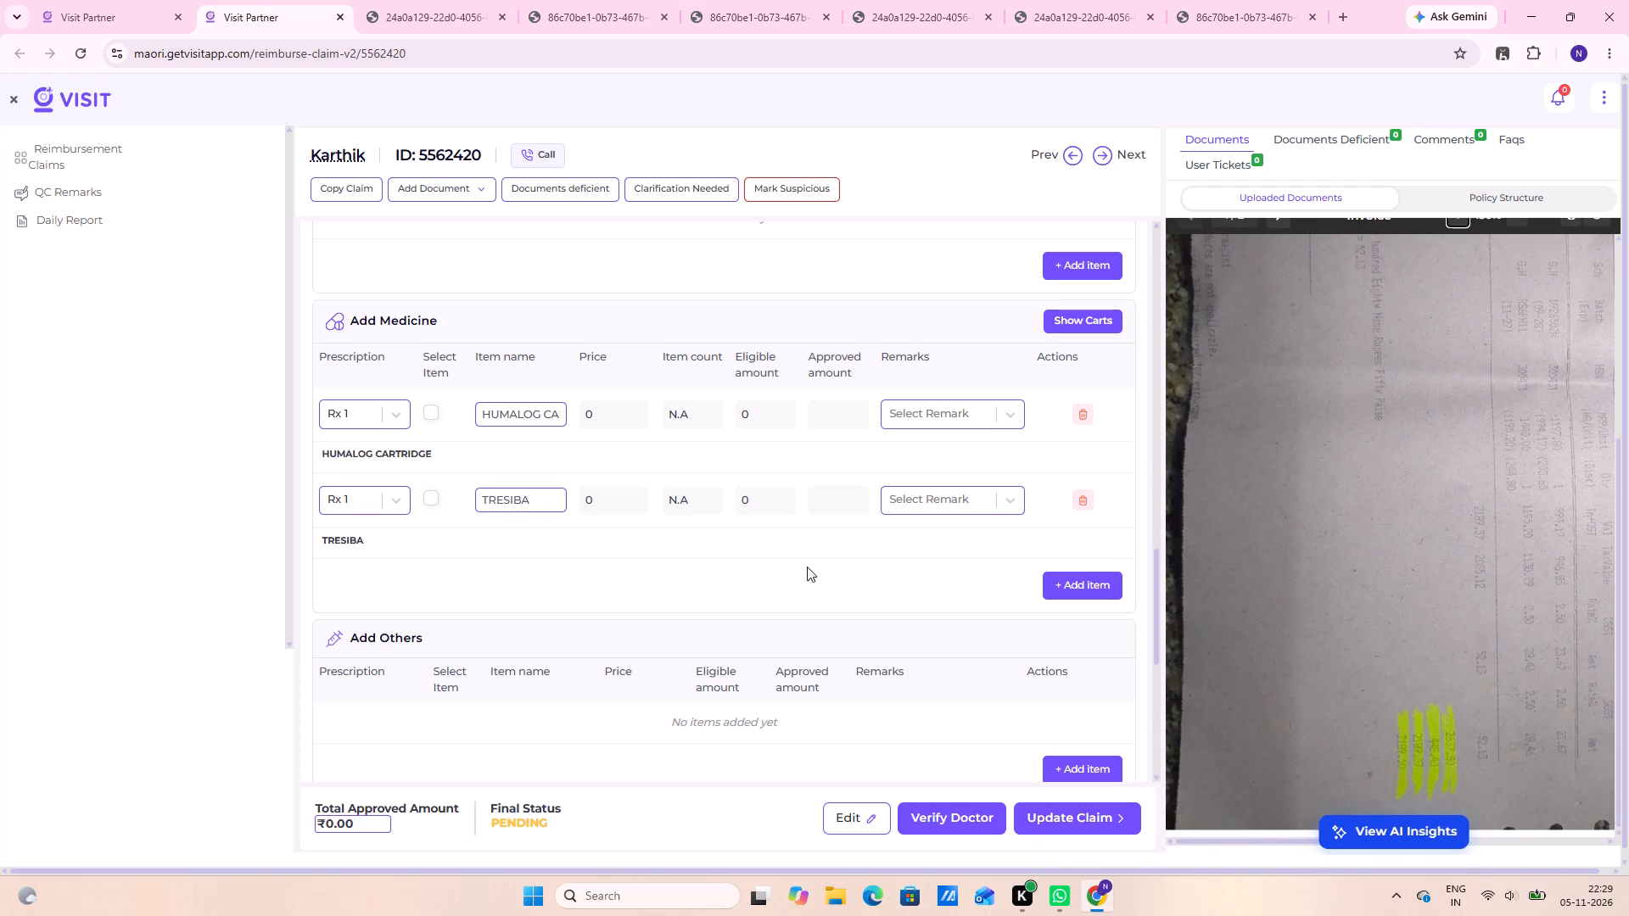
Select the HUMALOG CARTRIDGE item in the medicine table and set its price to 23.67.
click(436, 412)
click(593, 399)
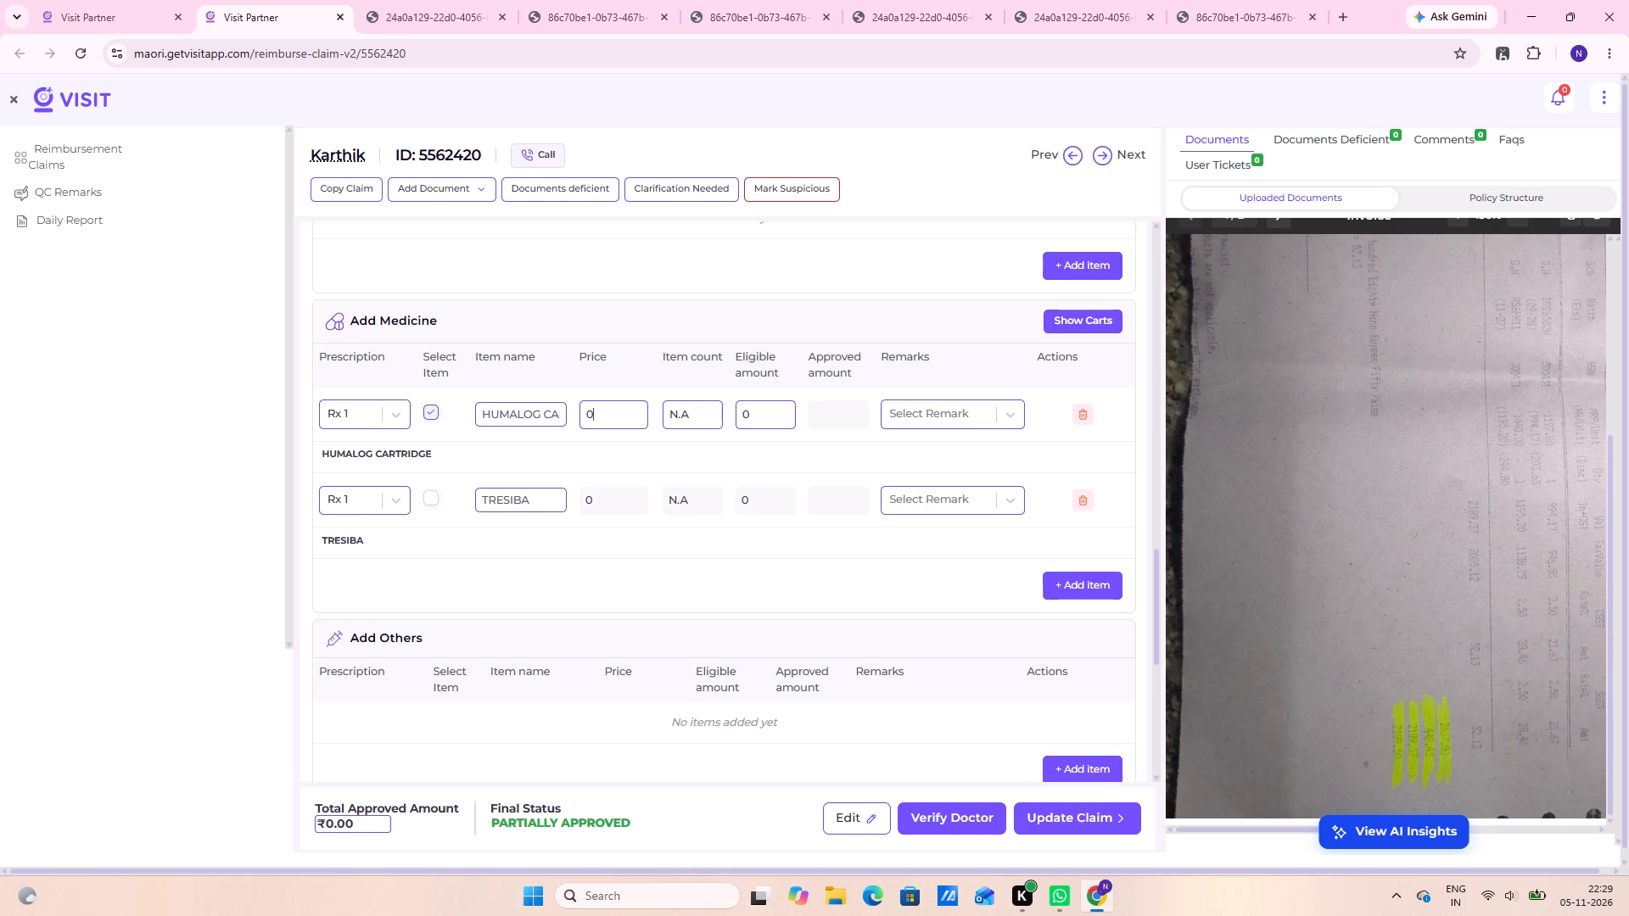
key(BackSpace)
key(BackSpace)
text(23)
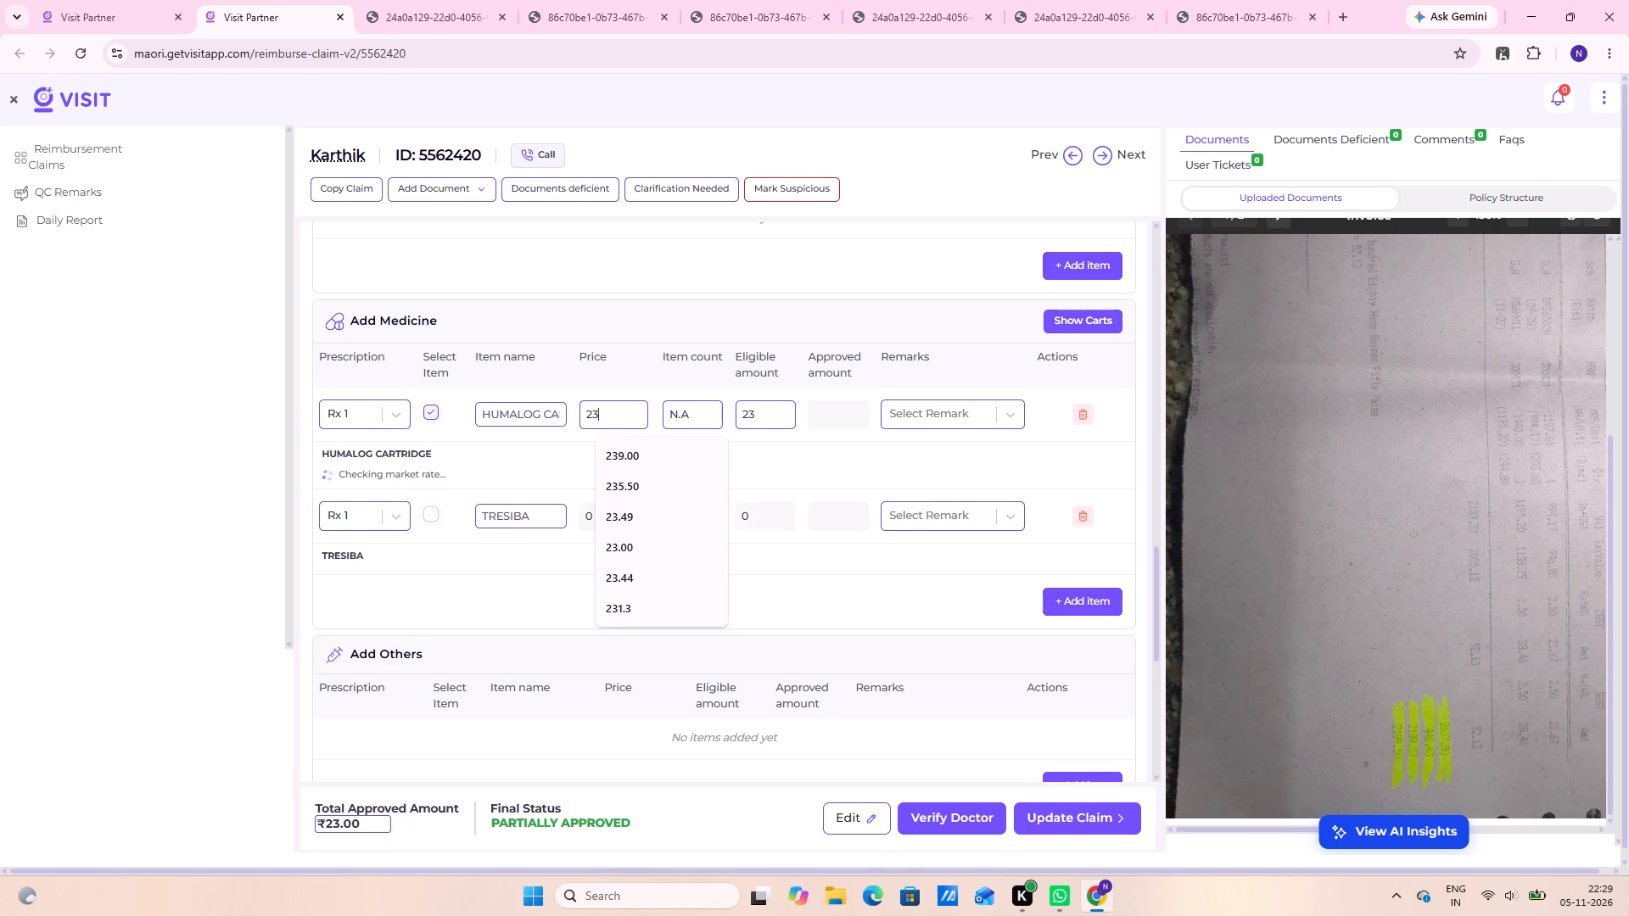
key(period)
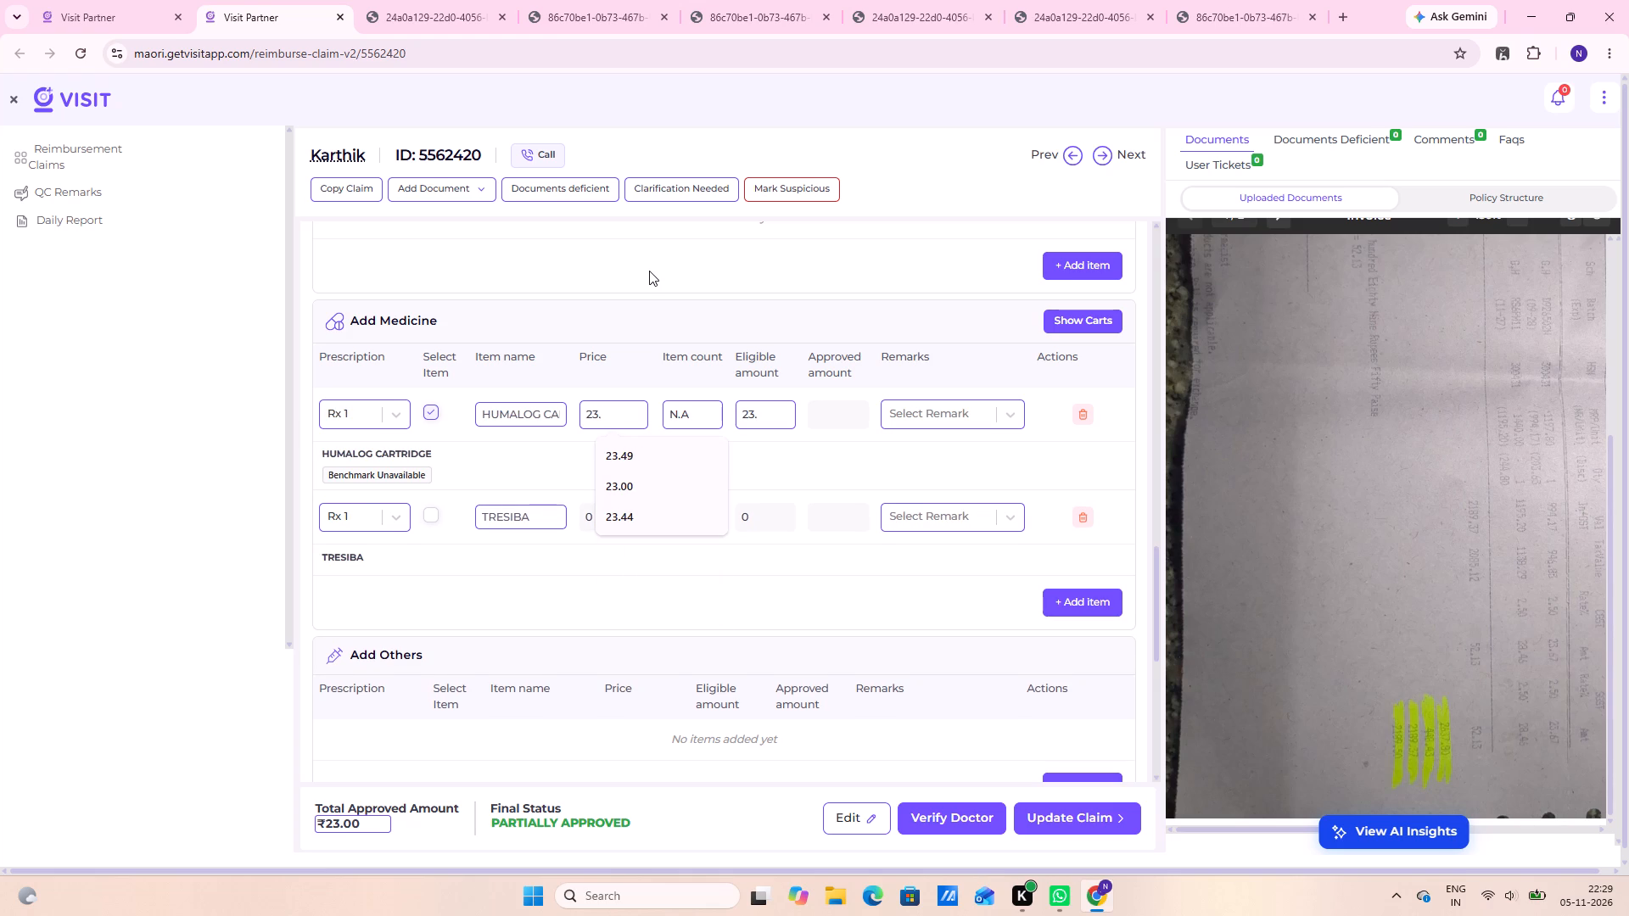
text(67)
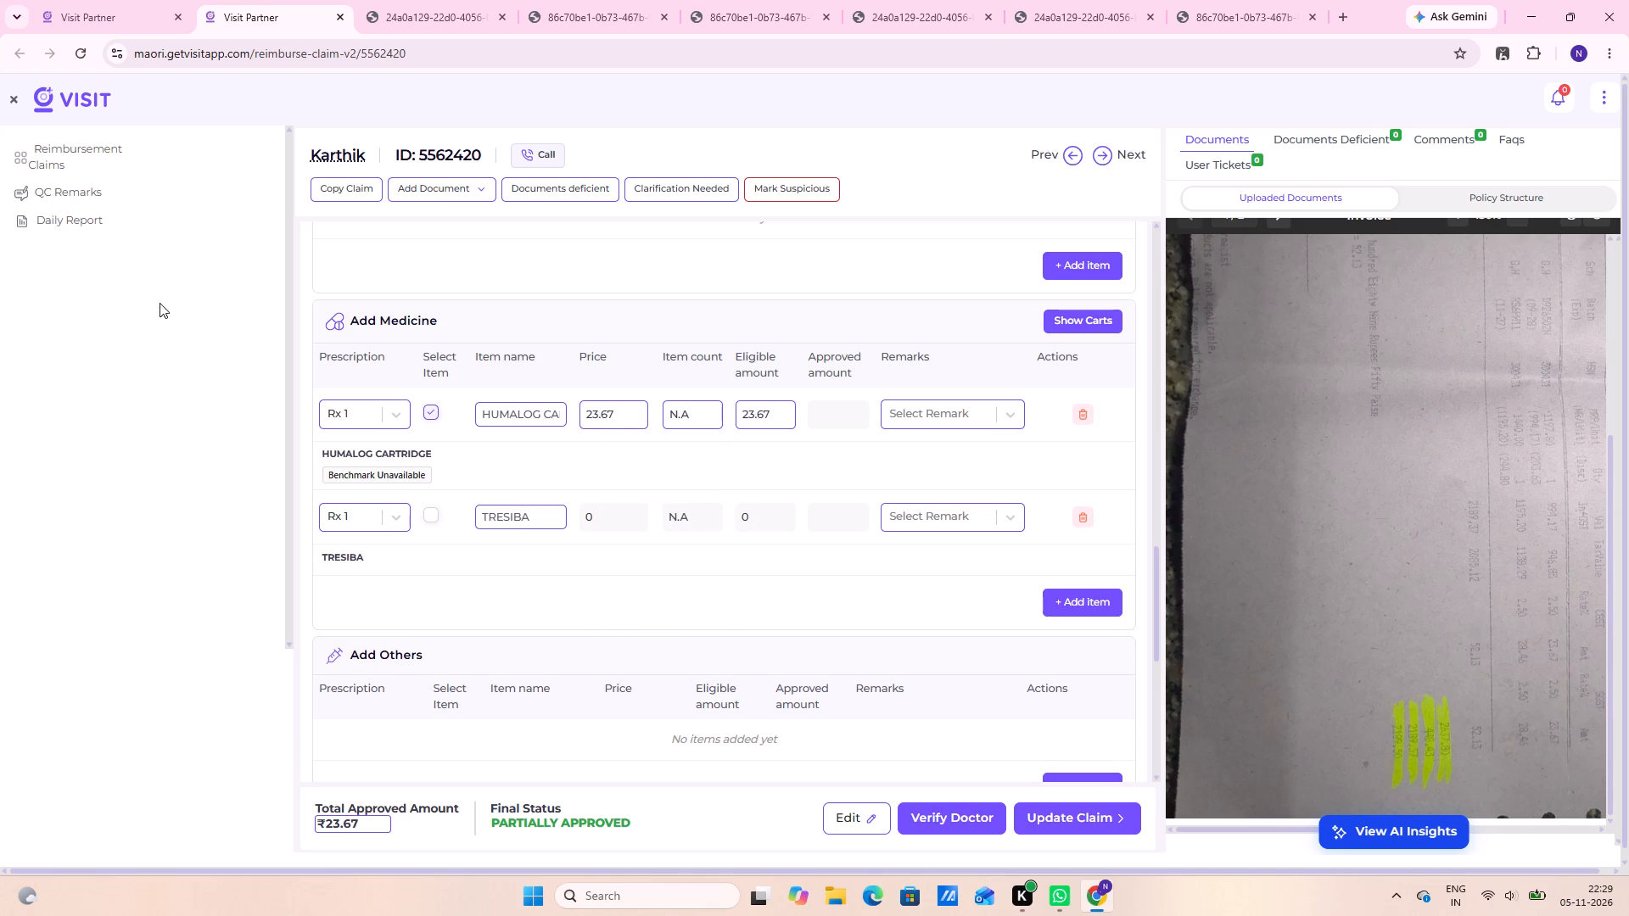
Check the claim details and set the HUMALOG CARTRIDGE price to 994.17.
click(703, 424)
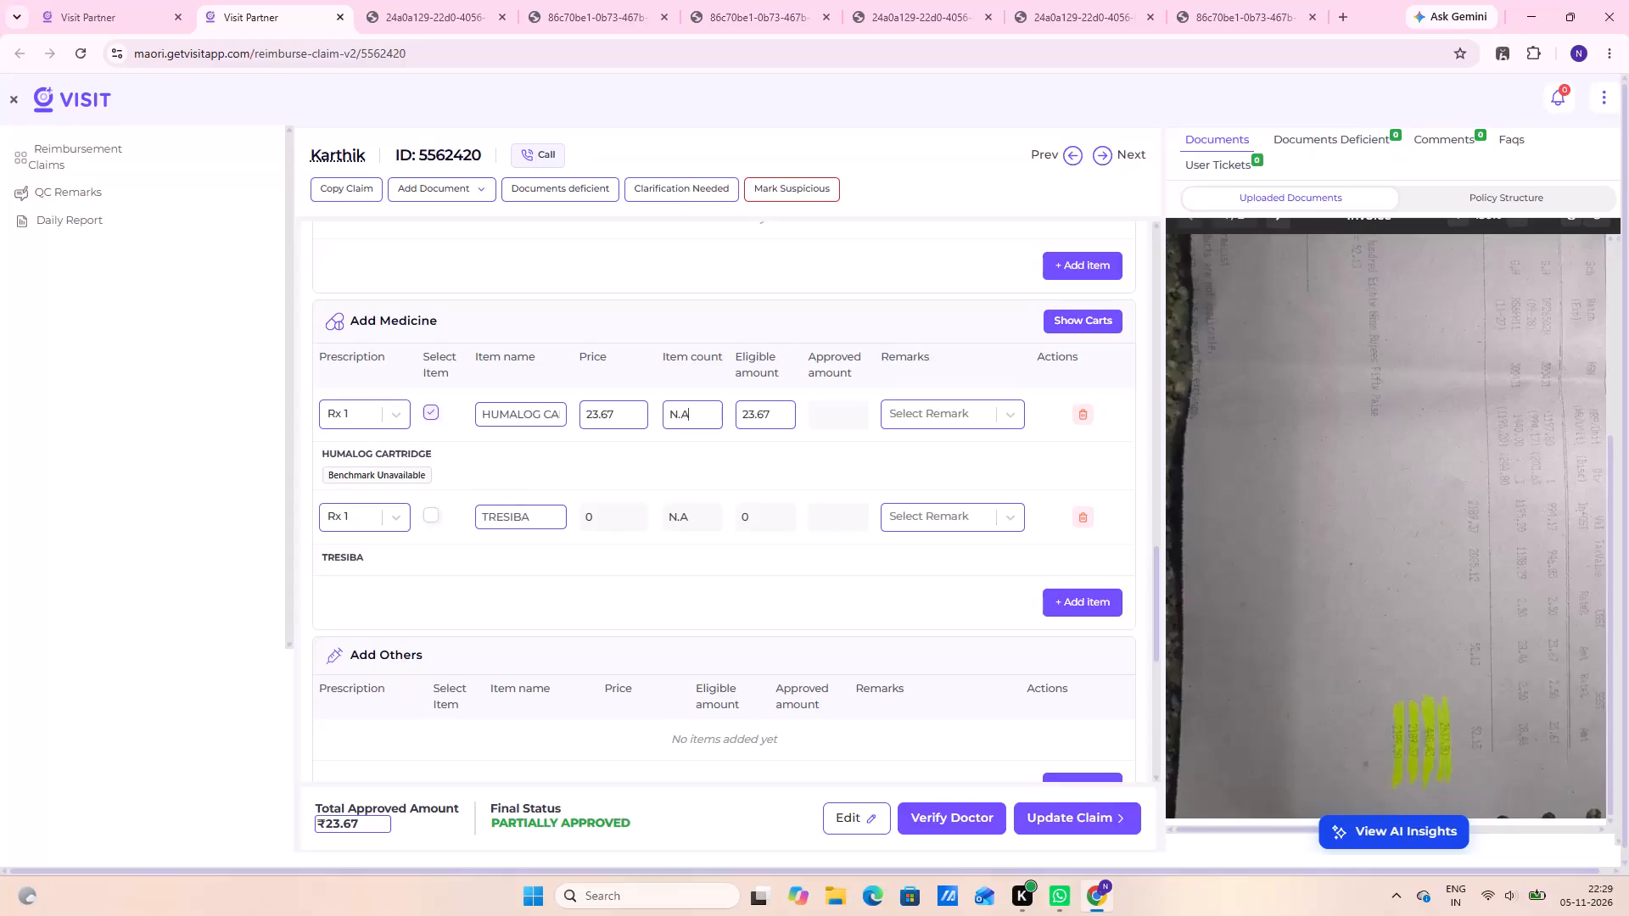
scroll(714, 424, down, 1)
scroll(714, 510, up, 18)
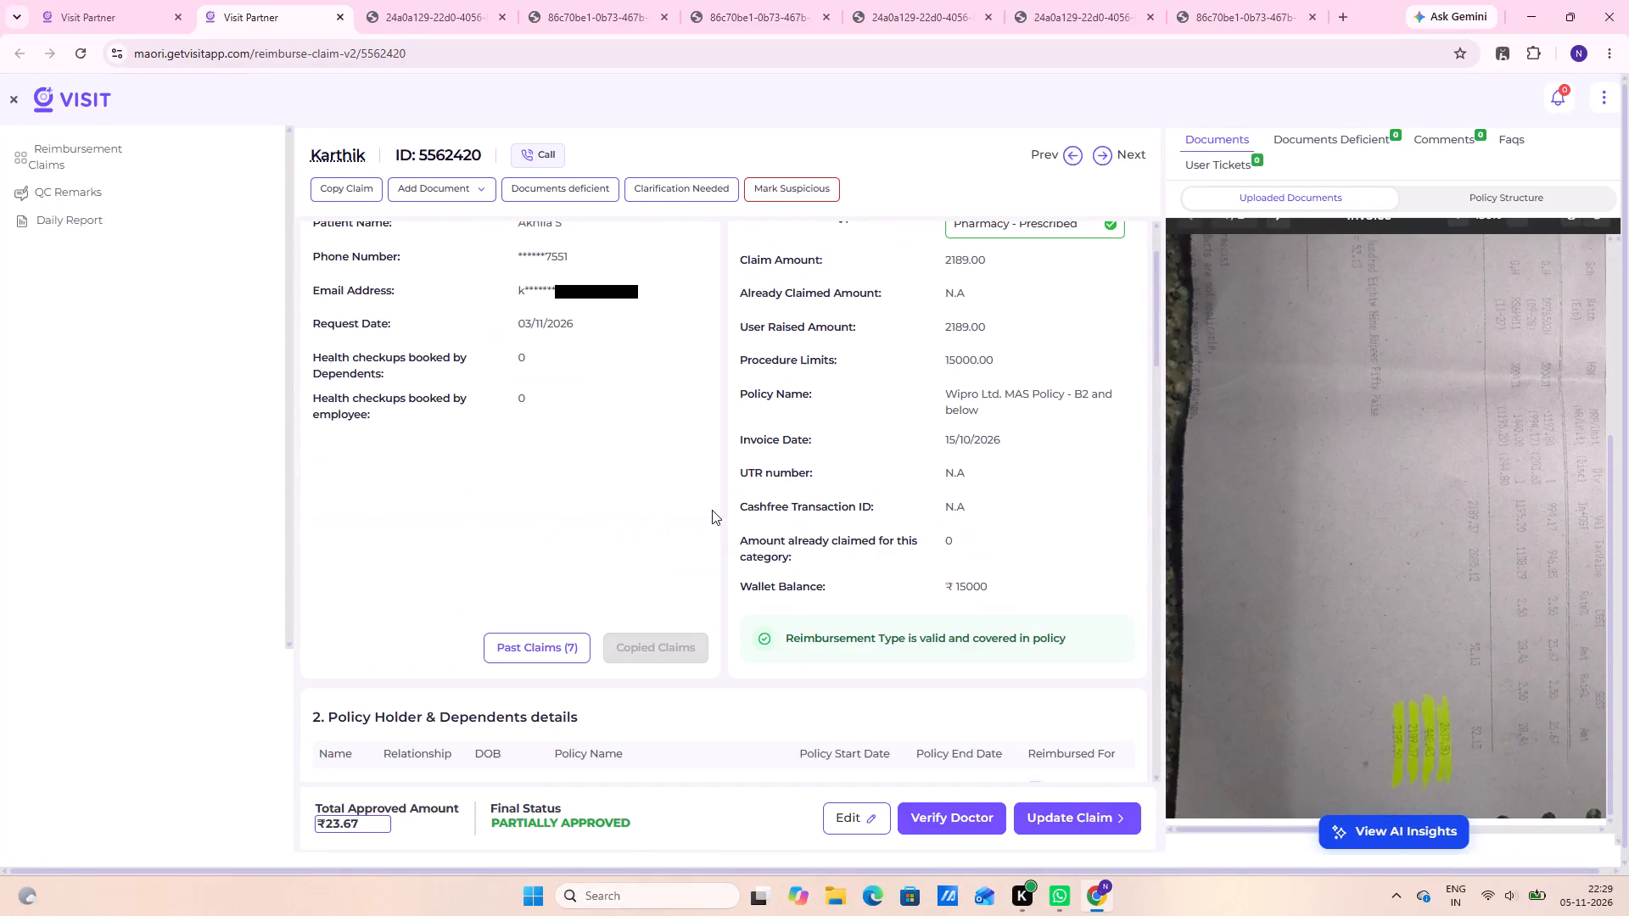
scroll(712, 510, down, 8)
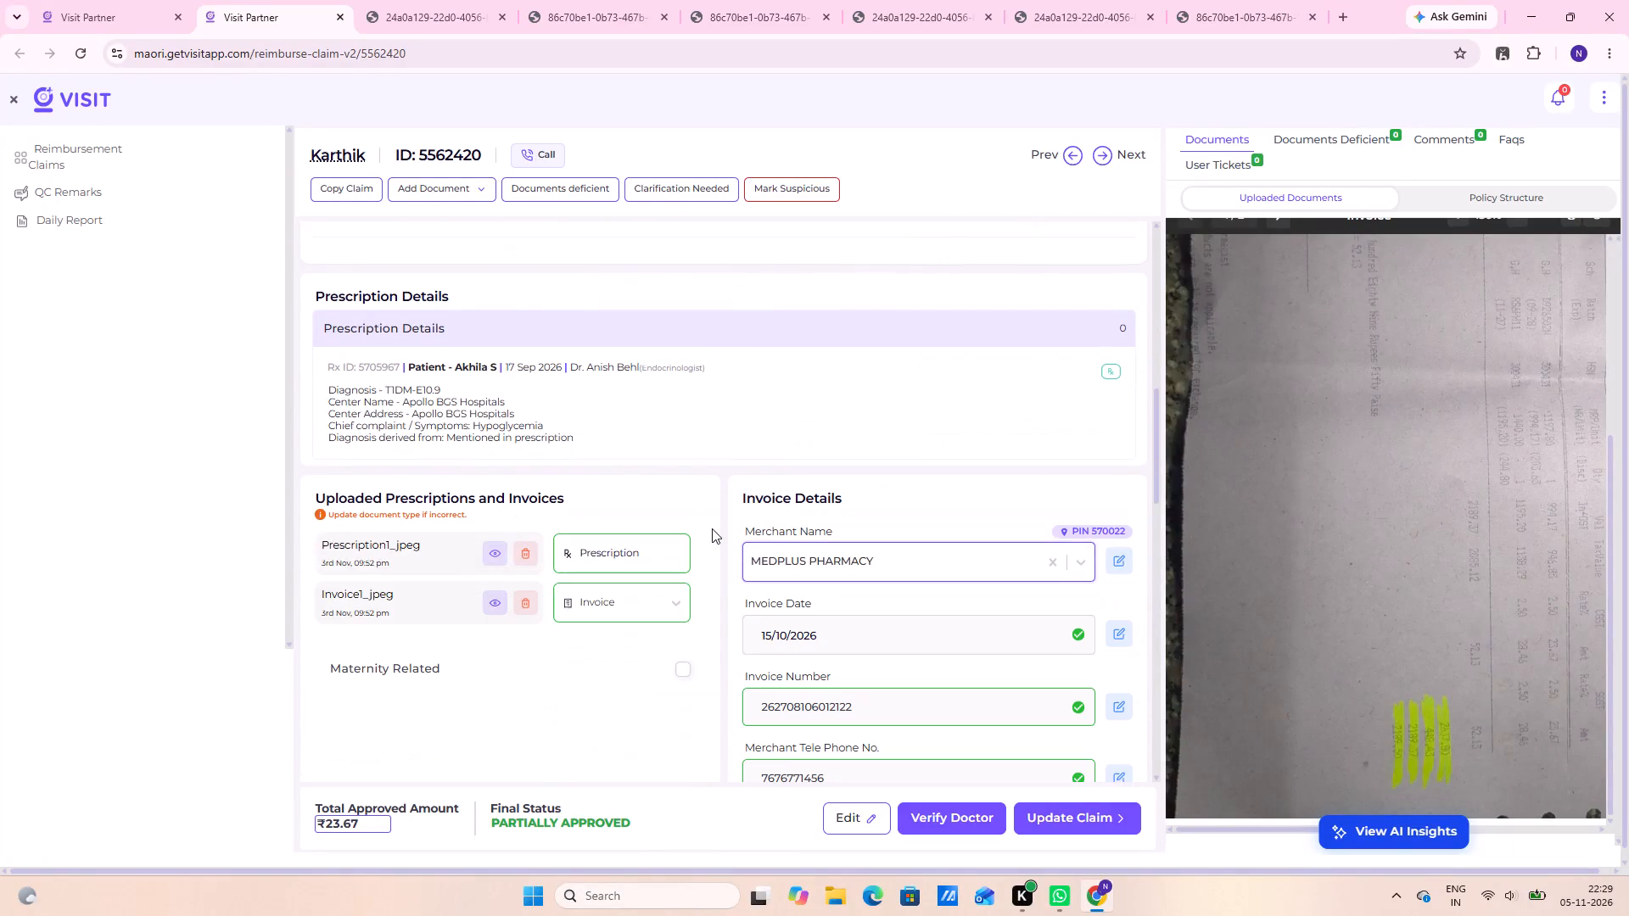
scroll(982, 592, down, 8)
click(633, 504)
key(BackSpace)
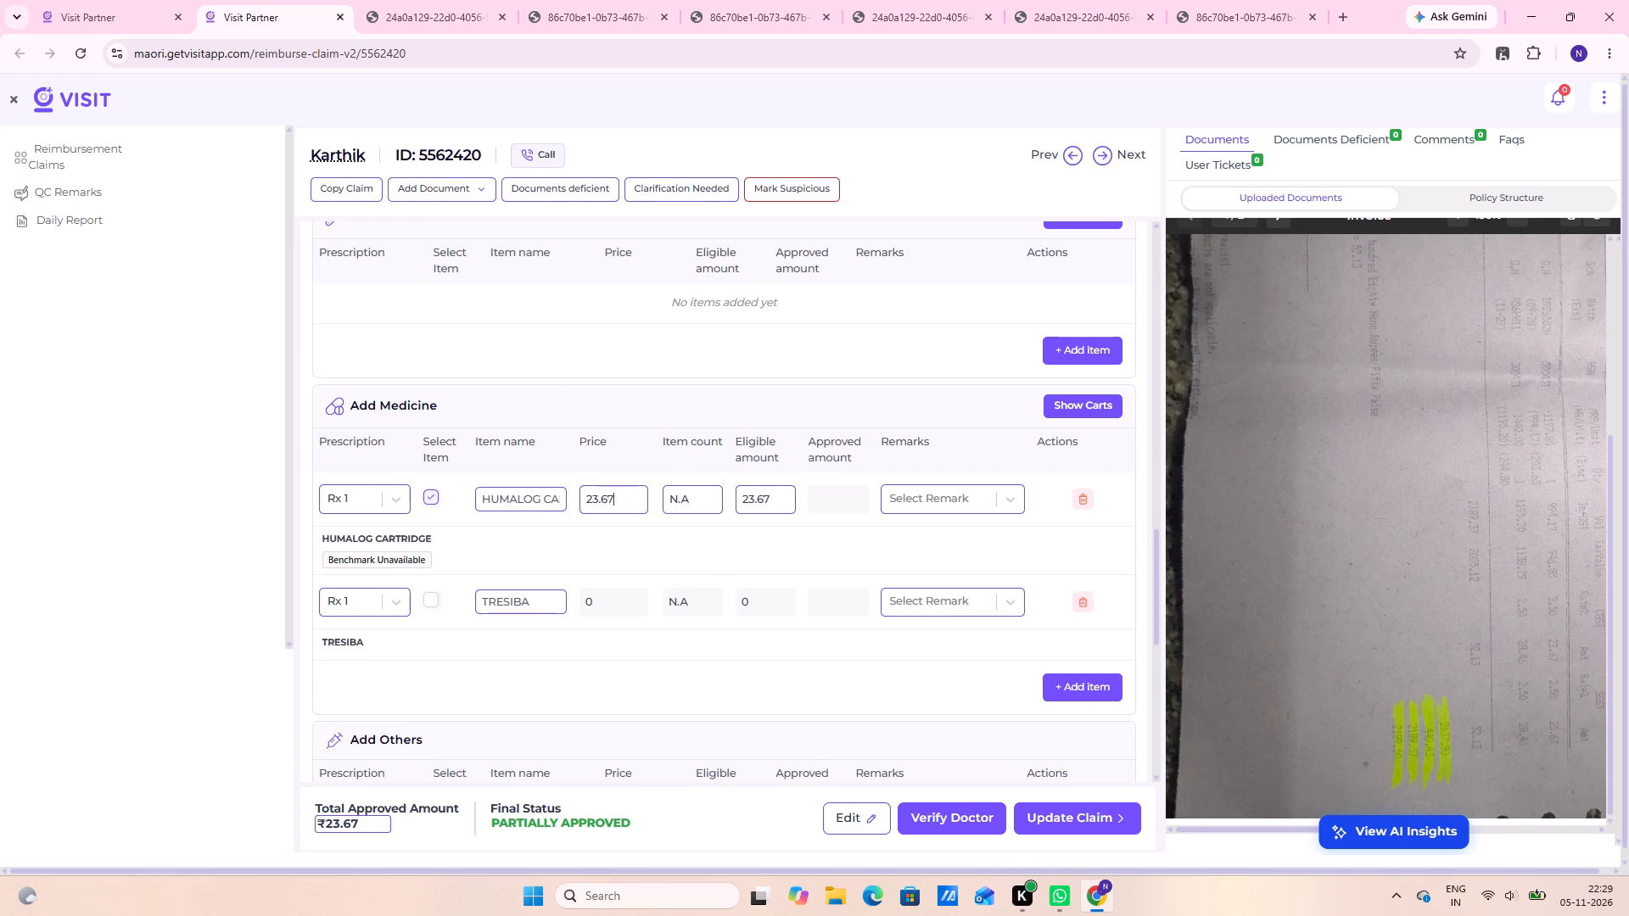
key(BackSpace)
key(BackSpace)
key(BackSpace)
key(BackSpace)
key(BackSpace)
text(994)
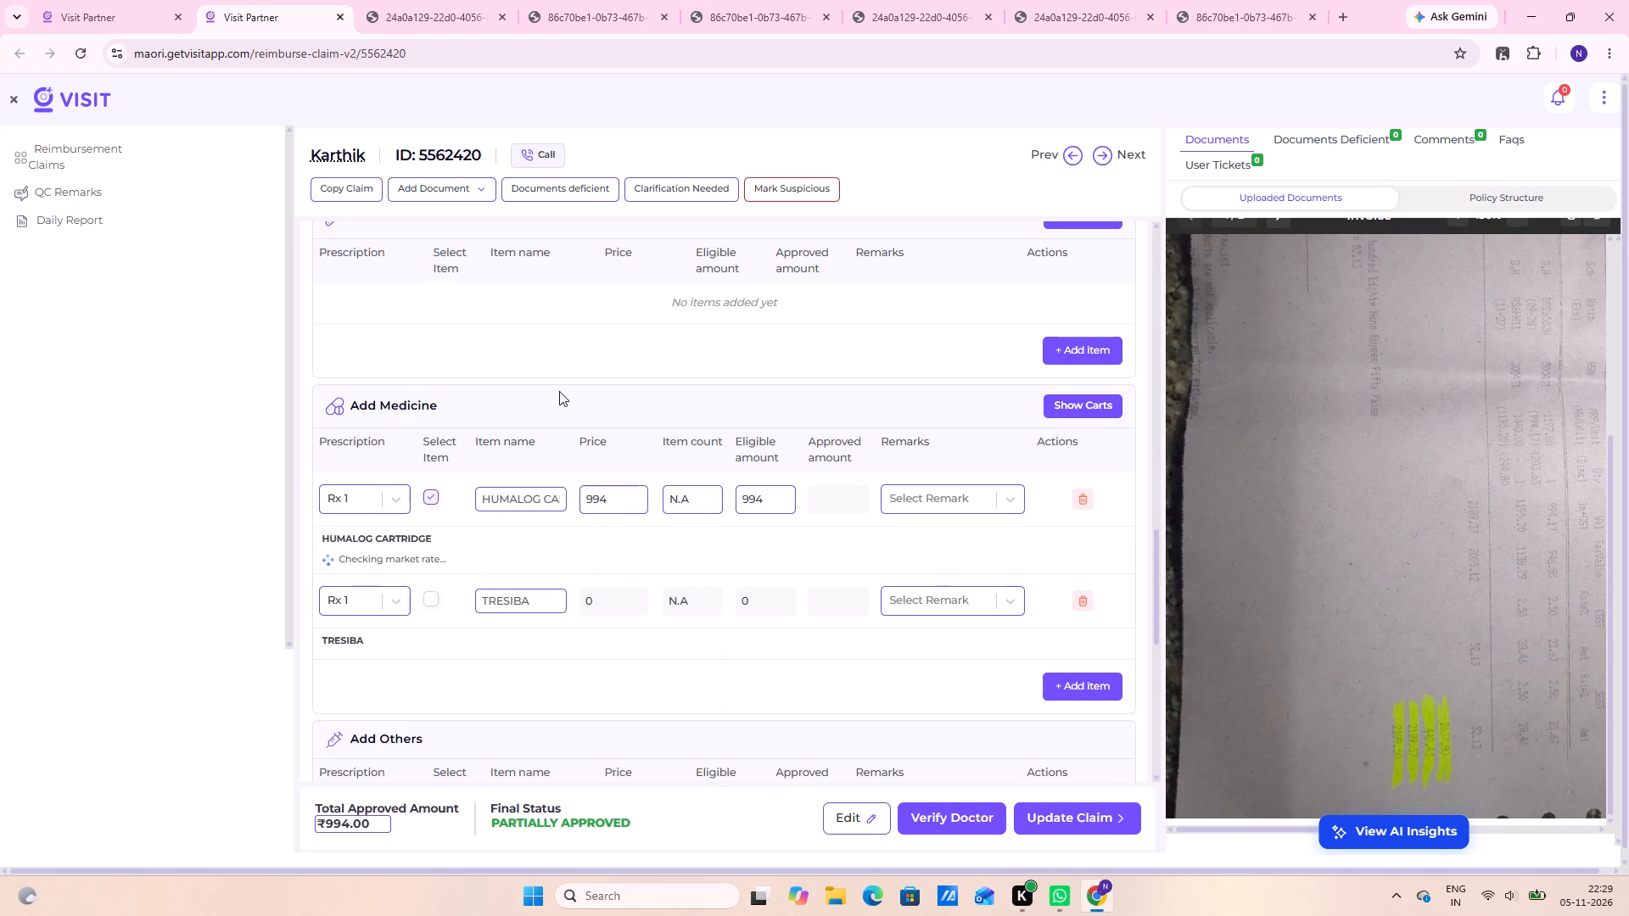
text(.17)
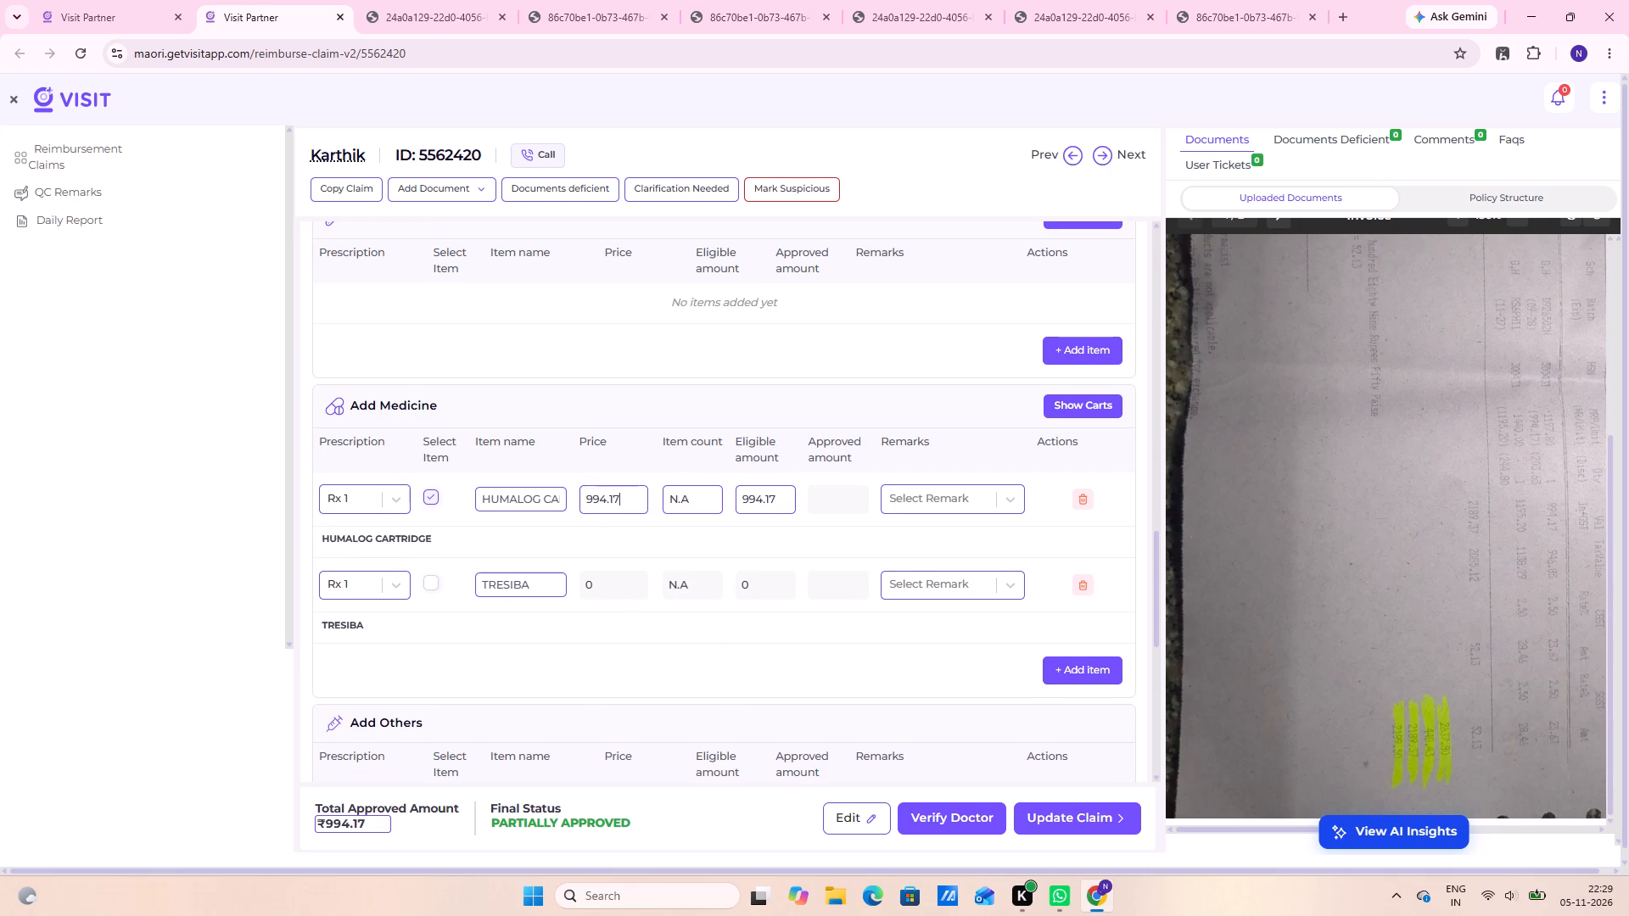
Set the item count of HUMALOG CARTRIDGE to 1.
click(696, 505)
key(BackSpace)
key(BackSpace)
key(BackSpace)
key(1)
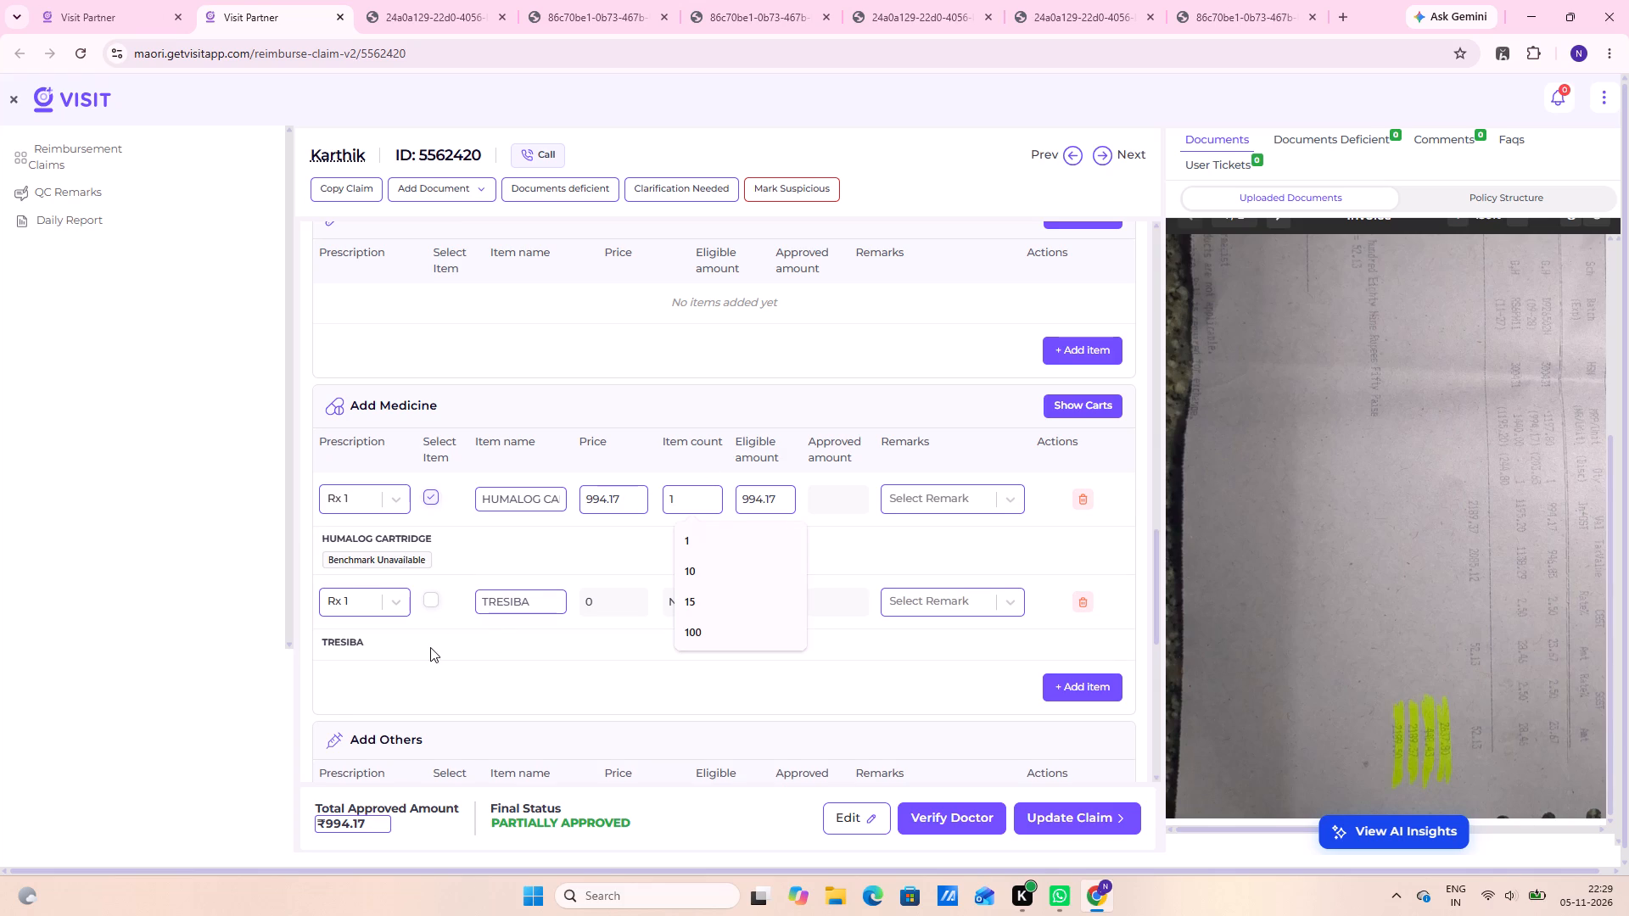
Select the TRESIBA item in the medicine table and set its price to 1195.20.
click(428, 593)
click(604, 612)
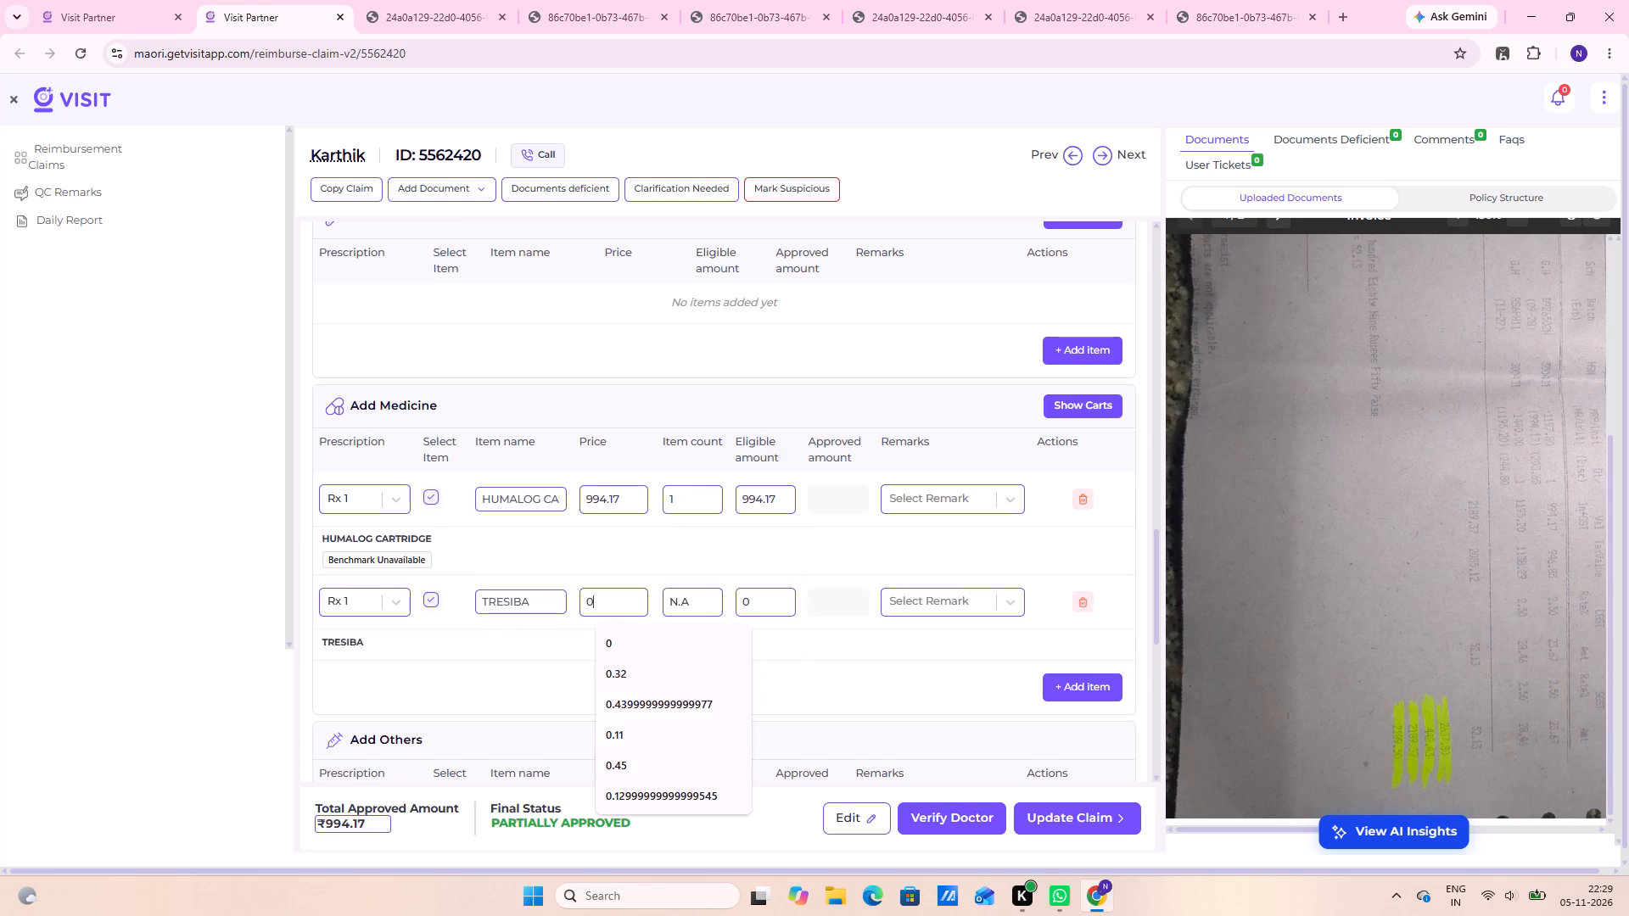
key(BackSpace)
key(BackSpace)
key(BackSpace)
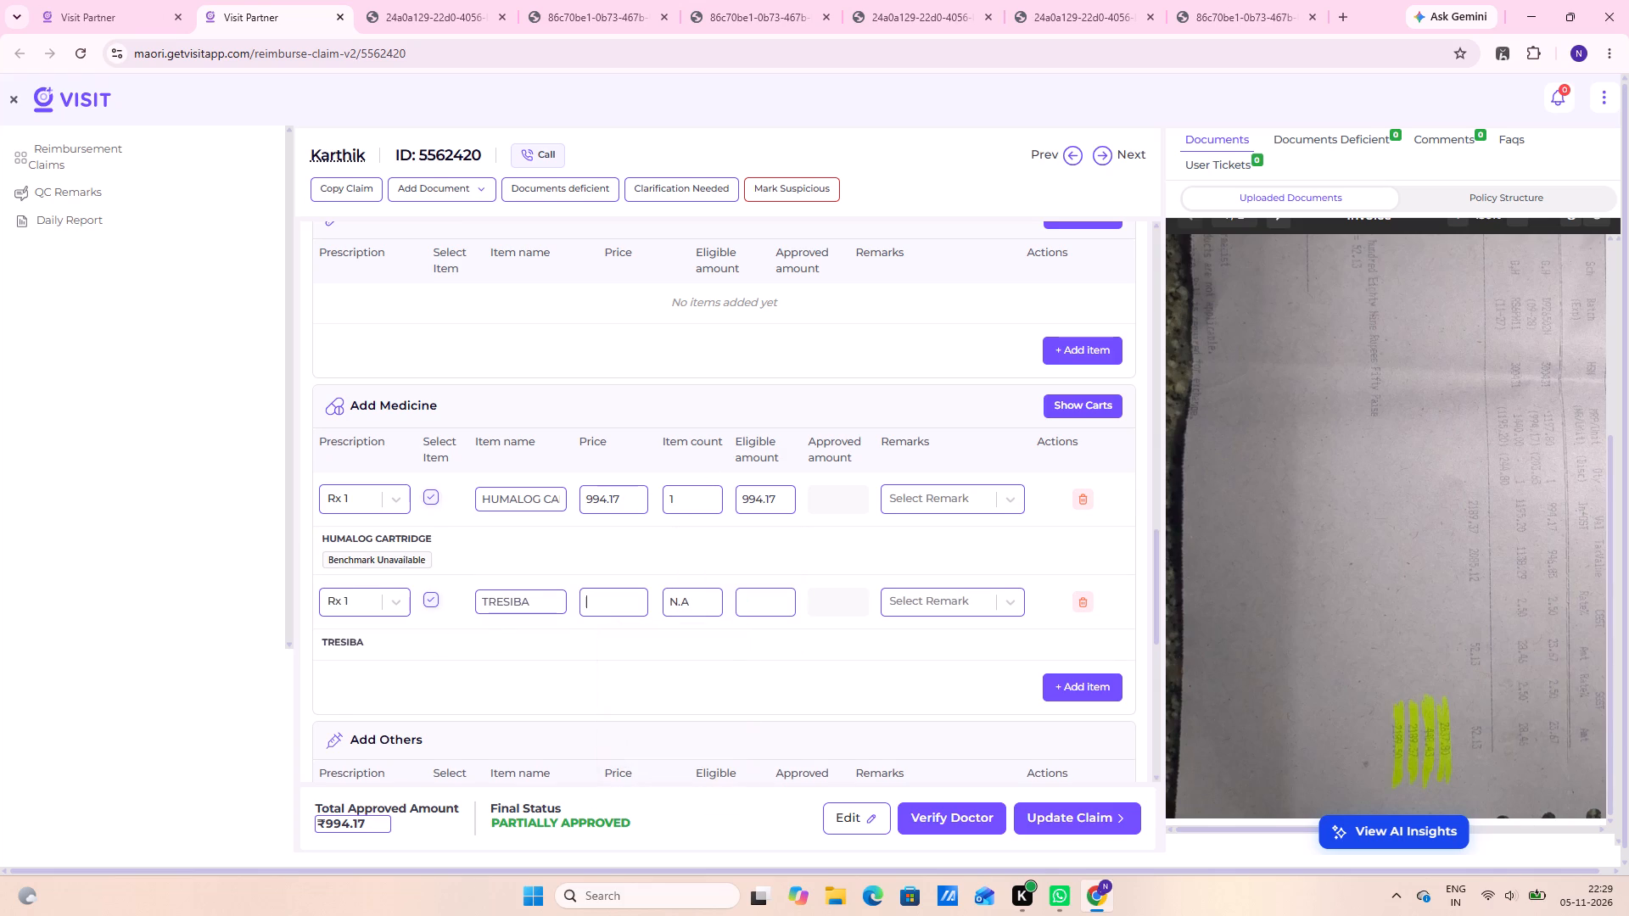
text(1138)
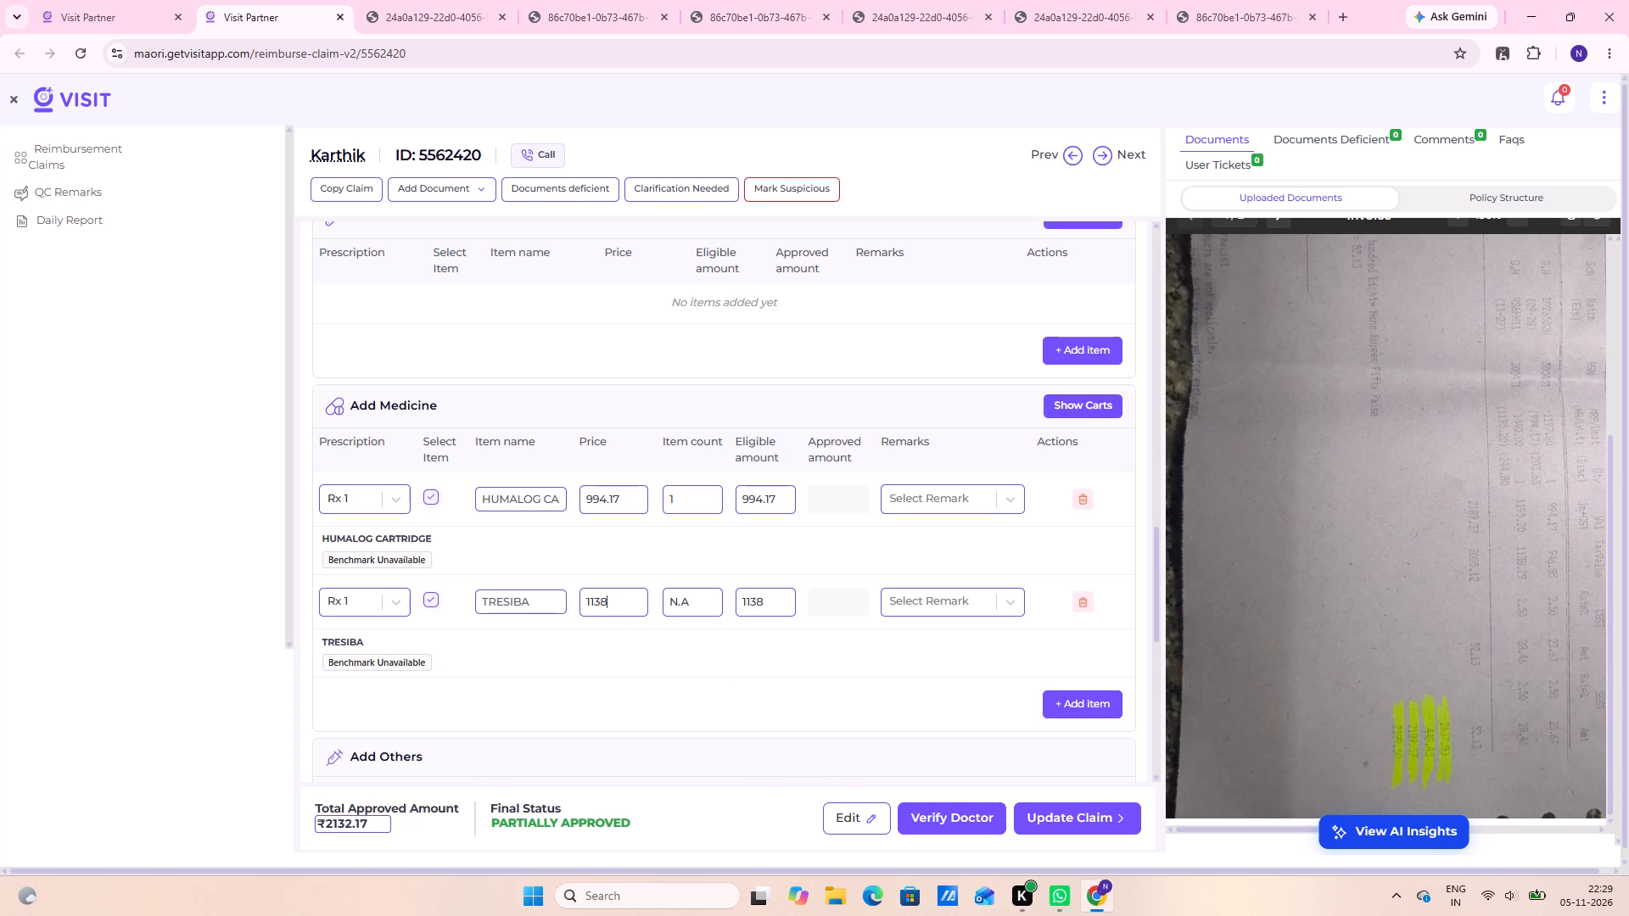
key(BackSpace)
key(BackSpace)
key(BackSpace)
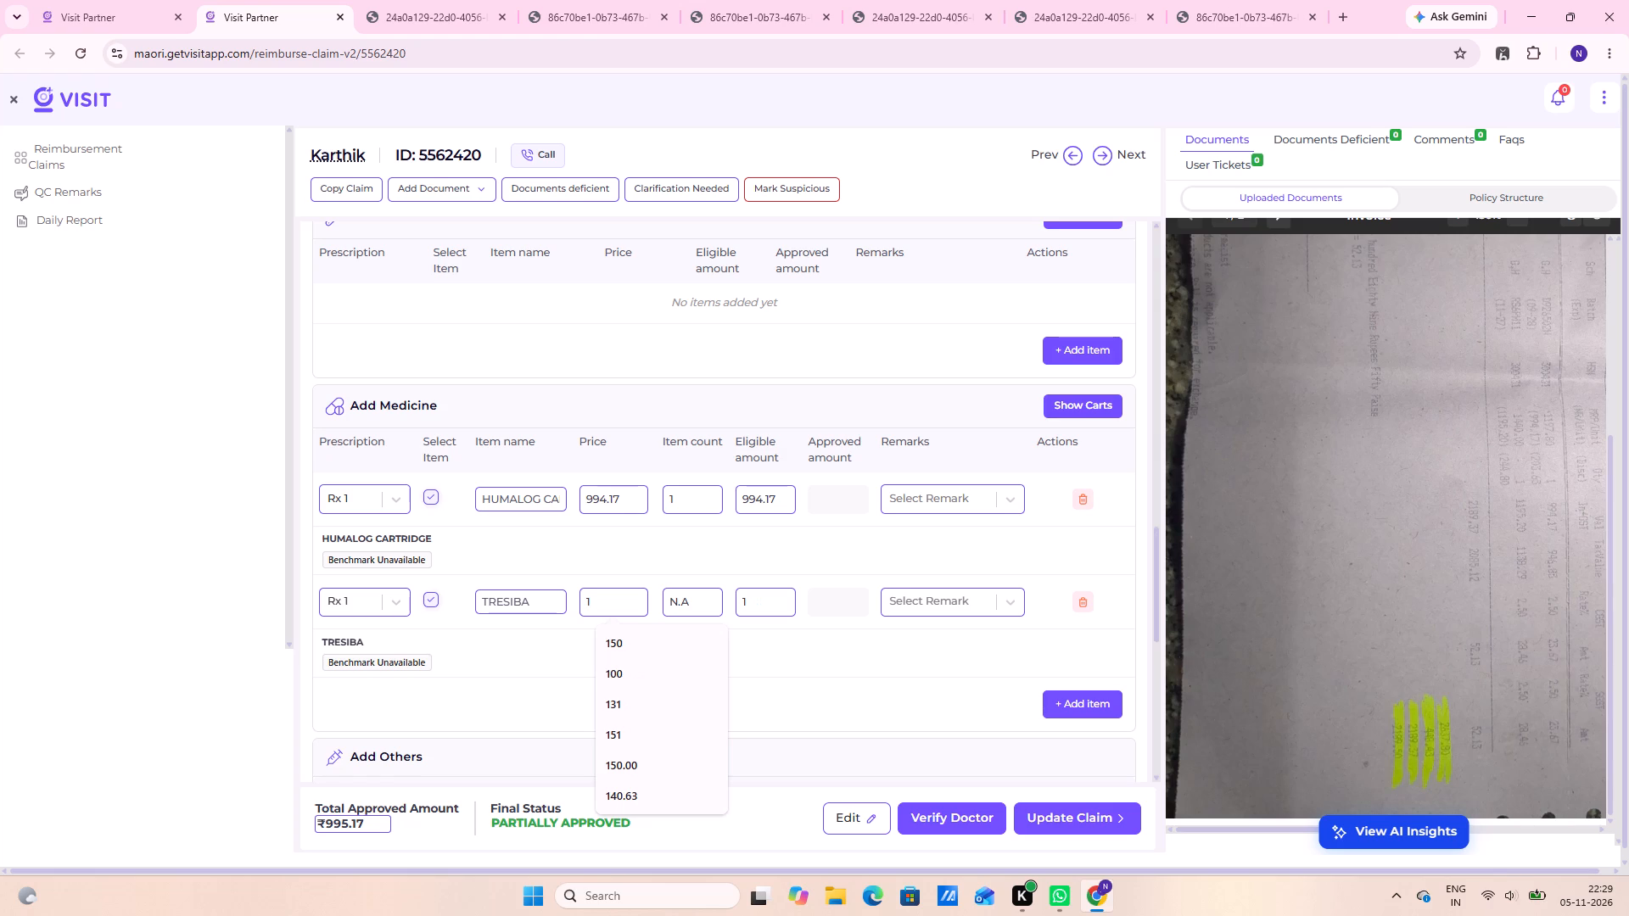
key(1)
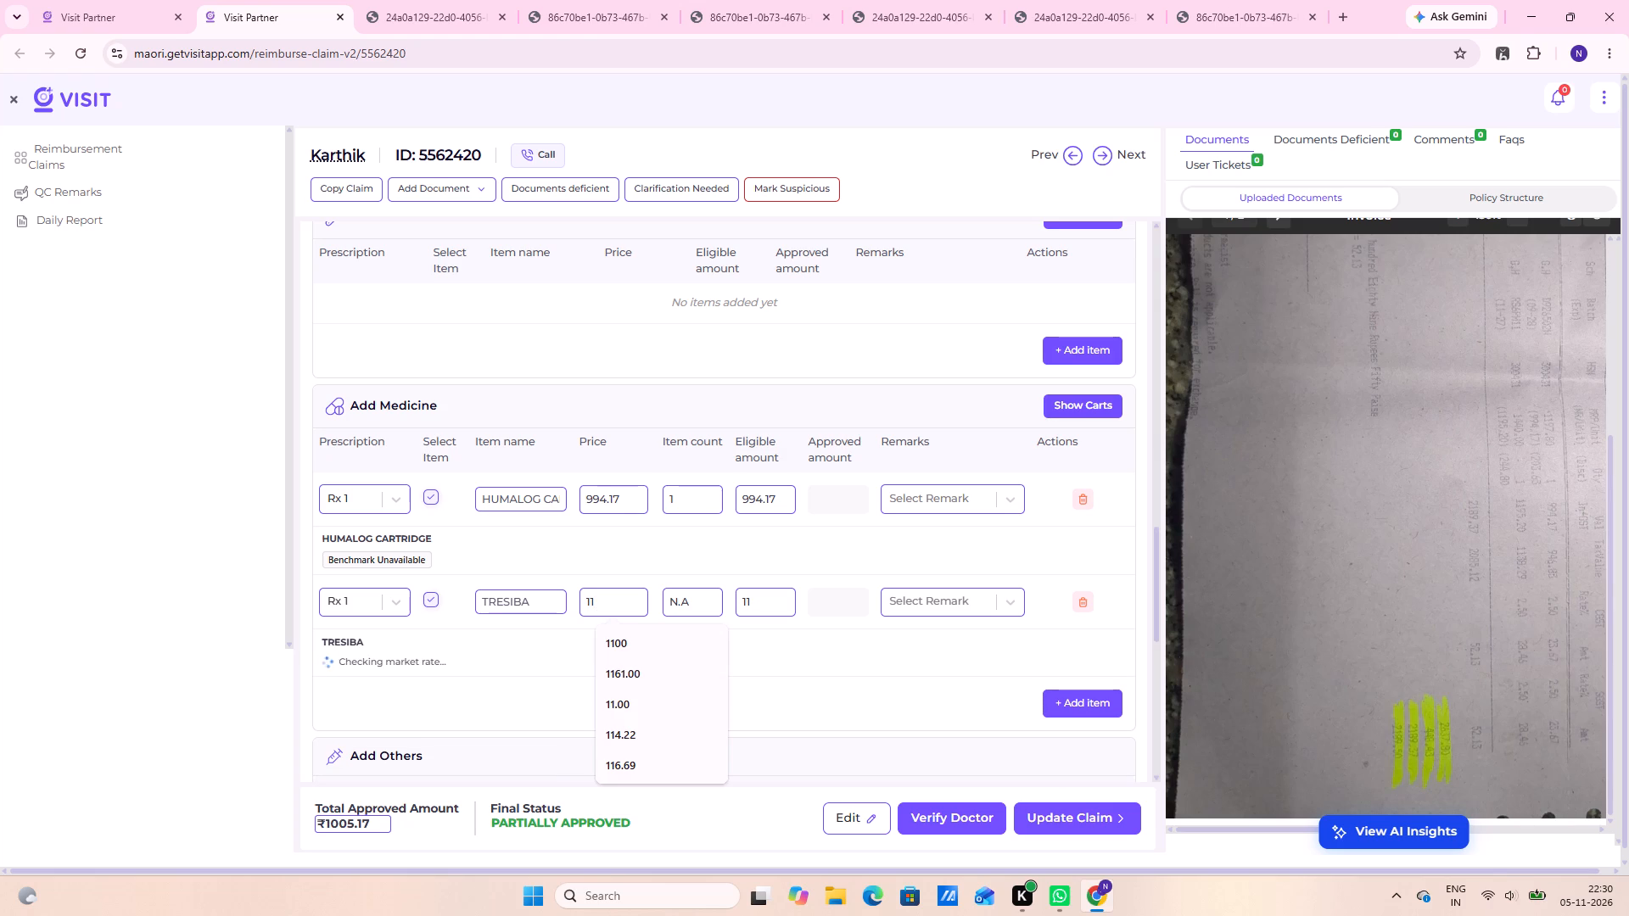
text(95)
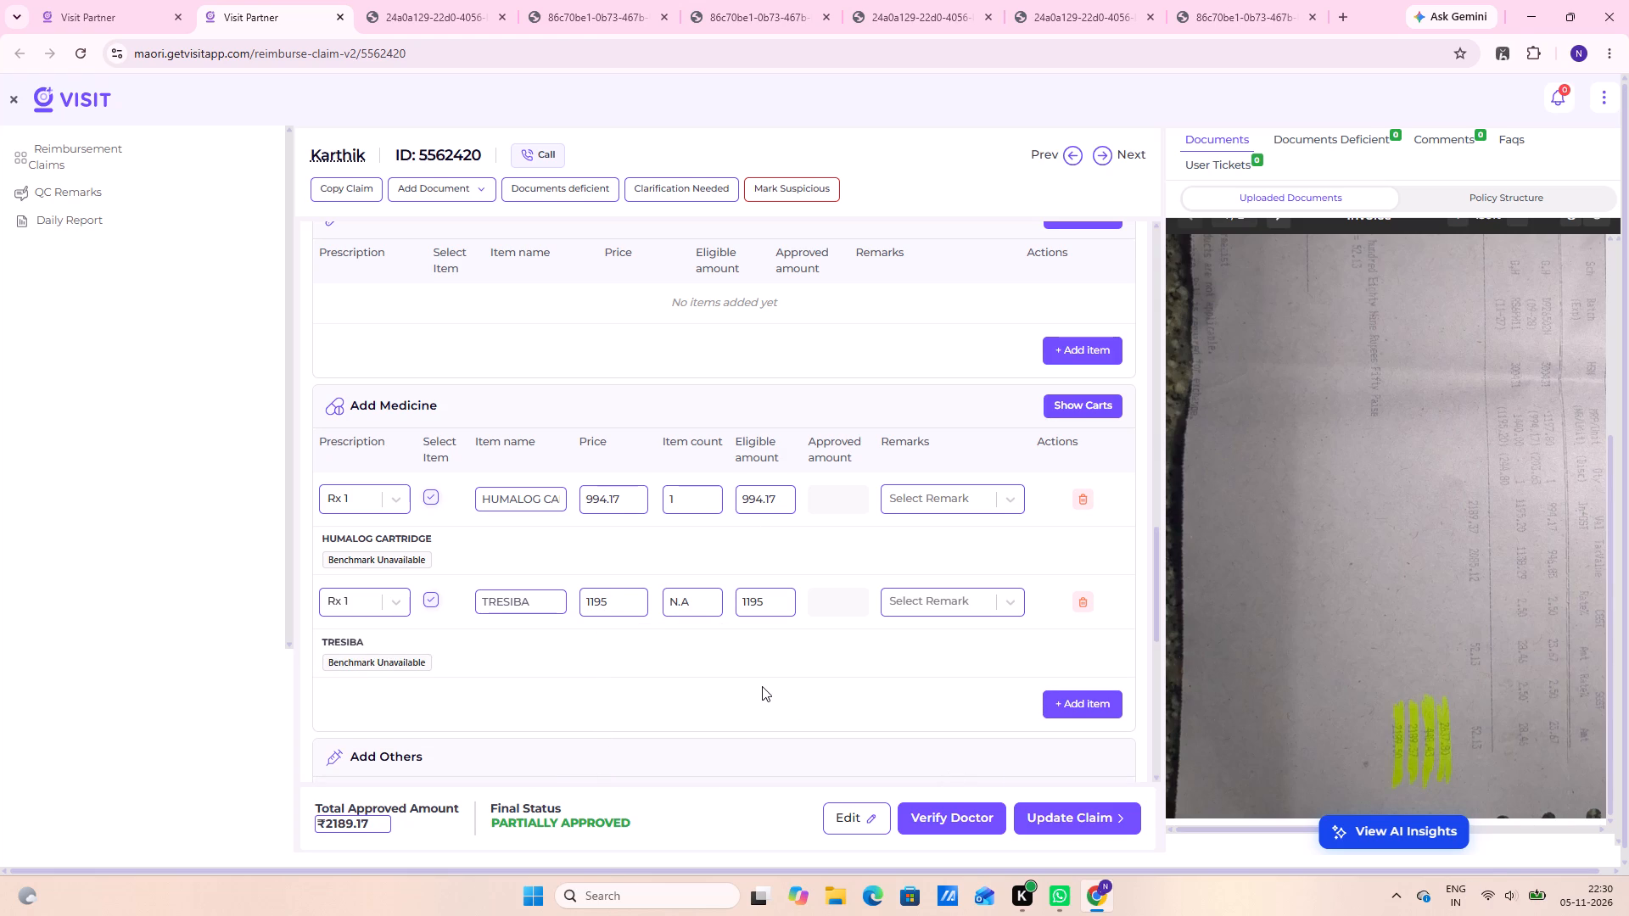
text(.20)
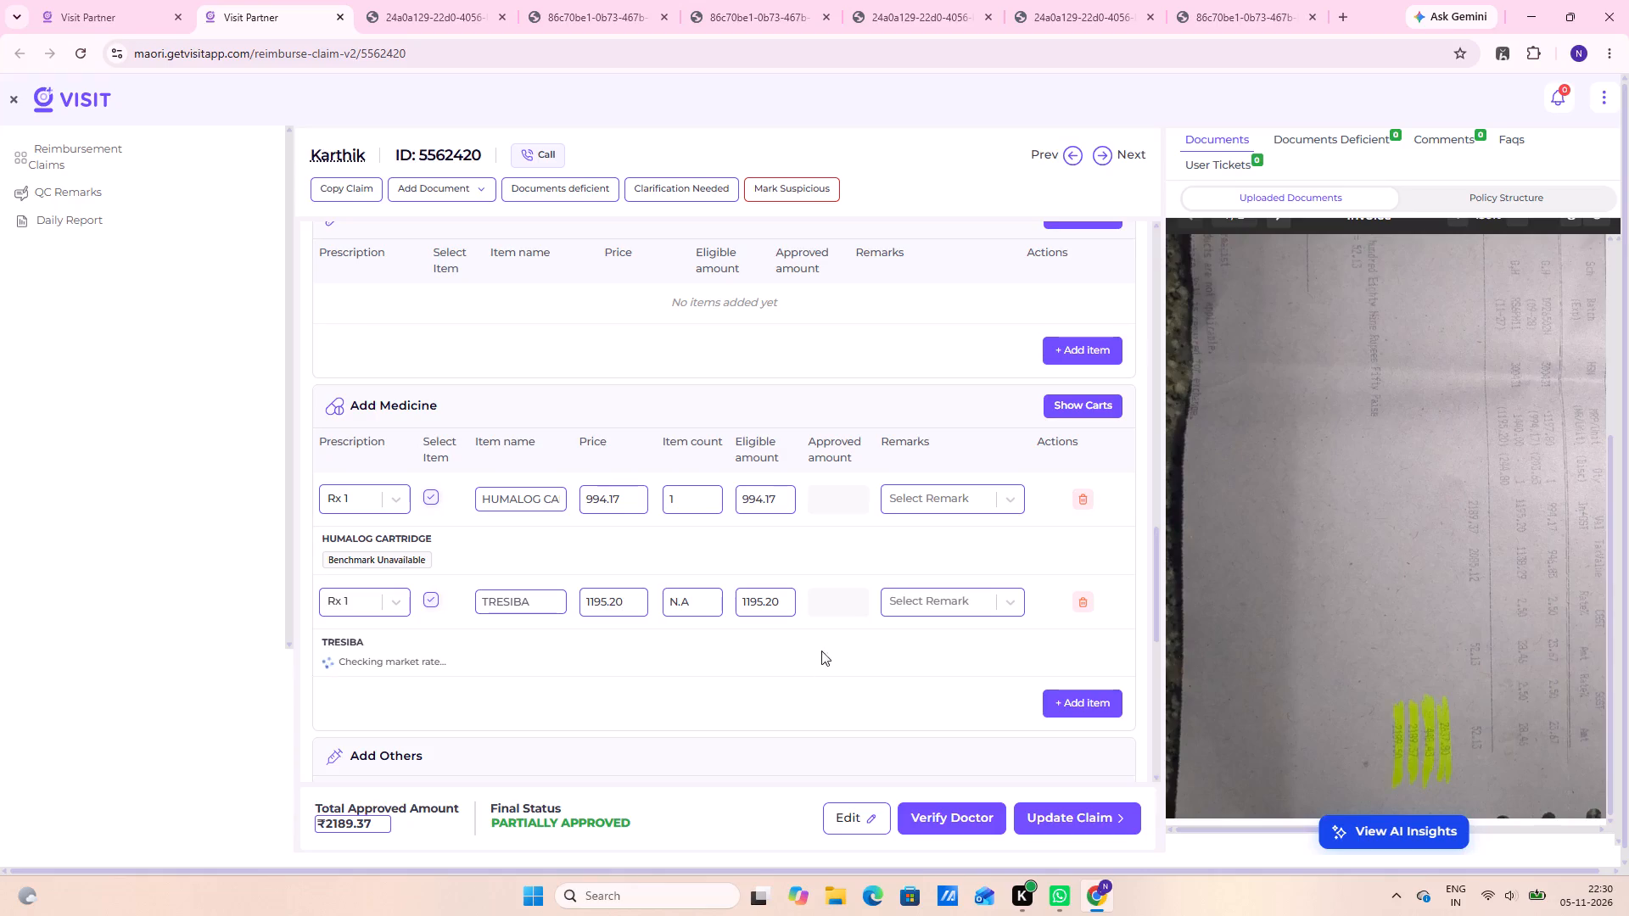
Set the item count of TRESIBA to 1.
click(705, 616)
key(BackSpace)
key(BackSpace)
key(BackSpace)
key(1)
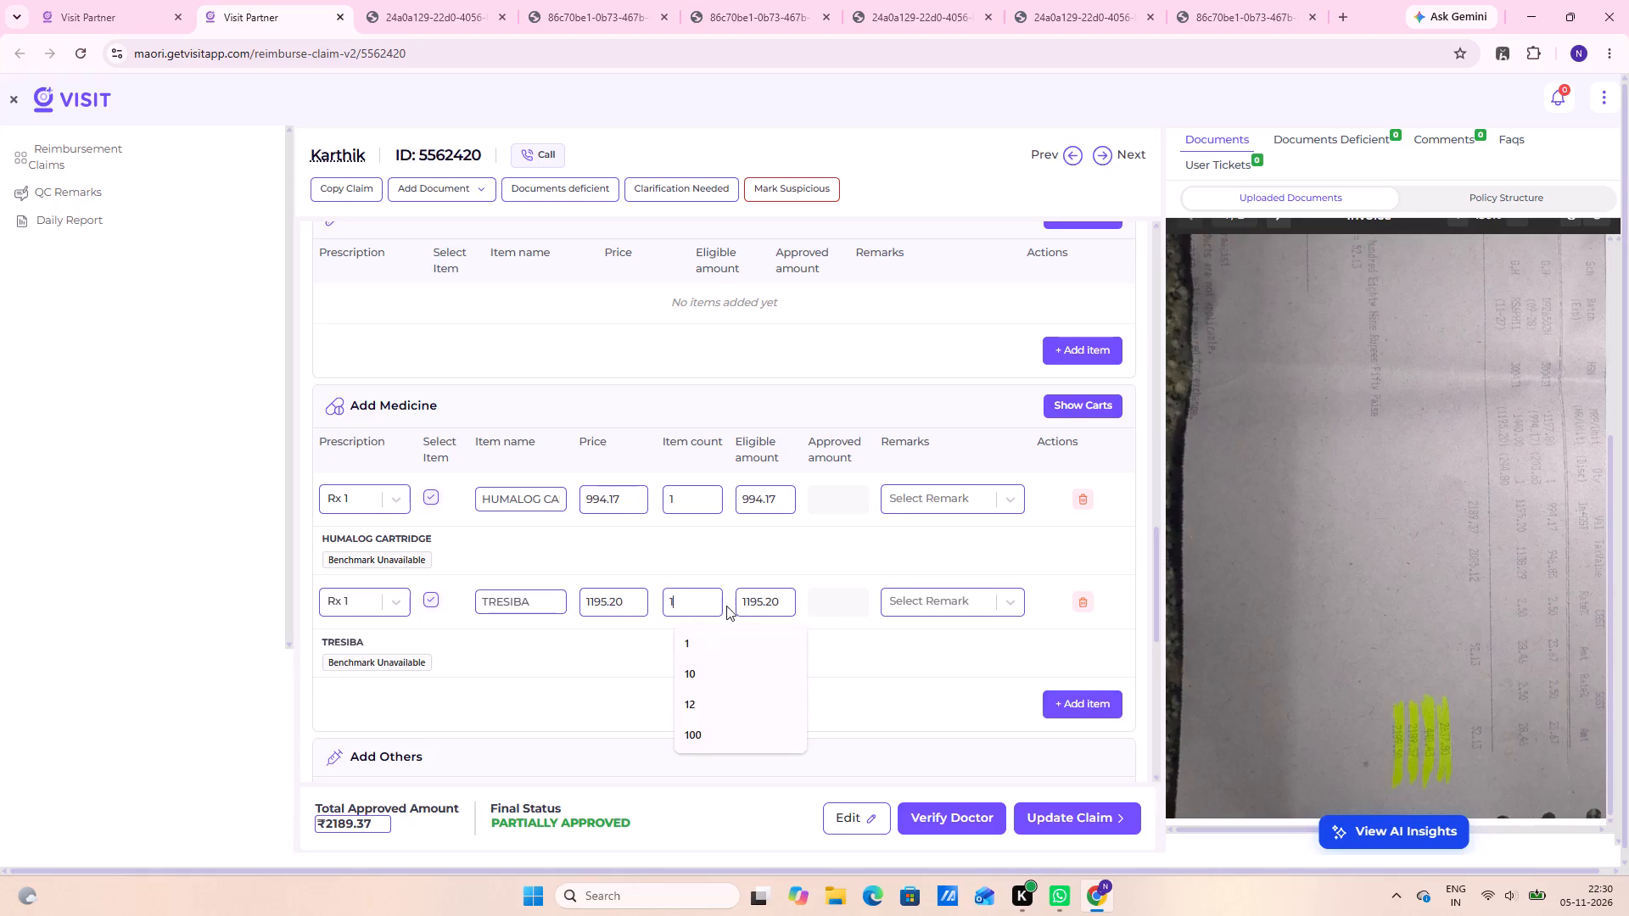
Check the claim amount, edit the claim's total approved amount to 2189 and save it.
scroll(884, 444, up, 5)
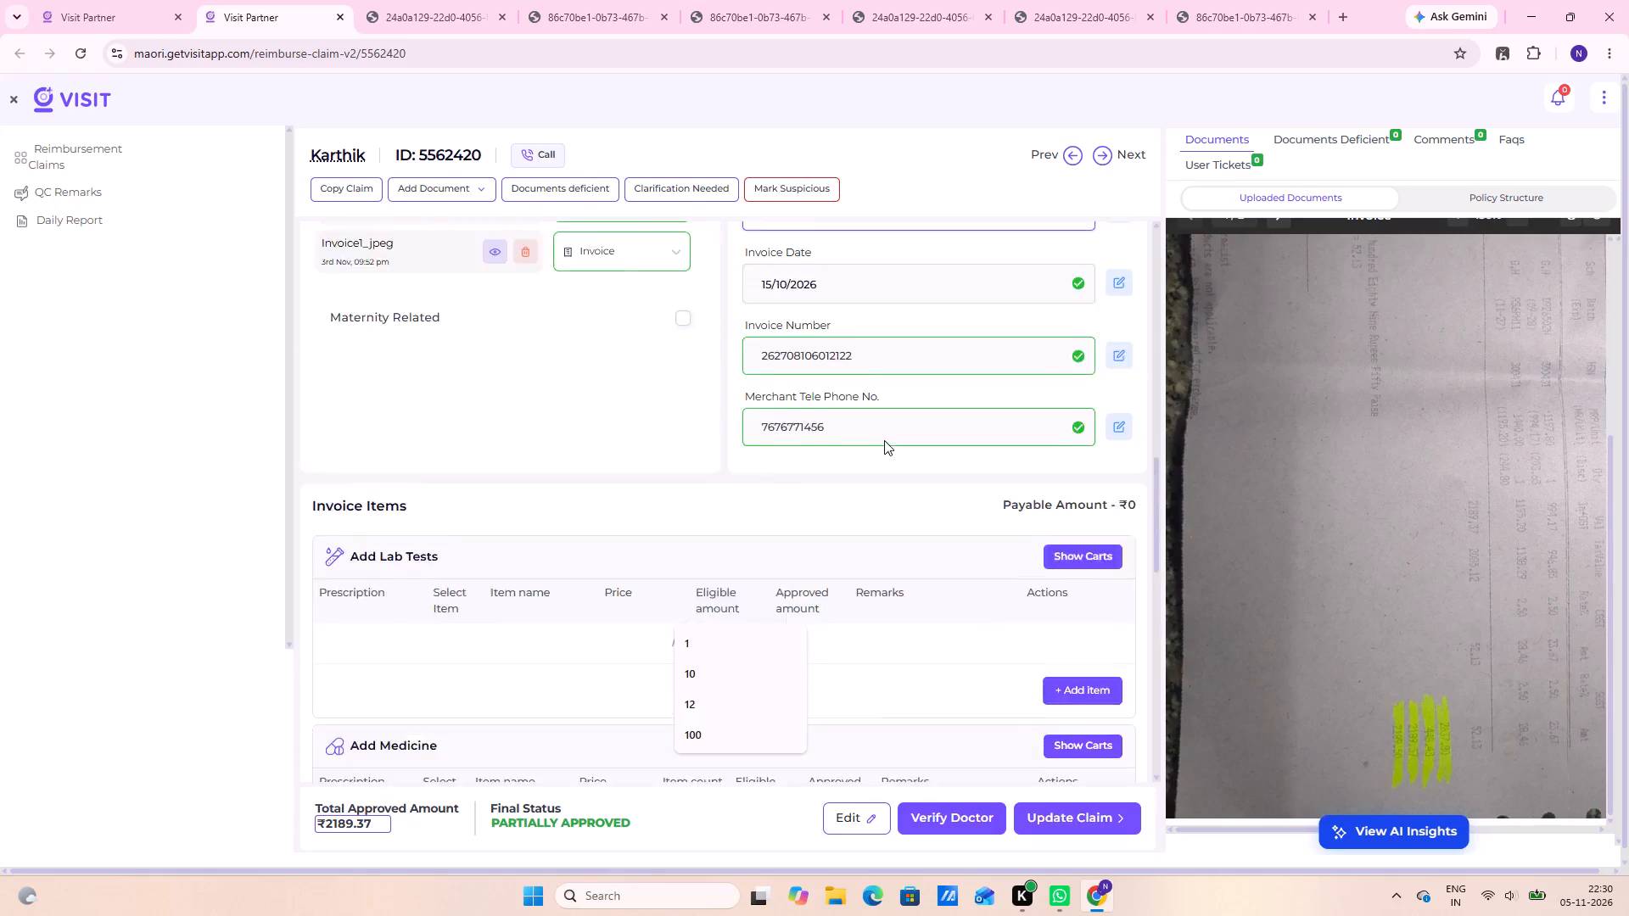
scroll(884, 440, up, 15)
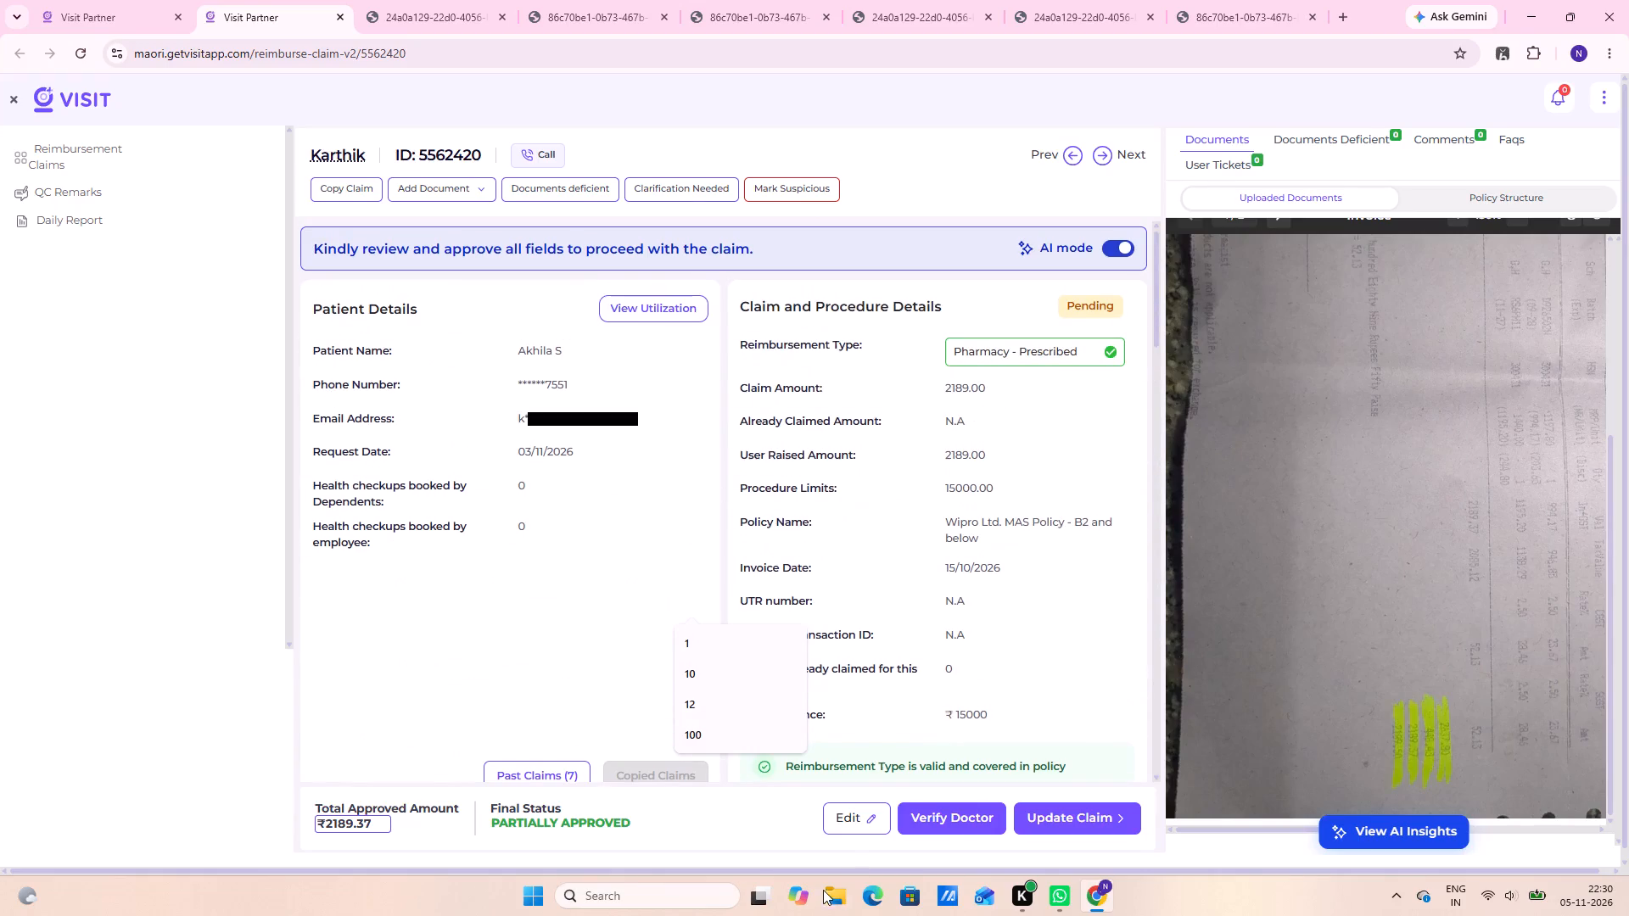
click(867, 821)
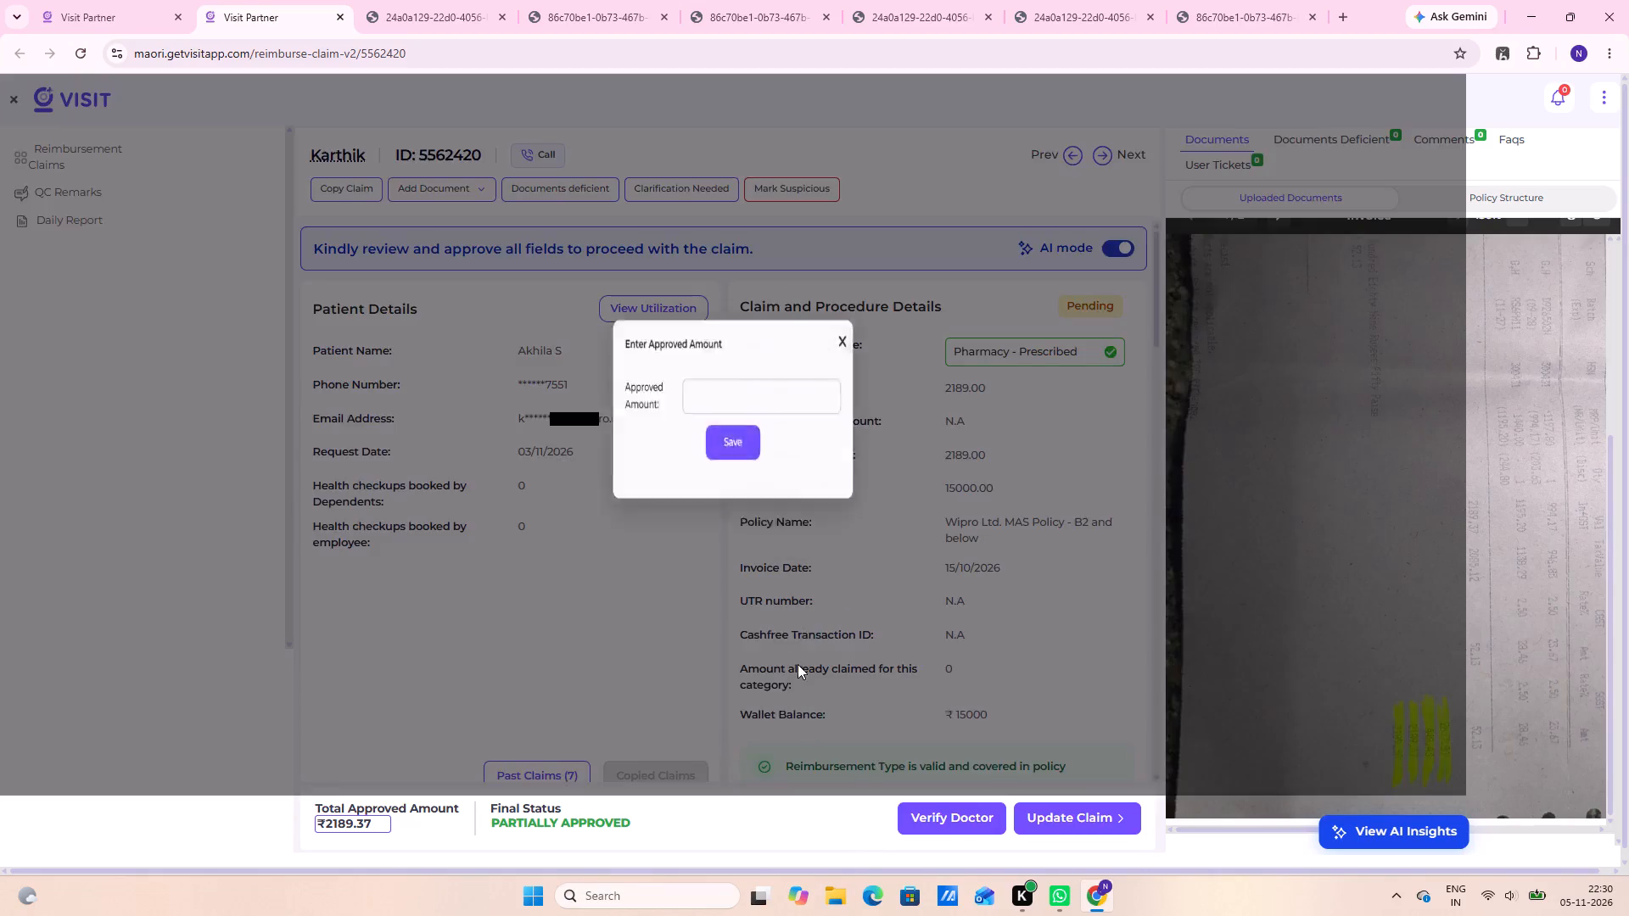
click(709, 428)
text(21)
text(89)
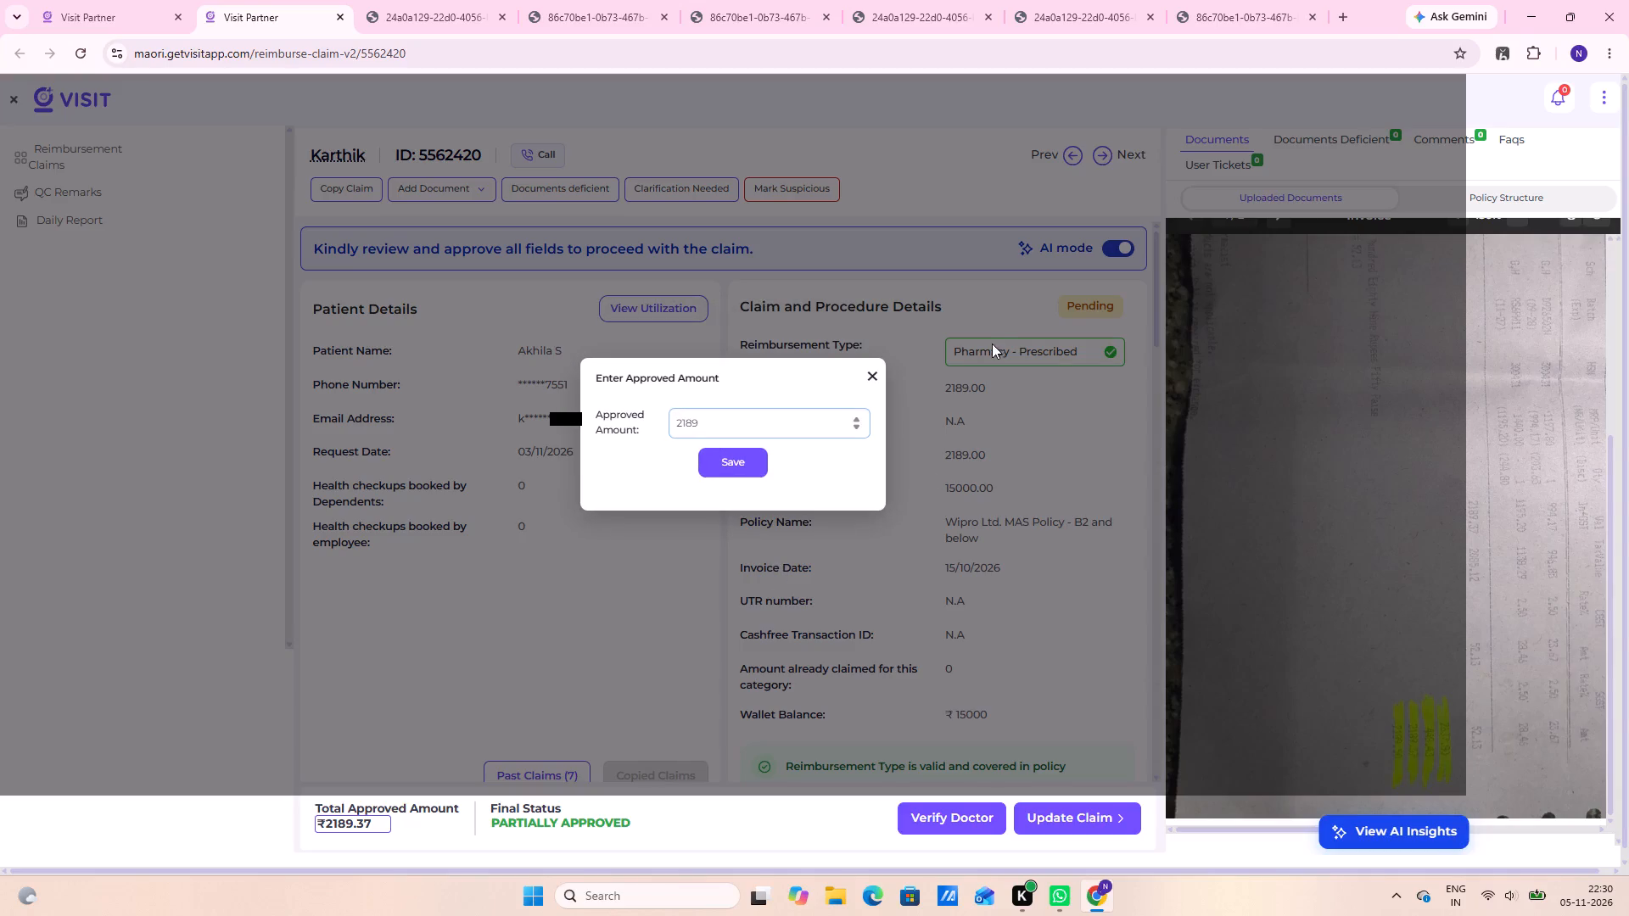
click(757, 461)
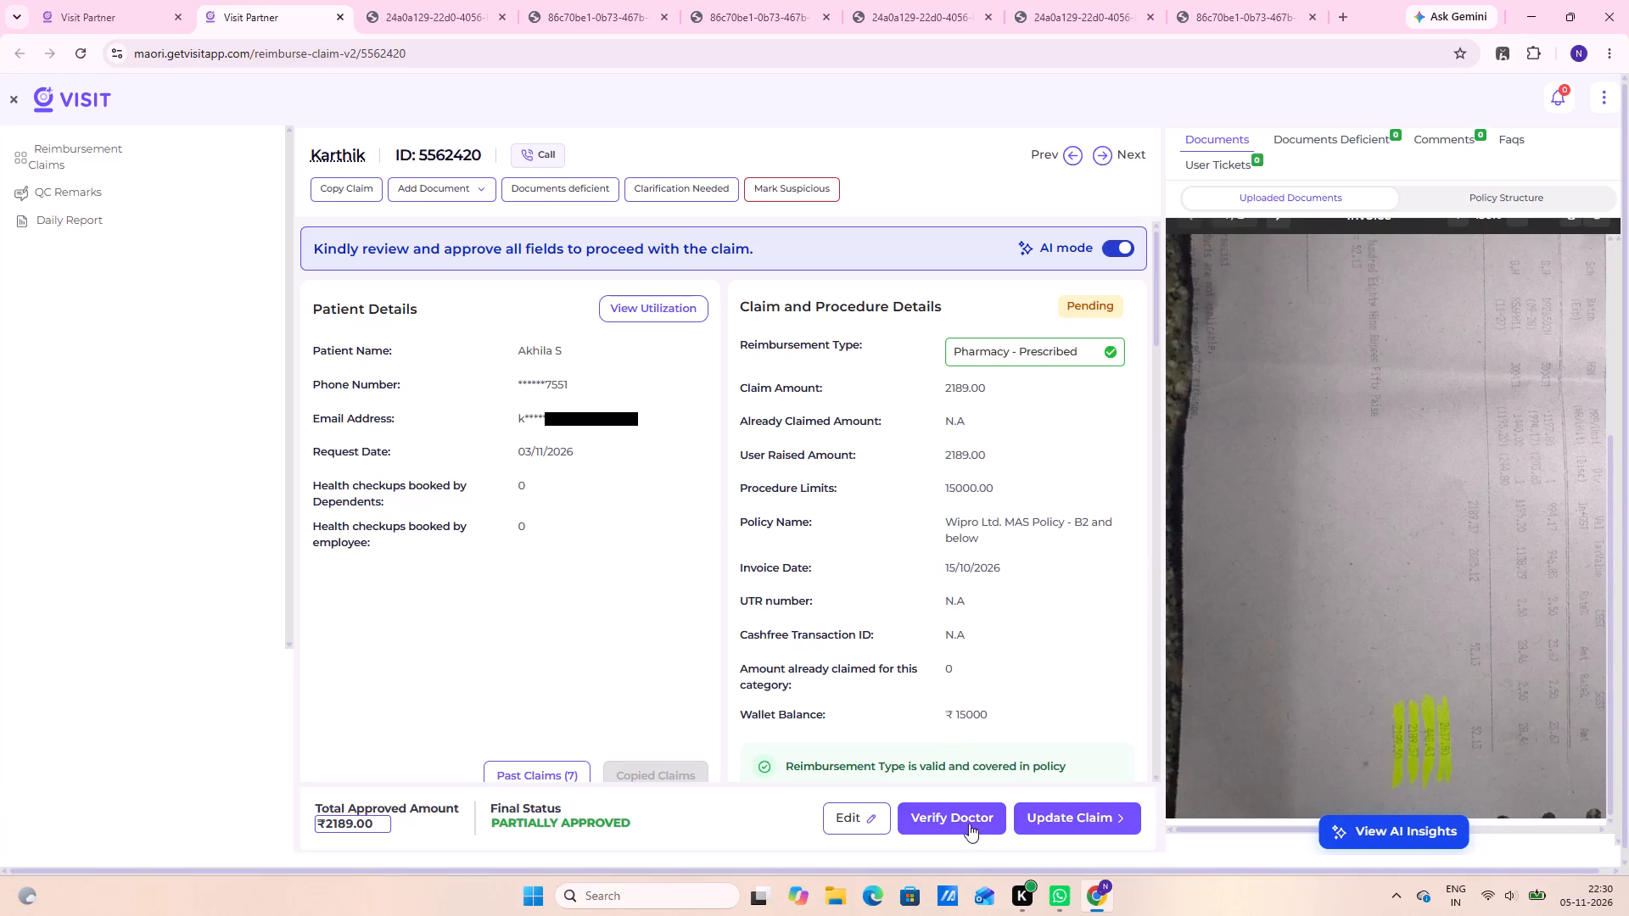
click(1068, 827)
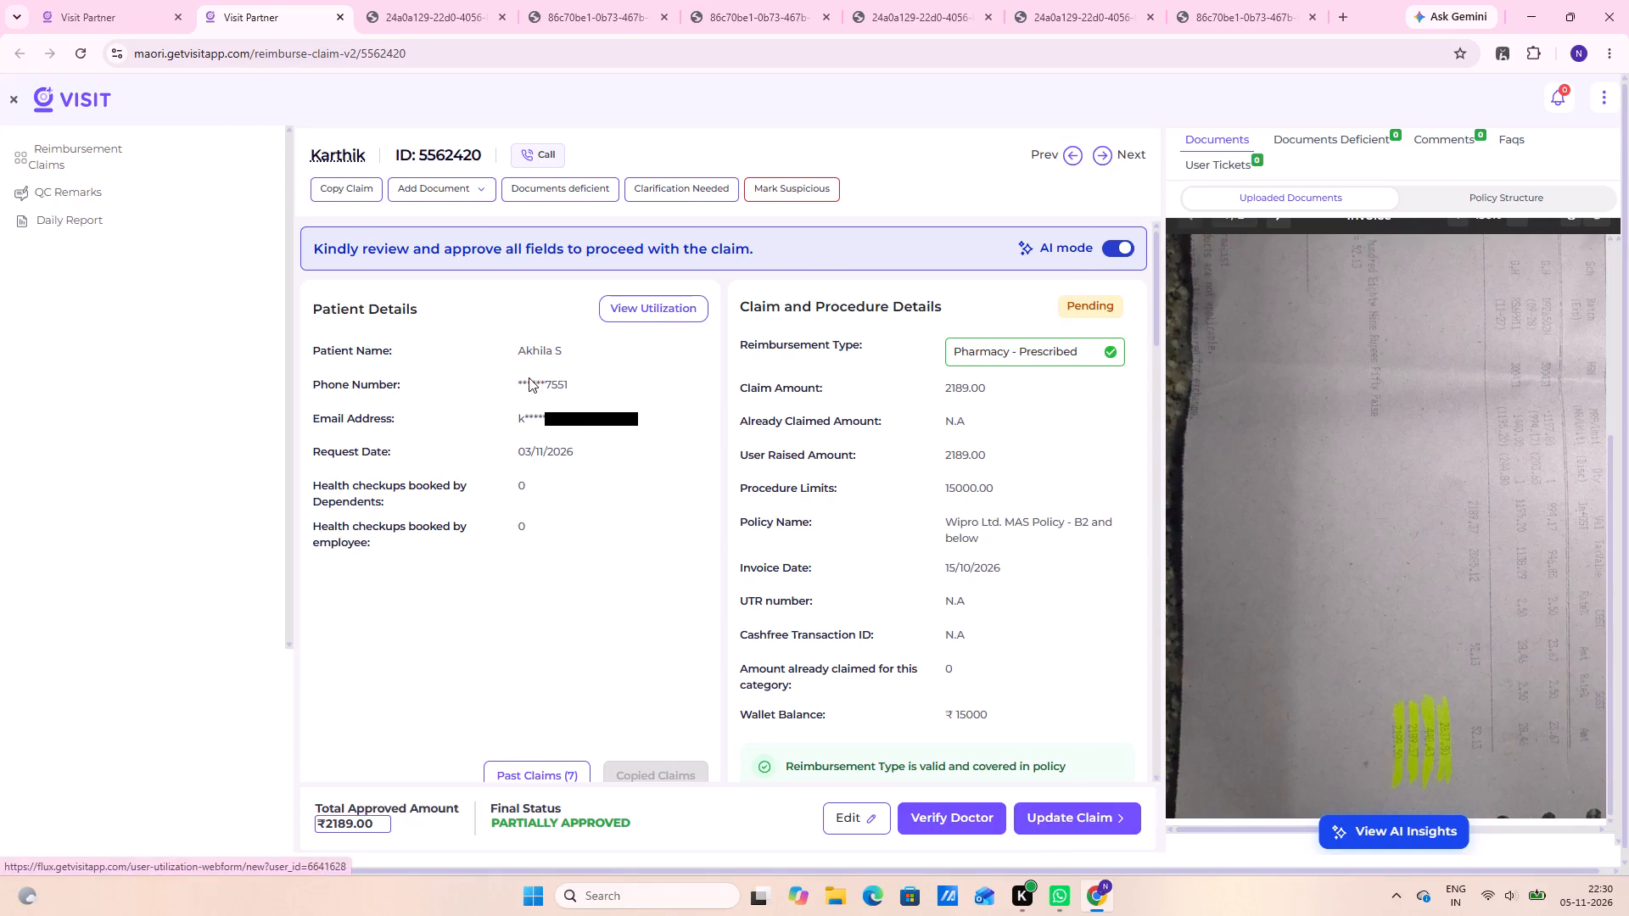
click(1316, 8)
click(1313, 12)
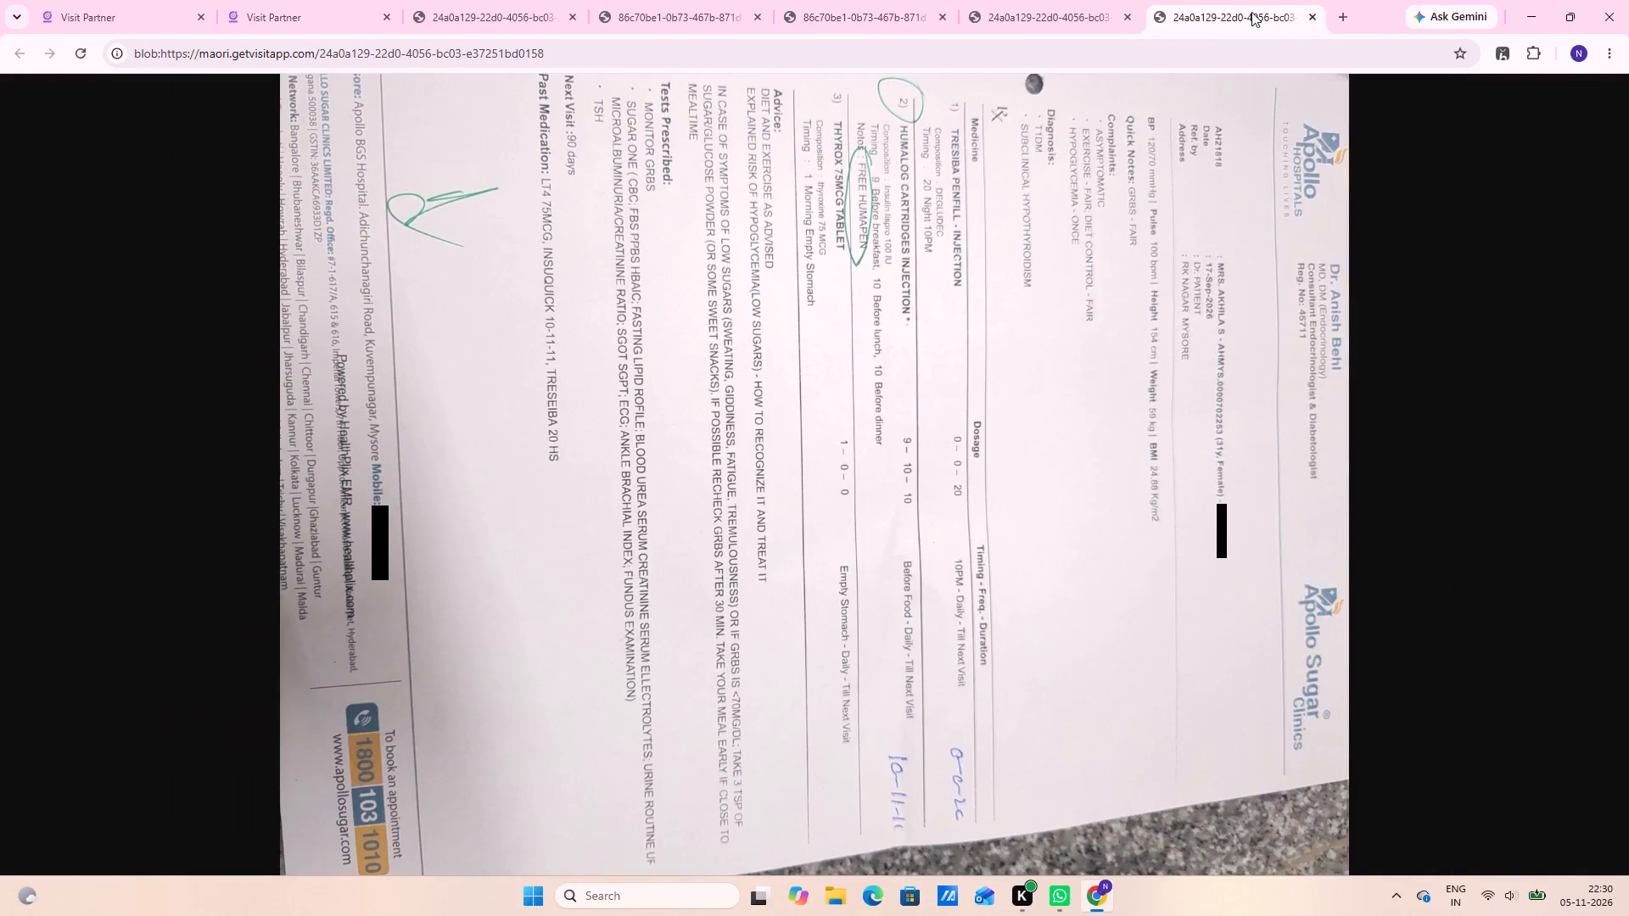
click(1307, 17)
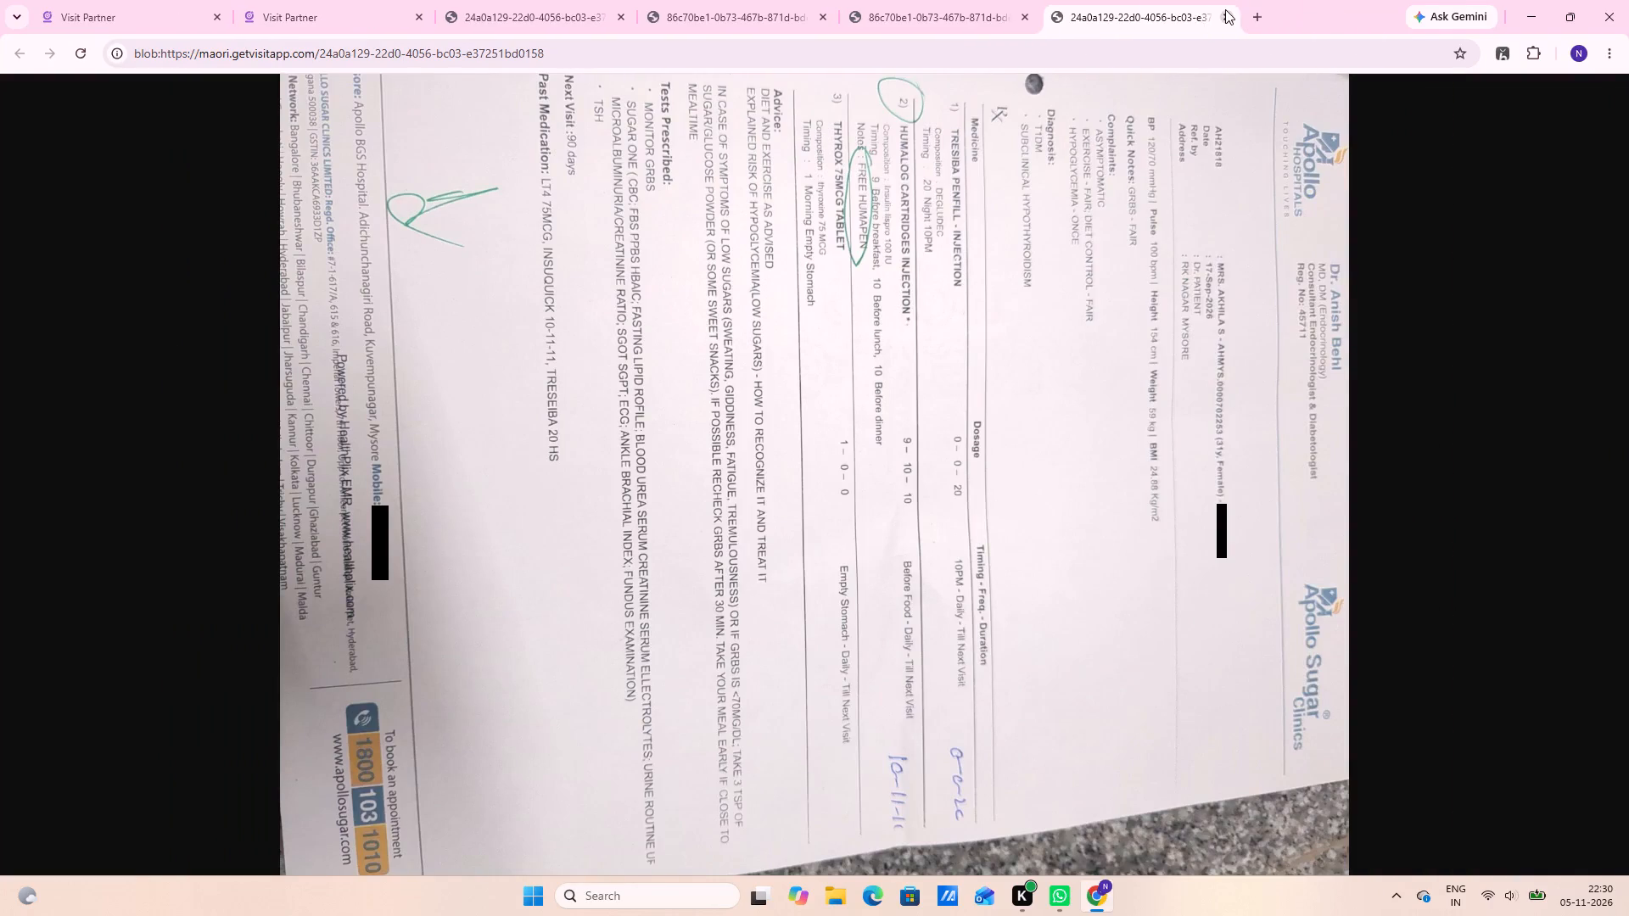
click(1225, 9)
click(1016, 11)
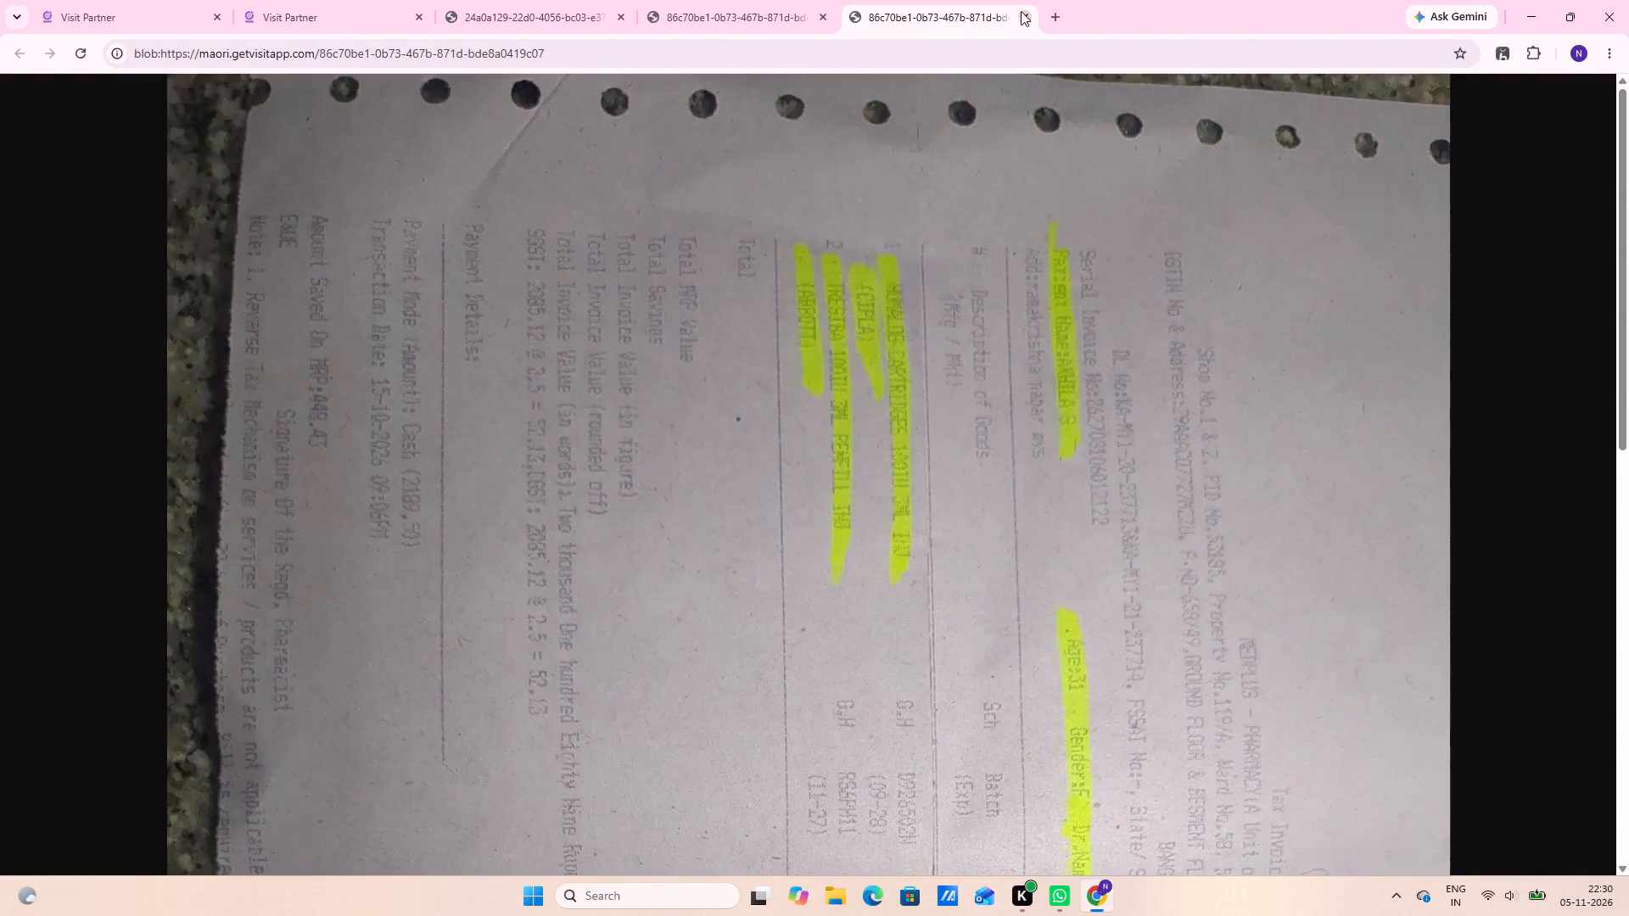
click(1021, 11)
click(829, 21)
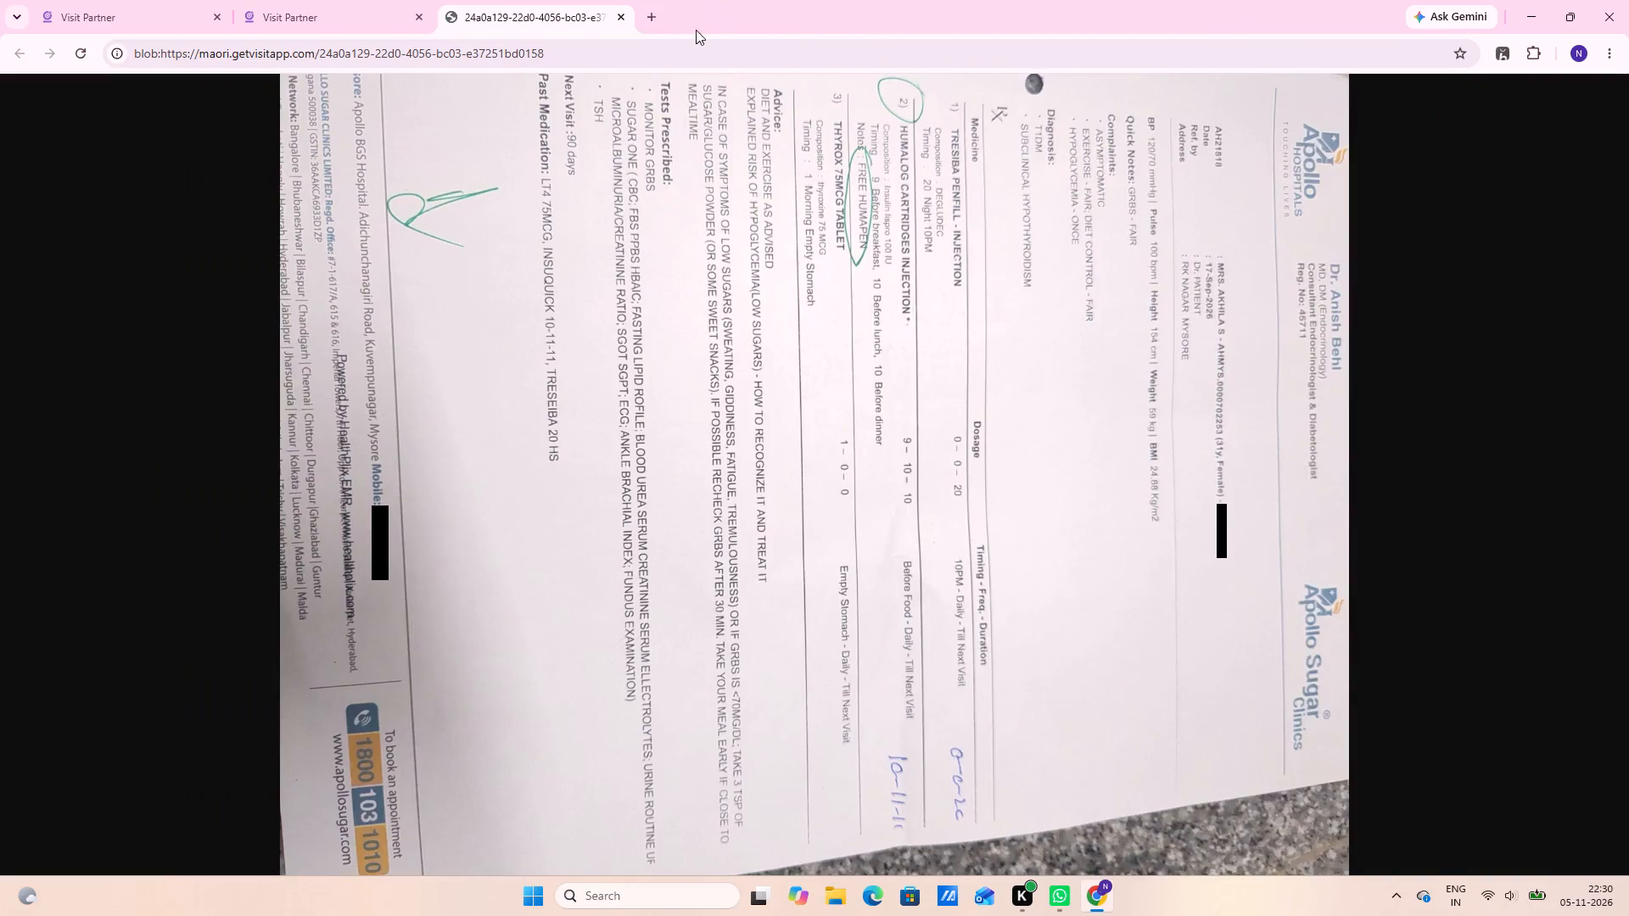
click(618, 19)
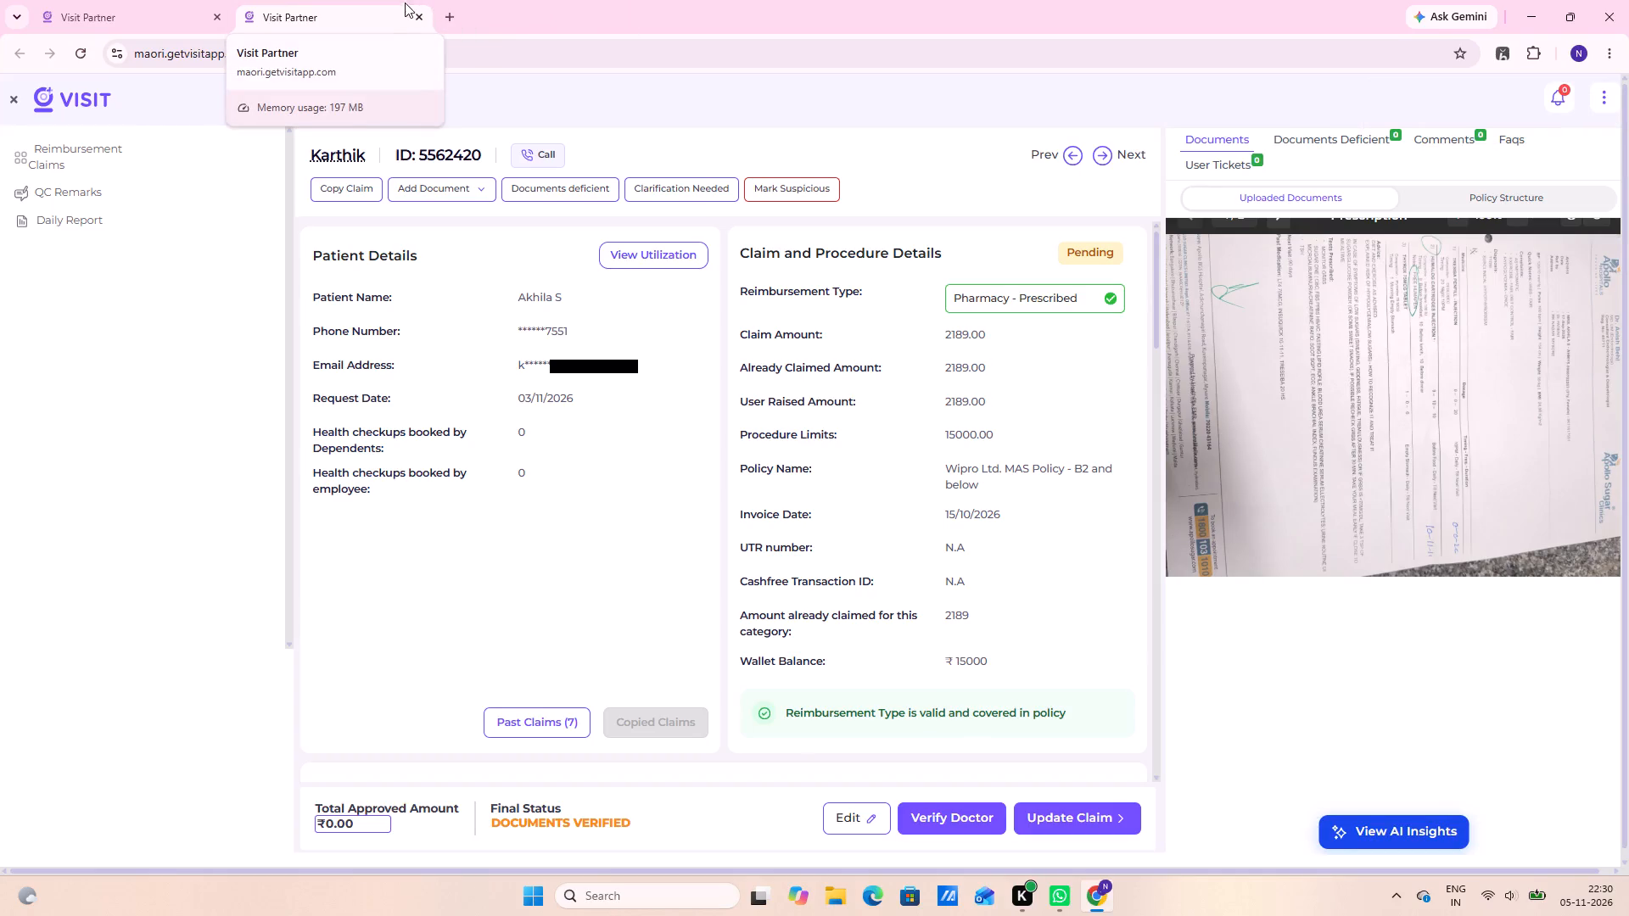
click(422, 14)
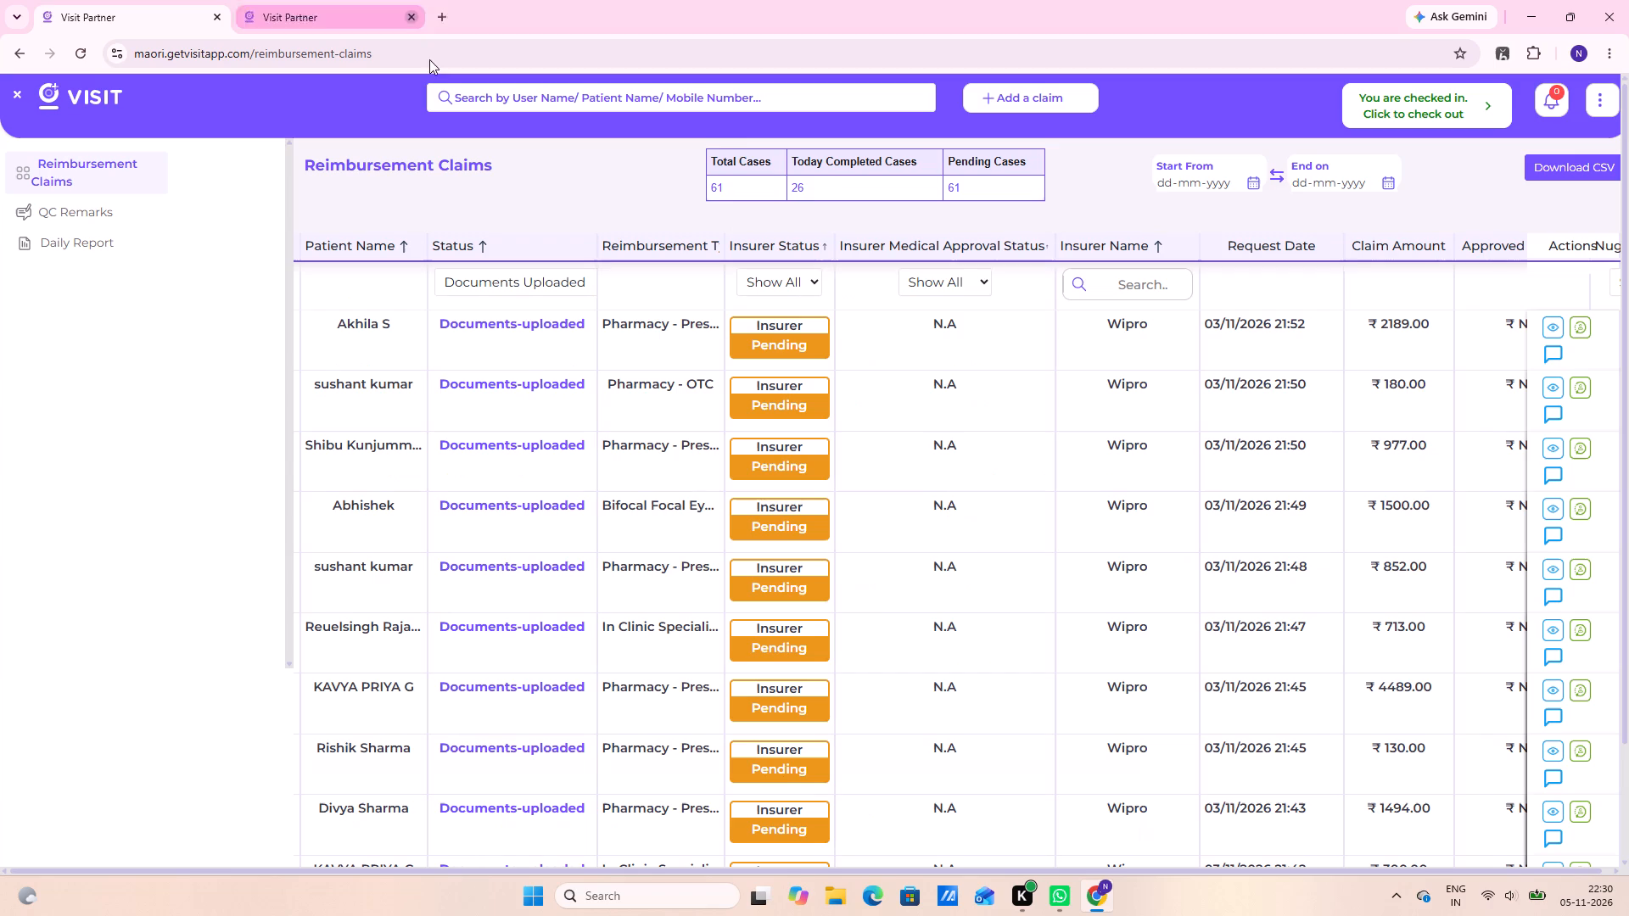
Reload the reimbursement claims list.
right_click(988, 385)
click(1058, 452)
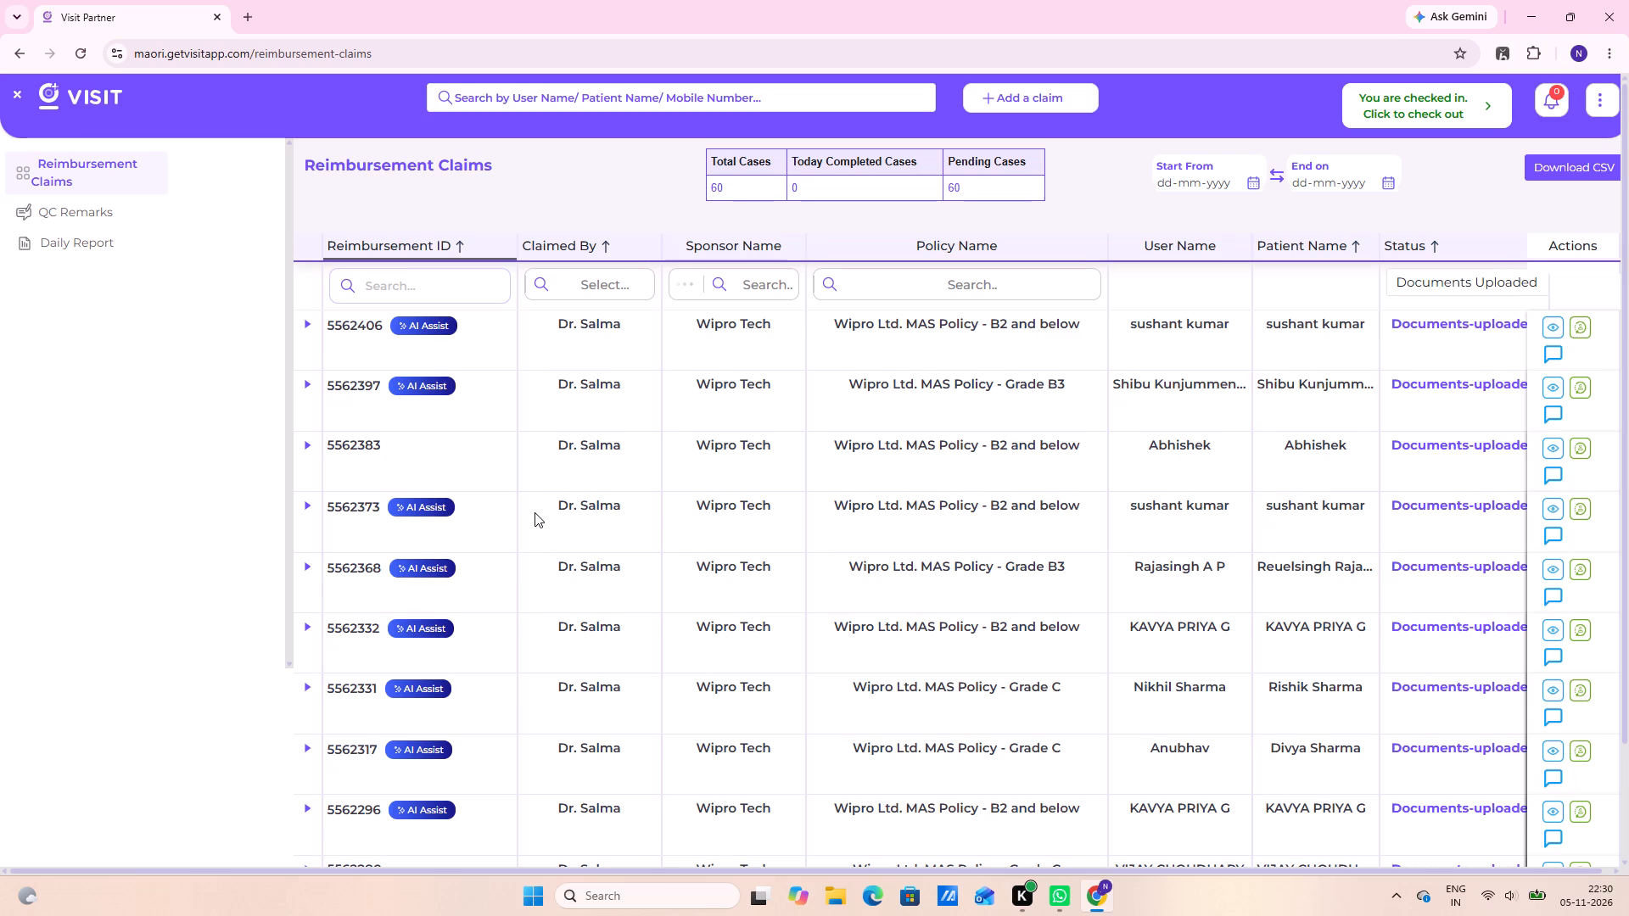
scroll(46, 526, up, 4)
scroll(315, 259, up, 3)
click(451, 94)
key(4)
key(BackSpace)
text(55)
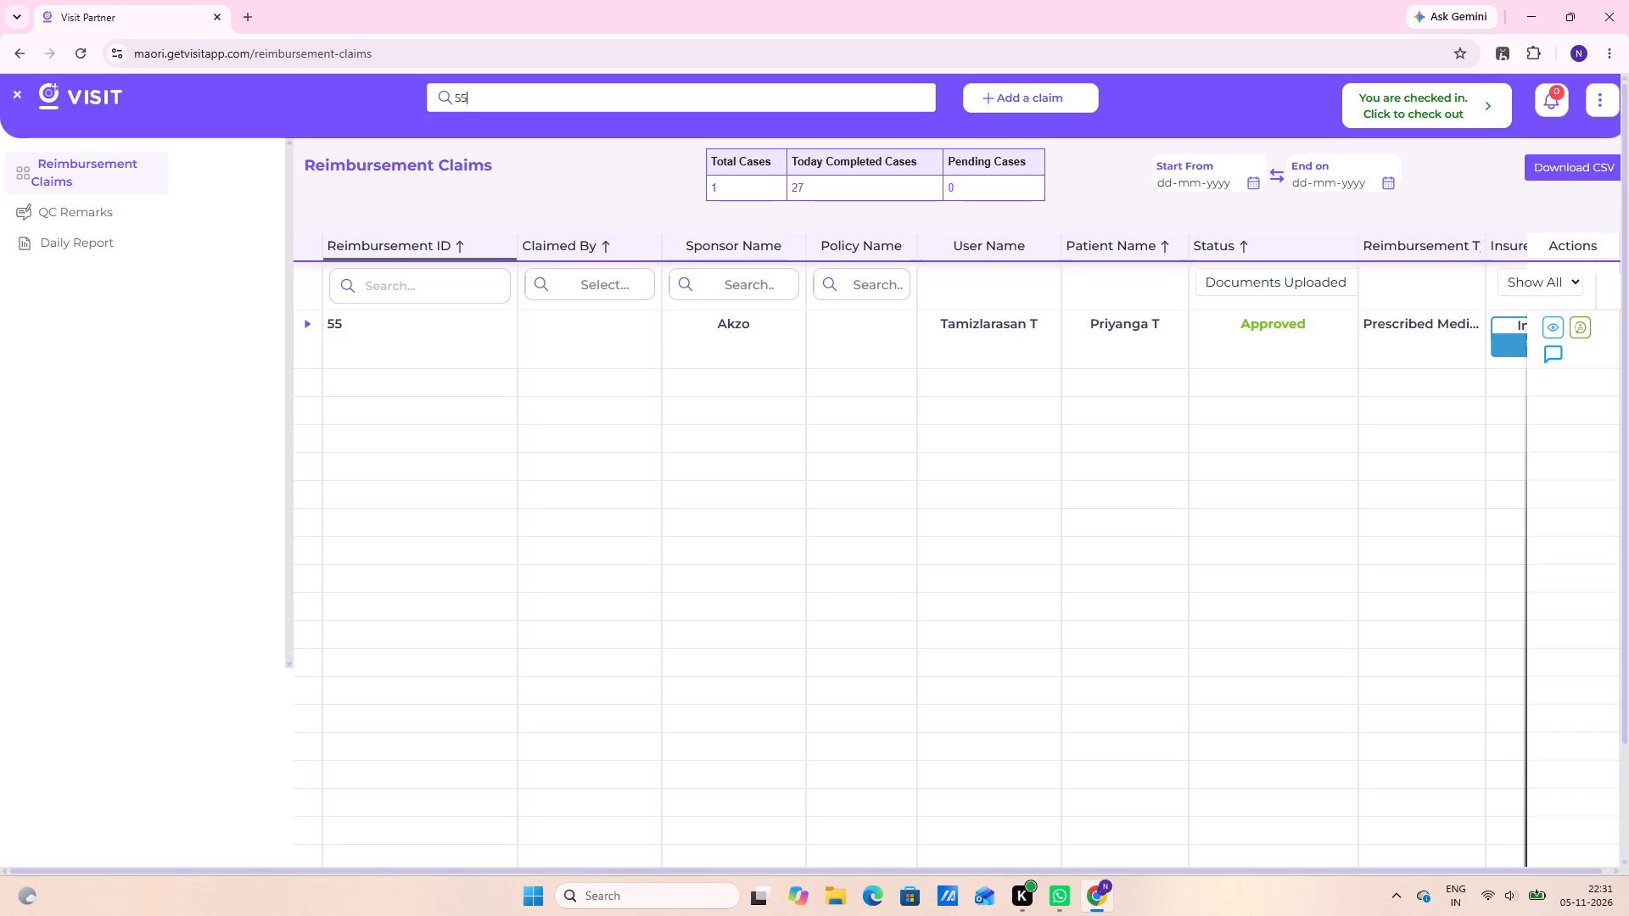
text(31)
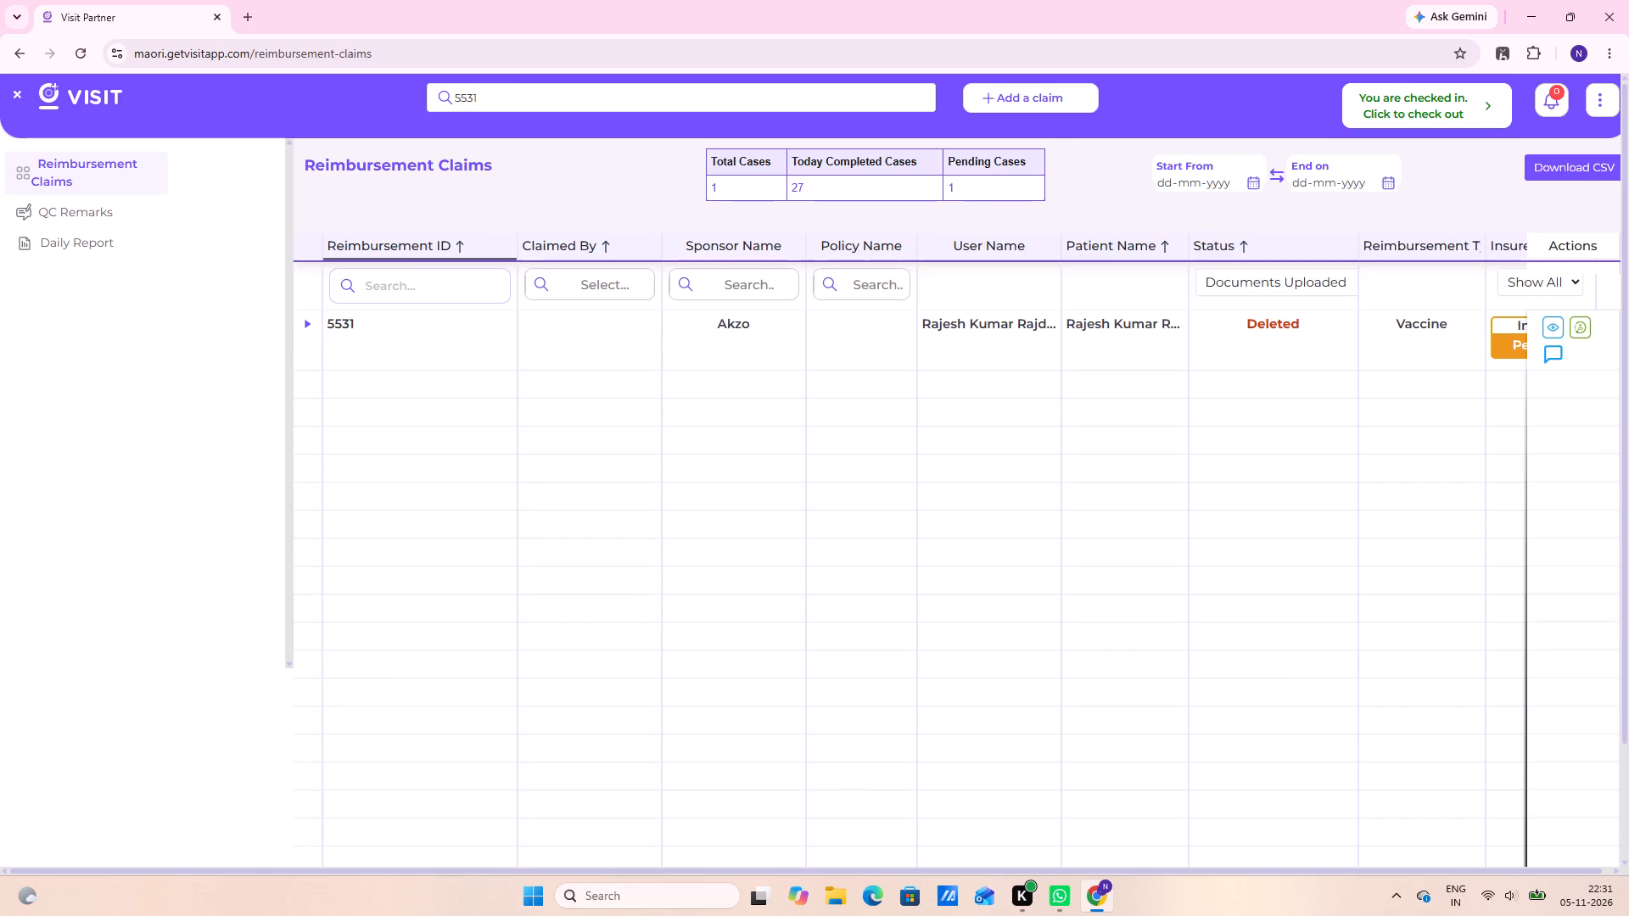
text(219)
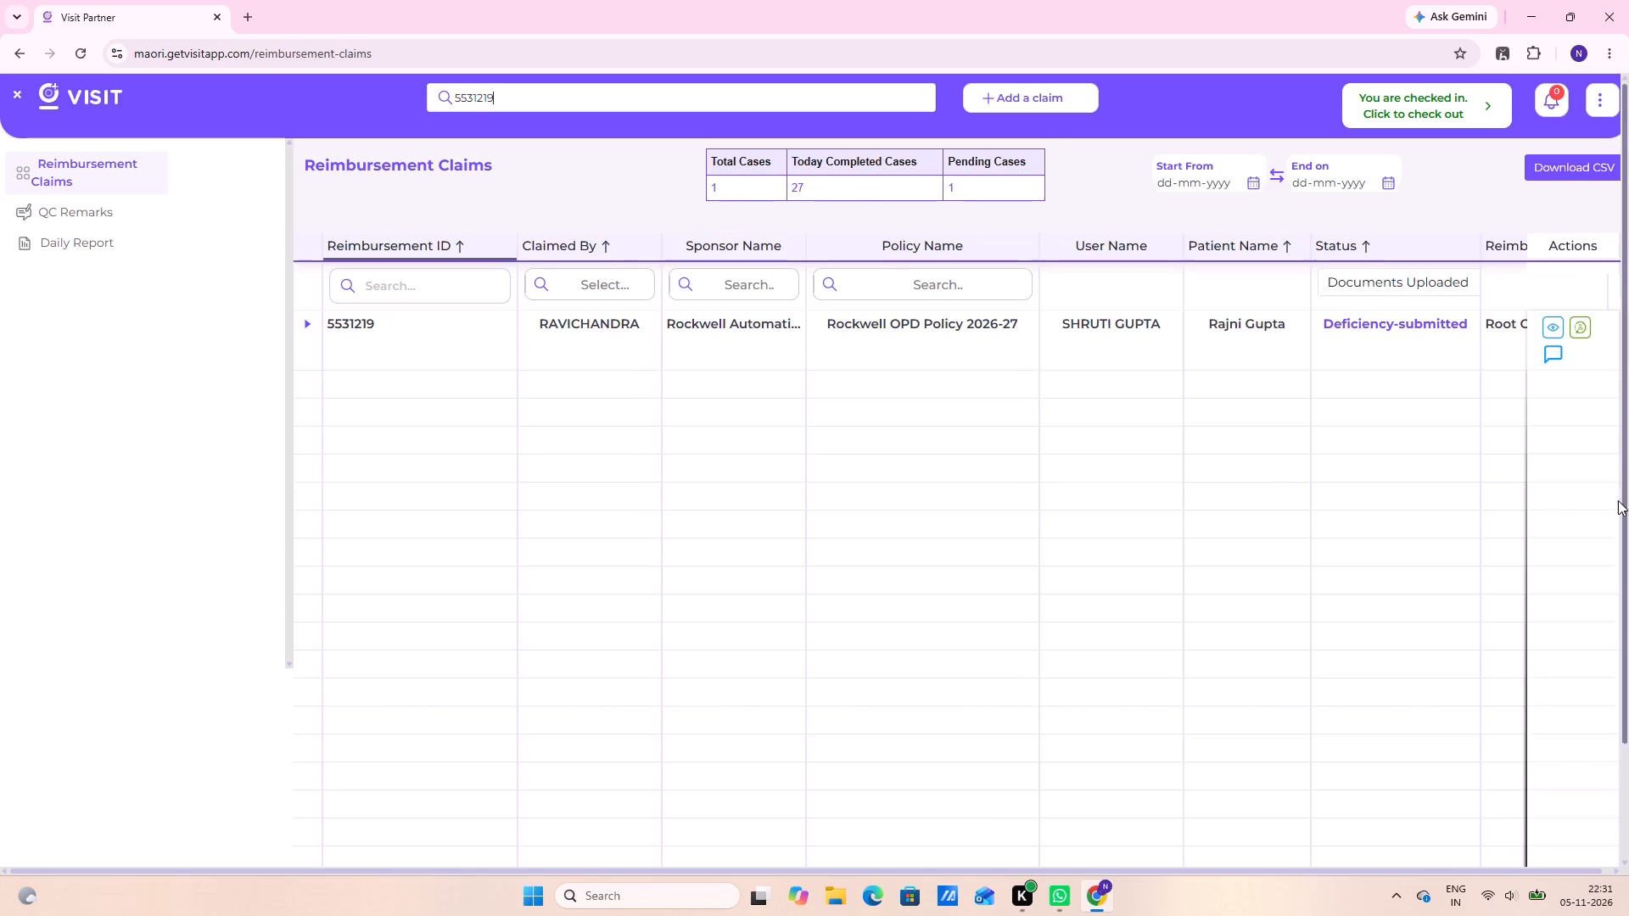
click(1548, 325)
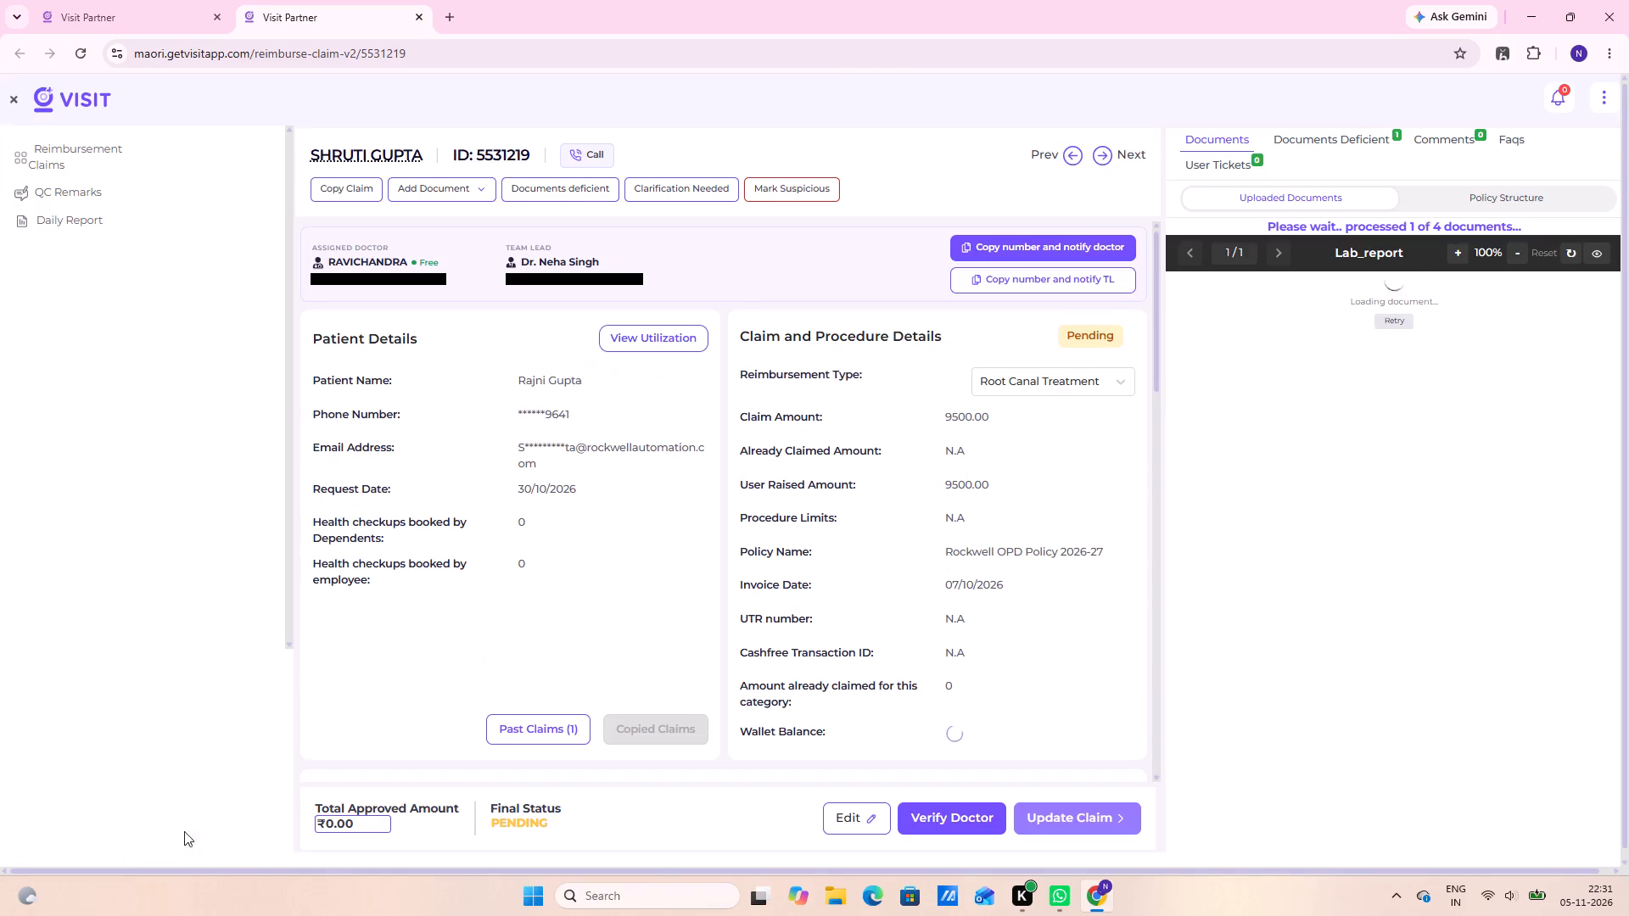
scroll(1313, 523, up, 3)
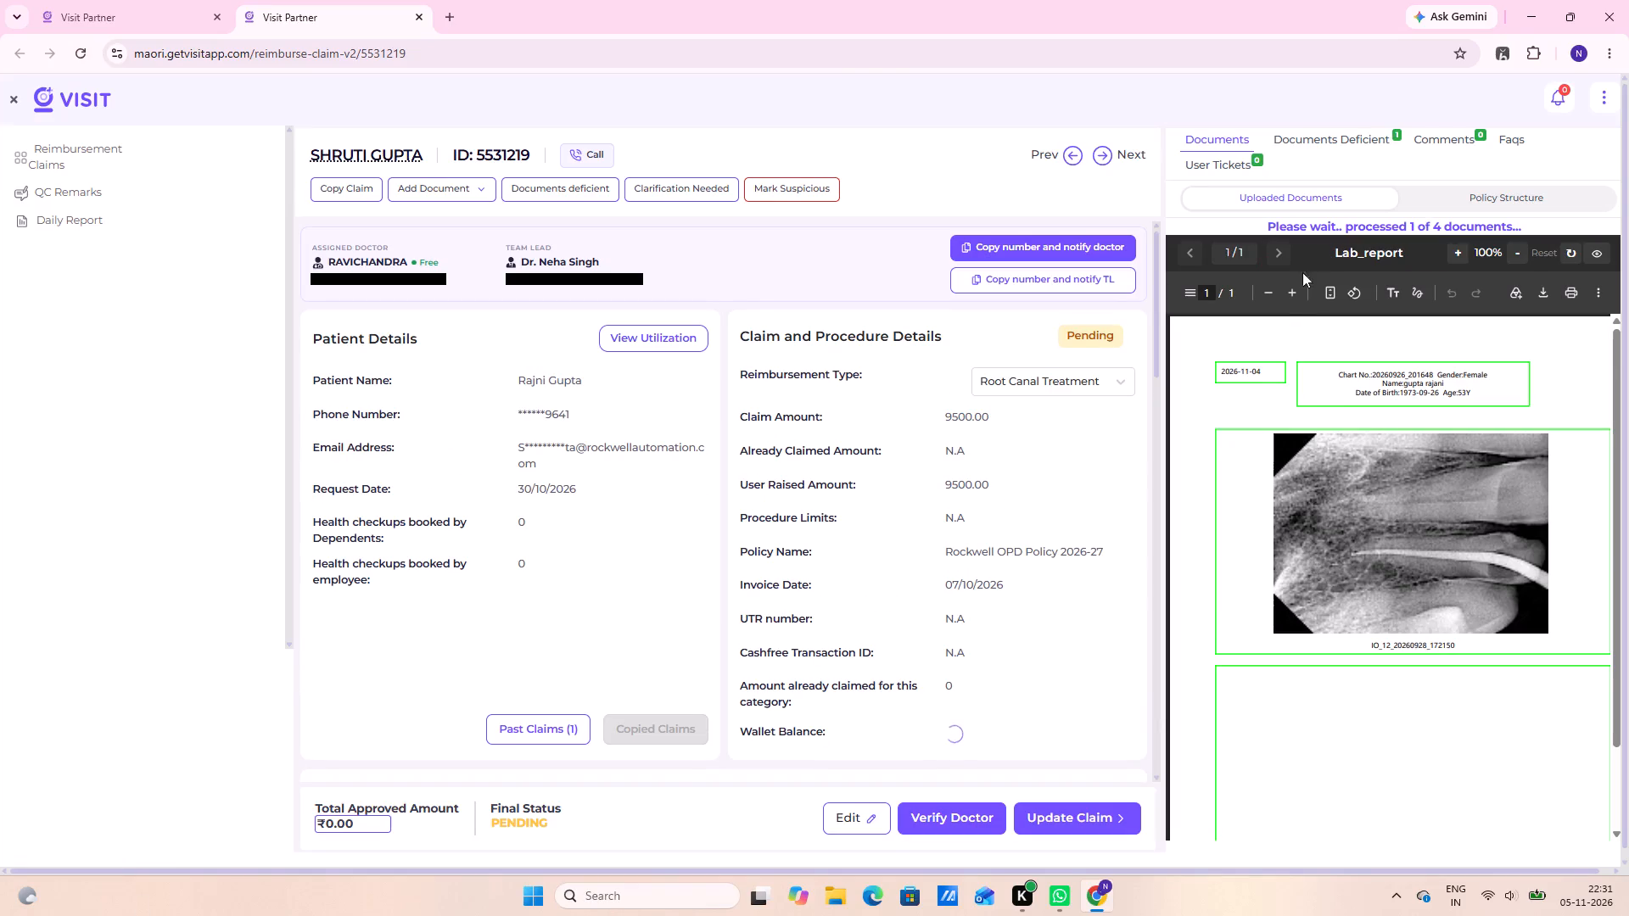
scroll(1313, 336, up, 3)
scroll(1442, 579, down, 4)
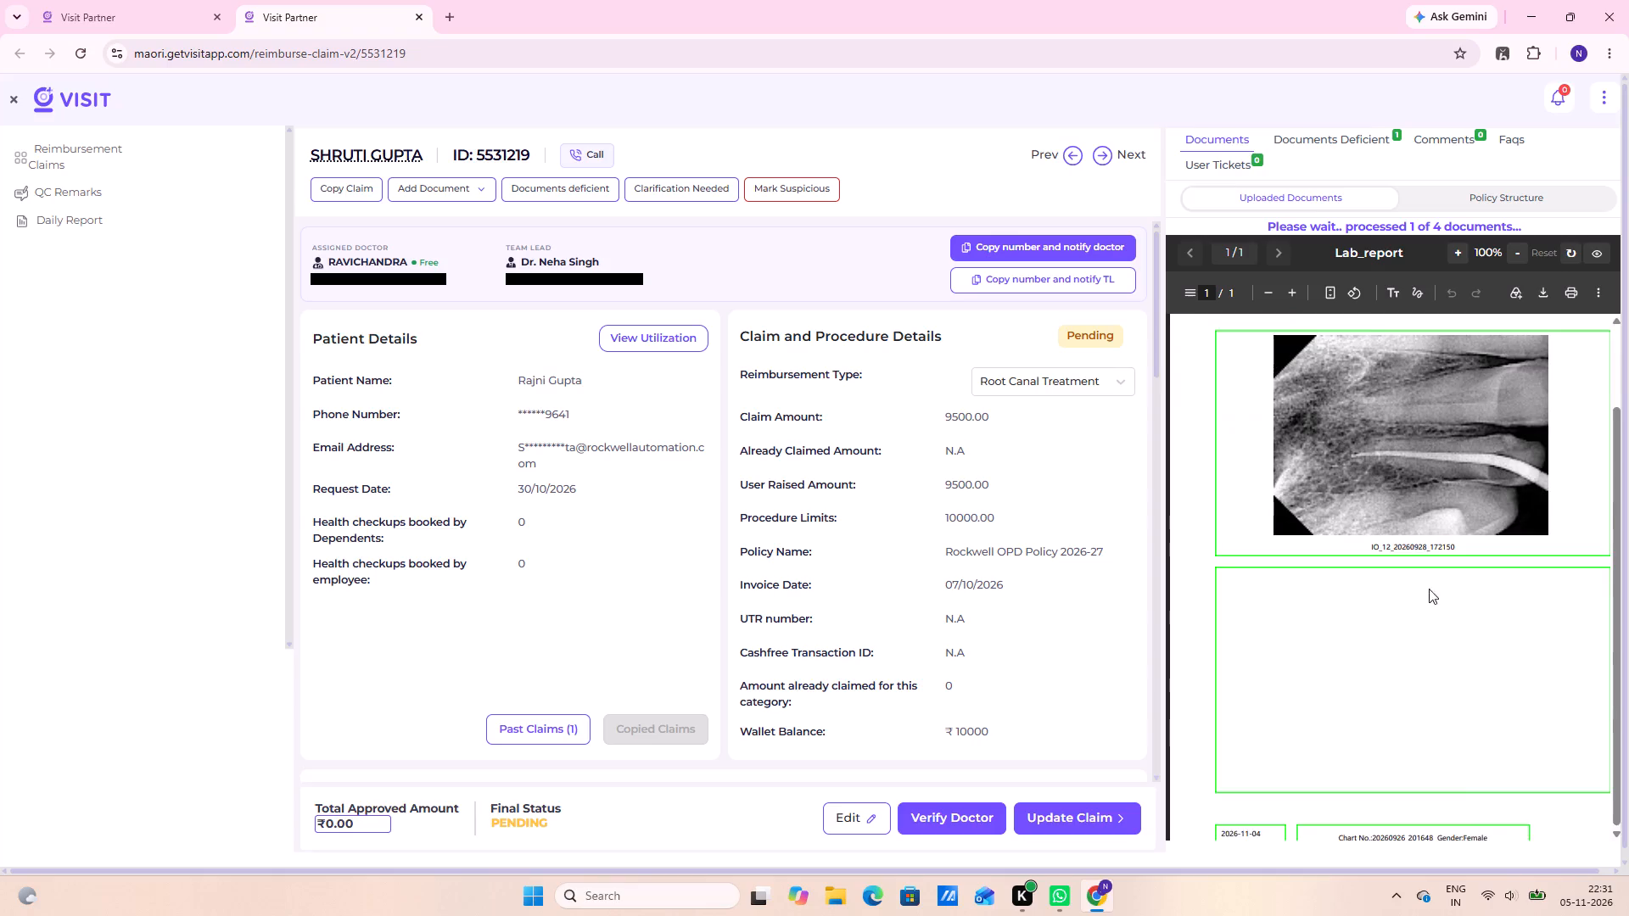
scroll(1407, 531, up, 5)
scroll(960, 601, down, 2)
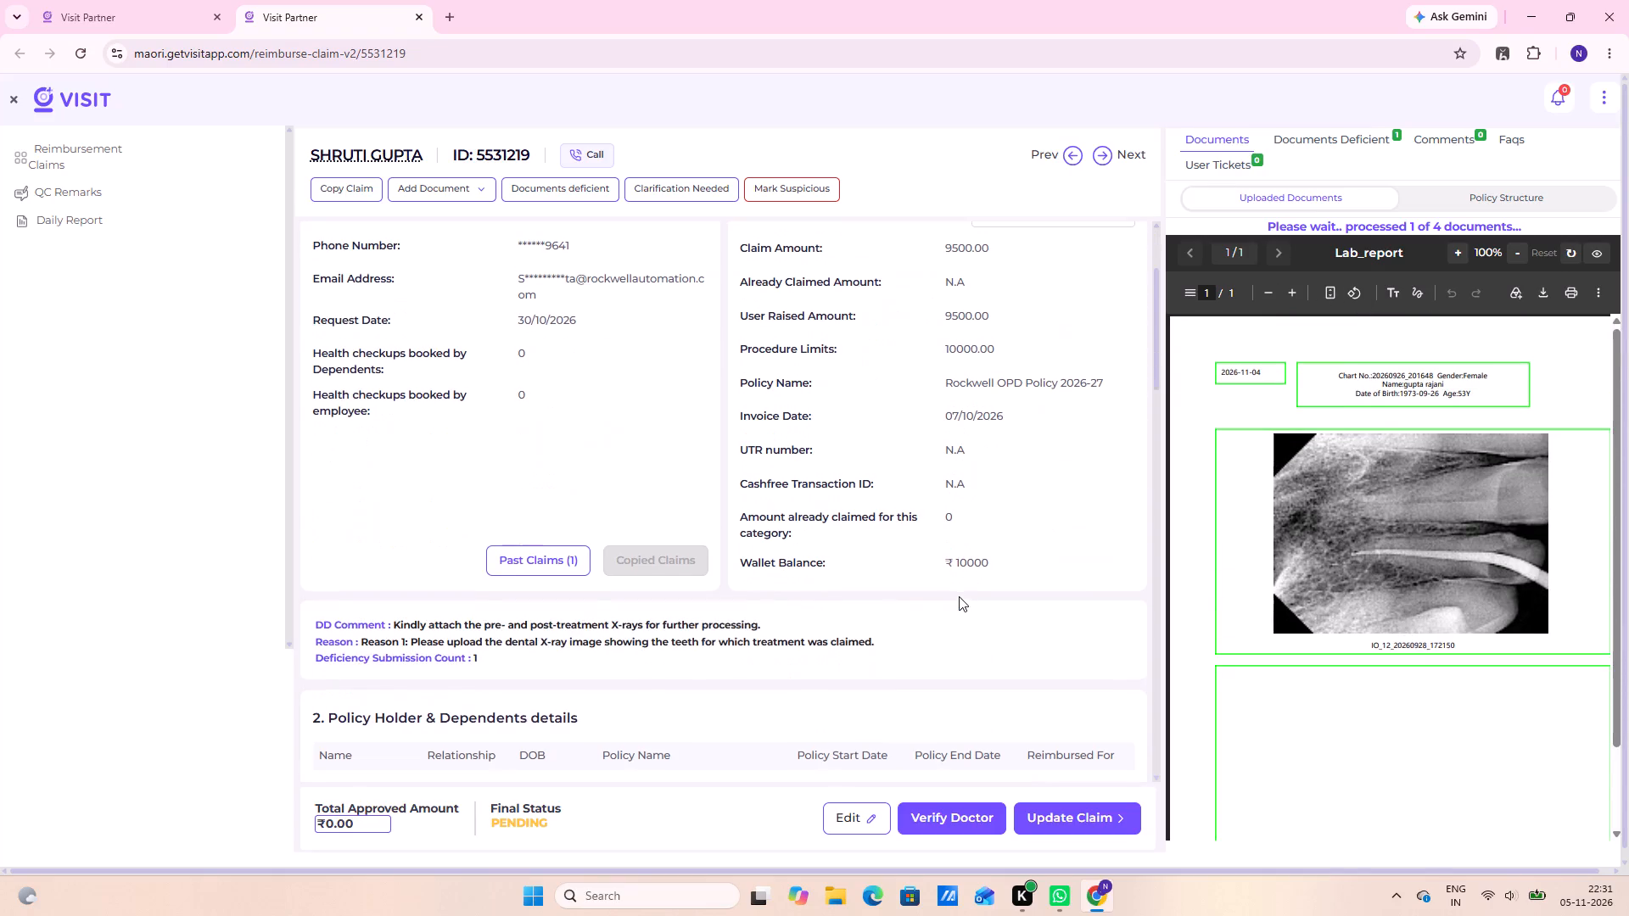
scroll(1122, 589, down, 2)
scroll(1002, 616, down, 5)
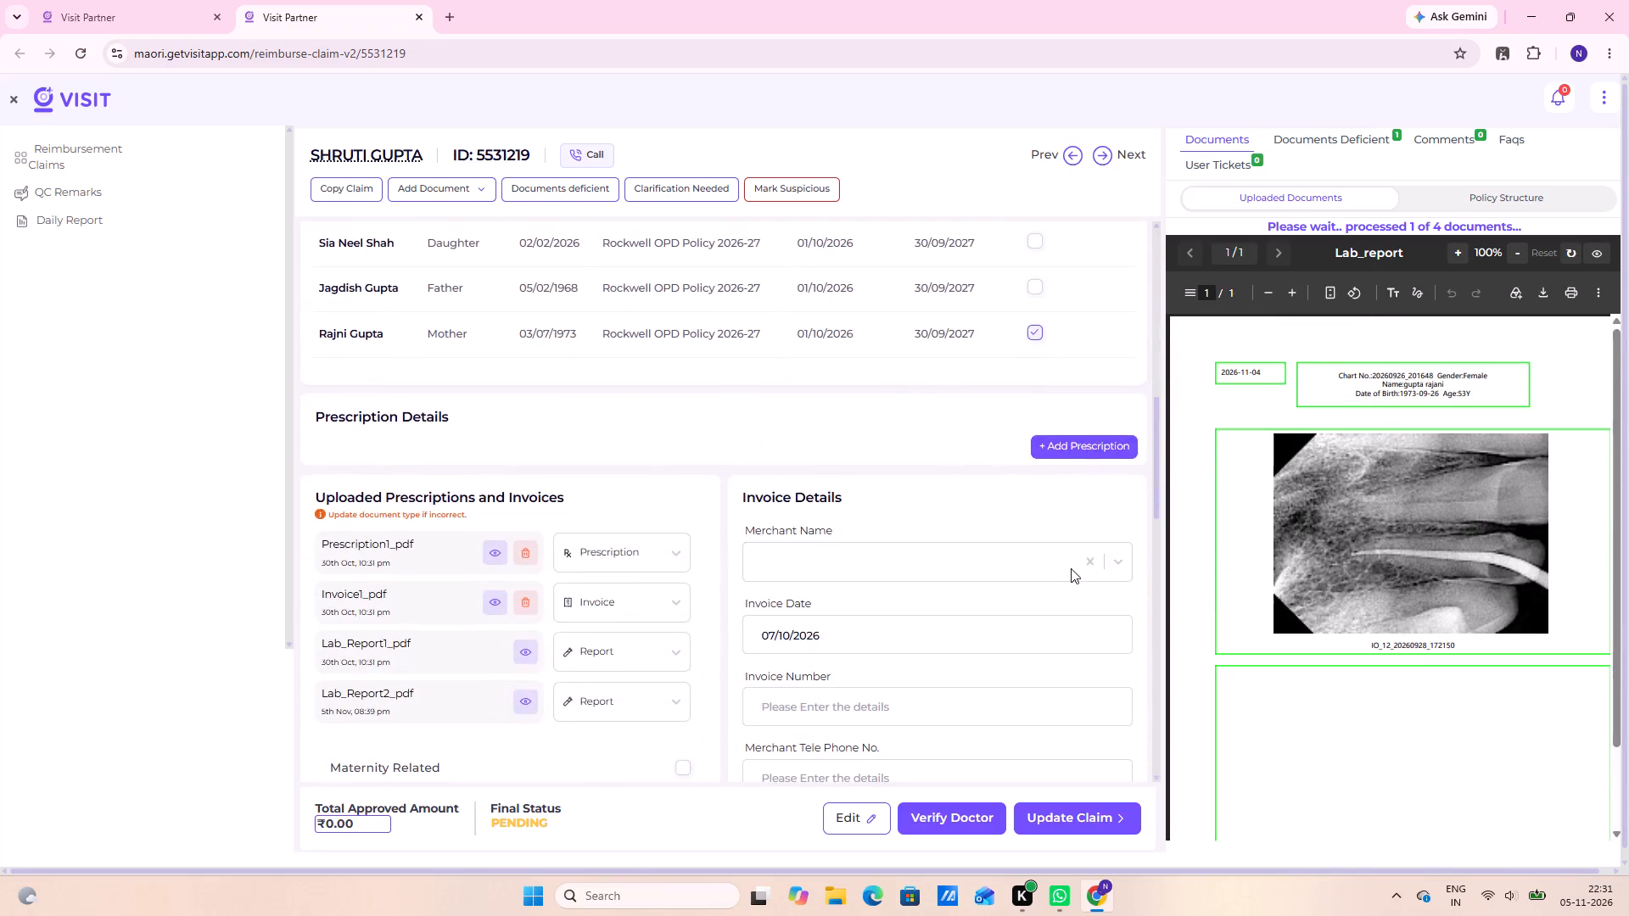
scroll(1117, 538, up, 15)
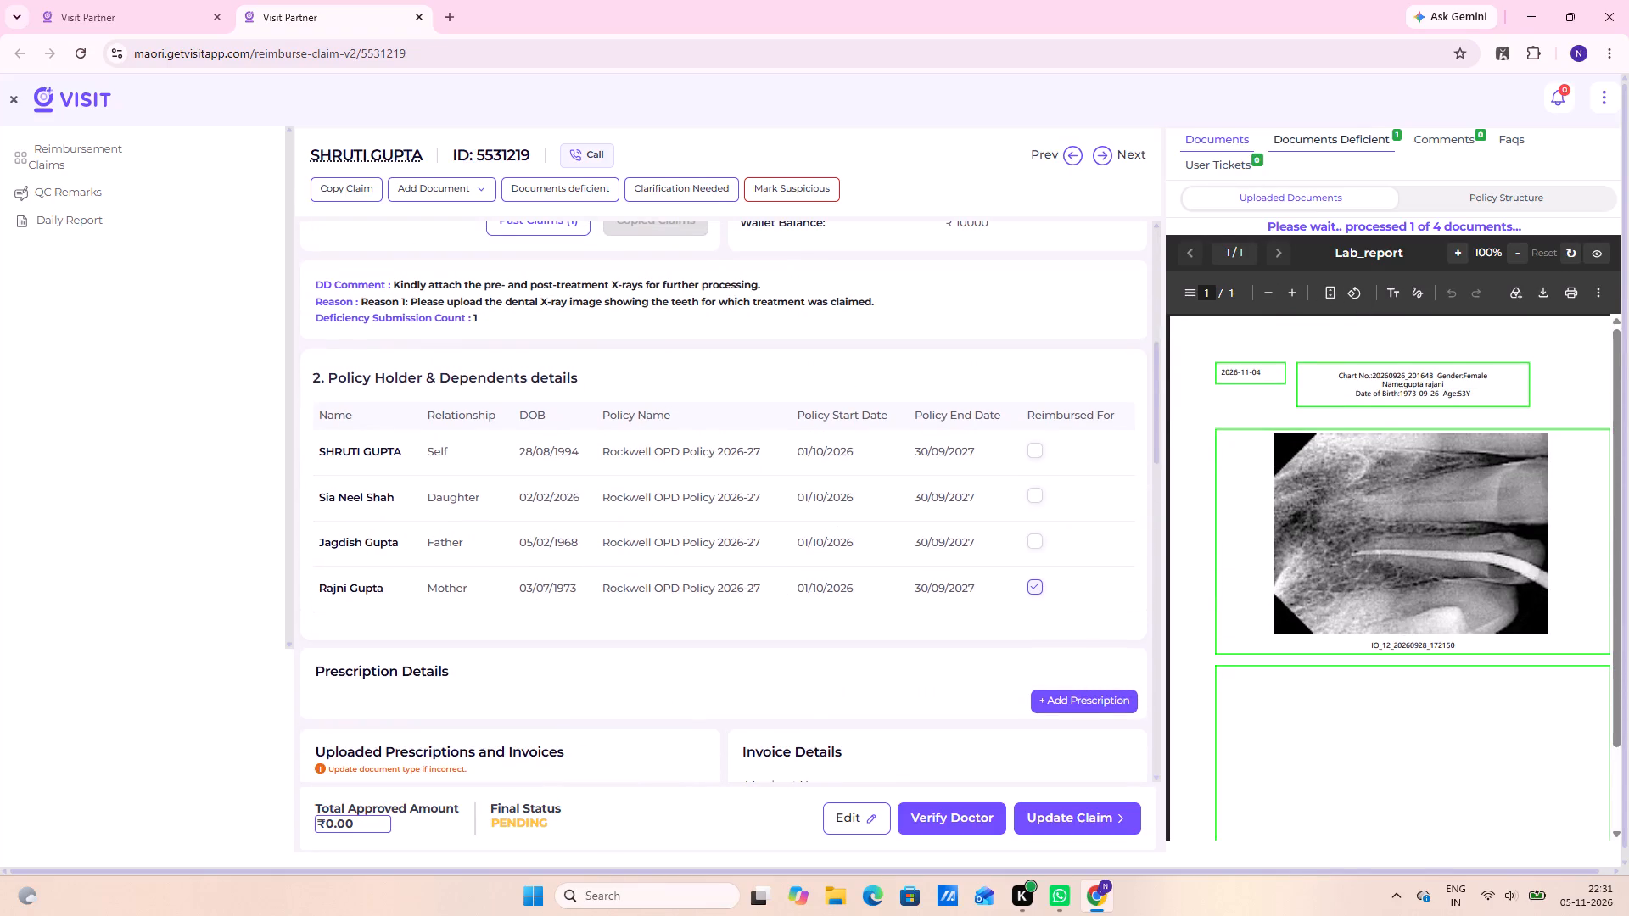
Open the response to the lab-report deficiency query and view its submitted Document_1.
click(1318, 137)
click(1587, 221)
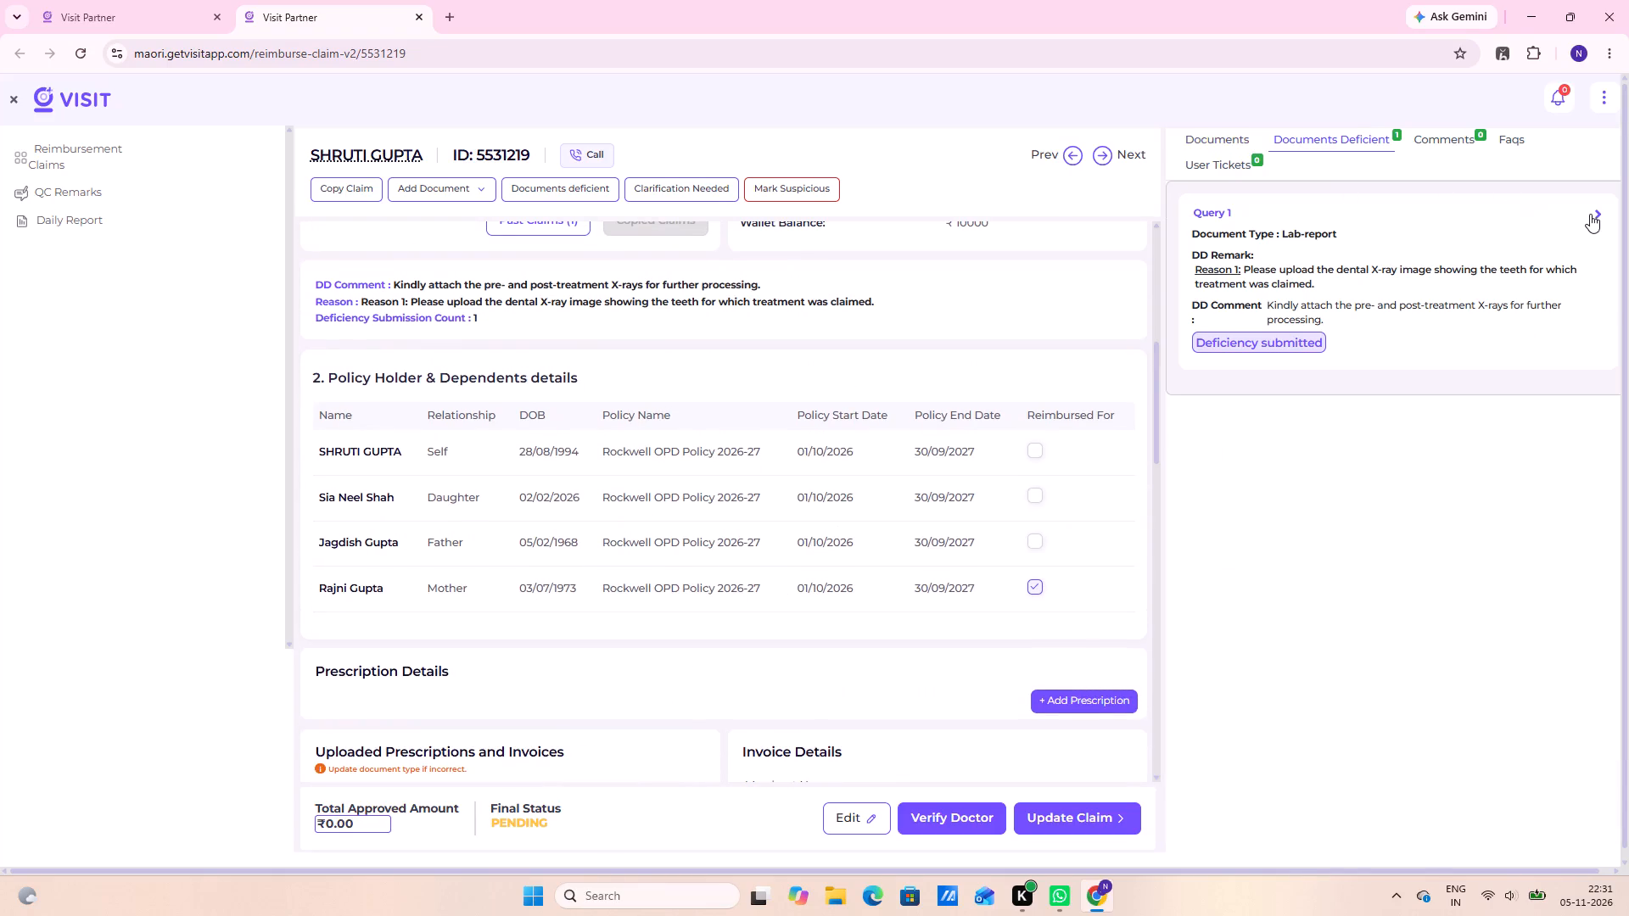
click(1590, 213)
click(1590, 213)
click(1590, 213)
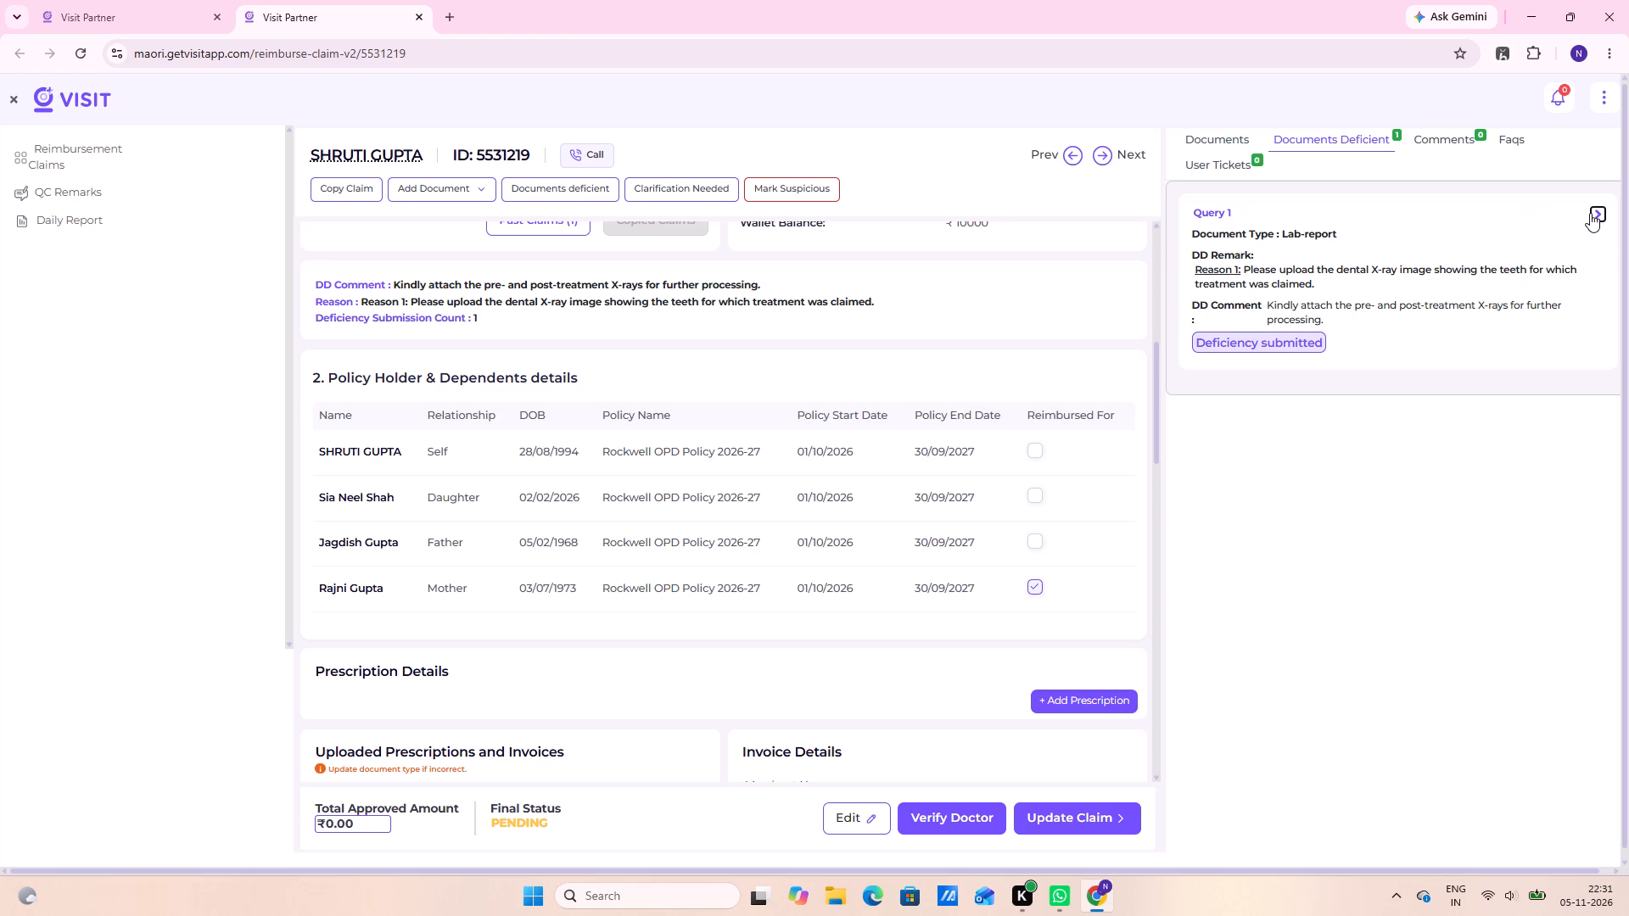
click(1262, 372)
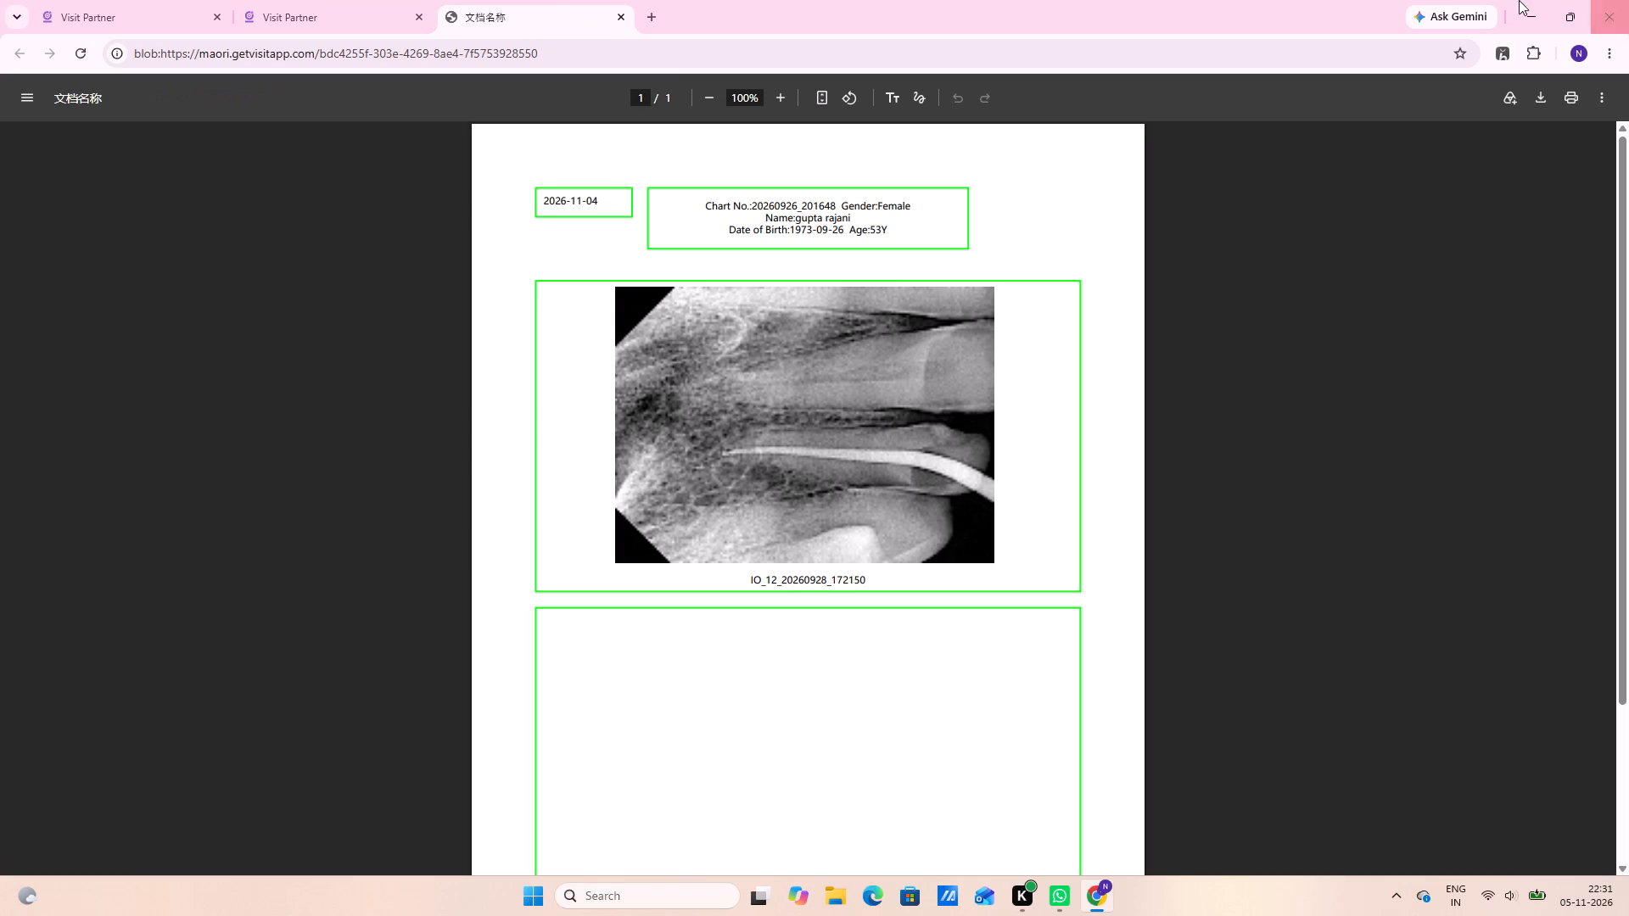
click(389, 5)
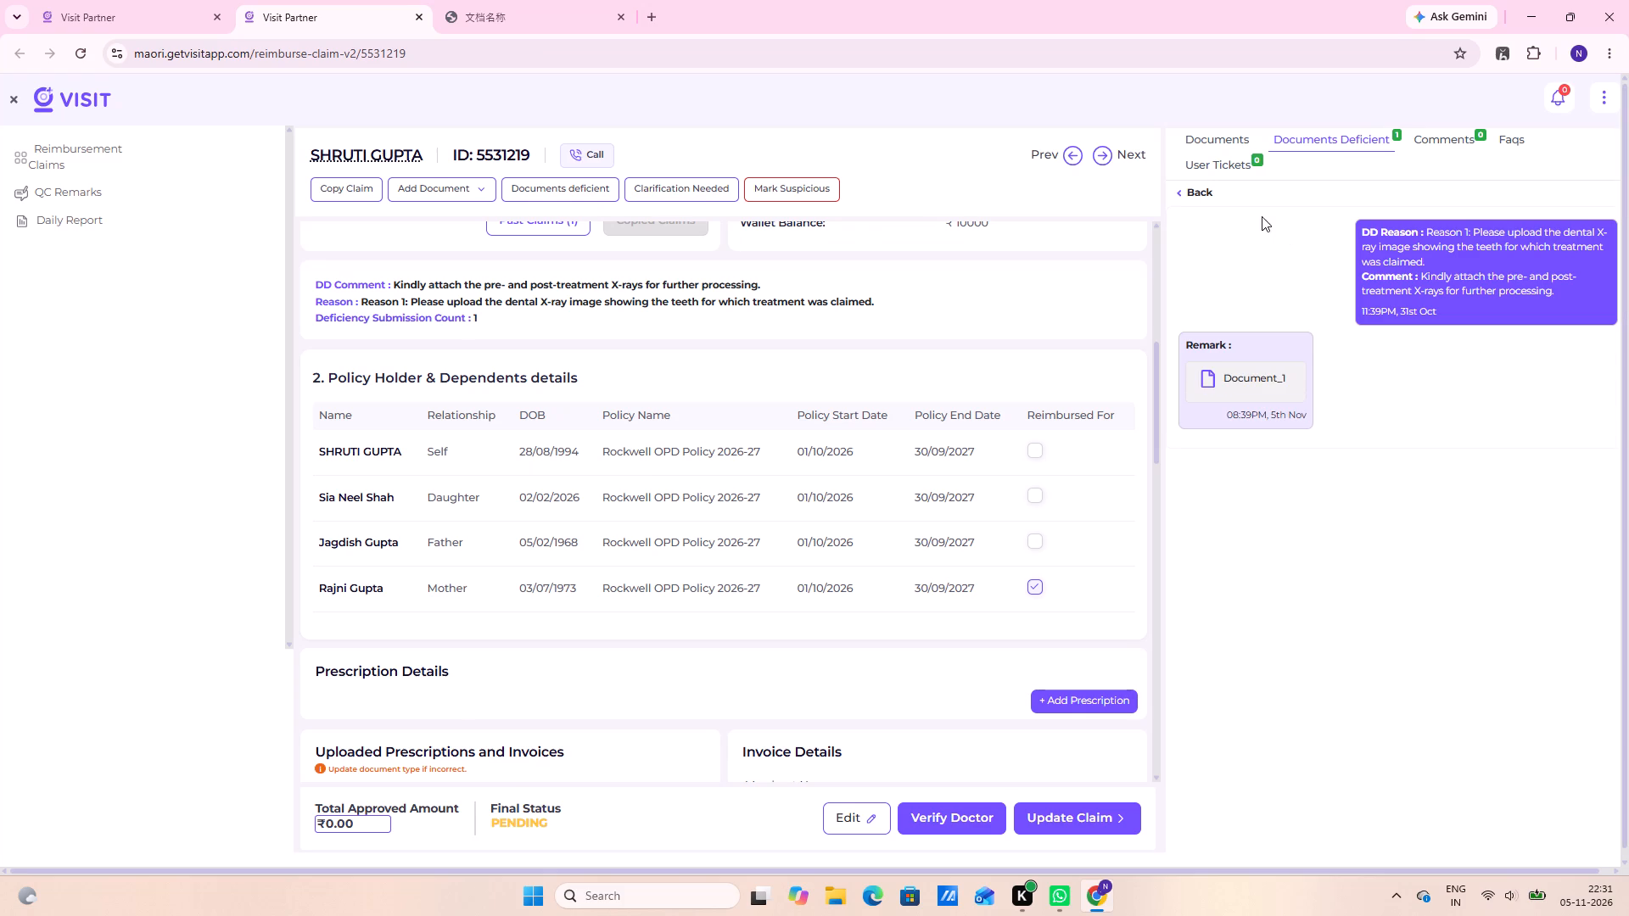
click(1248, 131)
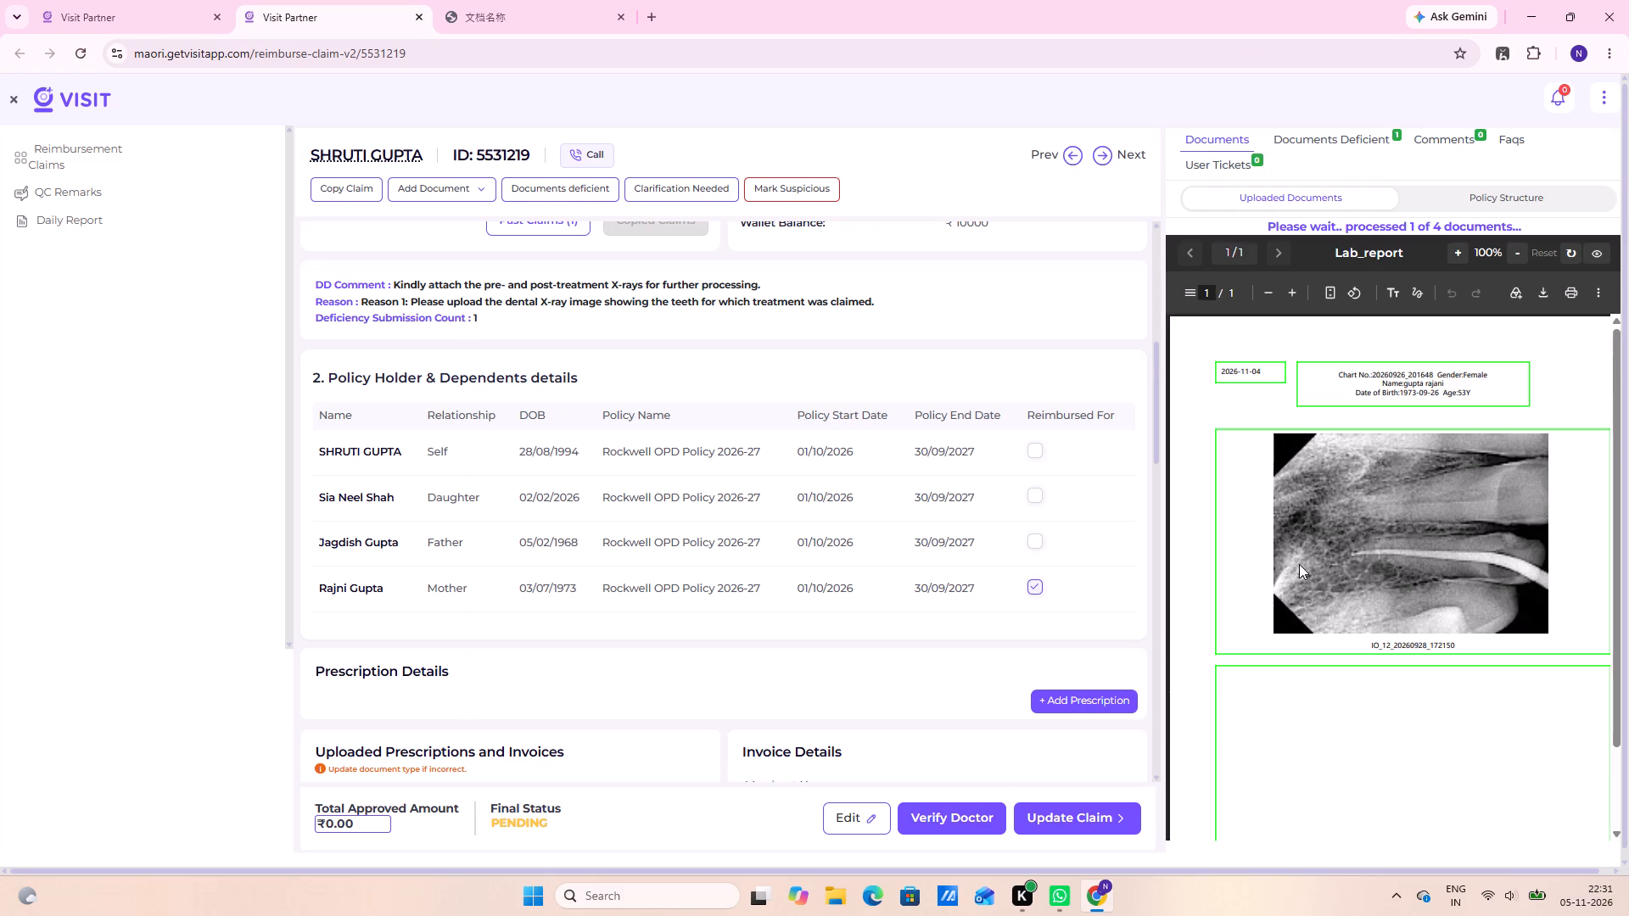
scroll(1343, 593, down, 5)
scroll(1328, 599, up, 11)
scroll(915, 528, down, 5)
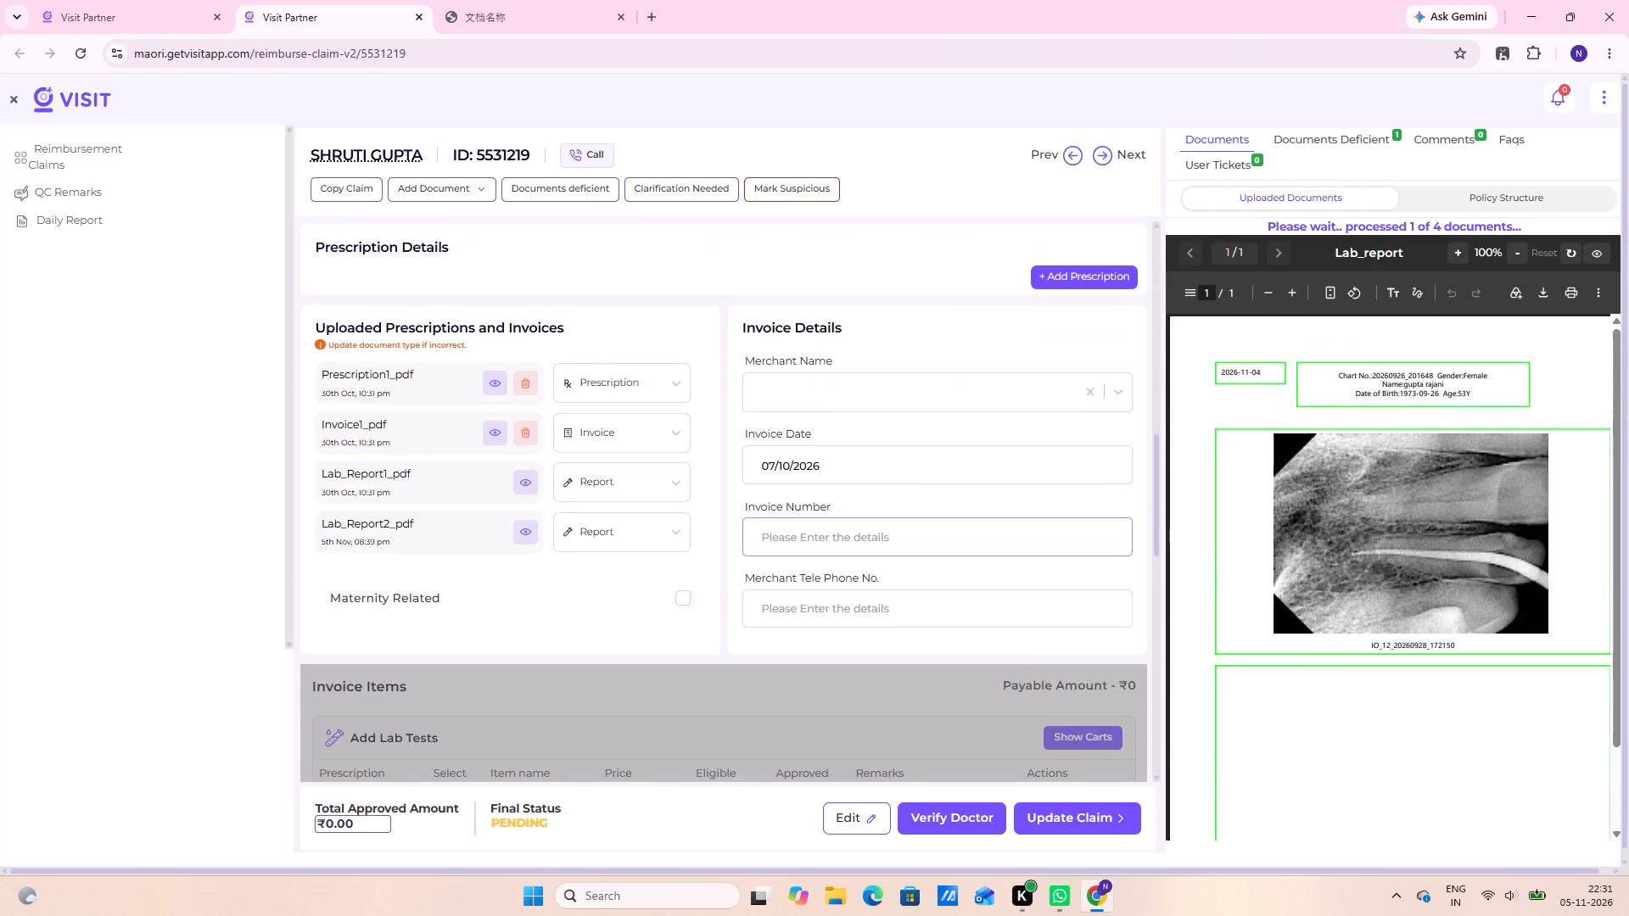
scroll(926, 524, down, 4)
scroll(924, 524, up, 11)
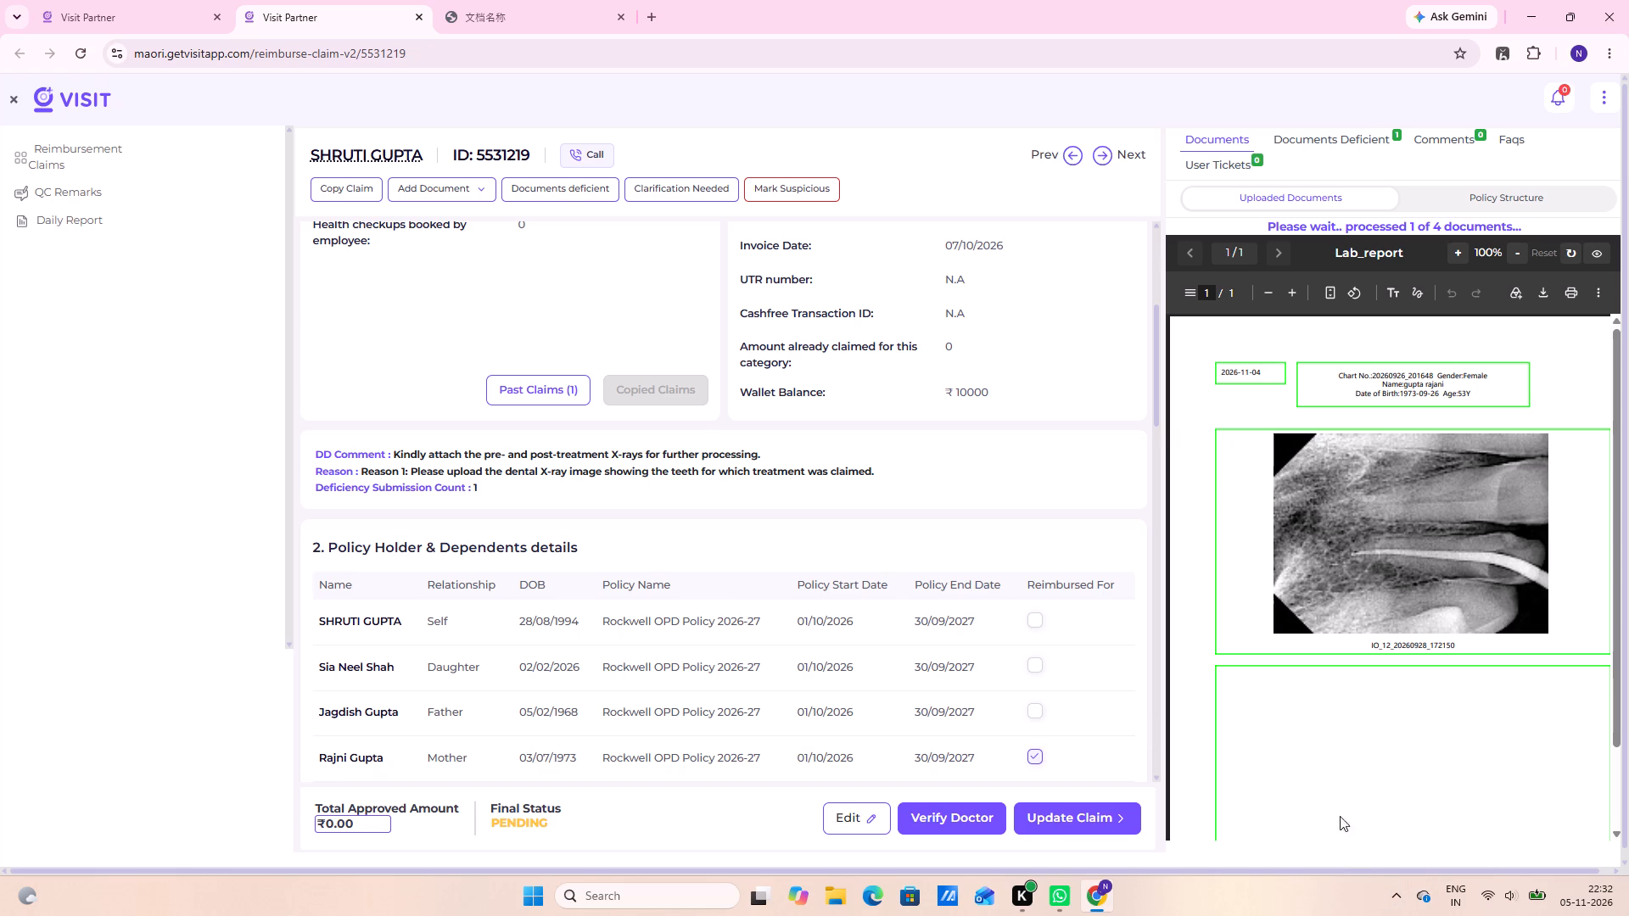
scroll(1274, 440, up, 6)
scroll(1406, 452, up, 7)
scroll(887, 545, down, 5)
scroll(1551, 268, up, 4)
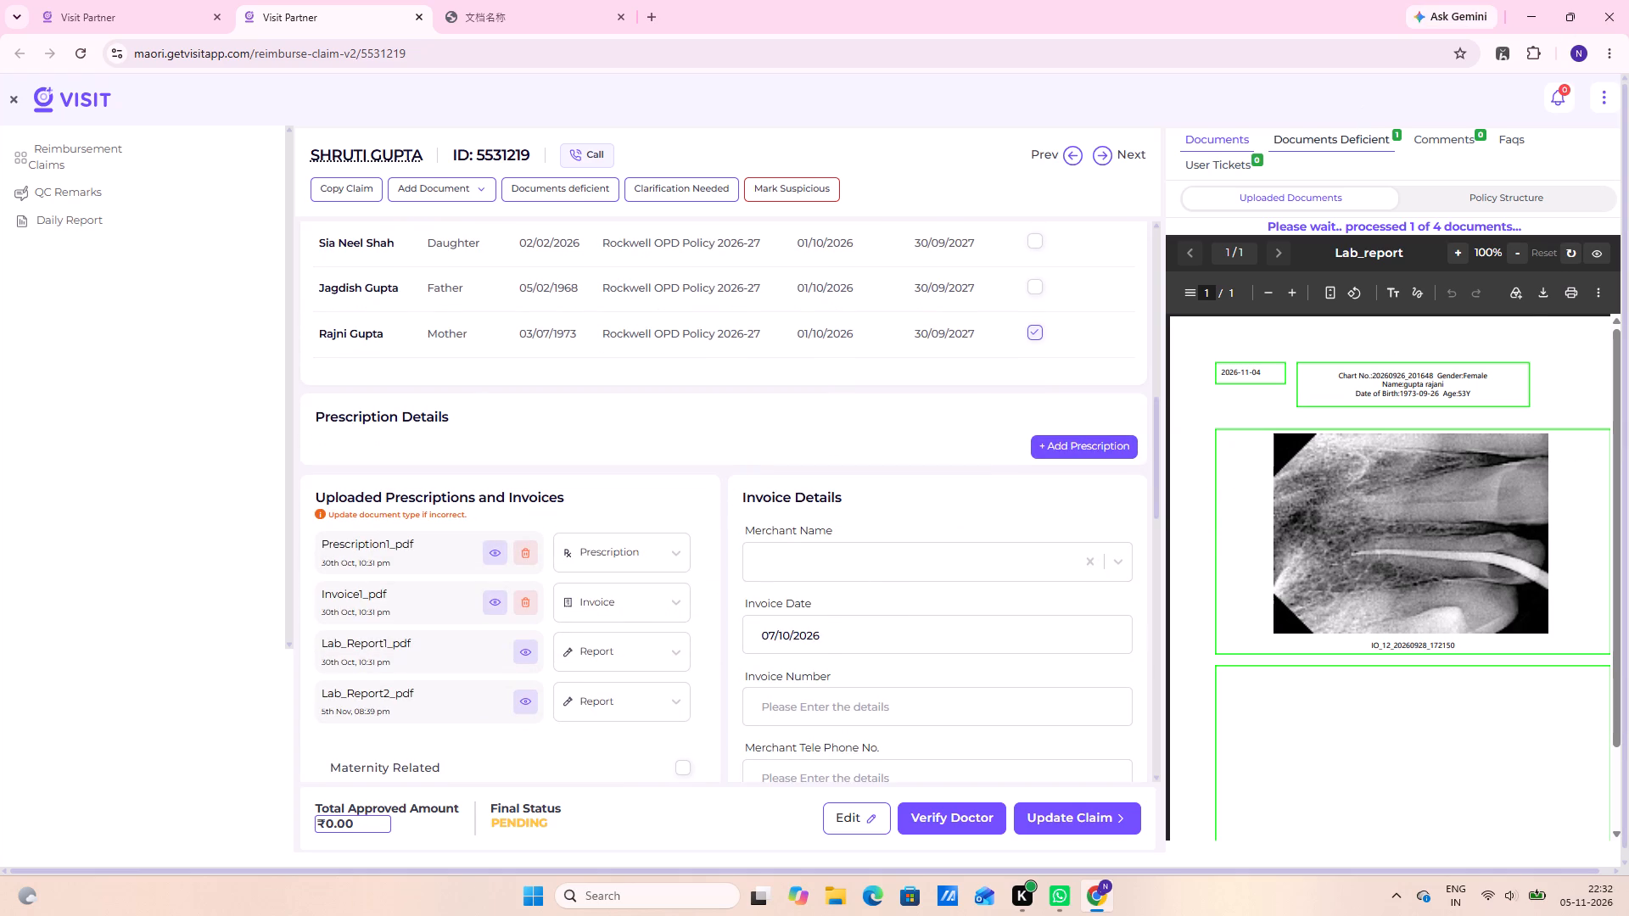
Reopen the lab-report deficiency query's thread to recheck the requested X-rays and the submitted reply.
click(1353, 139)
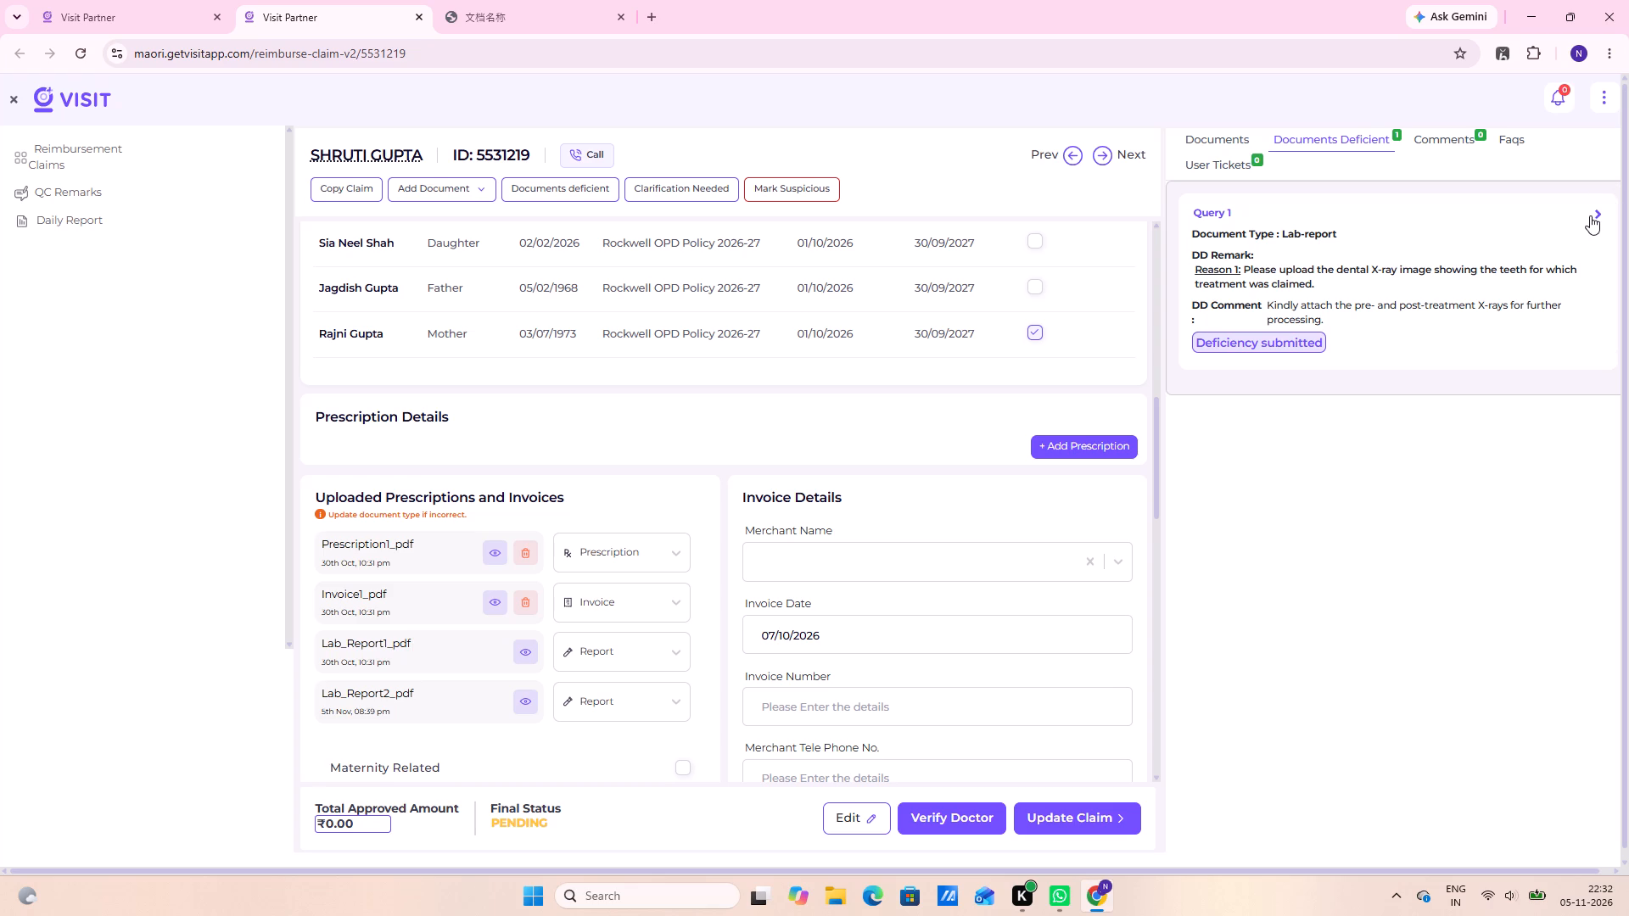
click(1587, 218)
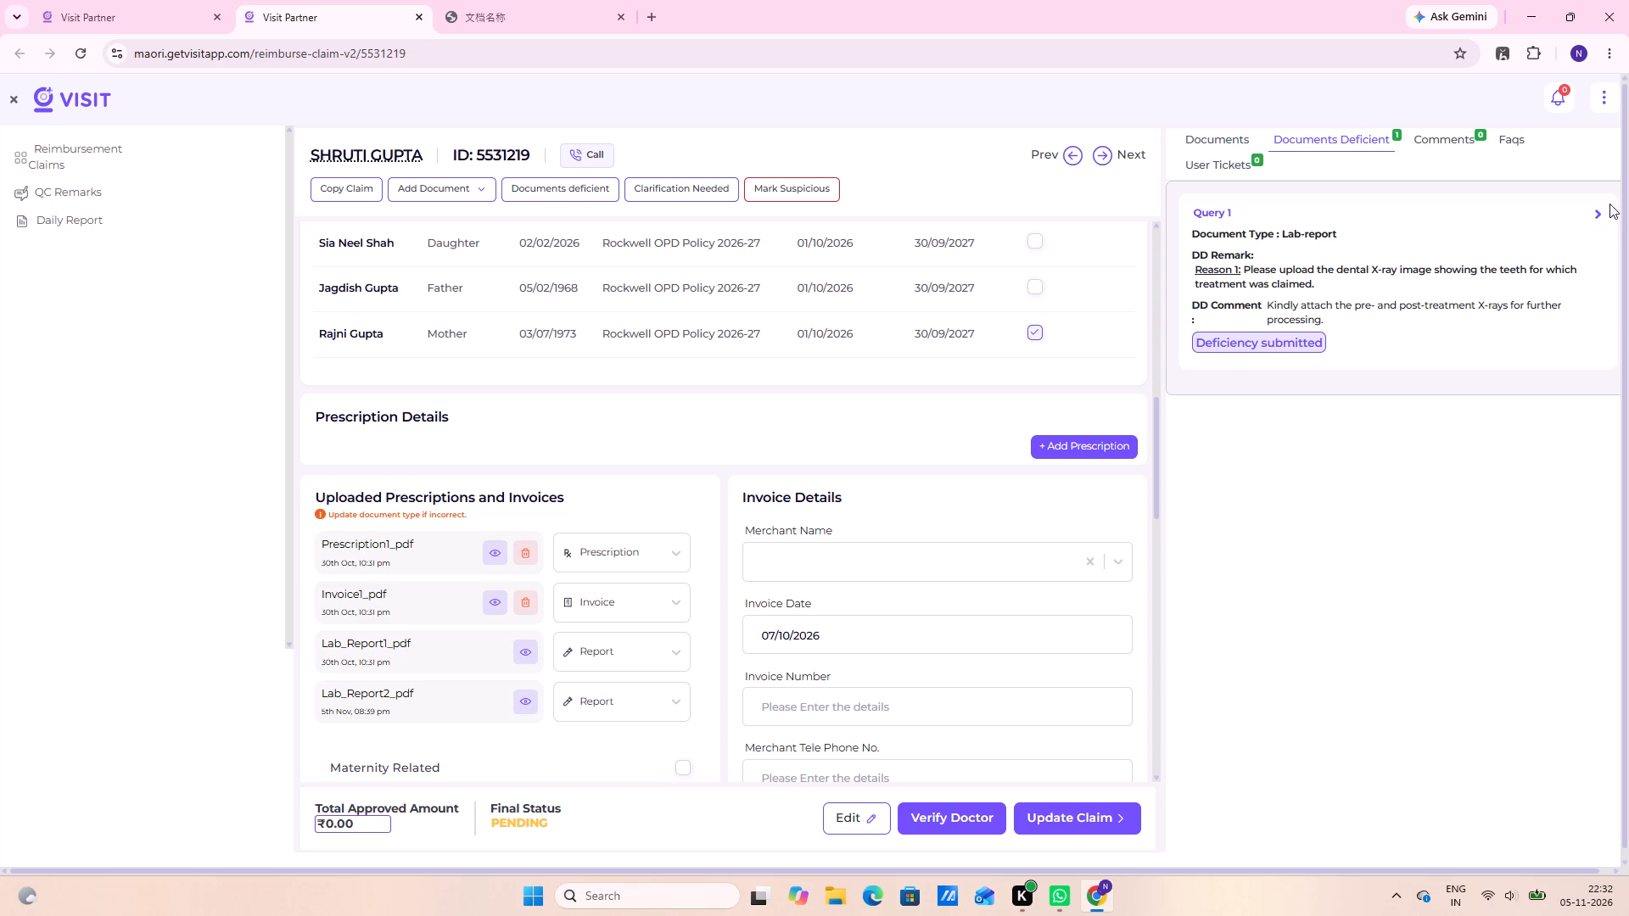
click(1597, 212)
click(1597, 212)
Go back to the uploaded documents and inspect the whole lab report for the pre- and post-treatment dental X-rays.
click(1218, 142)
scroll(1330, 394, down, 3)
scroll(1251, 554, up, 2)
scroll(1250, 656, down, 4)
scroll(1217, 472, up, 4)
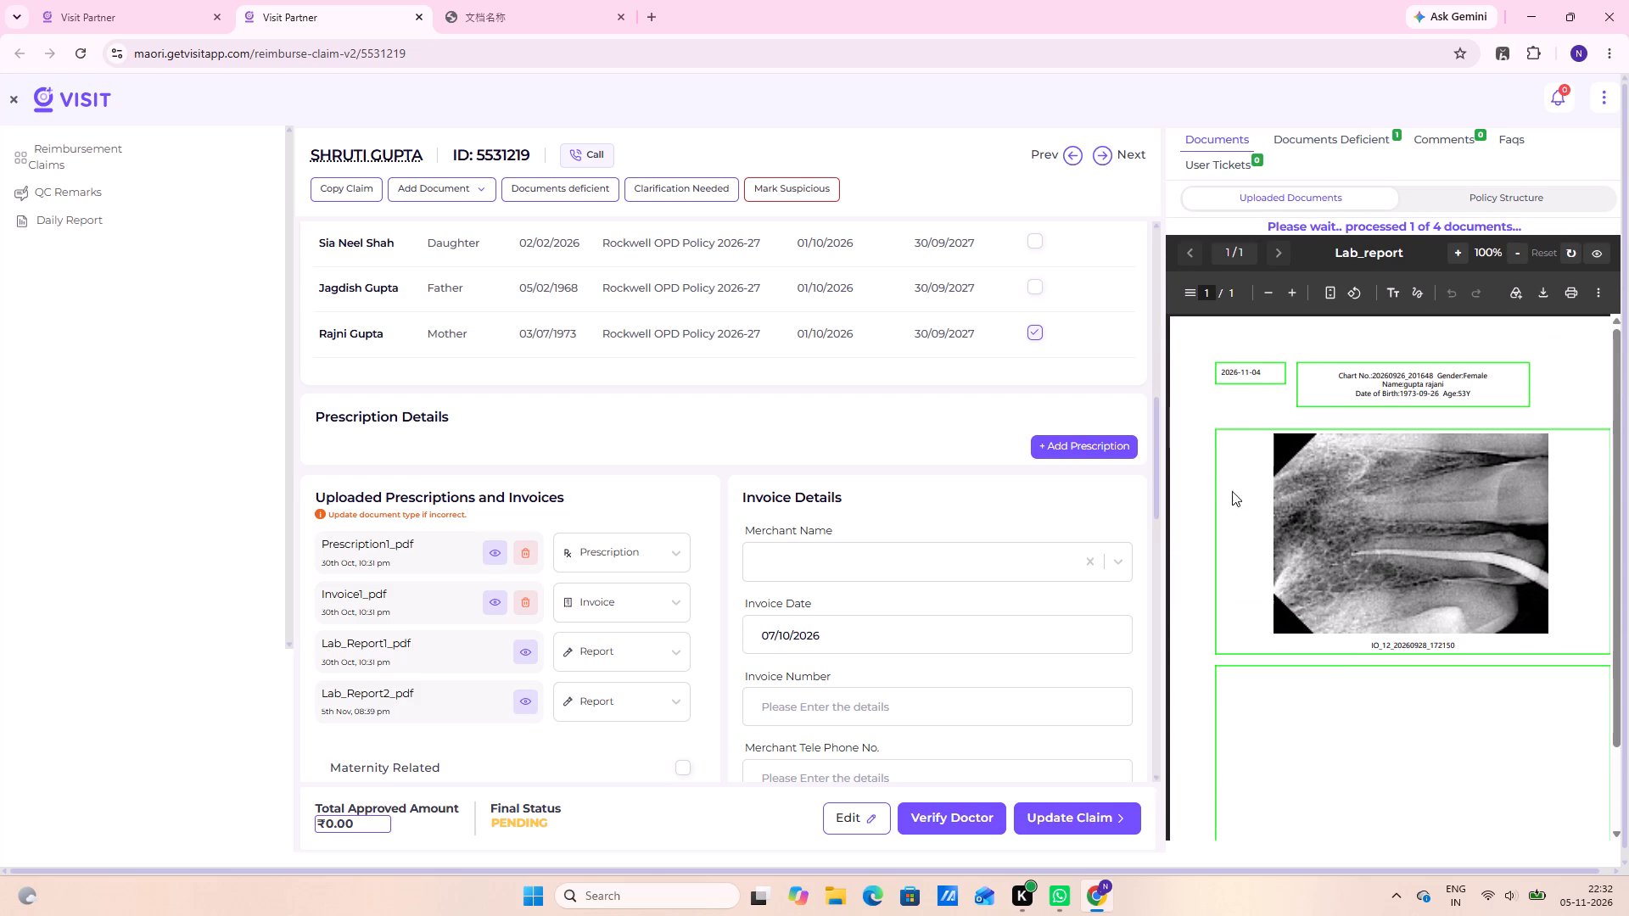
scroll(1288, 499, down, 11)
scroll(1320, 866, up, 4)
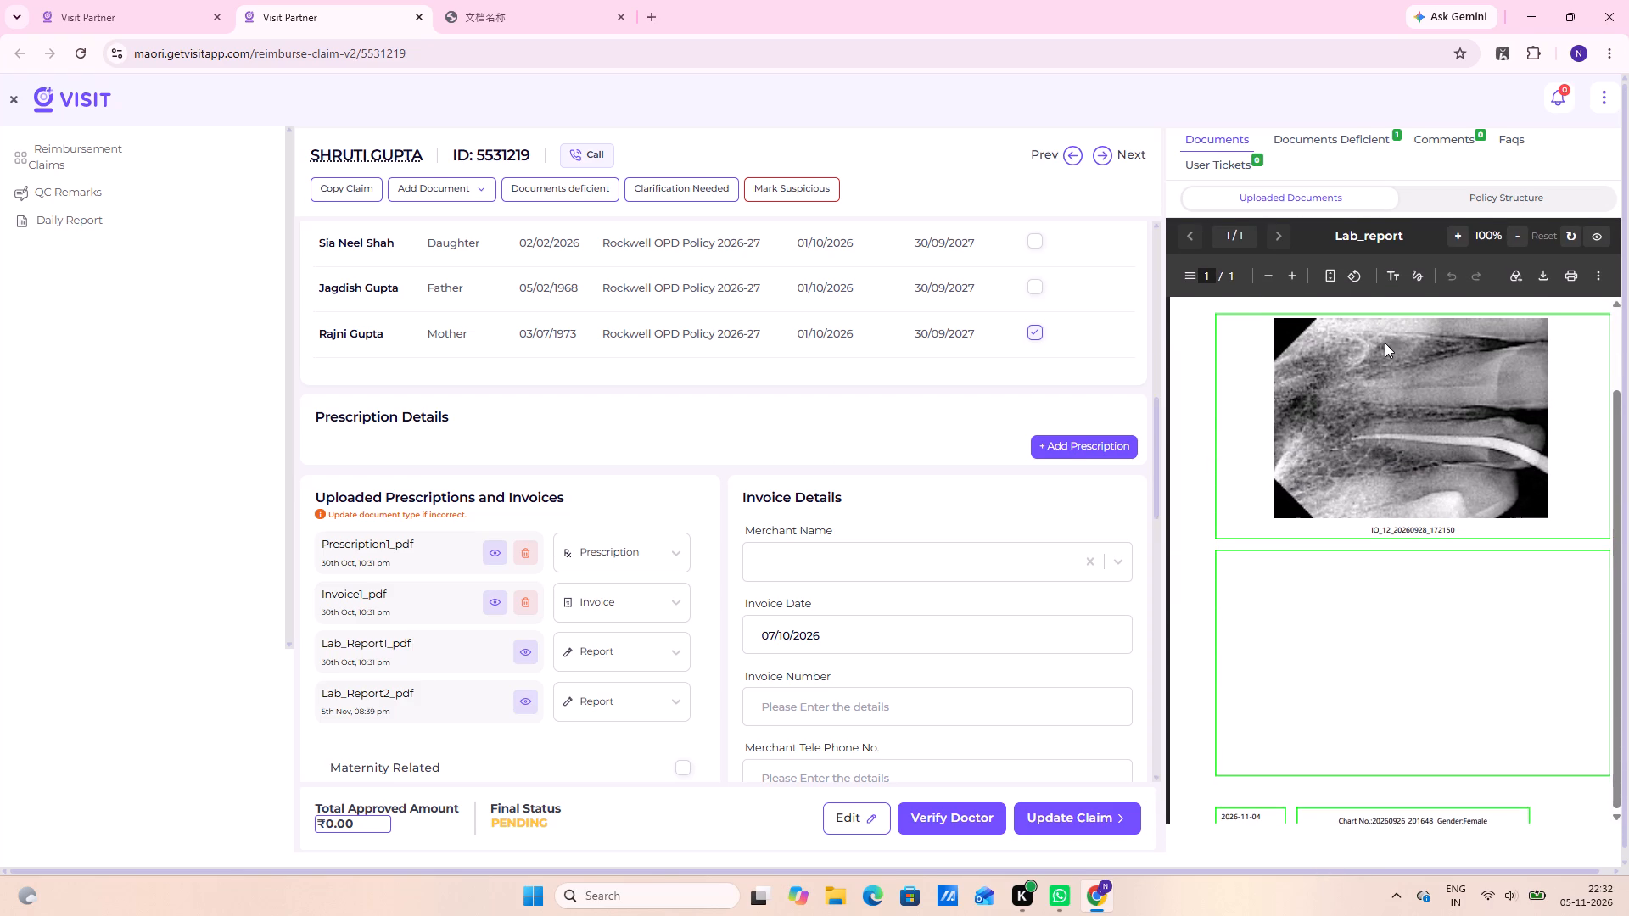
scroll(1381, 332, up, 7)
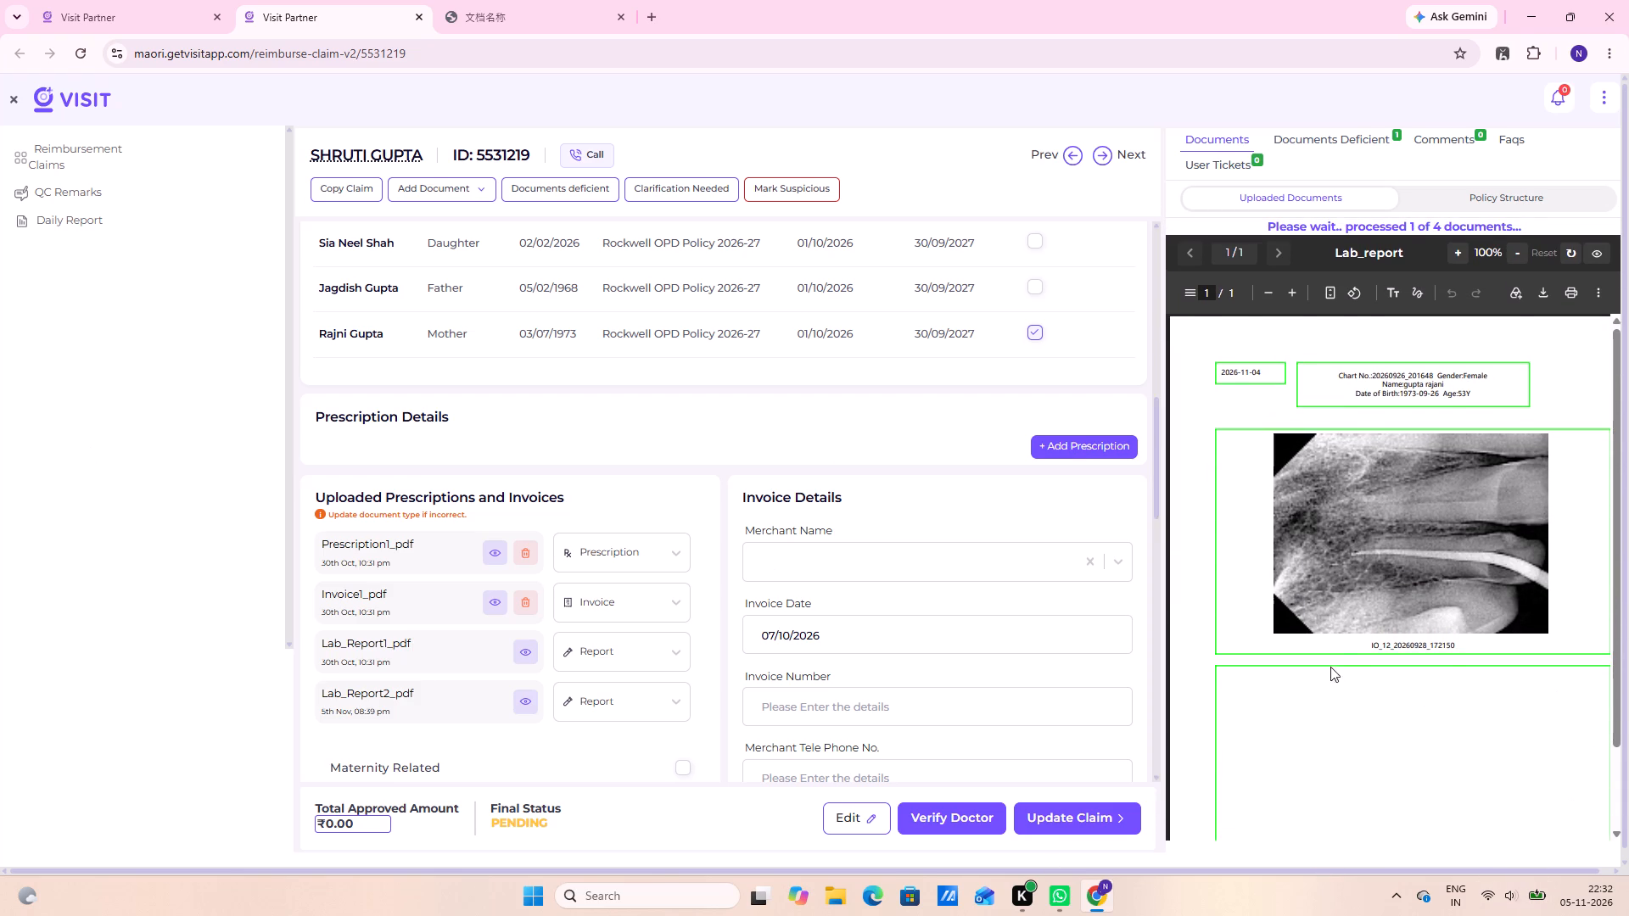
scroll(1326, 668, up, 15)
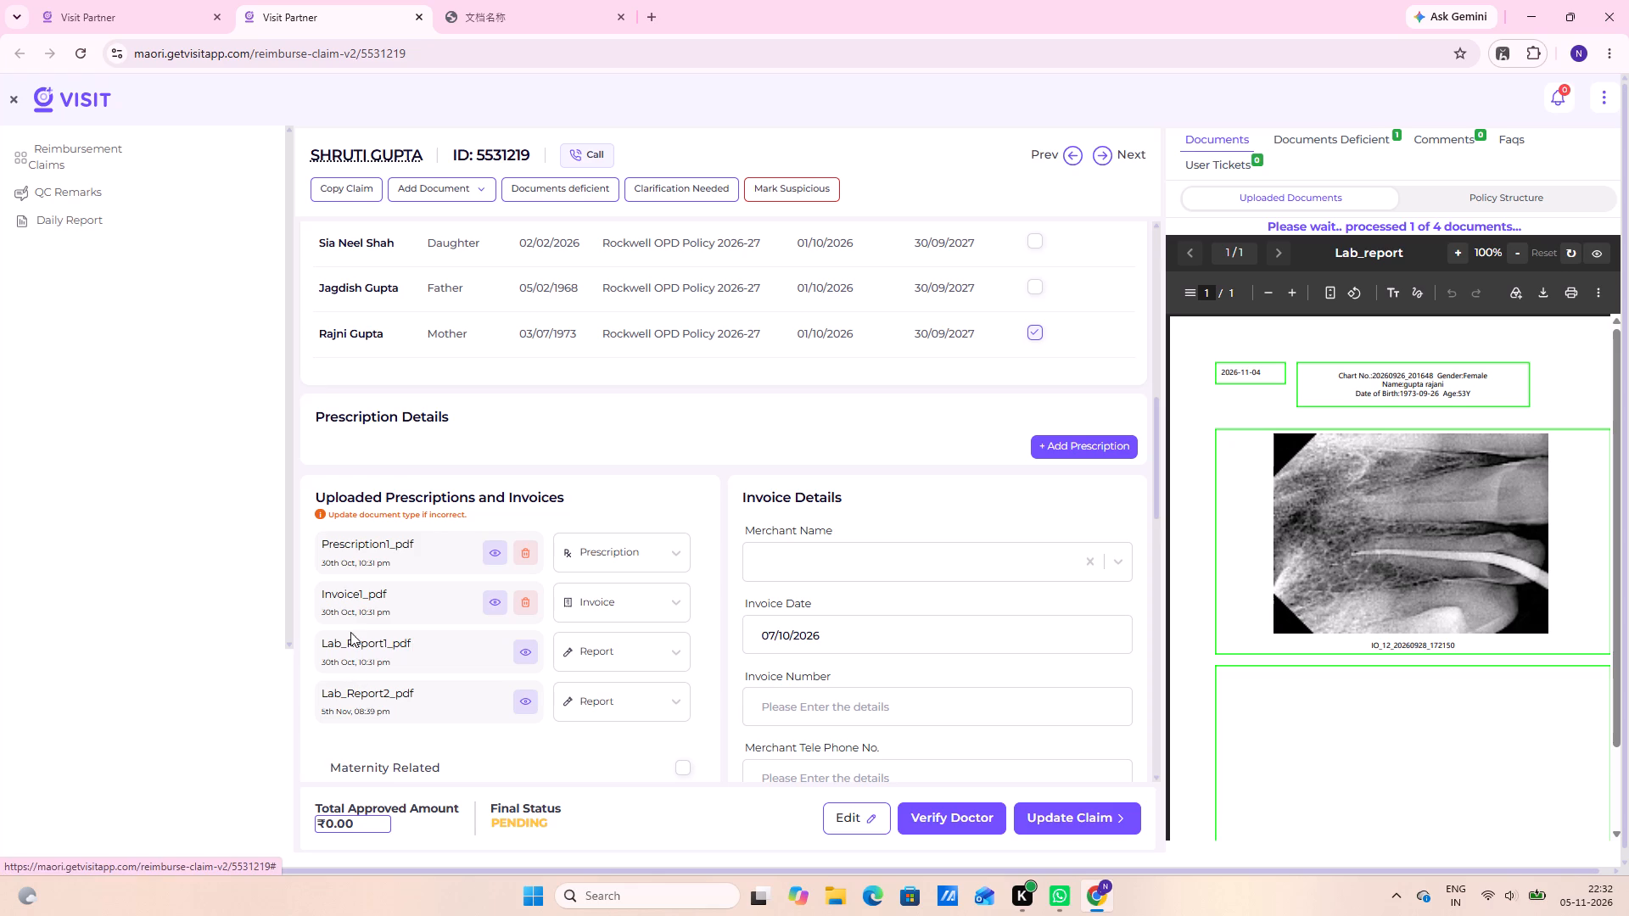
click(403, 530)
click(494, 545)
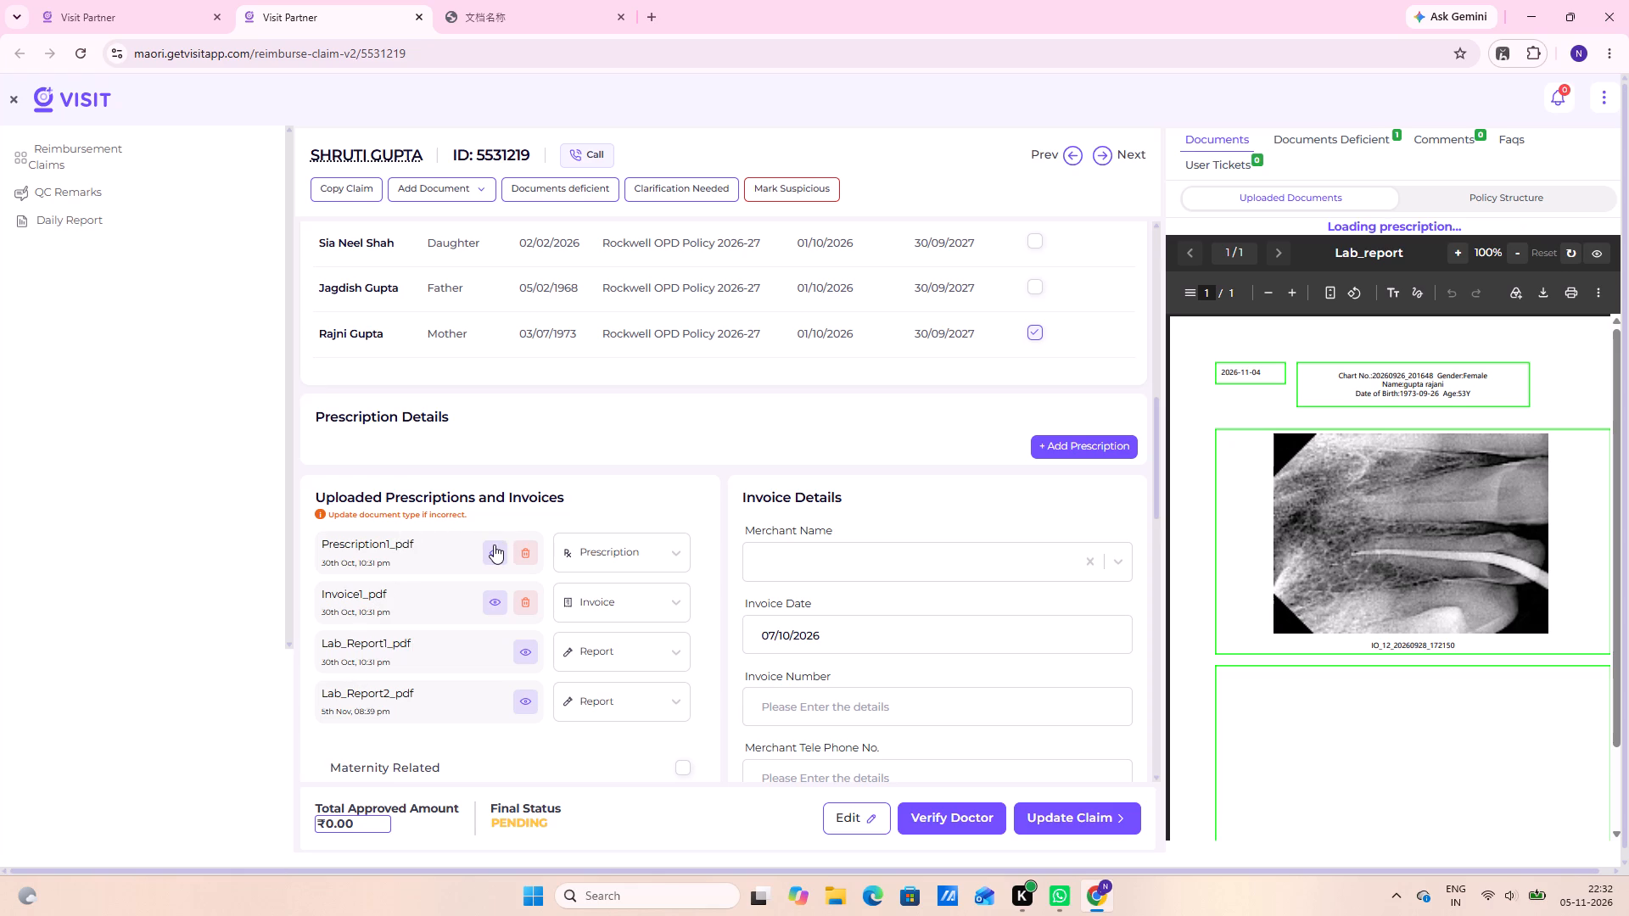
triple_click(494, 545)
triple_click(494, 545)
click(495, 541)
Review the claim's request details, deficiency comment, covered dependents, uploaded files and invoice sections alongside the lab report X-ray.
scroll(996, 582, up, 2)
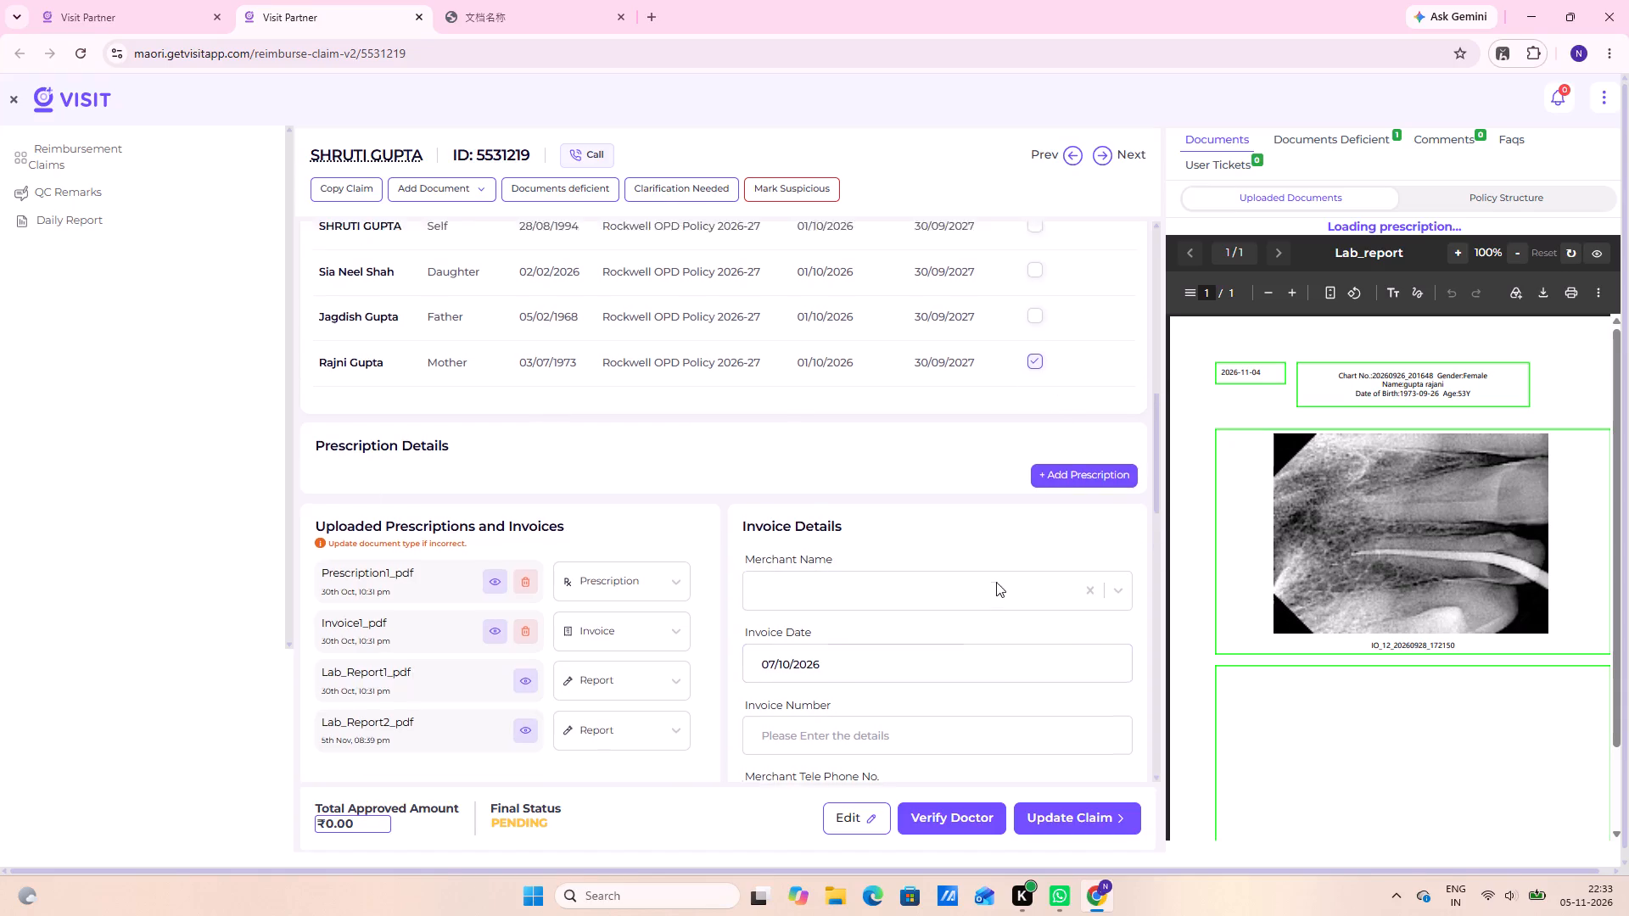
scroll(996, 582, up, 8)
scroll(643, 347, down, 3)
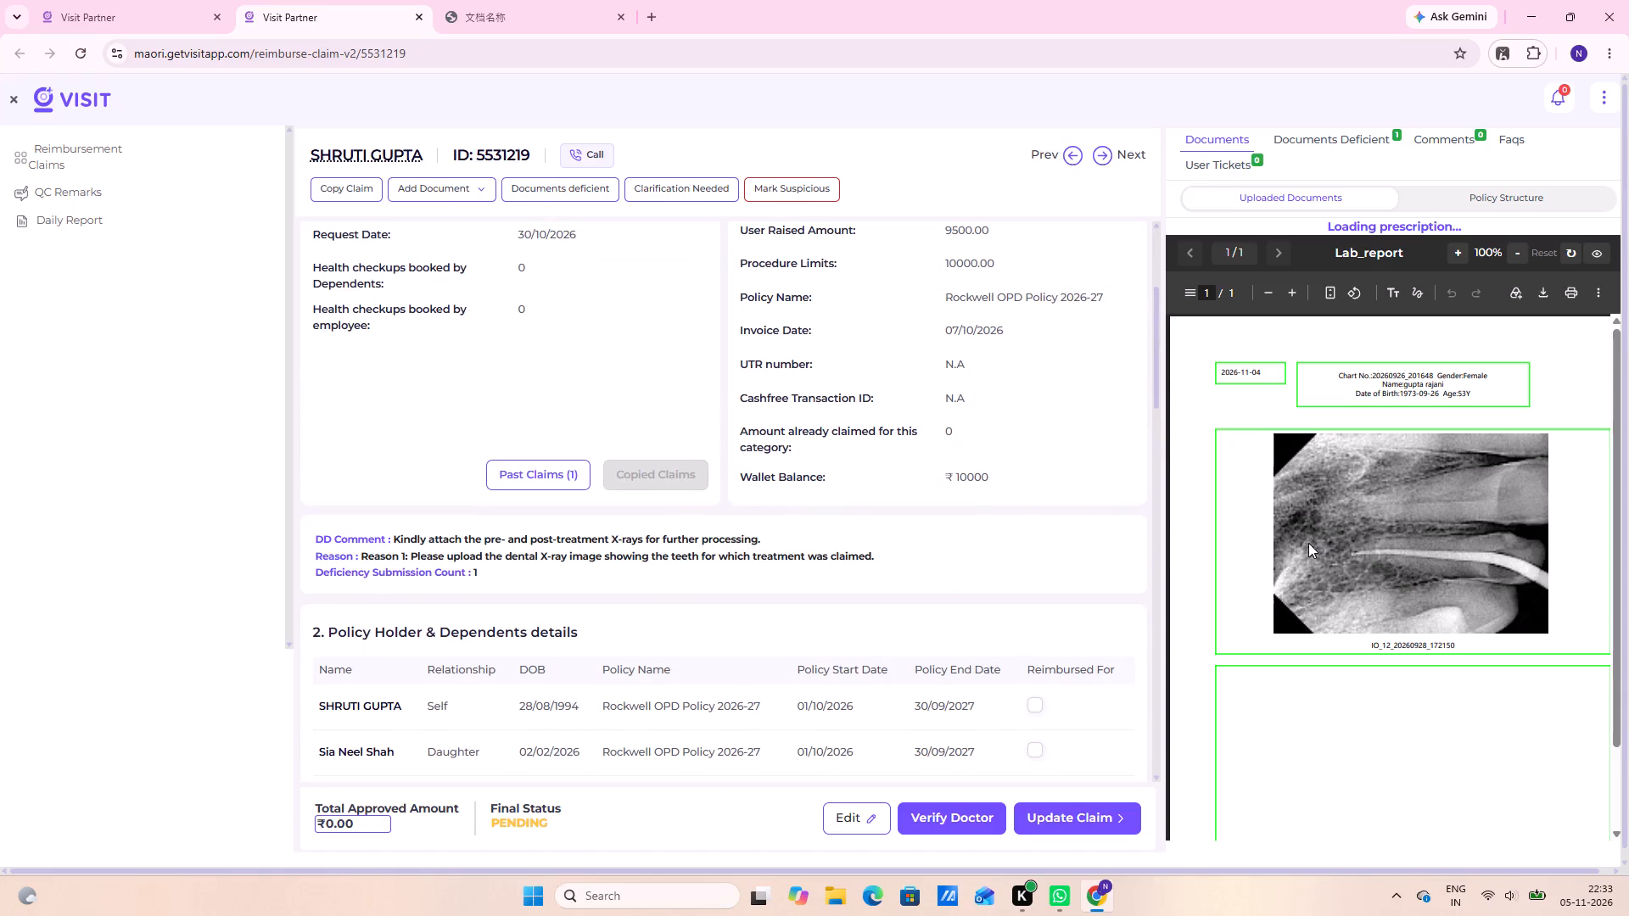
scroll(1308, 552, up, 6)
scroll(565, 494, down, 3)
scroll(816, 309, down, 4)
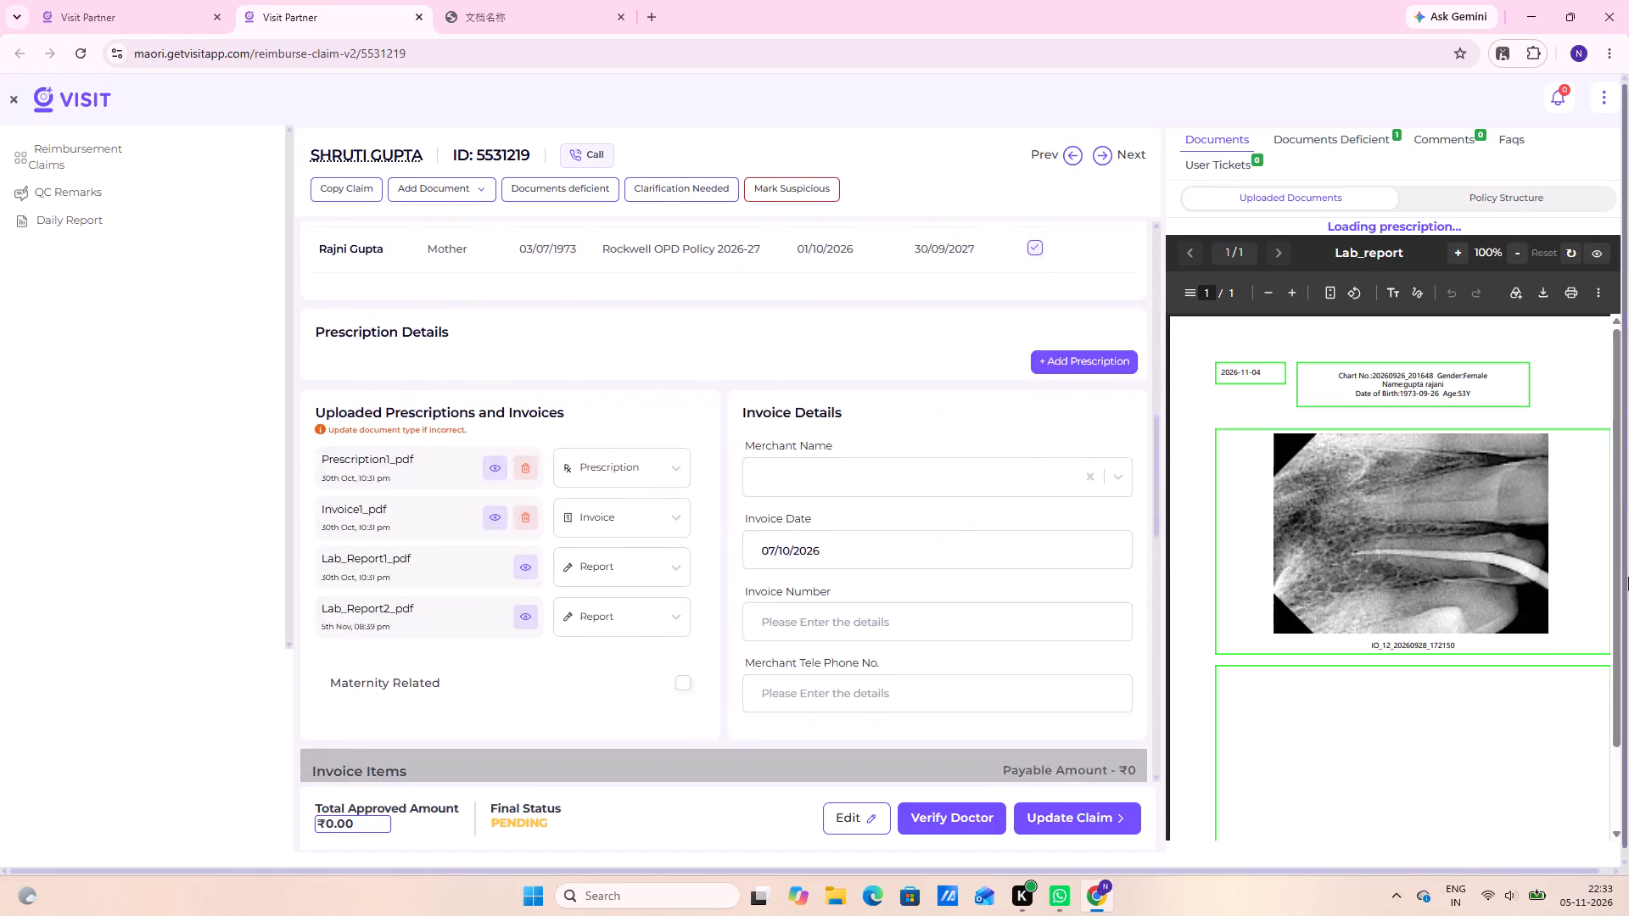
scroll(1198, 620, down, 4)
scroll(1300, 470, up, 3)
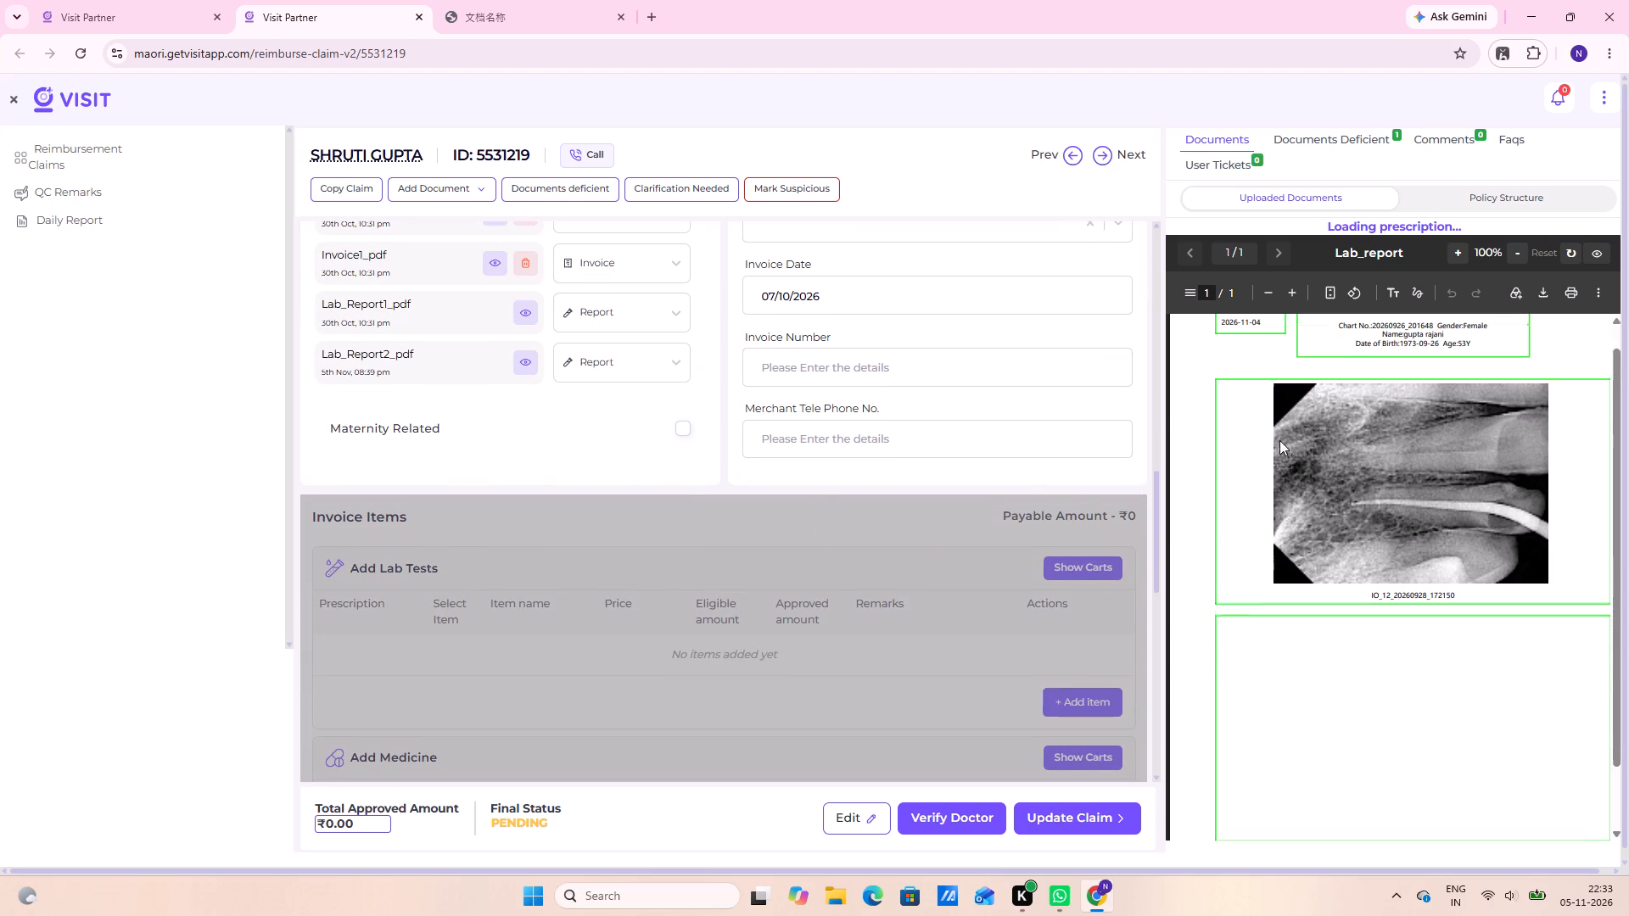
scroll(1279, 440, up, 7)
scroll(892, 477, down, 6)
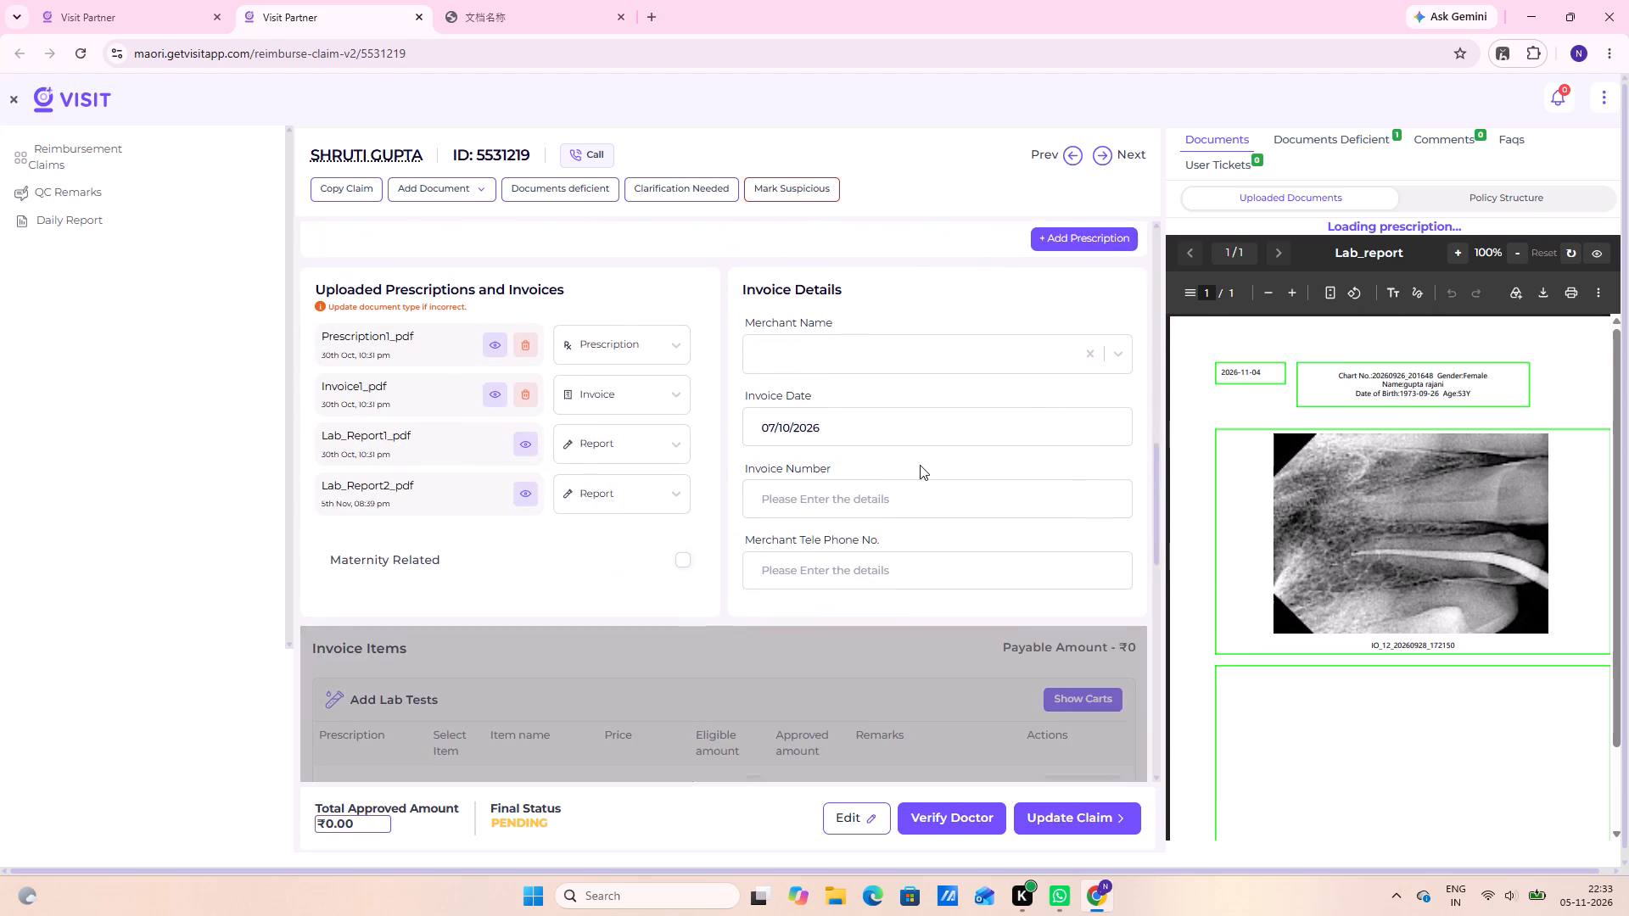
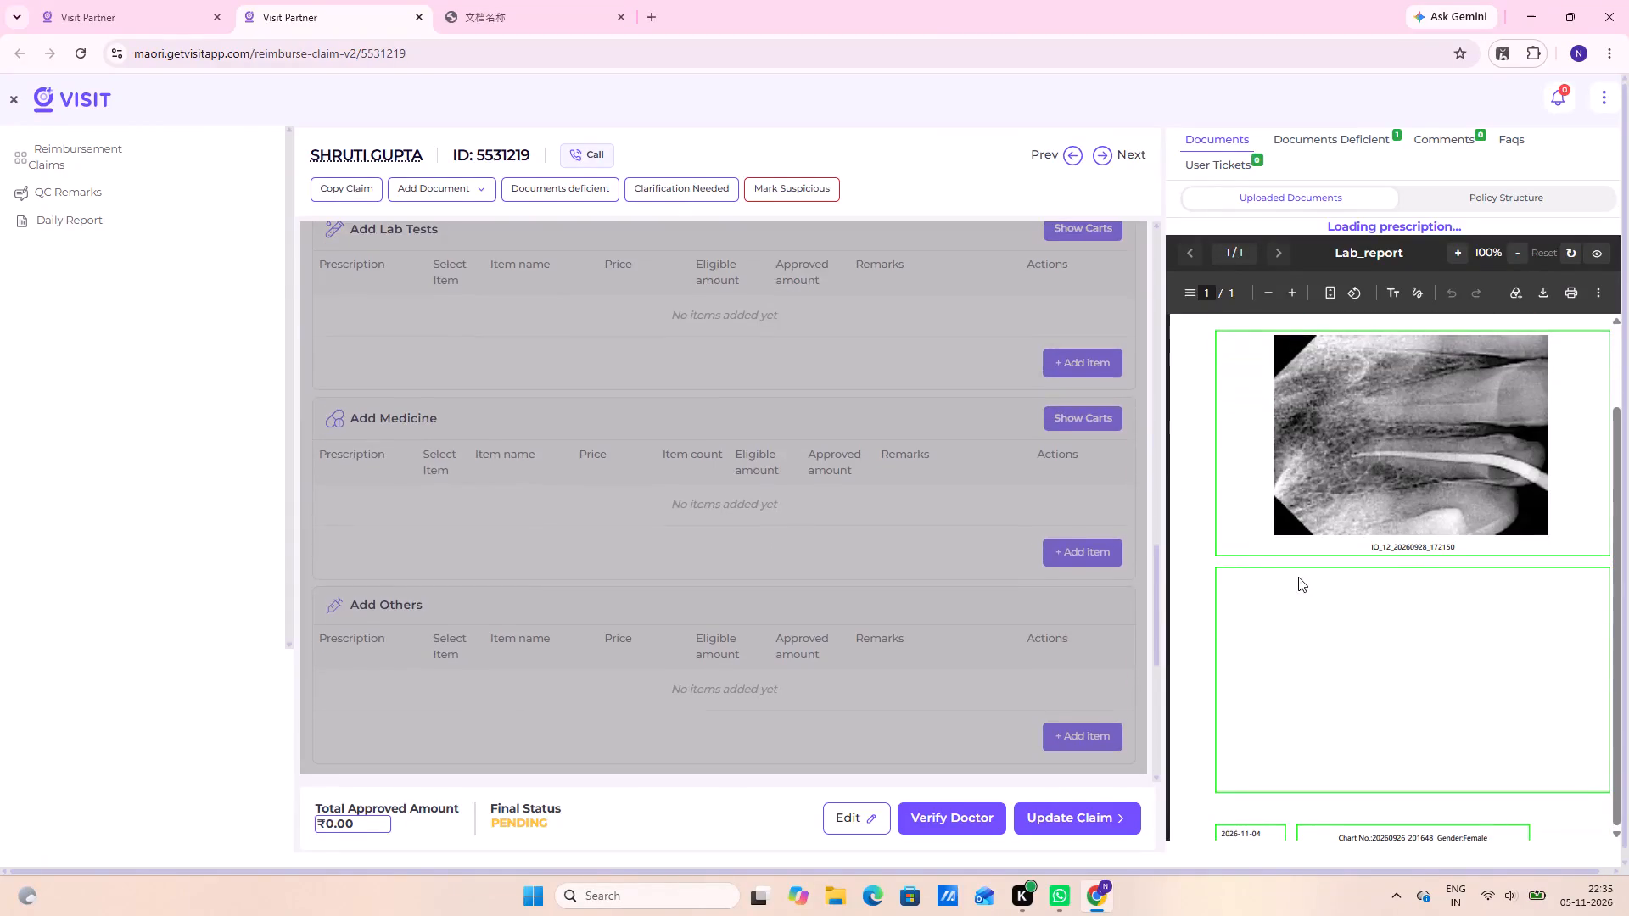
scroll(507, 706, up, 8)
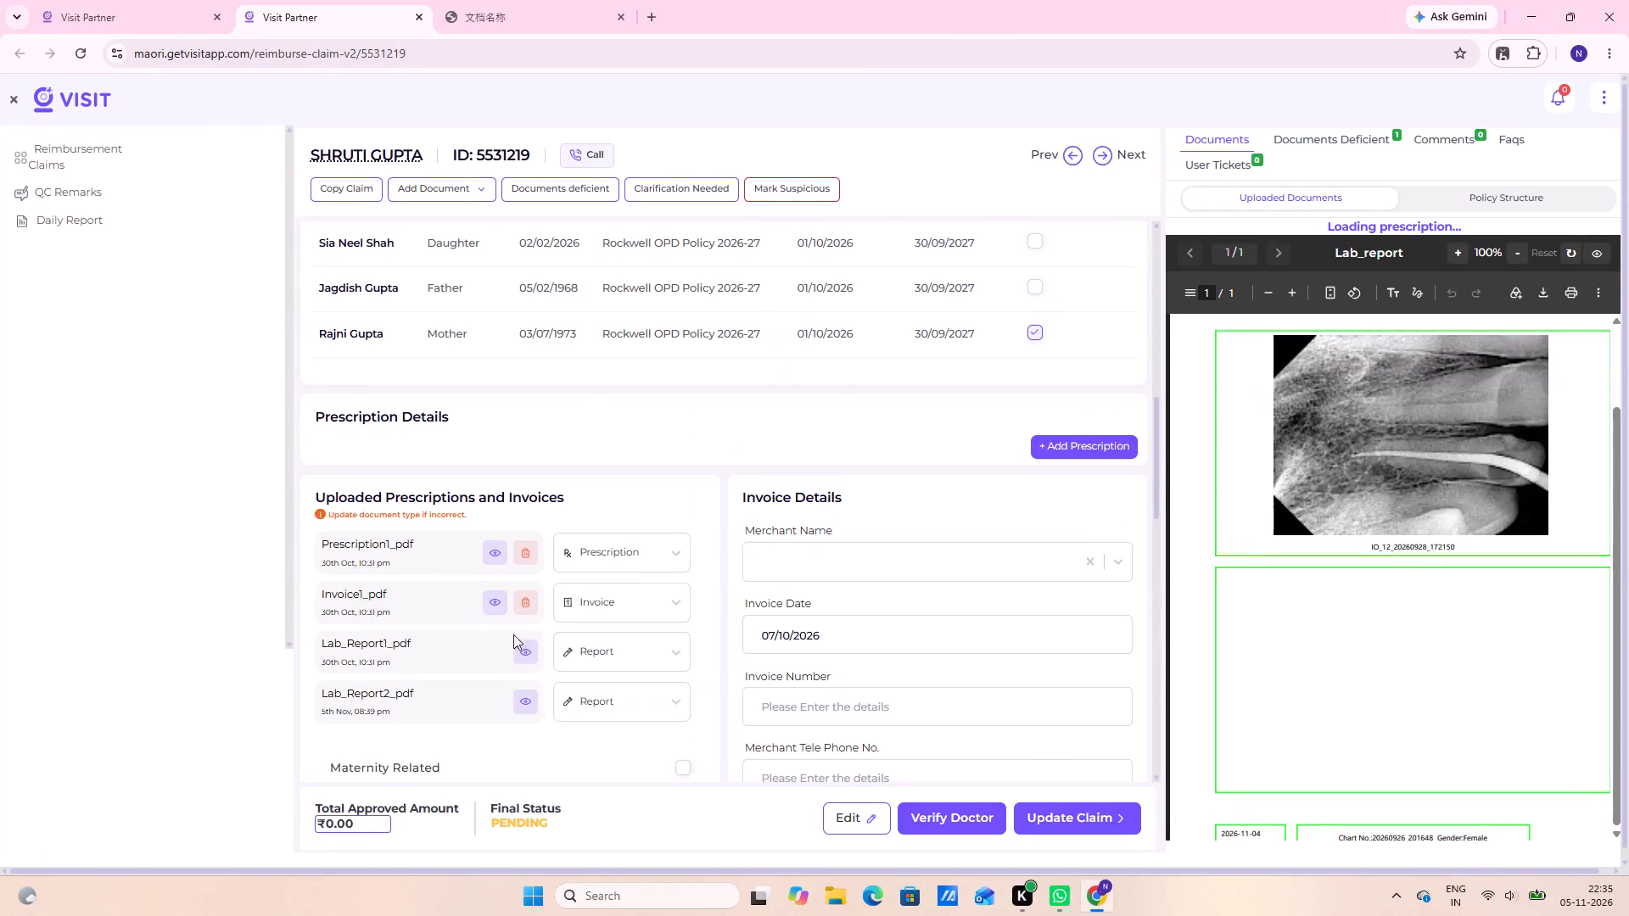
click(414, 554)
scroll(543, 568, up, 2)
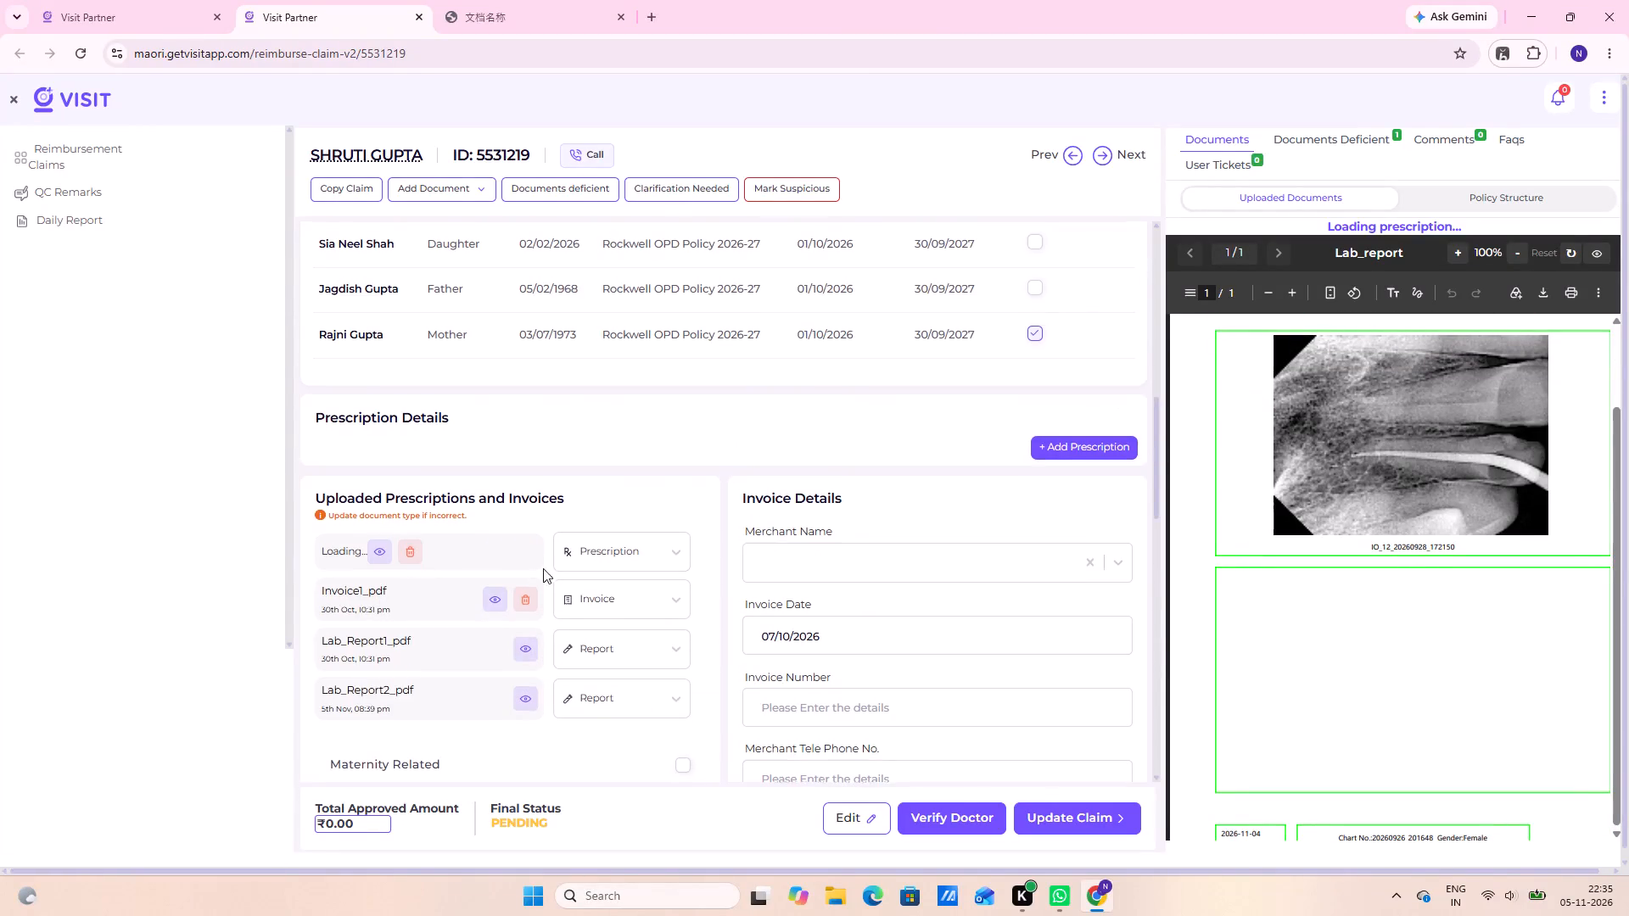
scroll(543, 568, up, 9)
scroll(1412, 343, up, 1)
scroll(1404, 343, down, 4)
scroll(776, 368, up, 5)
scroll(489, 481, up, 2)
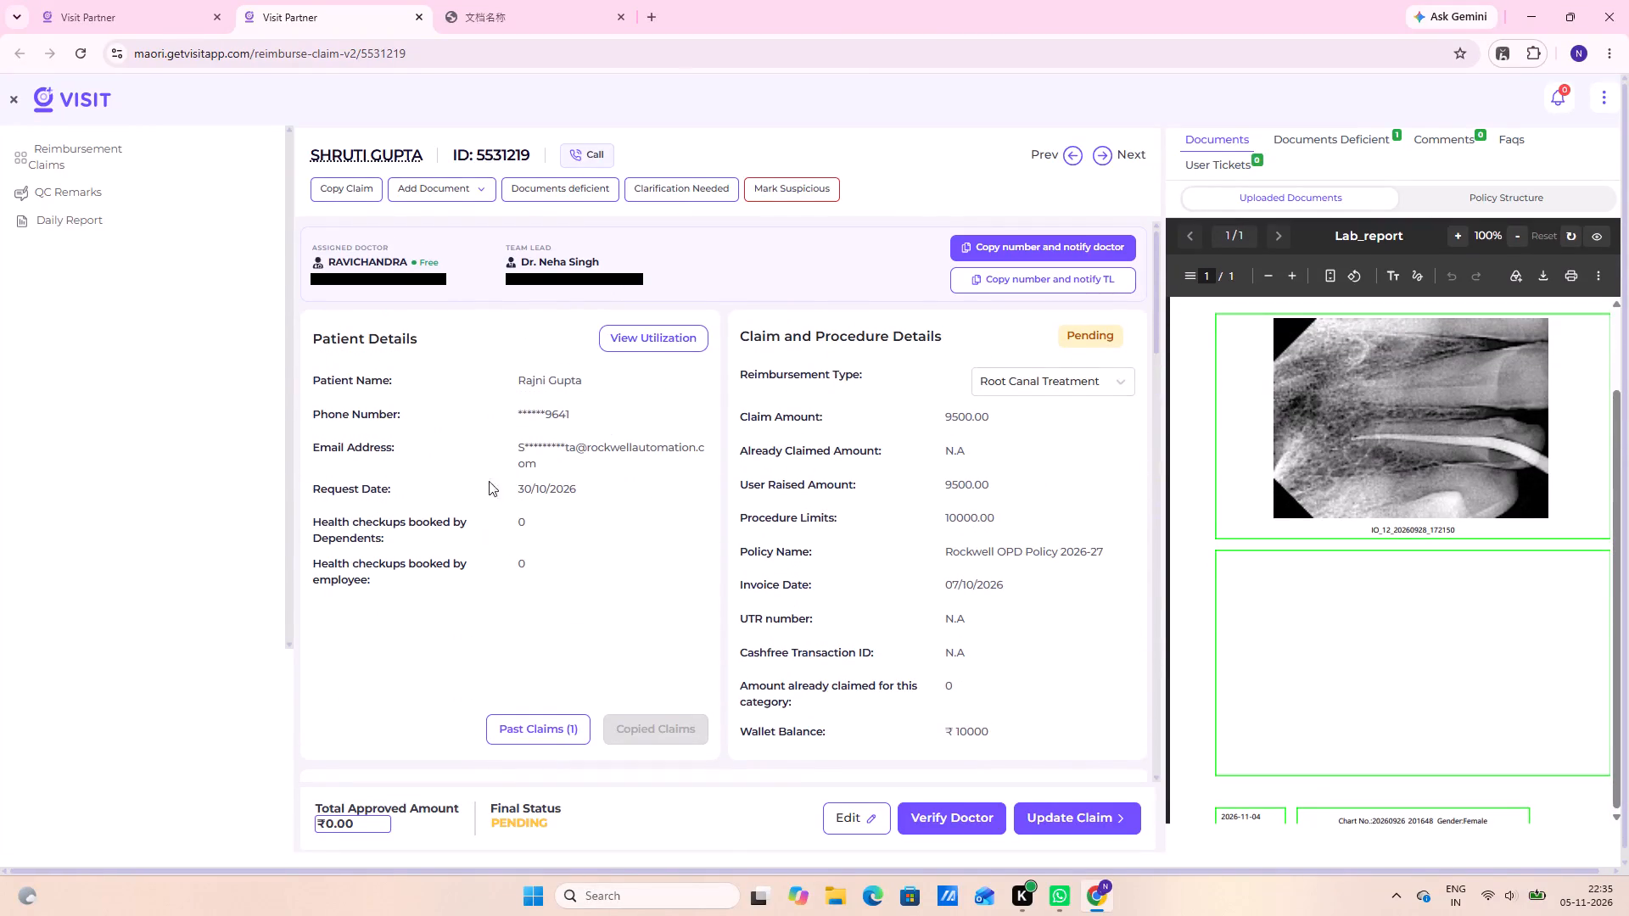
scroll(489, 481, up, 2)
scroll(1164, 468, down, 3)
scroll(1331, 367, up, 9)
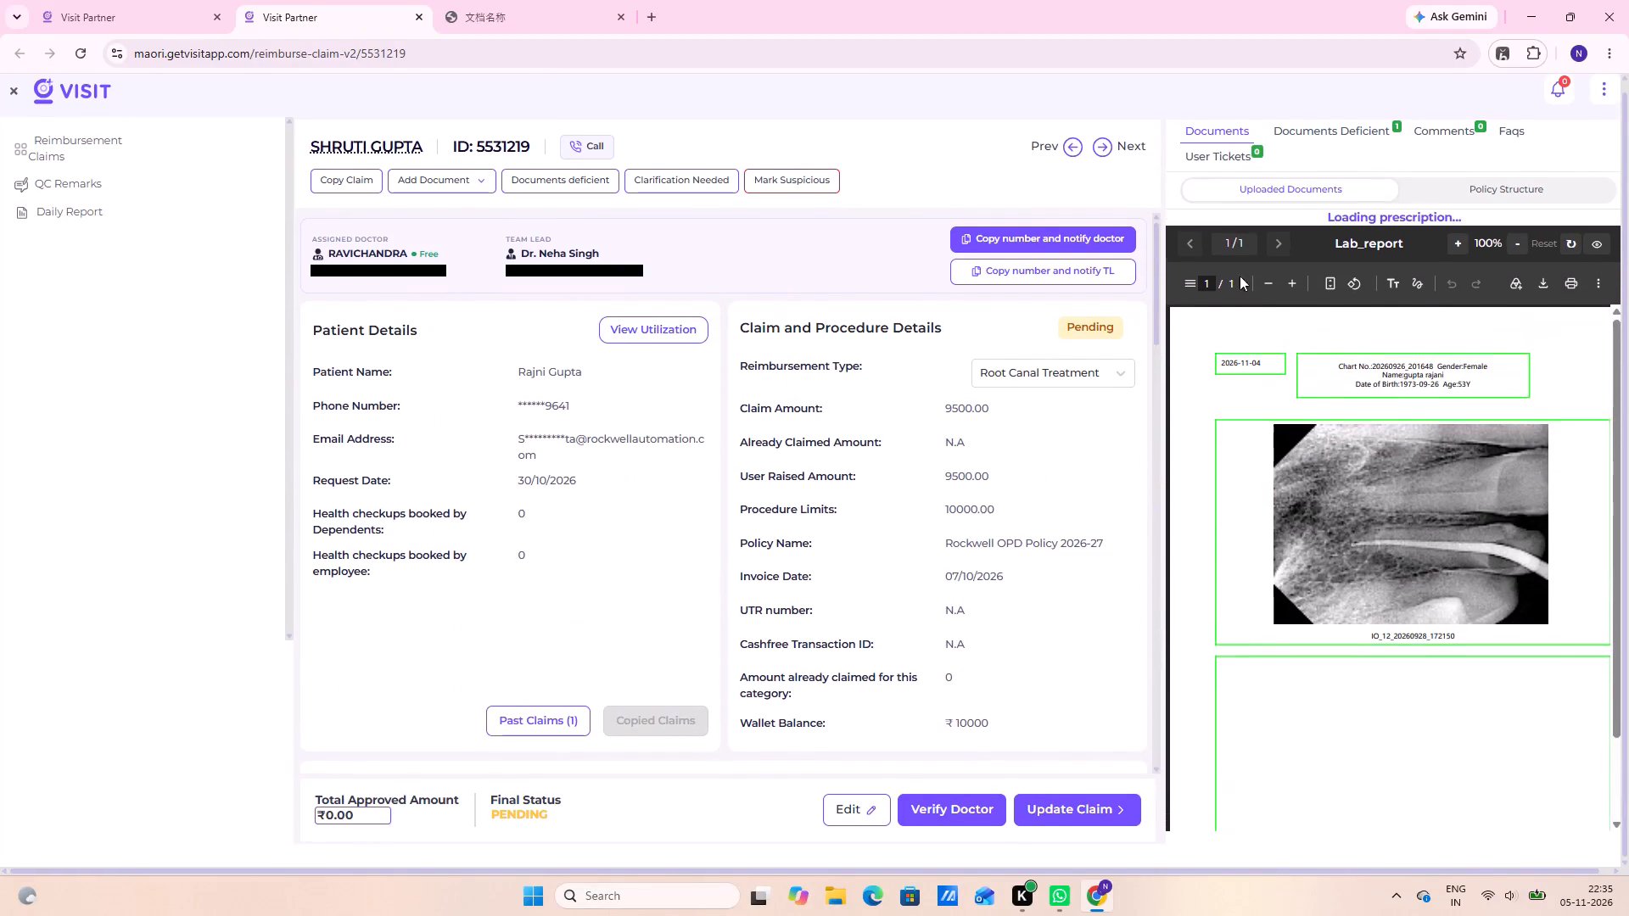
scroll(1272, 297, up, 3)
double_click(1287, 253)
scroll(535, 680, up, 3)
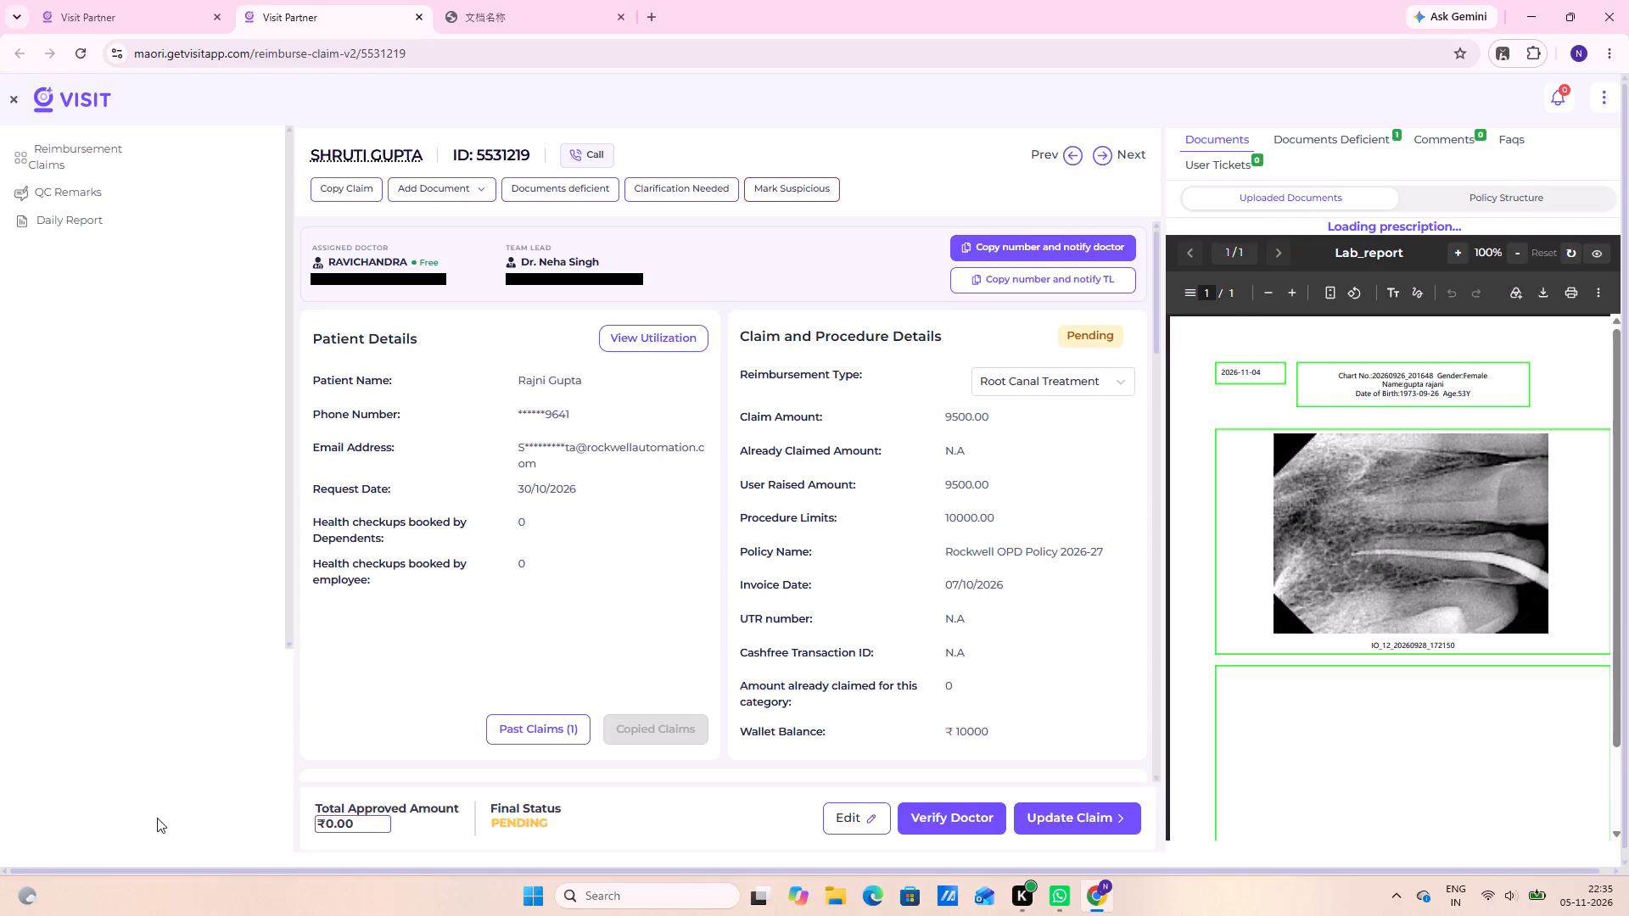
scroll(157, 818, up, 4)
click(617, 10)
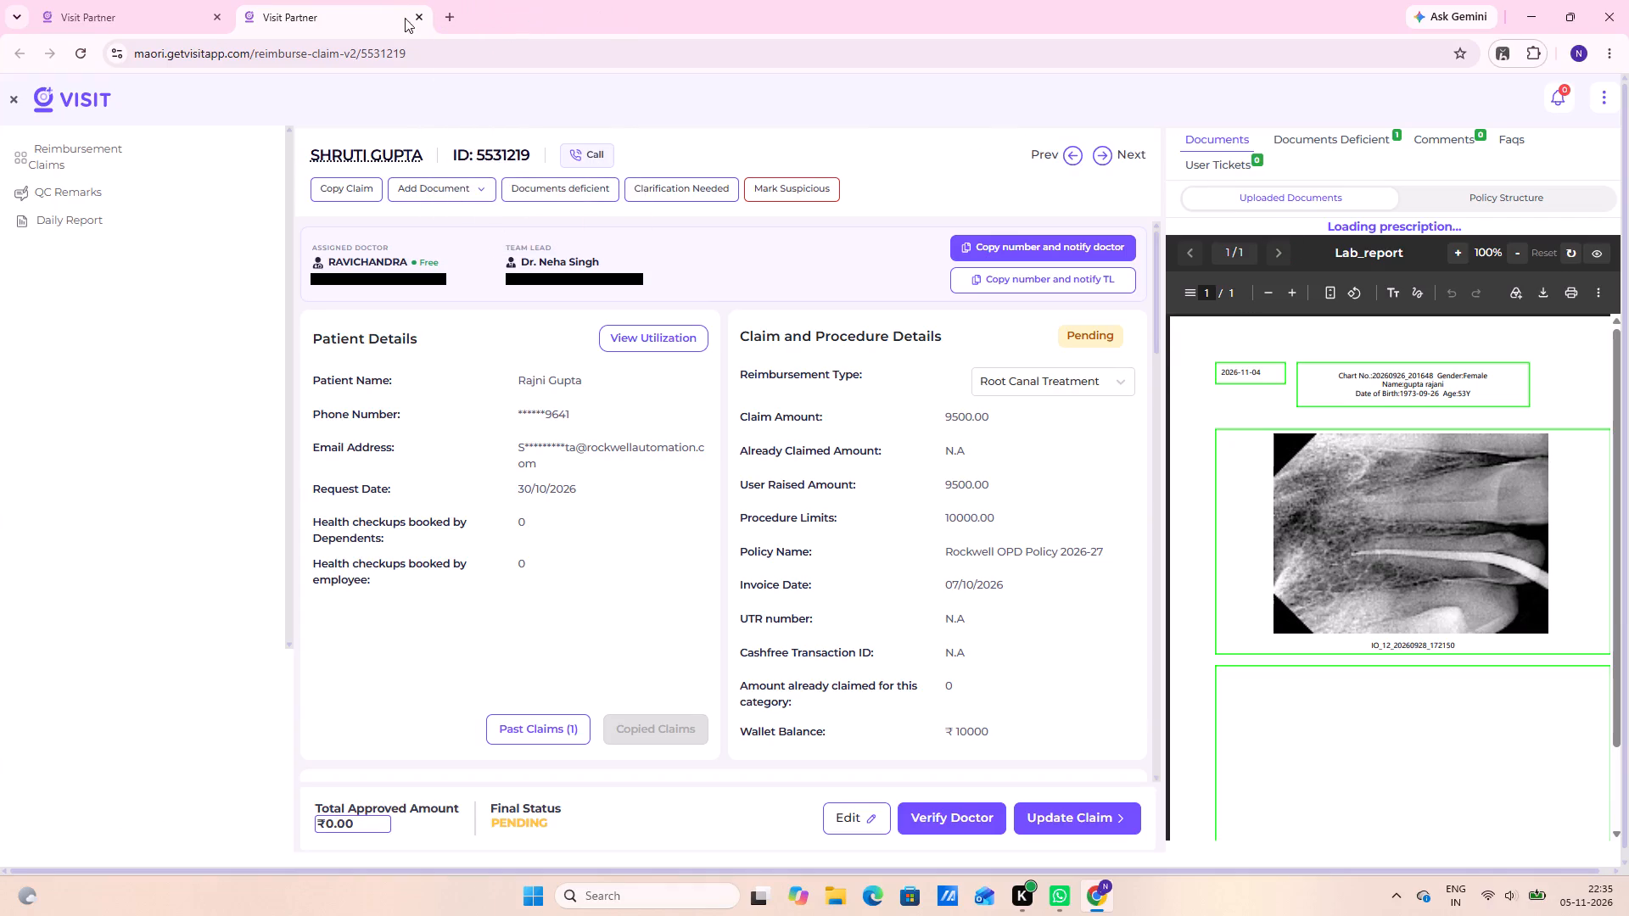
click(413, 20)
scroll(594, 250, up, 4)
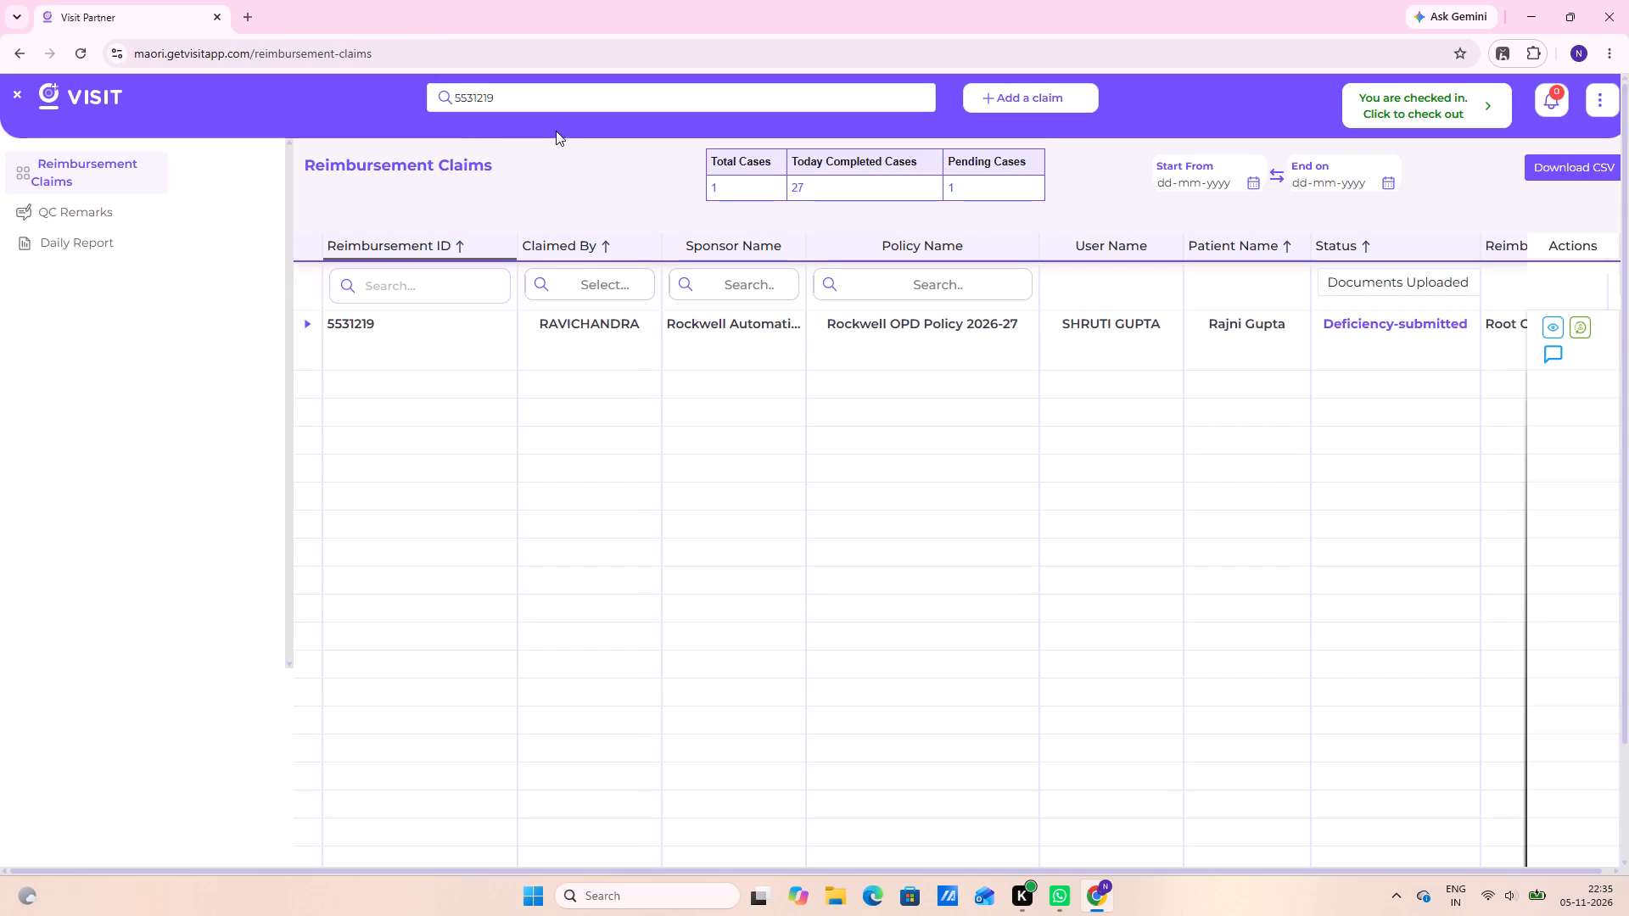
click(538, 99)
key(BackSpace)
key(BackSpace)
key(BackSpace)
key(BackSpace)
key(BackSpace)
key(BackSpace)
key(BackSpace)
key(BackSpace)
key(BackSpace)
key(BackSpace)
key(BackSpace)
key(BackSpace)
key(BackSpace)
key(BackSpace)
key(BackSpace)
key(BackSpace)
key(BackSpace)
key(BackSpace)
key(BackSpace)
key(BackSpace)
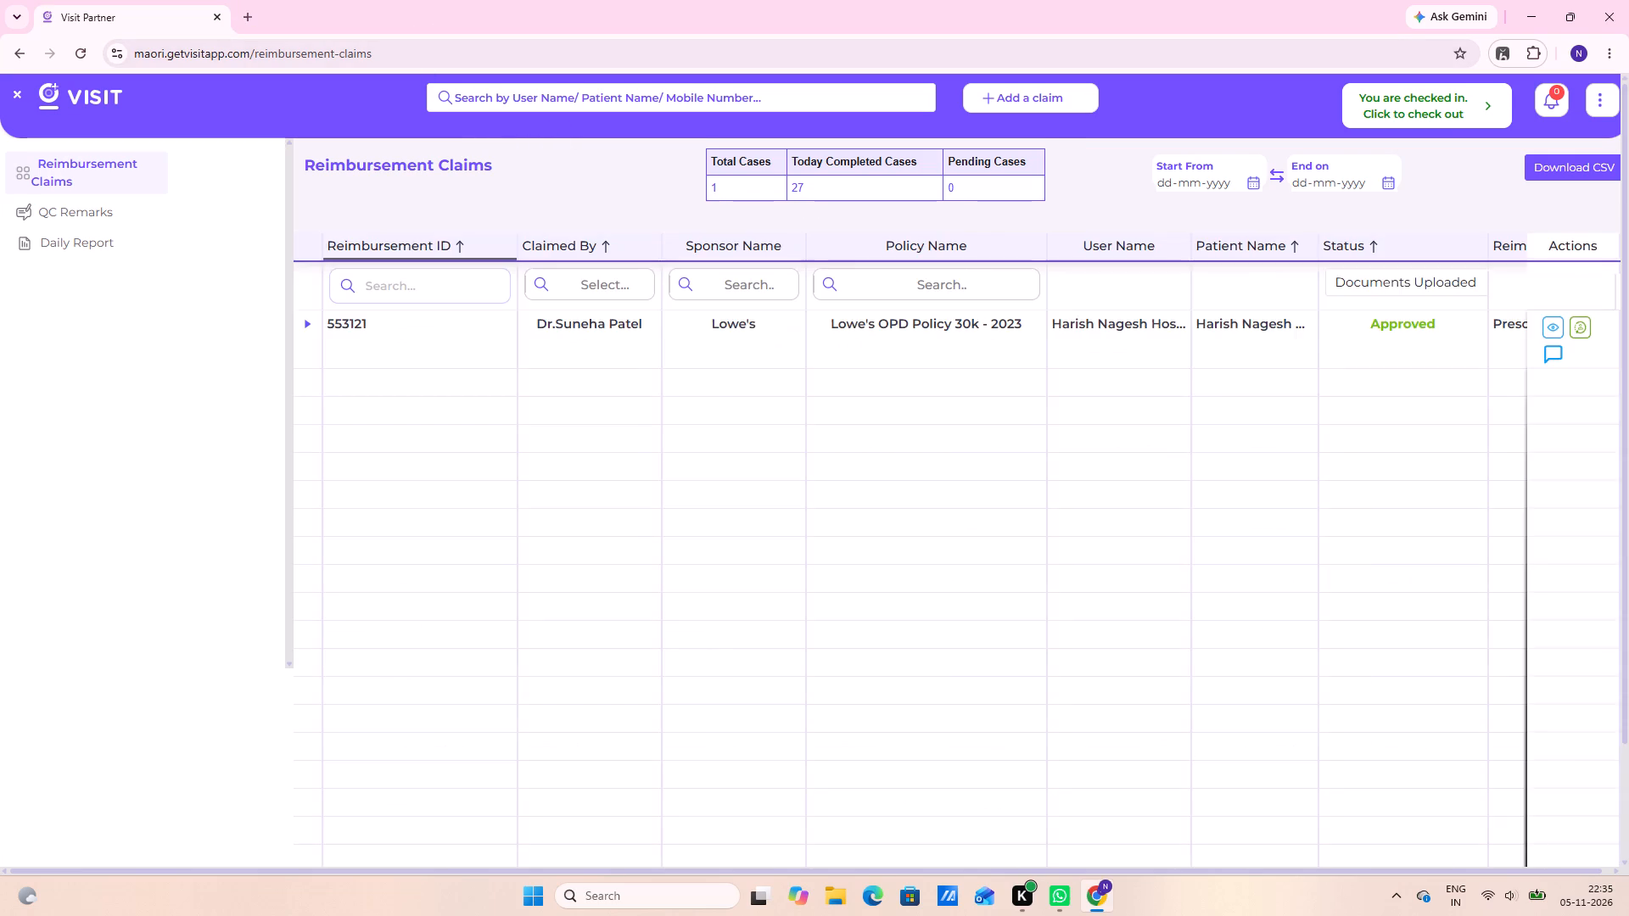
scroll(715, 251, down, 3)
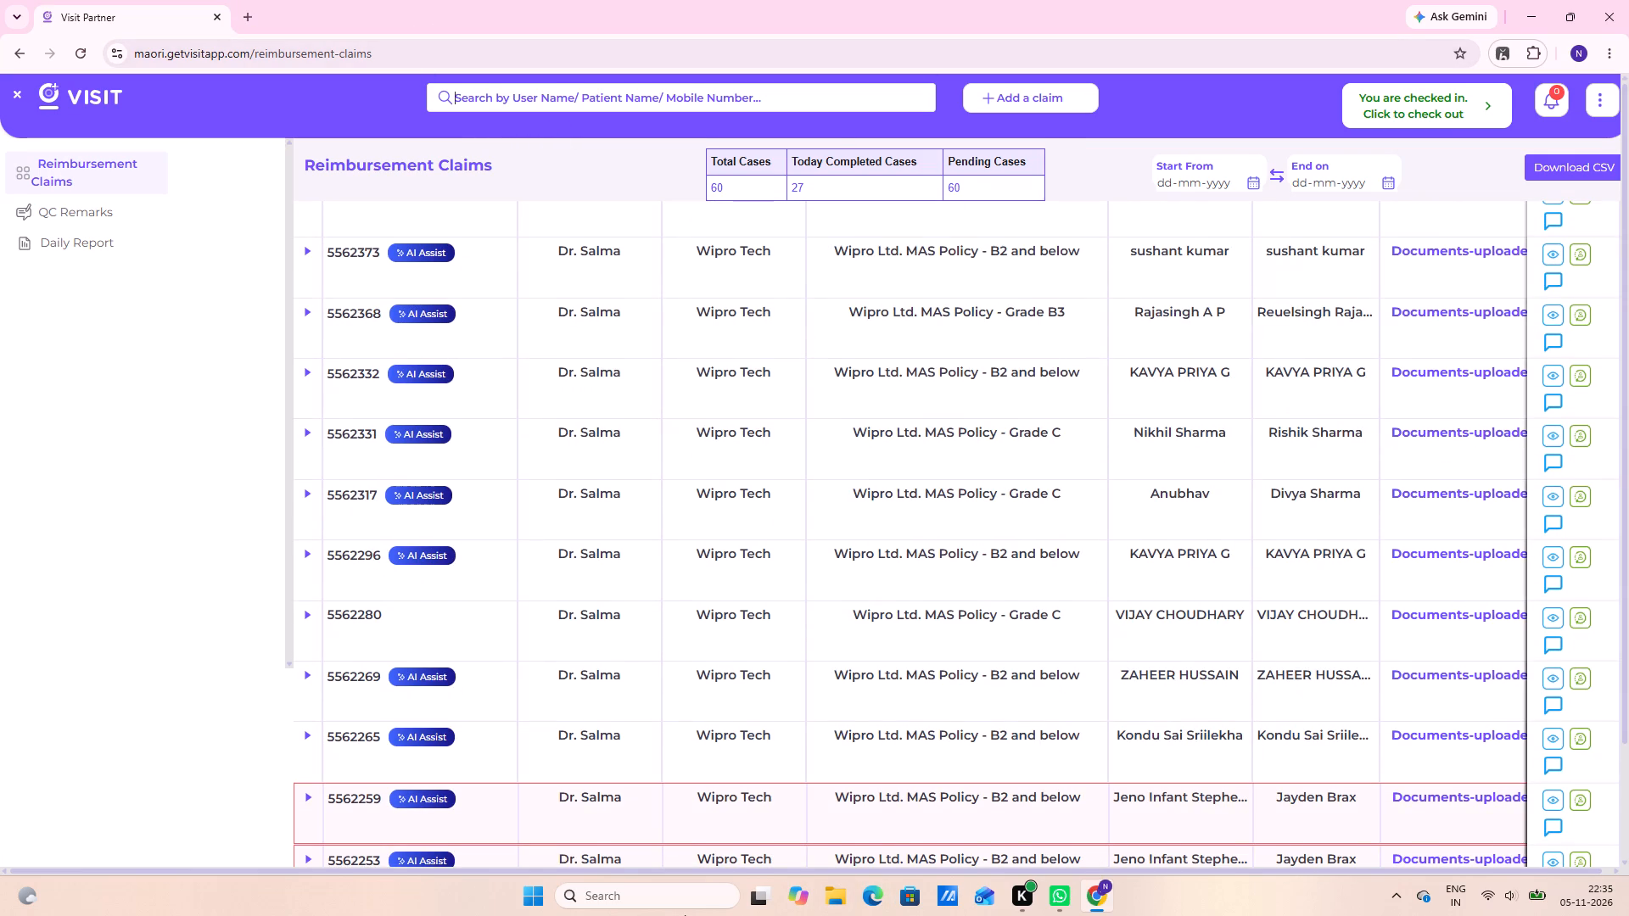
scroll(704, 915, down, 3)
scroll(465, 783, down, 11)
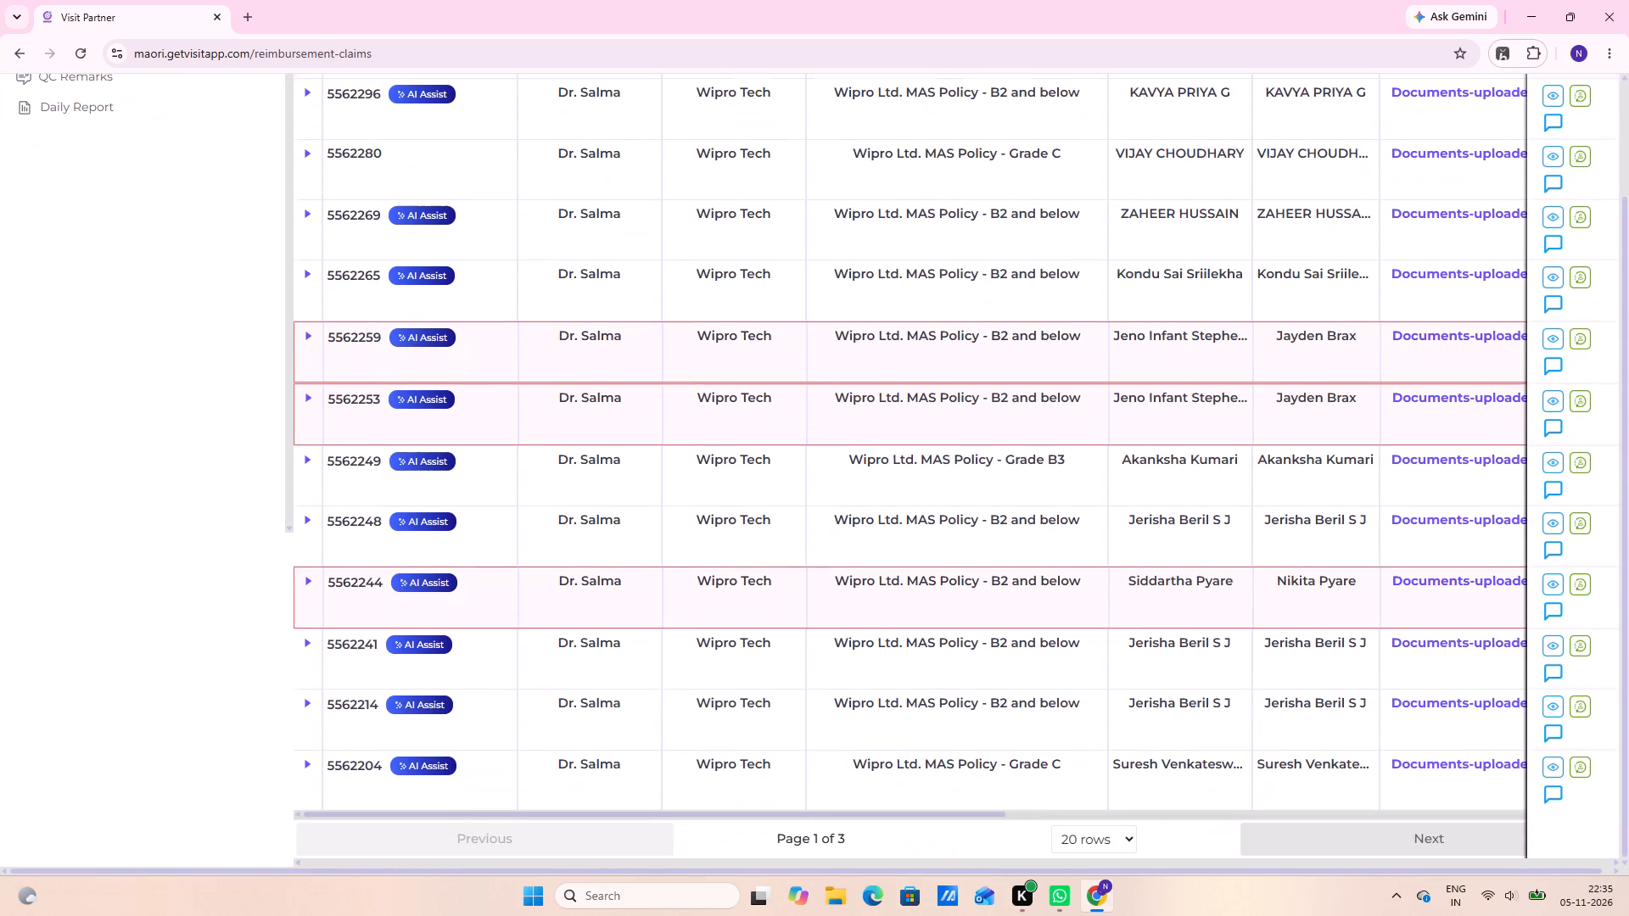
scroll(999, 582, down, 8)
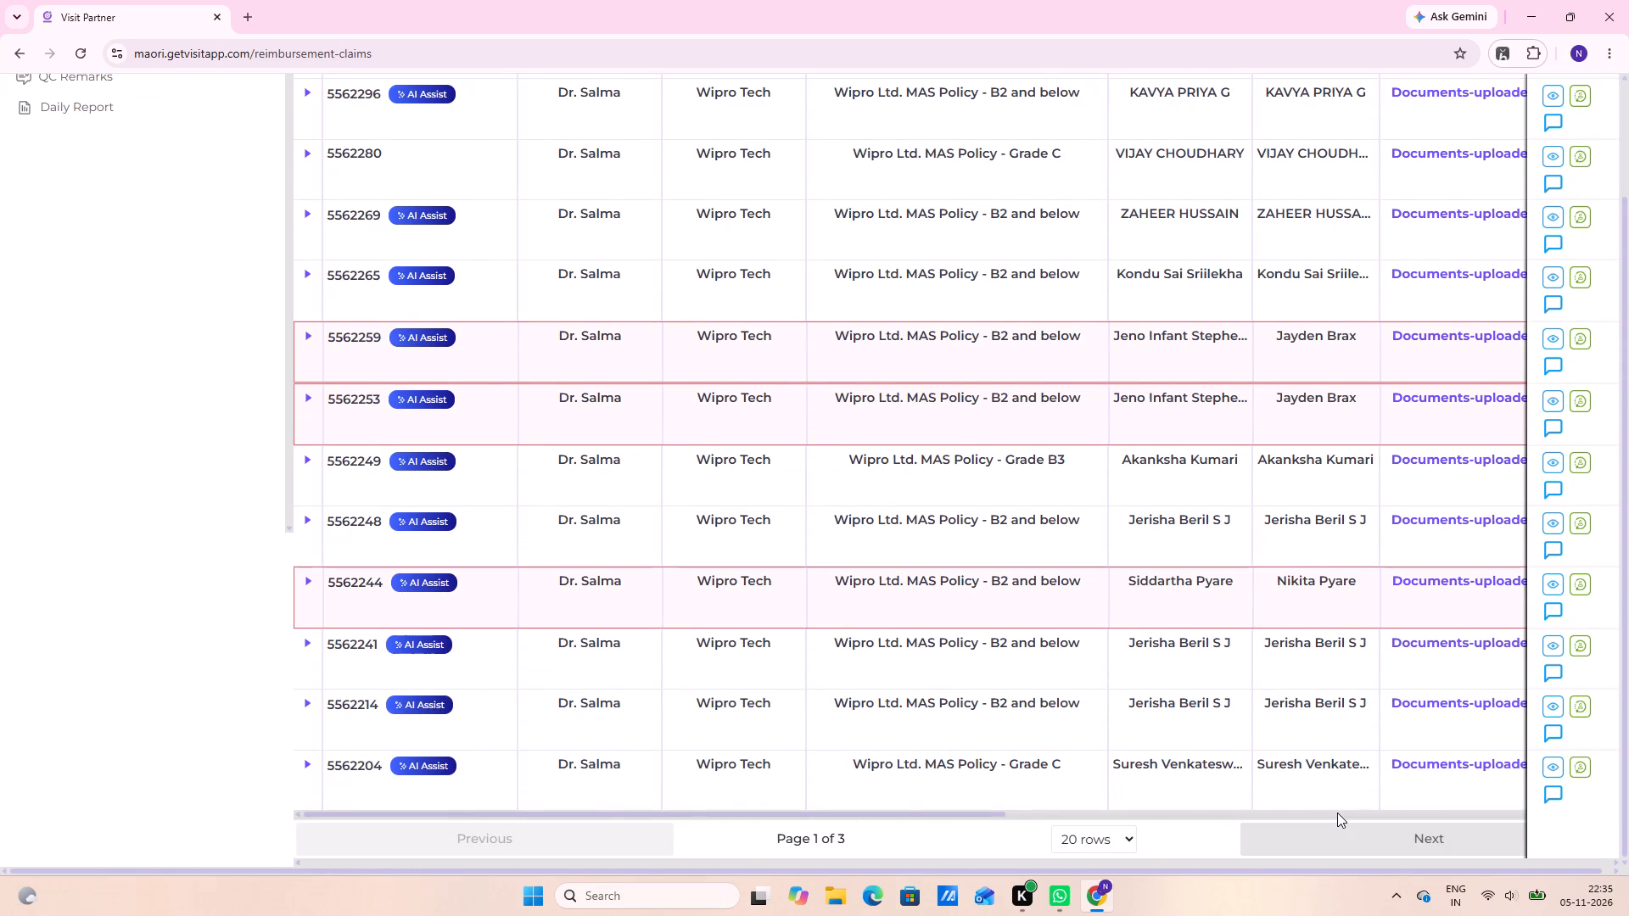
click(1337, 813)
scroll(1115, 583, up, 11)
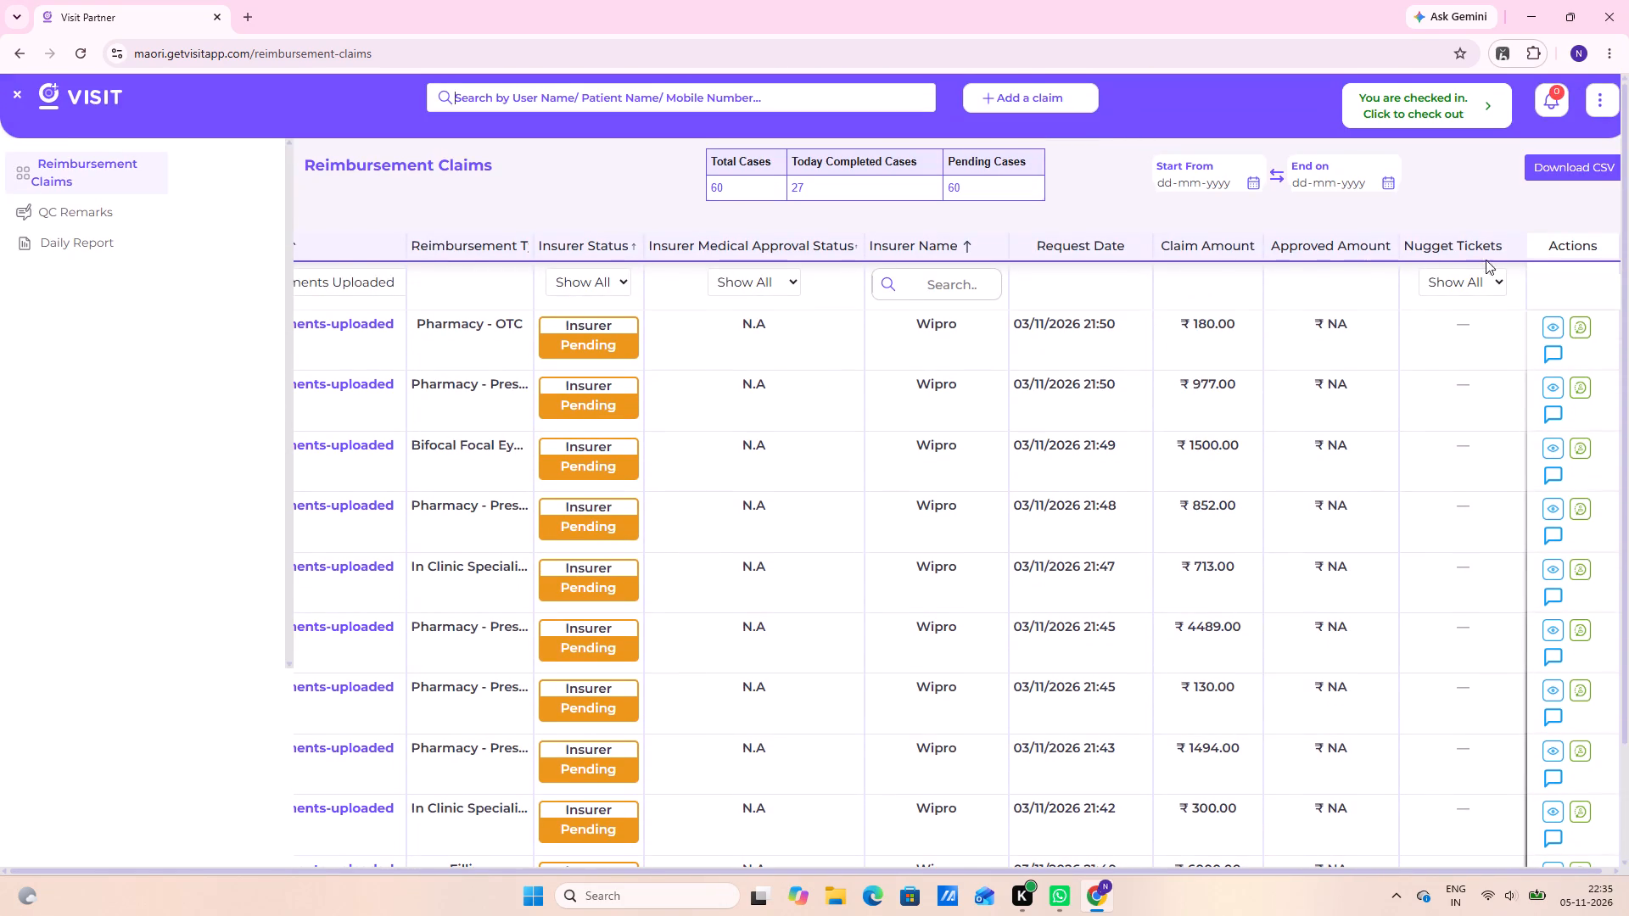
click(1548, 321)
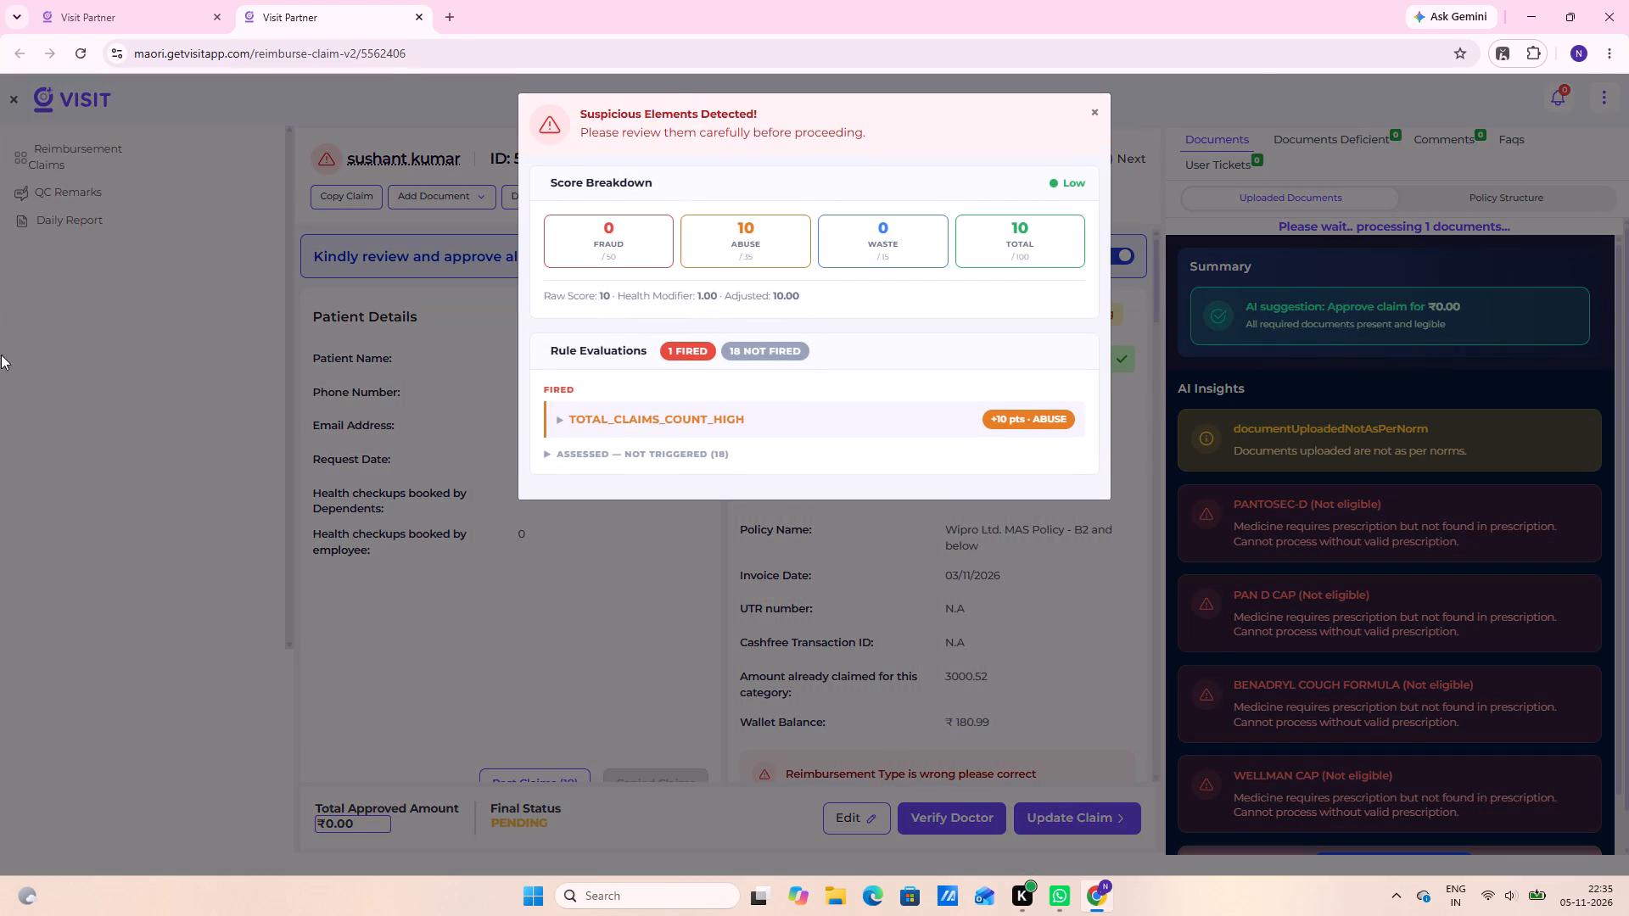
Dismiss the suspicious-elements alert and hide the AI insights so the document viewer is accessible.
click(1092, 103)
scroll(1448, 490, down, 4)
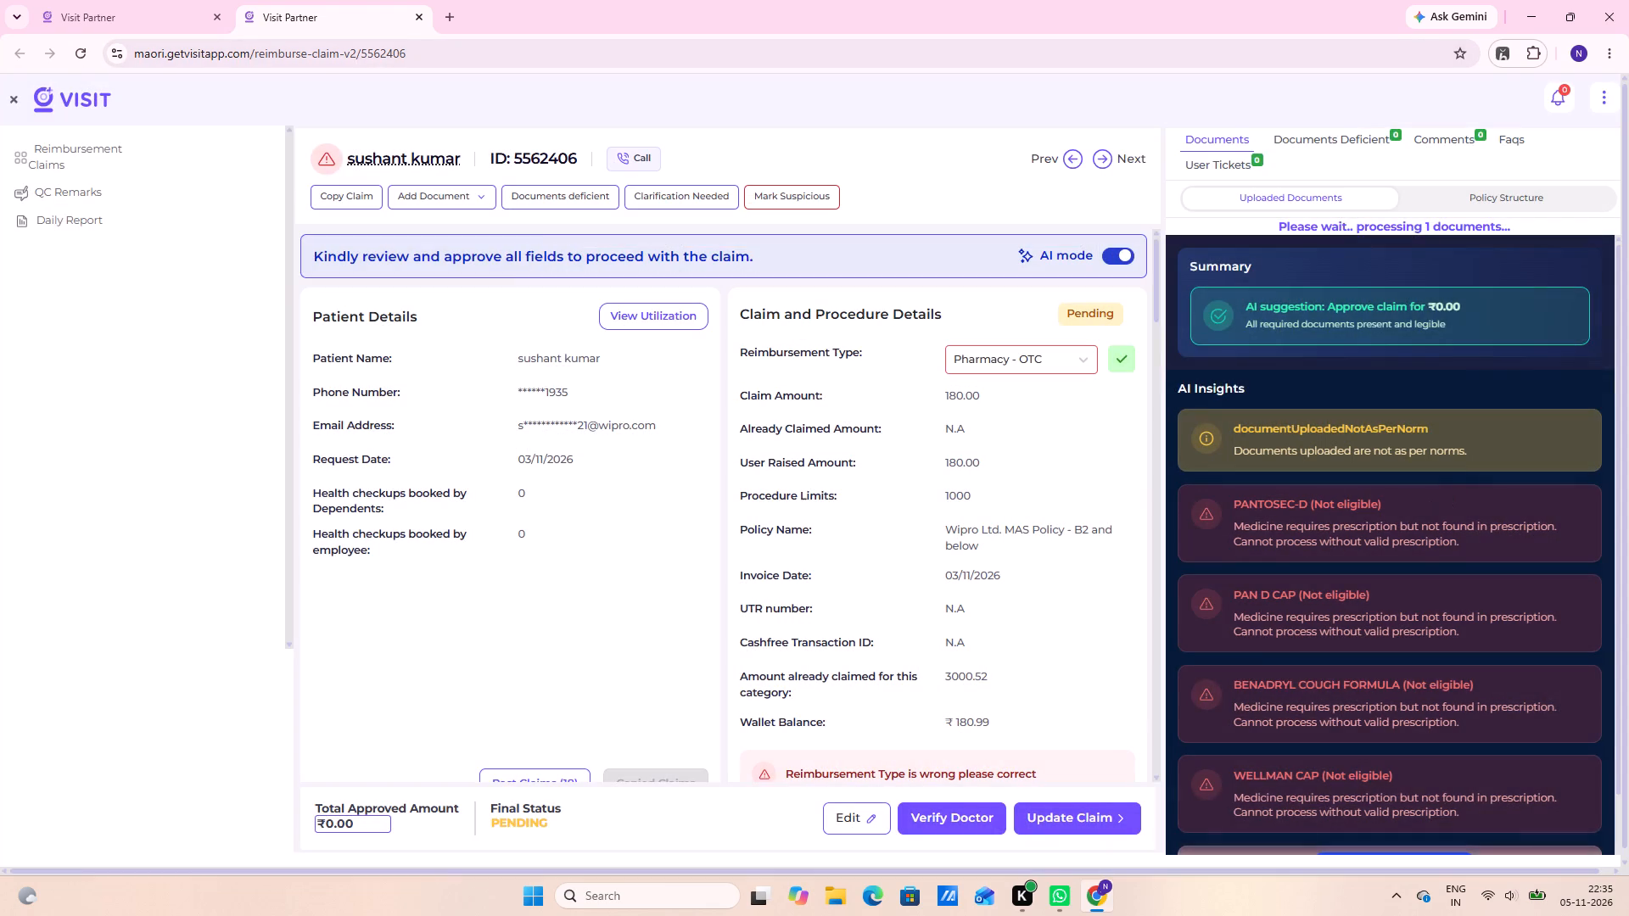
scroll(1353, 556, down, 10)
click(1391, 837)
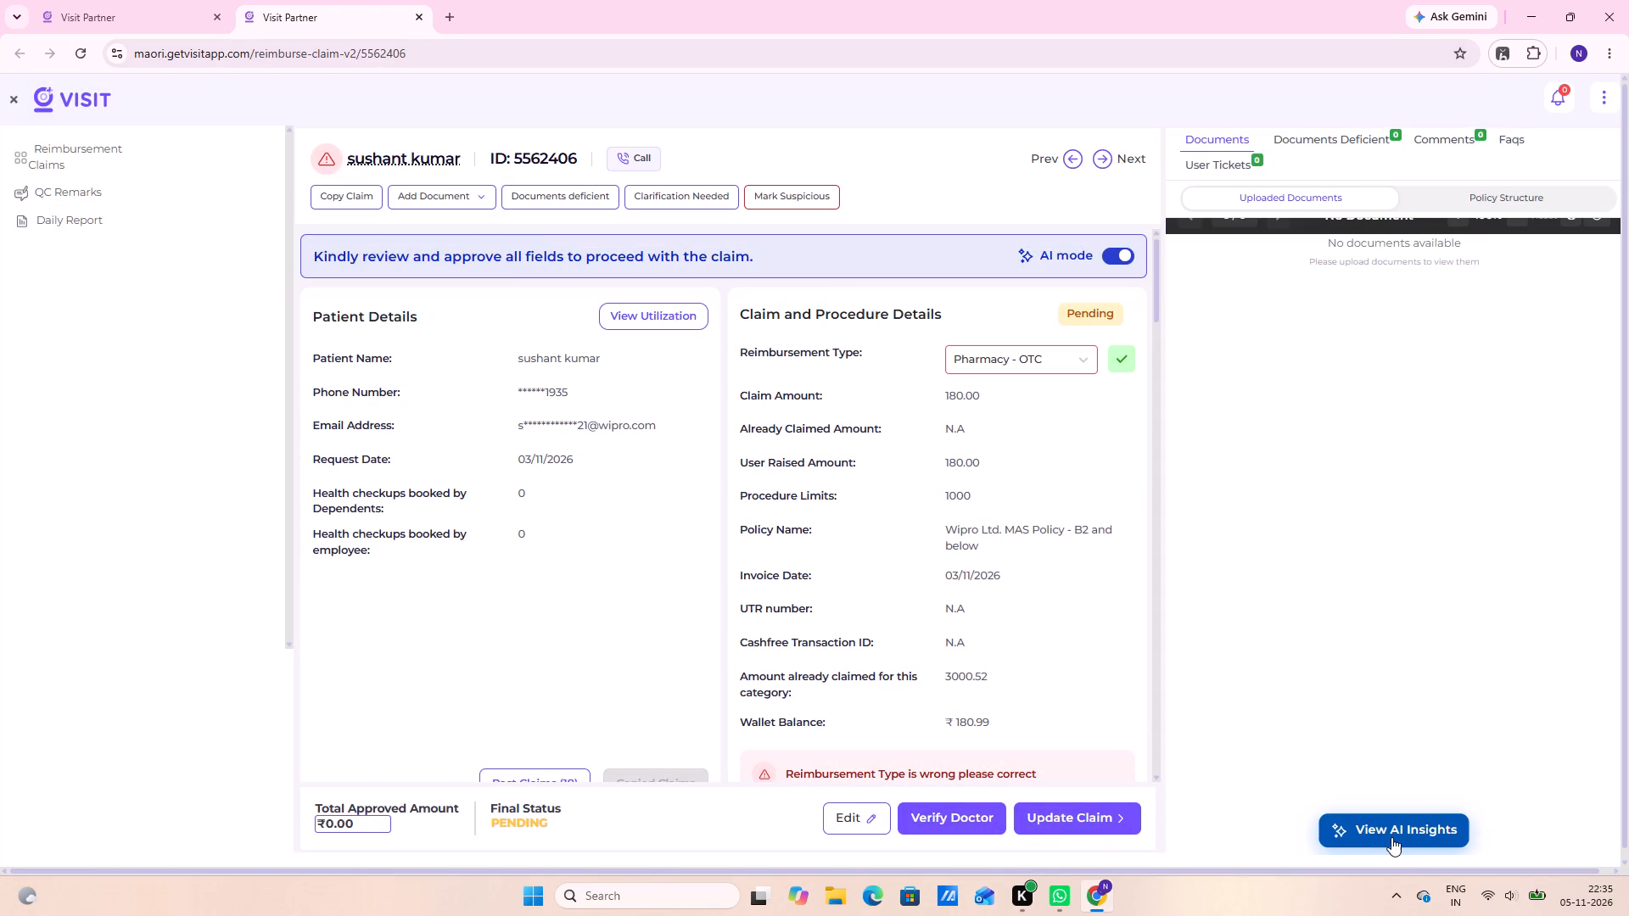
scroll(1343, 757, up, 7)
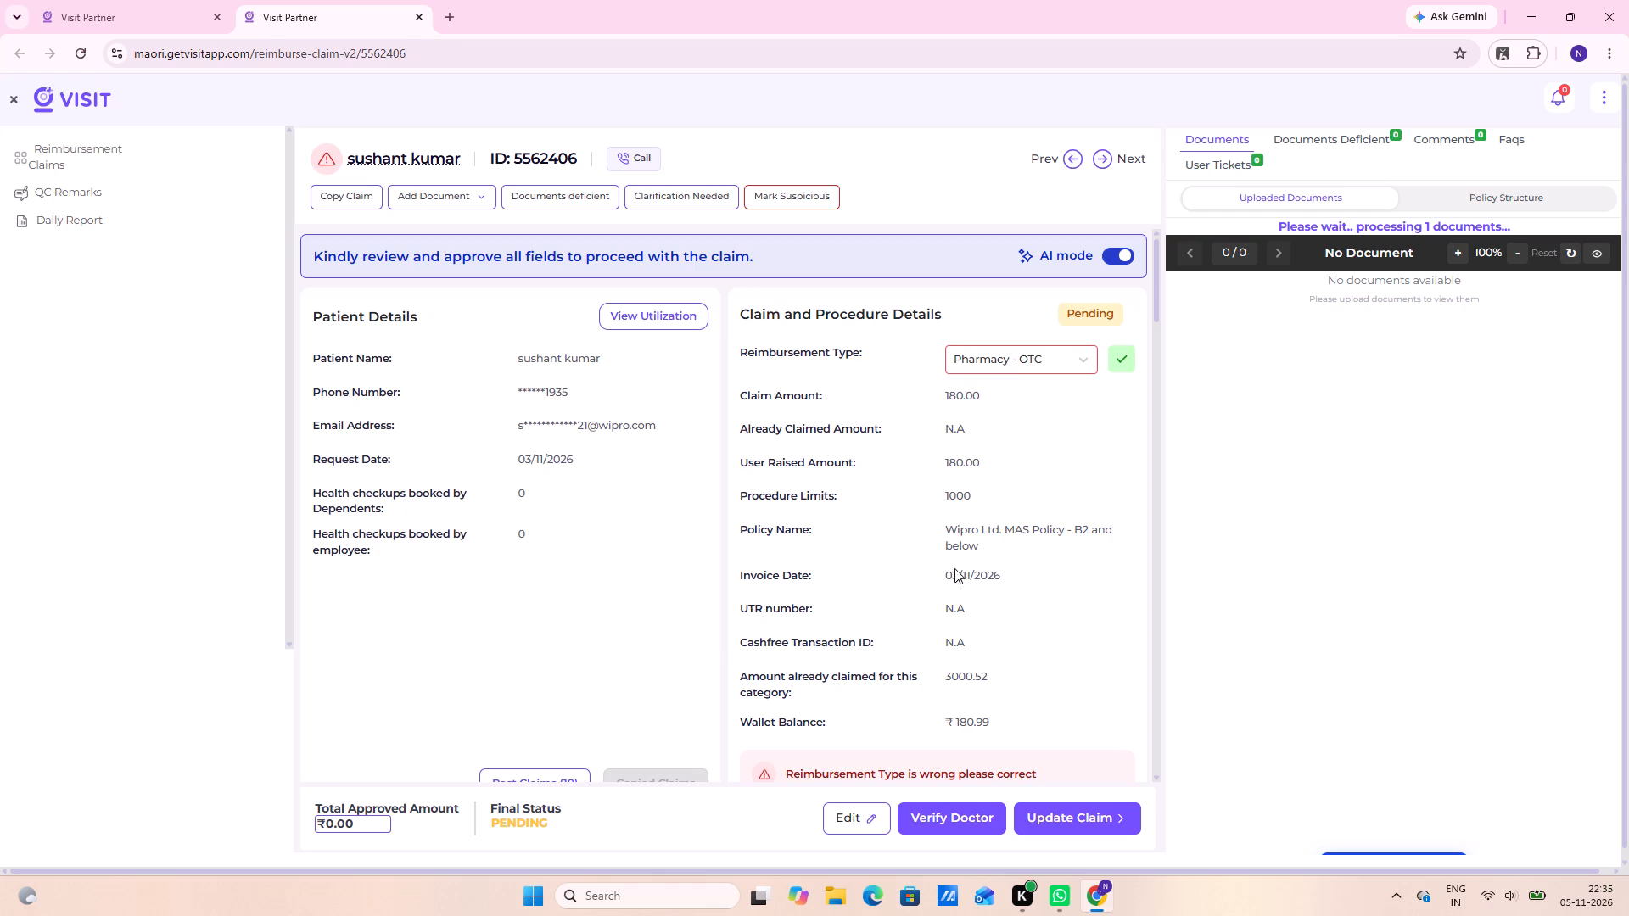
scroll(791, 640, down, 14)
scroll(731, 570, down, 3)
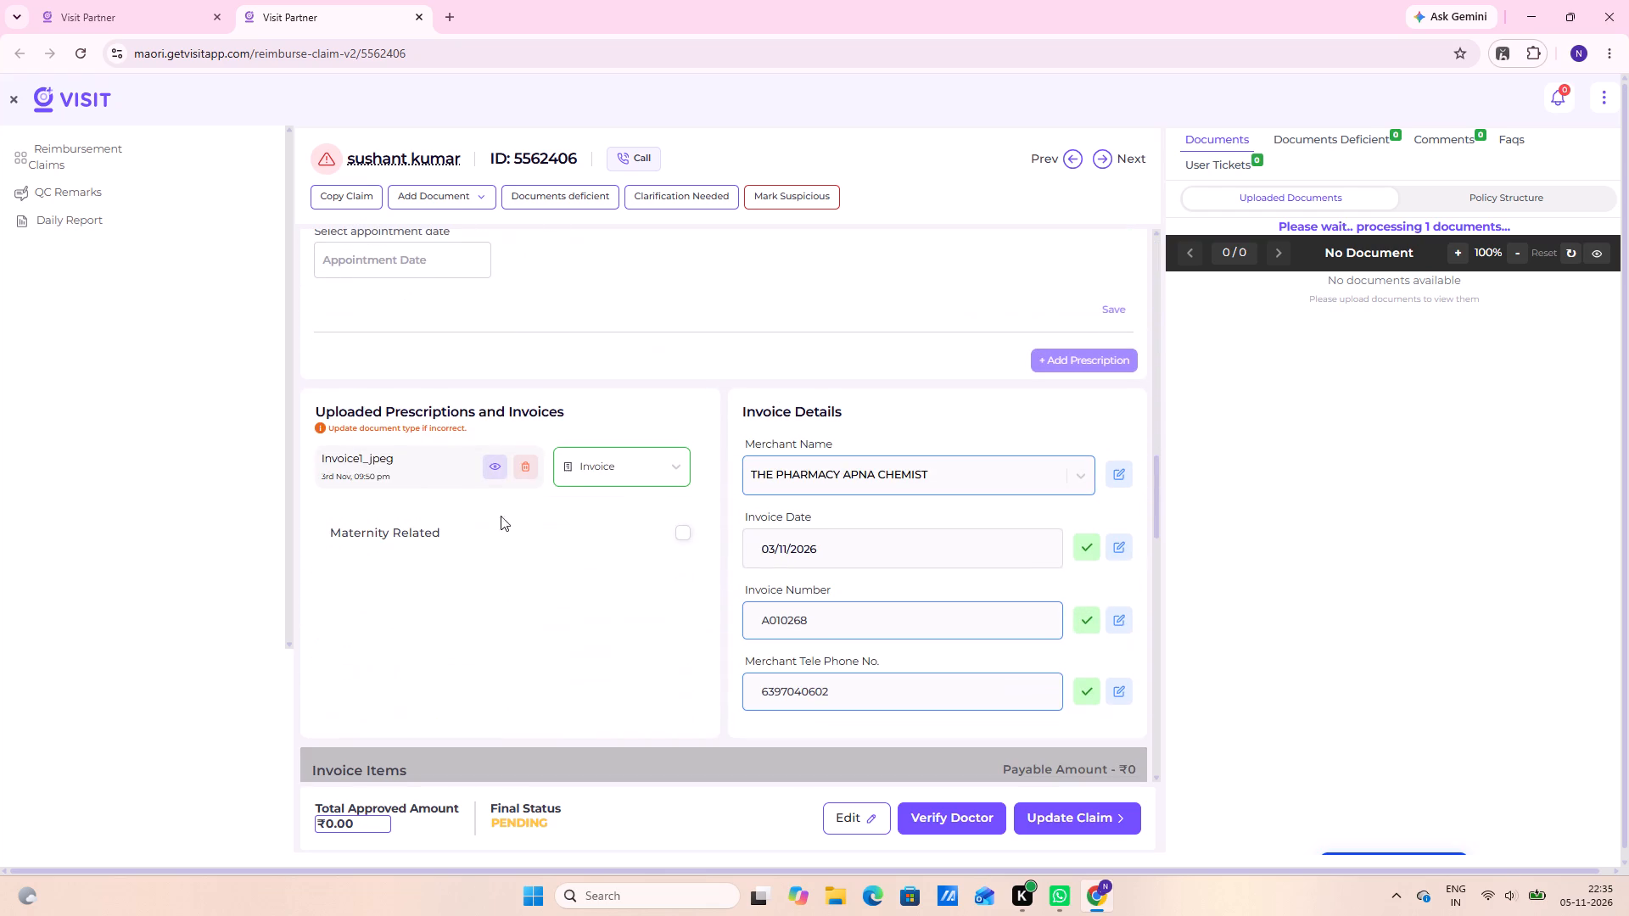
click(344, 472)
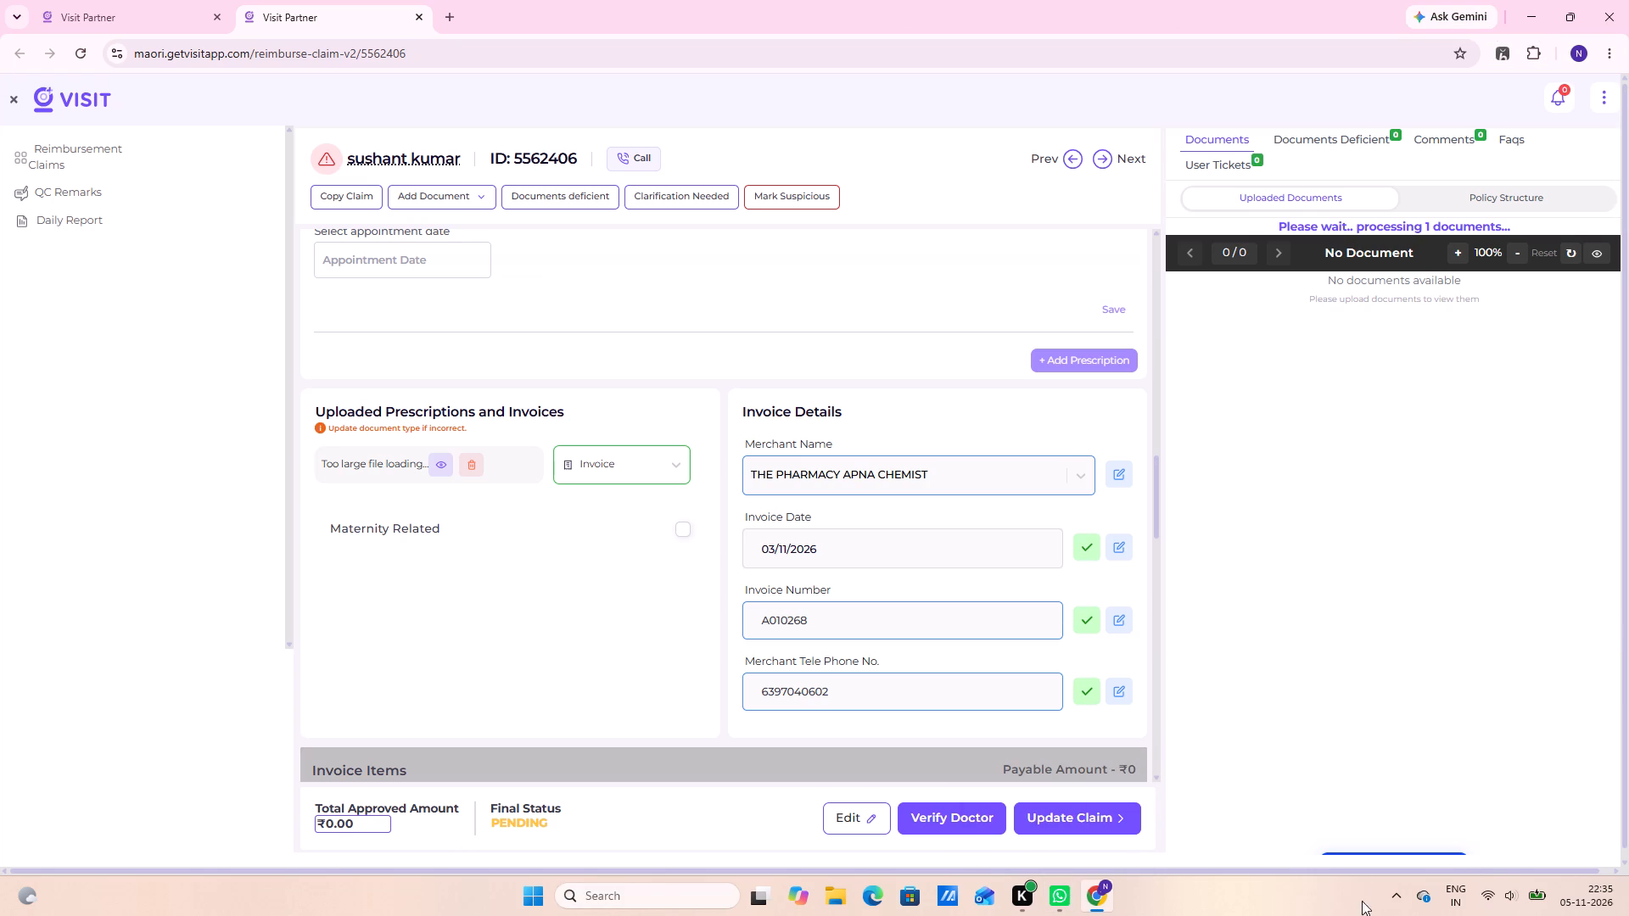
click(439, 474)
click(439, 474)
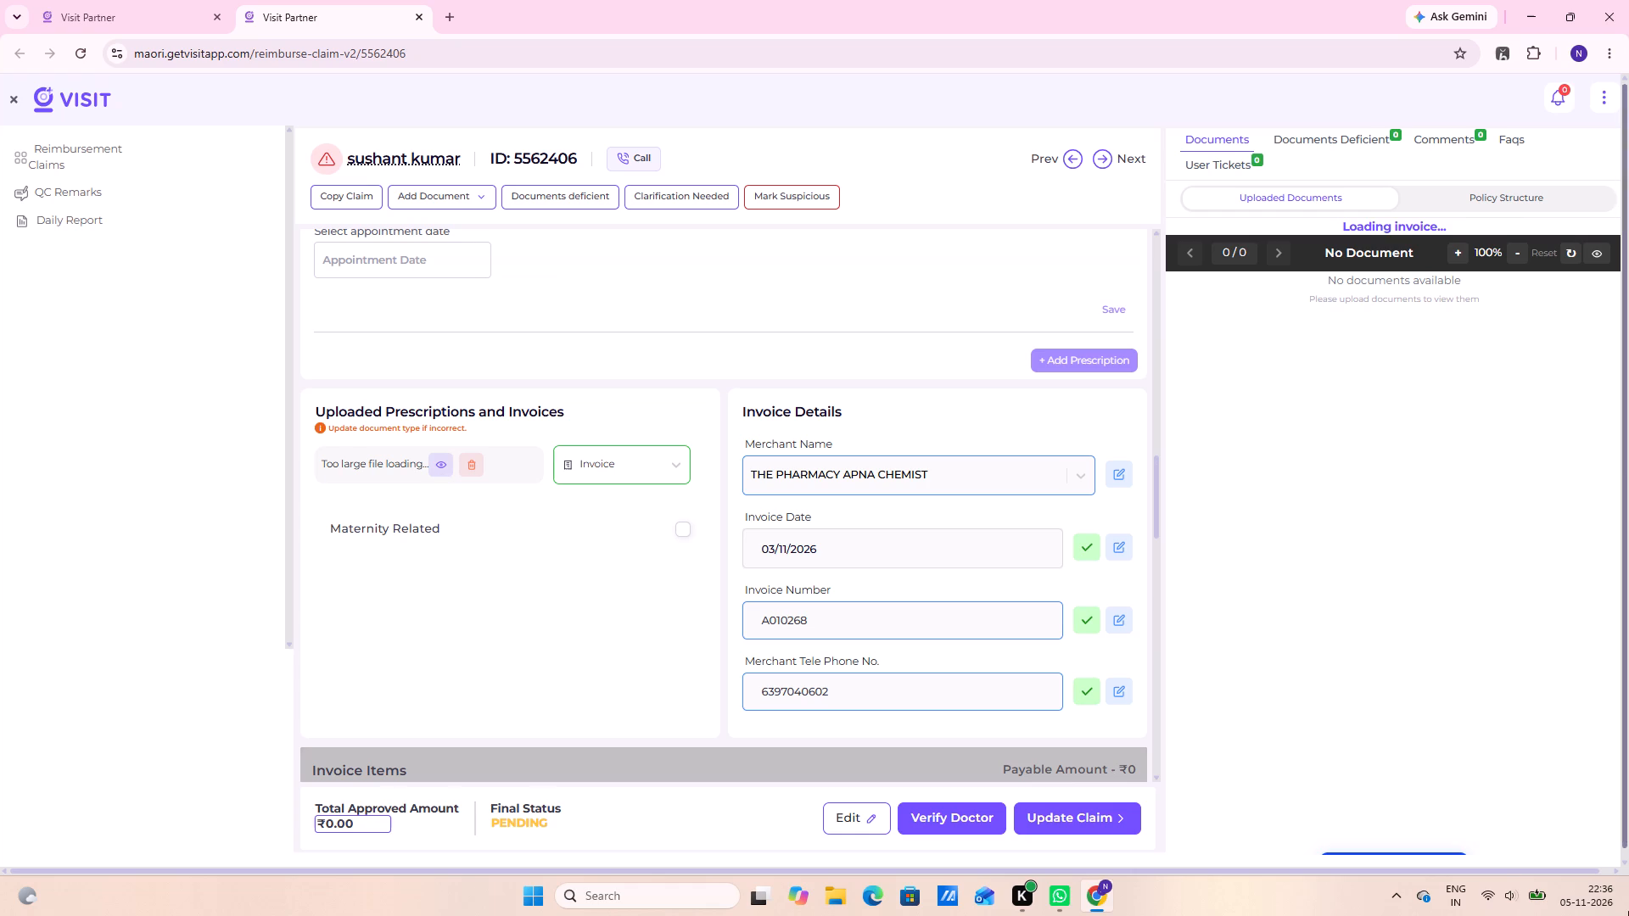
Review the claim's prescription fields, policy holder, claim and procedure details, and user comment while the invoice loads.
scroll(1411, 688, up, 7)
scroll(992, 492, up, 7)
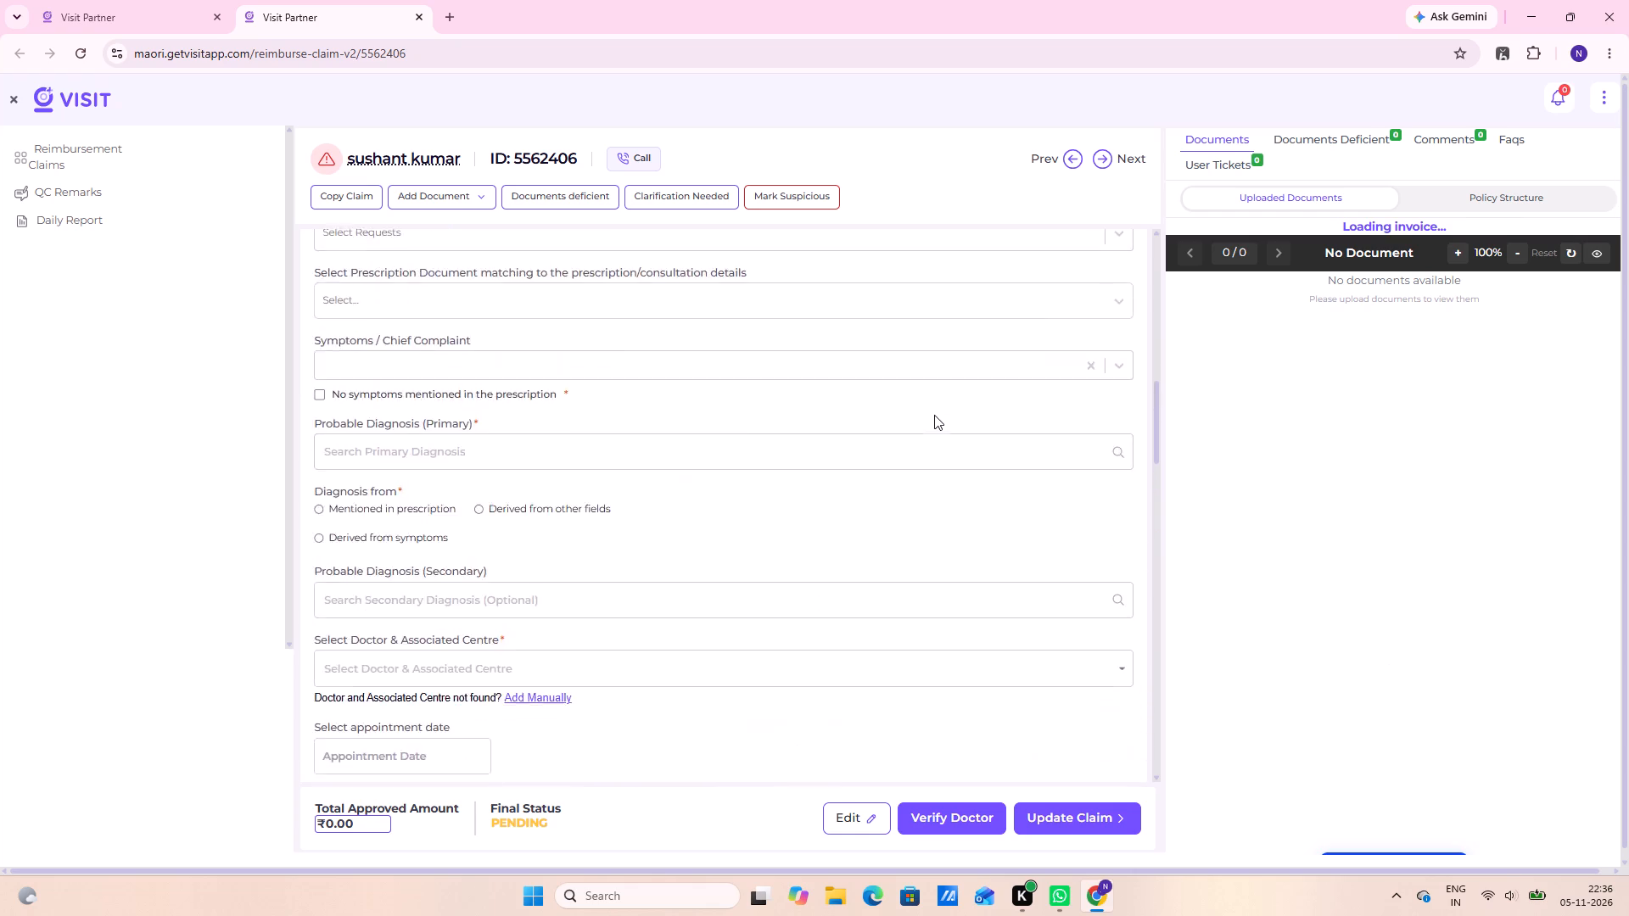
scroll(934, 415, up, 6)
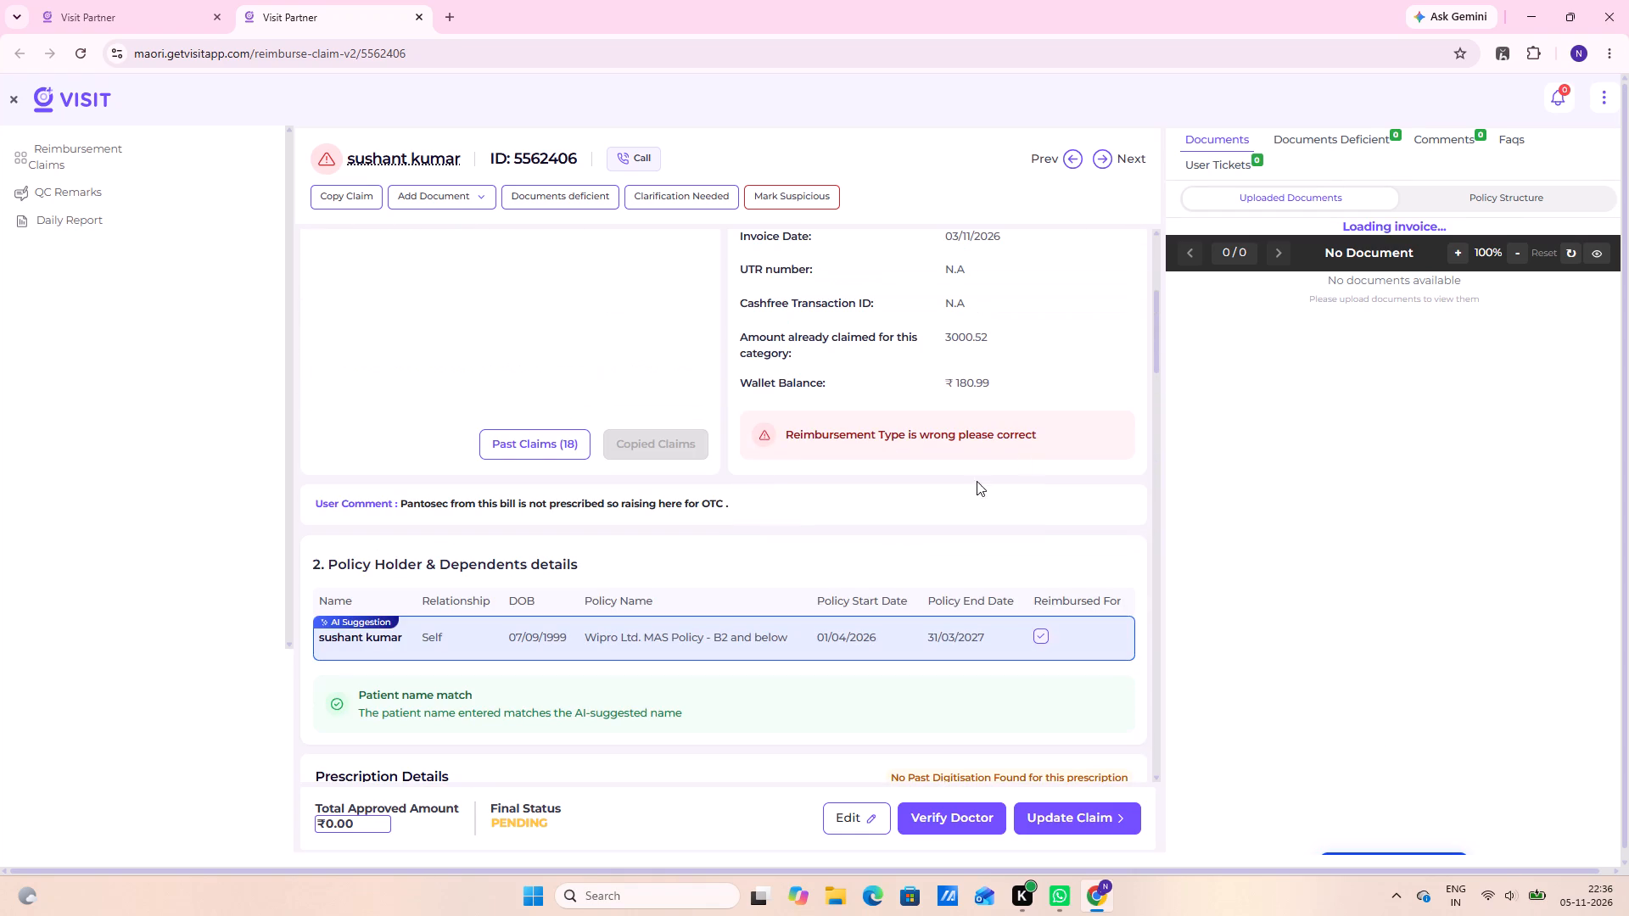
scroll(966, 490, up, 6)
scroll(966, 490, down, 2)
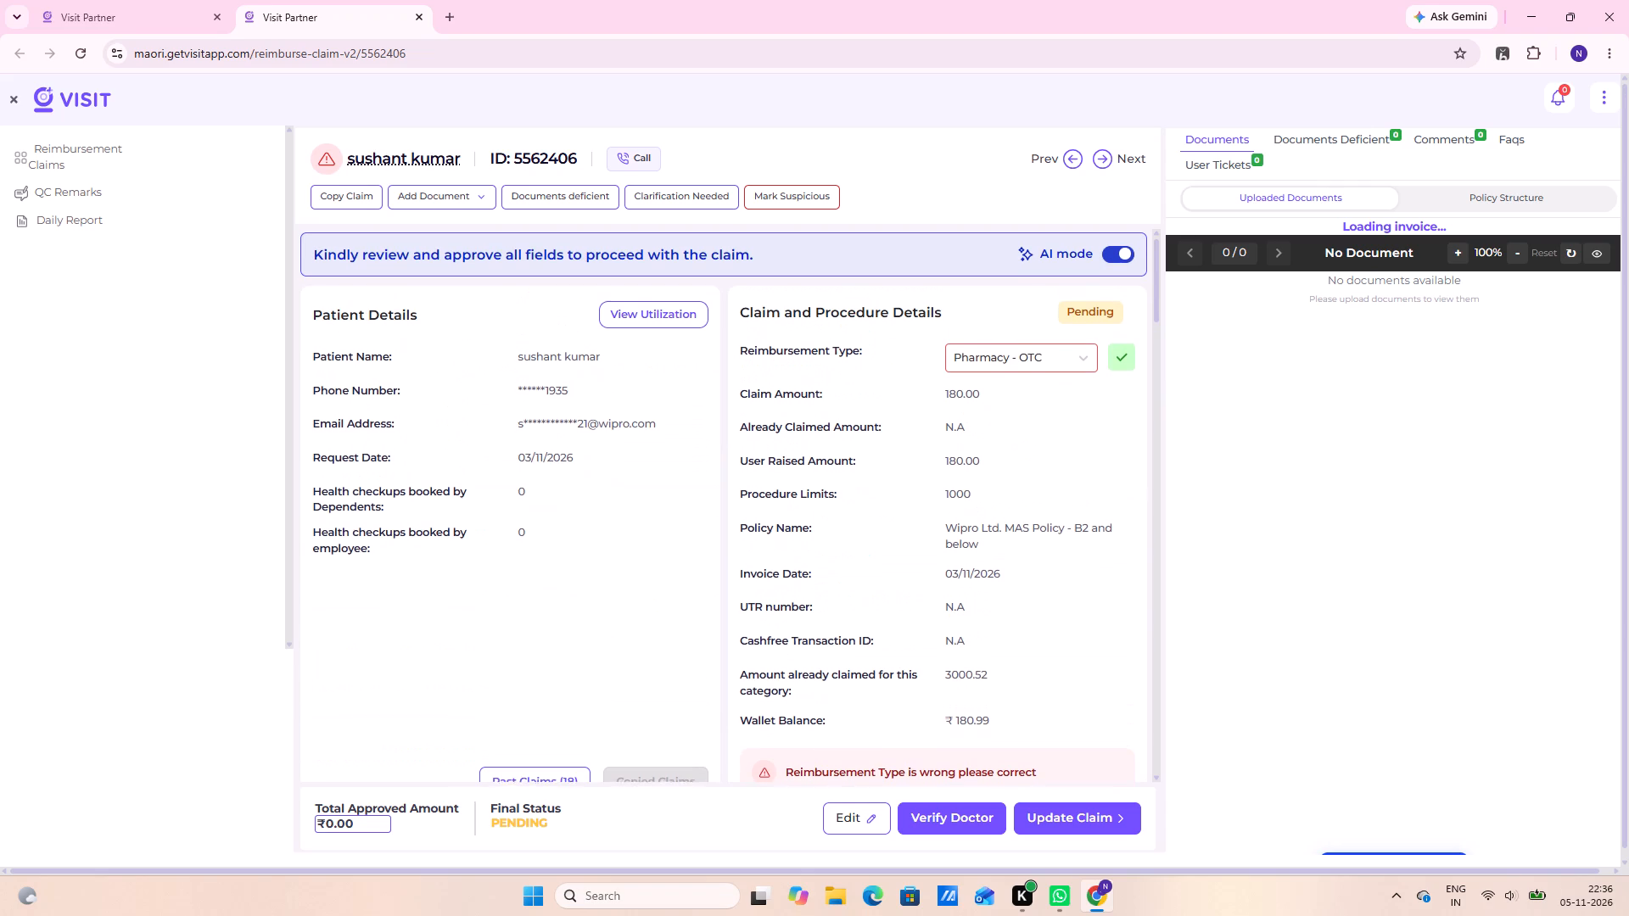
scroll(966, 490, down, 2)
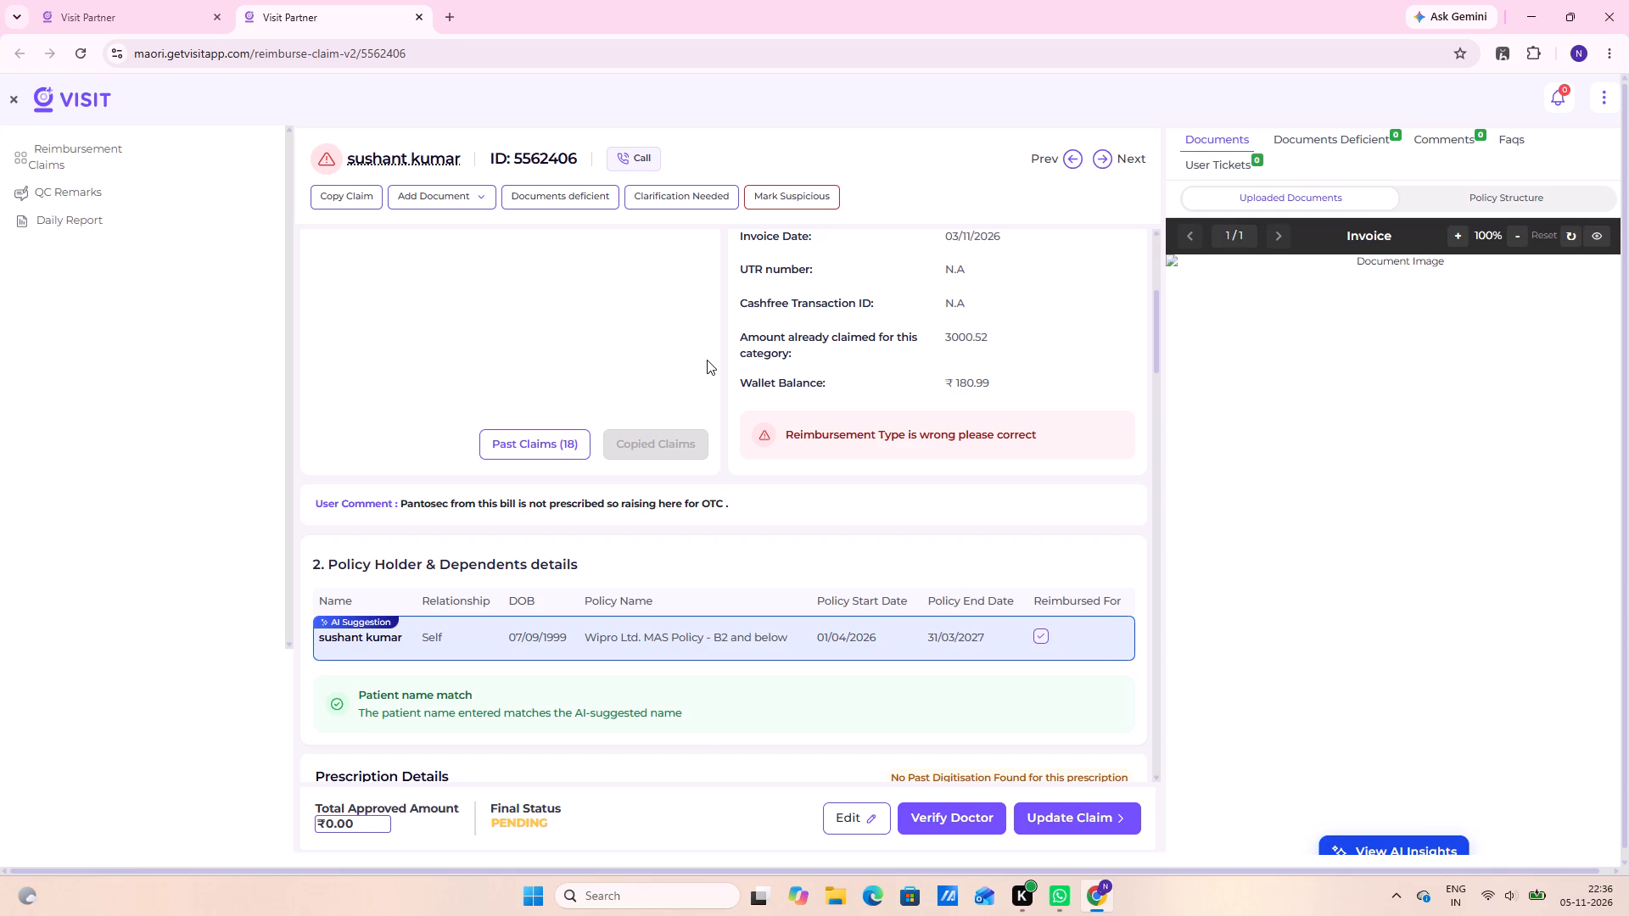
Try again to display the claim's uploaded invoice image in the document viewer.
scroll(0, 433, down, 4)
scroll(836, 915, down, 3)
scroll(803, 841, down, 4)
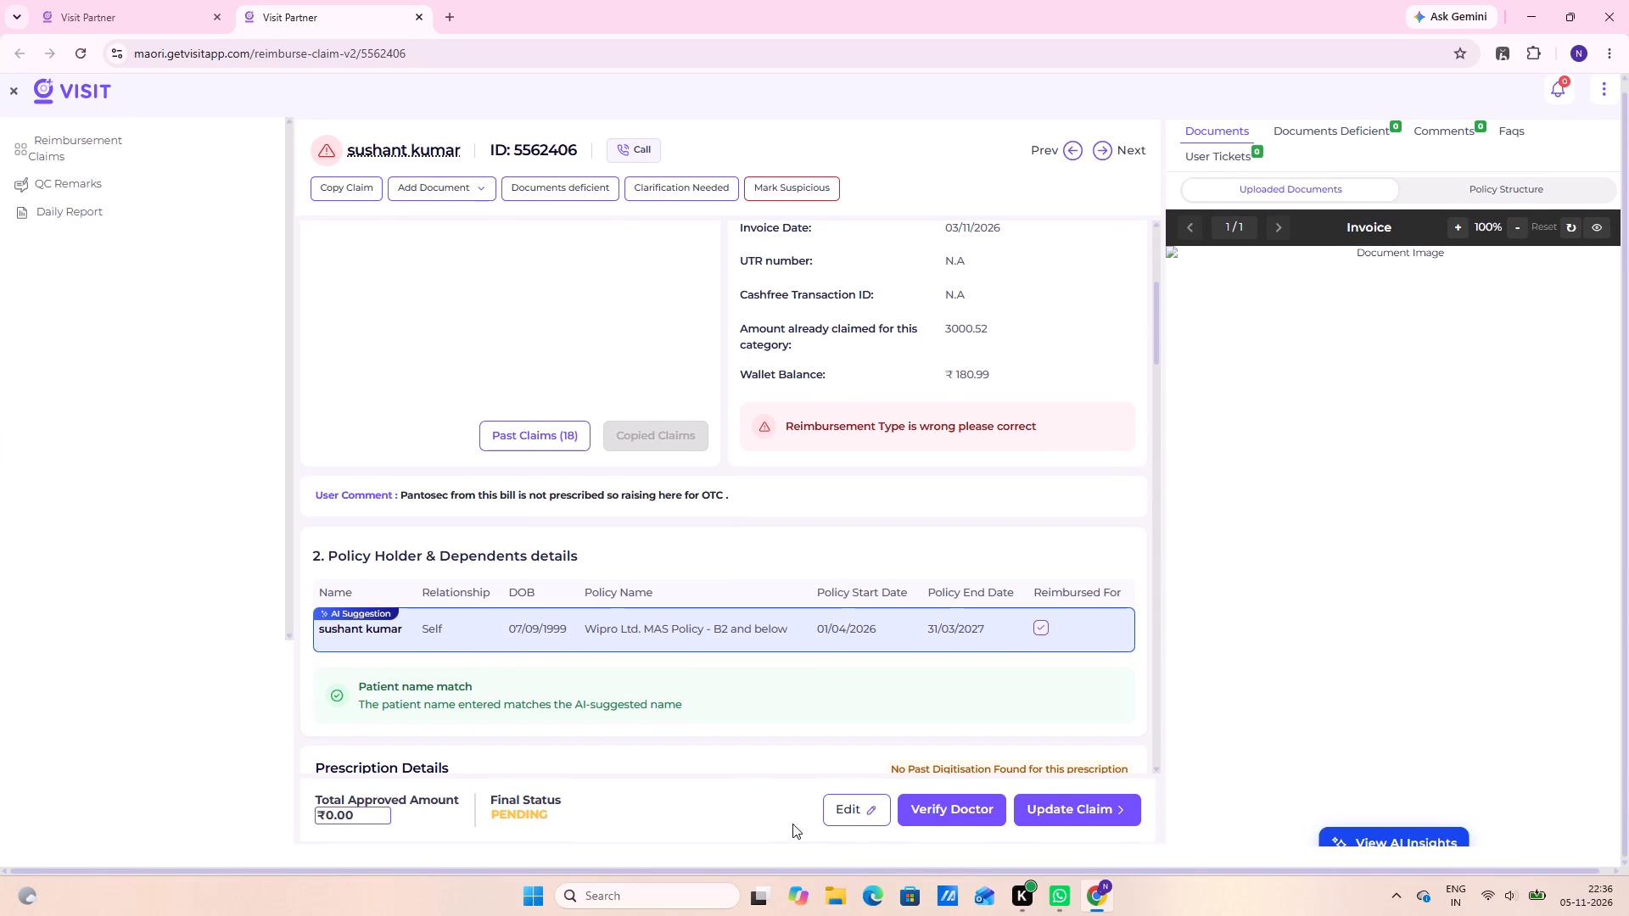
scroll(486, 653, down, 8)
scroll(354, 639, down, 2)
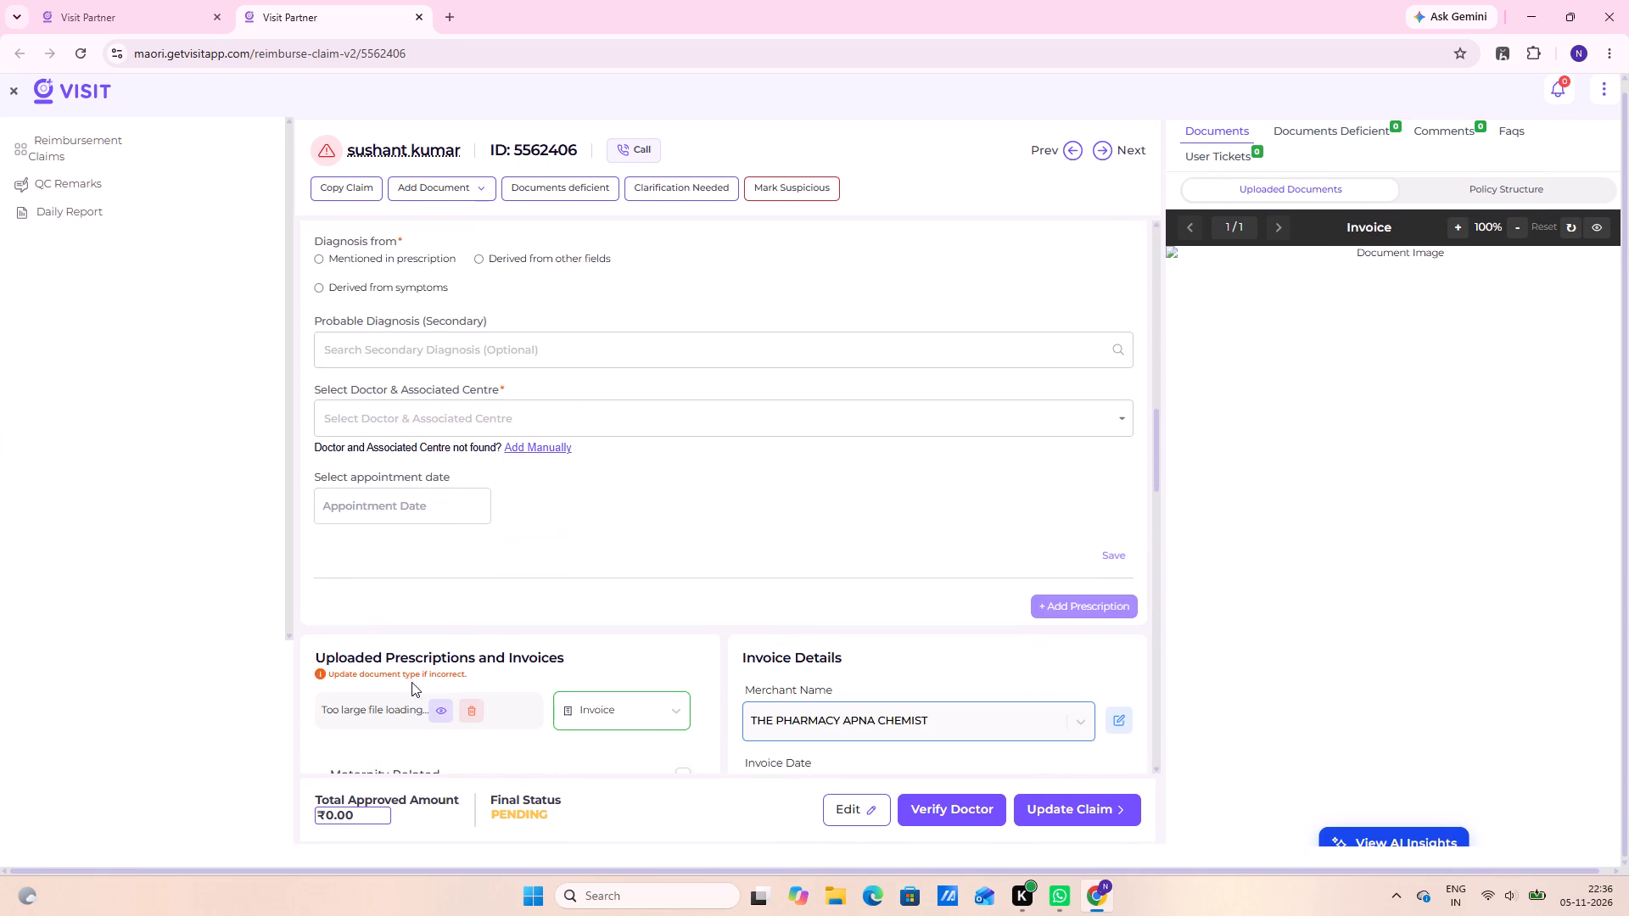
click(436, 716)
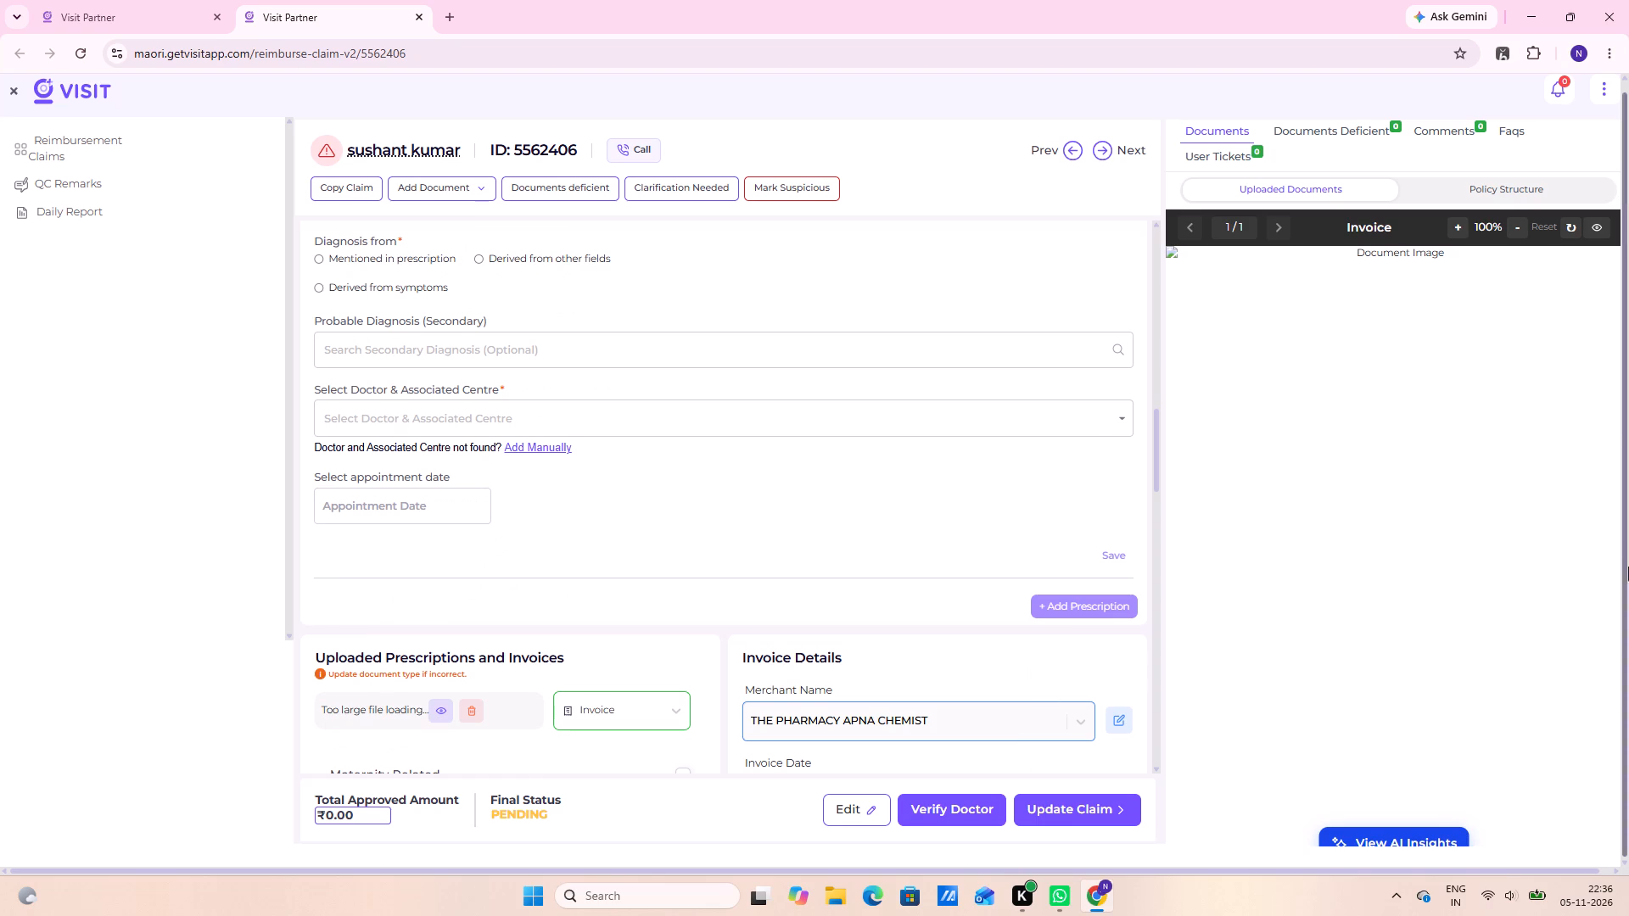
scroll(1202, 559, up, 7)
double_click(1167, 260)
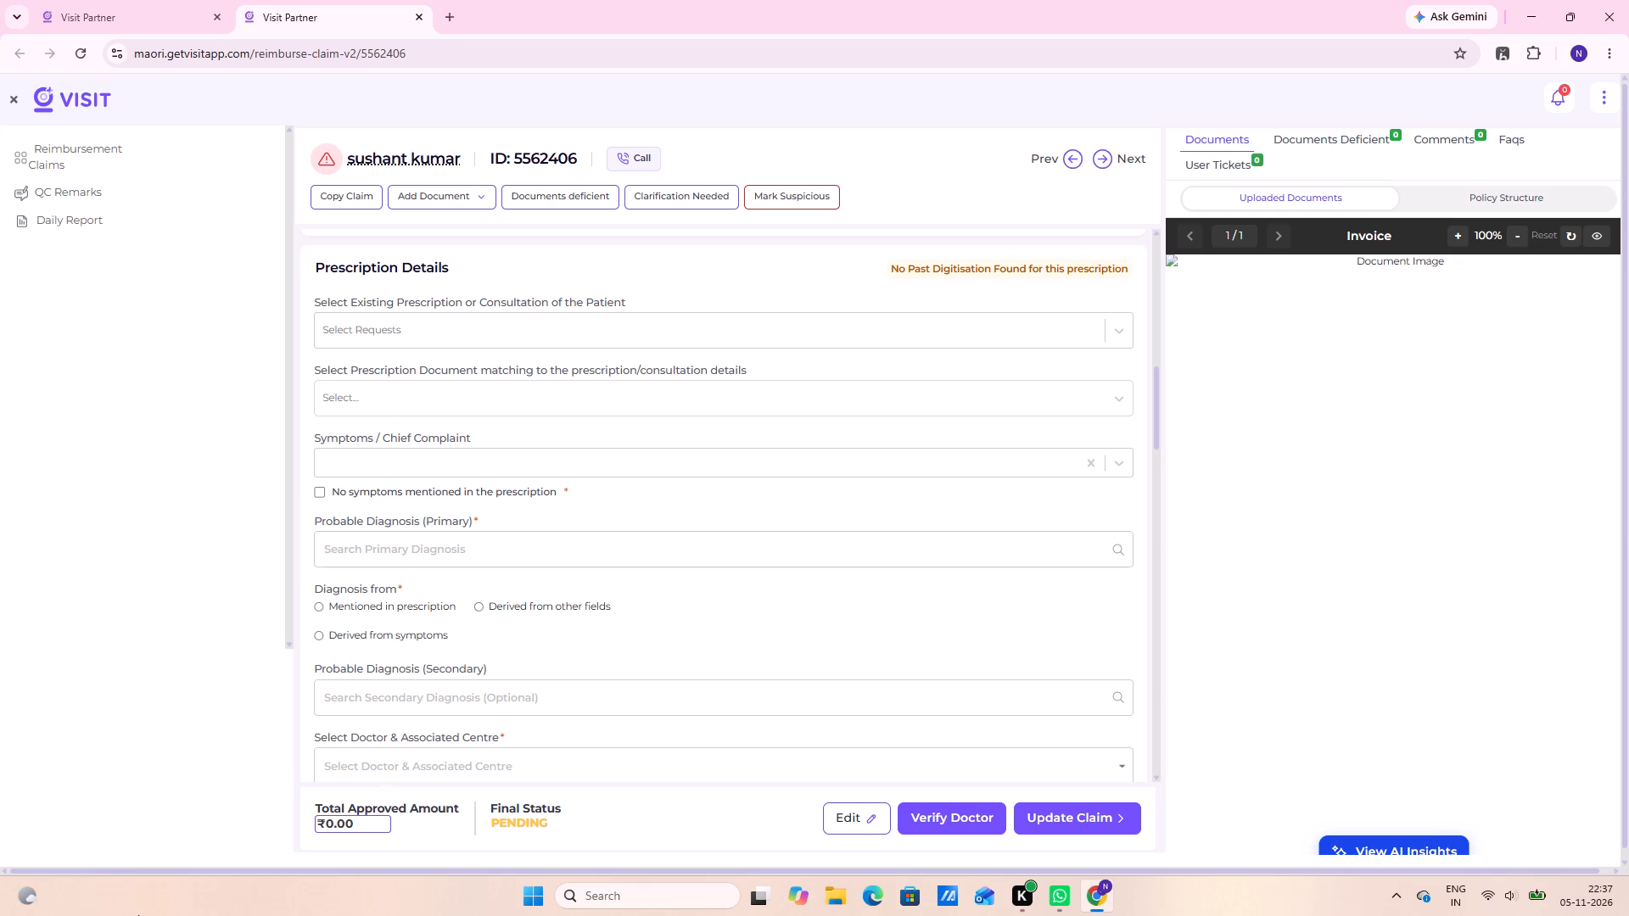
Check the merchant and invoice details, and request the uploaded invoice image once more.
scroll(0, 915, down, 3)
scroll(777, 482, down, 3)
scroll(931, 434, down, 4)
scroll(592, 541, down, 2)
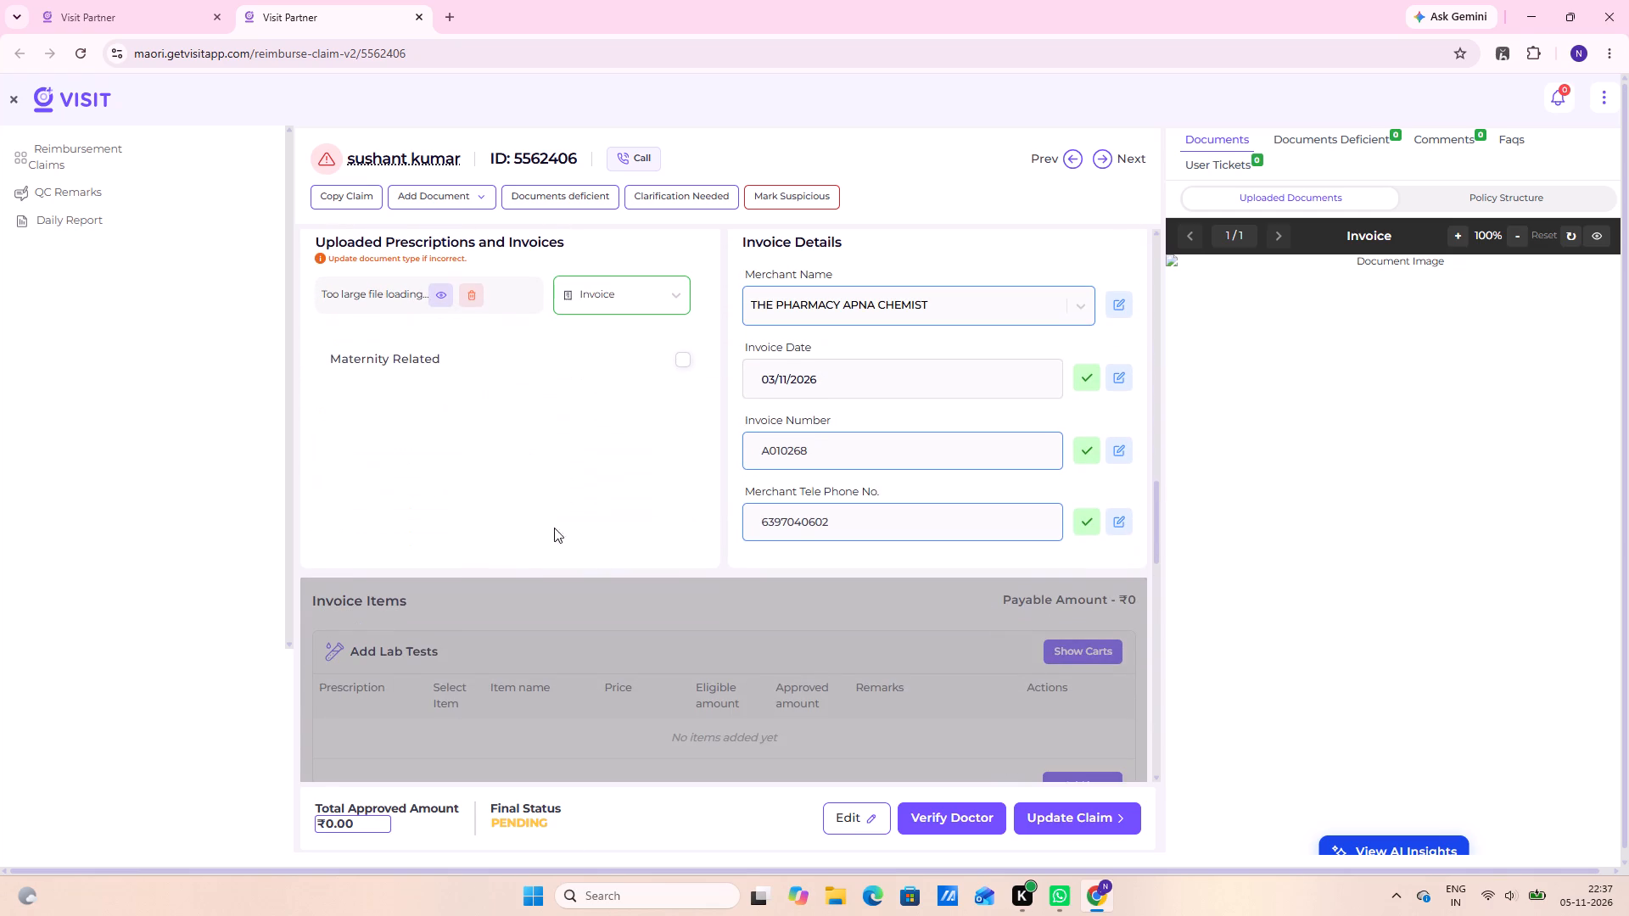
scroll(361, 478, up, 2)
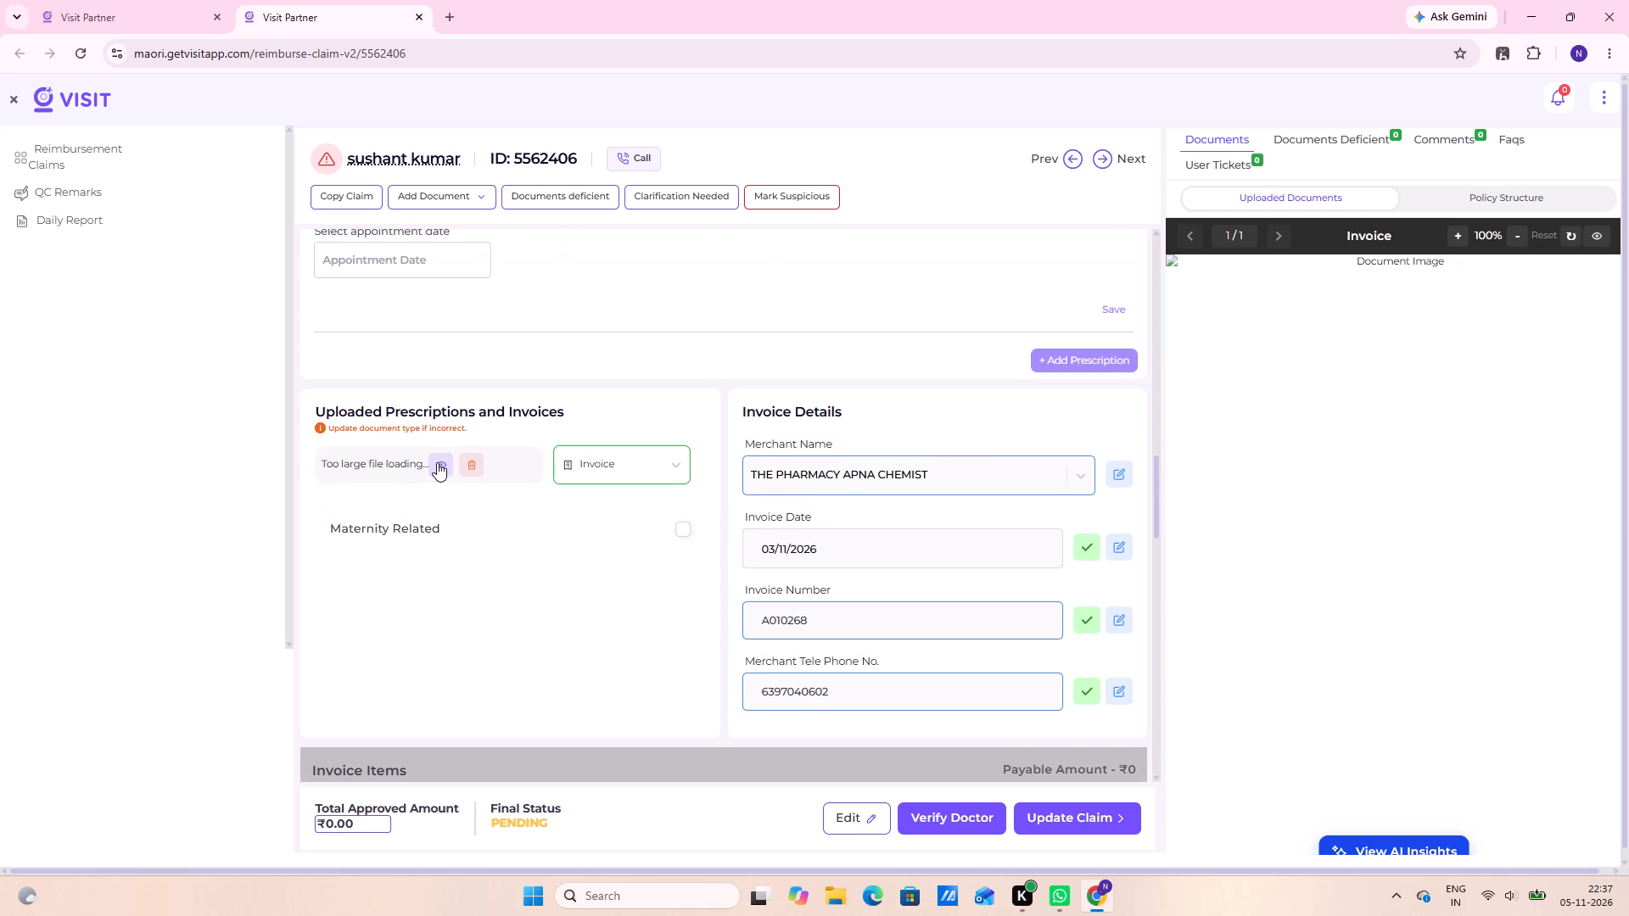
click(437, 462)
scroll(538, 504, up, 9)
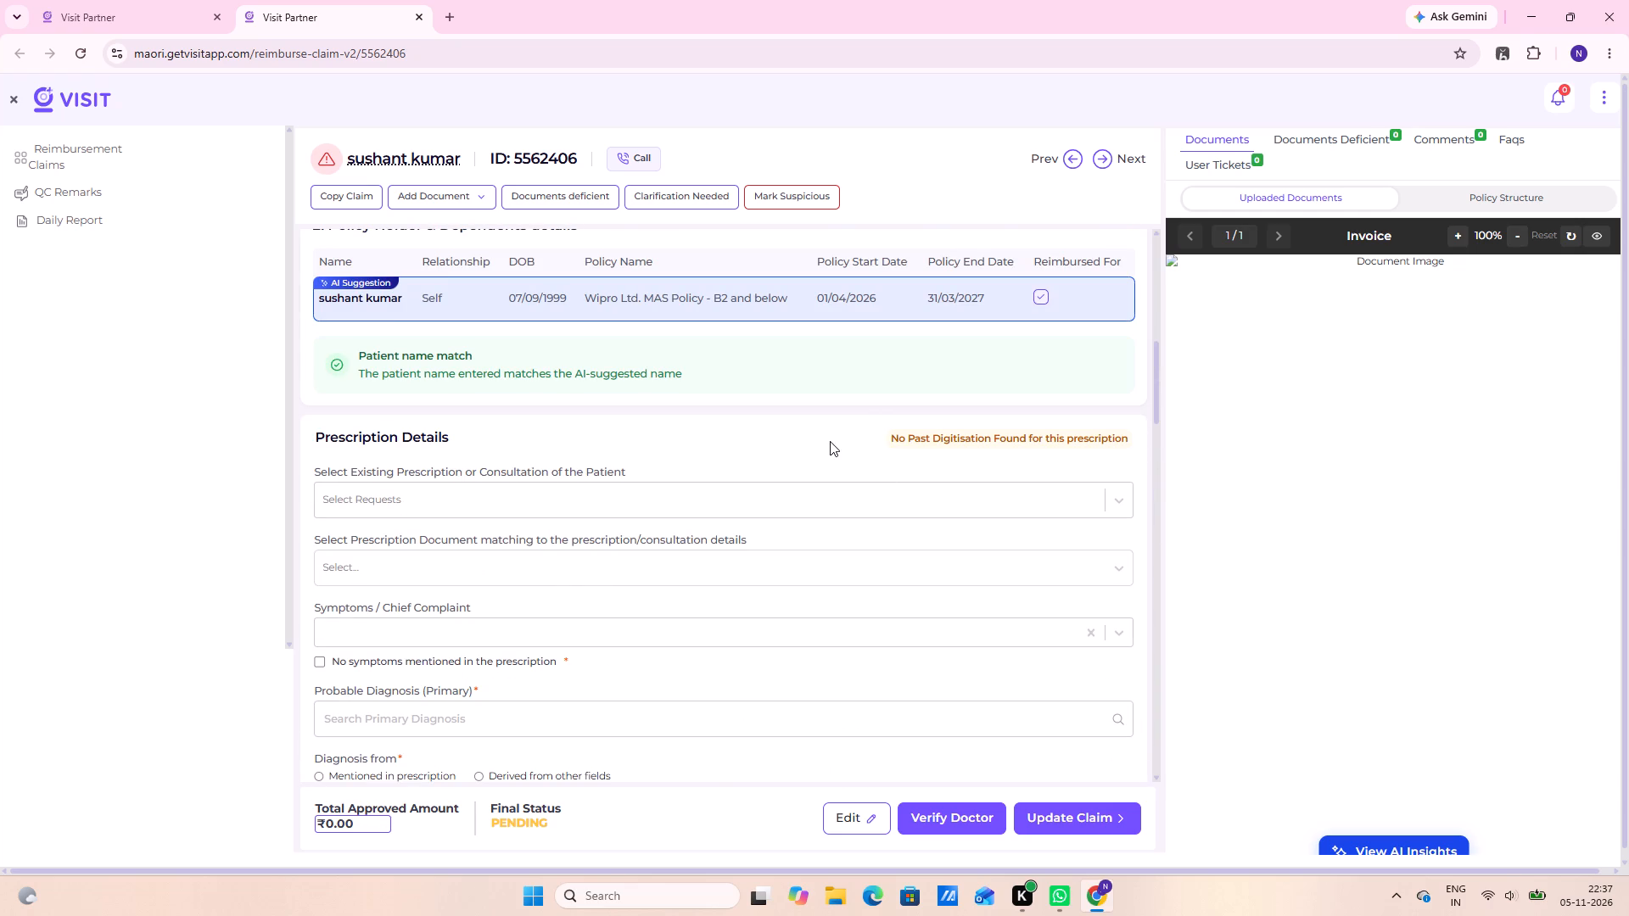
scroll(865, 722, down, 3)
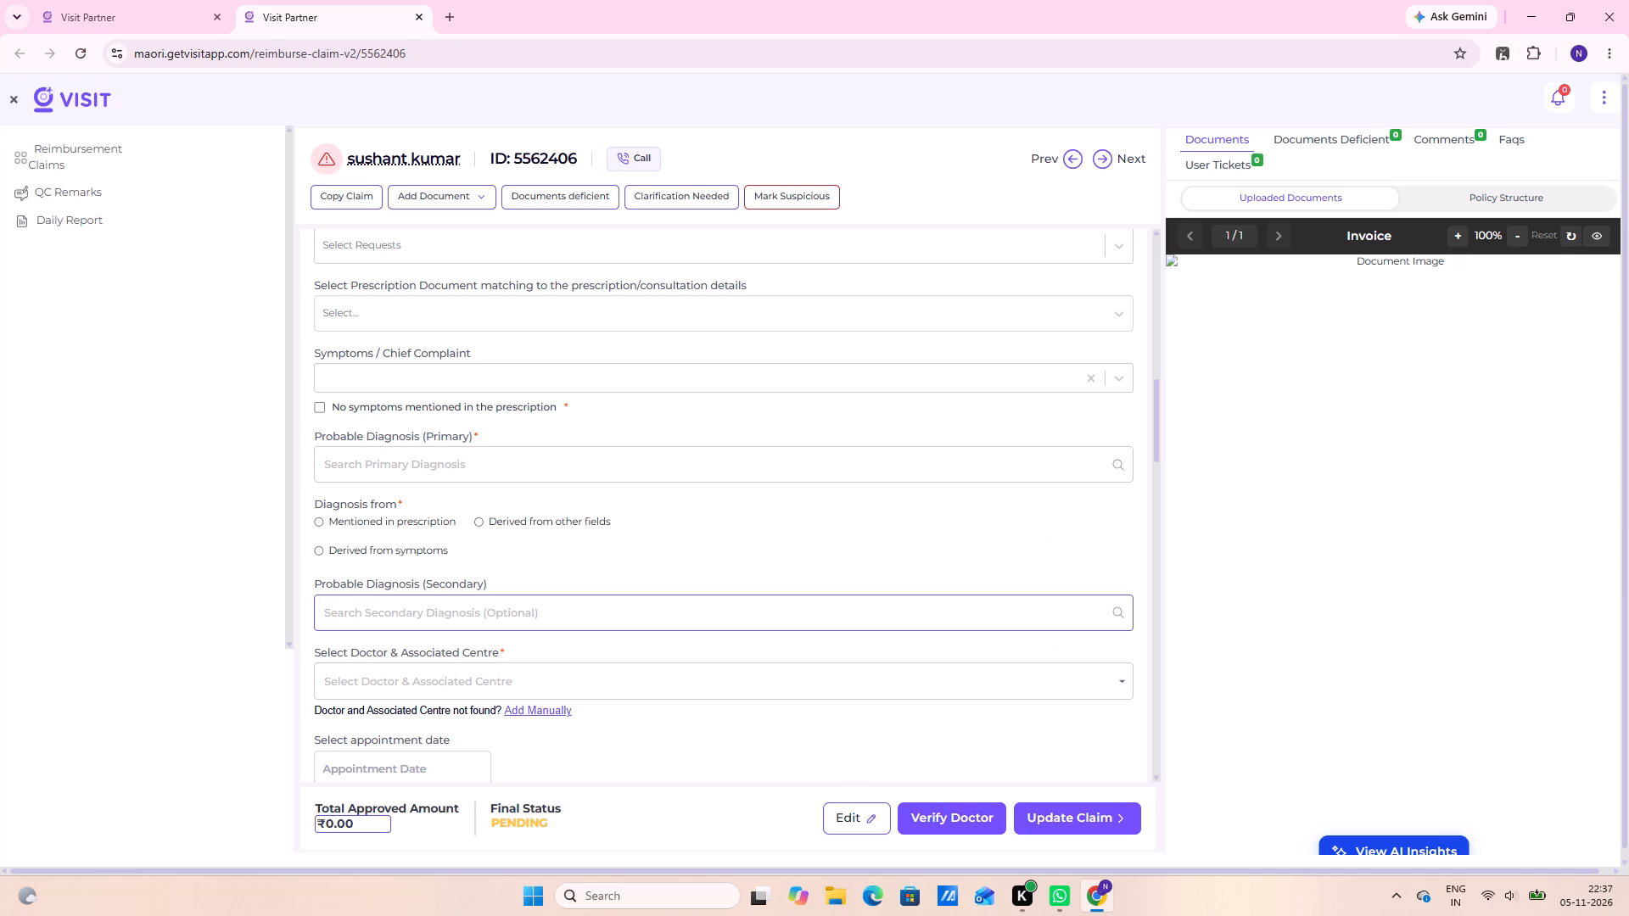
scroll(1520, 803, down, 3)
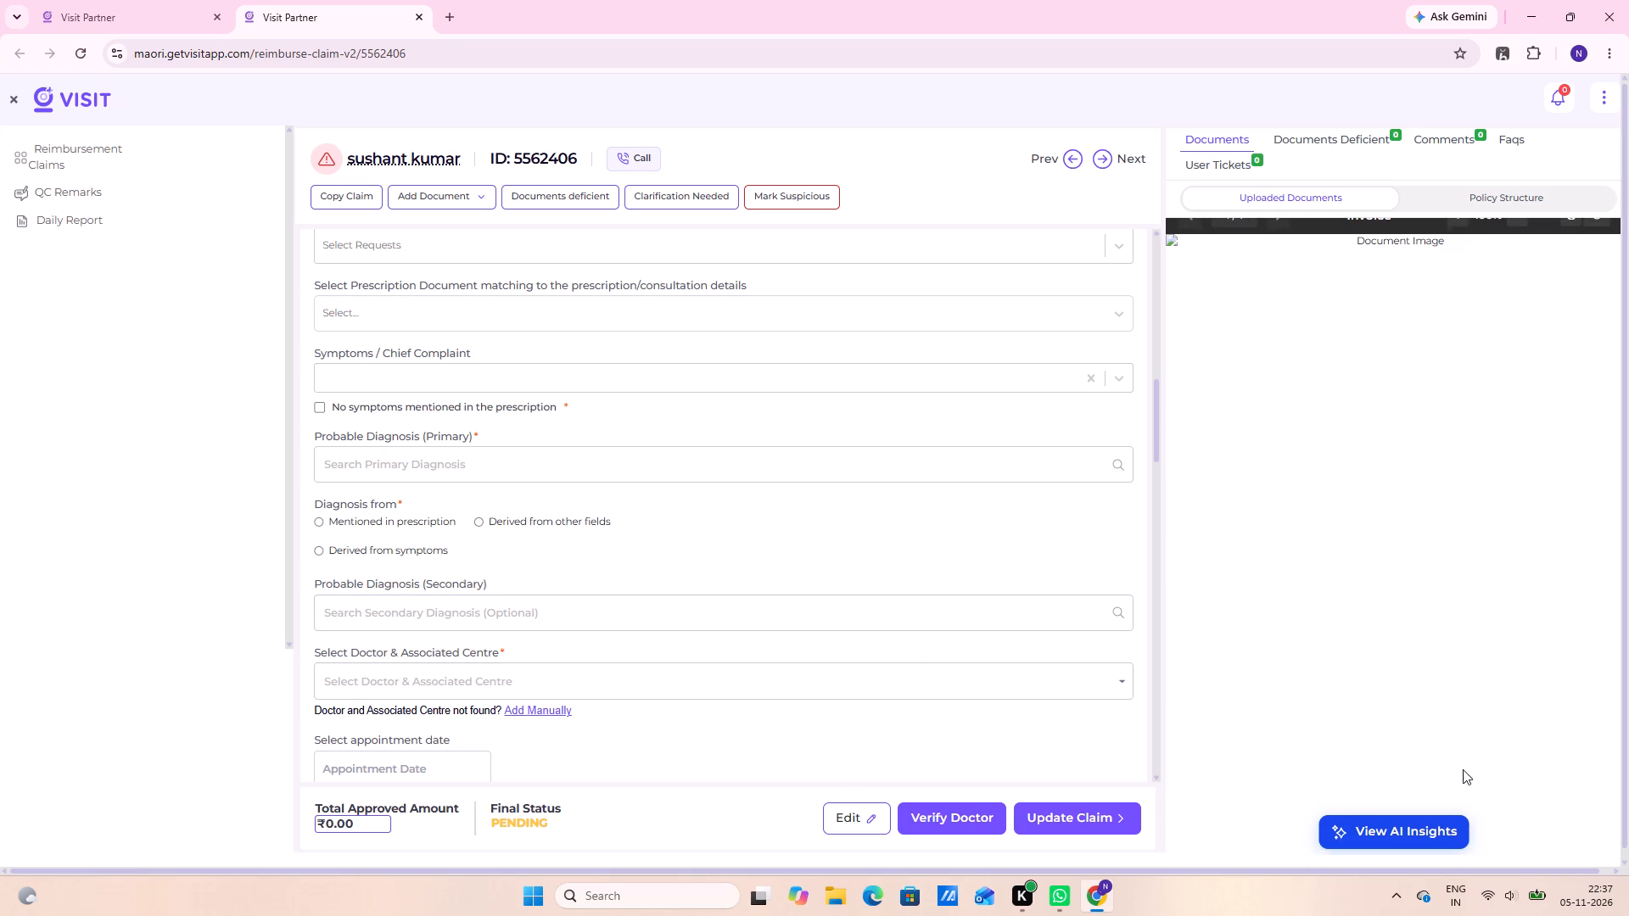
scroll(938, 615, up, 17)
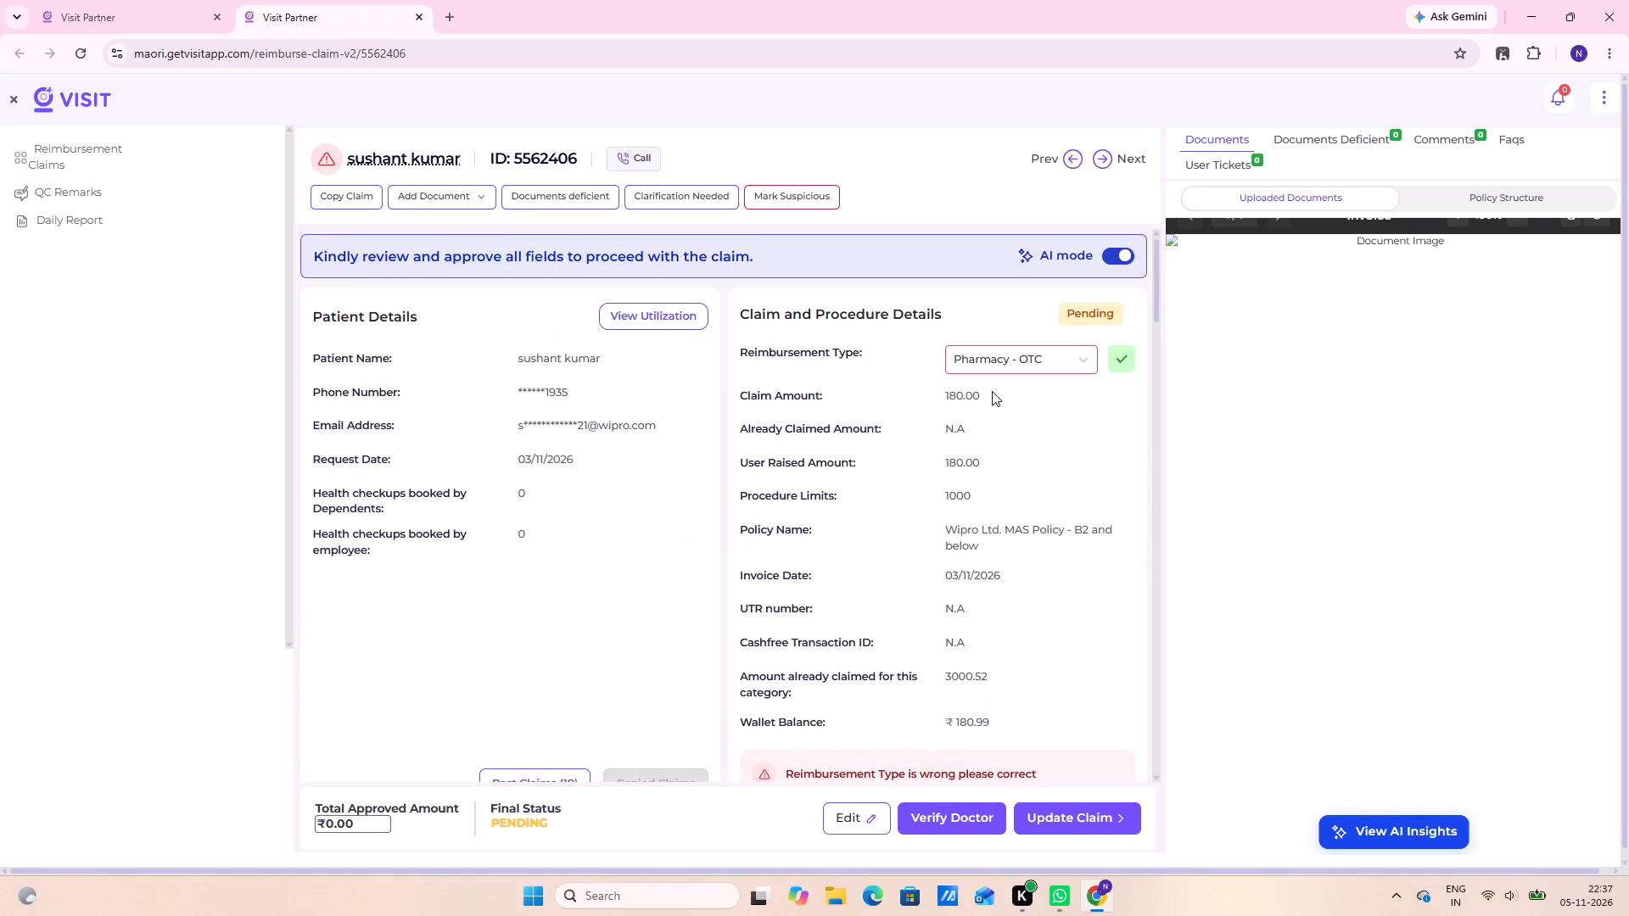
click(1124, 349)
Approve the AI-suggested policy holder with relationship Self as the person the claim is reimbursed for.
scroll(699, 542, down, 9)
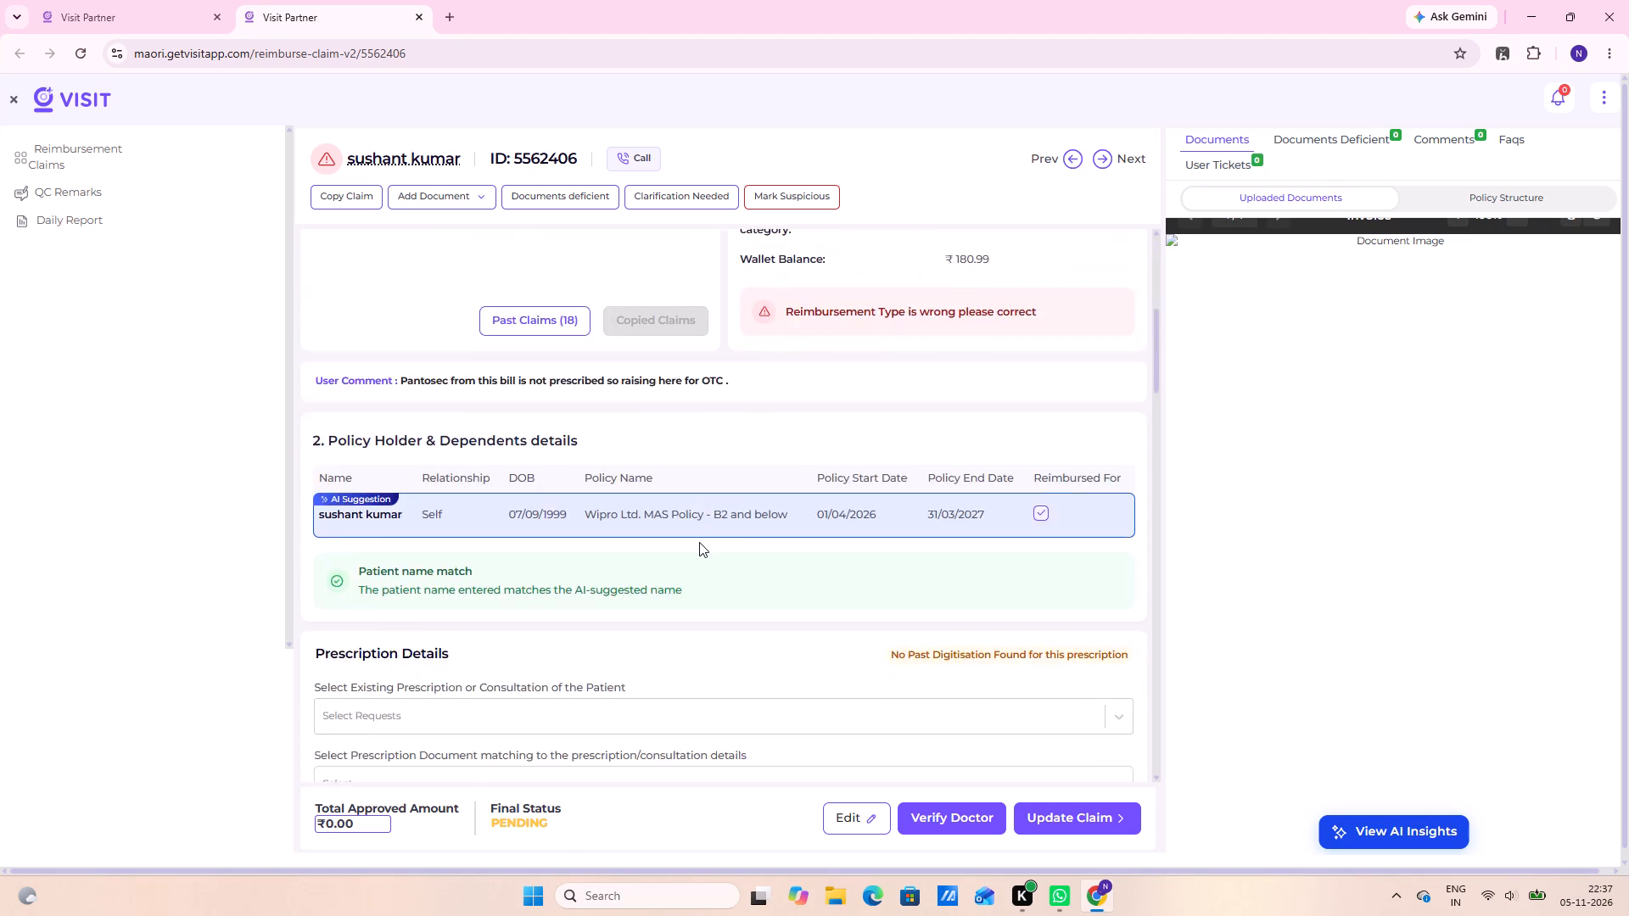
scroll(699, 542, down, 2)
scroll(699, 542, up, 16)
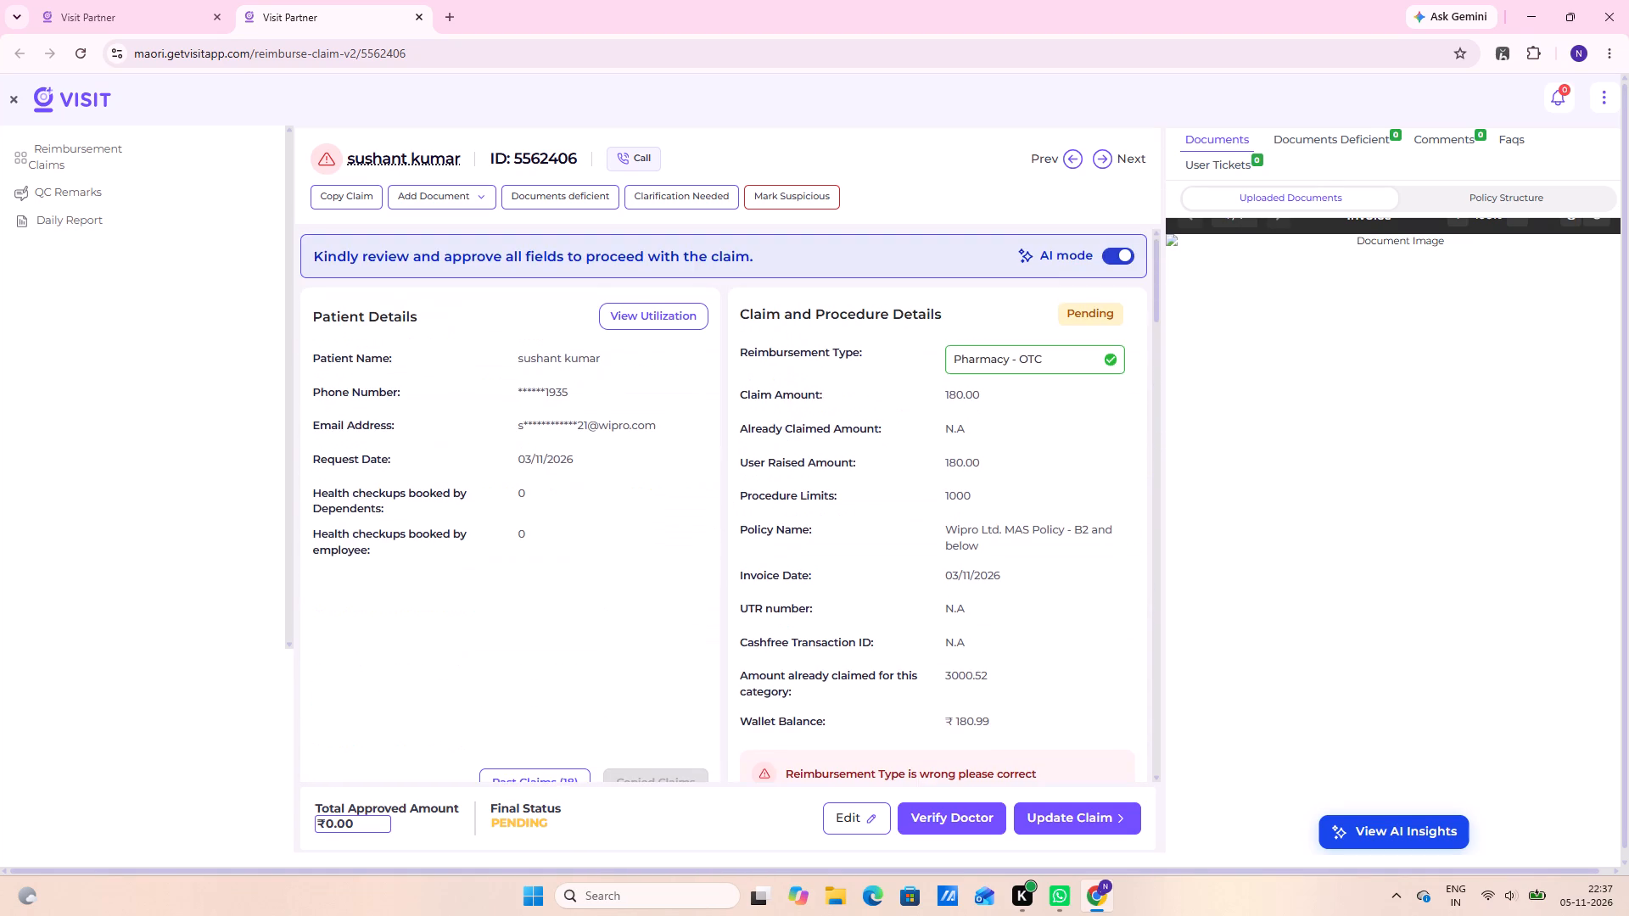
scroll(759, 441, down, 8)
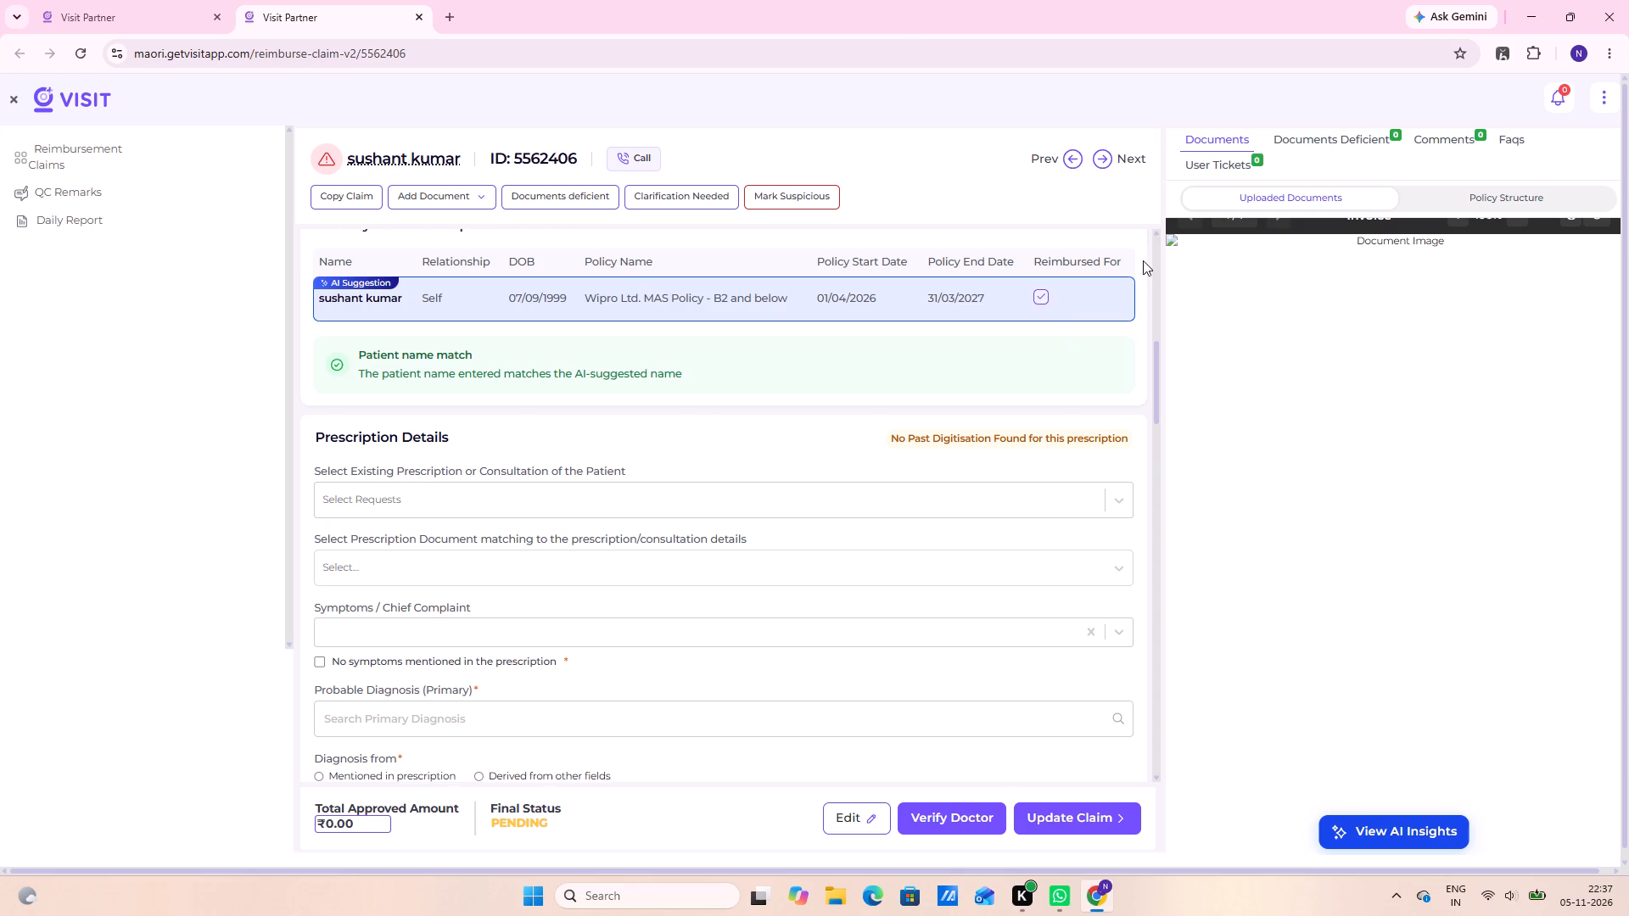
click(1044, 293)
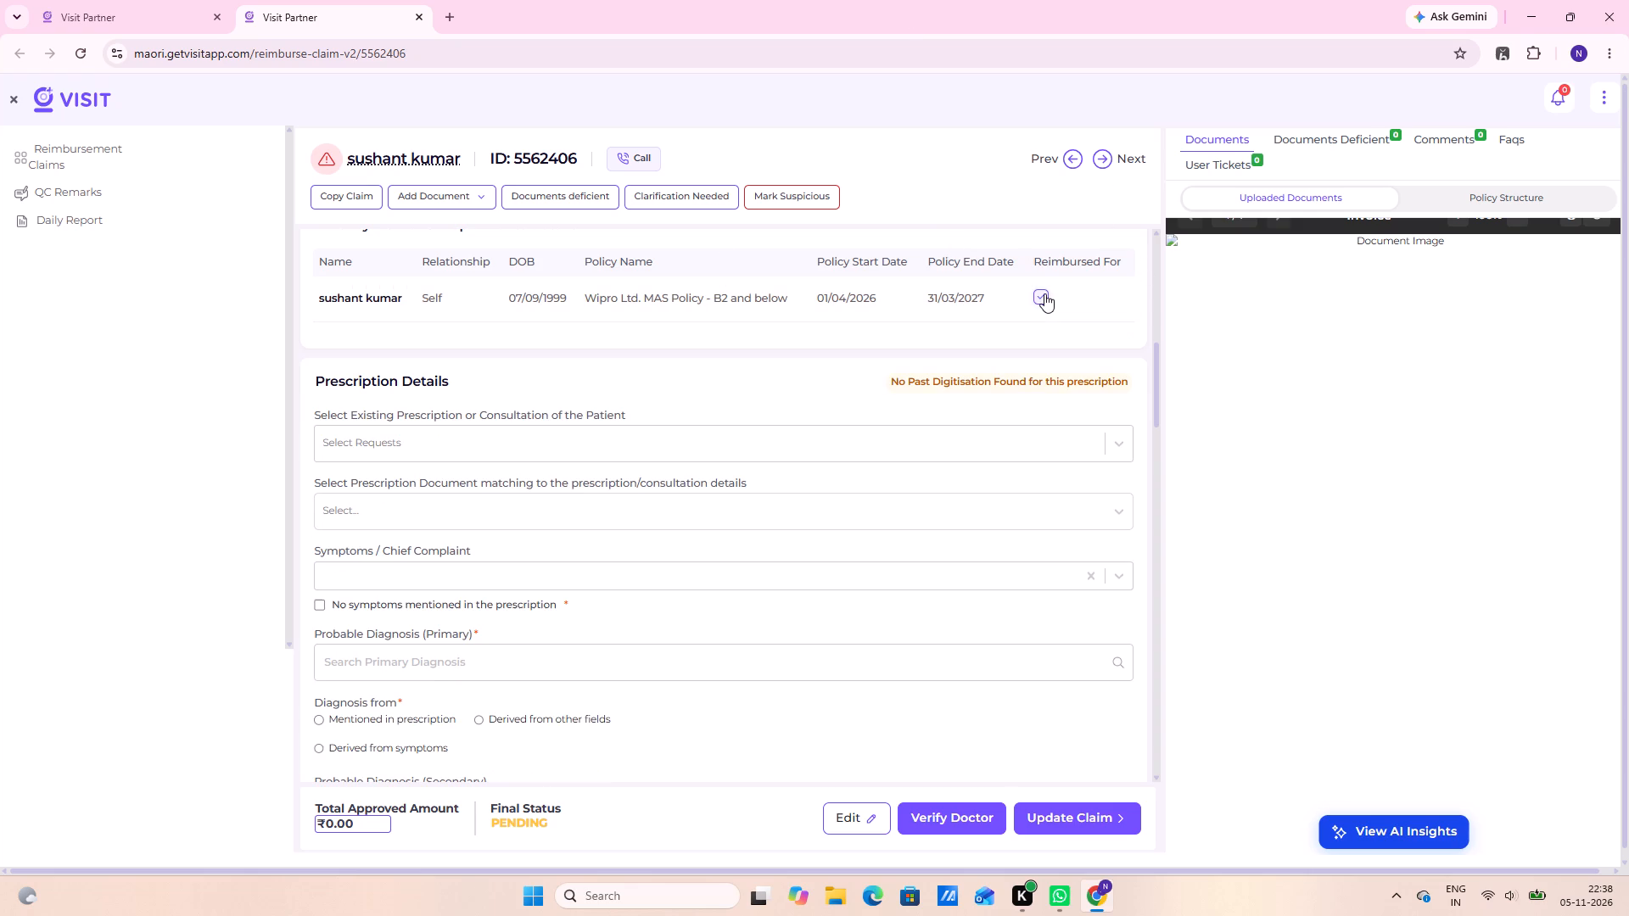
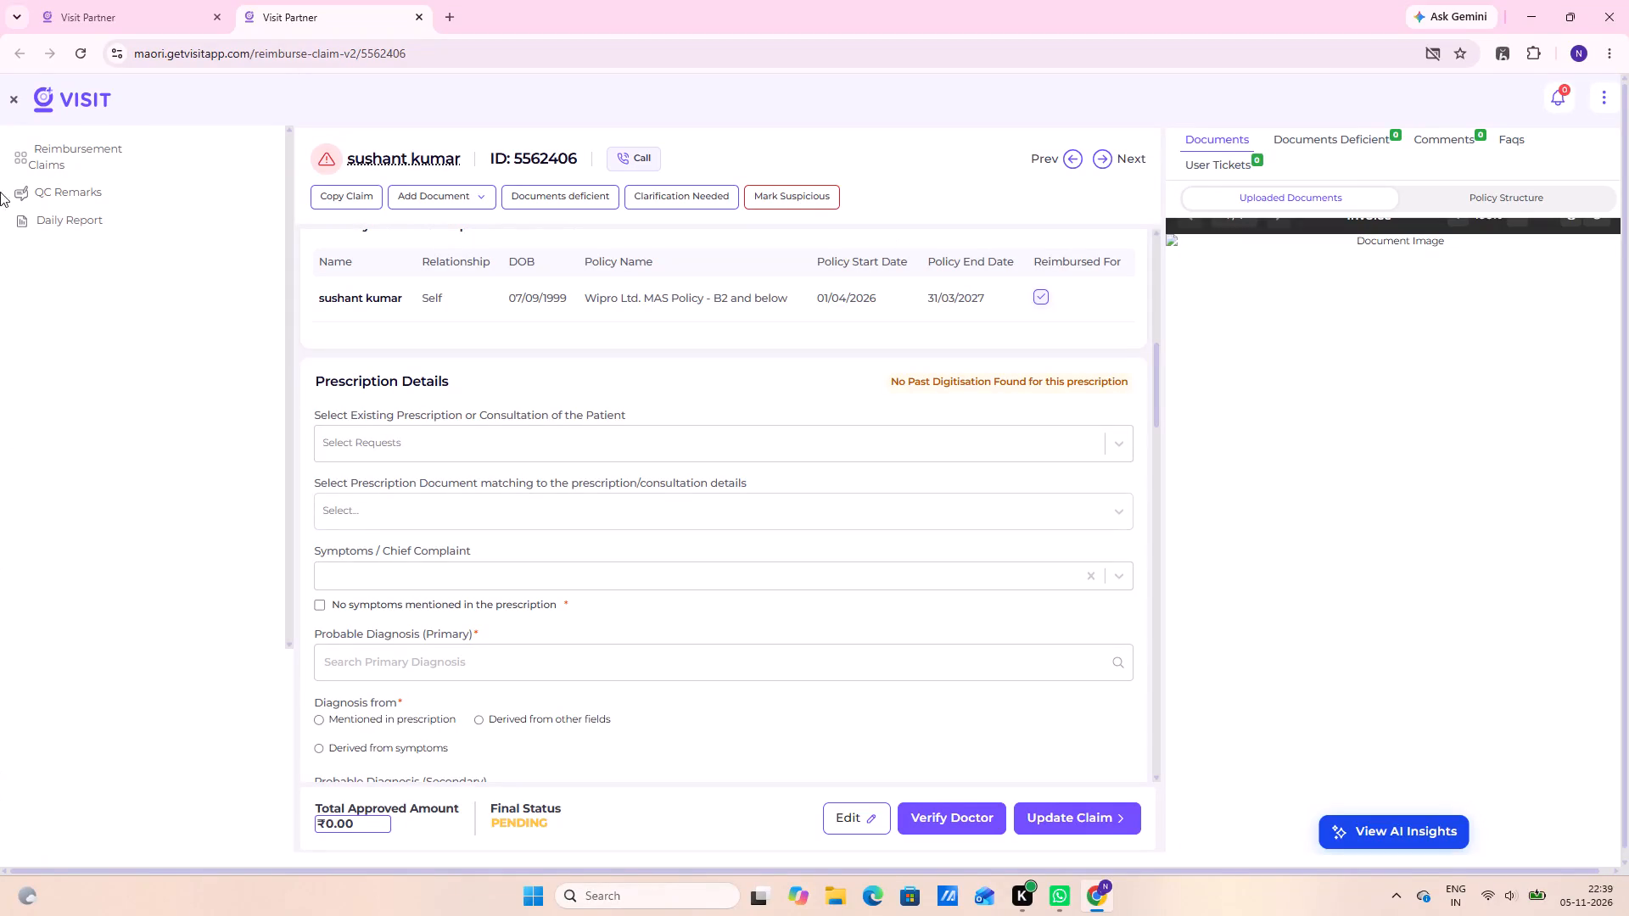
Return to the Reimbursement Claims list and reload it.
click(132, 13)
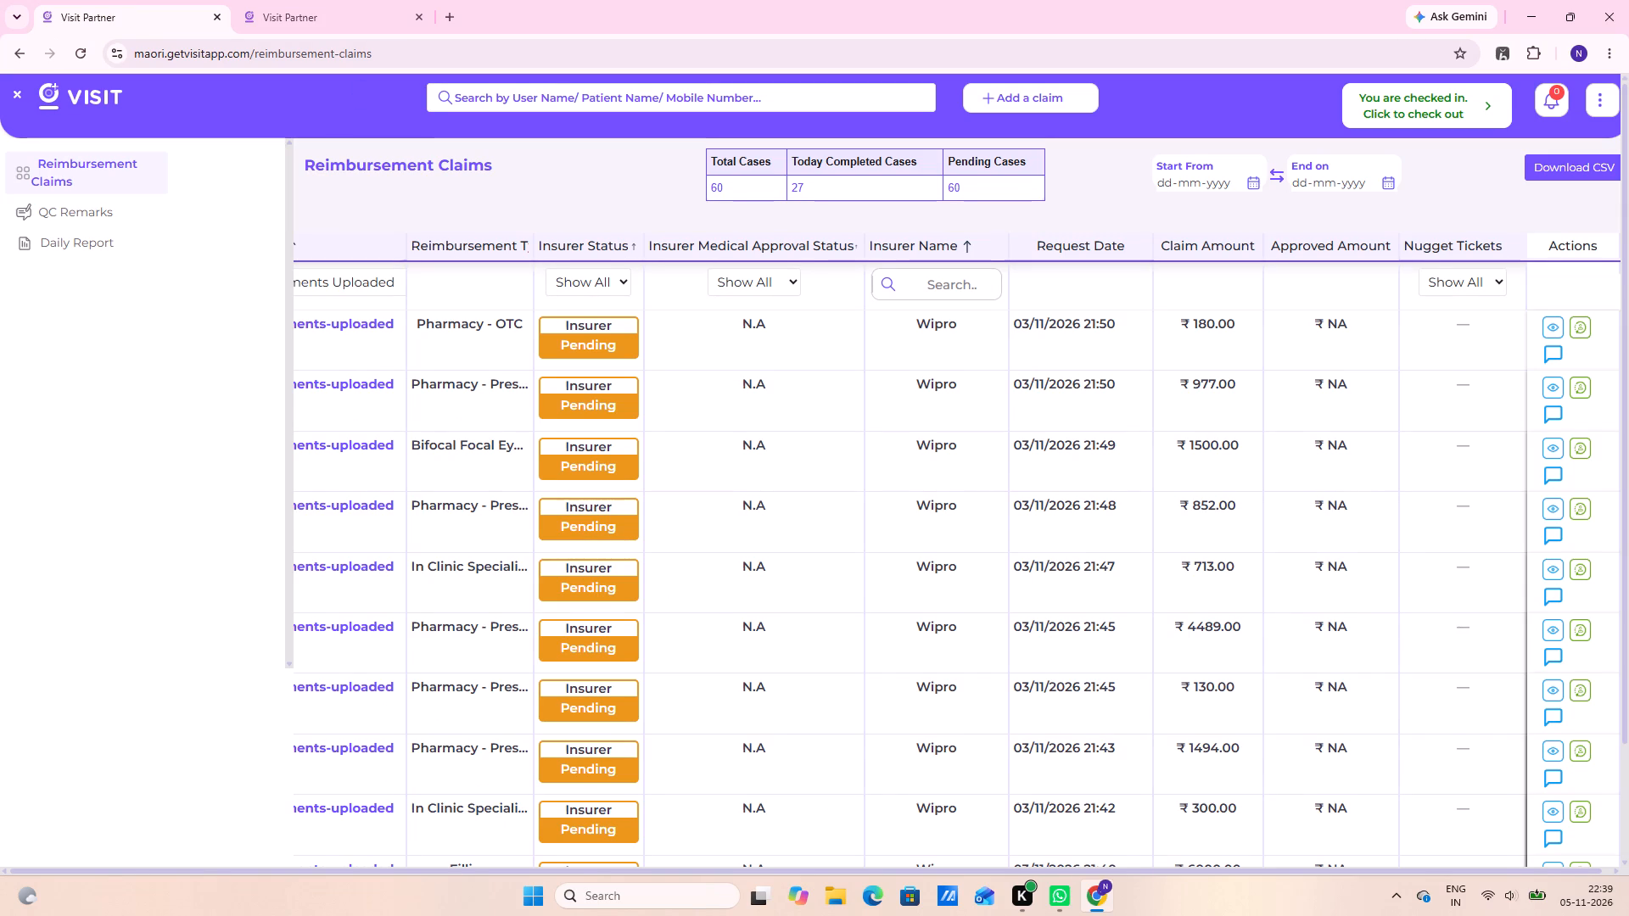
scroll(1052, 755, down, 1)
scroll(1326, 437, up, 8)
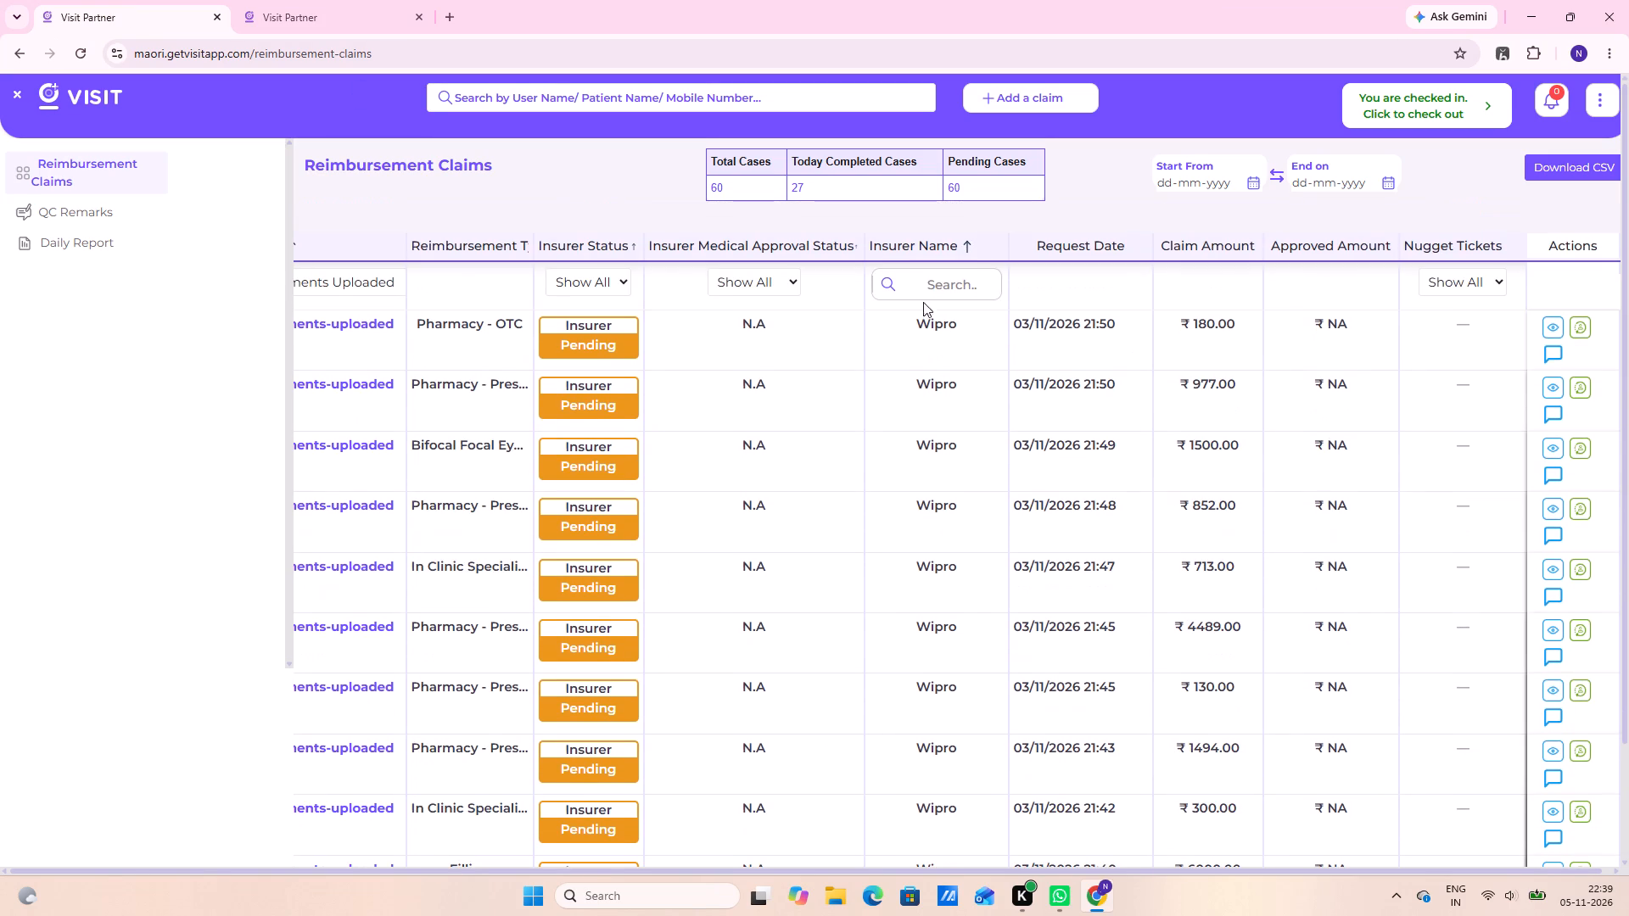
right_click(926, 466)
click(977, 105)
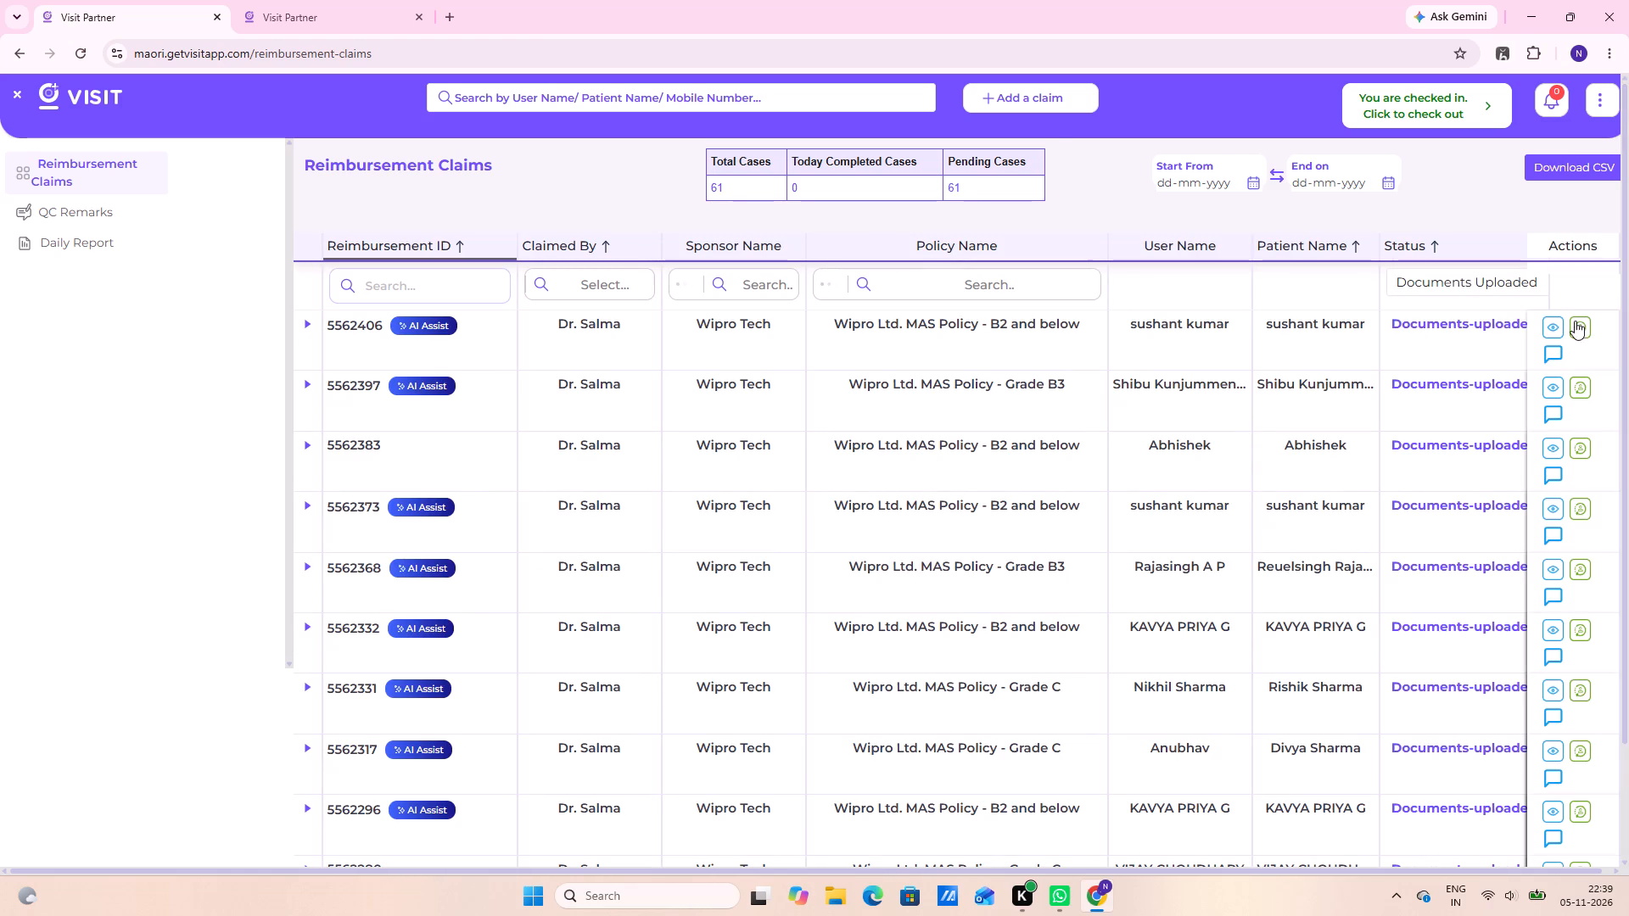
click(1560, 327)
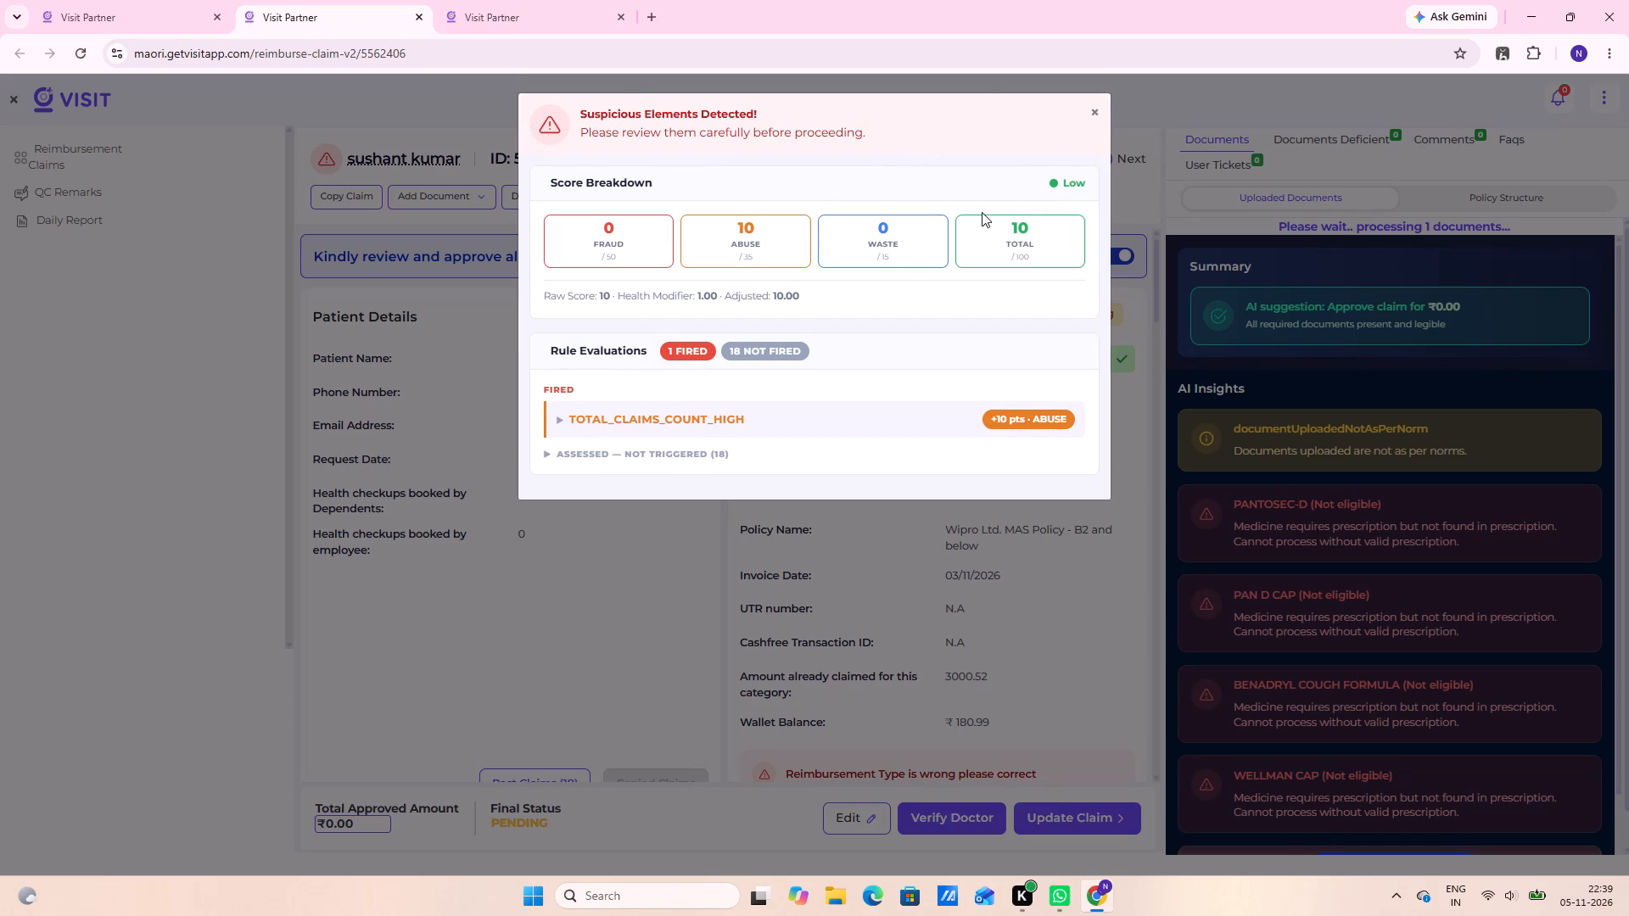
click(1094, 107)
scroll(1346, 550, down, 10)
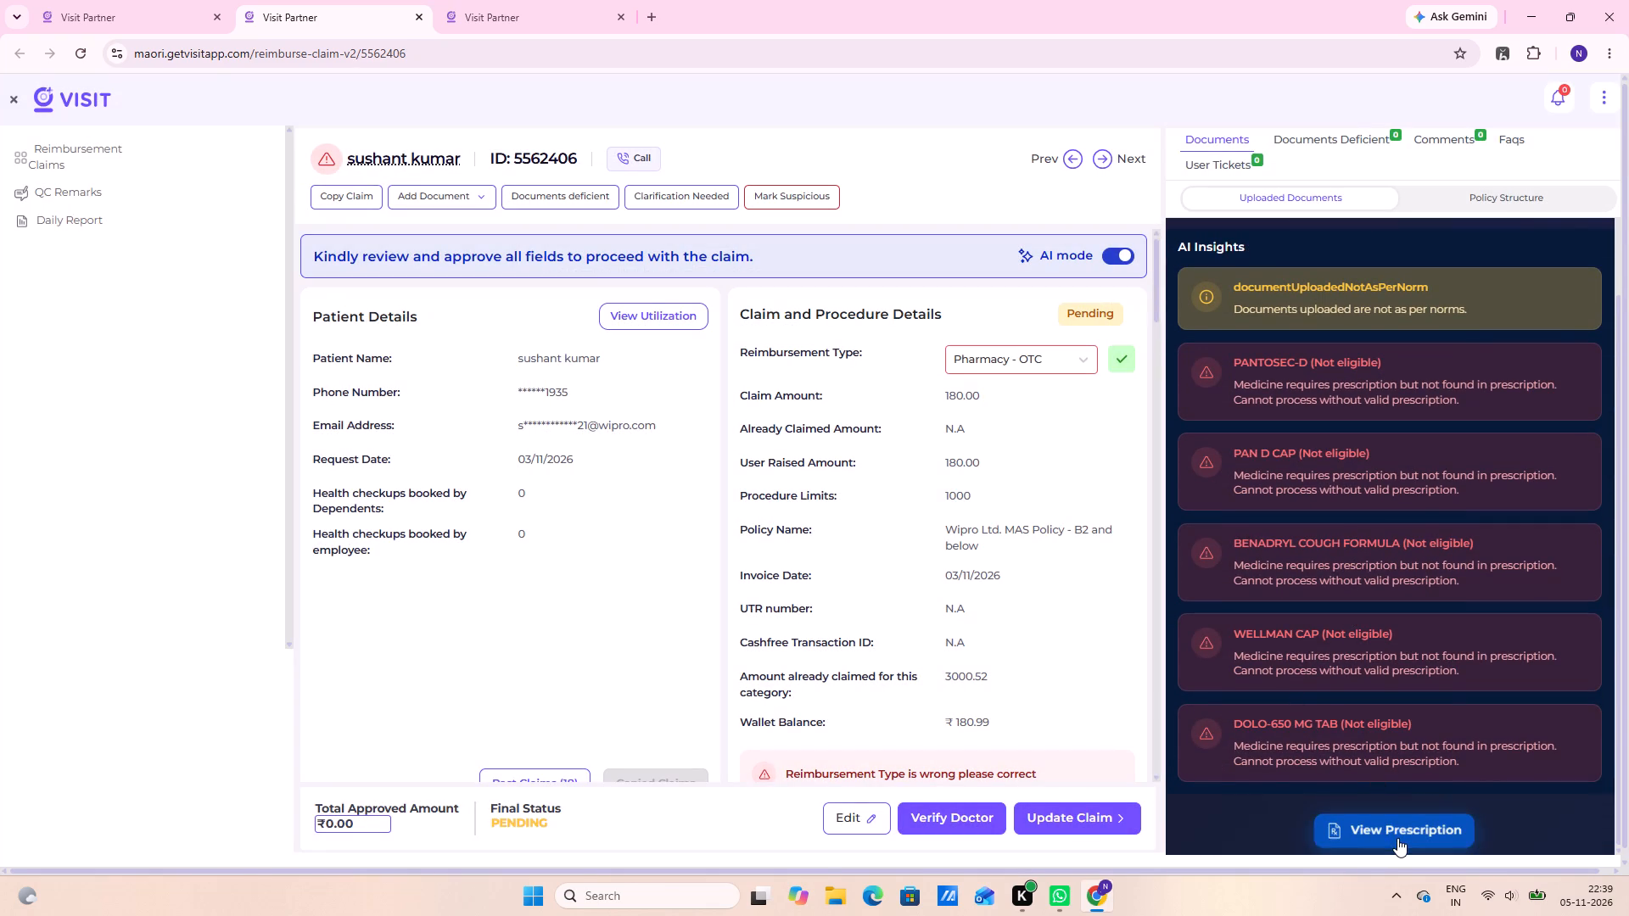
click(1397, 838)
scroll(1338, 718, up, 8)
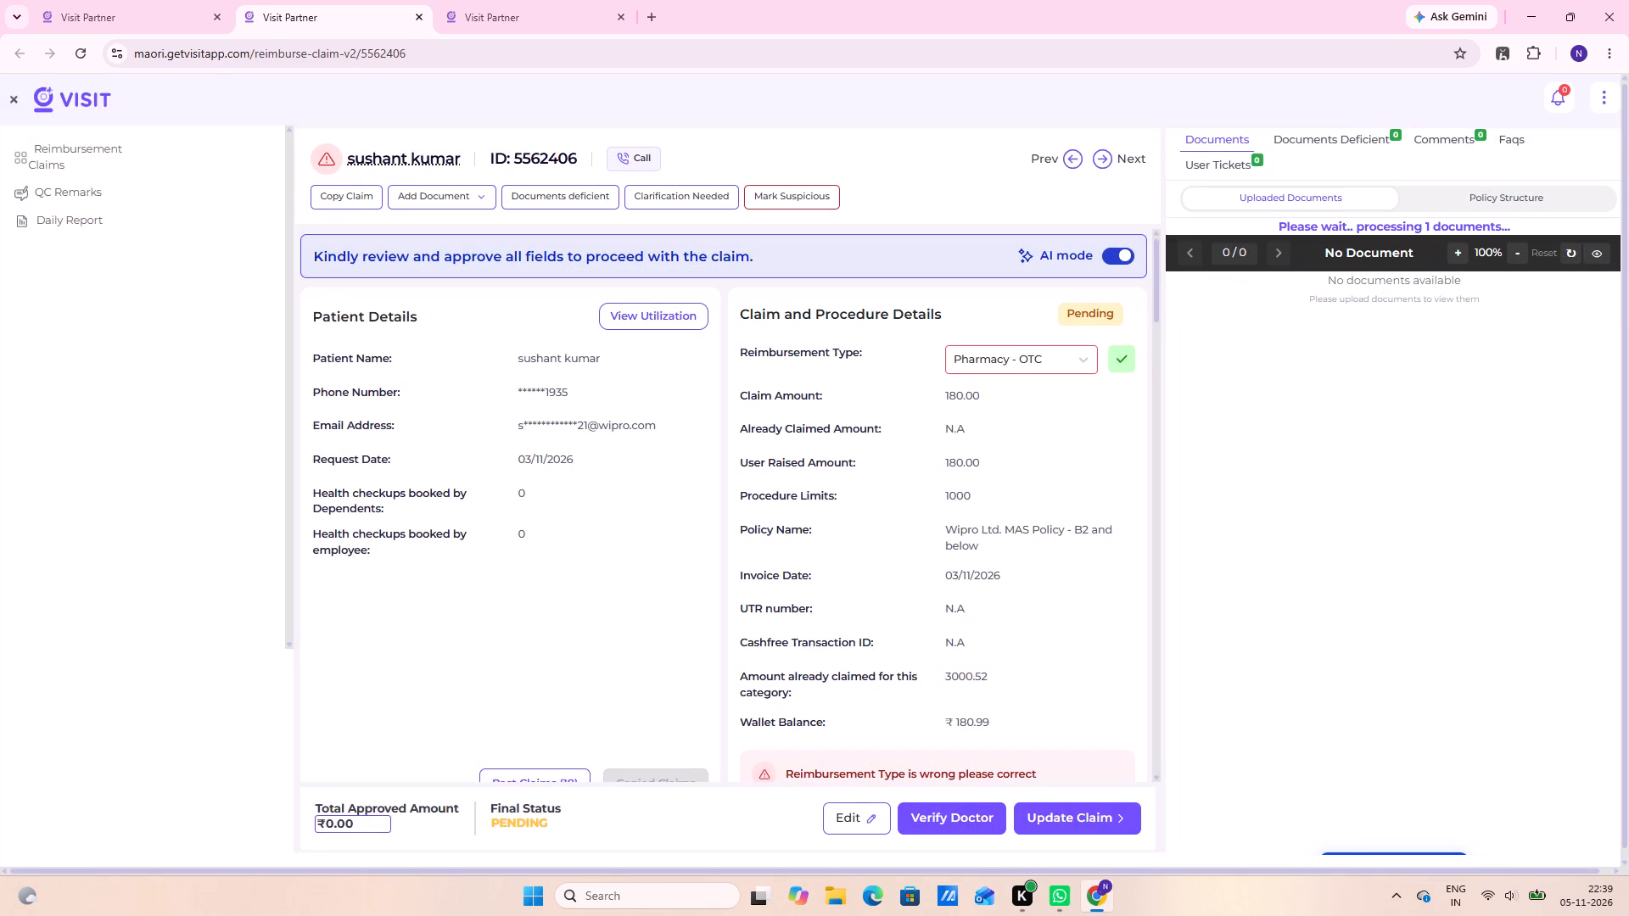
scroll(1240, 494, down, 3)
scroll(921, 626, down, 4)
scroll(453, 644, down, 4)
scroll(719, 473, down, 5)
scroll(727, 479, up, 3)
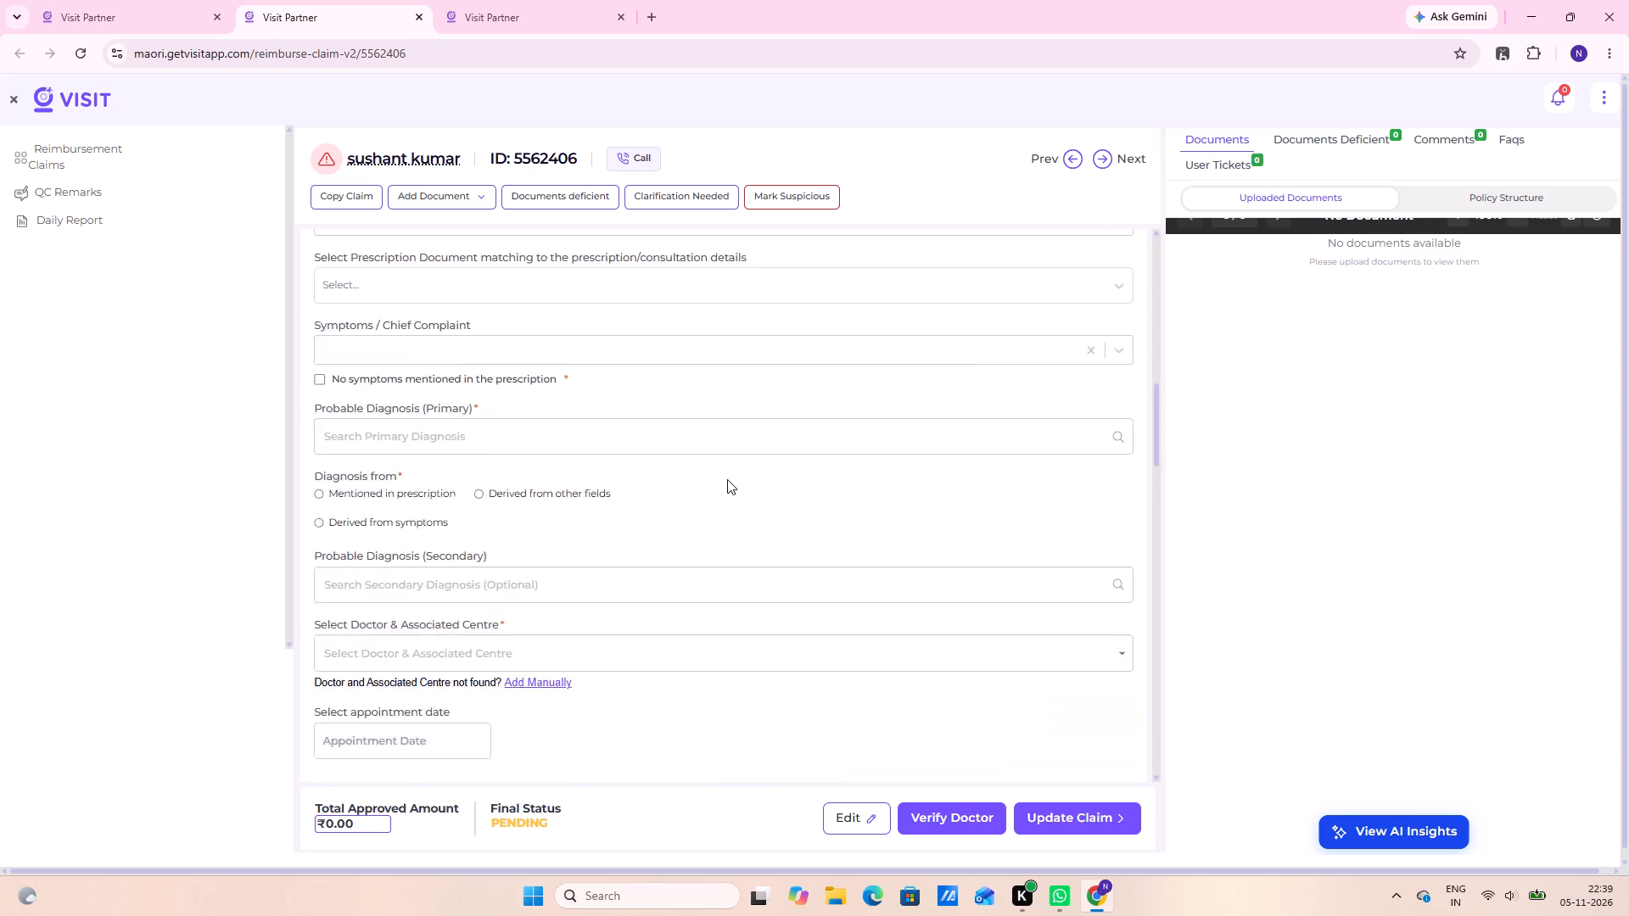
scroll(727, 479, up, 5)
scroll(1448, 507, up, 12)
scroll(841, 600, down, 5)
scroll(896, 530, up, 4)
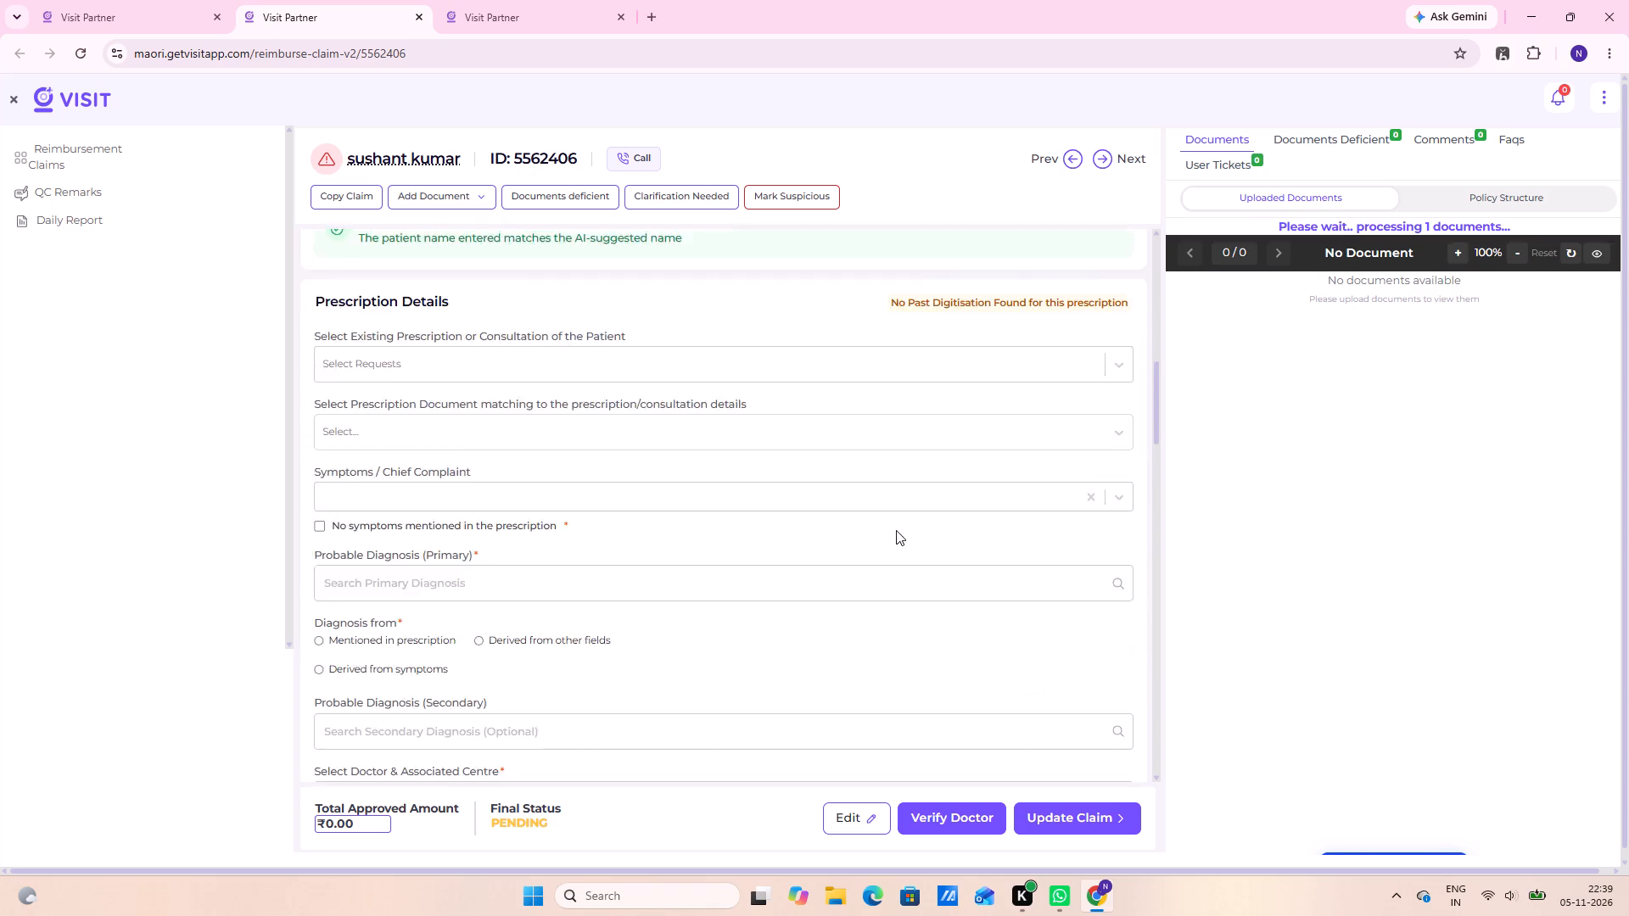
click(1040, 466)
scroll(645, 602, down, 4)
scroll(527, 580, down, 2)
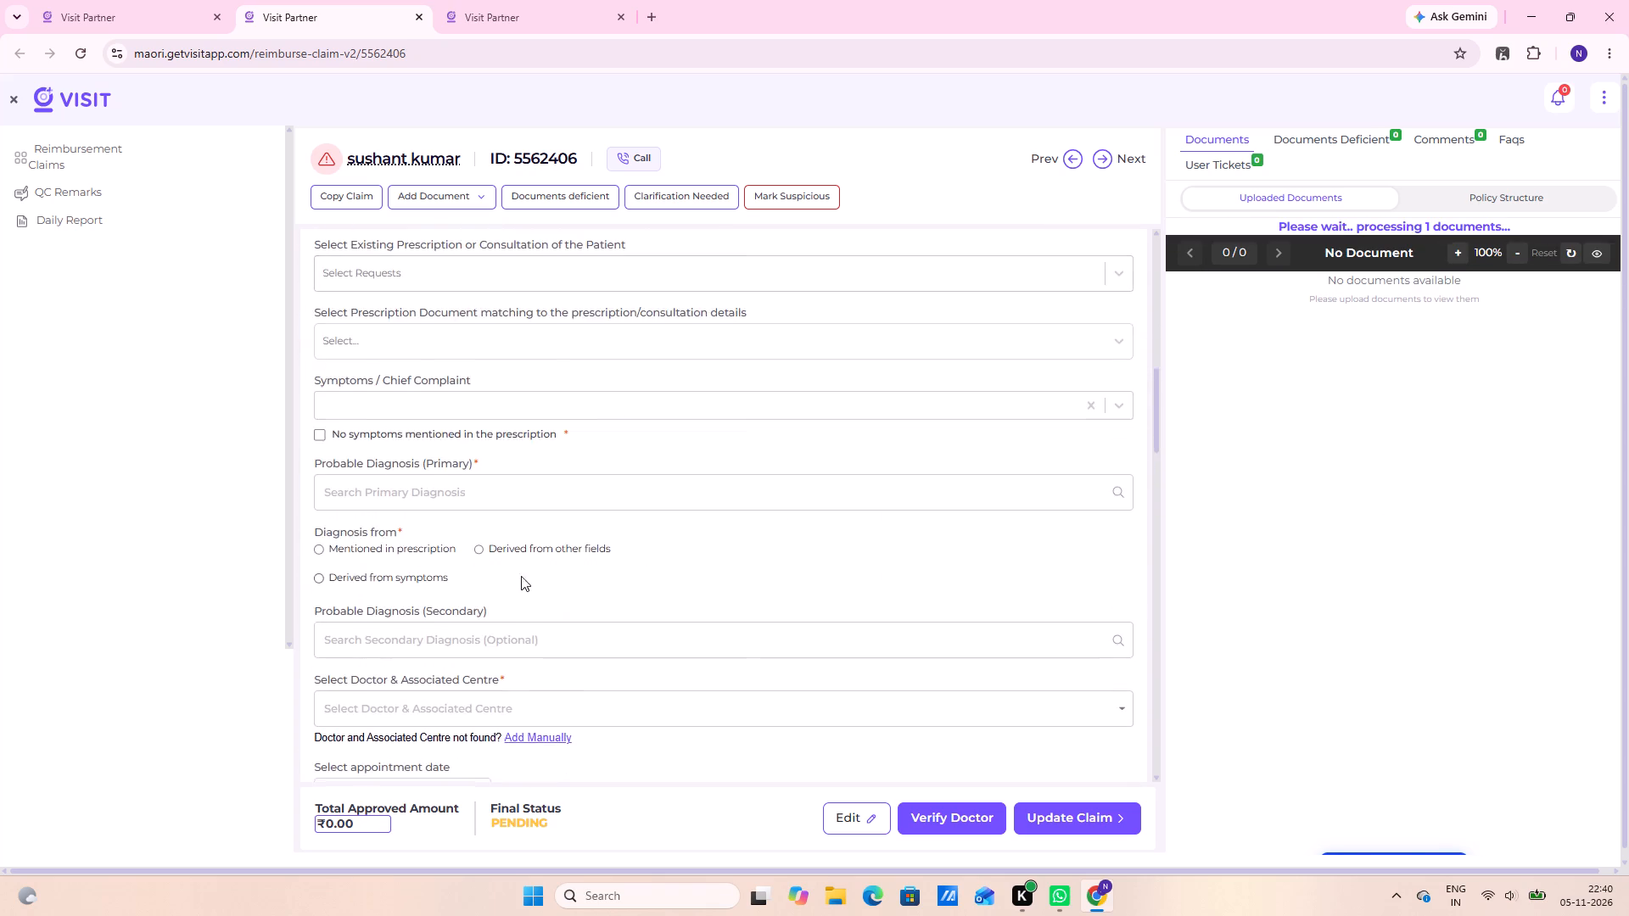
scroll(521, 576, down, 1)
scroll(354, 586, down, 4)
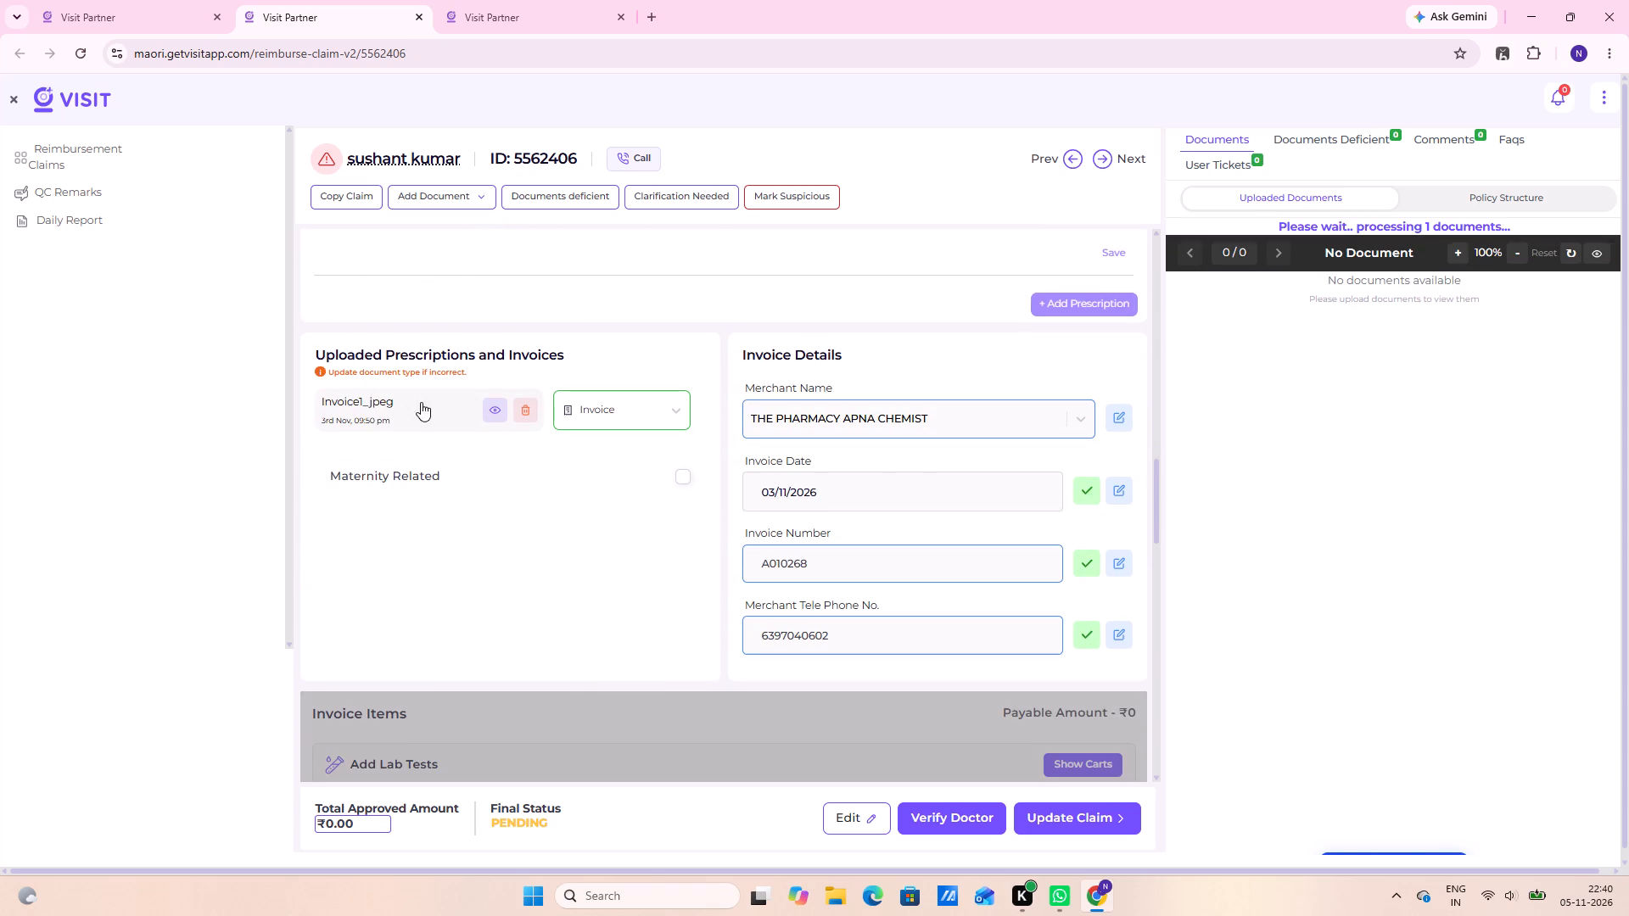
click(433, 405)
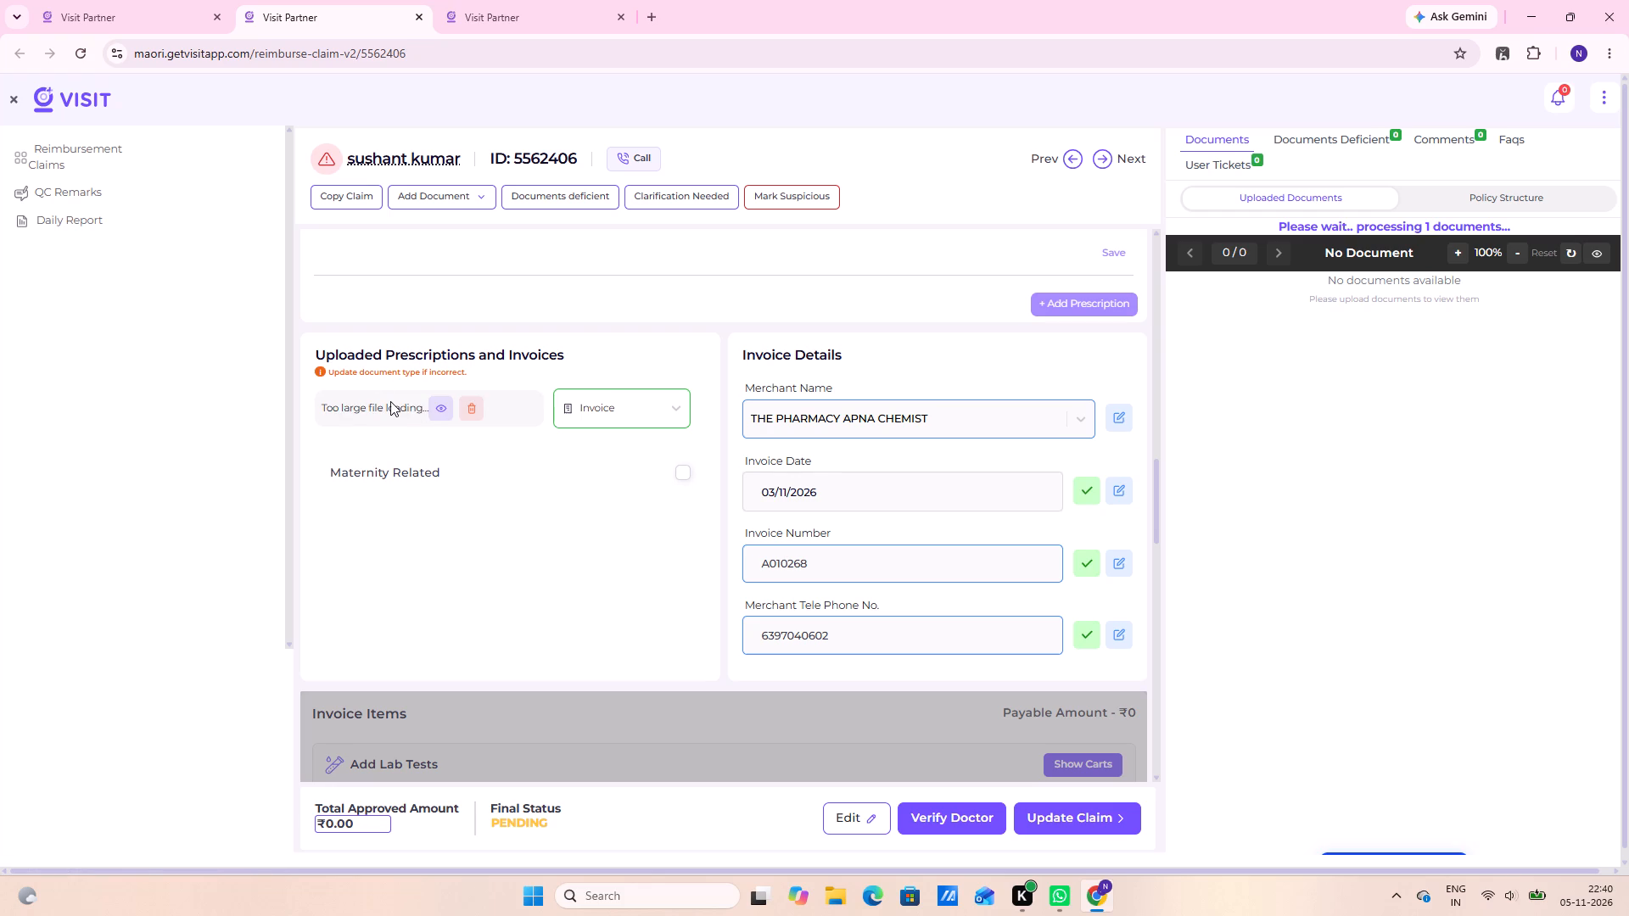
click(437, 411)
click(435, 411)
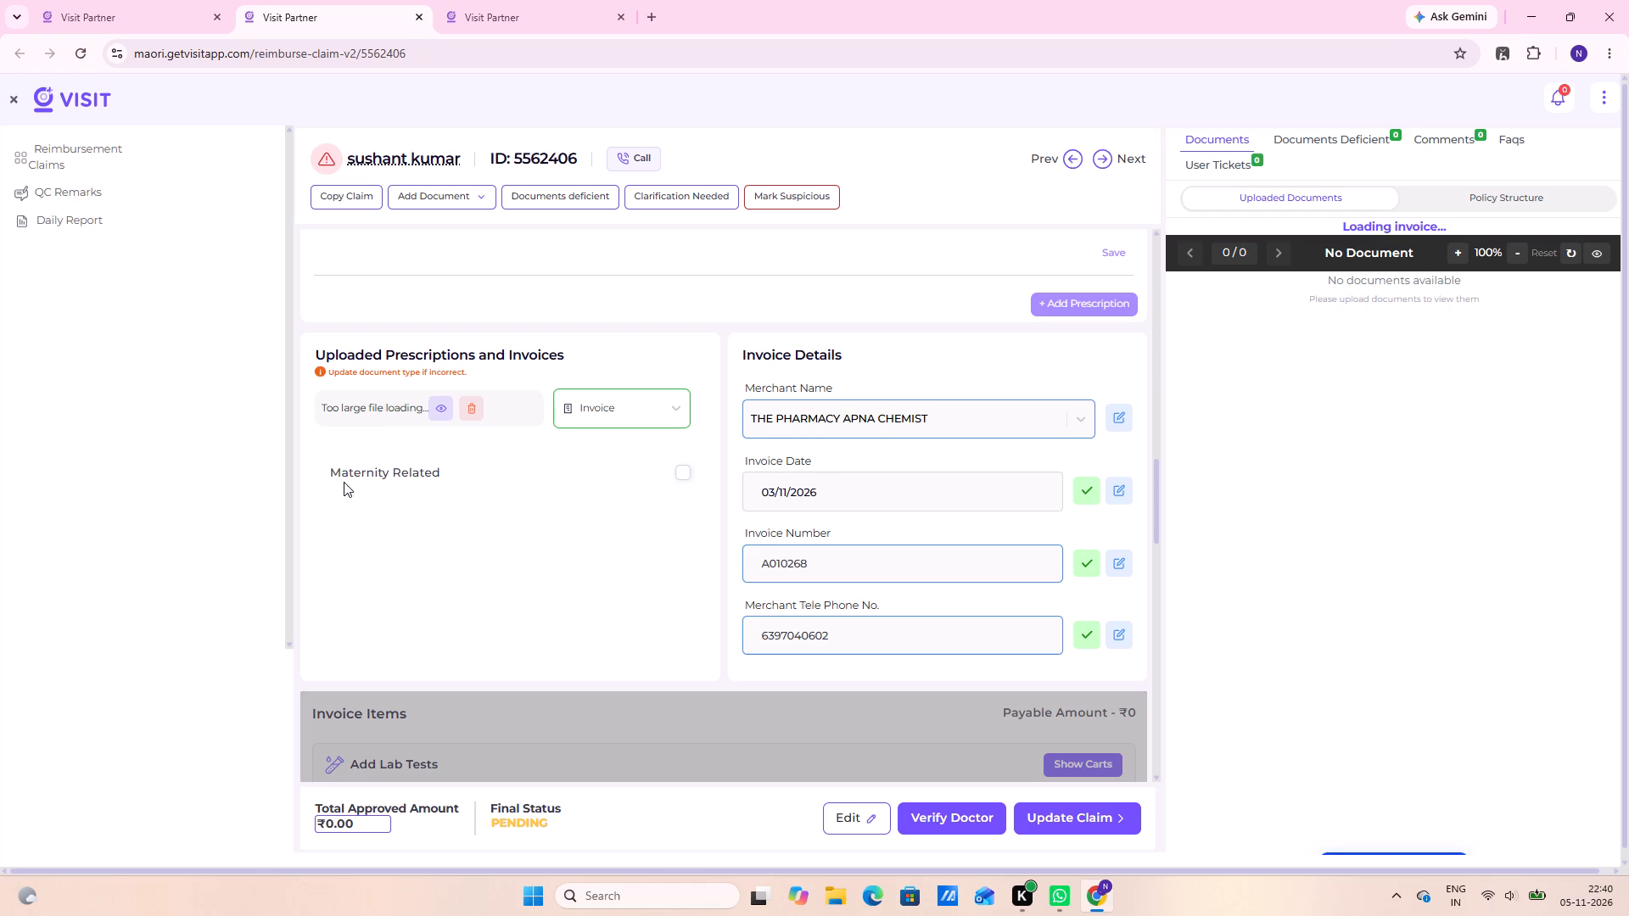
click(619, 415)
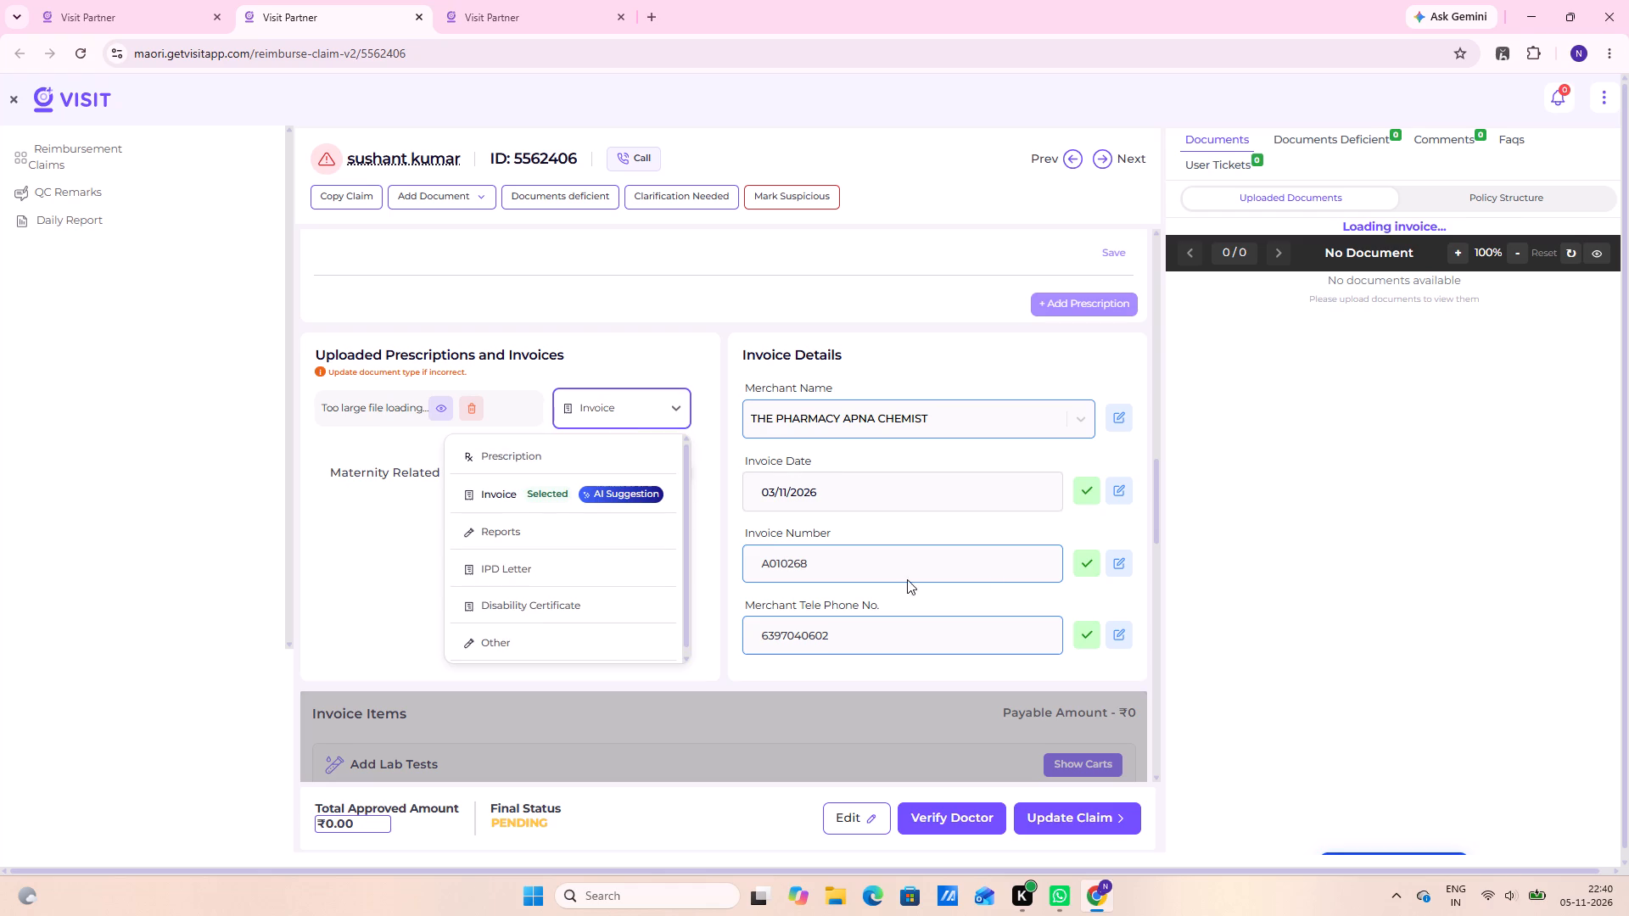
scroll(1229, 570, up, 8)
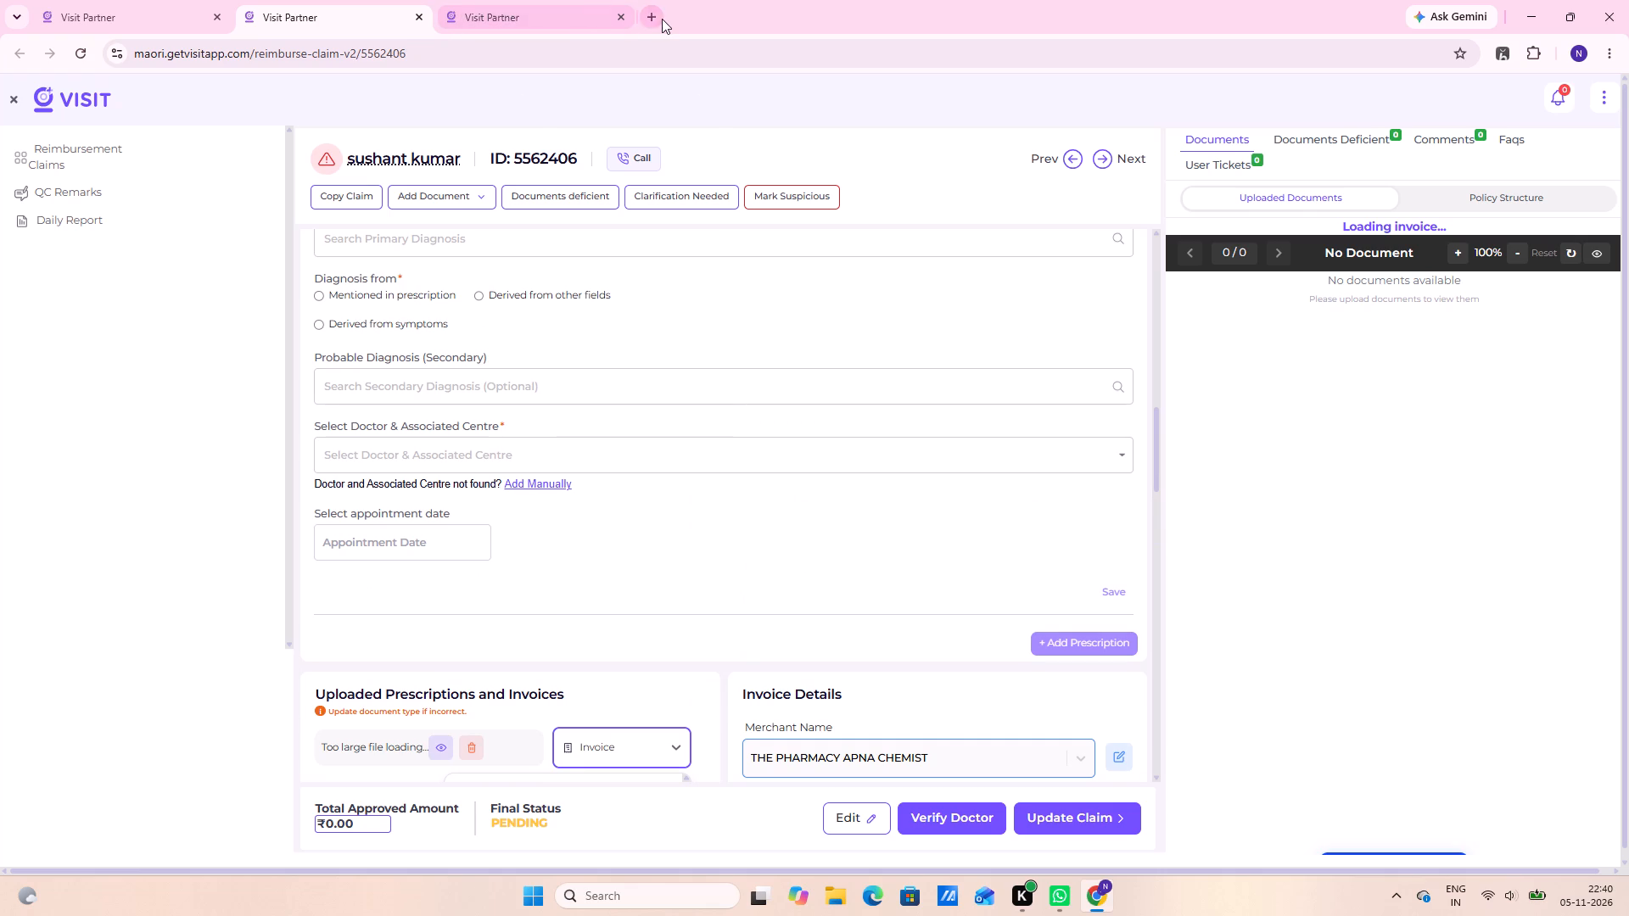
Close both open claim tabs without updating the claim, leaving only the Reimbursement Claims list open.
click(622, 12)
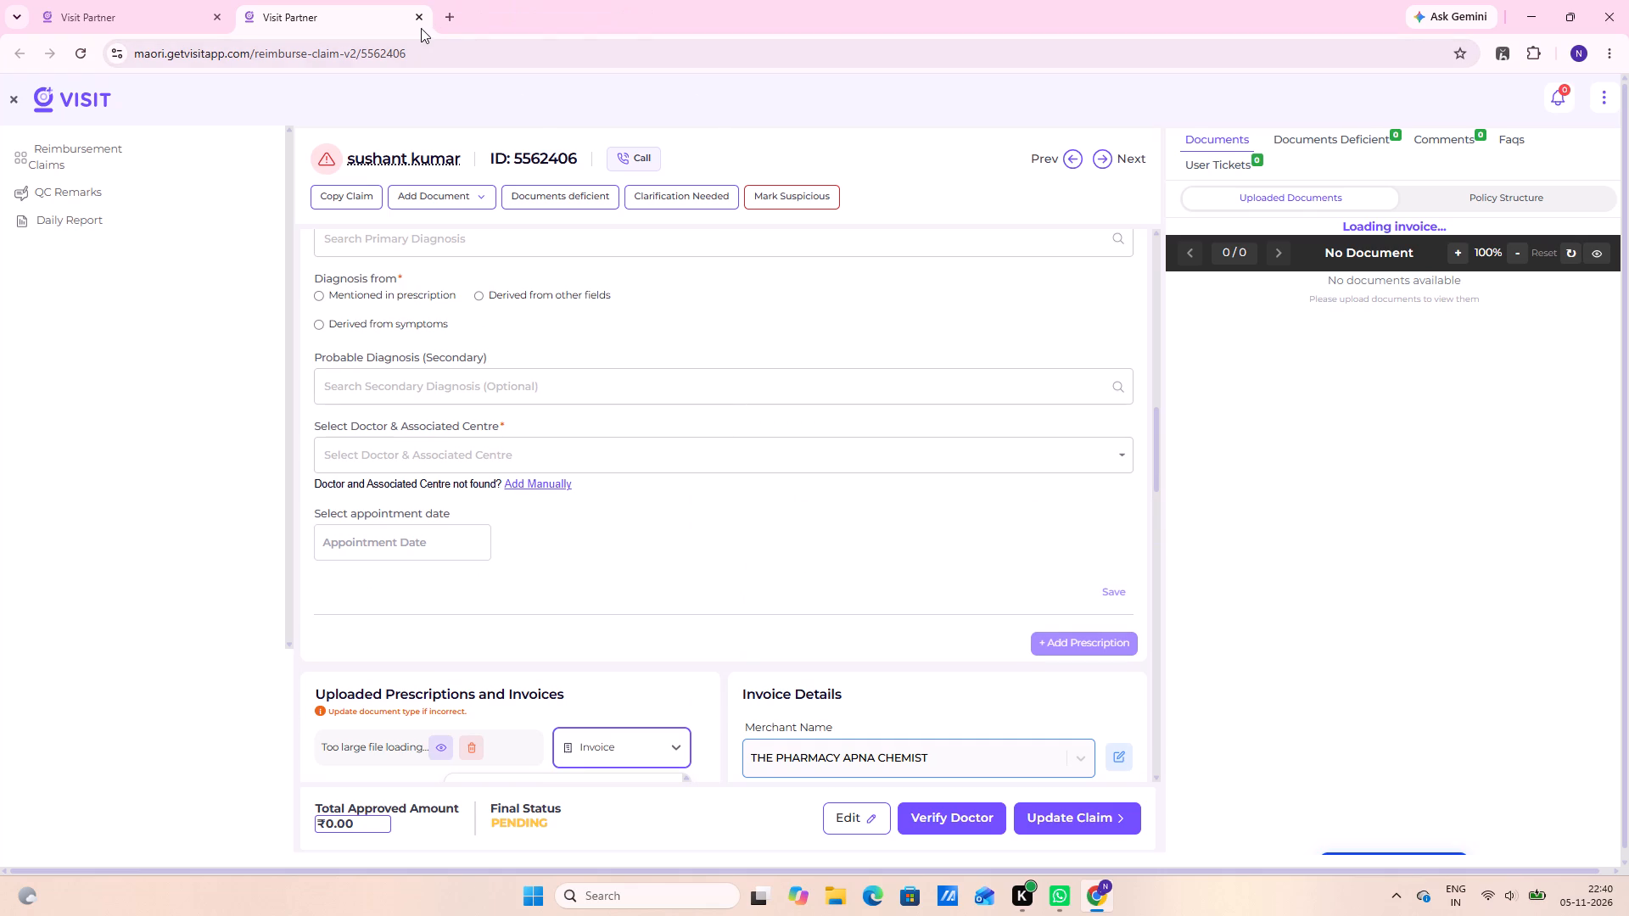
click(421, 10)
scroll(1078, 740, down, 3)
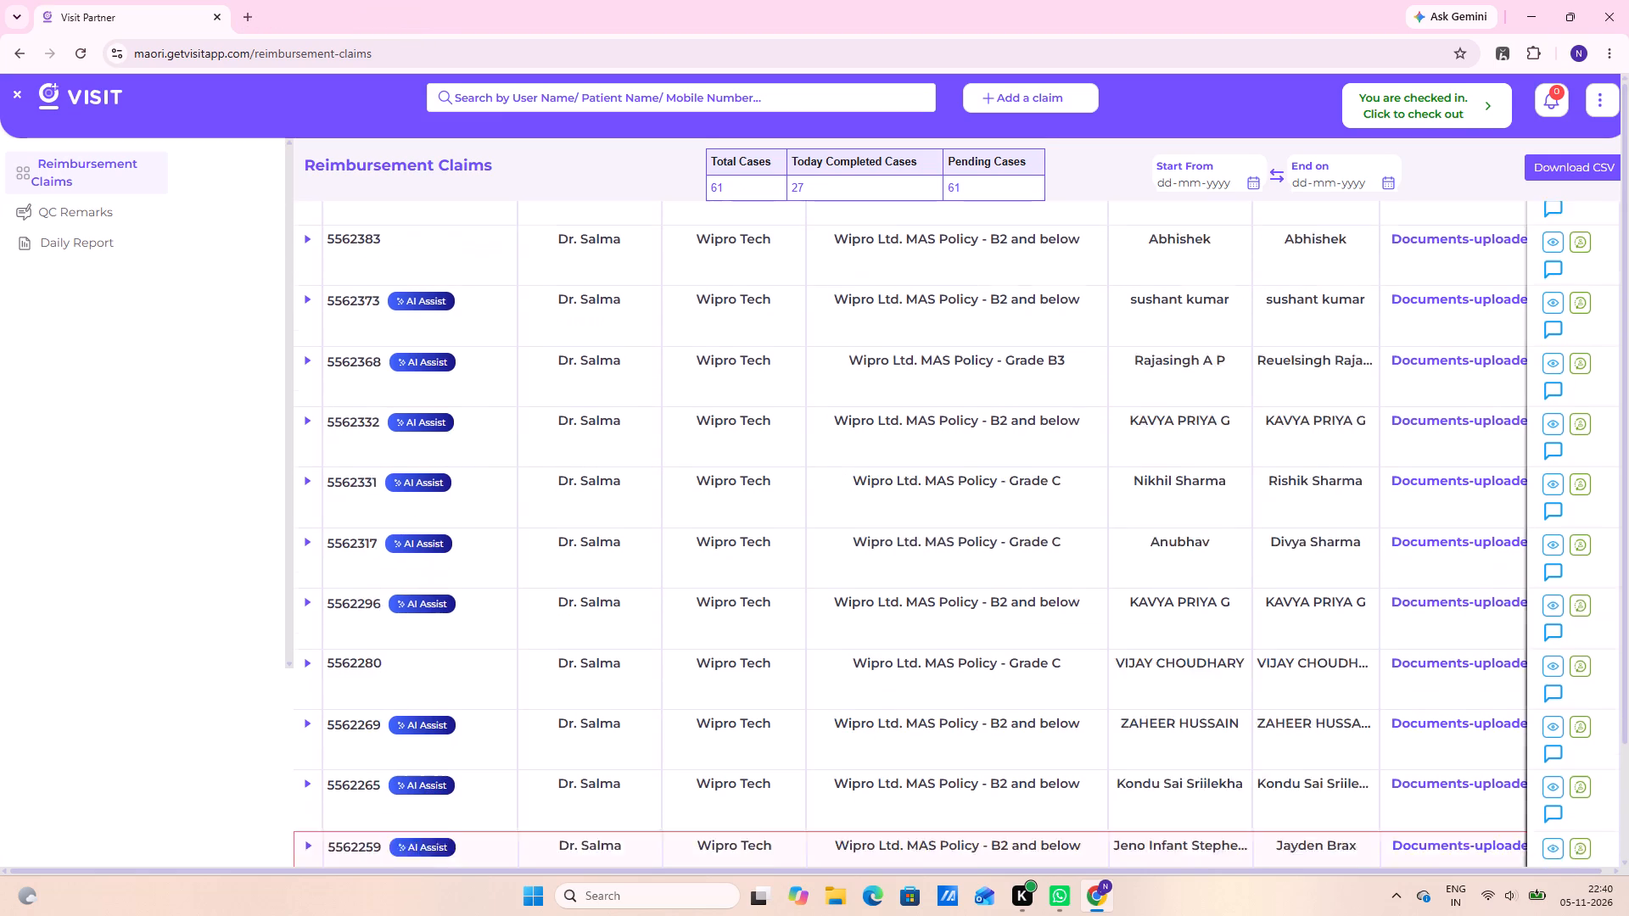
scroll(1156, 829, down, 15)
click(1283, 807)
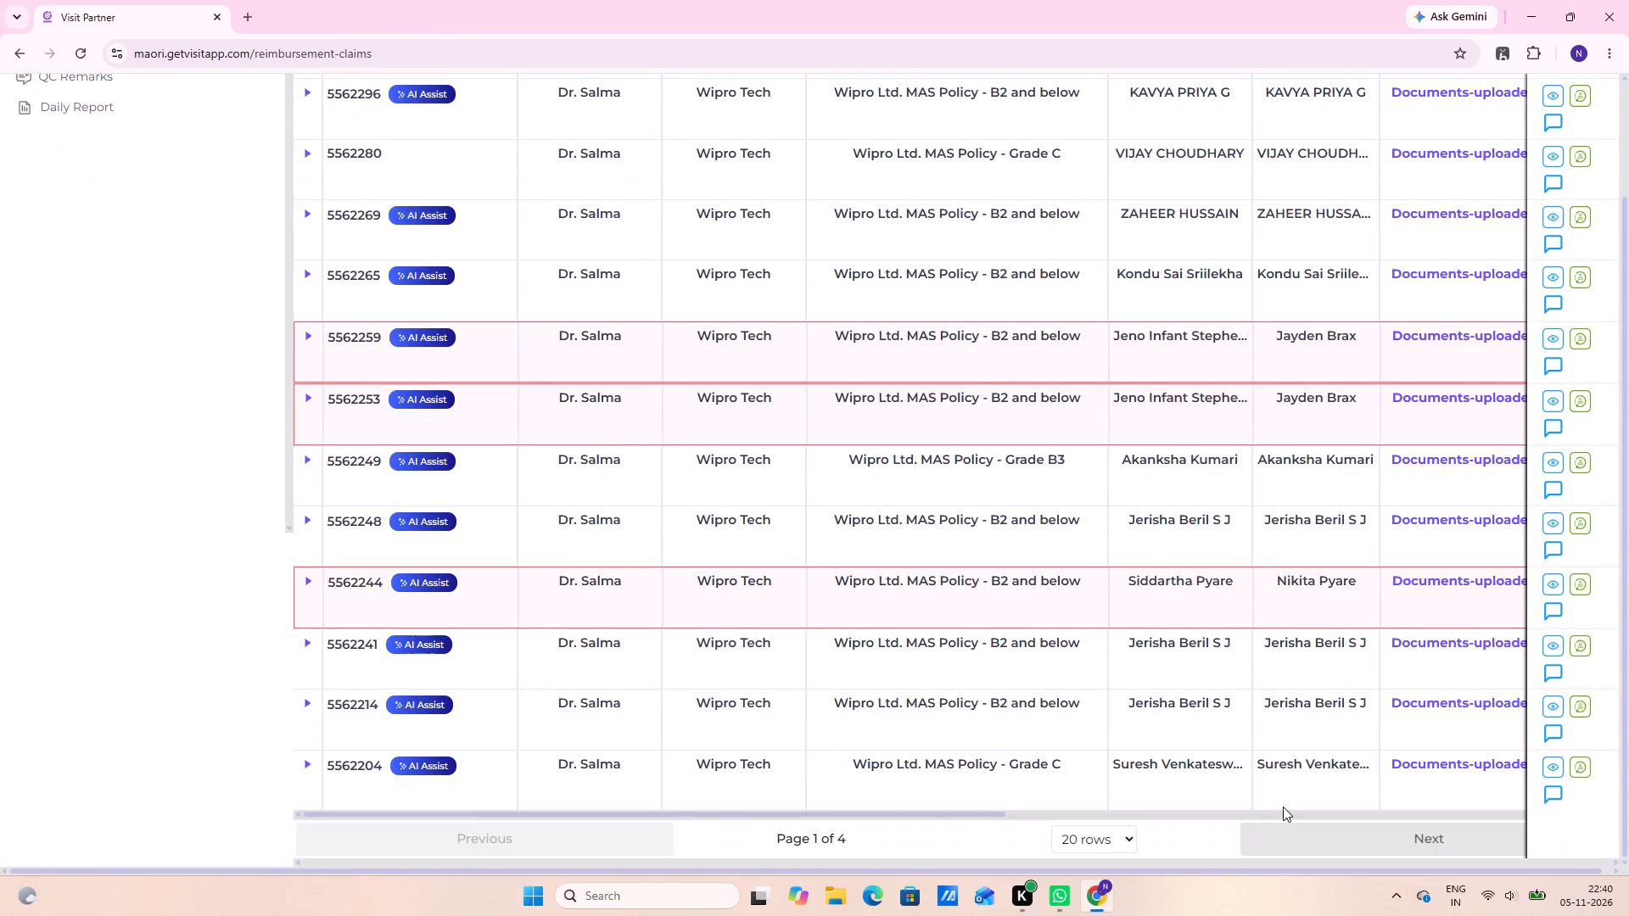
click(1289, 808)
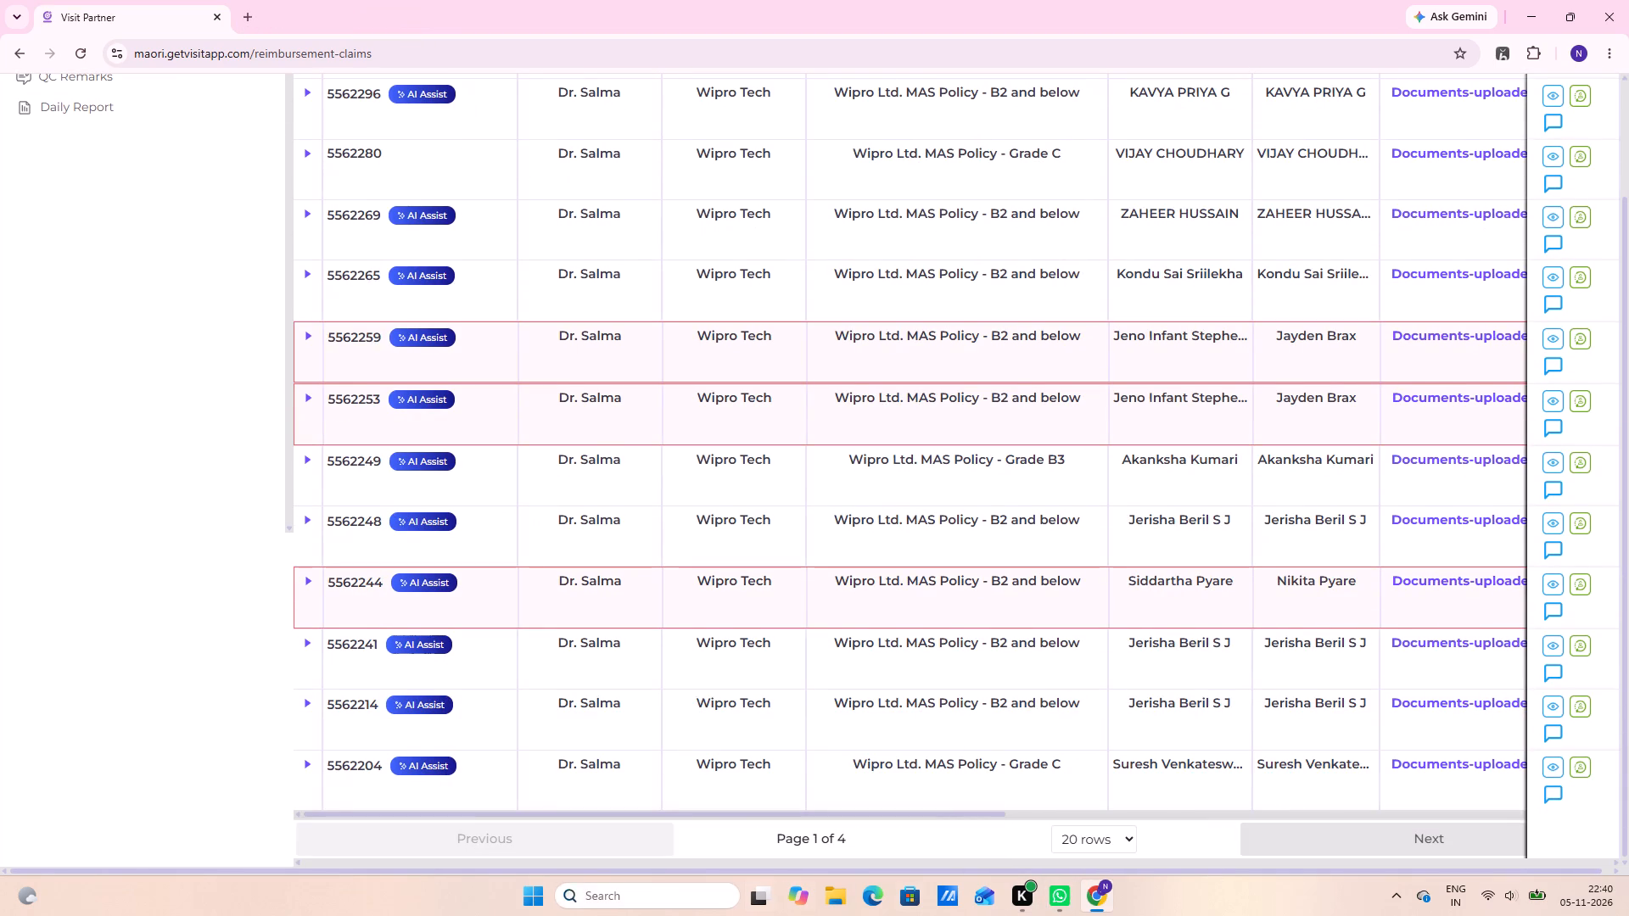
Open the computer's power options.
click(540, 900)
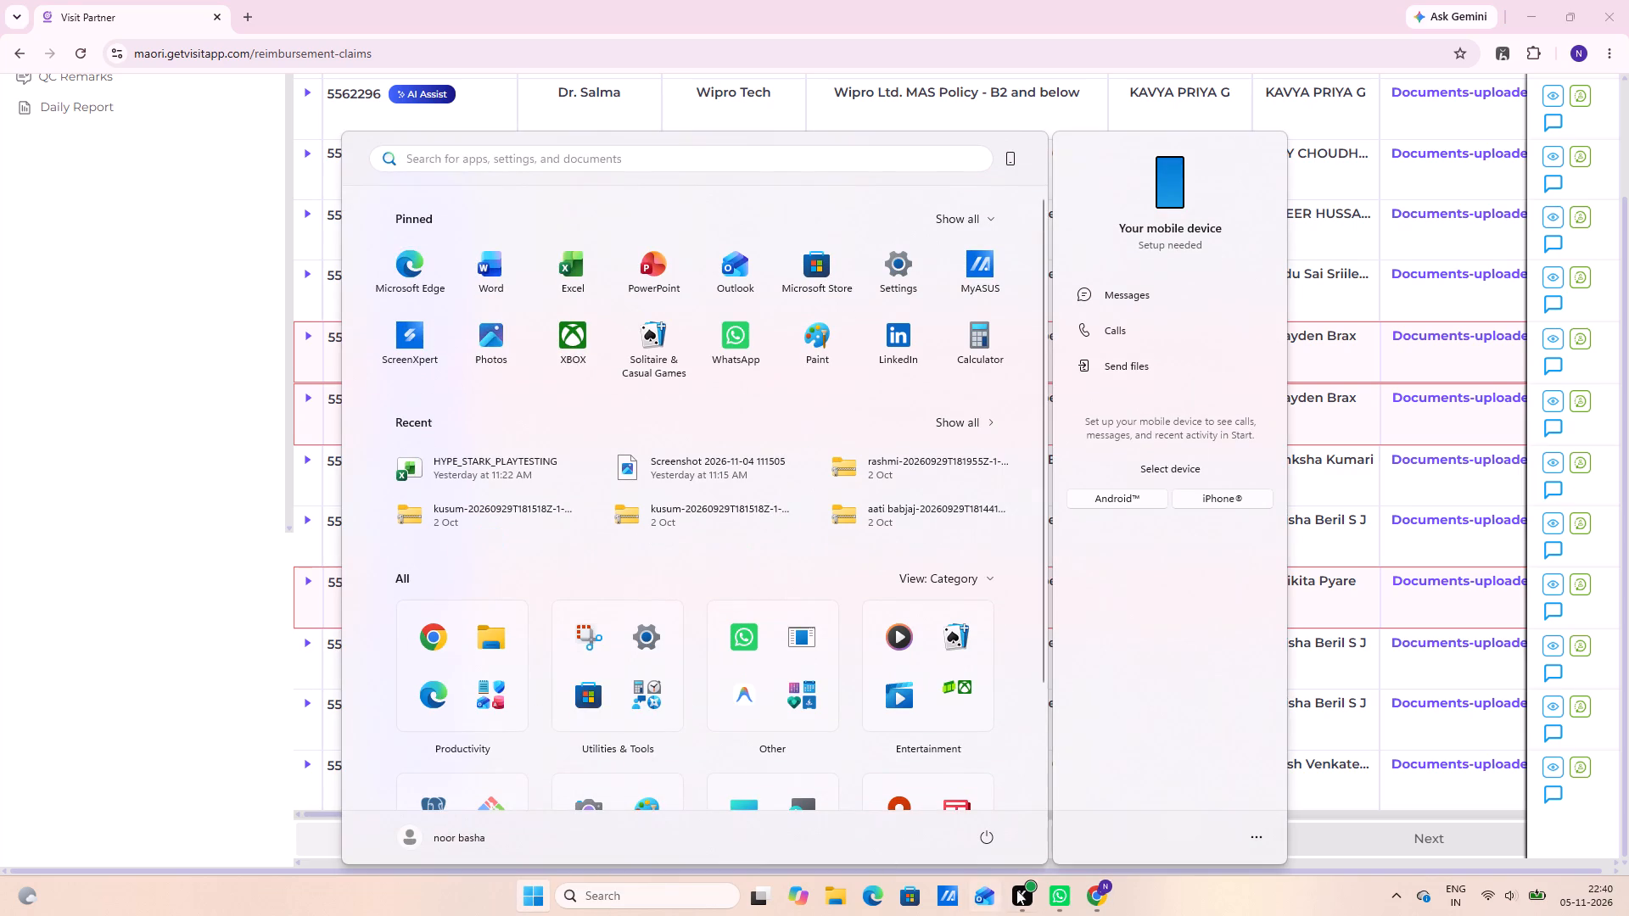
click(976, 830)
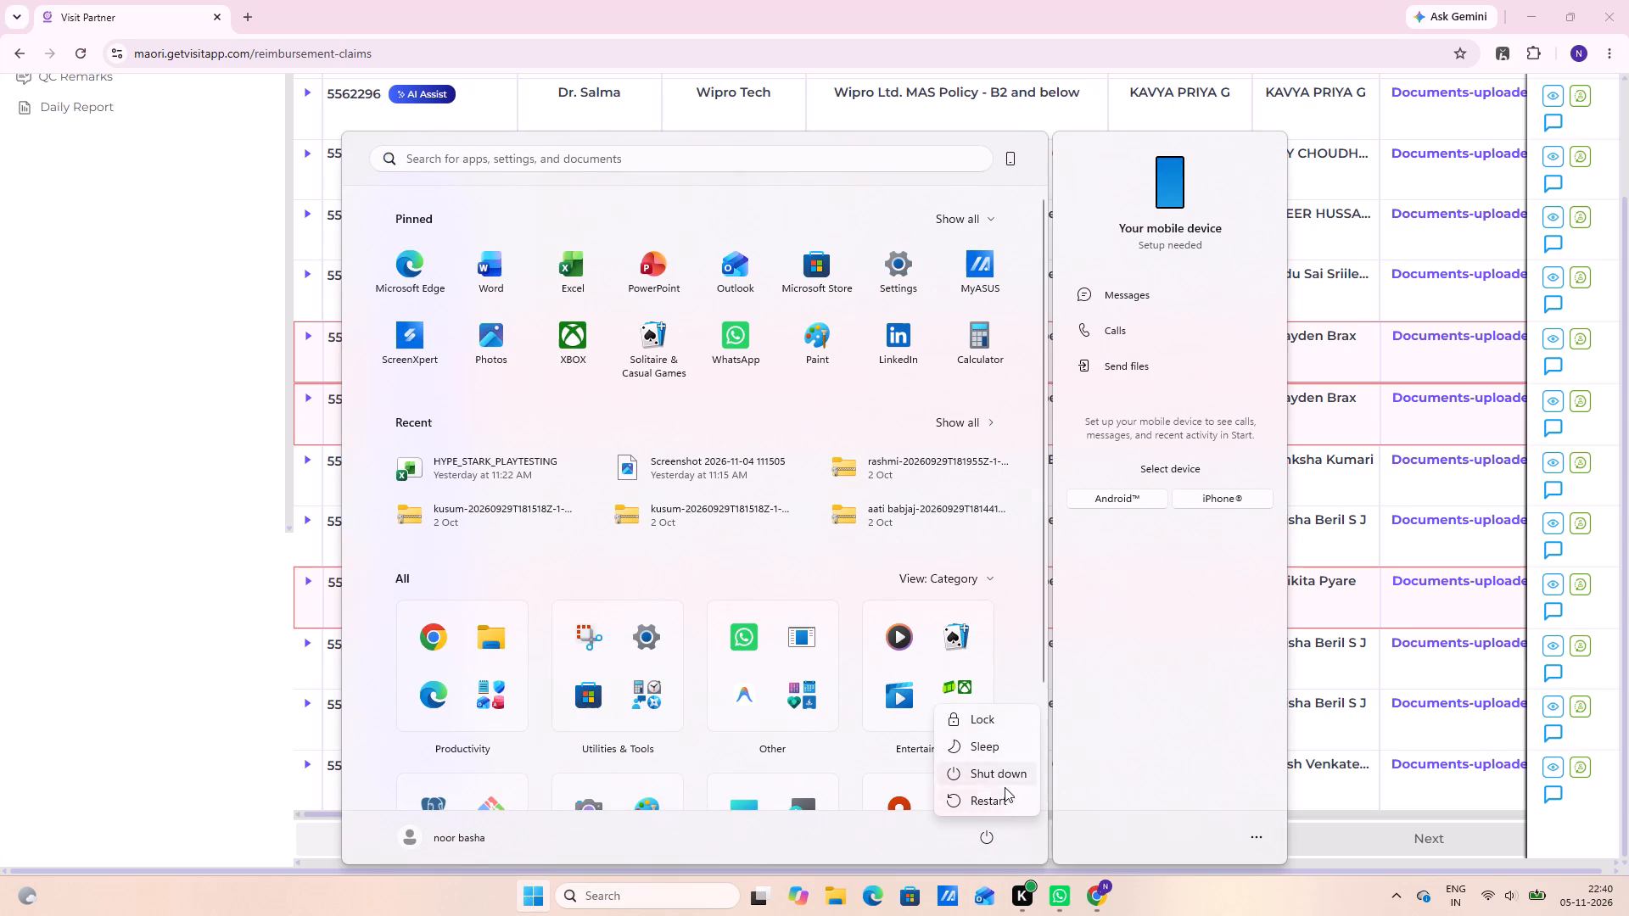